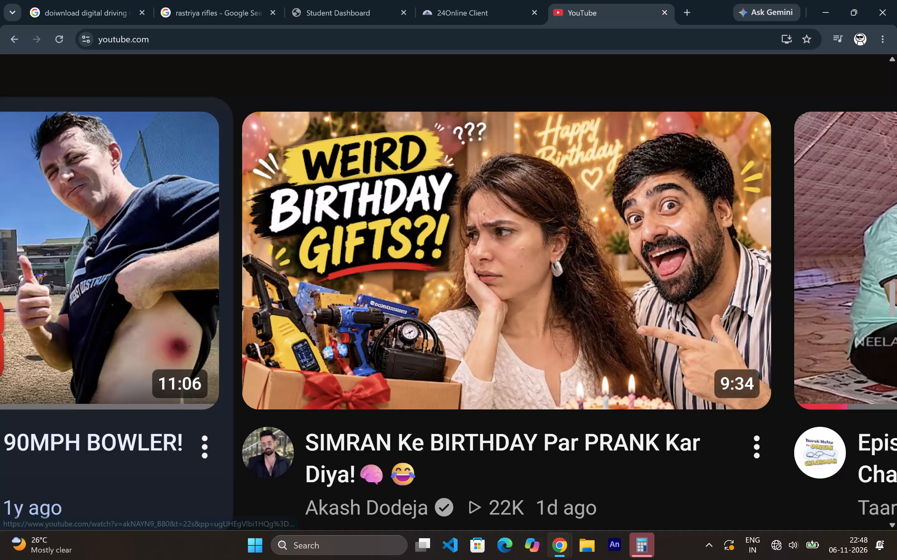
Close the YouTube tab in the browser.
drag(112, 139, 0, 123)
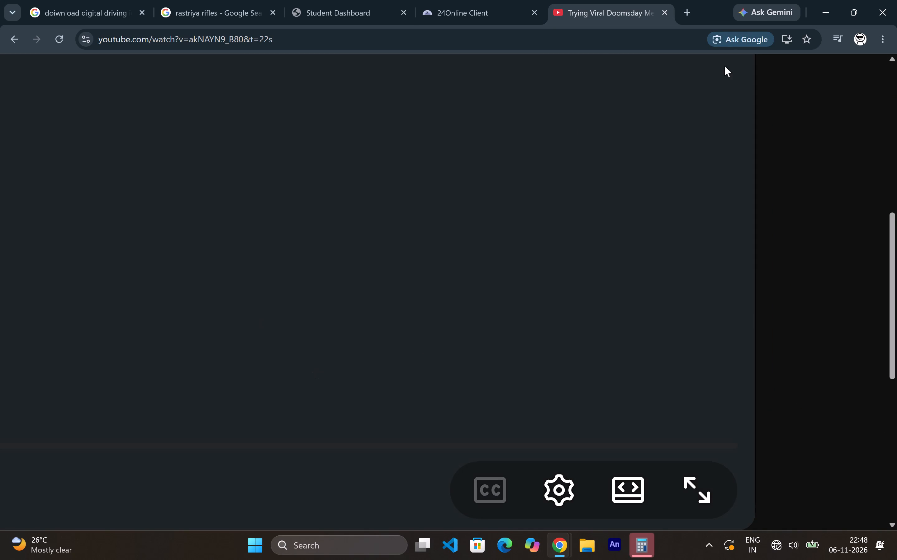
click(664, 12)
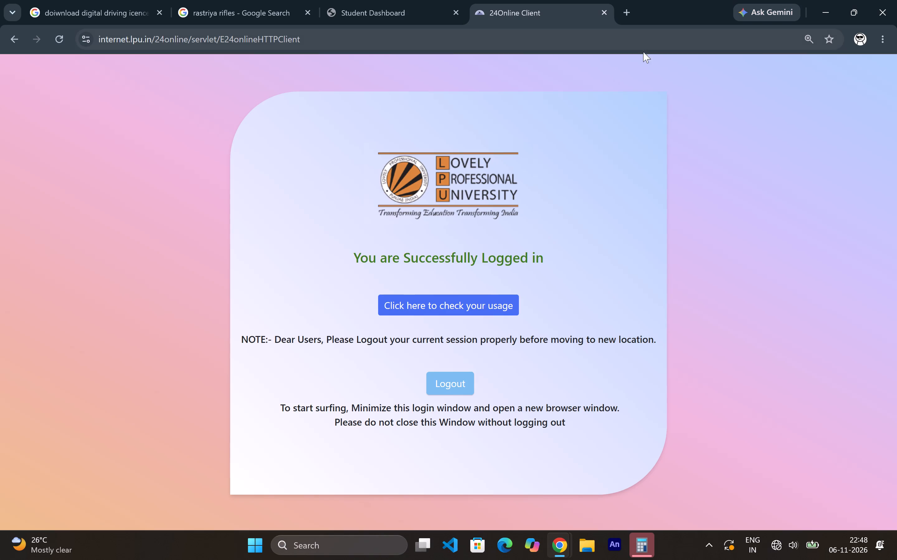
Minimize the browser and Calculator windows to reach the desktop.
drag(833, 12, 830, 12)
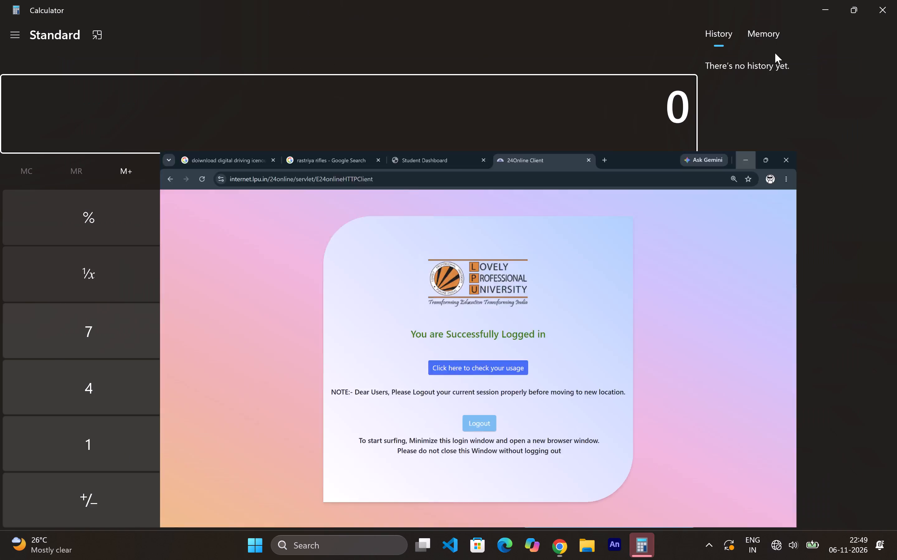
click(826, 11)
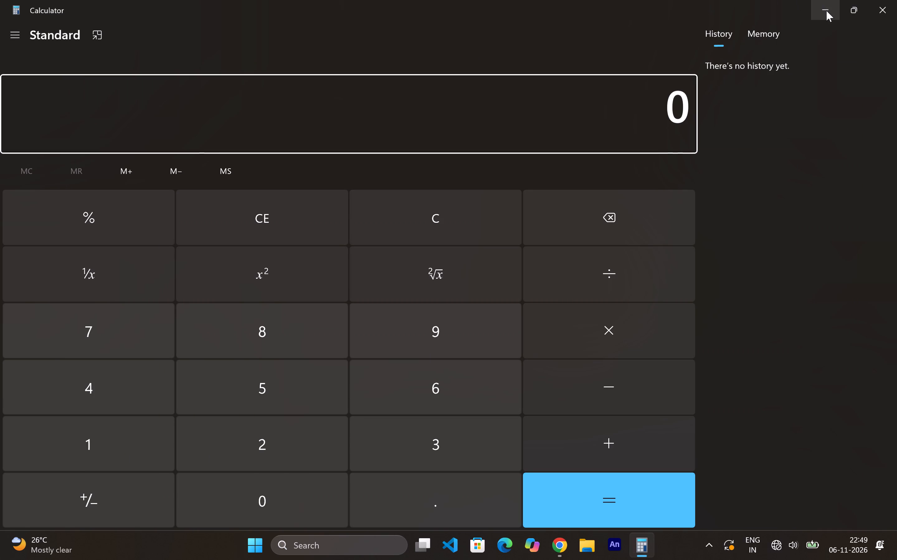
click(833, 8)
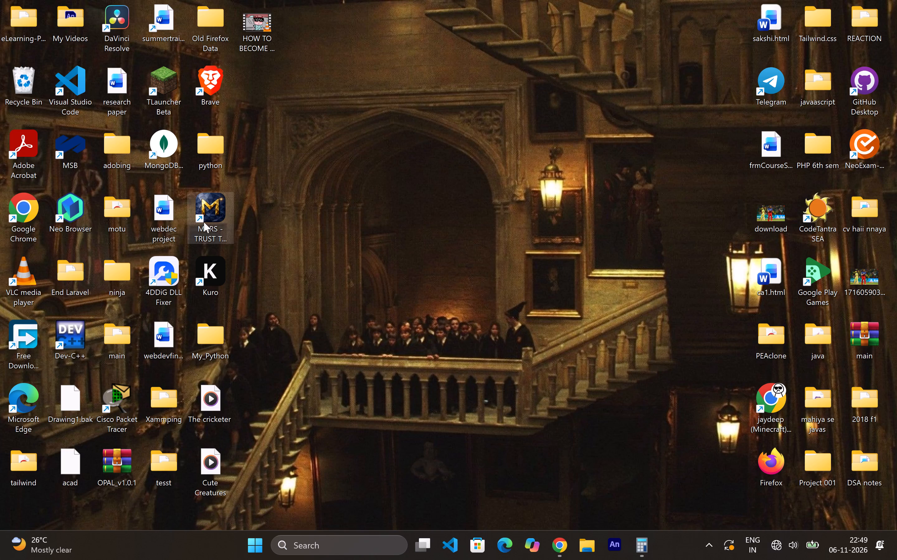
Launch DaVinci Resolve from the desktop and open the "my cricket" project, skipping the software update.
double_click(121, 17)
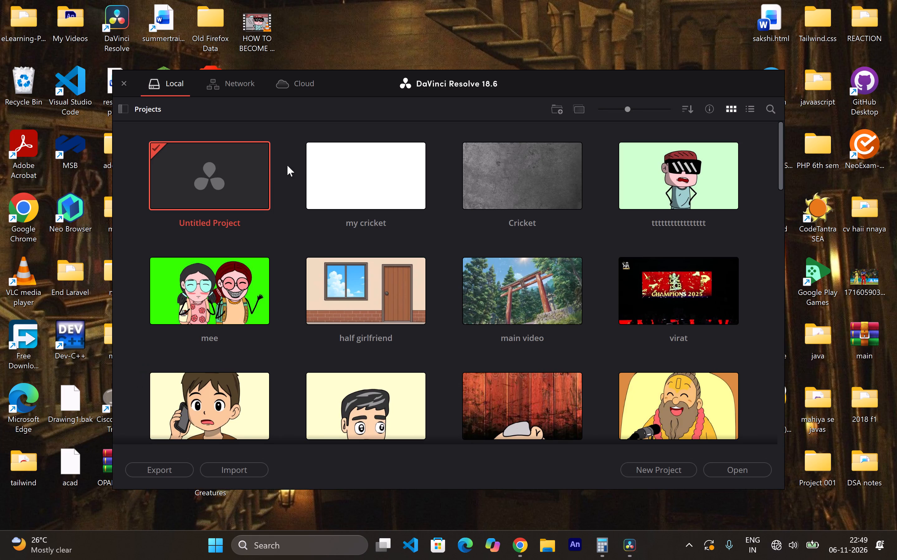
double_click(379, 163)
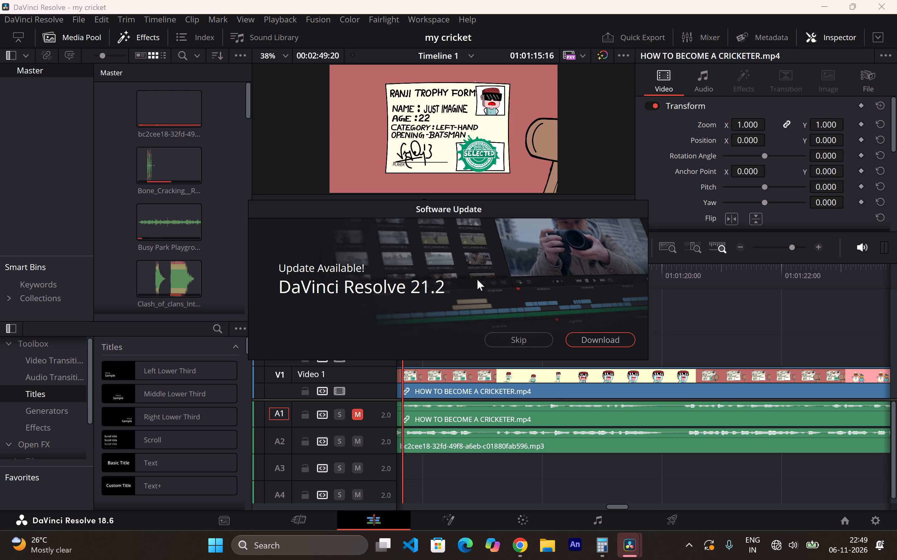
click(532, 335)
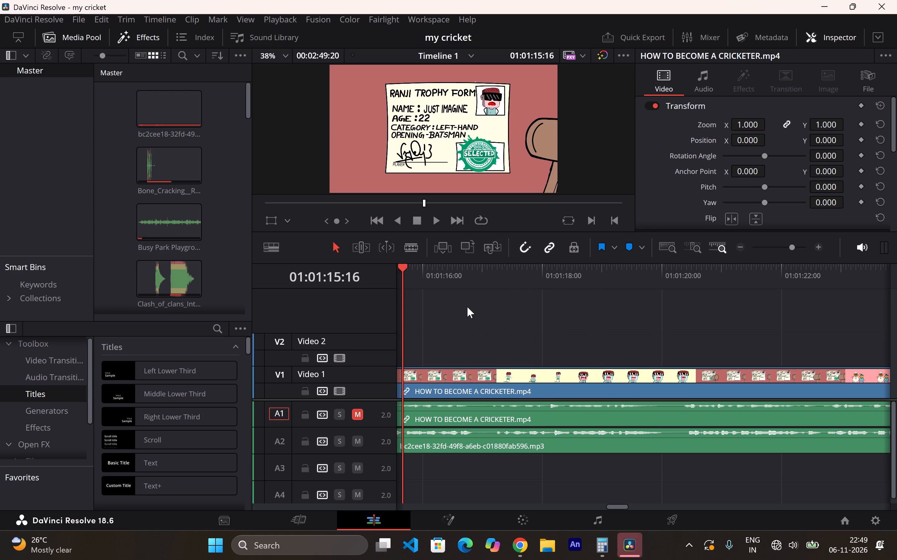
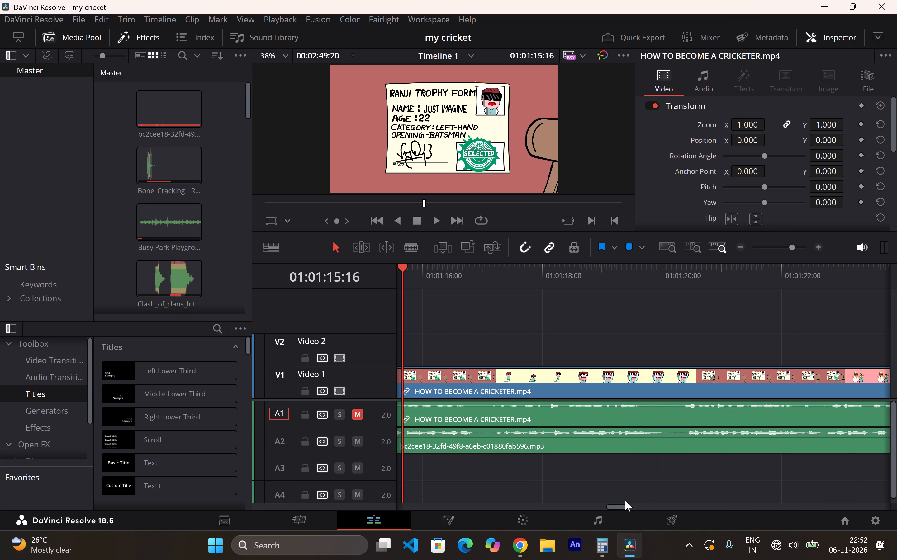
Return to the beginning of Timeline 1 and play the cricket video edit from there to review it.
drag(619, 504, 324, 515)
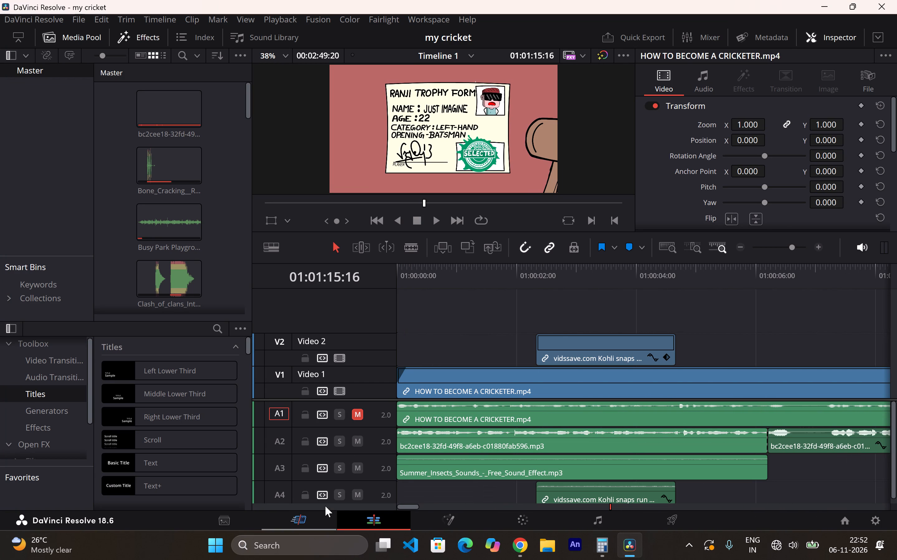
click(400, 268)
key(space)
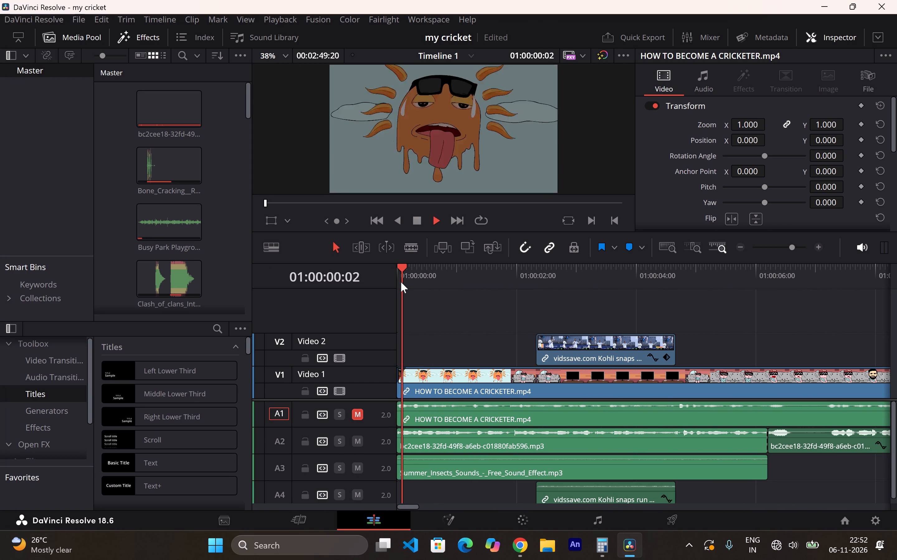
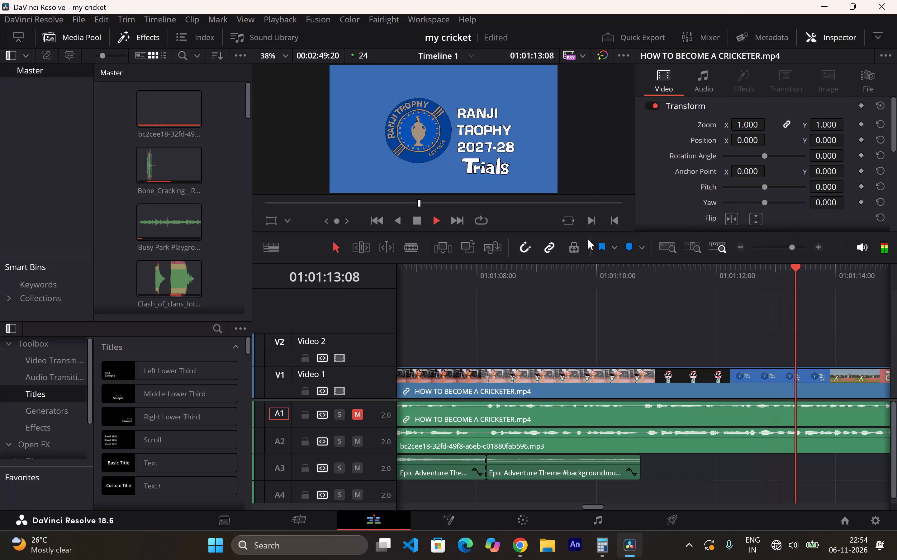
Stop playback and replay the section from about 01:01:10 where the Epic Adventure Theme music on A3 ends.
click(424, 219)
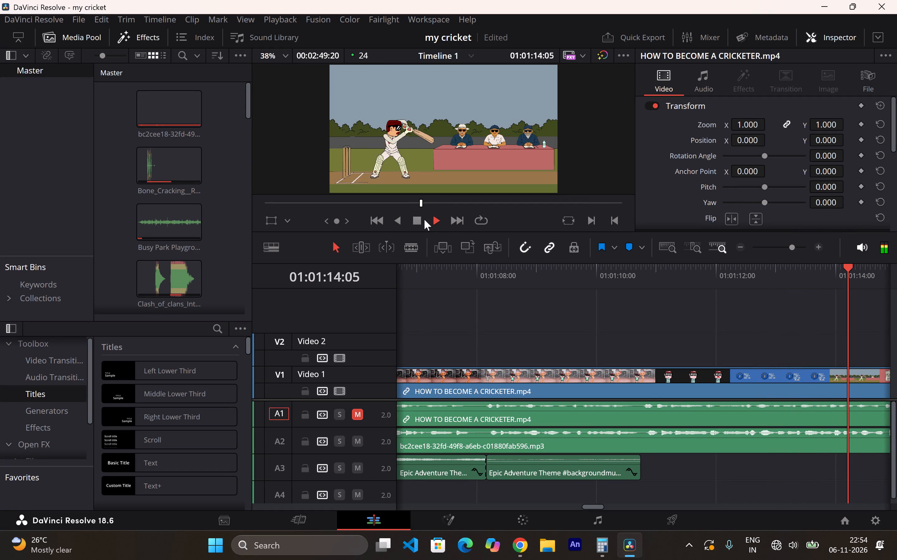
click(420, 219)
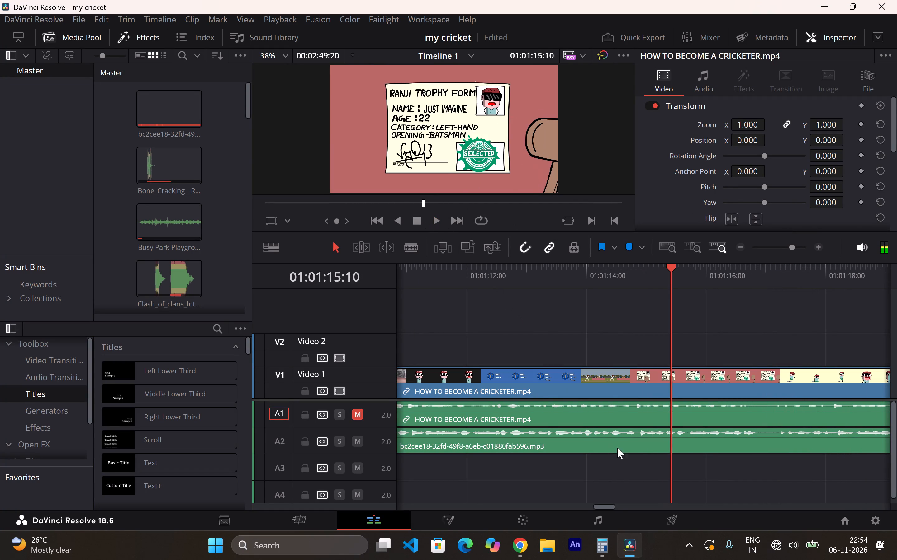
drag(610, 507, 607, 506)
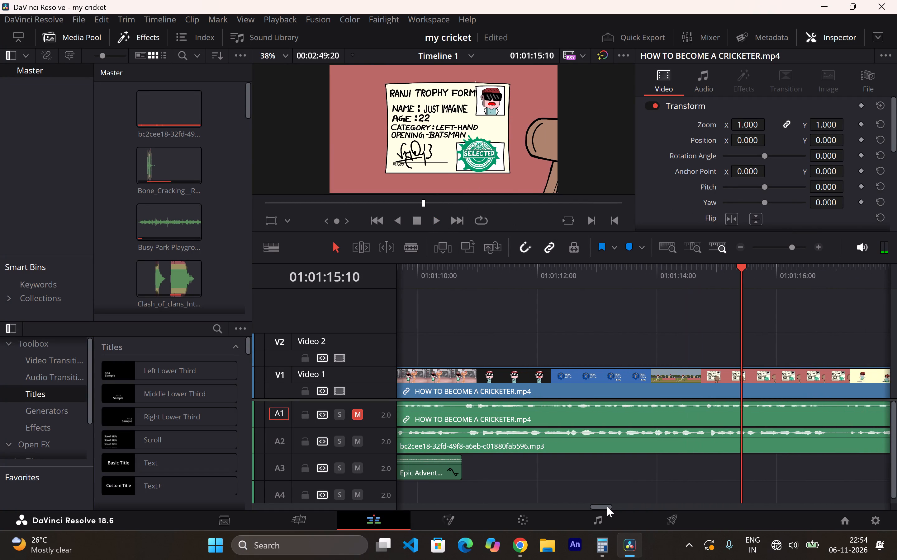
drag(607, 506, 602, 506)
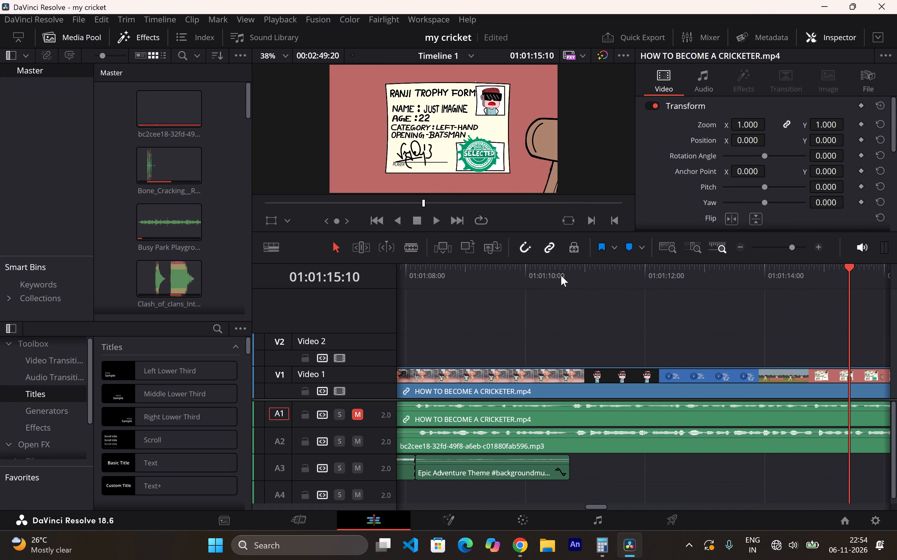
click(563, 276)
click(532, 275)
key(space)
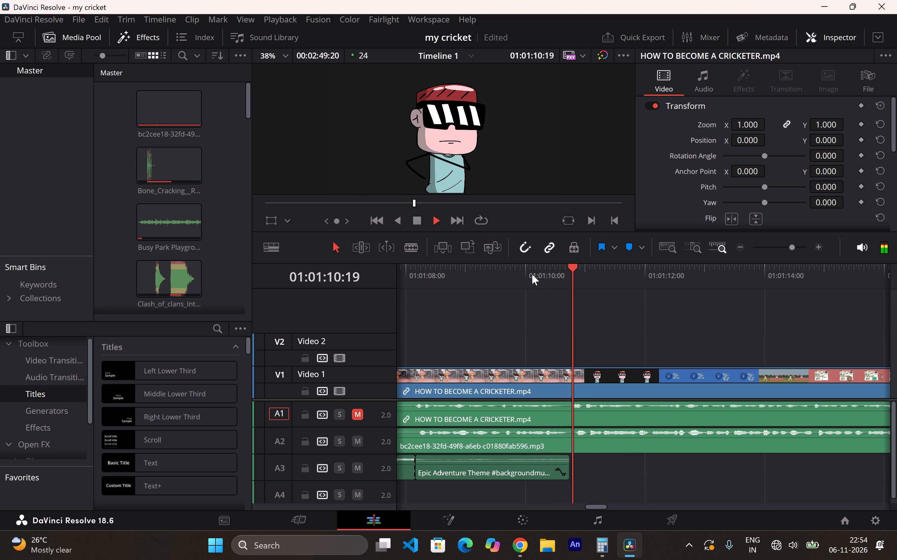
key(space)
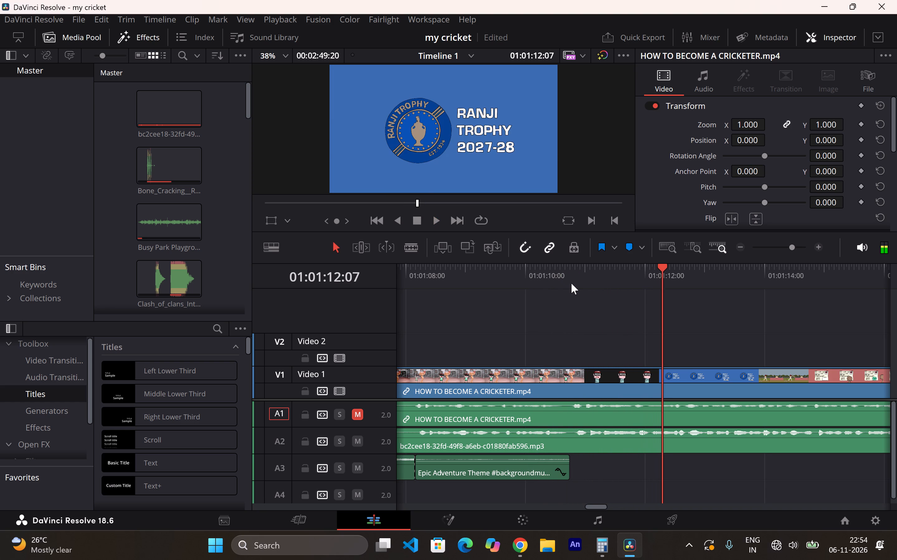
Add Cute Creatures.mp3 to track A3 at 01:01:10:18, directly after the Epic Adventure Theme clip.
click(574, 283)
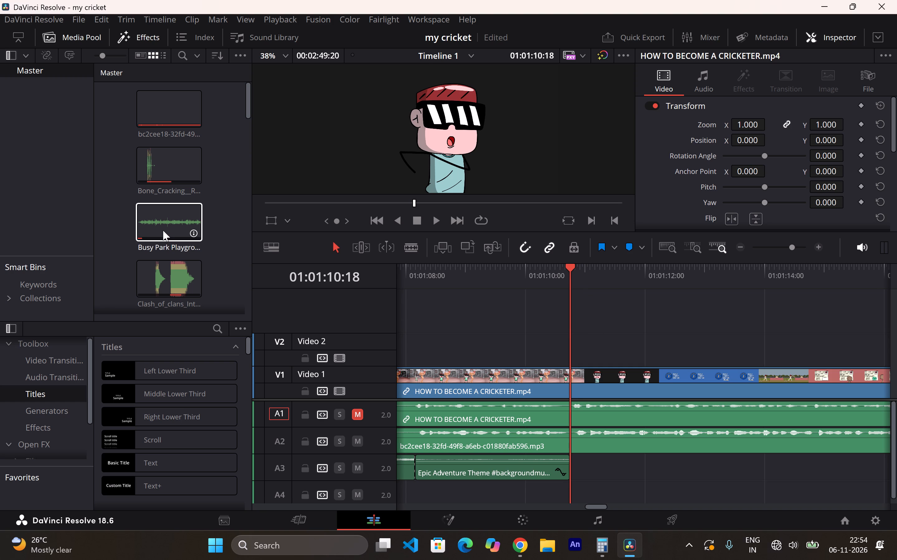
scroll(165, 227, down, 3)
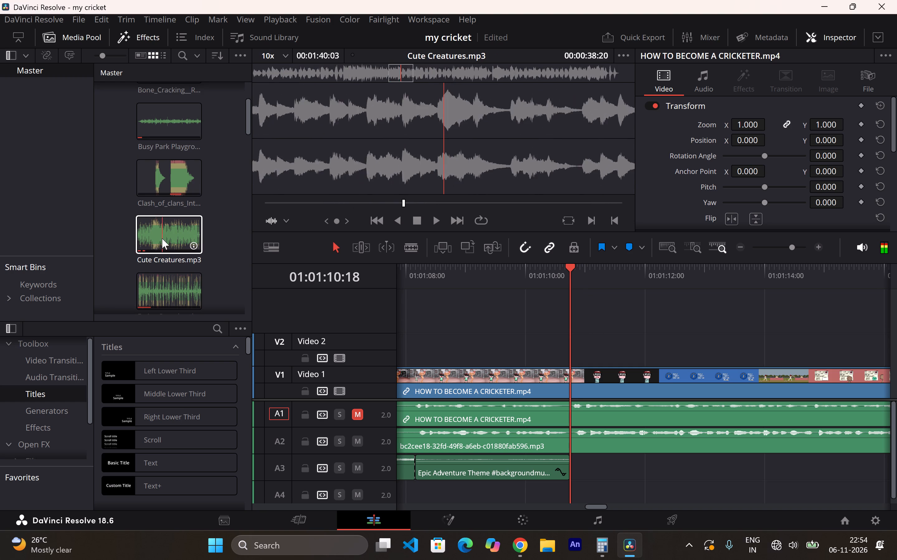
drag(148, 231, 477, 386)
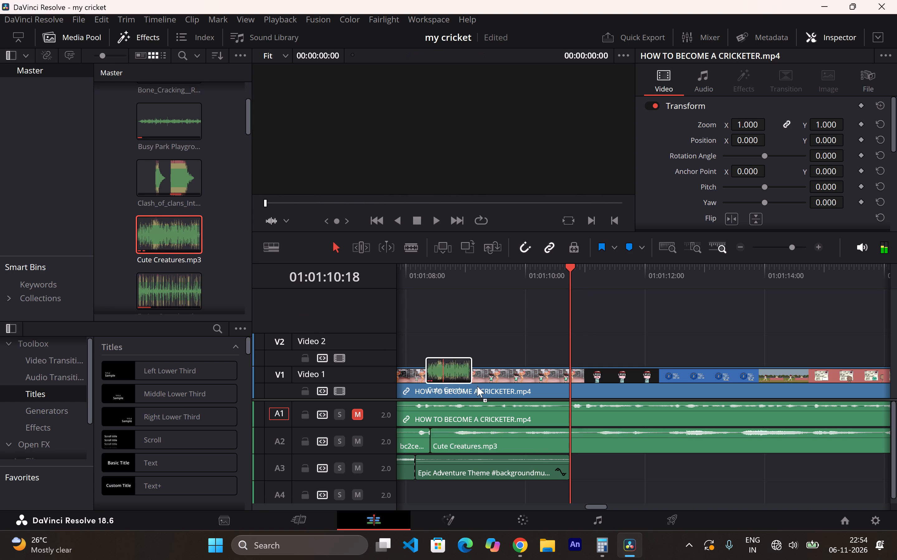
drag(477, 386, 572, 475)
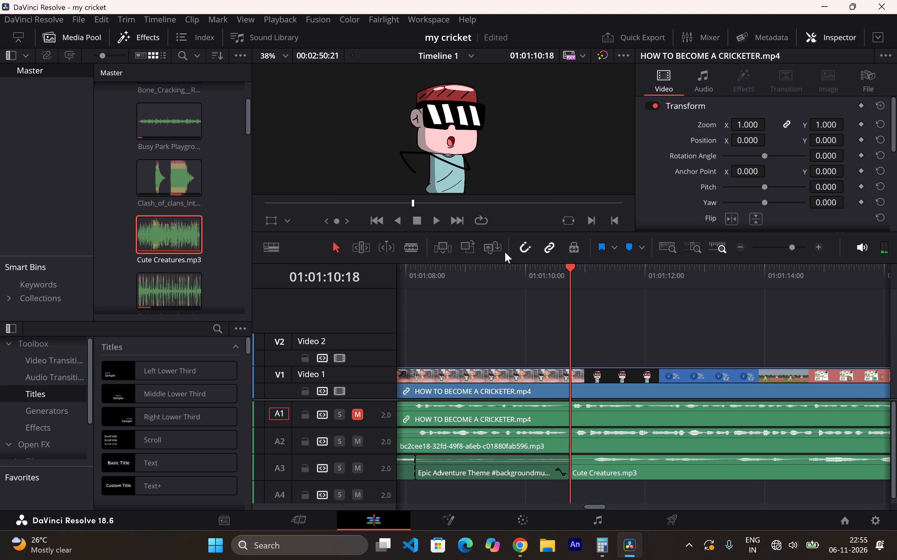
Play from about 01:01:09 through the Cute Creatures music, and move the playhead back to 01:01:11:02.
click(464, 272)
key(space)
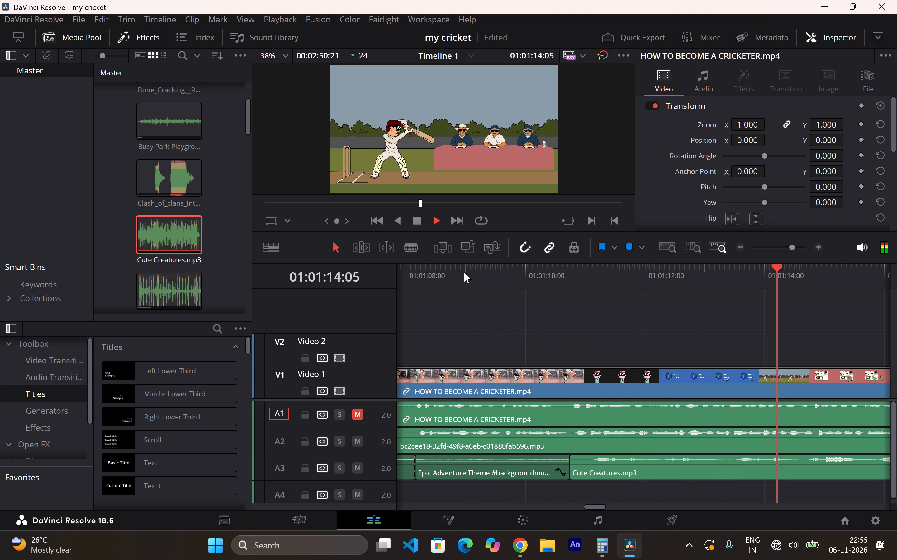
key(space)
drag(792, 269, 774, 273)
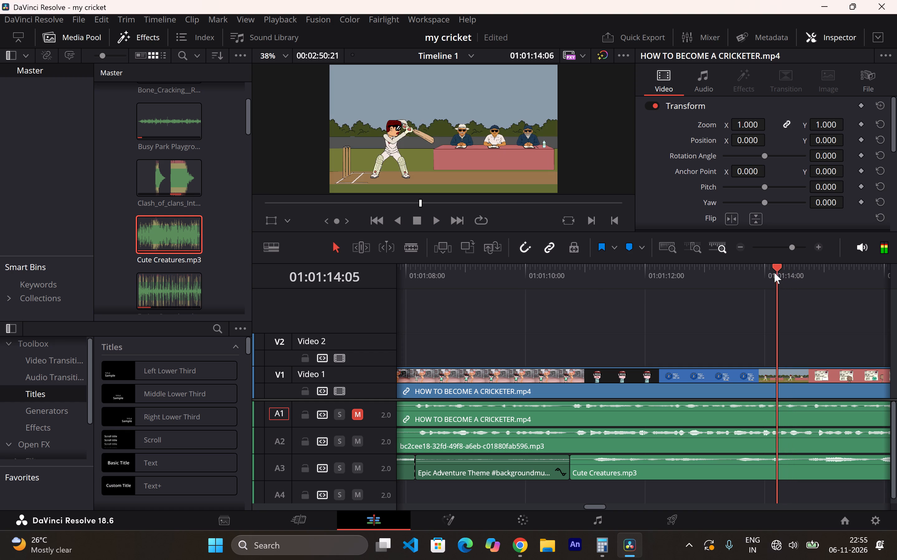
drag(774, 273, 589, 287)
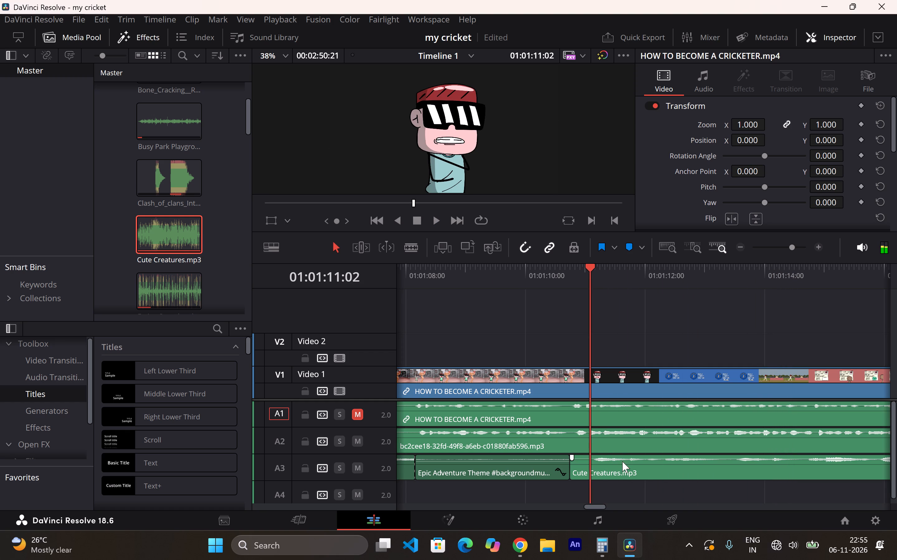
Lower the volume of the Cute Creatures clip on A3 to about -15 dB.
drag(622, 458, 625, 458)
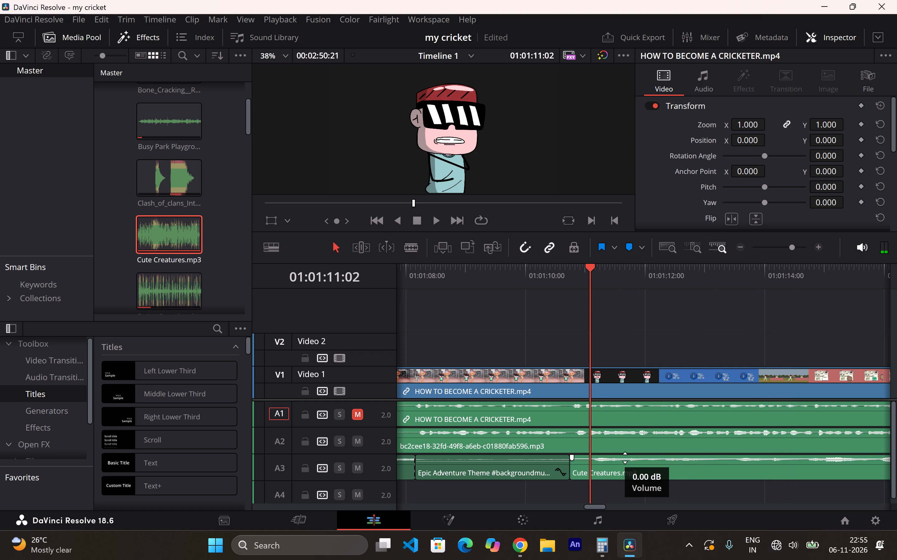
drag(625, 458, 626, 460)
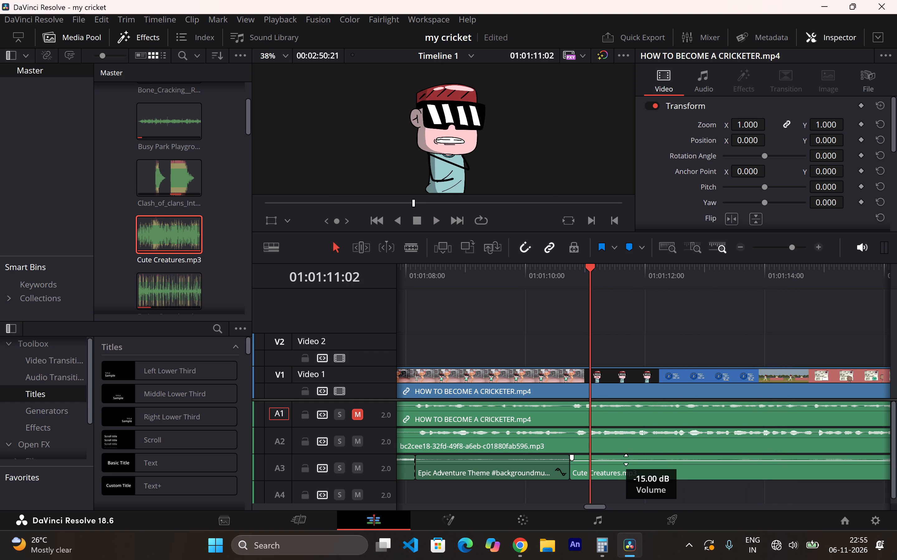
drag(626, 460, 626, 459)
Replay the section from about 01:01:09 and scrub through the batting trial shot to 01:01:13:19.
click(466, 286)
key(space)
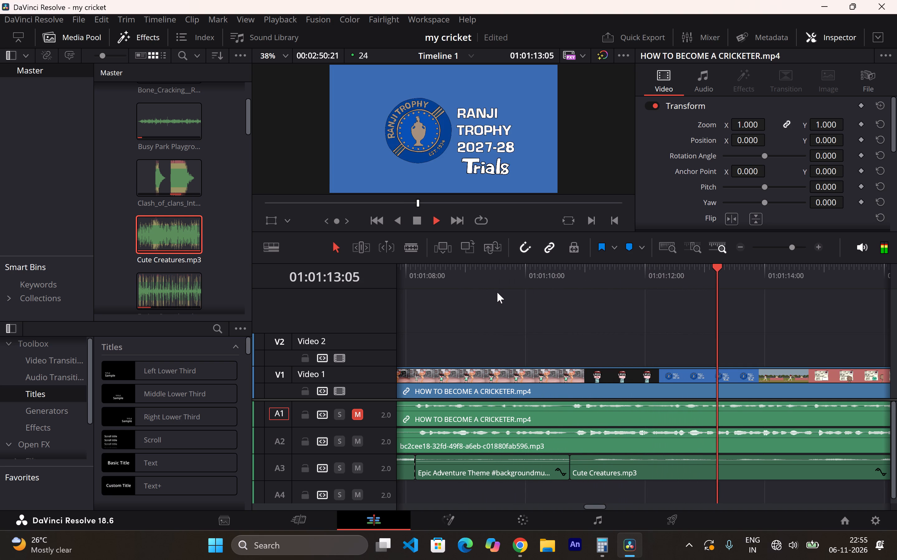
key(space)
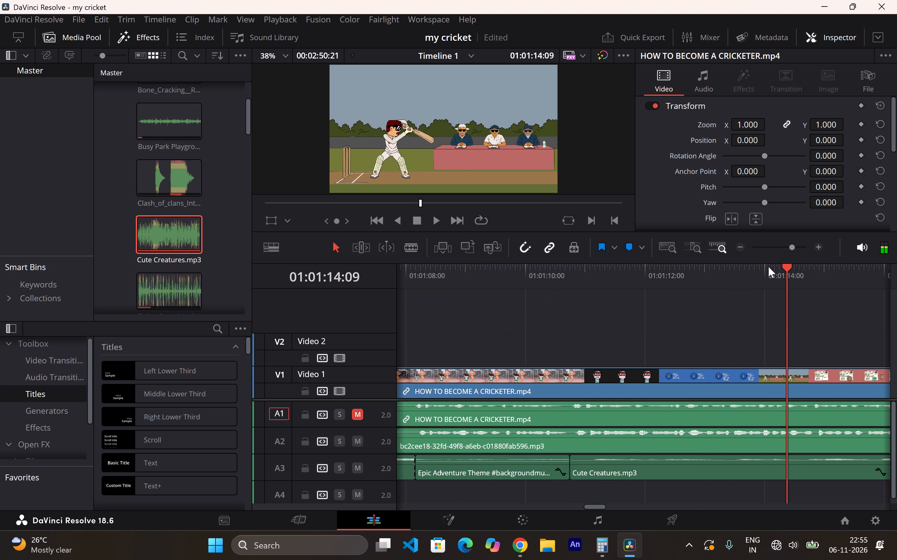
drag(782, 270, 728, 271)
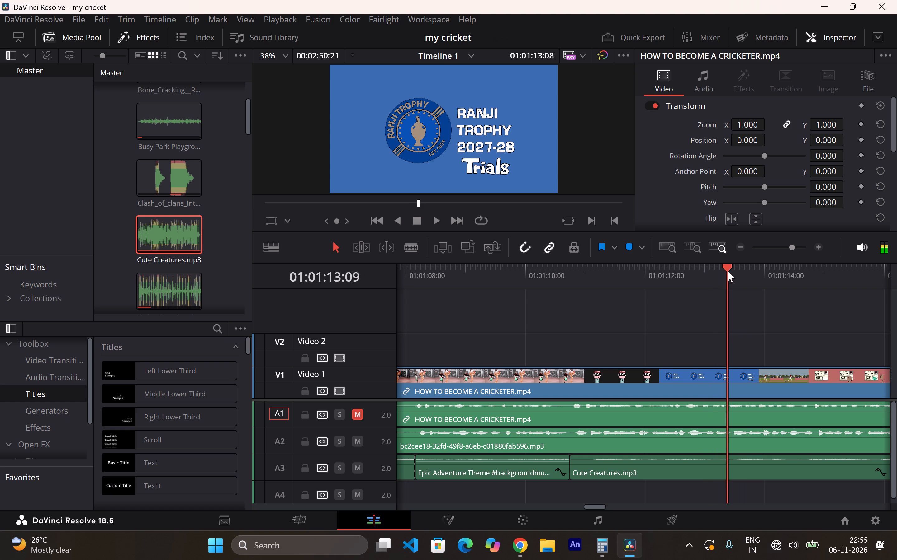
drag(728, 271, 767, 272)
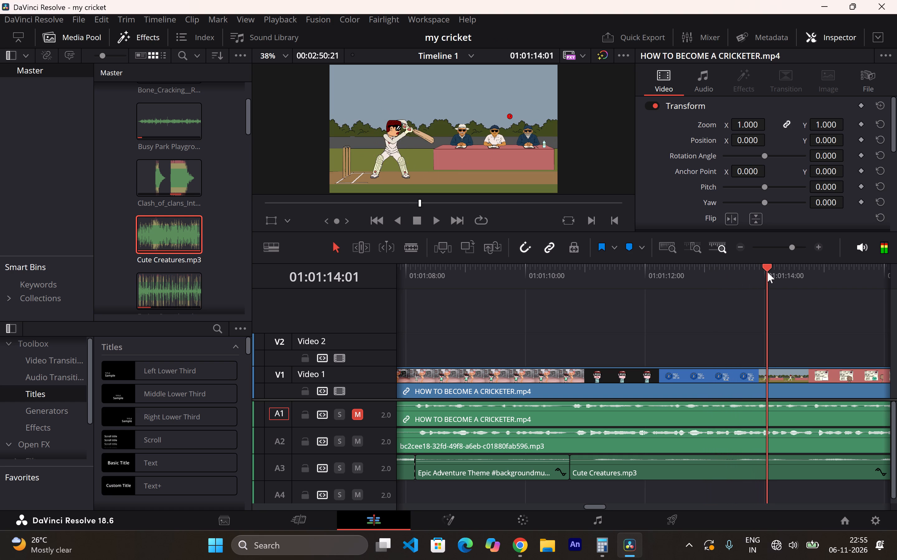
drag(767, 272, 752, 273)
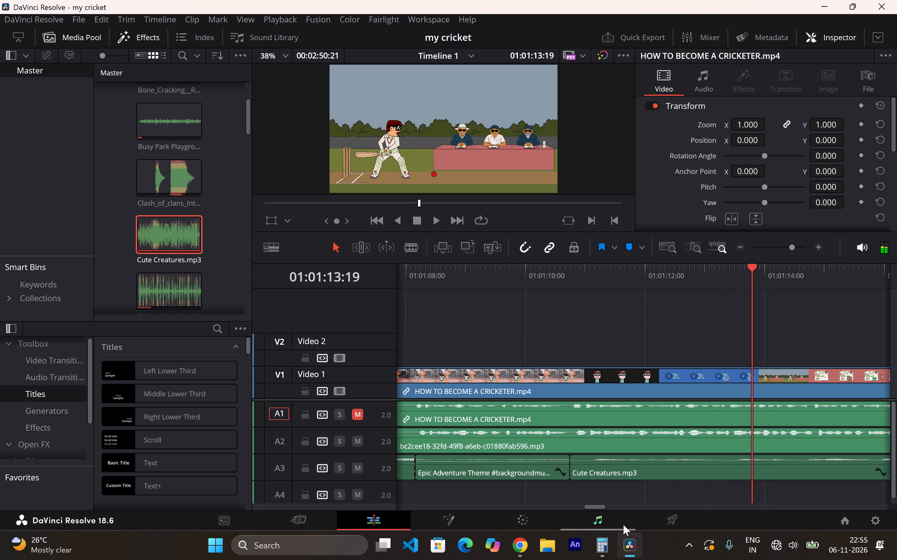
Switch to Google Chrome and open youtube.com.
click(523, 555)
click(496, 511)
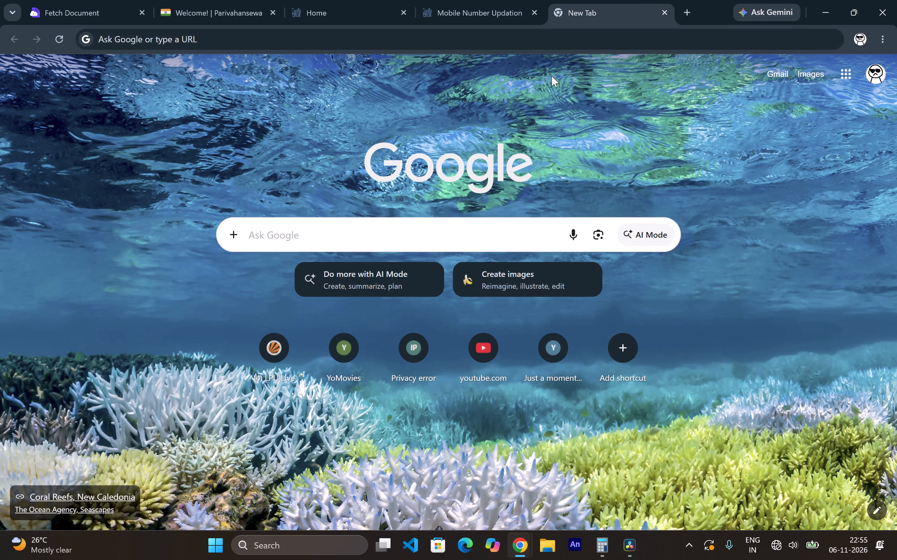
drag(561, 43, 560, 46)
key(y)
key(Return)
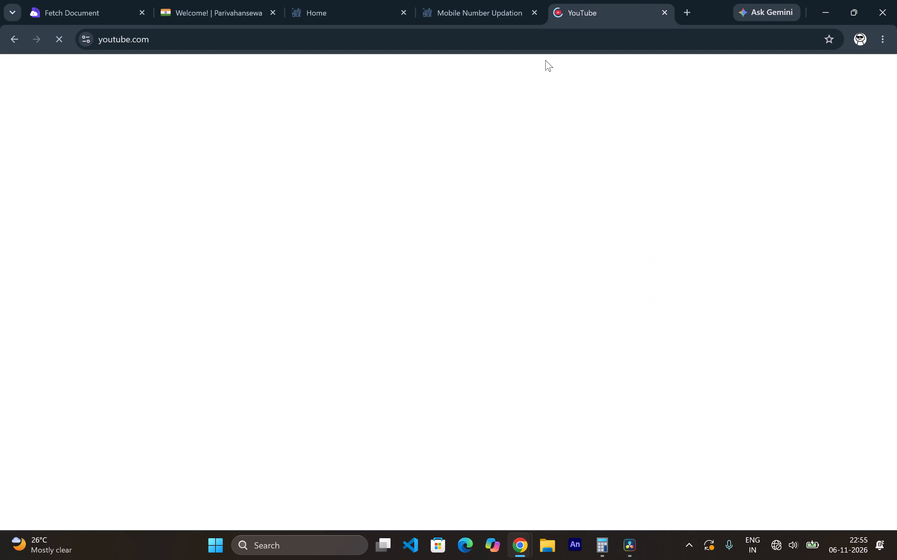
Search YouTube for "cricket shot sound effect" and preview the "Cricket bat sound" result with audio on.
click(361, 76)
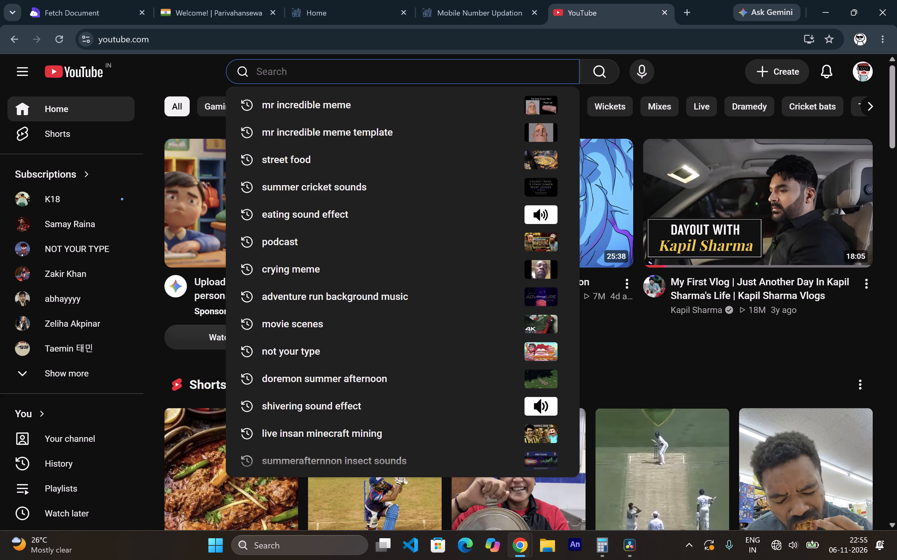
text(cric)
text(ke)
text(t)
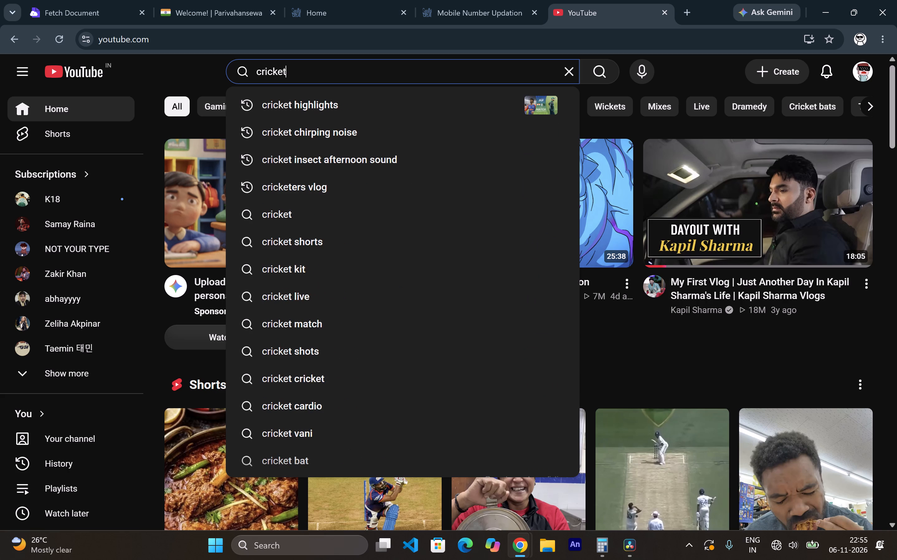
key(space)
text(sho)
key(t)
key(space)
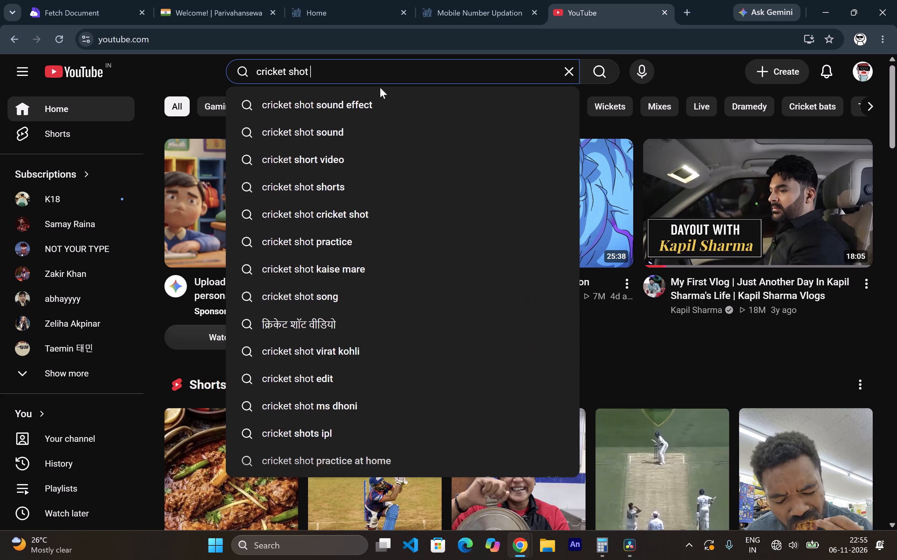
drag(380, 99, 384, 102)
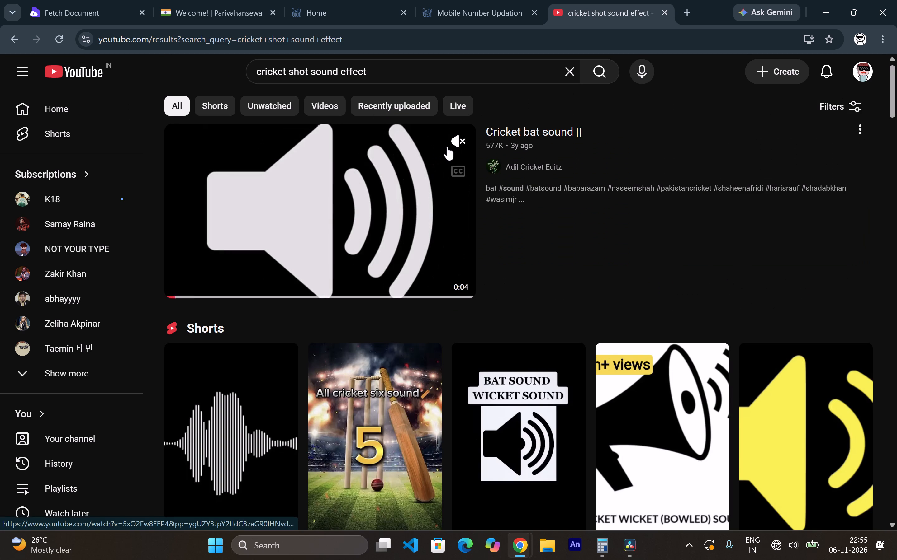
click(453, 147)
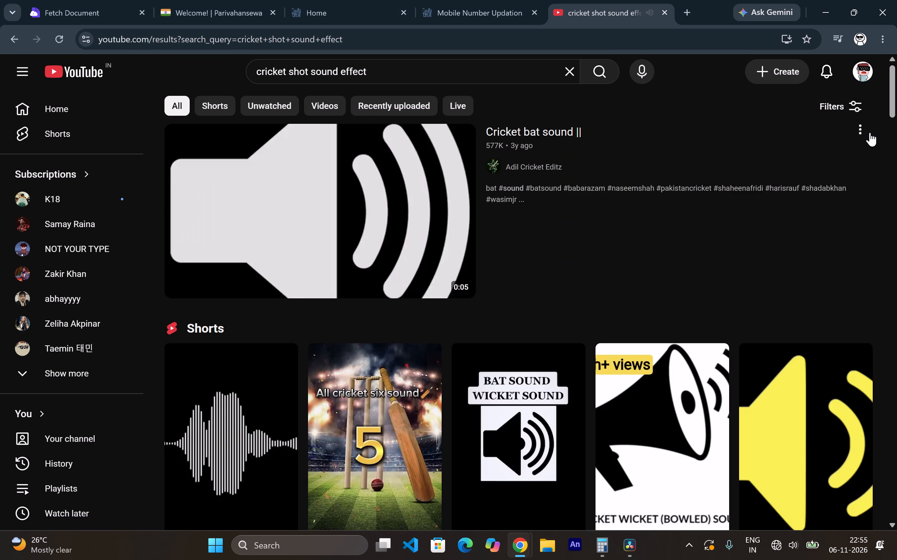
Copy the share link of the "Cricket bat sound" video.
click(857, 131)
click(792, 263)
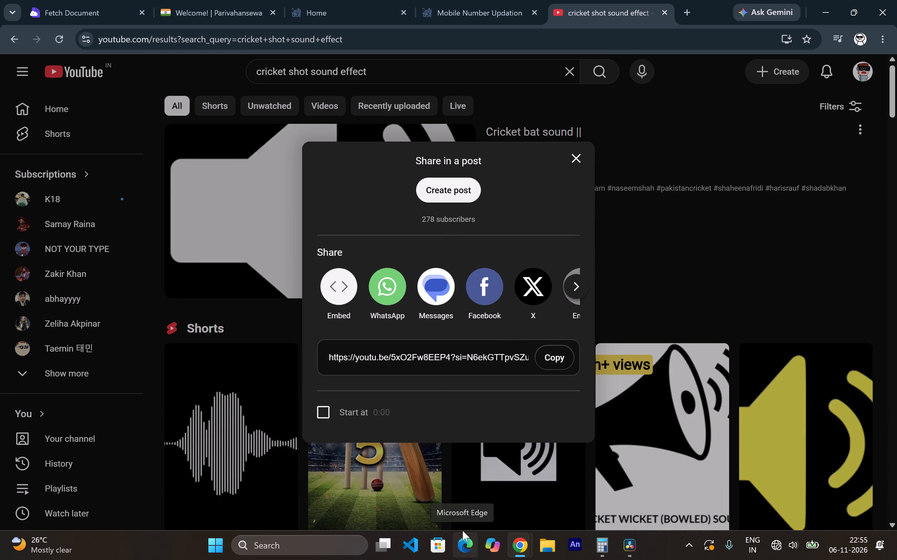
click(547, 349)
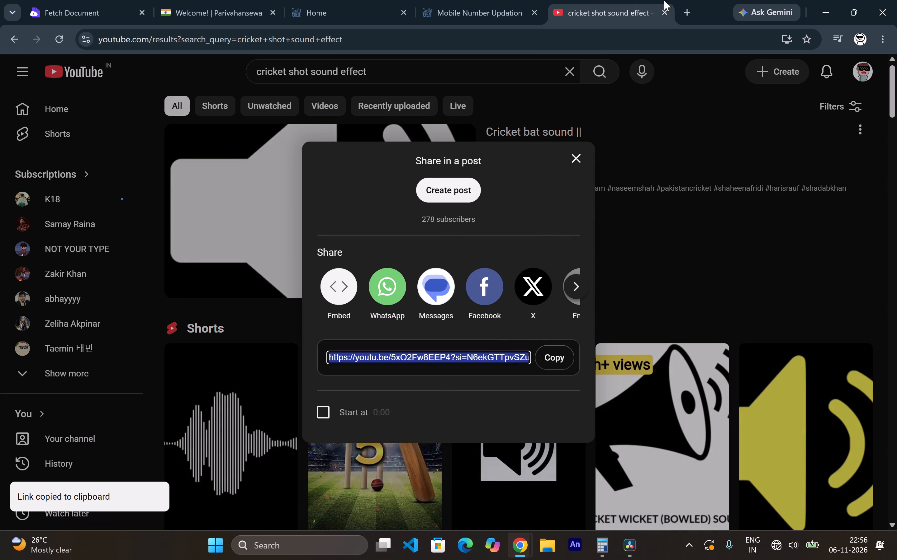
Search for "youtube audio downloader" in a new tab and open the ConvertAudioToText YouTube to MP3 converter.
click(684, 14)
text(yo)
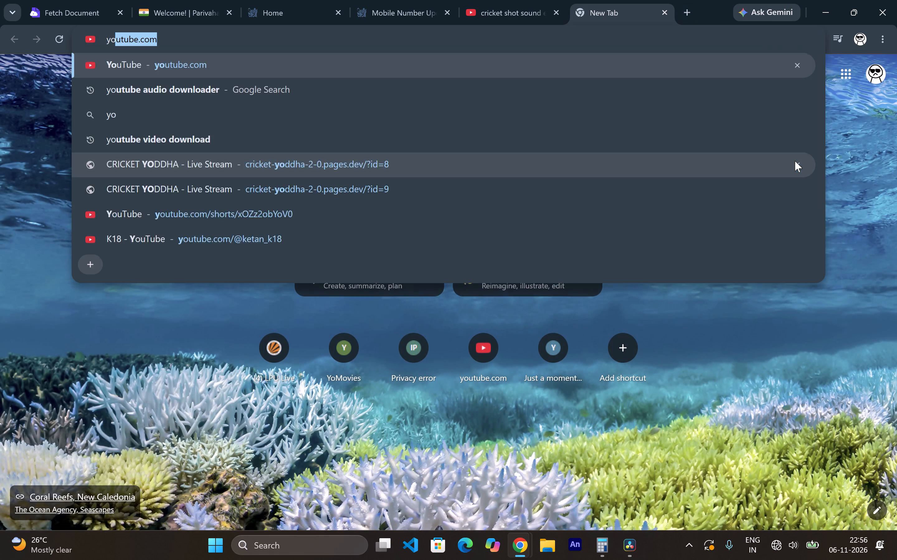
key(t)
key(BackSpace)
text(uut)
key(BackSpace)
key(BackSpace)
text(tube)
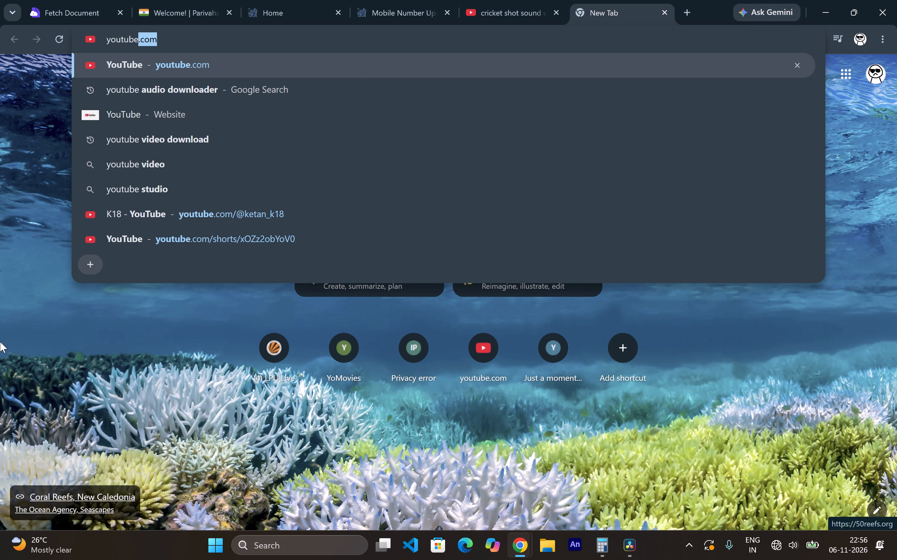
click(360, 80)
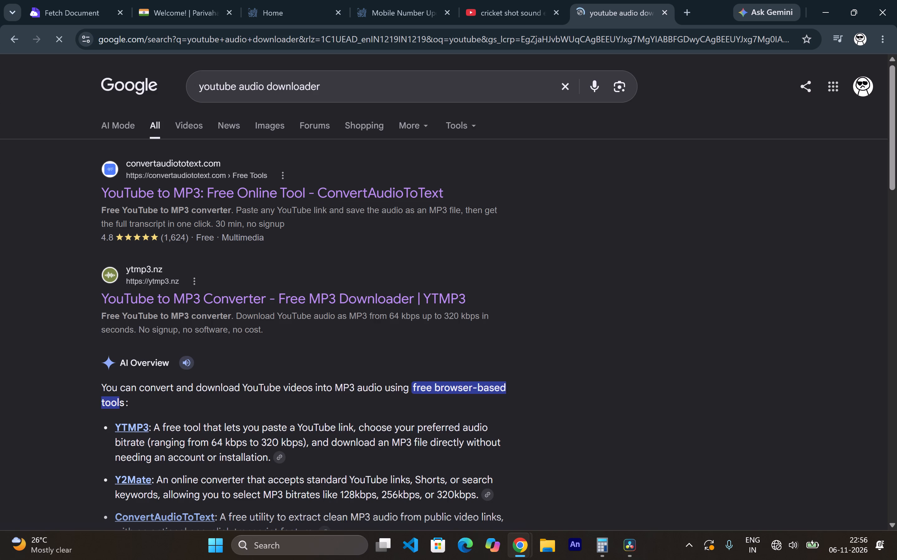
click(249, 194)
Convert the copied "Cricket bat sound" video link to MP3 and download Cricket_bat_sound.mp3.
click(416, 314)
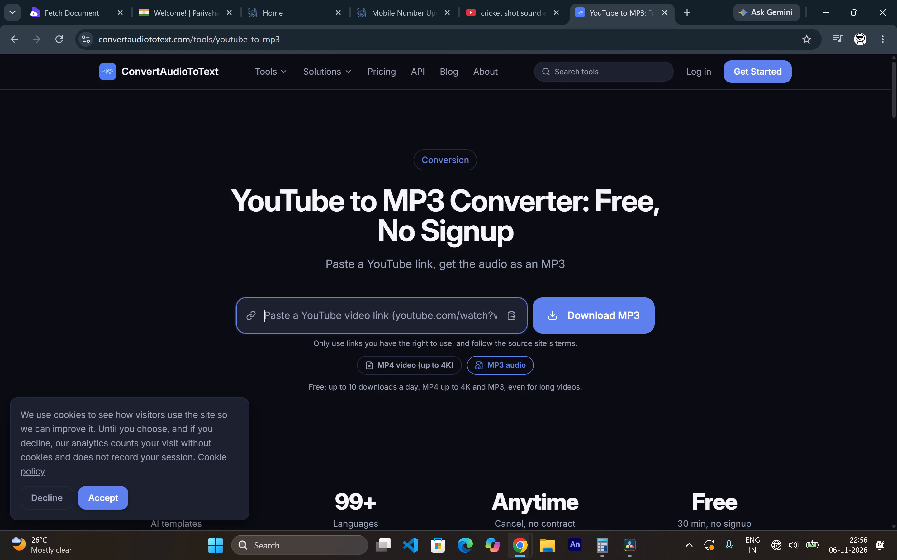
key(ctrl+v)
click(628, 328)
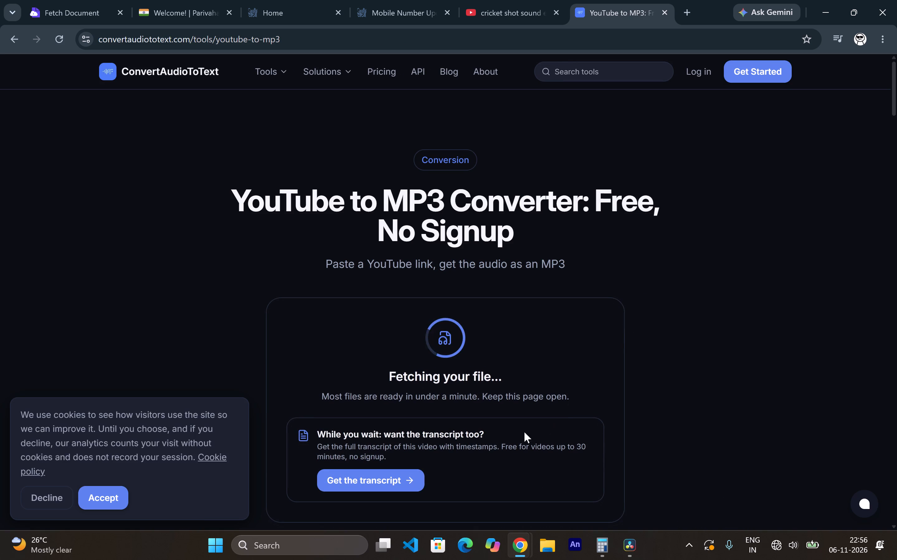
scroll(450, 372, down, 1)
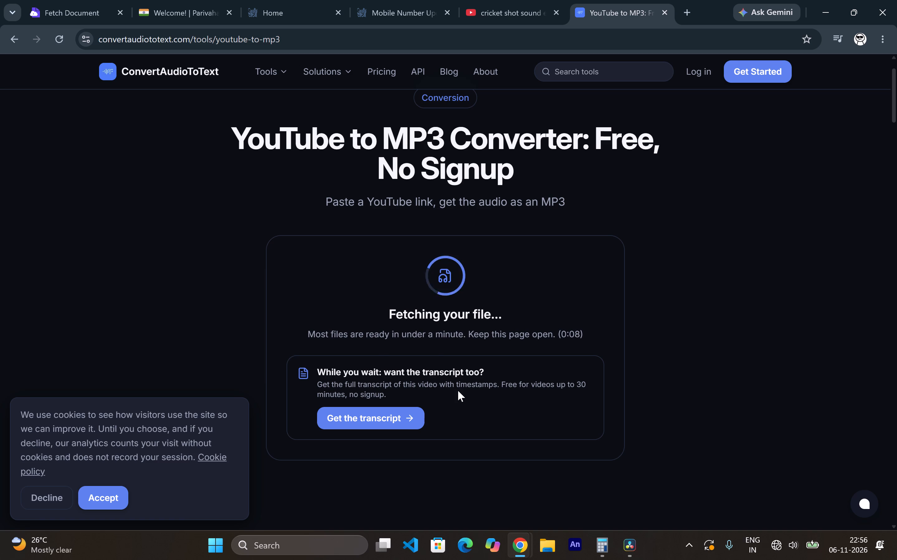
click(399, 390)
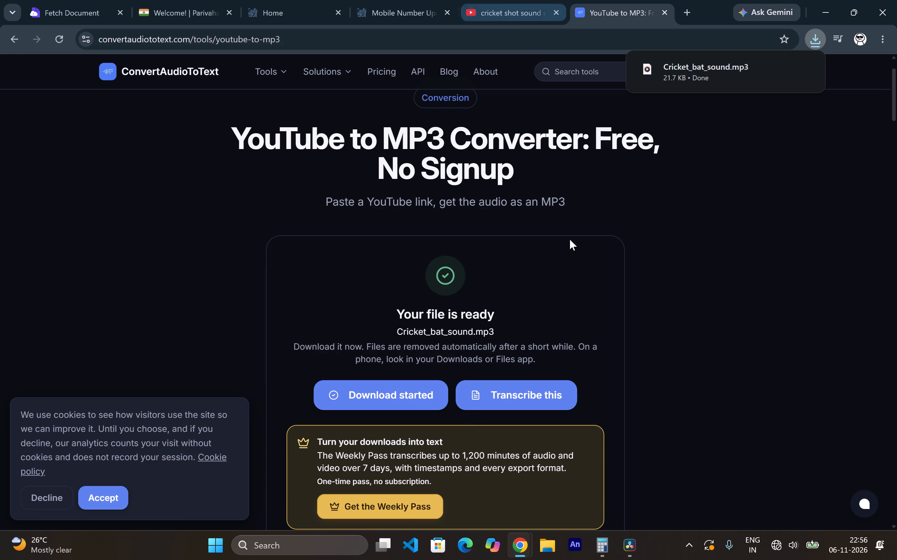
Switch to DaVinci Resolve and import Cricket_bat_sound.mp3 from Downloads into the media pool.
click(623, 546)
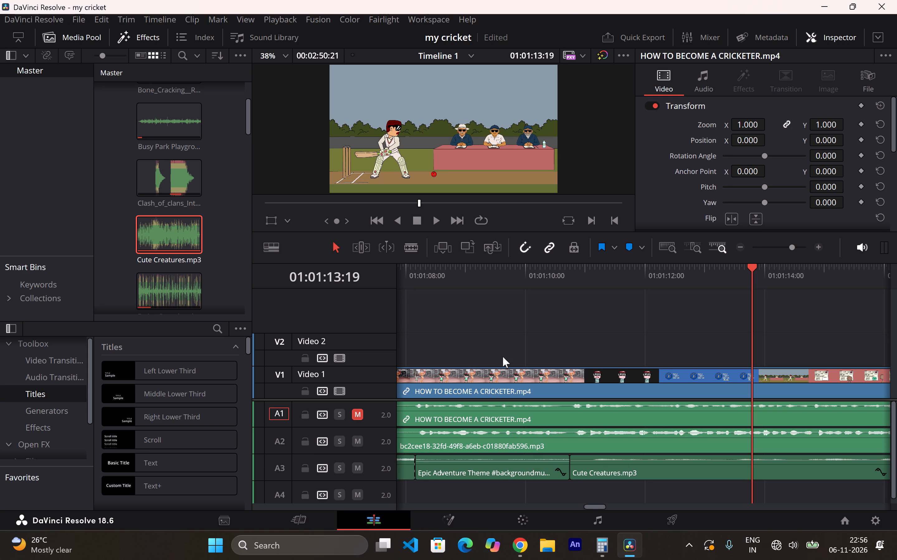
right_click(221, 236)
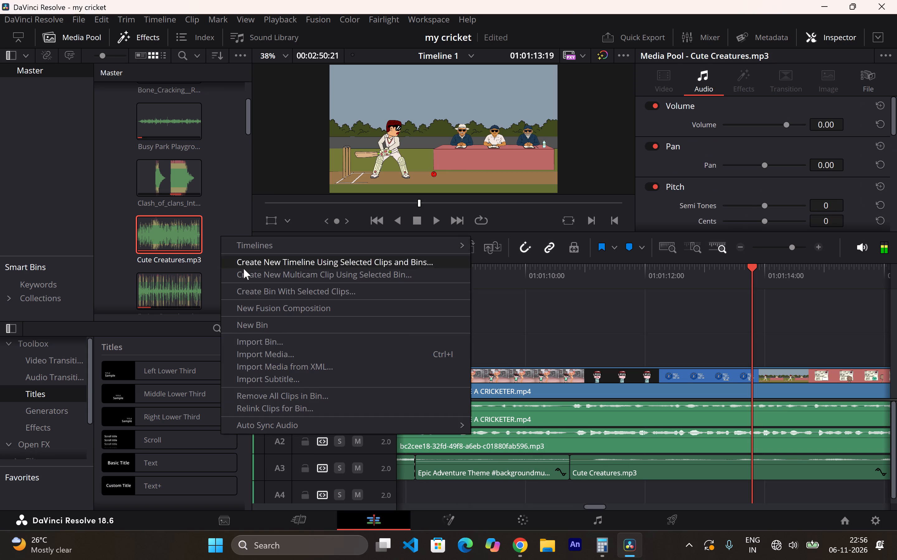
click(287, 350)
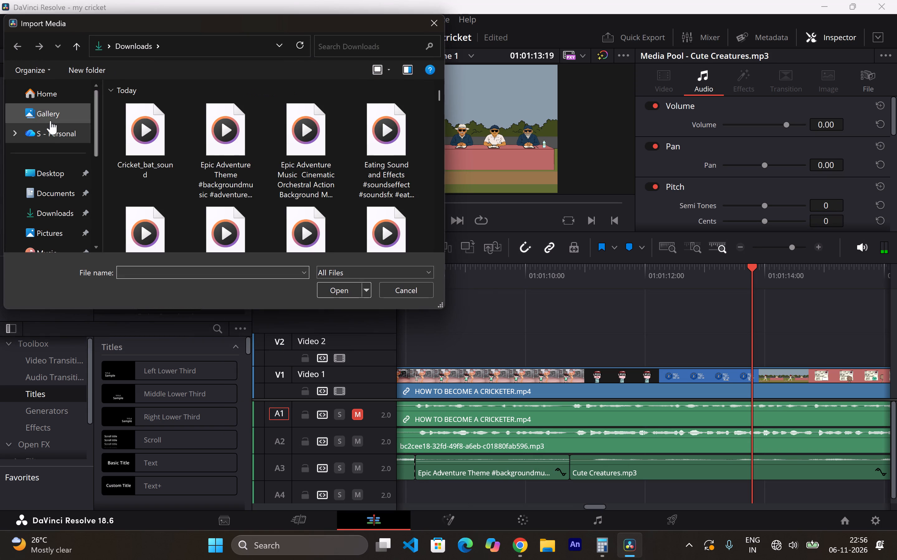
double_click(144, 128)
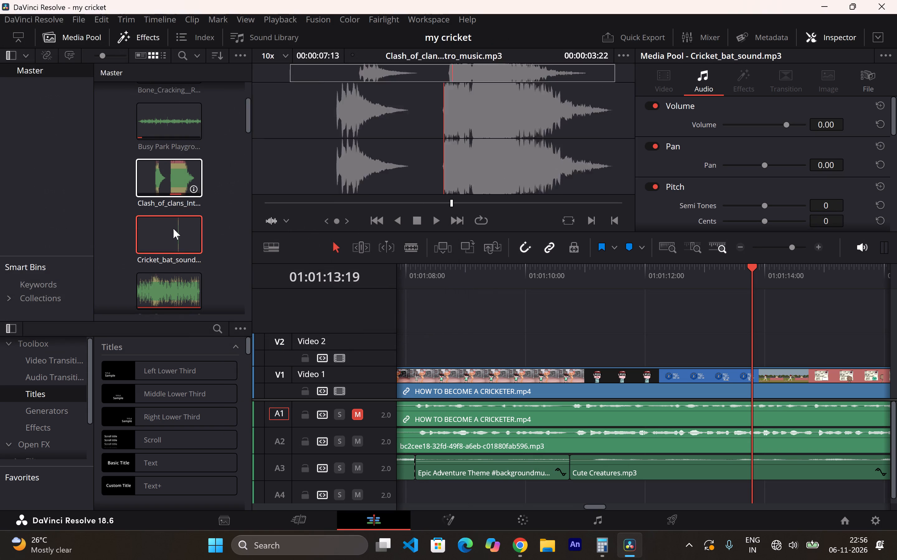
Place Cricket_bat_sound.mp3 on audio track A4, aligning its start with the start of Cute Creatures.mp3.
drag(153, 230, 705, 495)
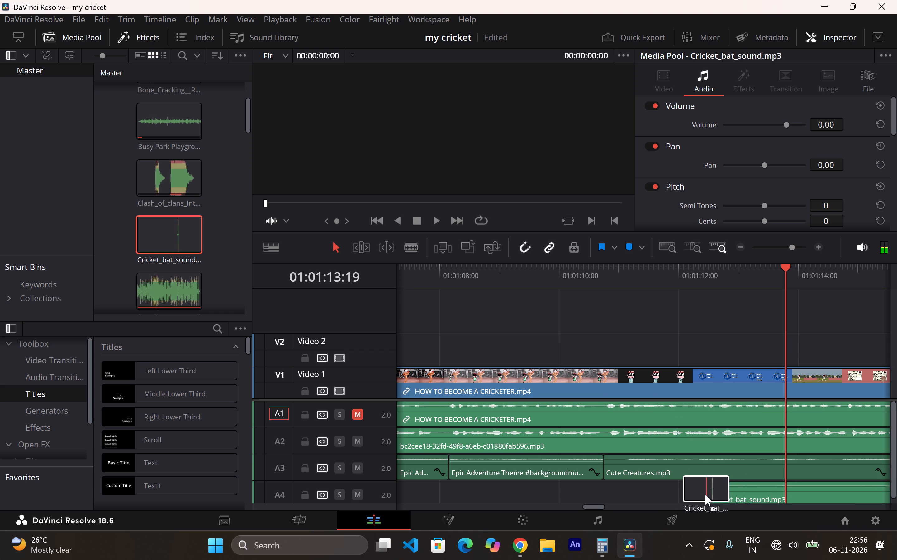
drag(705, 495, 605, 490)
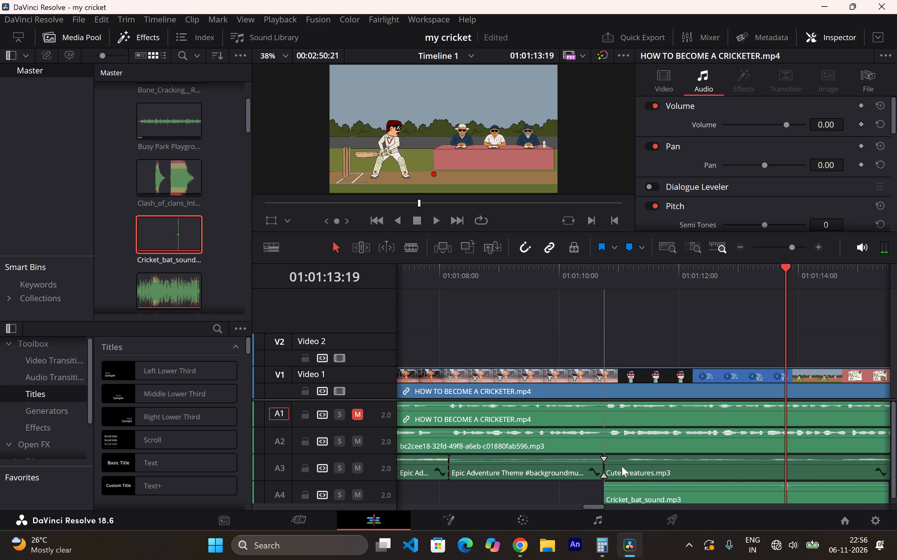
Play the timeline from before the bat sound clip to check its sync, and find the Ranji Trophy form's stamping moment.
drag(786, 266, 713, 276)
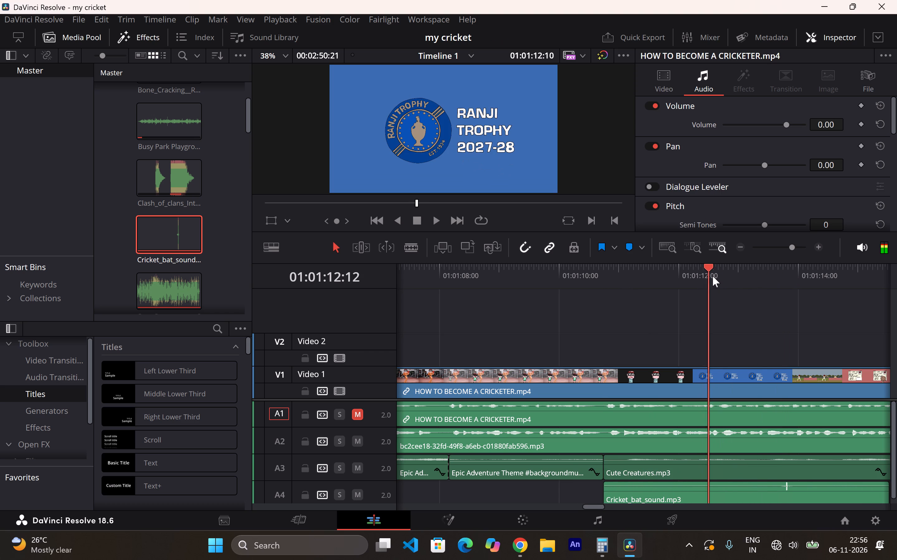
drag(713, 276, 556, 282)
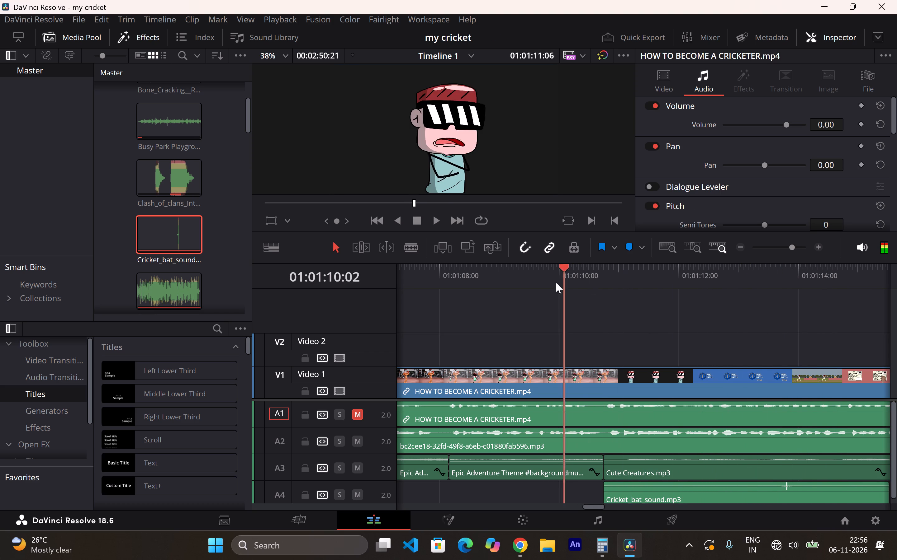
drag(556, 282, 534, 278)
click(432, 217)
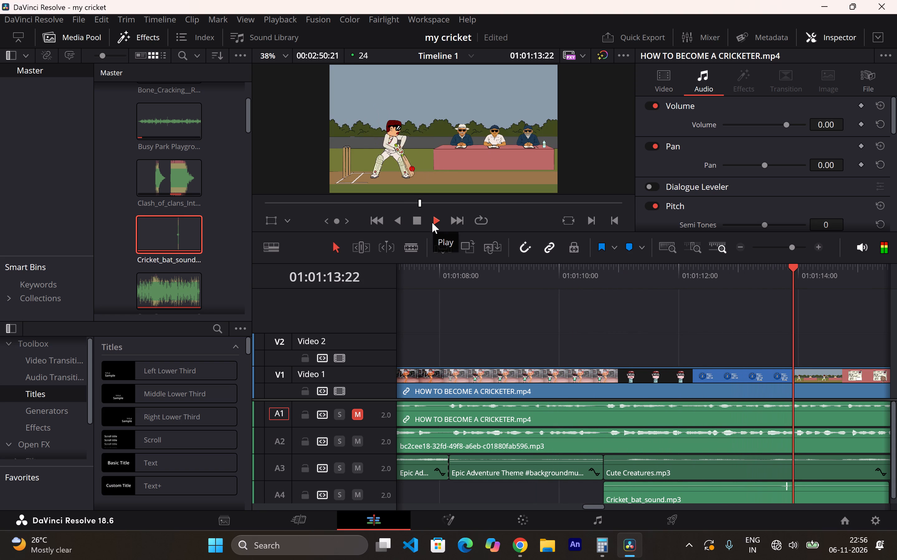
key(space)
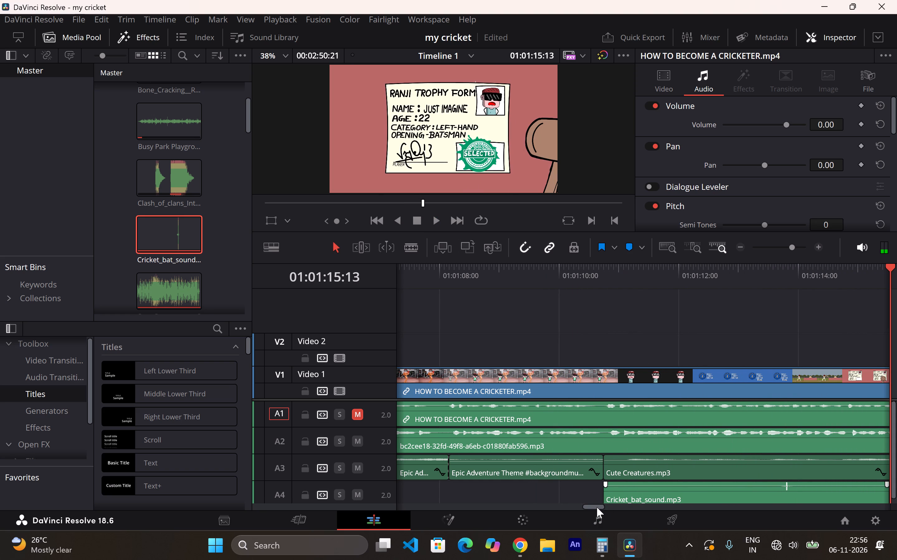
drag(597, 507, 605, 508)
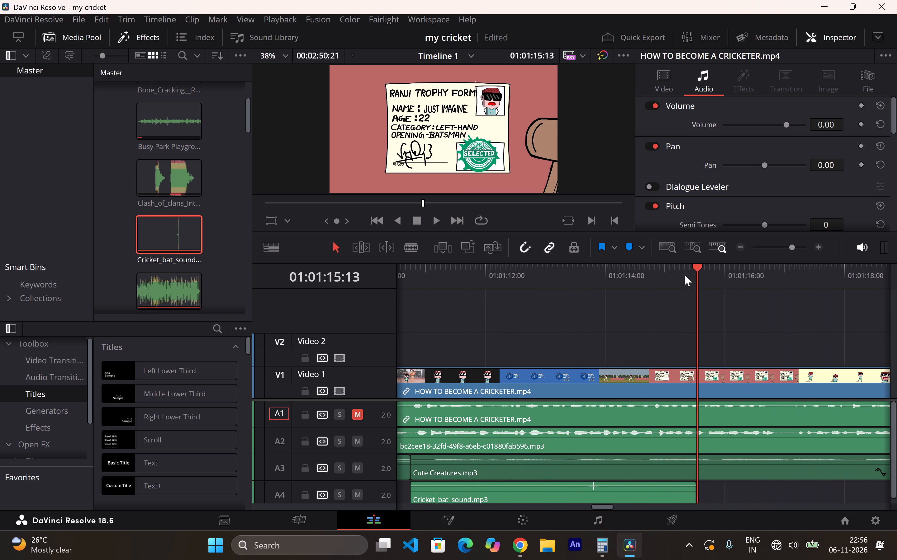
drag(693, 266, 657, 278)
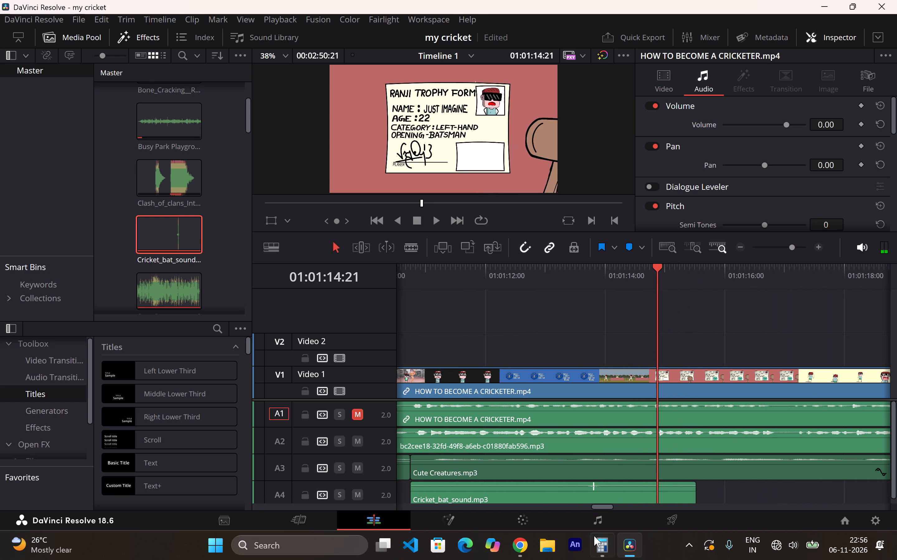
Switch to Google Chrome and search YouTube for "stamp sound effect".
click(527, 545)
click(482, 468)
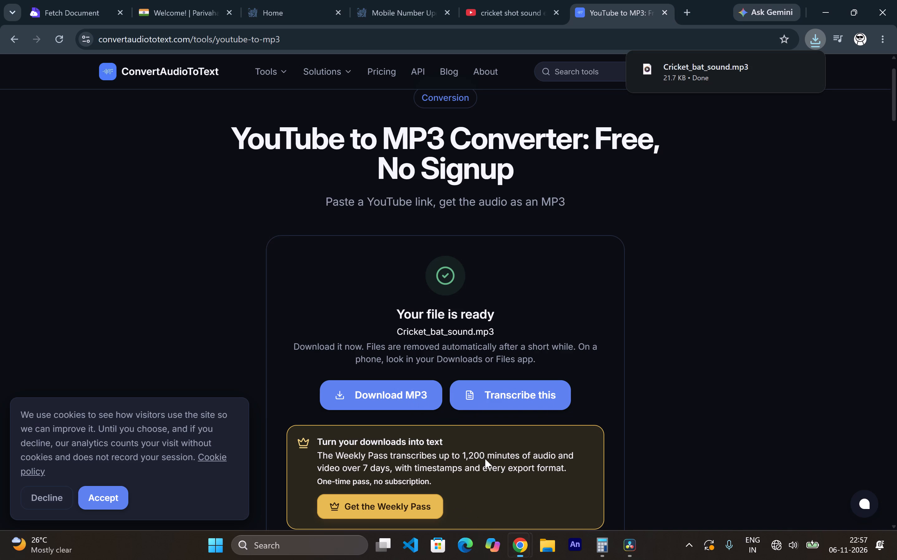
click(495, 1)
click(568, 73)
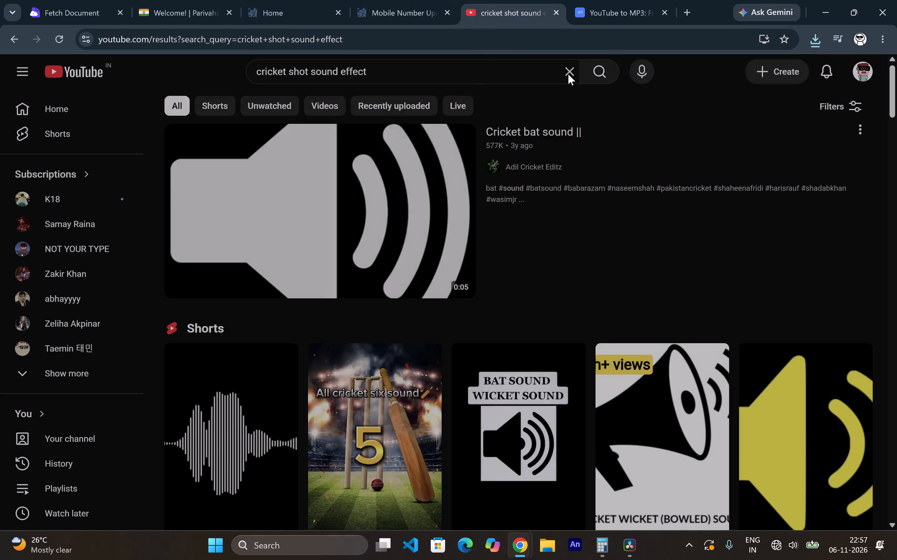
click(568, 77)
key(s)
text(tamp)
key(space)
click(554, 105)
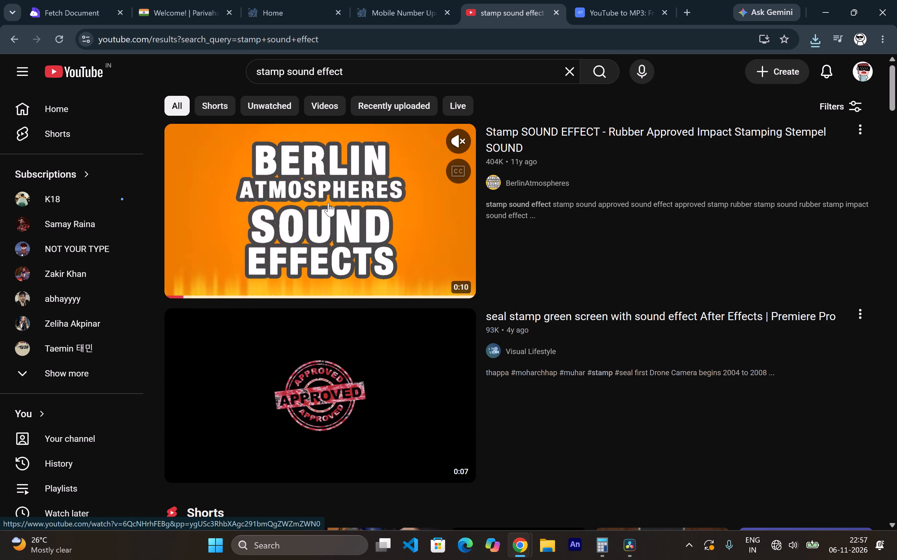
Preview stamp sound results, including the rubber stamp Short and the "Stamp Sound Effect" video by All Sound Effects with audio on.
scroll(329, 204, down, 8)
click(364, 184)
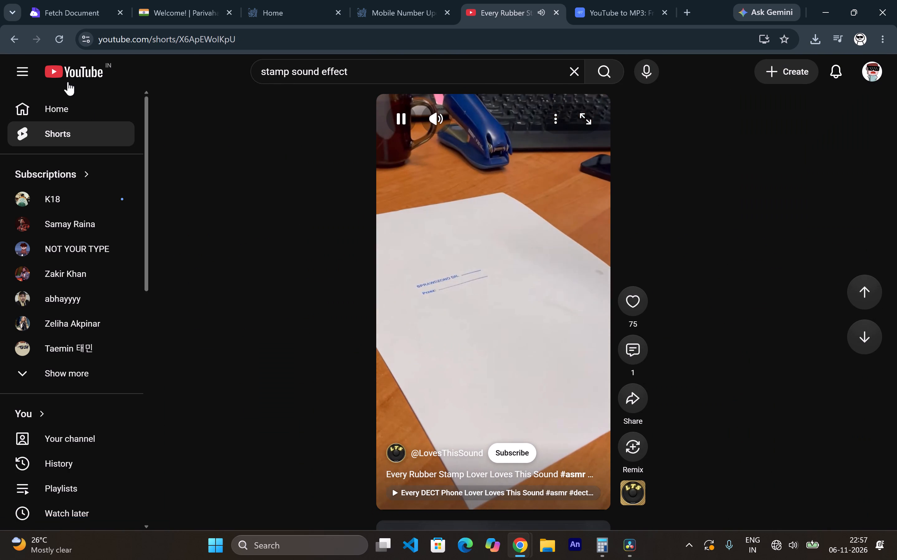
click(7, 39)
scroll(303, 245, down, 1)
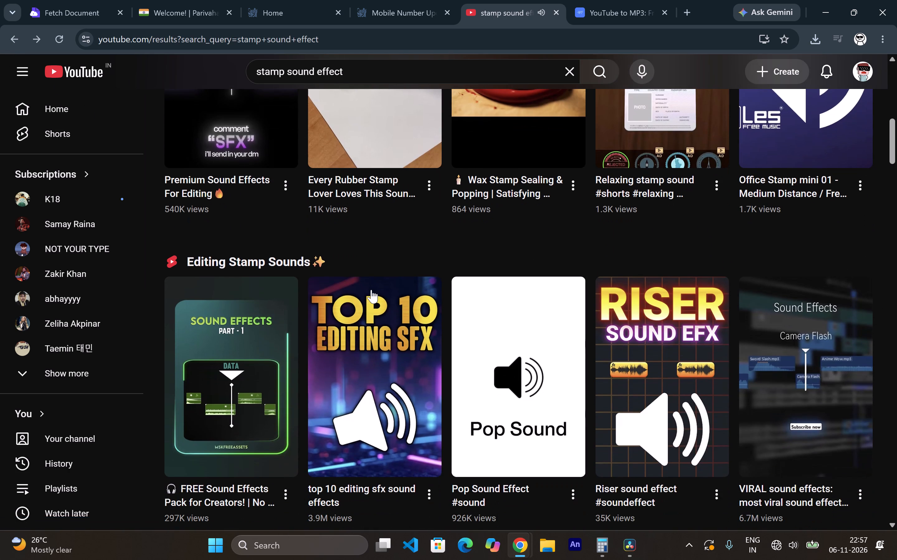
scroll(328, 302, down, 5)
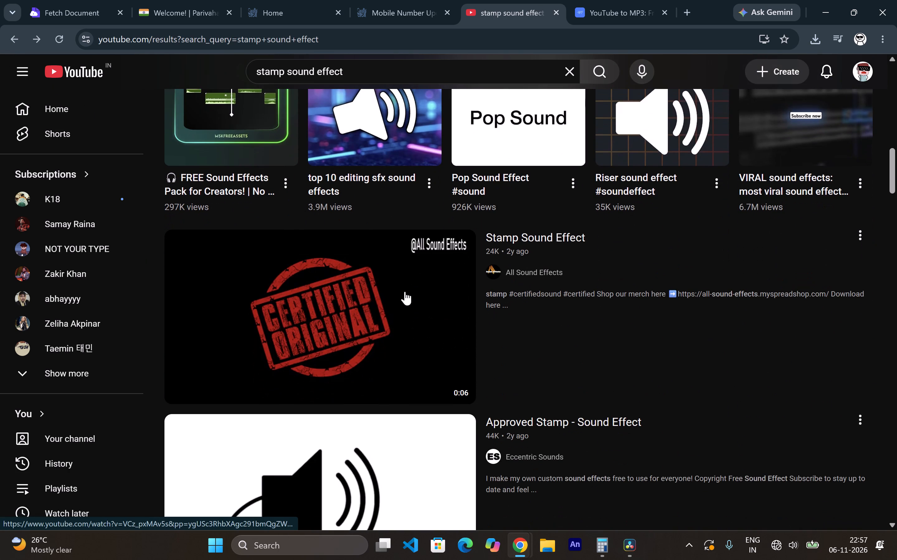
click(456, 250)
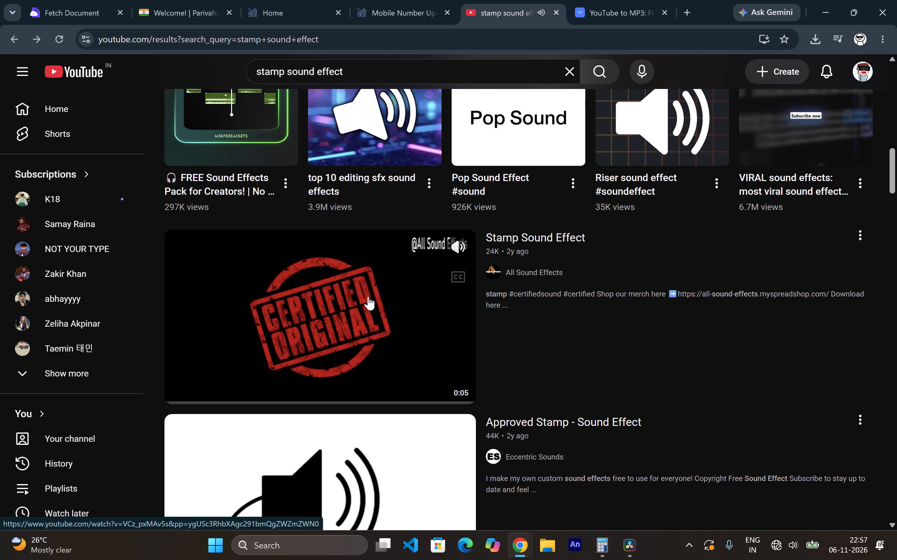
scroll(406, 352, down, 3)
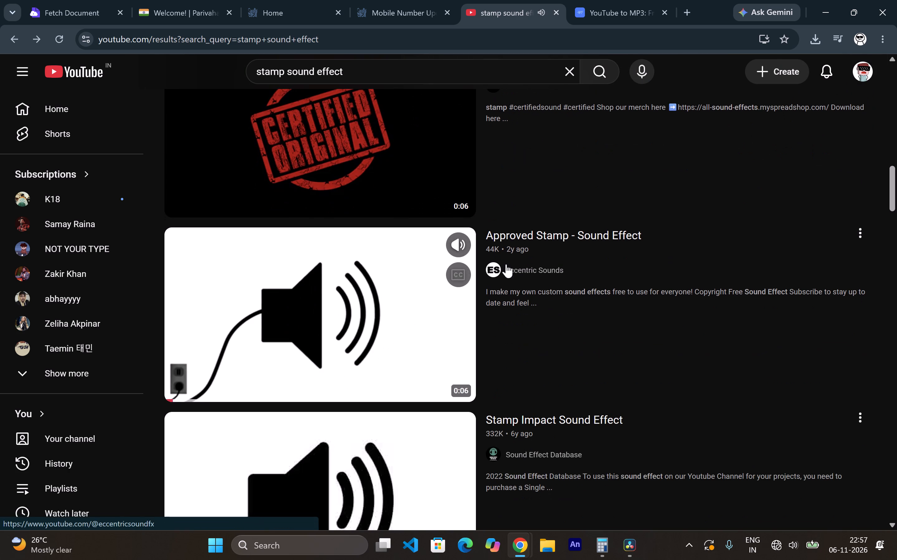
scroll(413, 182, up, 2)
Copy the share link of the "Stamp Sound Effect" video by All Sound Effects.
click(861, 168)
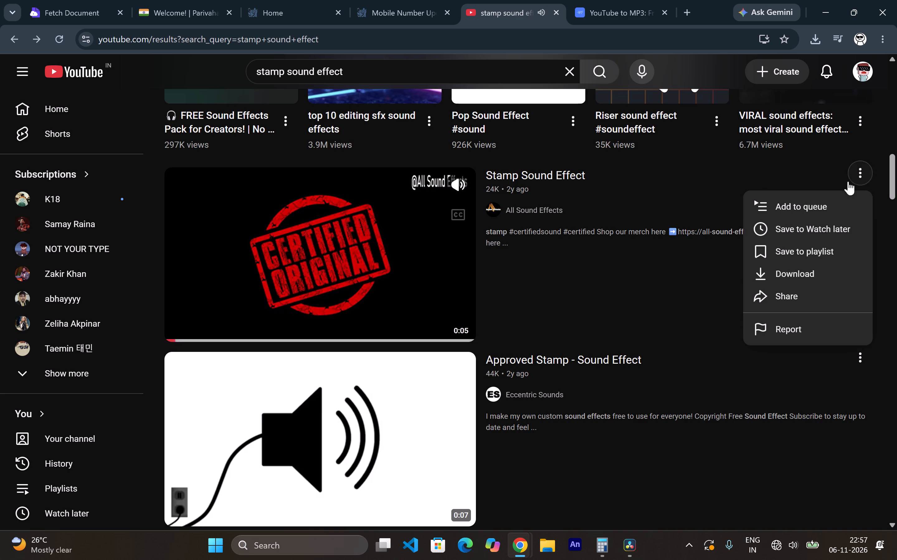
click(790, 292)
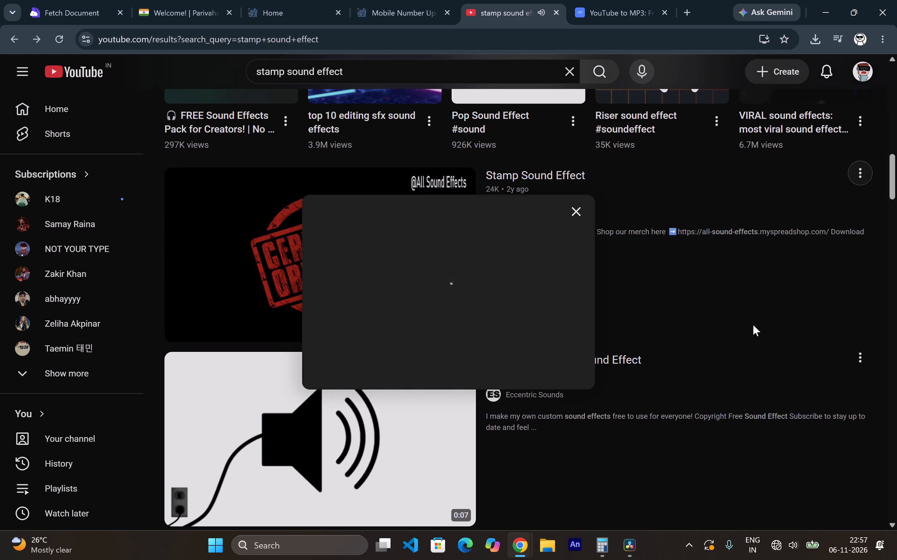
click(548, 360)
Return to the ConvertAudioToText converter, convert the copied stamp video link to MP3 and download Stamp_Sound_Effect.mp3.
click(596, 2)
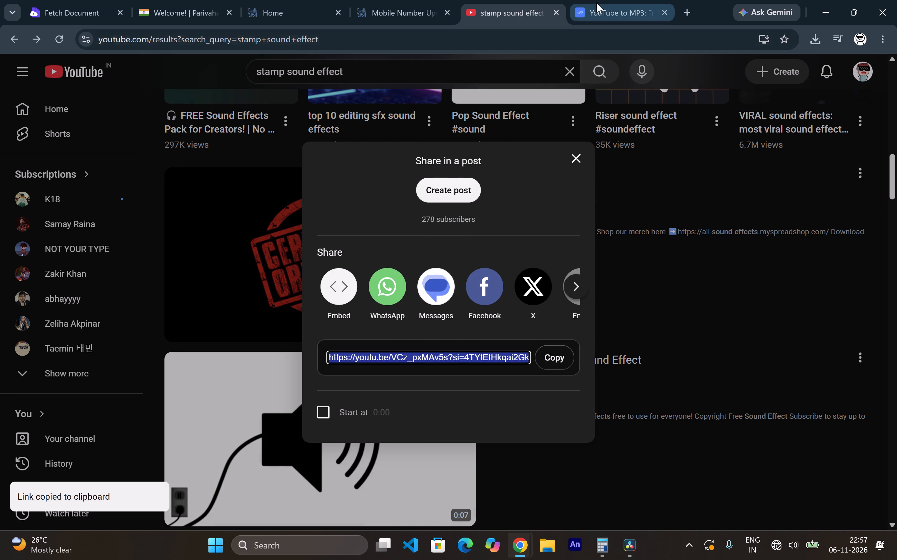
scroll(488, 381, down, 1)
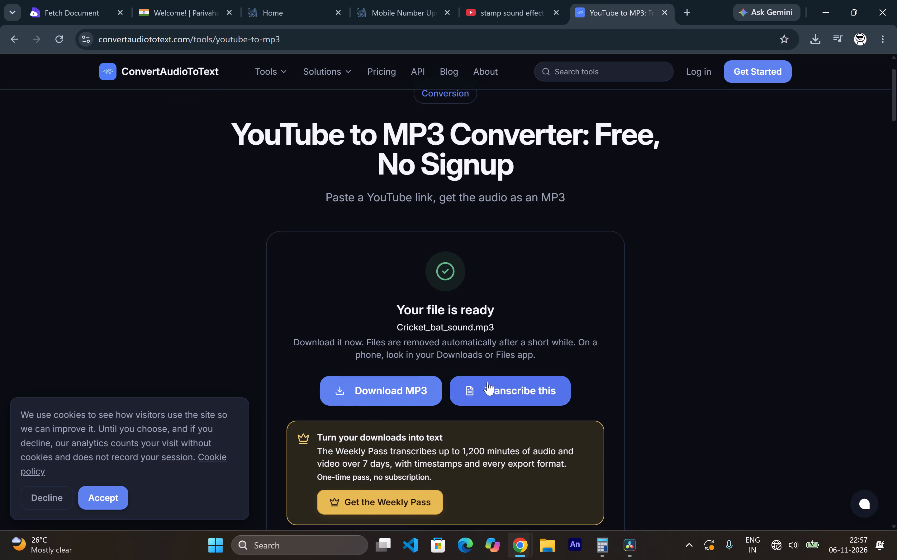
scroll(487, 382, down, 2)
click(454, 360)
scroll(431, 243, up, 3)
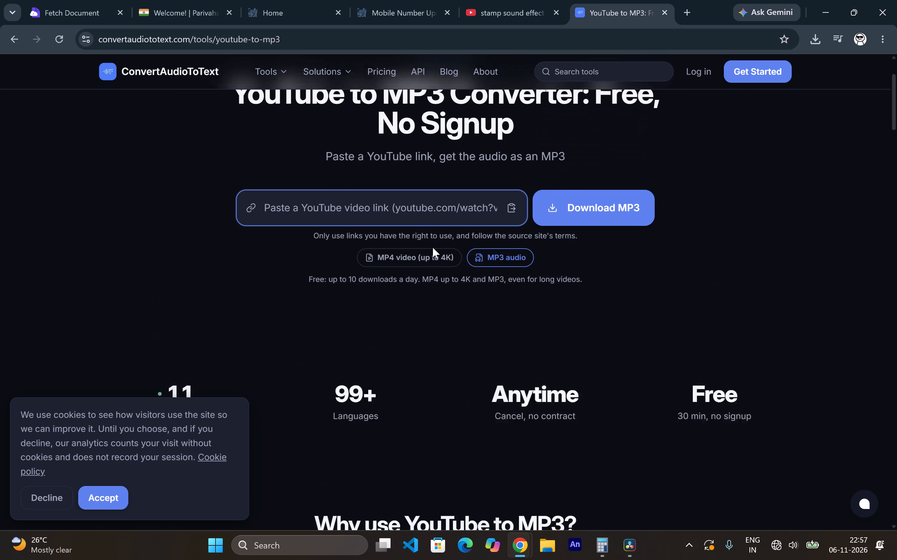
click(410, 254)
key(ctrl+v)
click(580, 251)
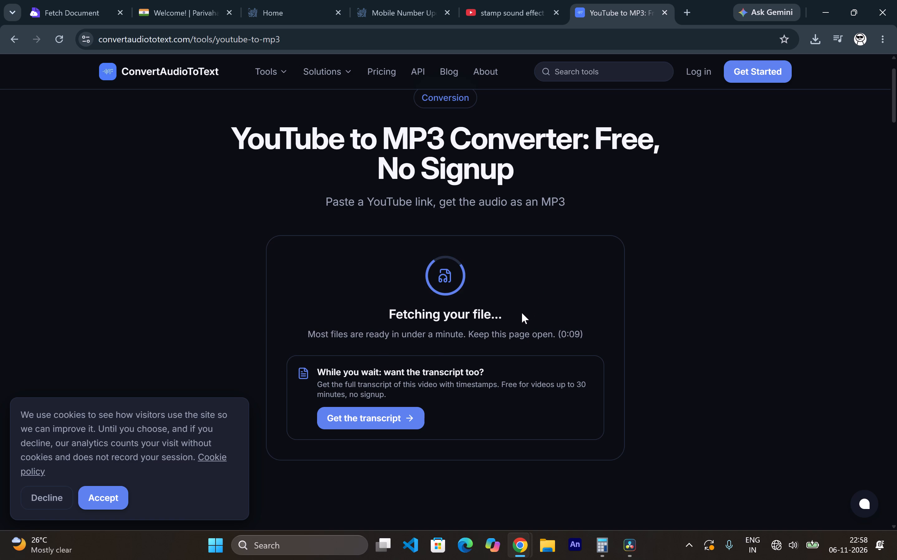
click(417, 387)
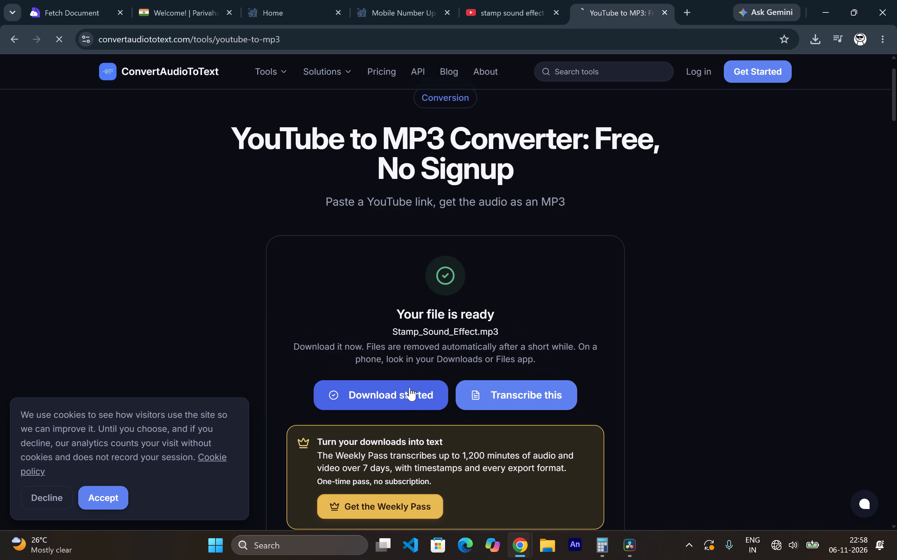
Switch to DaVinci Resolve and import Stamp_Sound_Effect.mp3 from Downloads into the media pool.
click(619, 543)
right_click(231, 230)
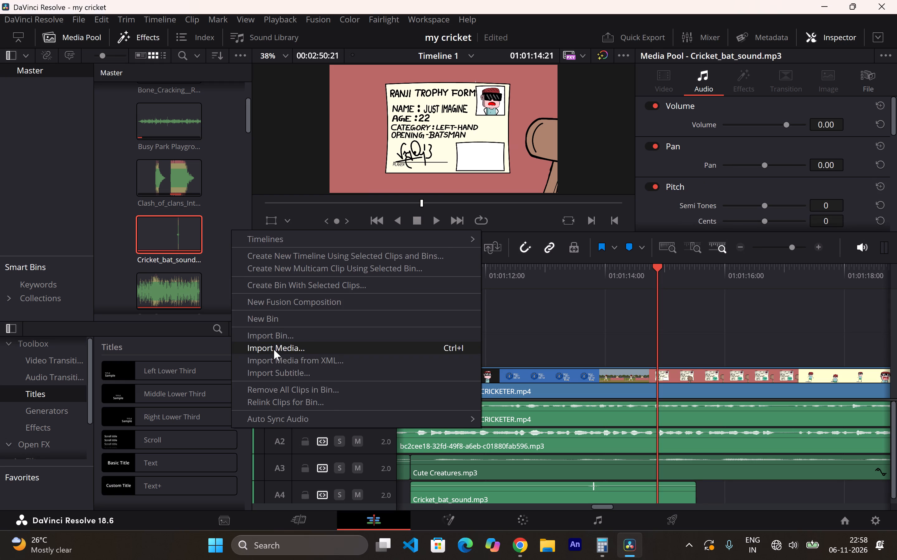
click(274, 349)
double_click(151, 126)
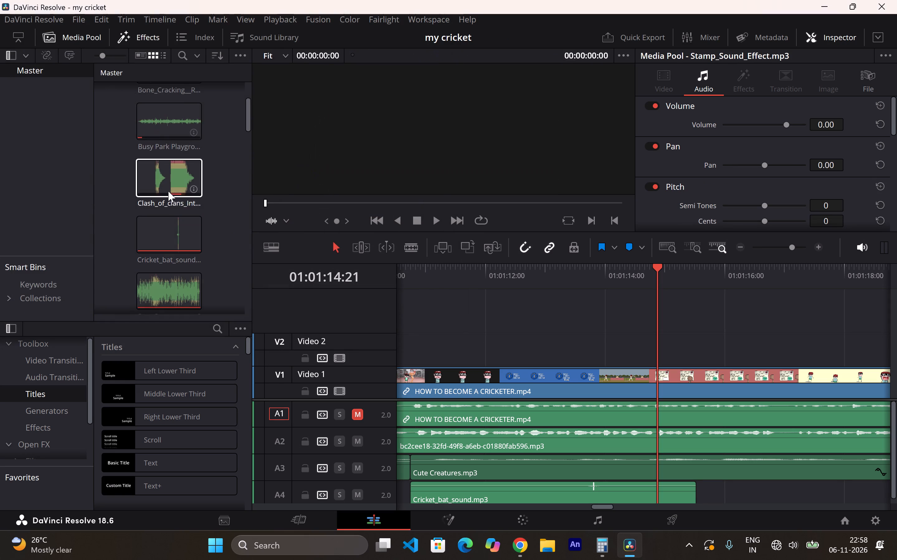
Place Stamp_Sound_Effect.mp3 from the media pool on audio track A4 just before 01:01:14:21, over the tail of the Cricket_bat_sound.mp3 clip.
scroll(172, 204, down, 10)
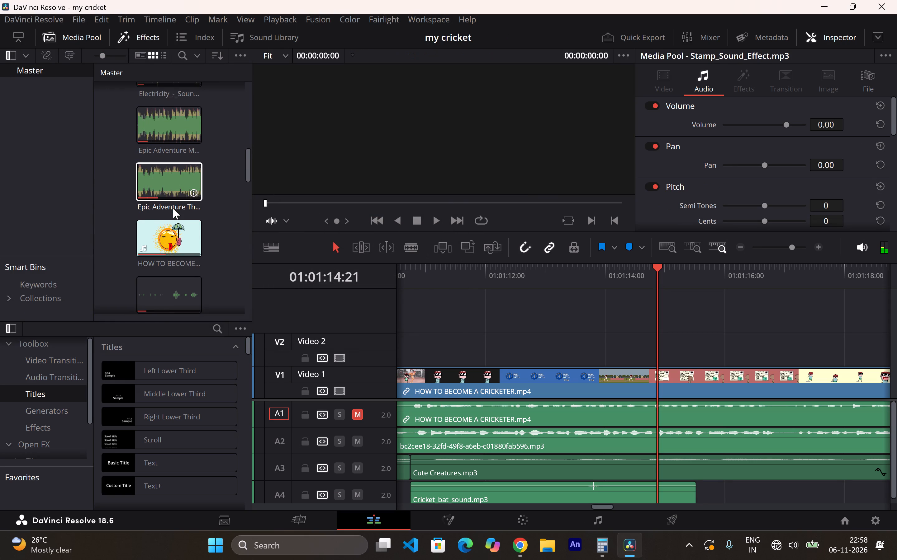
scroll(173, 208, down, 10)
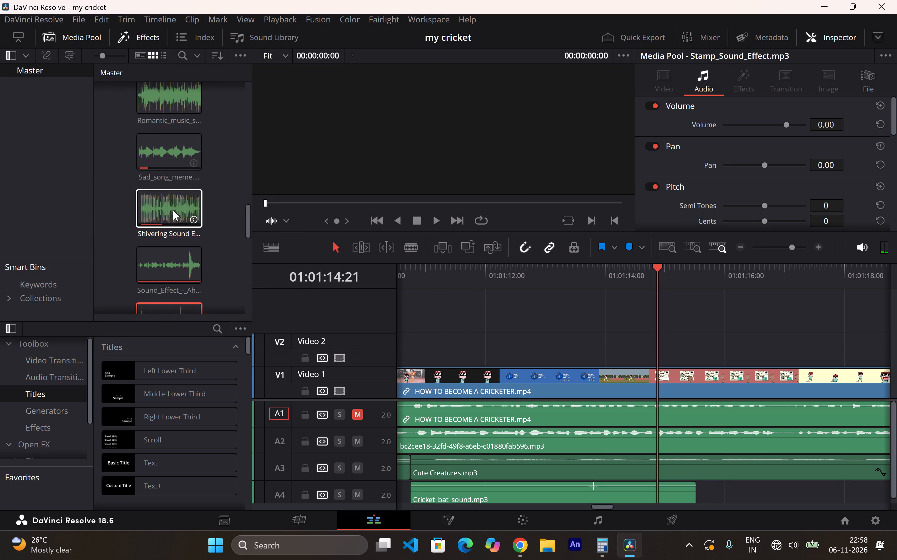
scroll(173, 210, down, 3)
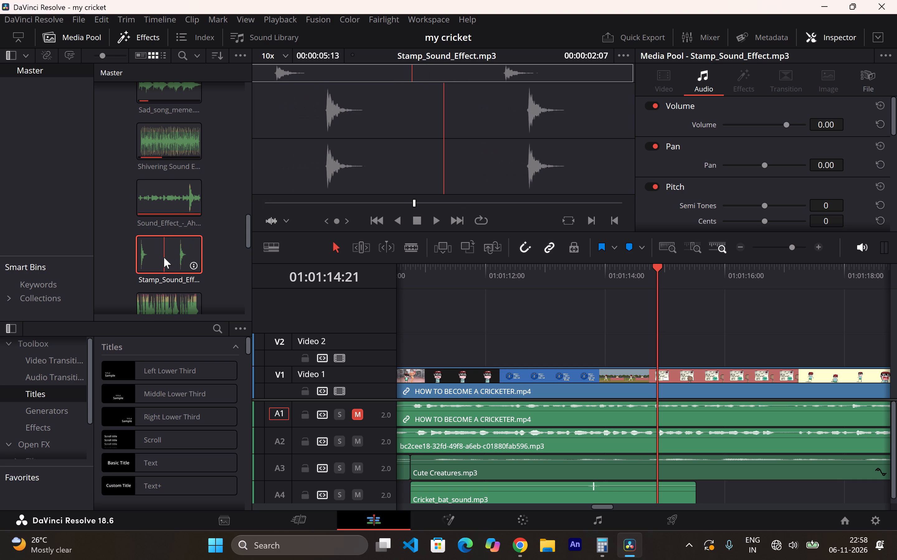
drag(164, 257, 698, 489)
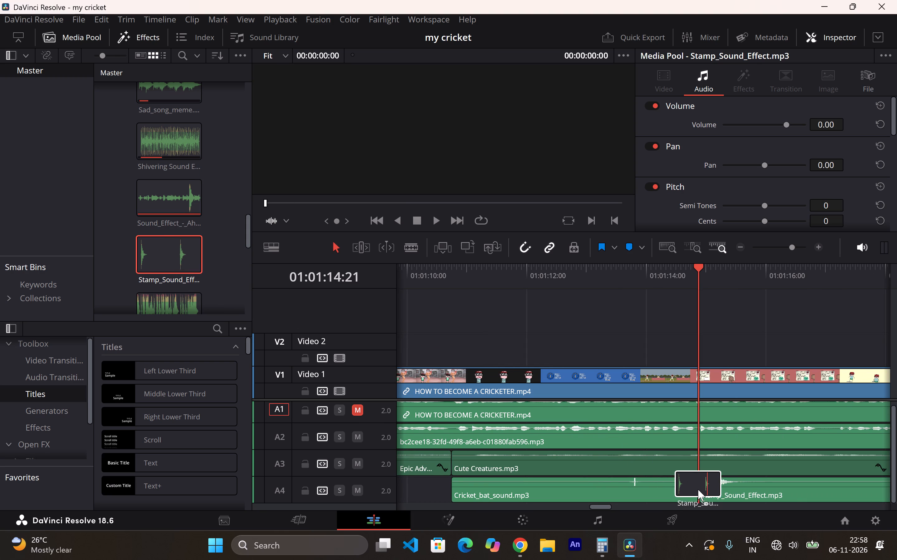
drag(698, 489, 681, 487)
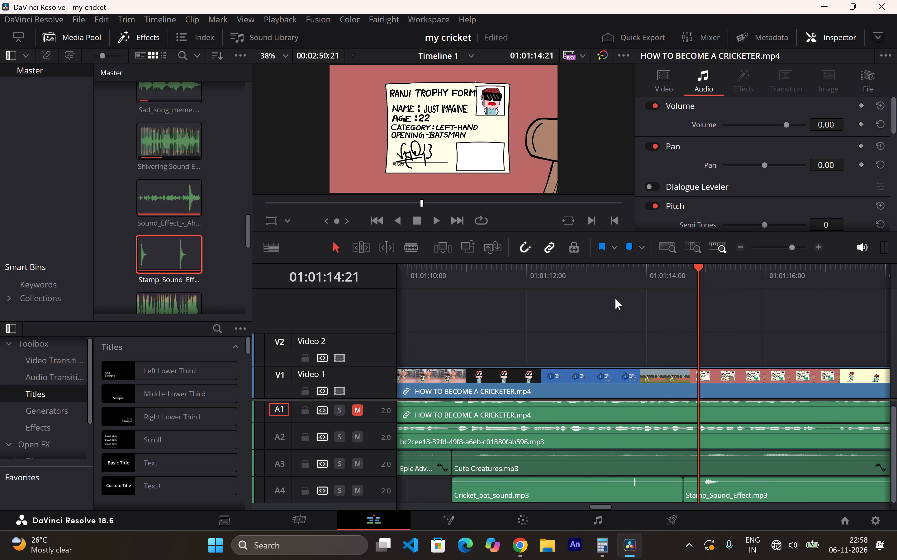
Play the timeline from about 01:01:11 to check the stamp sound, and scrub to 01:01:17:05 where the character scene begins.
drag(588, 288, 584, 287)
click(482, 275)
key(space)
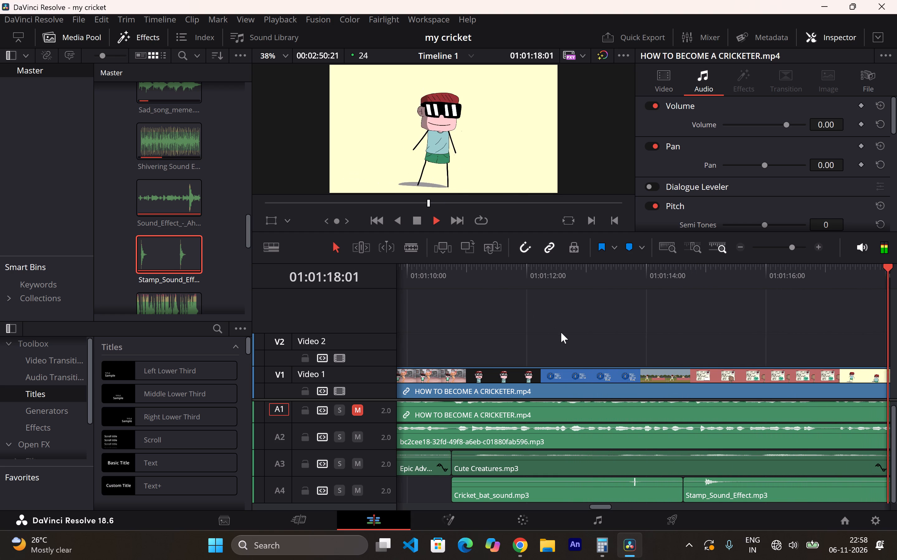
key(space)
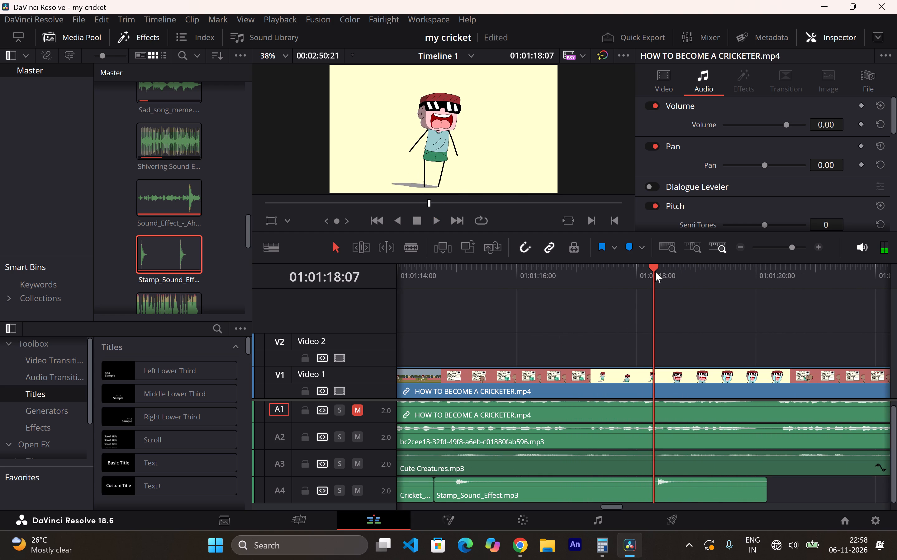
drag(651, 271, 563, 275)
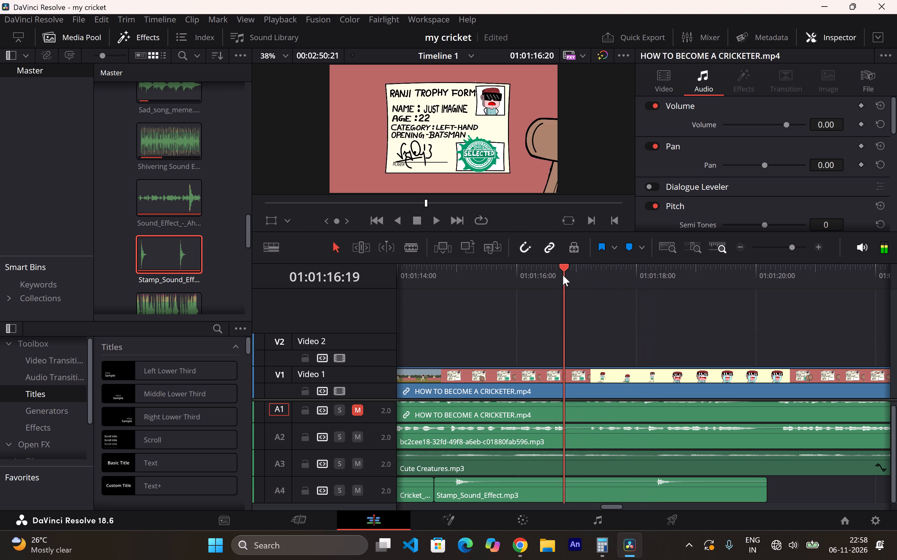
drag(563, 275, 599, 288)
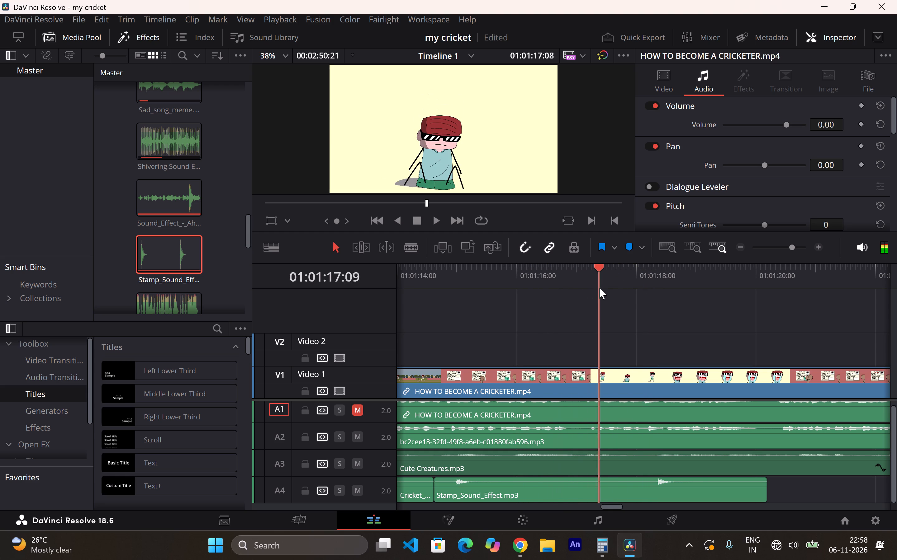
drag(599, 288, 589, 282)
Switch to the YouTube stamp sound results in Chrome, close the share dialog and clear the search text.
click(506, 542)
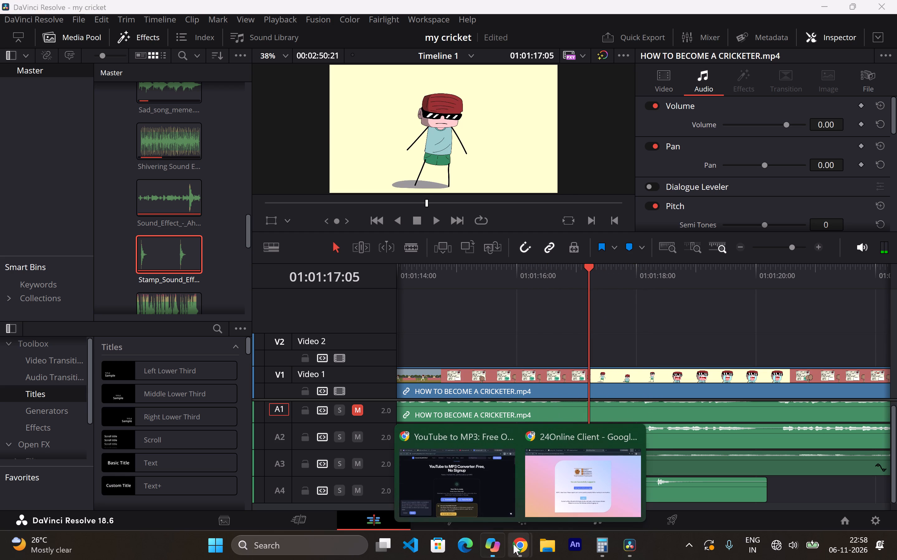
click(516, 545)
click(485, 483)
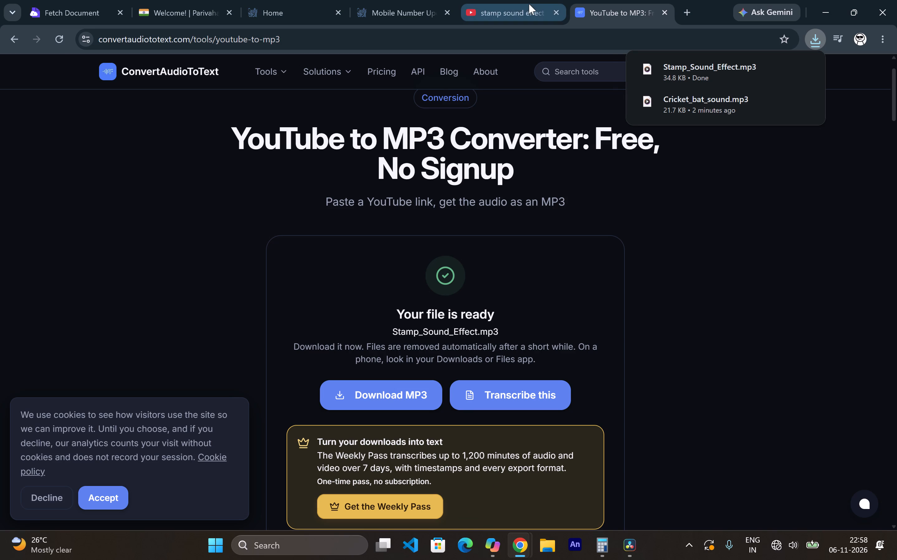
click(514, 0)
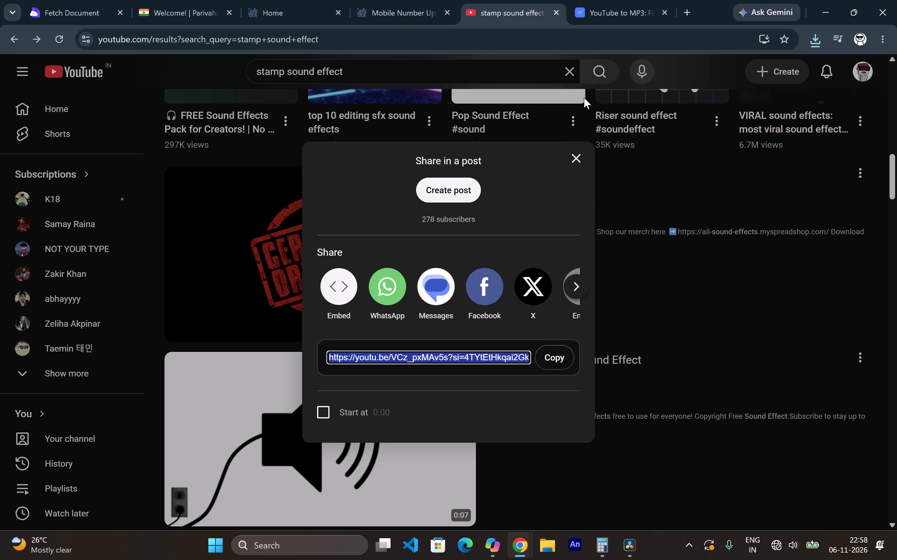
click(577, 156)
click(570, 75)
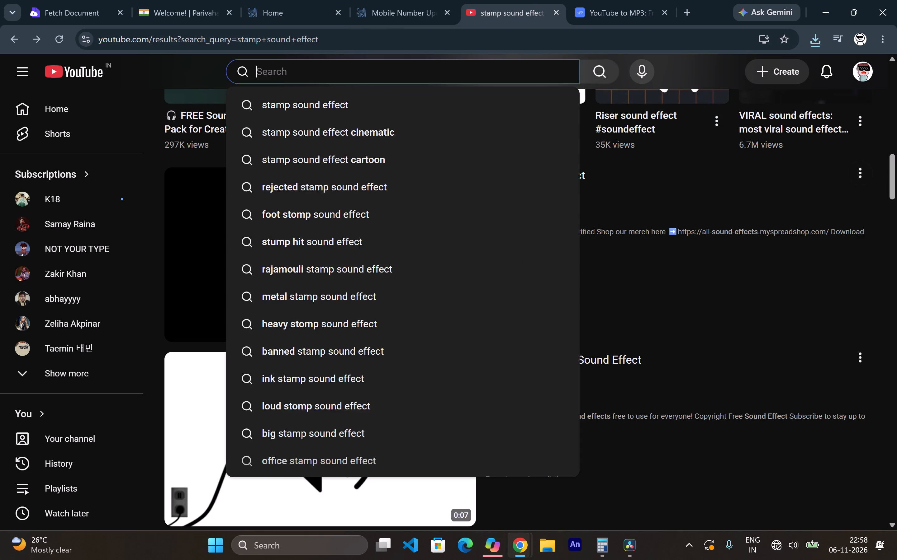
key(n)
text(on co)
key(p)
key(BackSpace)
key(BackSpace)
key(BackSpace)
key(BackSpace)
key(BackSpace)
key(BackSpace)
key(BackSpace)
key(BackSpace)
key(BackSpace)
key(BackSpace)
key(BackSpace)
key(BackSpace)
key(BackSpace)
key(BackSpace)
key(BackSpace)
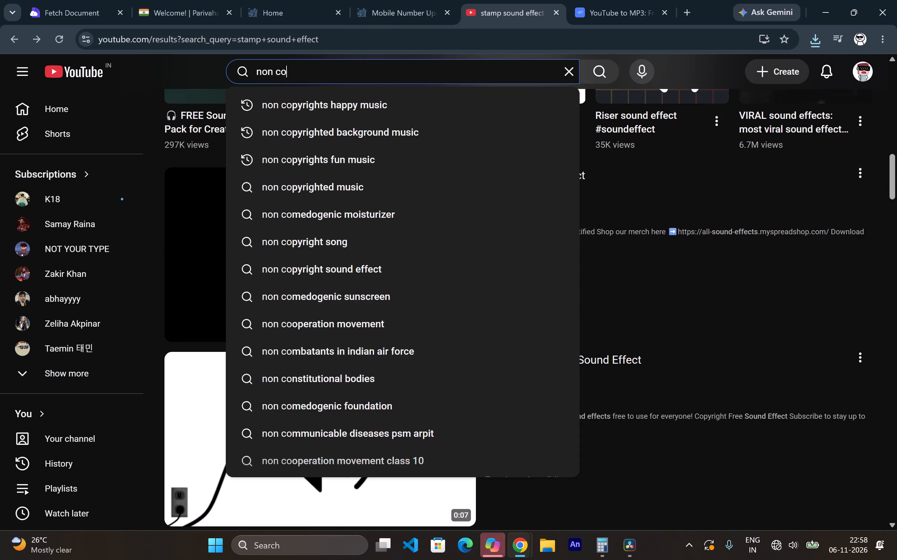
Search YouTube for "happy meme sound".
text(ha)
key(p)
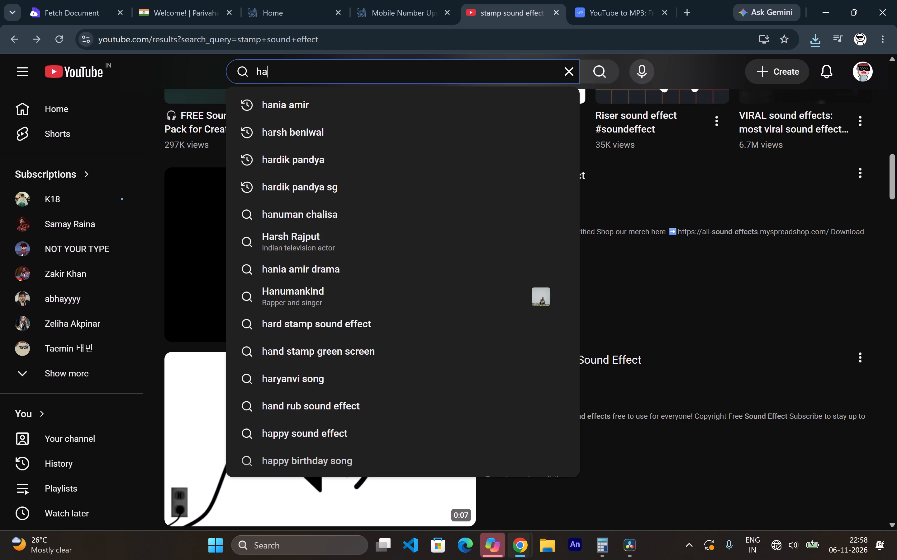
key(p)
key(y)
key(space)
text(mem)
text(e)
key(space)
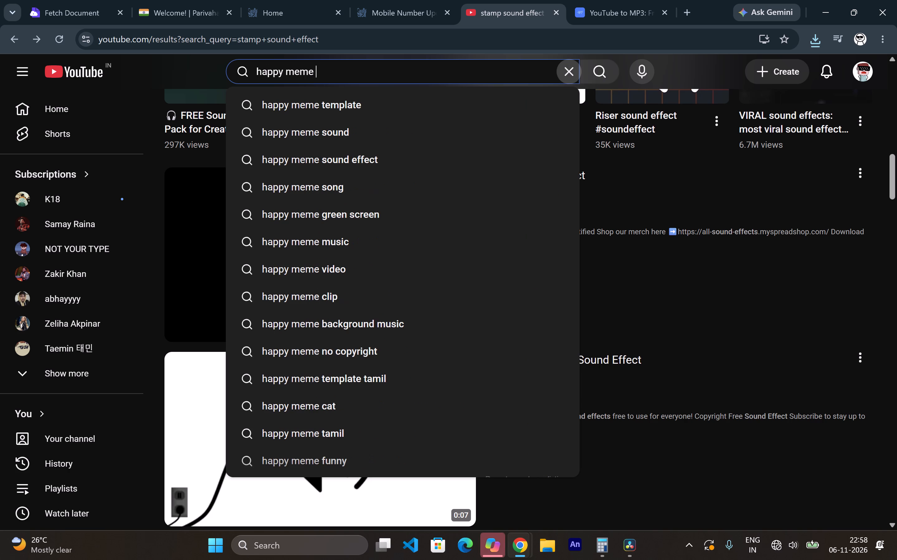
text(sound)
key(Return)
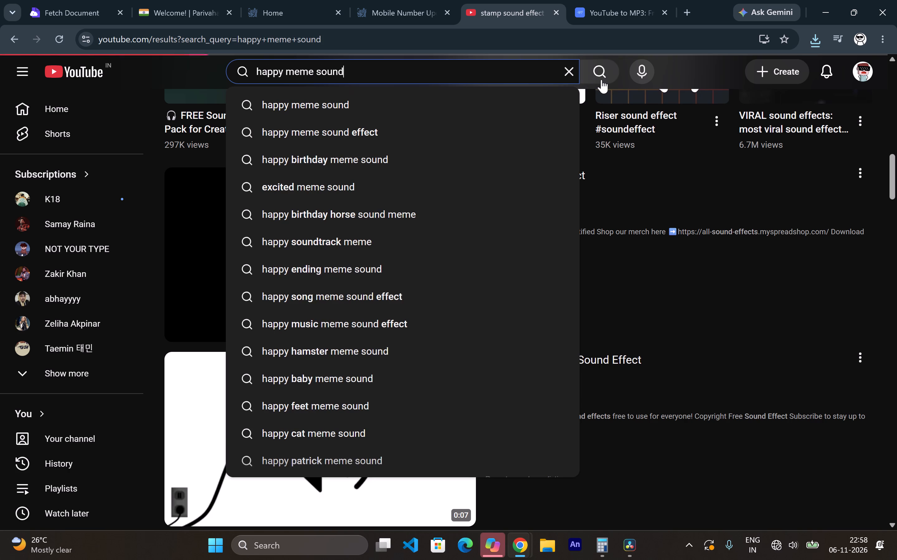
Preview happy meme sound results, including two Shorts, the "Haha Nice" sound with audio on and "The happy celebration edit trending meme template".
click(273, 244)
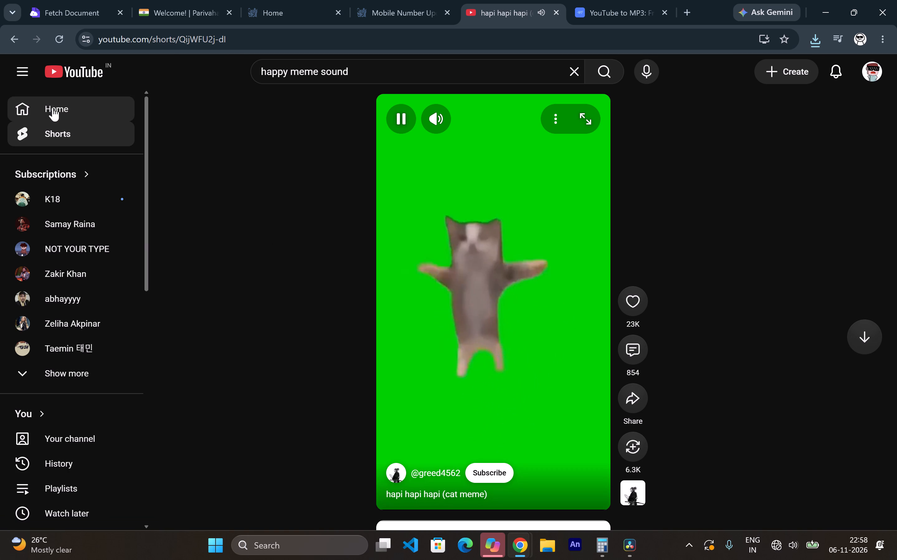
click(15, 39)
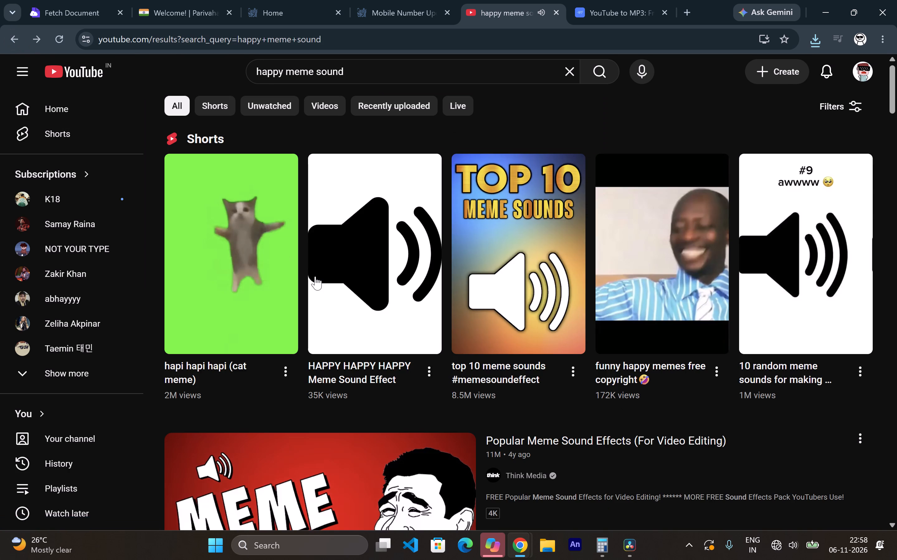
click(352, 262)
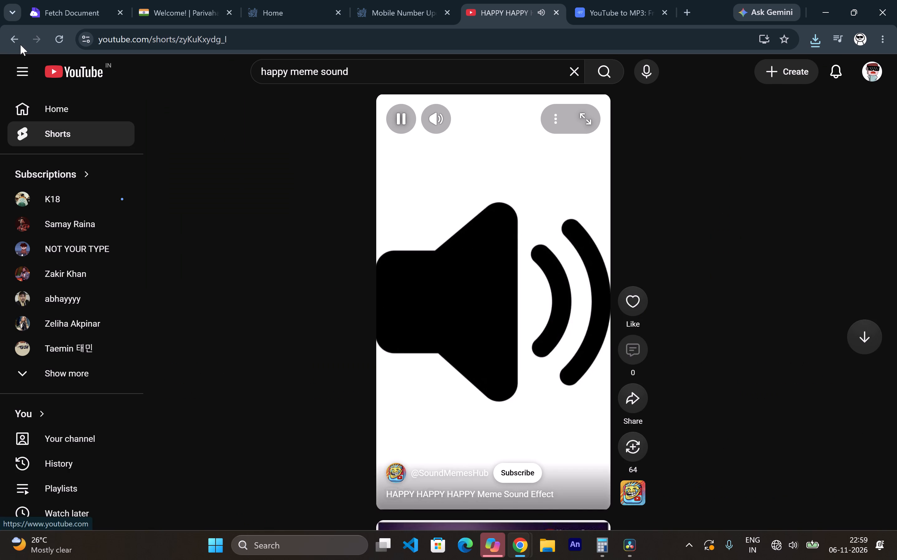
click(18, 44)
scroll(341, 345, down, 5)
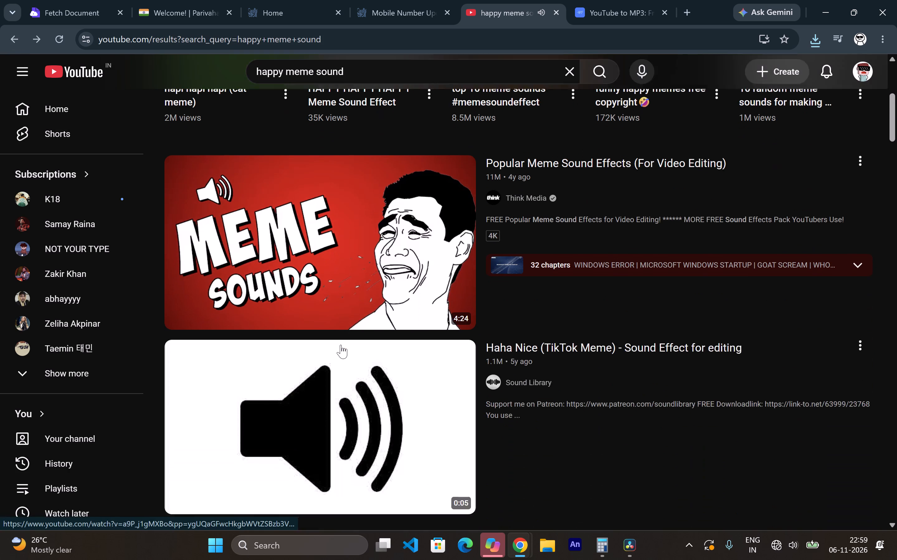
scroll(341, 345, down, 1)
scroll(327, 233, down, 1)
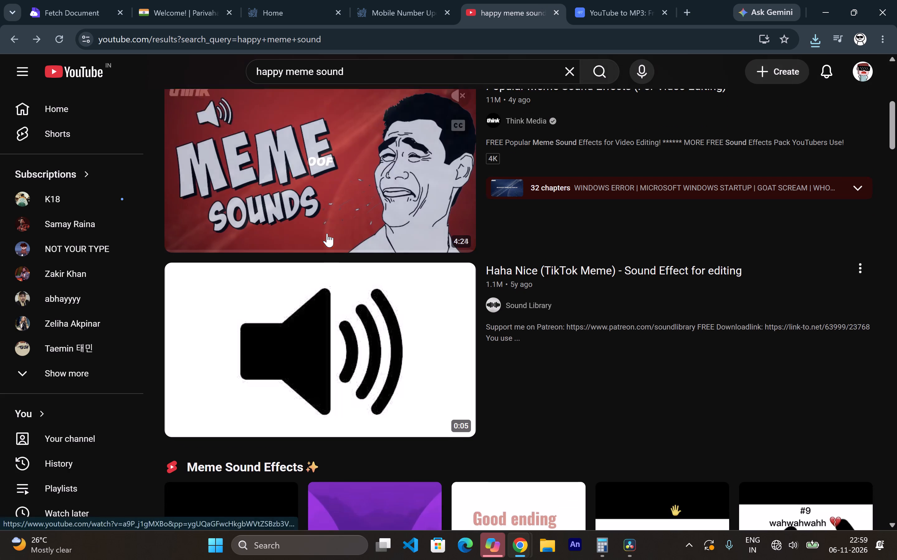
scroll(327, 233, down, 1)
click(450, 265)
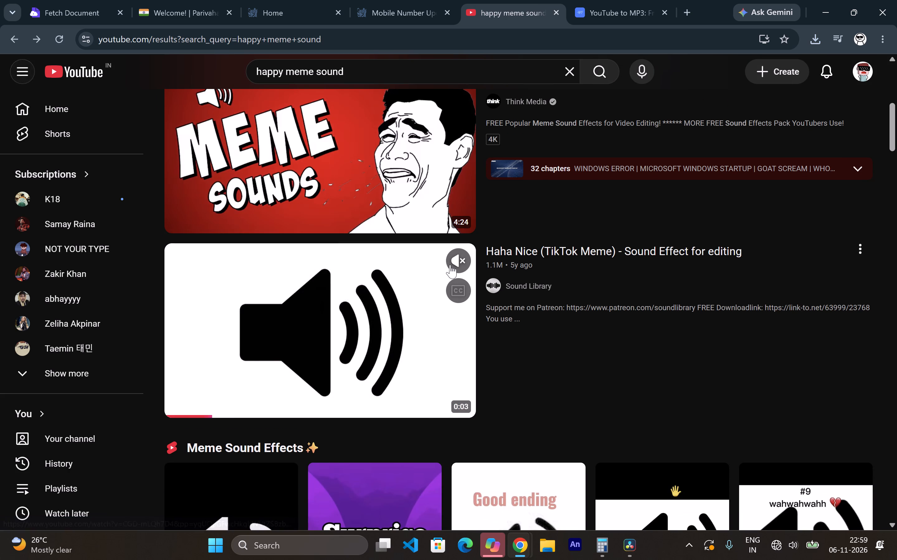
scroll(379, 302, down, 7)
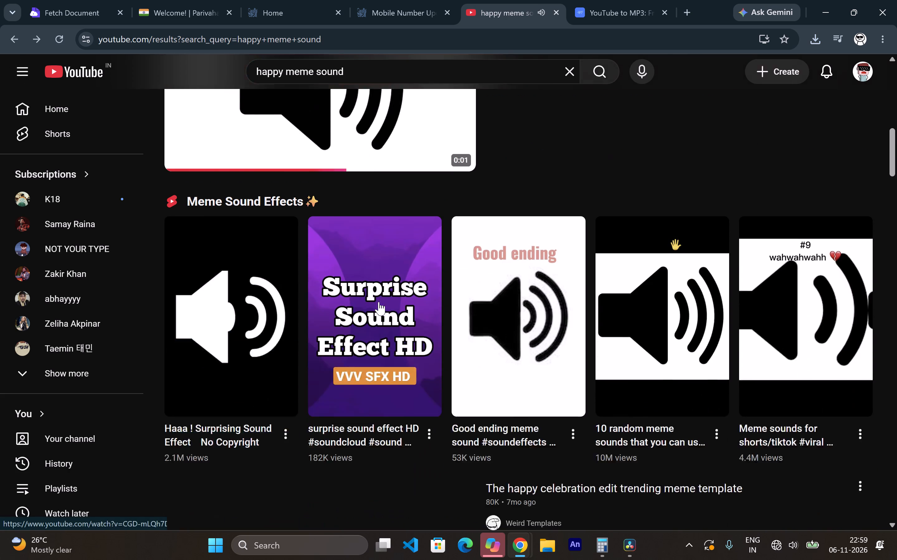
scroll(379, 302, down, 2)
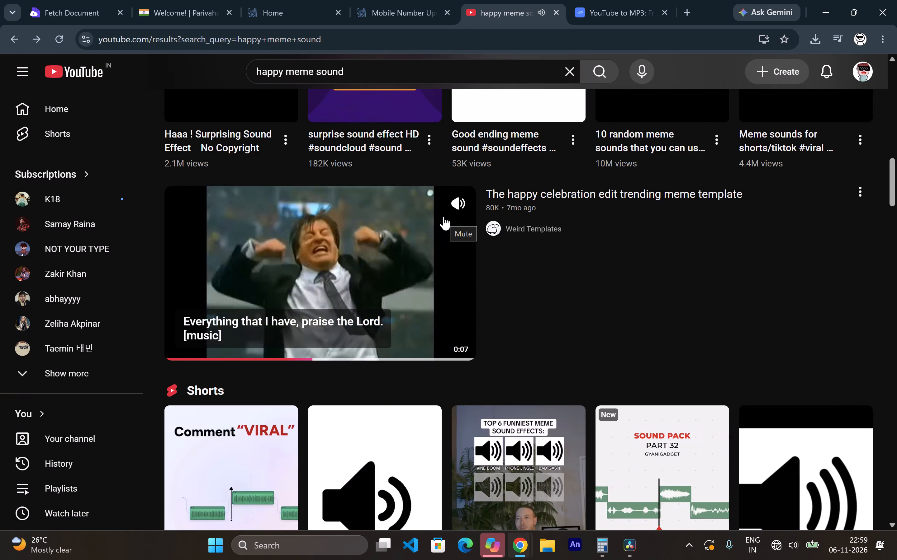
Copy the share link of "The happy celebration edit trending meme template" video by Weird Templates and close the share dialog.
click(856, 195)
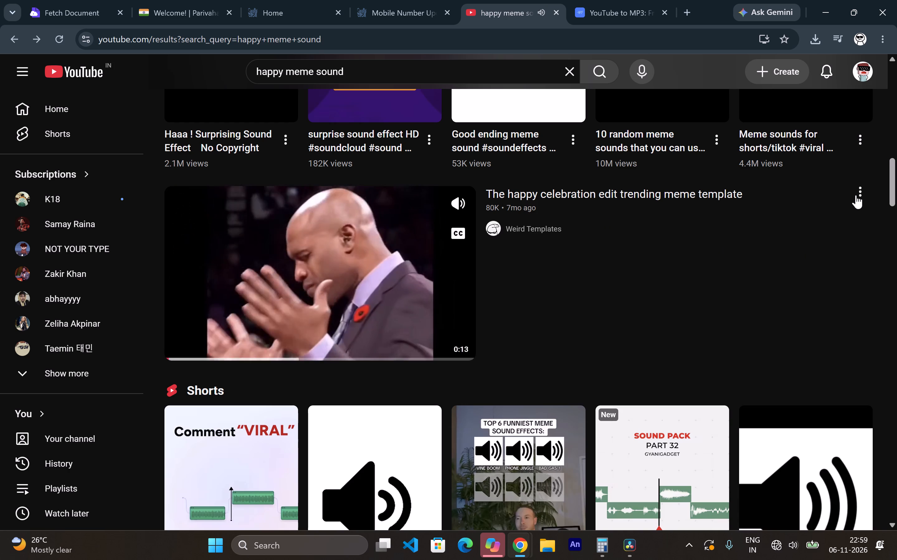
click(794, 314)
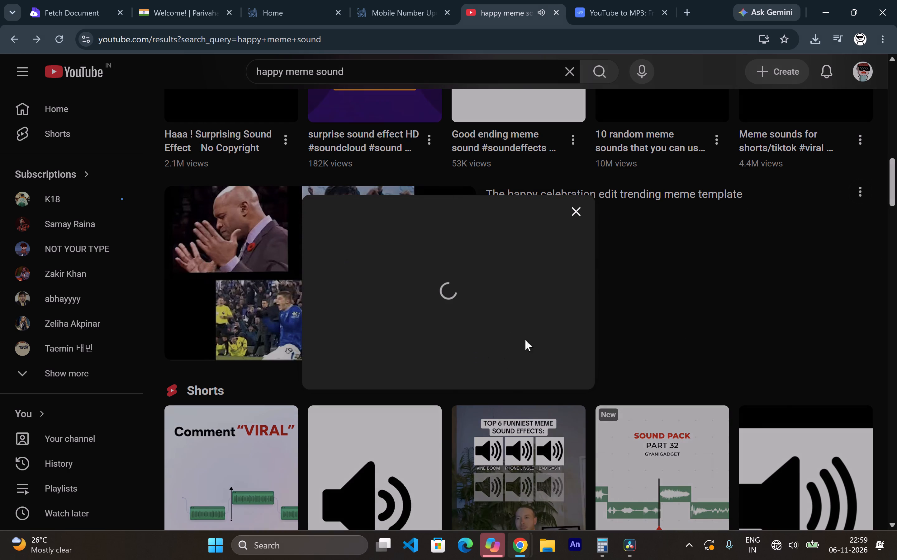
click(545, 350)
click(582, 170)
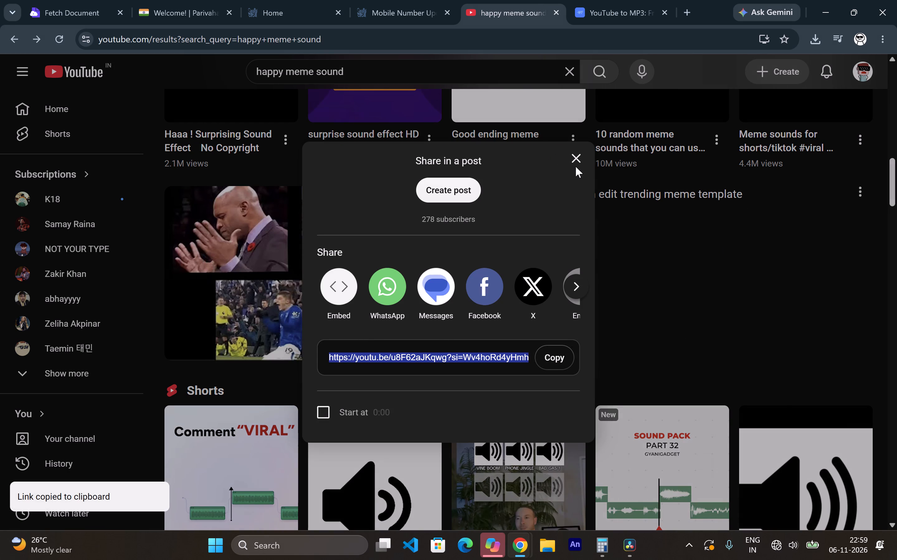
click(574, 164)
Return to the ConvertAudioToText converter, convert the copied celebration video link to MP3 and download The_happy_celebration_edit_trending_meme_template.mp3.
scroll(289, 329, down, 8)
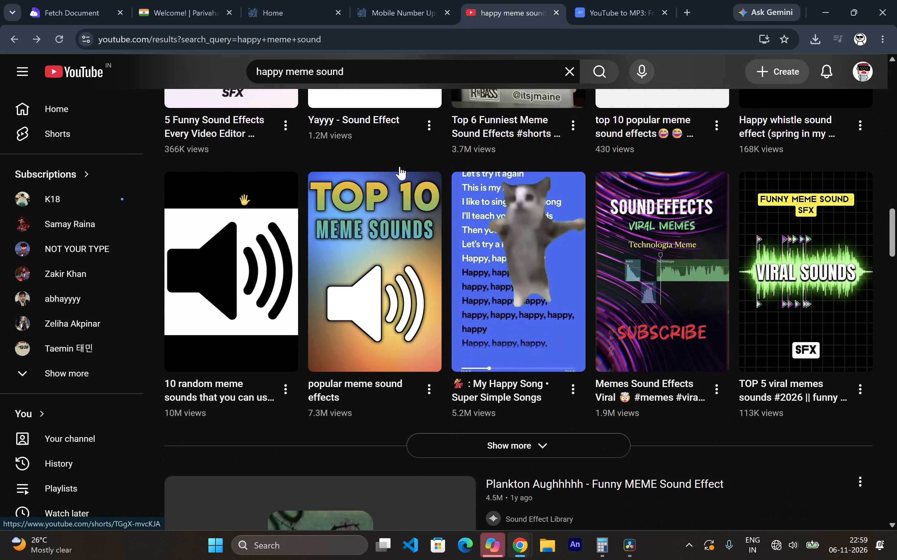
click(582, 0)
scroll(450, 404, down, 5)
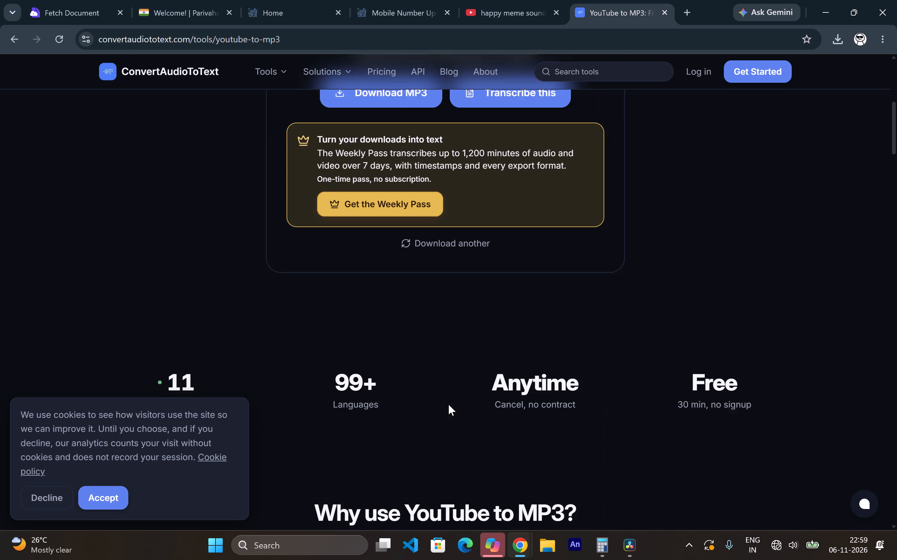
click(451, 240)
scroll(428, 288, up, 6)
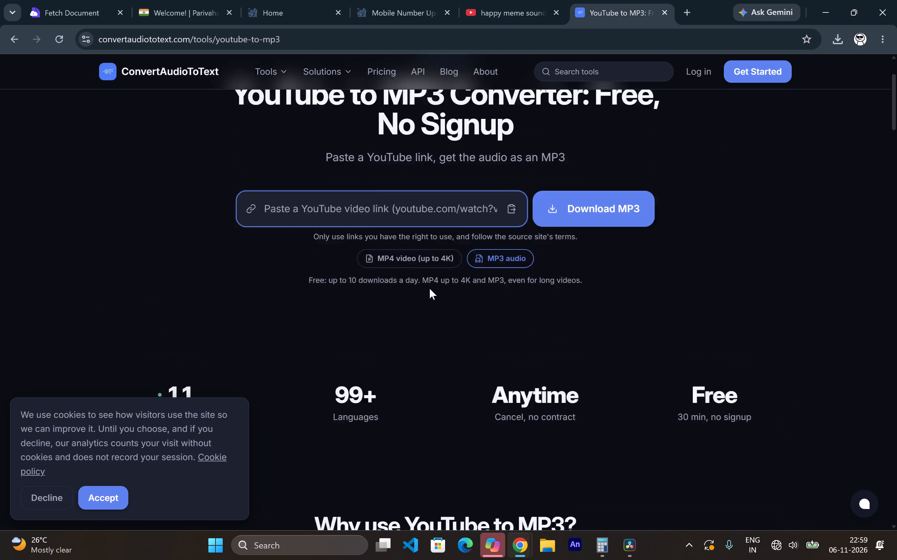
click(420, 315)
key(ctrl+v)
click(585, 311)
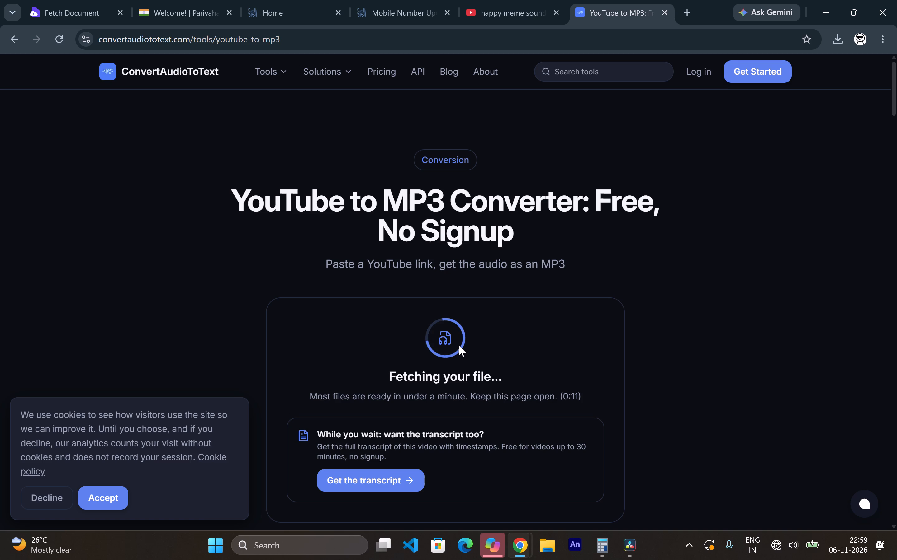
click(414, 449)
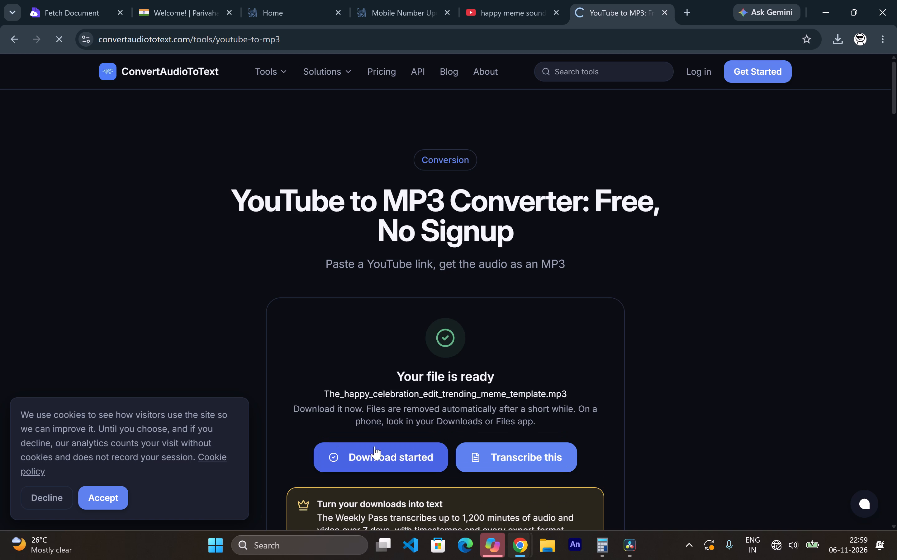
Switch to DaVinci Resolve and import The_happy_celebration_edit_trending_meme_template.mp3 into the Master bin.
click(636, 548)
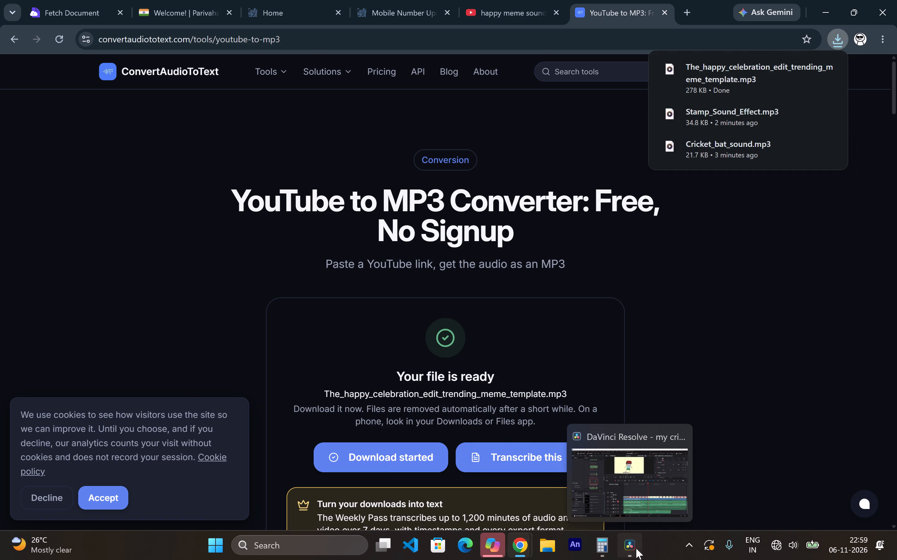
right_click(221, 248)
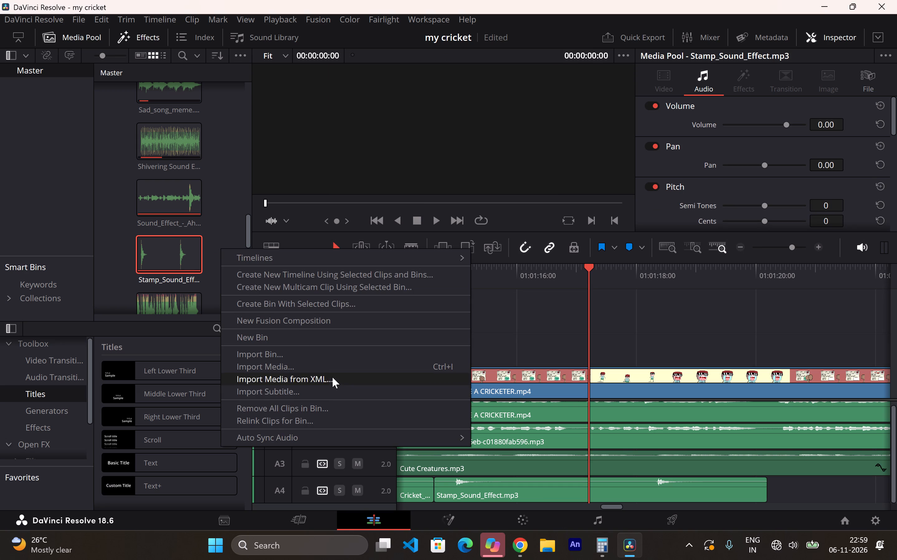
click(332, 371)
double_click(144, 143)
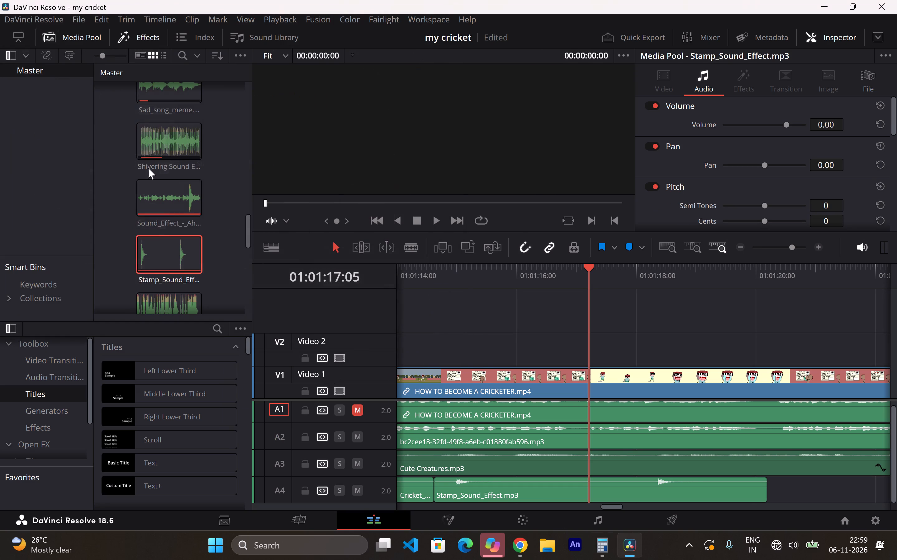
Find the imported happy celebration MP3 among the media clips and place it on audio track A4 starting at 01:01:17:05.
scroll(181, 232, down, 4)
scroll(181, 233, up, 6)
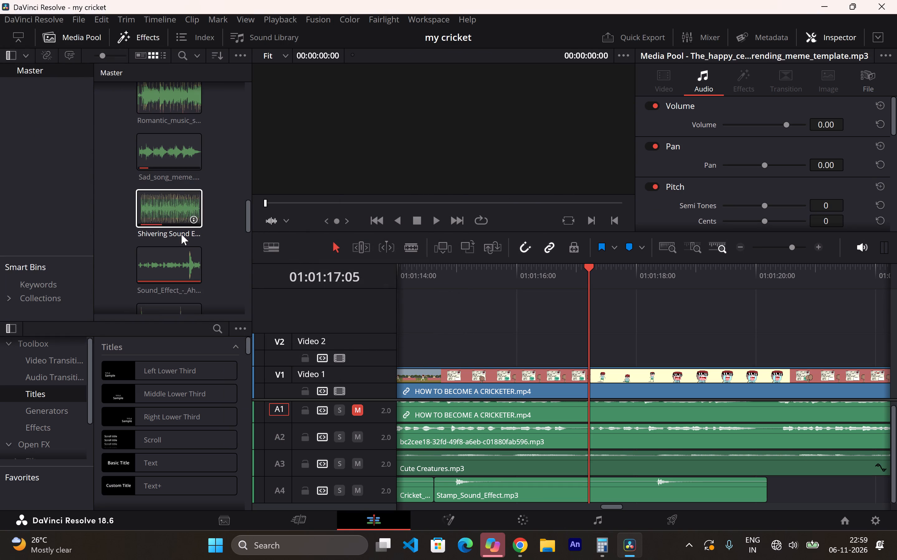
scroll(181, 234, up, 11)
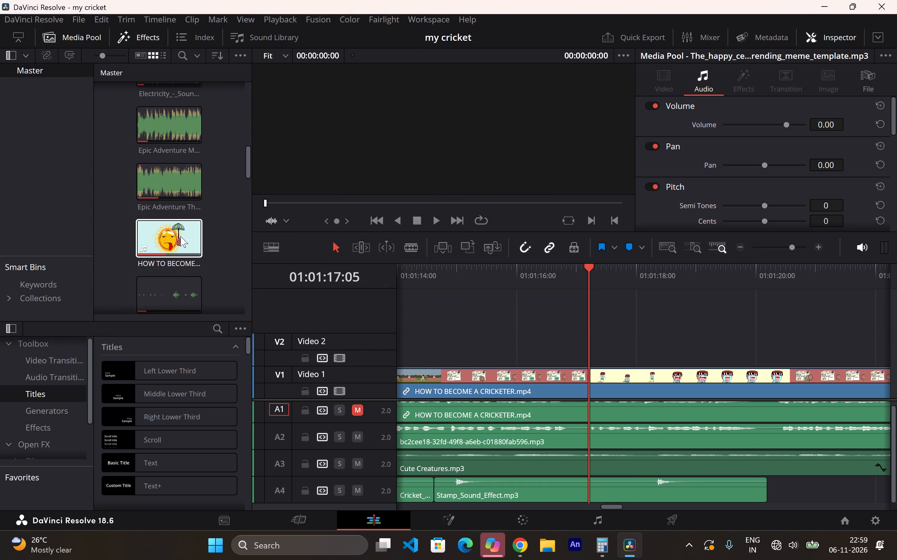
scroll(180, 236, up, 7)
scroll(179, 240, down, 8)
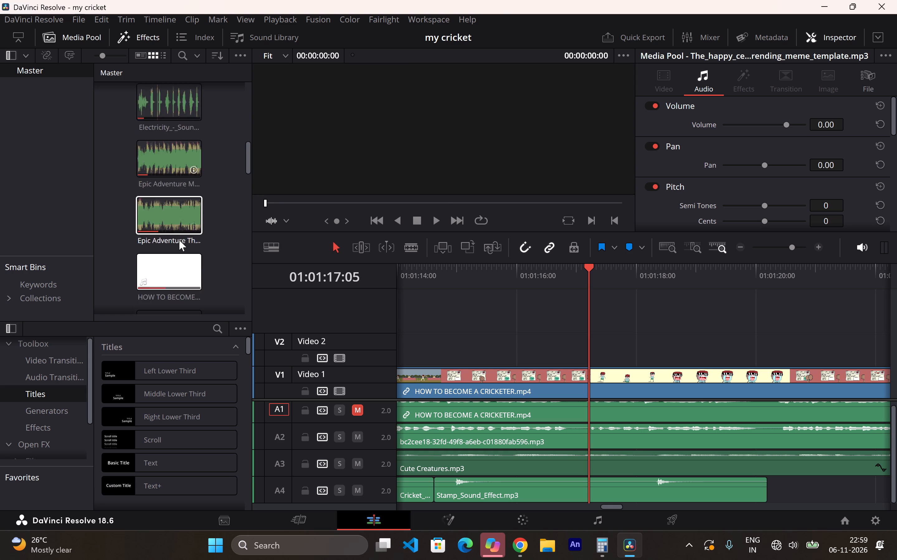
scroll(179, 240, down, 19)
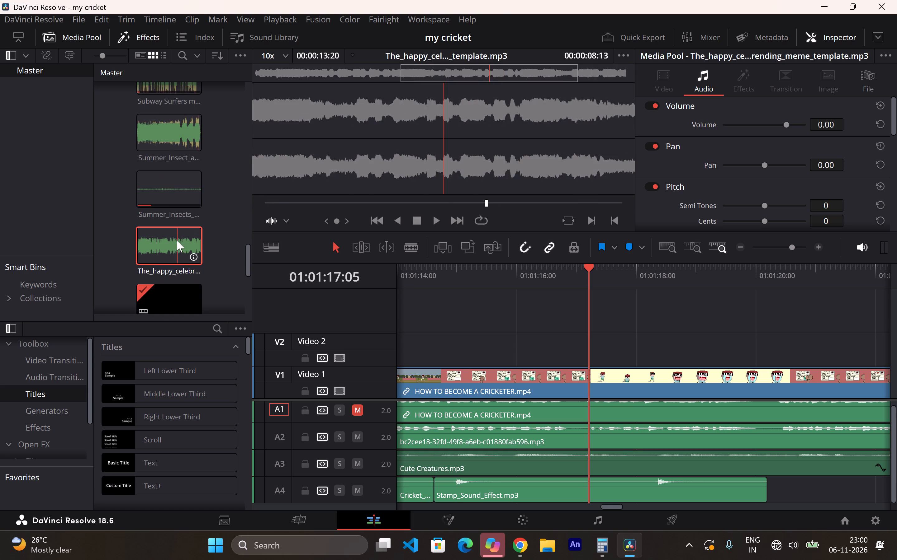
scroll(177, 240, down, 2)
drag(159, 181, 170, 193)
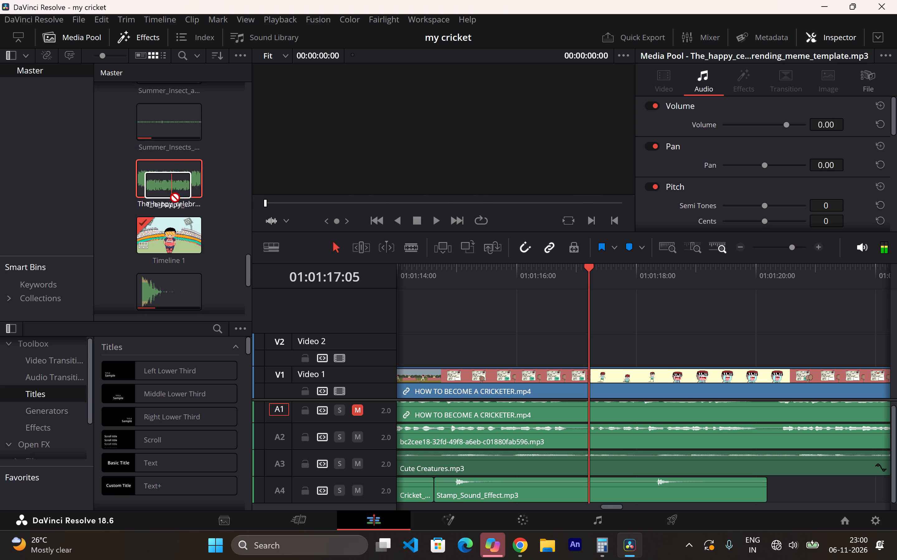
drag(170, 193, 661, 490)
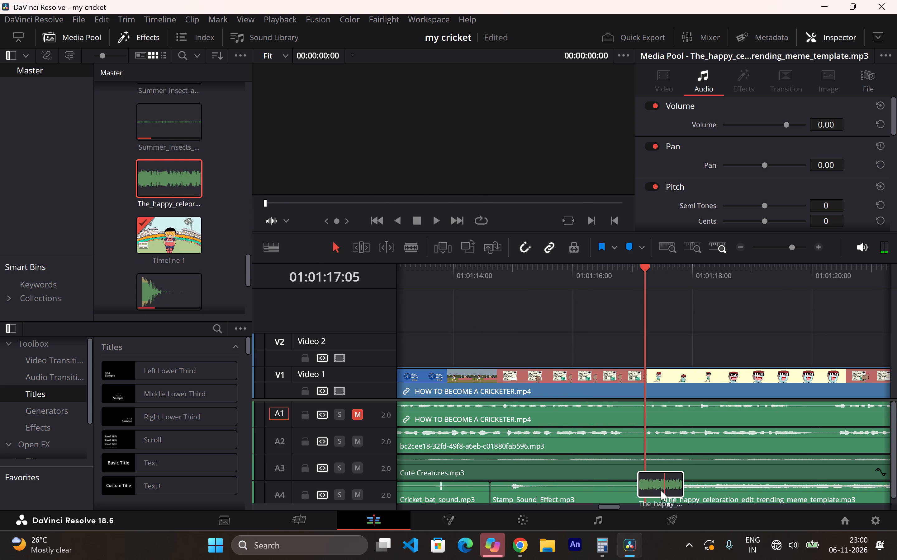
drag(661, 490, 653, 488)
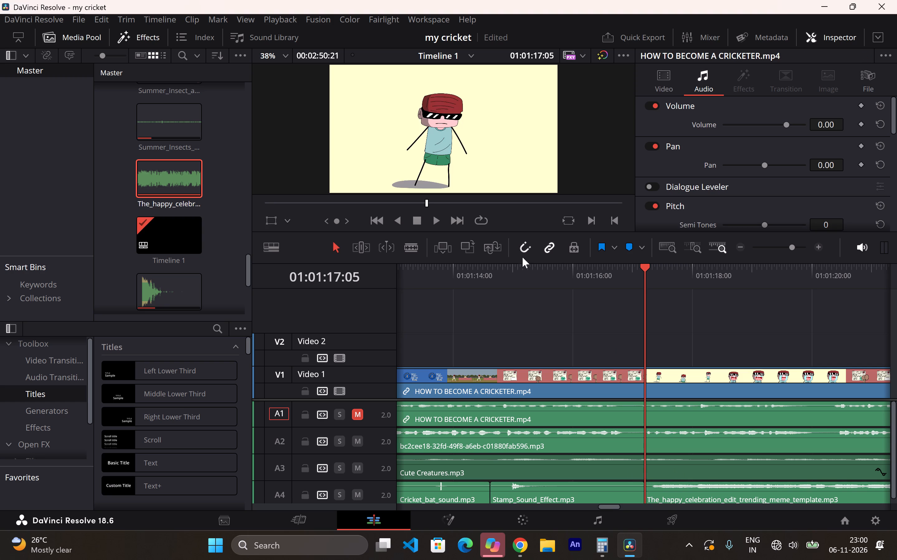
Play back the celebration section, then split Cute Creatures.mp3 on track A3 at the start of the happy celebration clip.
click(519, 275)
key(space)
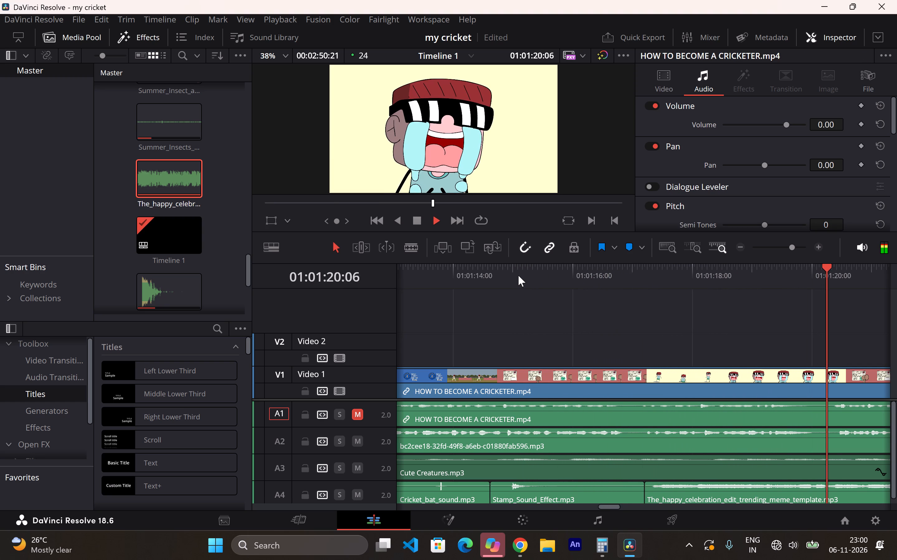
key(space)
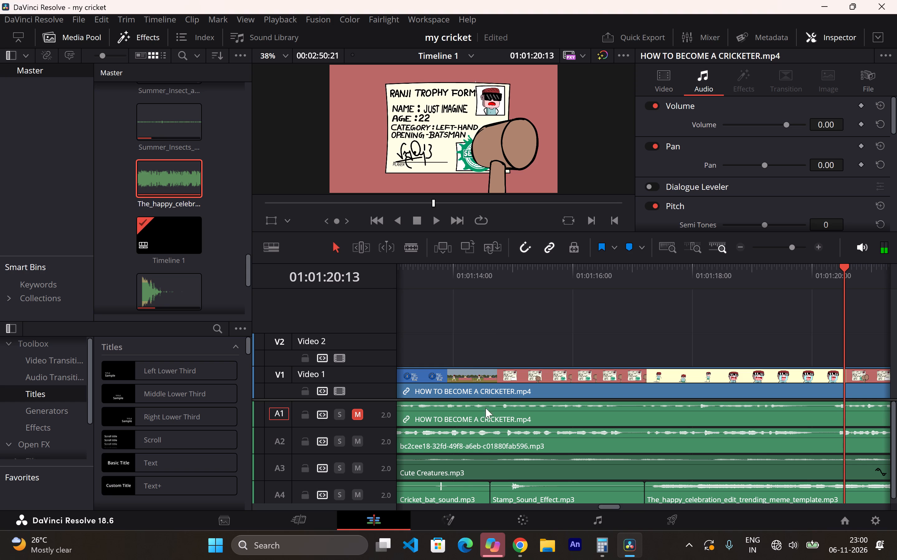
click(646, 475)
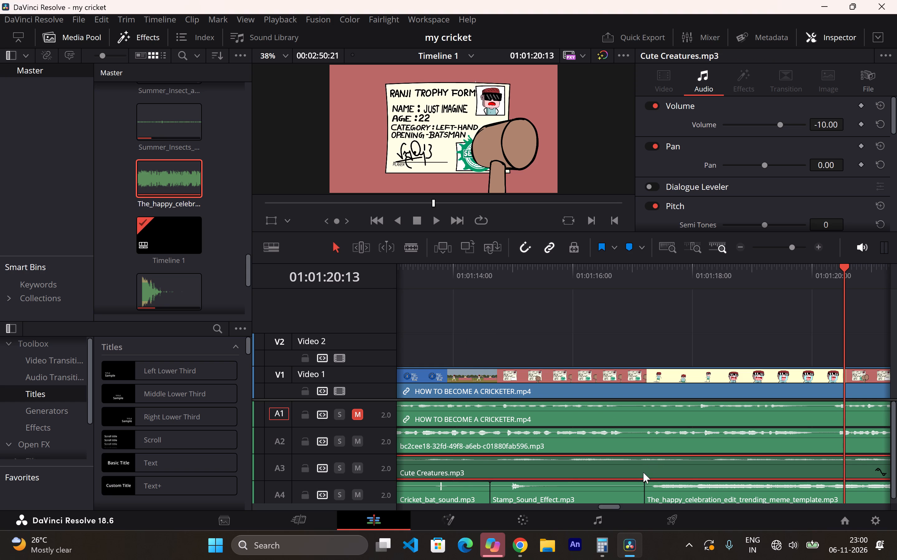
click(644, 472)
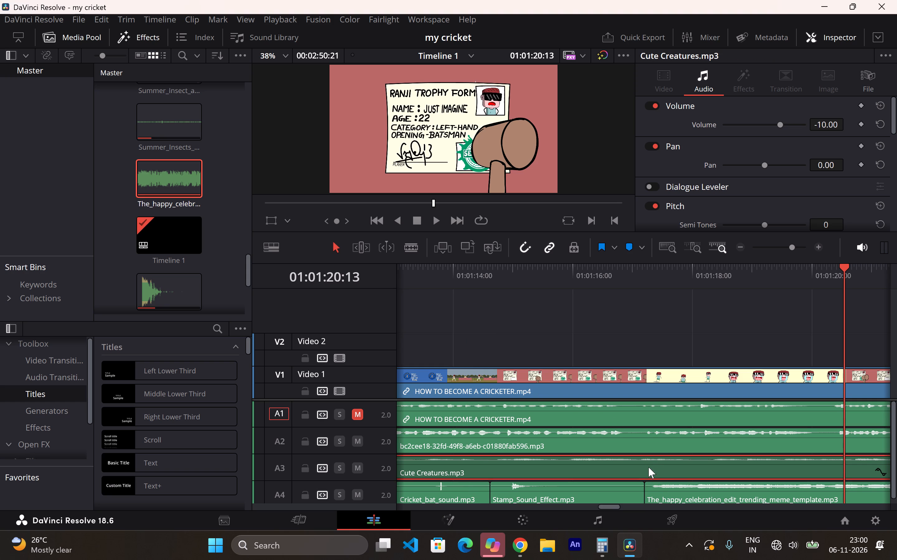
click(646, 465)
click(418, 253)
click(644, 471)
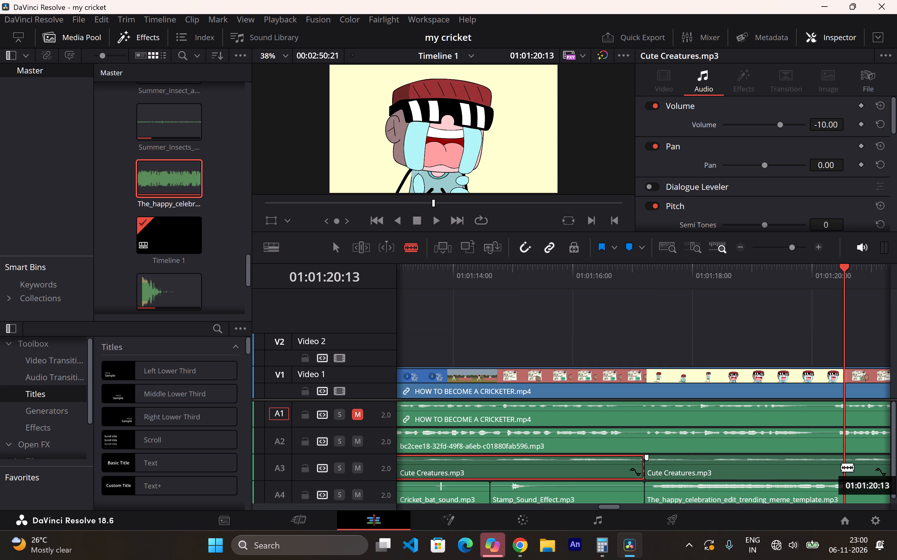
Play through the celebration scene and split both Cute Creatures.mp3 on A3 and the celebration clip on A4 at 01:01:20:10.
click(587, 273)
key(space)
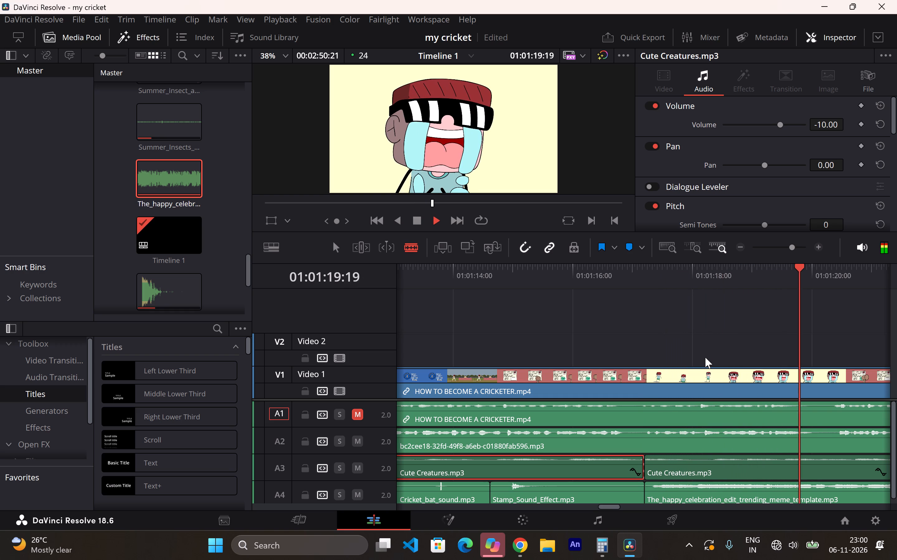
key(space)
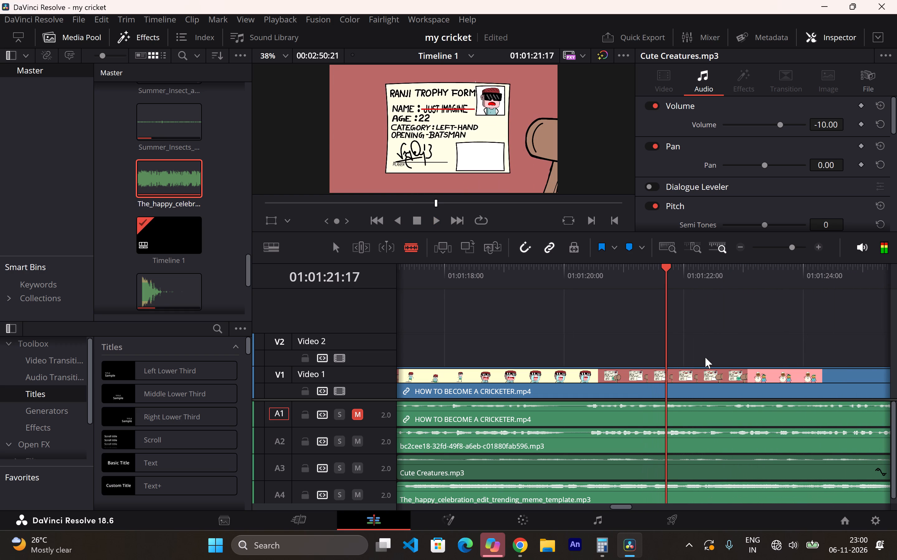
drag(665, 268, 640, 269)
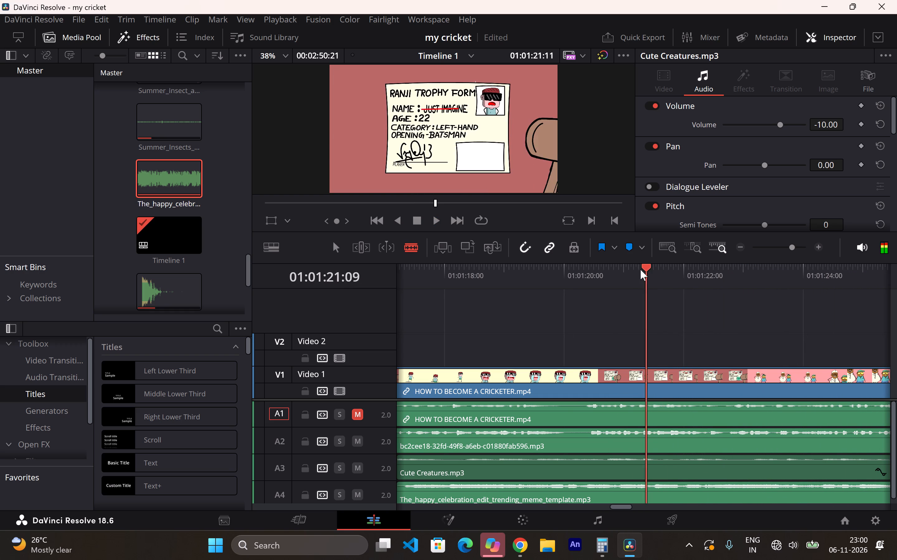
drag(640, 269, 588, 276)
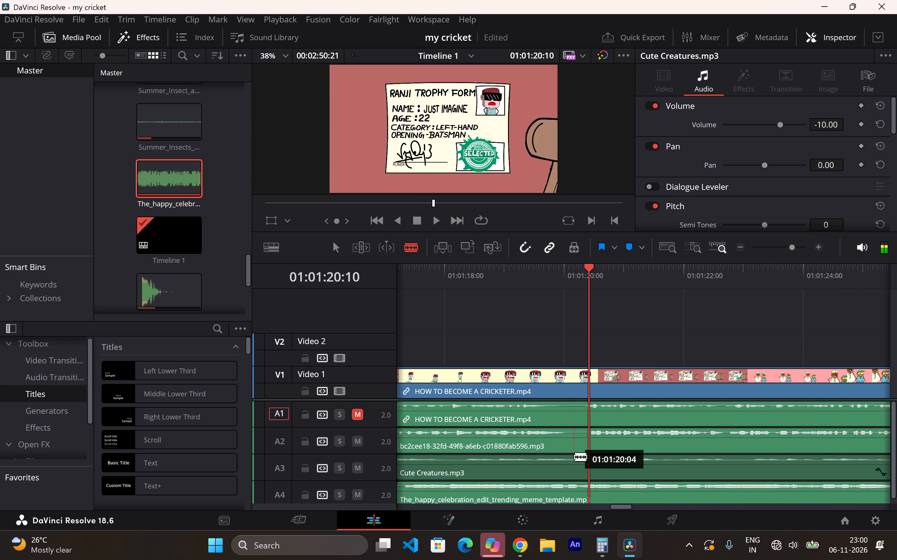
click(590, 463)
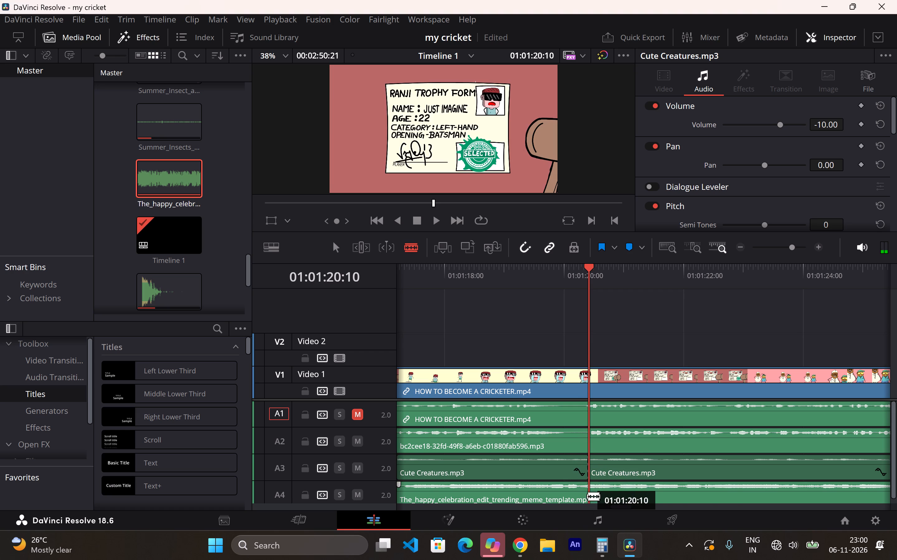
click(588, 496)
Delete the celebration clip's remainder after 01:01:20:10 and the Cute Creatures.mp3 segment lying above the kept celebration part.
click(339, 239)
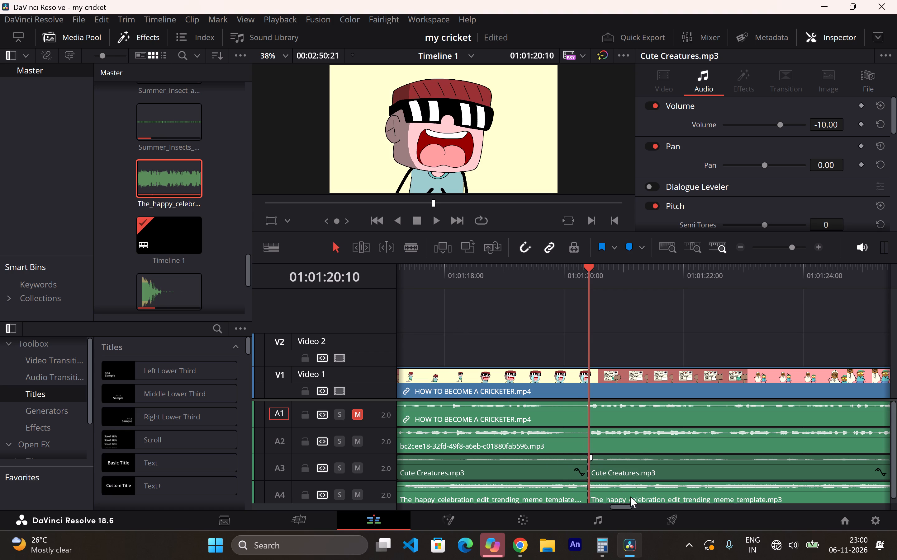
click(637, 489)
key(BackSpace)
click(538, 472)
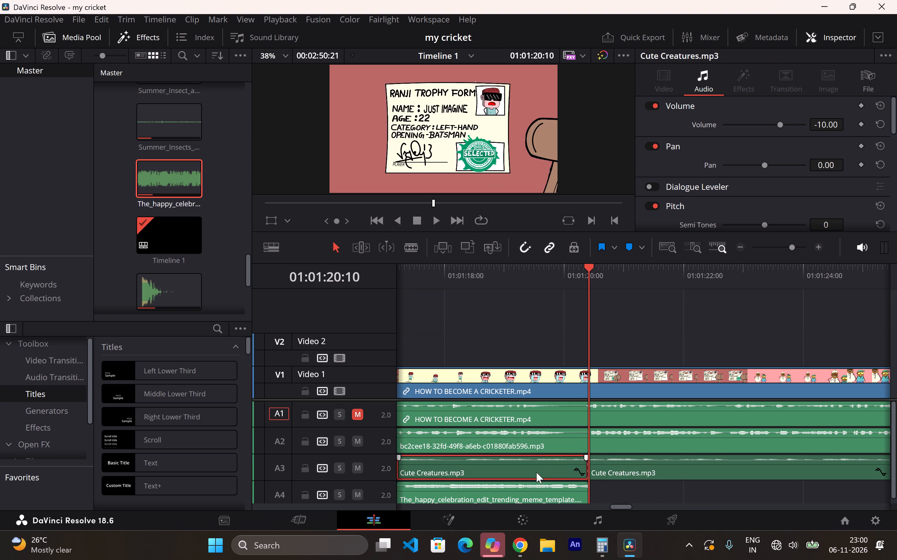
key(BackSpace)
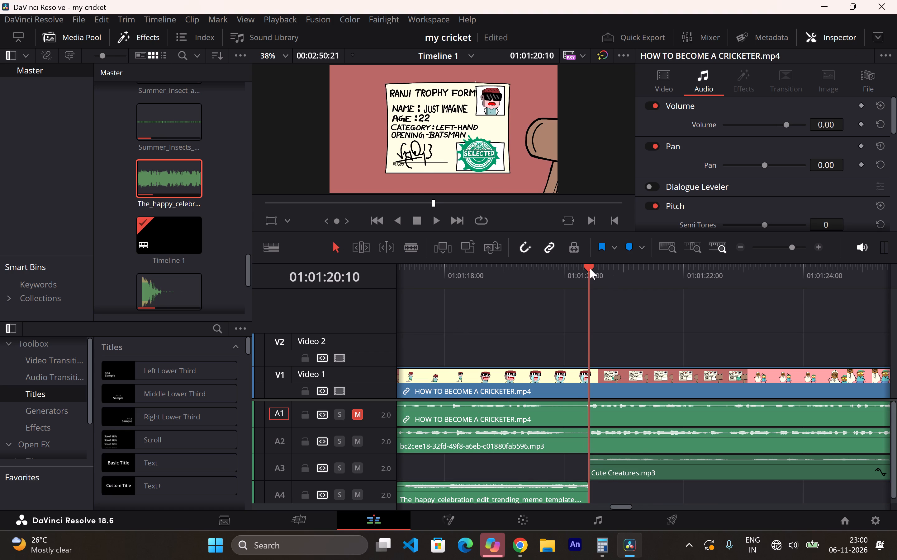
Move the trimmed happy celebration clip from track A4 up into the gap between the Cute Creatures.mp3 segments on A3.
drag(589, 268, 723, 313)
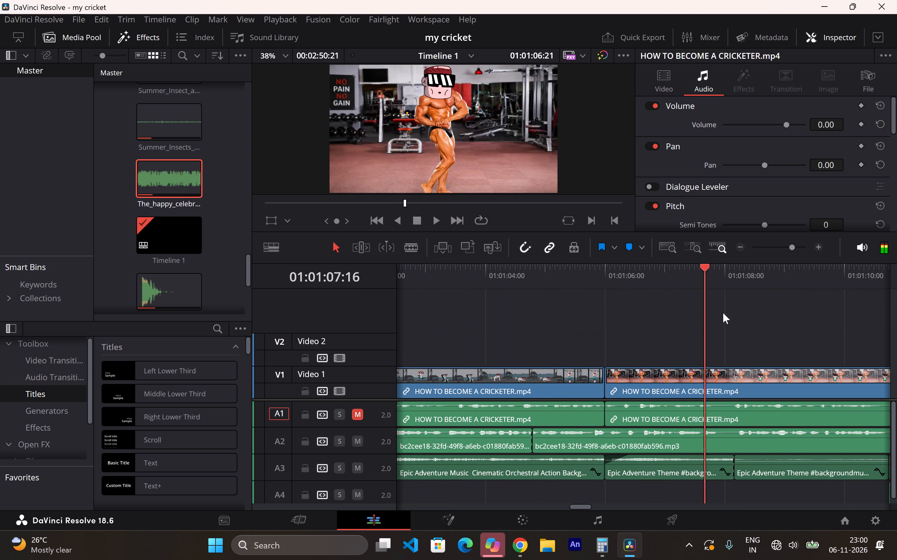
drag(723, 313, 869, 315)
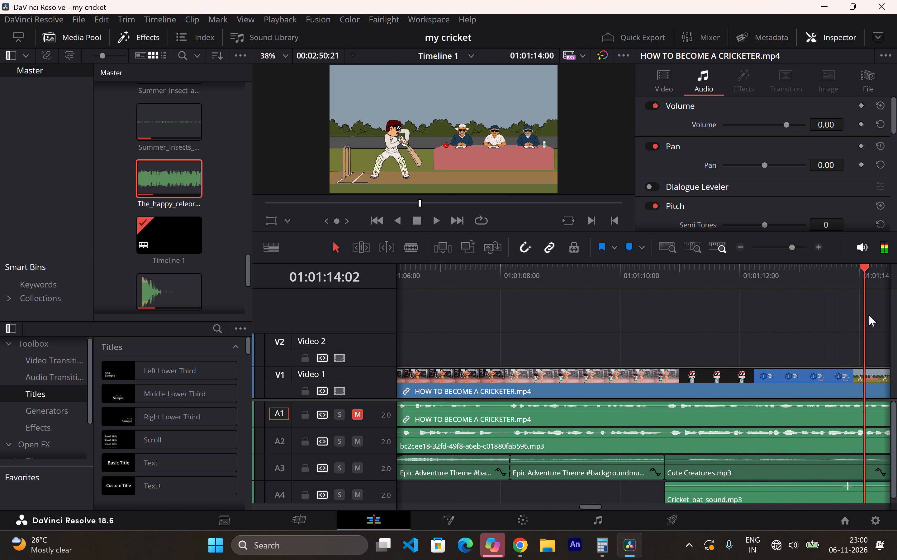
drag(869, 315, 882, 301)
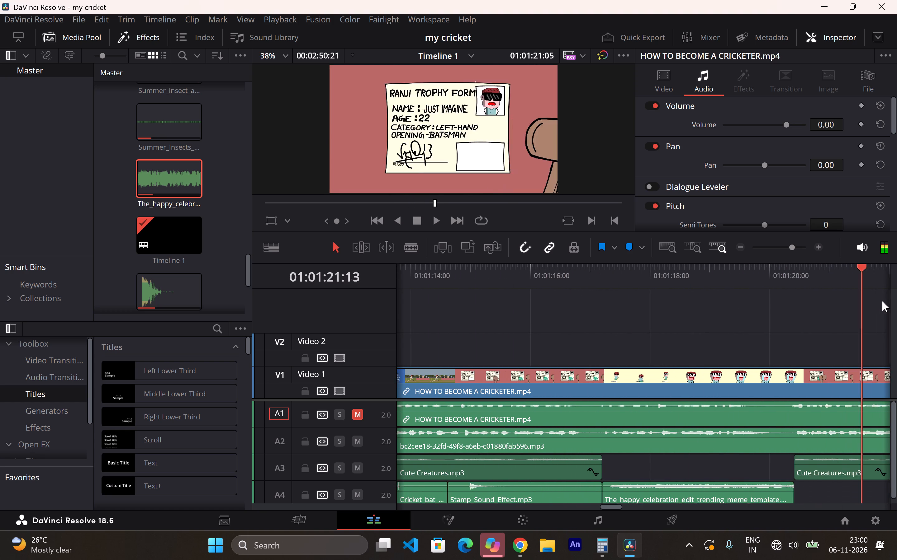
drag(882, 301, 781, 290)
drag(537, 496, 540, 474)
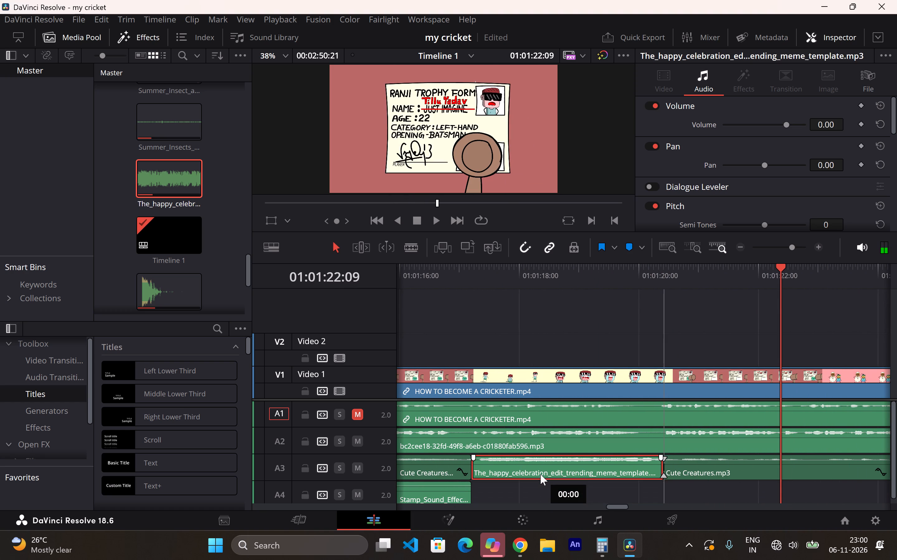
drag(540, 474, 540, 473)
Lower the volume of the happy celebration clip on track A3 to -10 dB.
drag(533, 458, 534, 462)
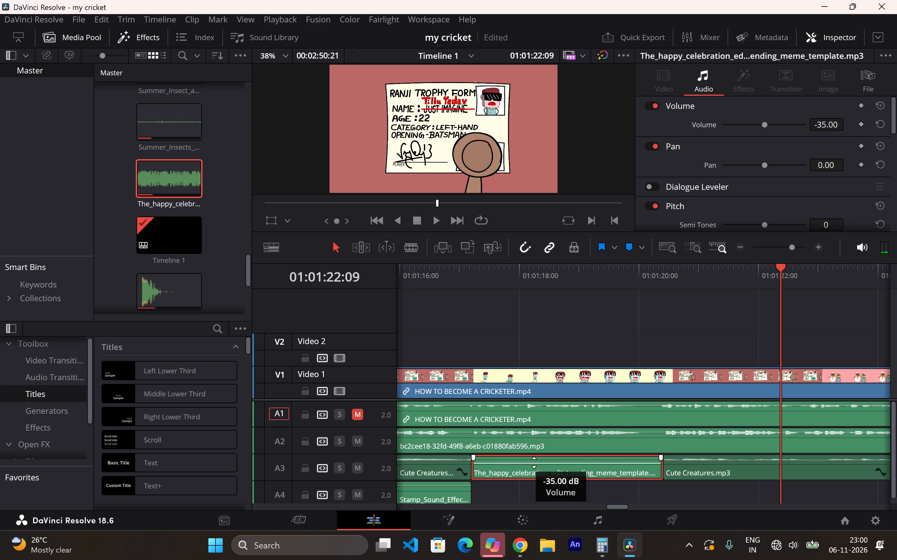
drag(534, 462, 536, 459)
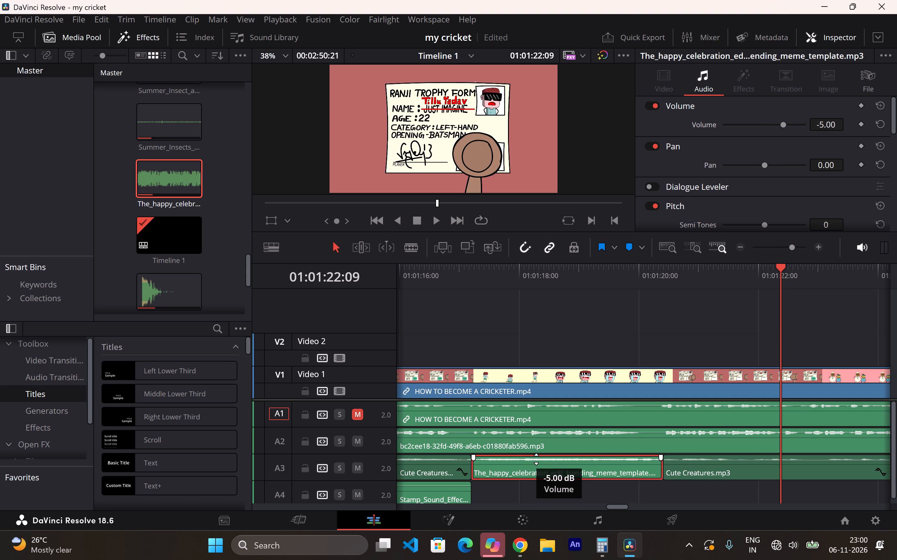
drag(536, 459, 537, 460)
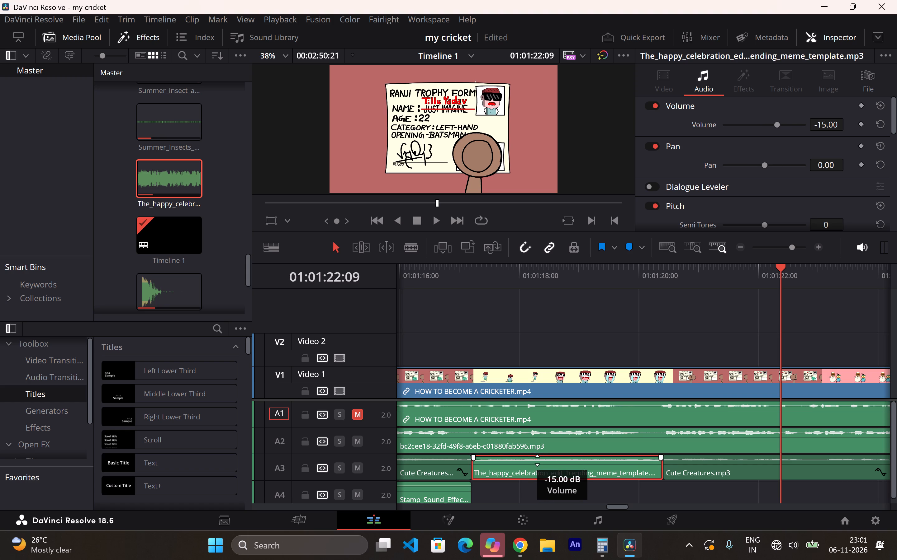
drag(537, 460, 542, 460)
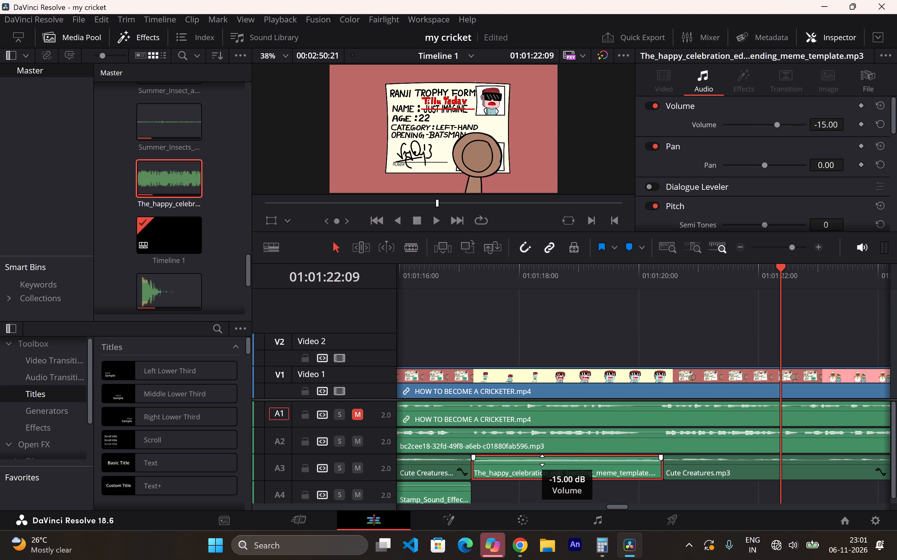
drag(542, 460, 543, 458)
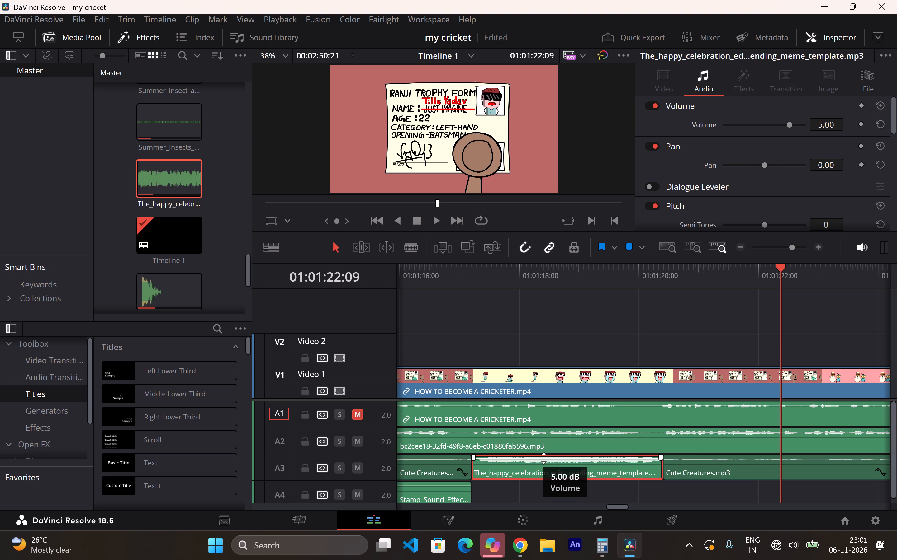
drag(543, 458, 545, 460)
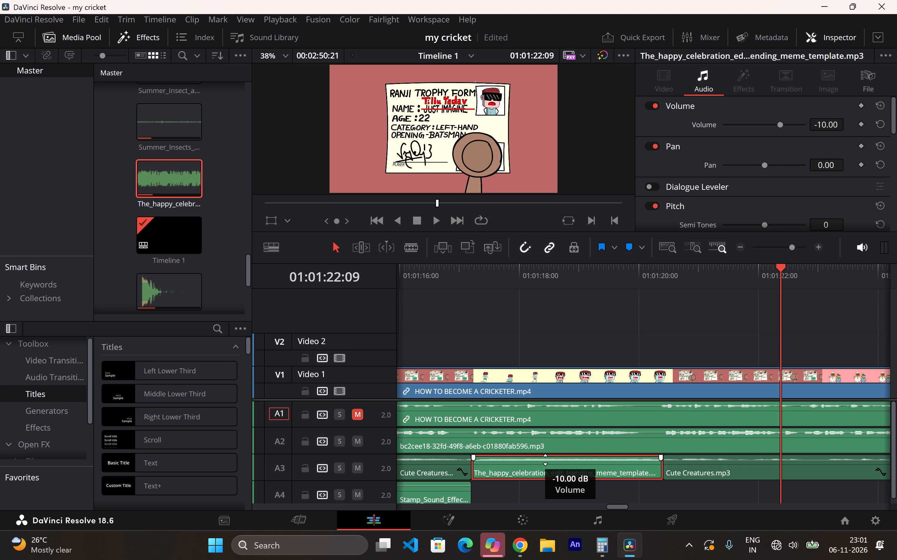
drag(545, 460, 545, 460)
Play through the celebration scene into the second stamping scene to check the celebration audio and the point where the stamp lands.
click(404, 287)
key(space)
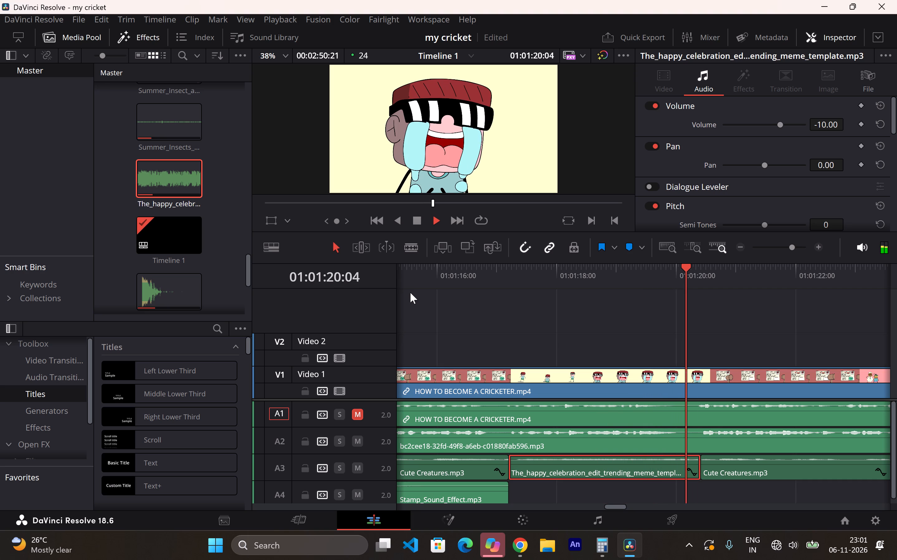
key(space)
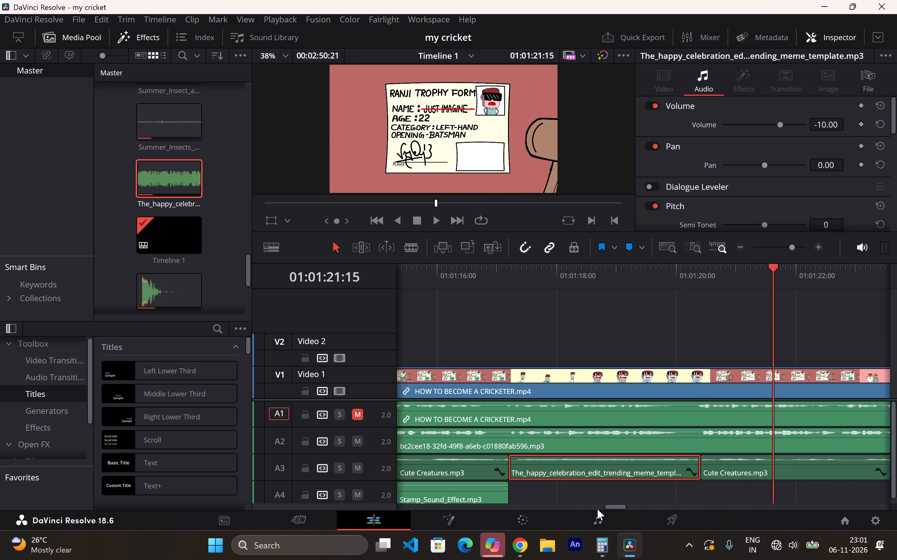
drag(619, 505, 628, 506)
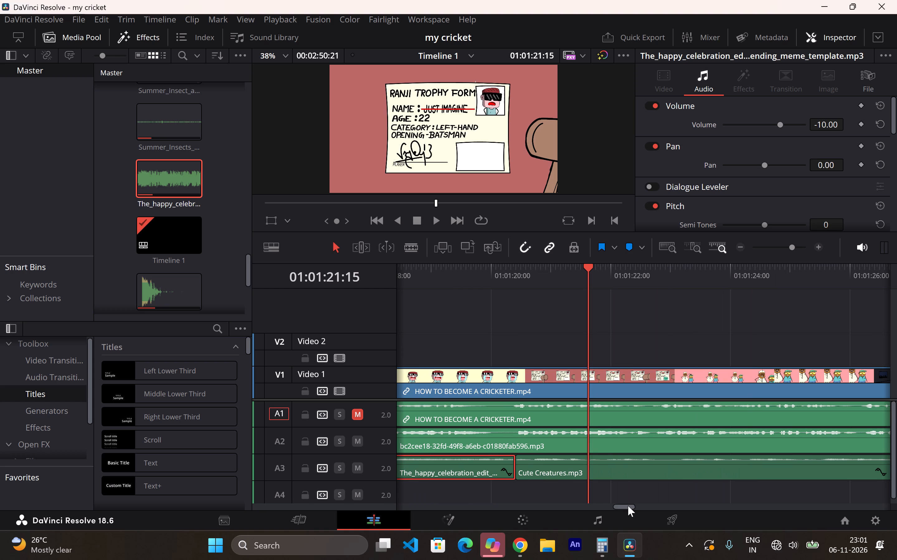
drag(628, 506, 626, 506)
click(519, 287)
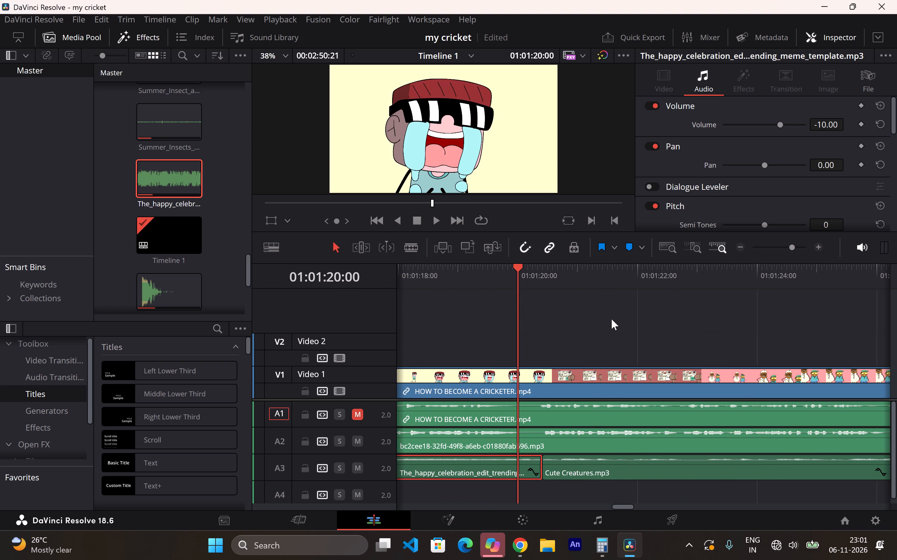
key(space)
key(space)
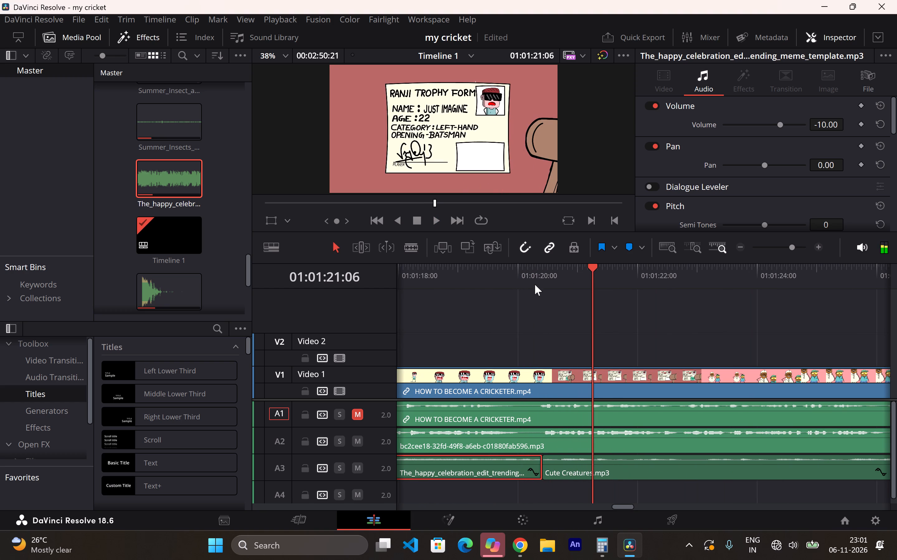
Add Stamp_Sound_Effect.mp3 to track A4 just before 01:01:20:10, lining its first hit up with the stamp at the end of the celebration clip.
click(534, 280)
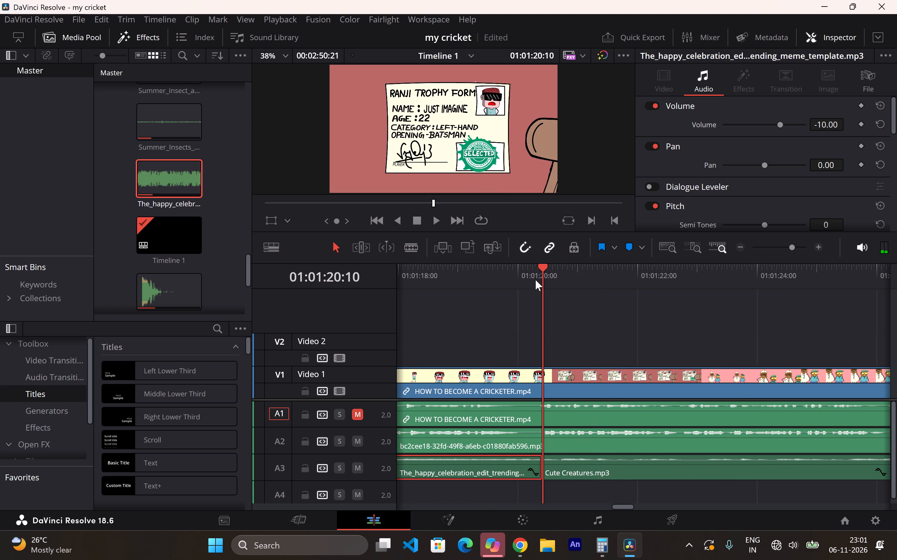
scroll(188, 192, down, 3)
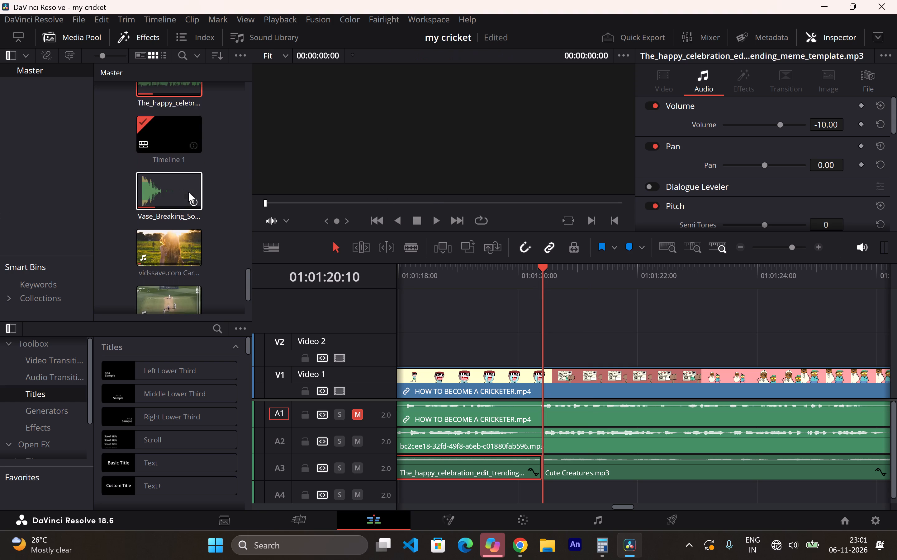
scroll(188, 192, down, 5)
scroll(188, 190, up, 5)
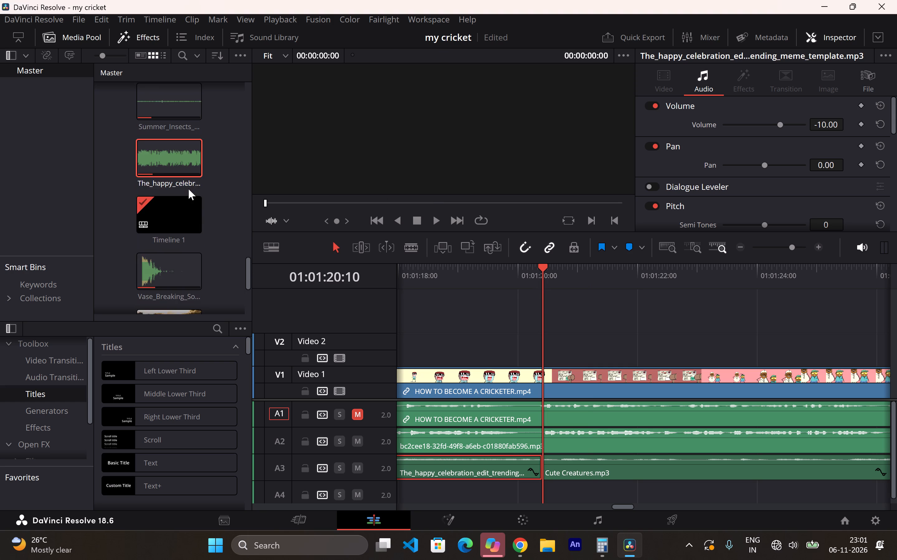
scroll(188, 189, up, 6)
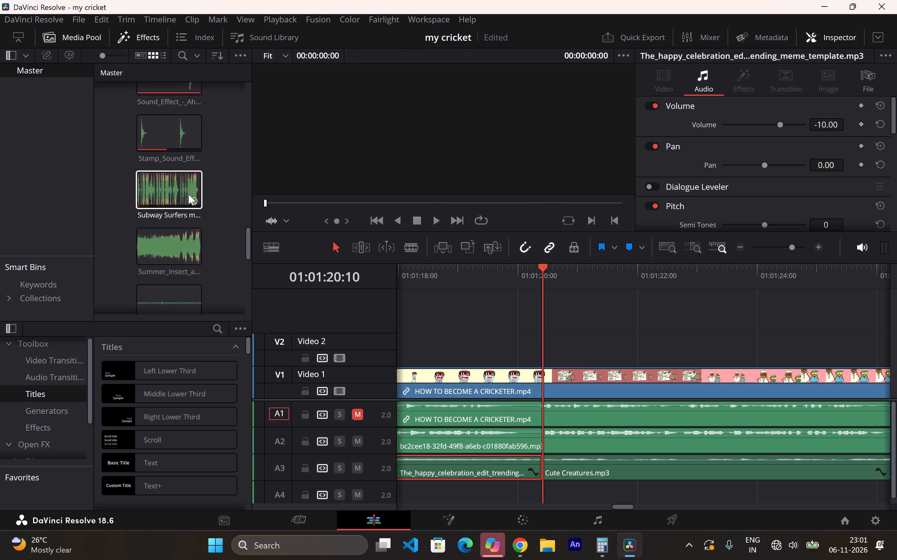
scroll(183, 193, up, 3)
scroll(183, 193, down, 1)
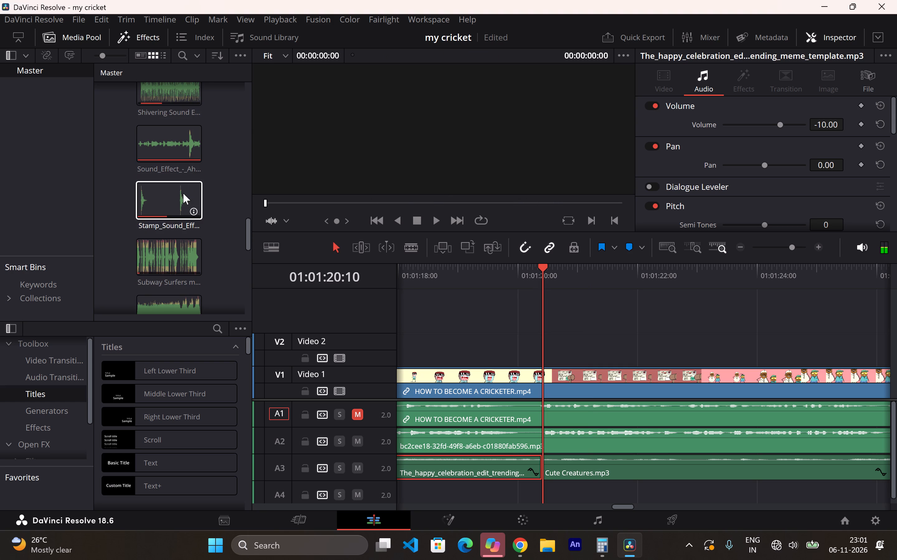
drag(160, 195, 560, 435)
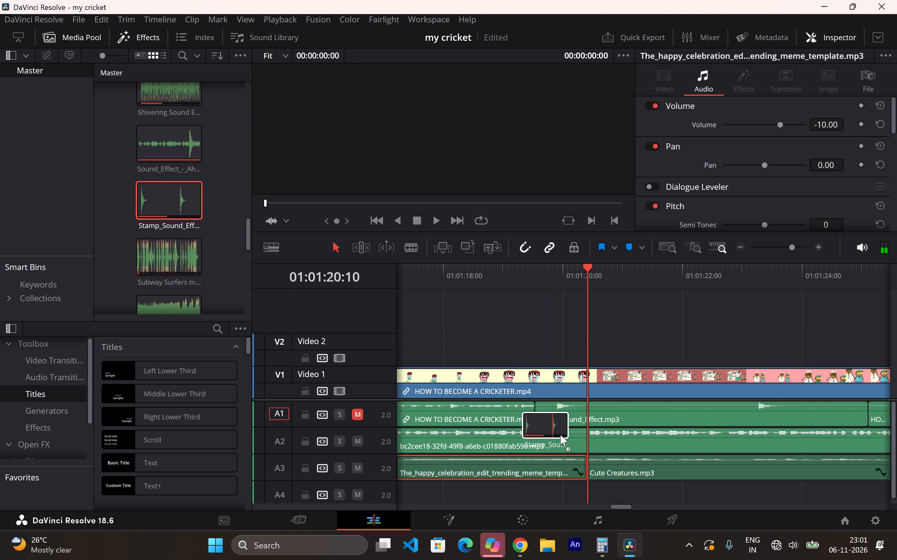
drag(560, 435, 564, 492)
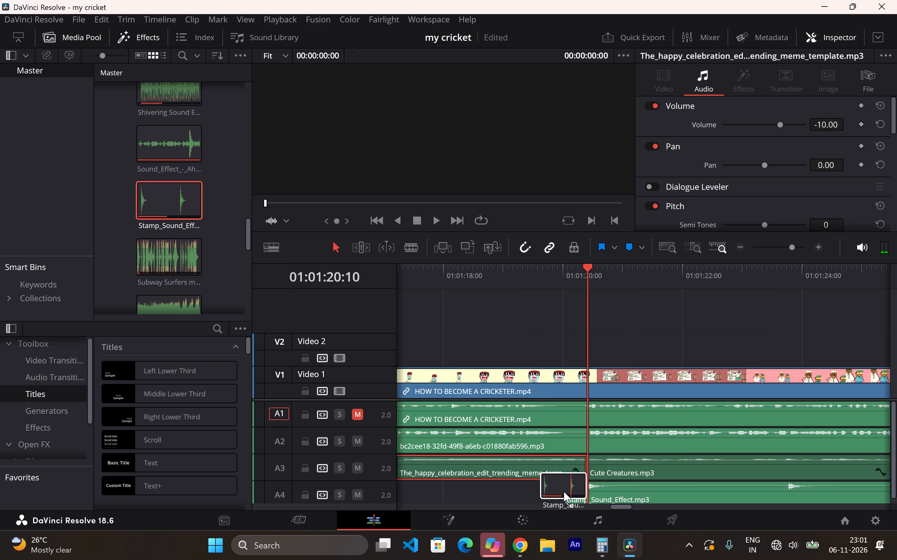
drag(564, 492, 570, 494)
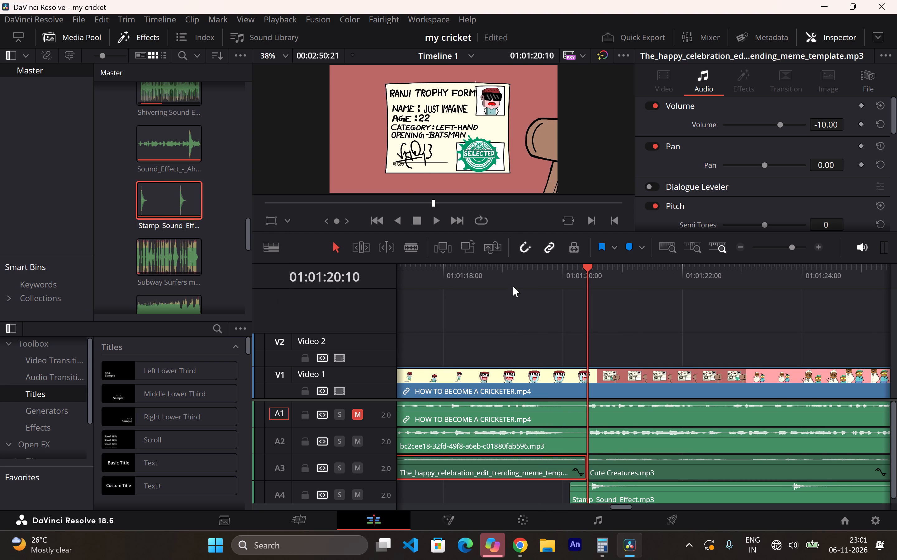
Play the stamping scene up to 01:01:23:09 to check the timing of the new stamp sound on A4.
click(513, 278)
key(space)
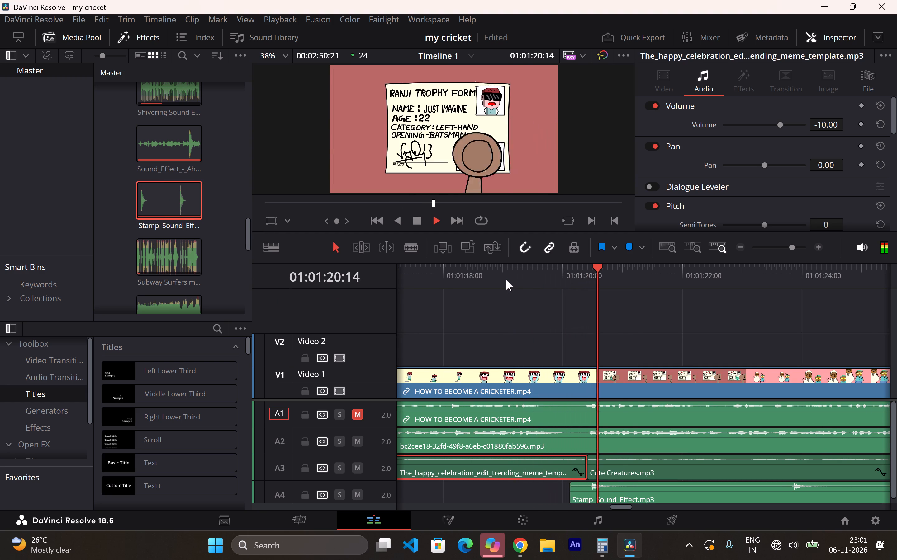
key(space)
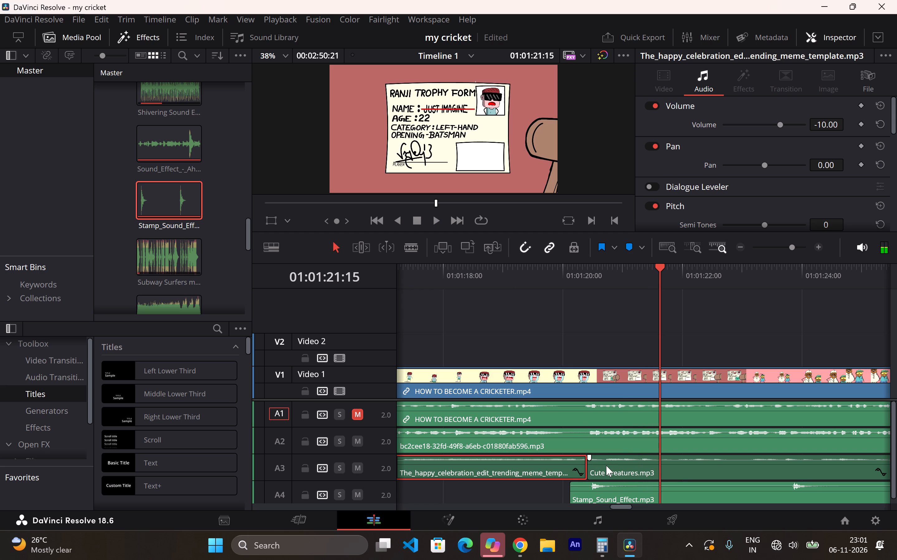
key(space)
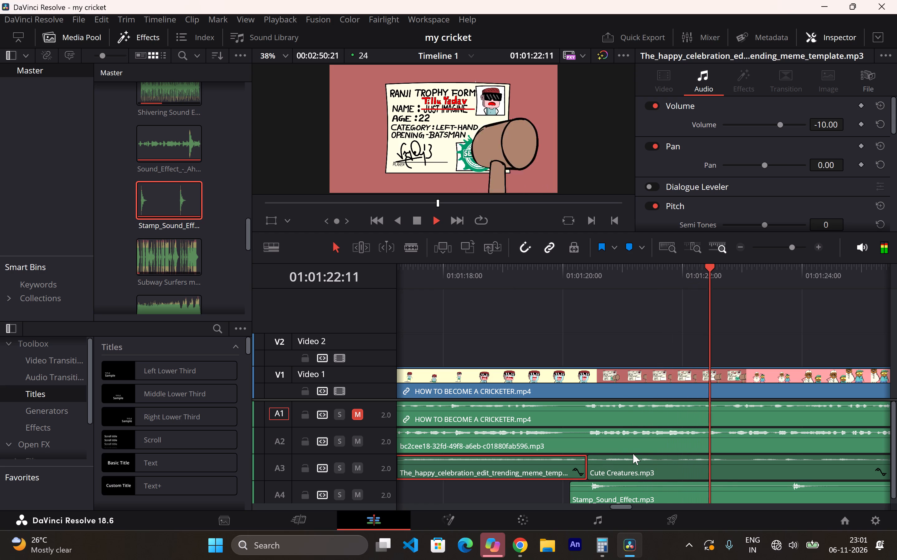
key(space)
Split the new Stamp_Sound_Effect.mp3 on A4 after its first hit, at about 01:01:21:16, and delete the remainder.
click(410, 242)
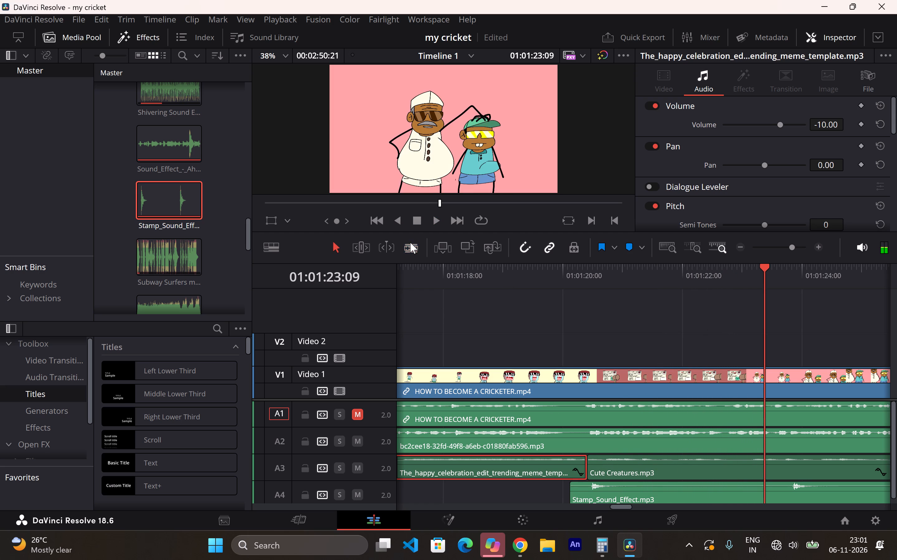
click(665, 497)
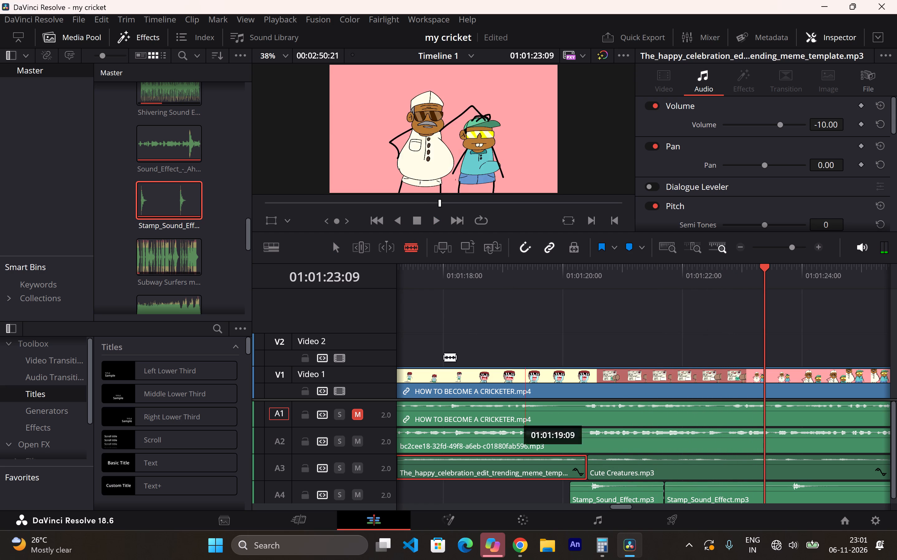
click(338, 245)
click(703, 488)
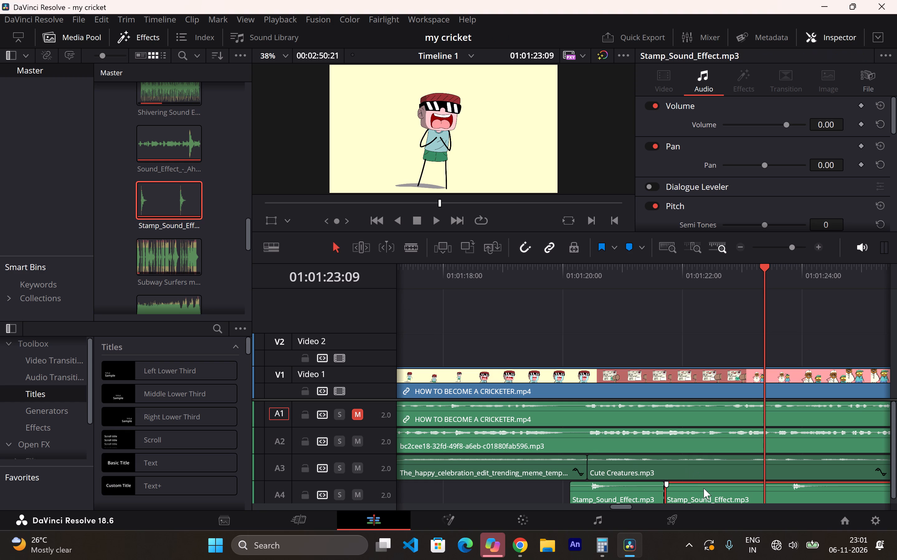
key(BackSpace)
click(563, 289)
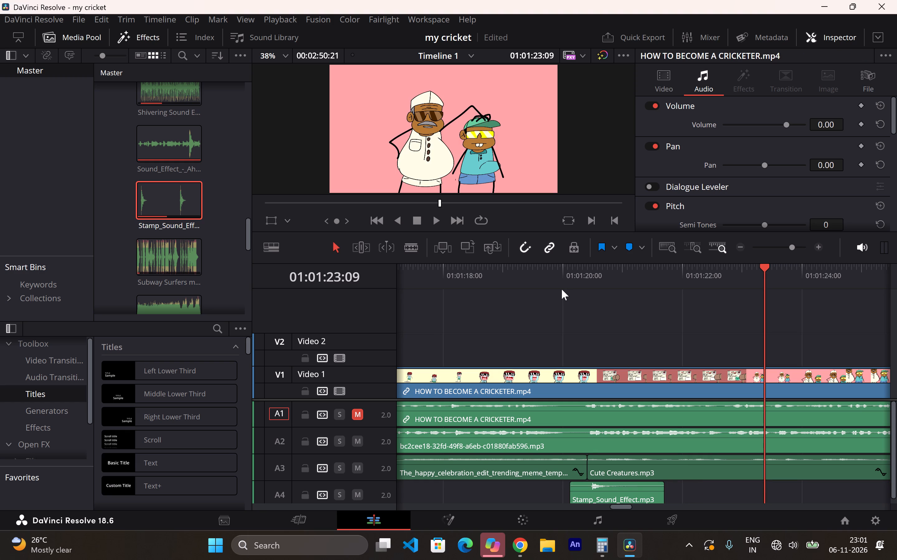
Split Cute Creatures.mp3 on A3 at about 01:01:26:10, where the dark room scene begins, replacing the trial split at 01:01:26:15.
click(412, 244)
key(space)
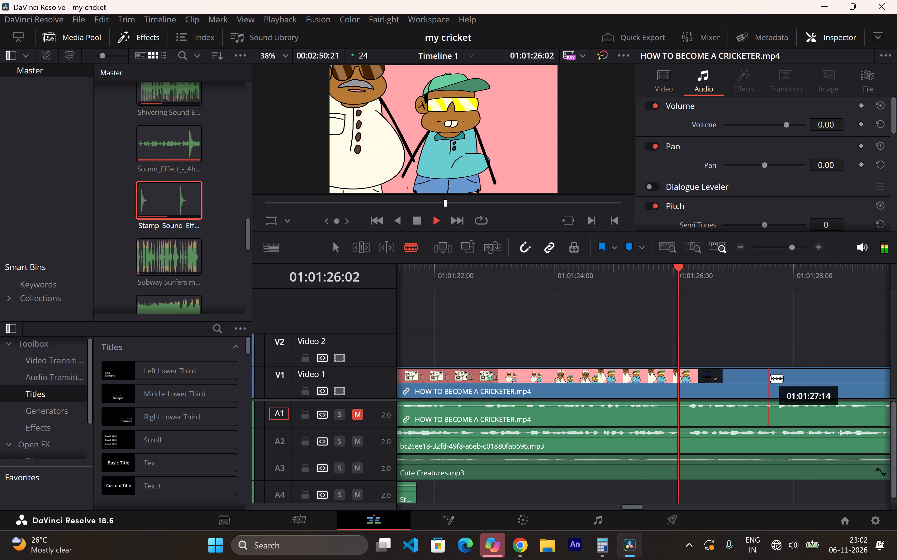
key(space)
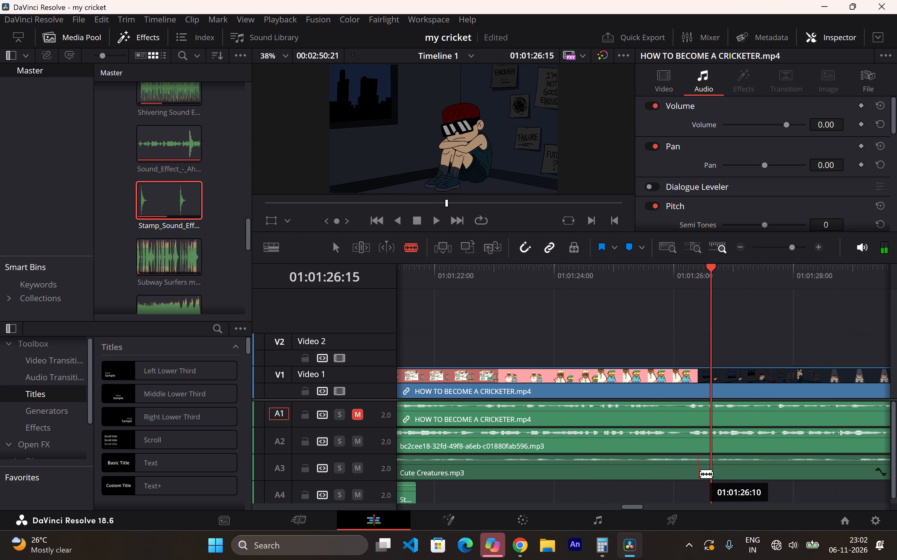
click(701, 474)
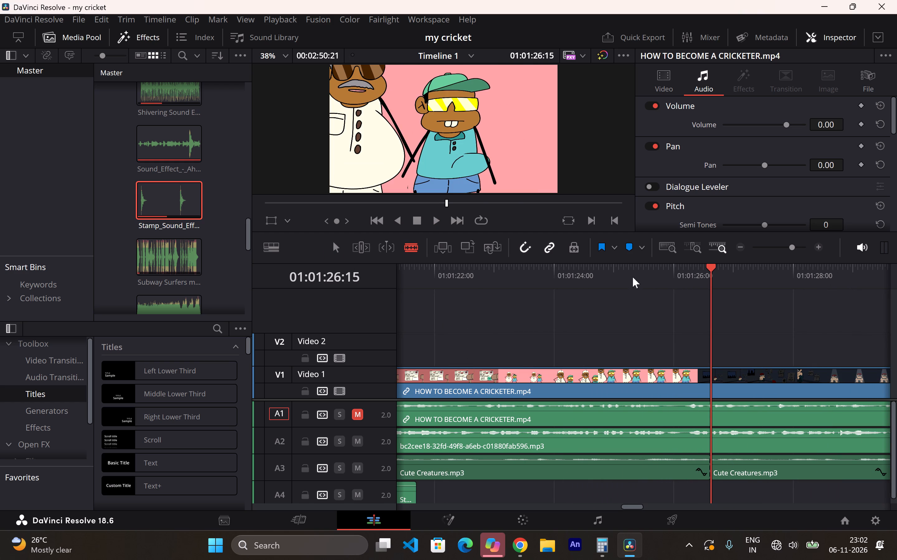
drag(704, 272, 661, 267)
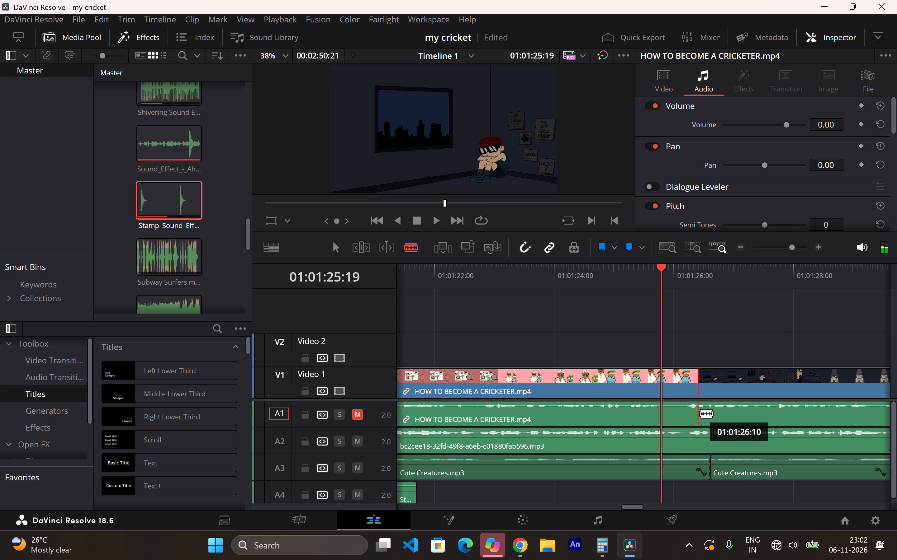
key(ctrl+z)
click(702, 470)
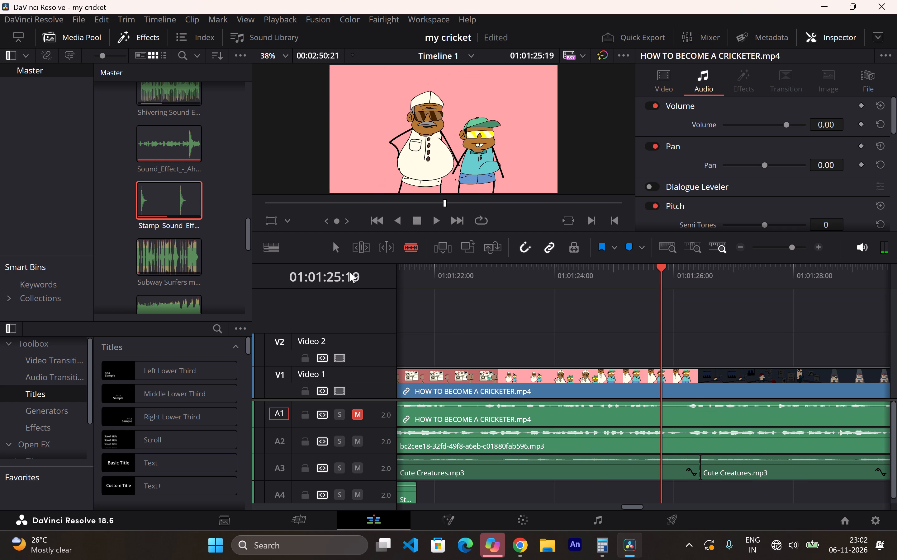
Delete the Cute Creatures.mp3 segment on A3 between the happy celebration clip and the start of the dark room scene.
click(334, 251)
click(481, 468)
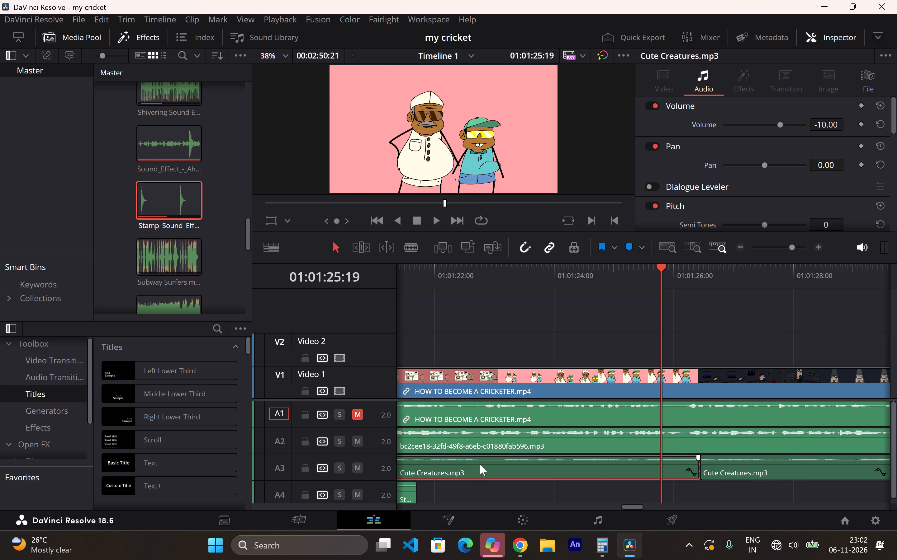
key(BackSpace)
Review the timeline from the celebration scene through the second stamping scene to 01:01:25:21.
drag(652, 272, 427, 296)
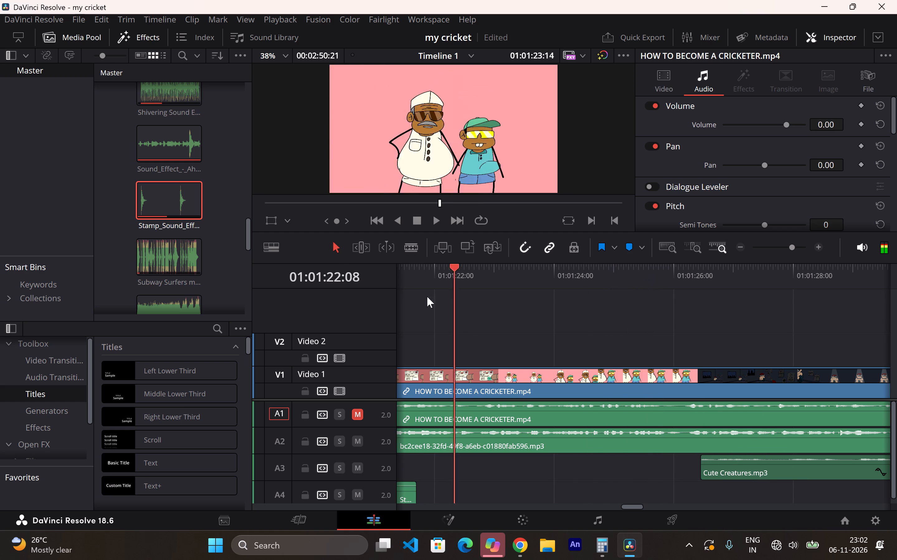
drag(427, 296, 704, 307)
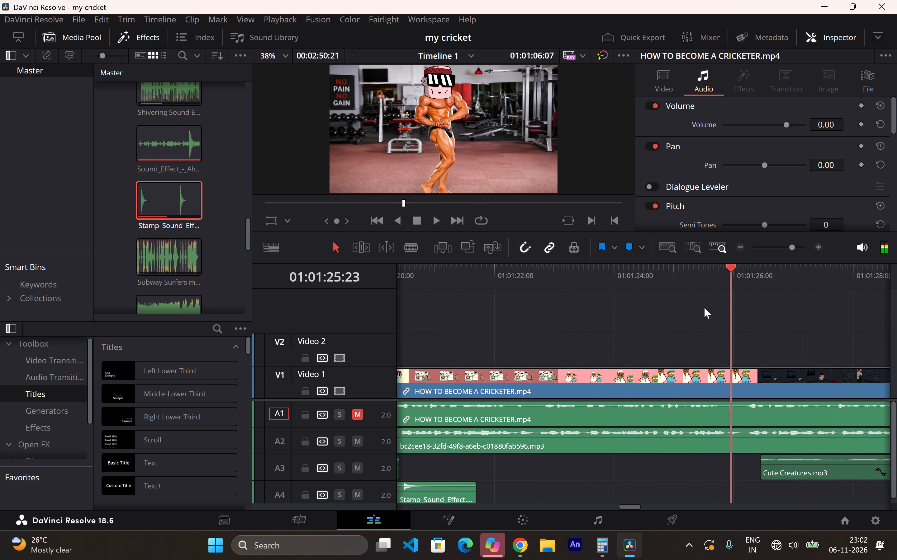
drag(704, 307, 407, 304)
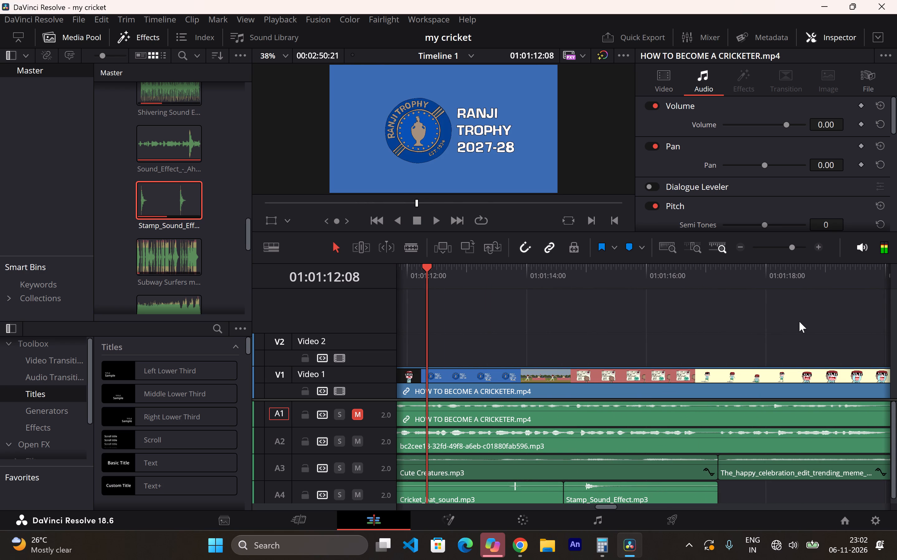
click(809, 313)
drag(822, 269, 828, 273)
key(space)
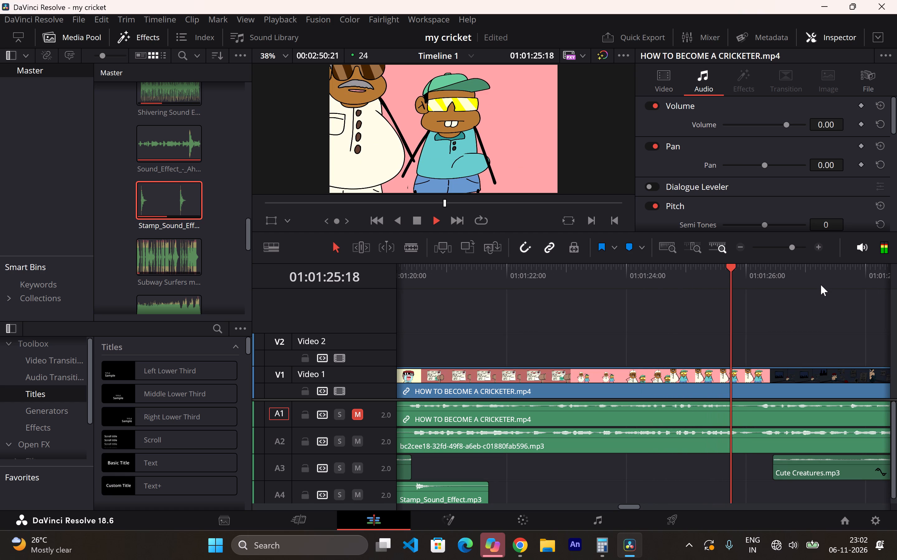
key(space)
Scrub back to the gym scene and replay the music and sound effects from about 01:01:08 to 01:01:23:06.
drag(742, 269, 708, 279)
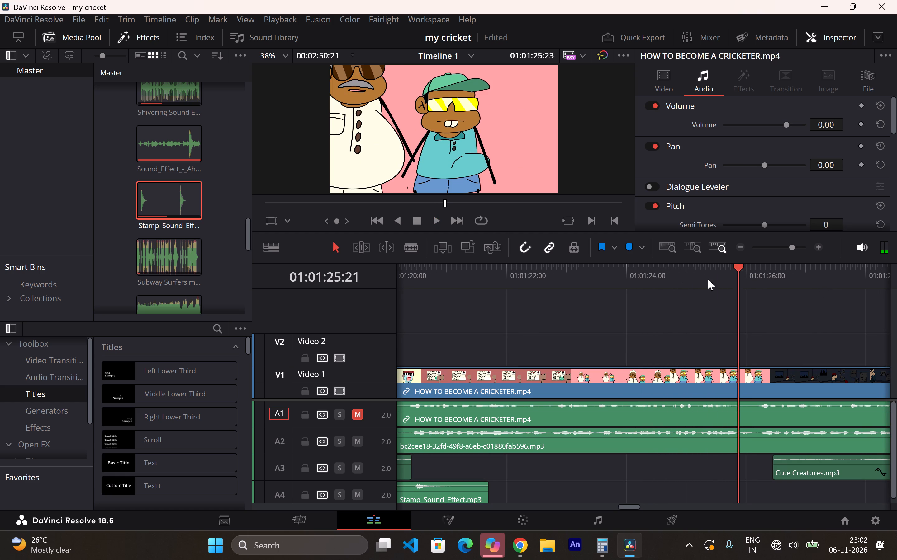
drag(708, 279, 866, 314)
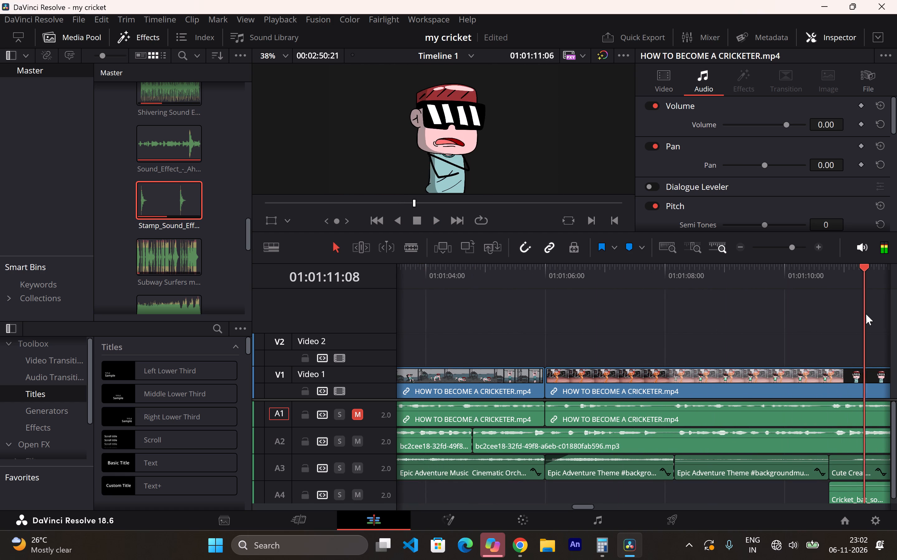
drag(866, 314, 785, 336)
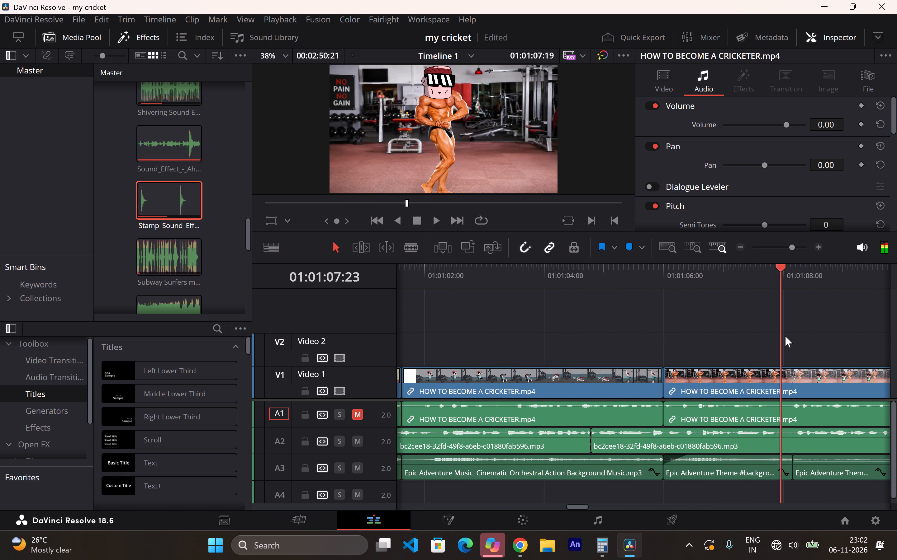
drag(785, 336, 799, 336)
key(space)
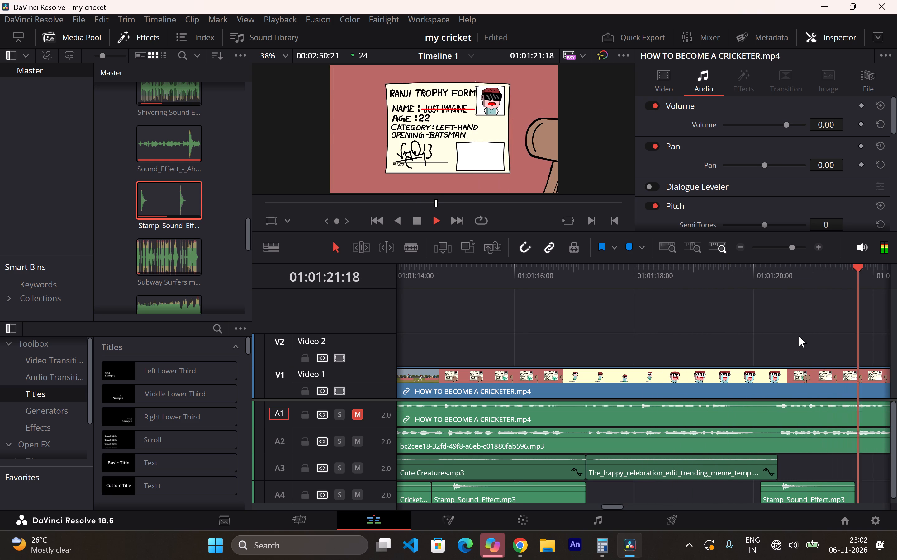
key(space)
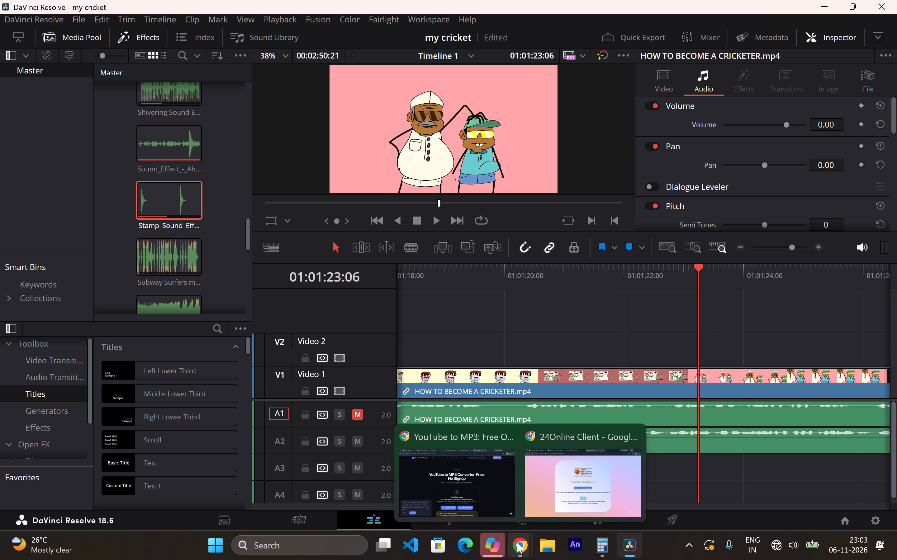
Switch to Chrome and search YouTube for "hehehe meme".
click(491, 506)
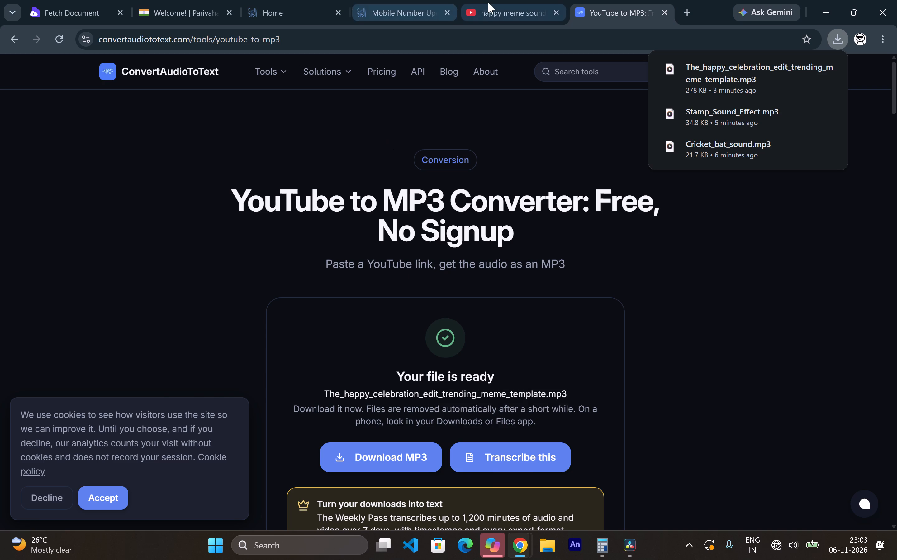
click(488, 2)
click(568, 73)
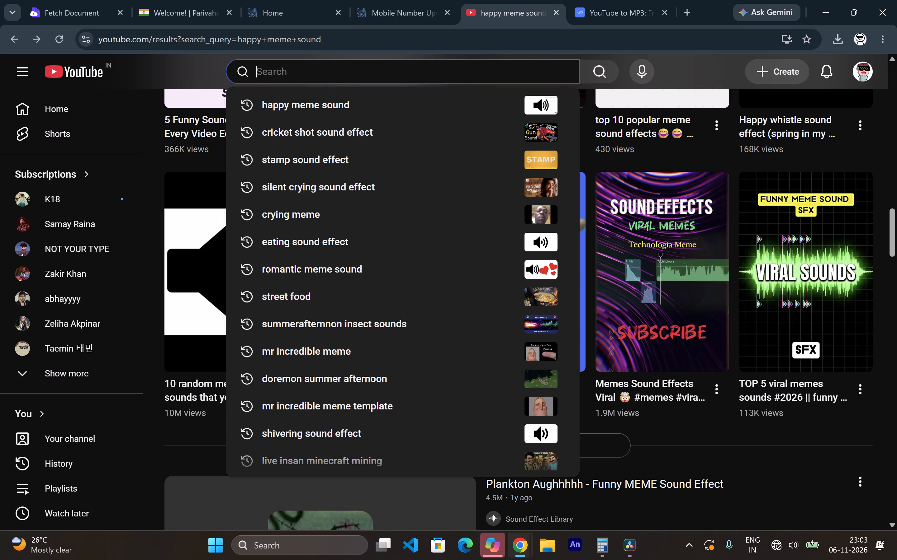
text(heheheh)
key(space)
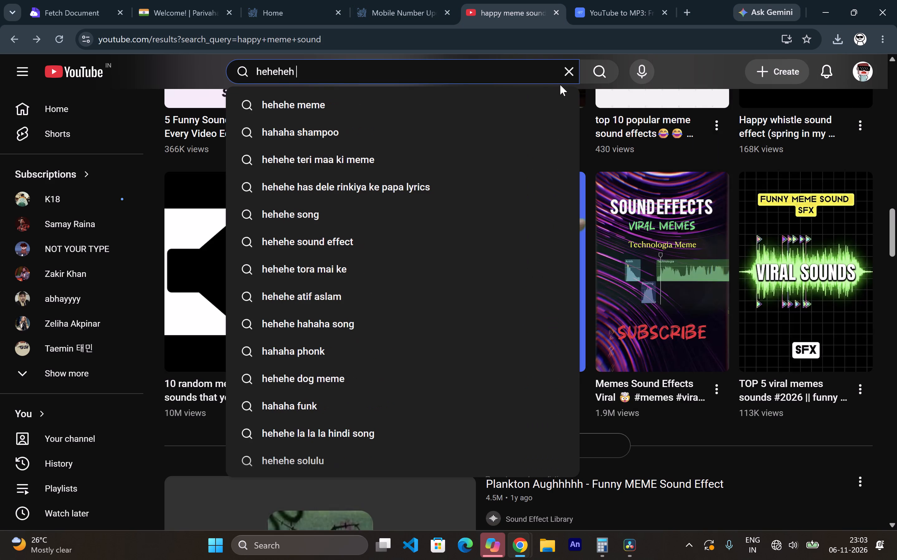
click(311, 97)
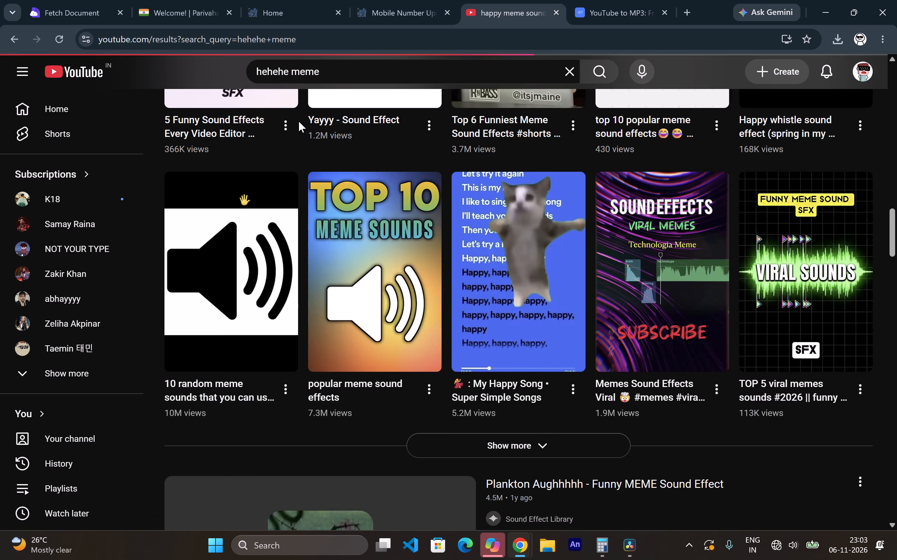
Open the "hehehehe" laughing monkey Short and copy its share link.
scroll(378, 155, down, 1)
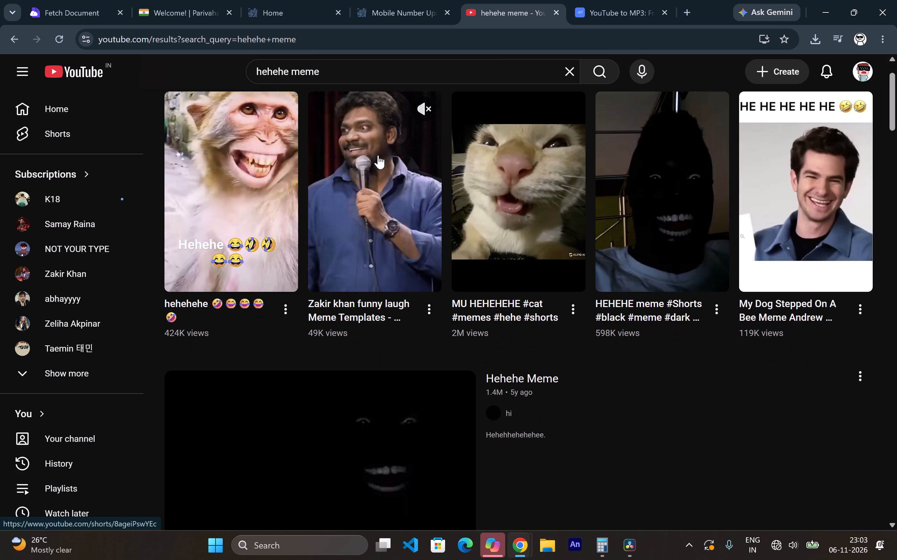
click(286, 171)
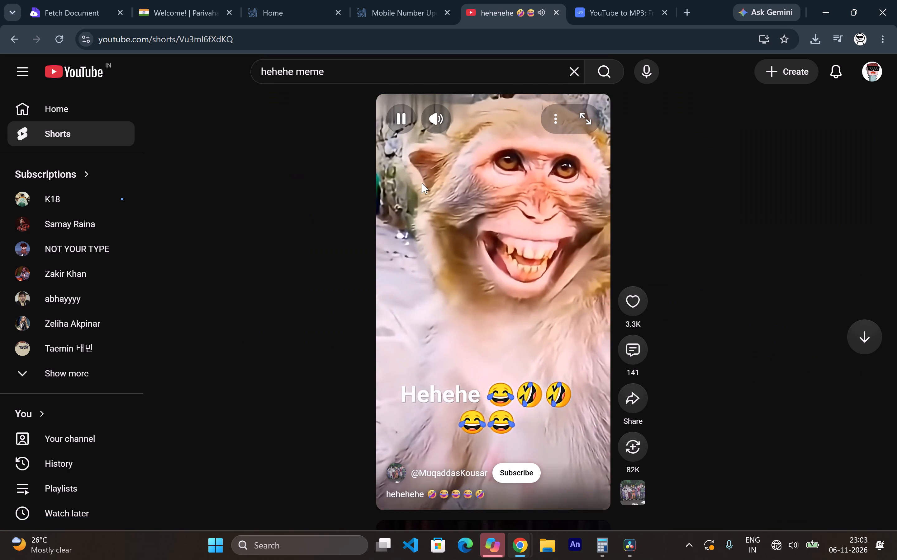
click(641, 396)
click(560, 340)
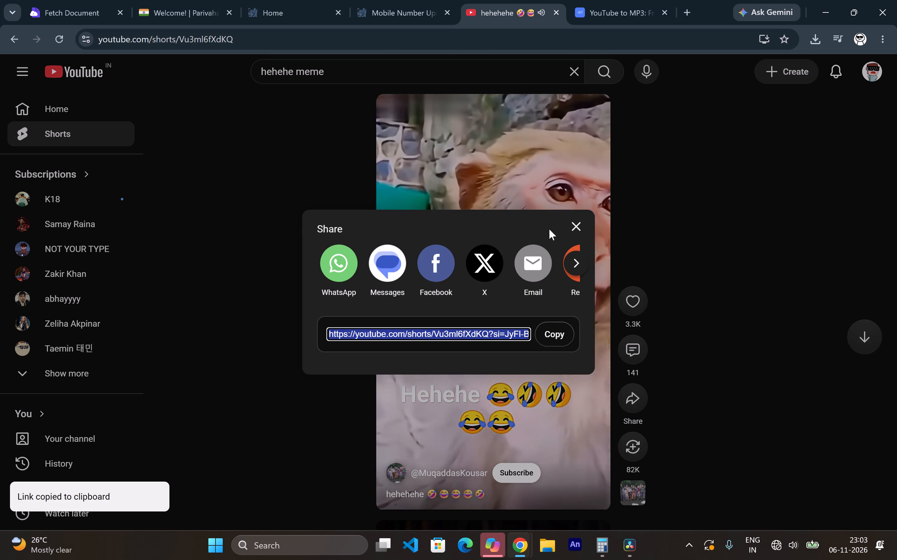
click(575, 224)
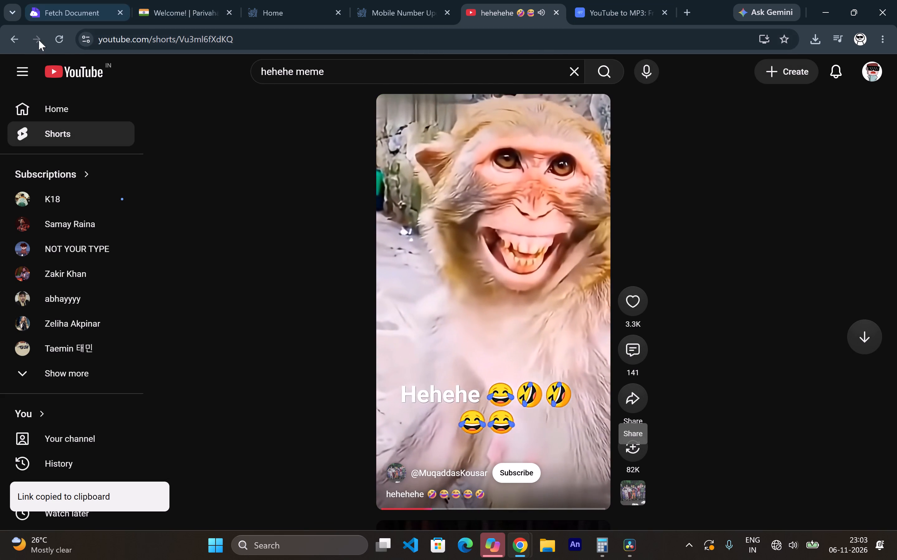
Return to the "hehehe meme" results and browse the other videos and Shorts for alternative laughing sounds.
click(16, 32)
scroll(340, 186, down, 2)
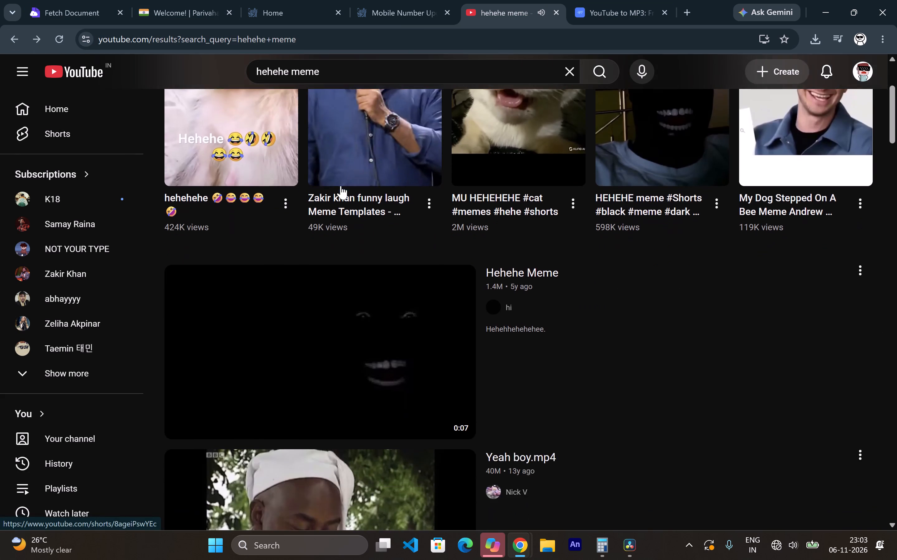
scroll(341, 186, down, 2)
click(455, 142)
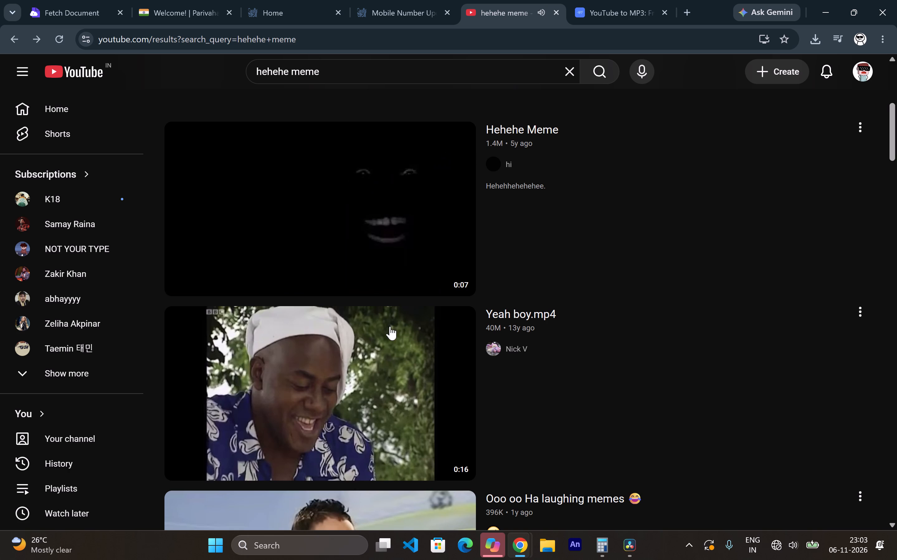
scroll(399, 326, down, 6)
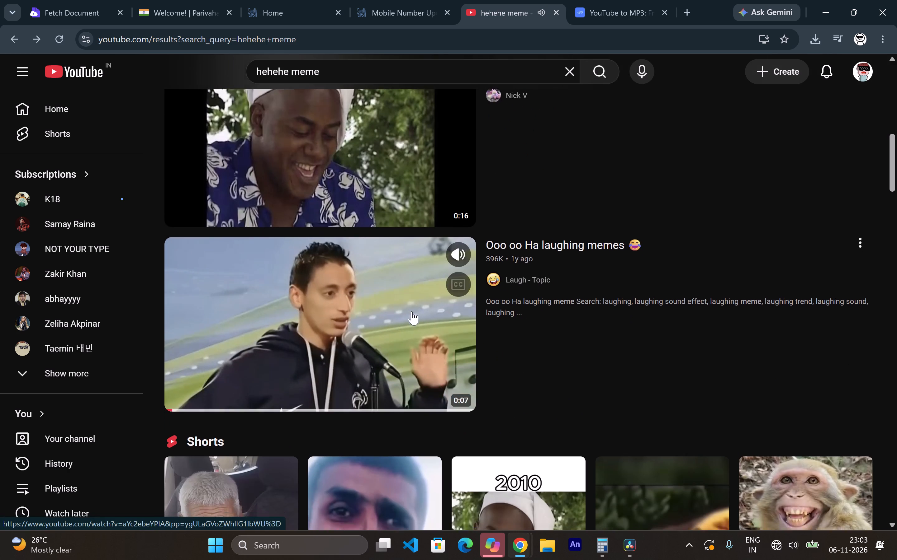
scroll(412, 311, down, 11)
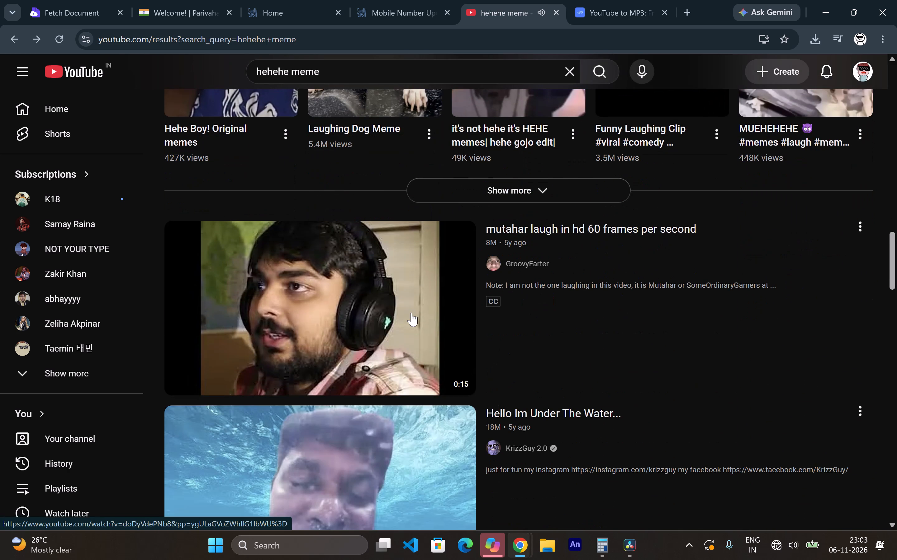
scroll(411, 311, up, 3)
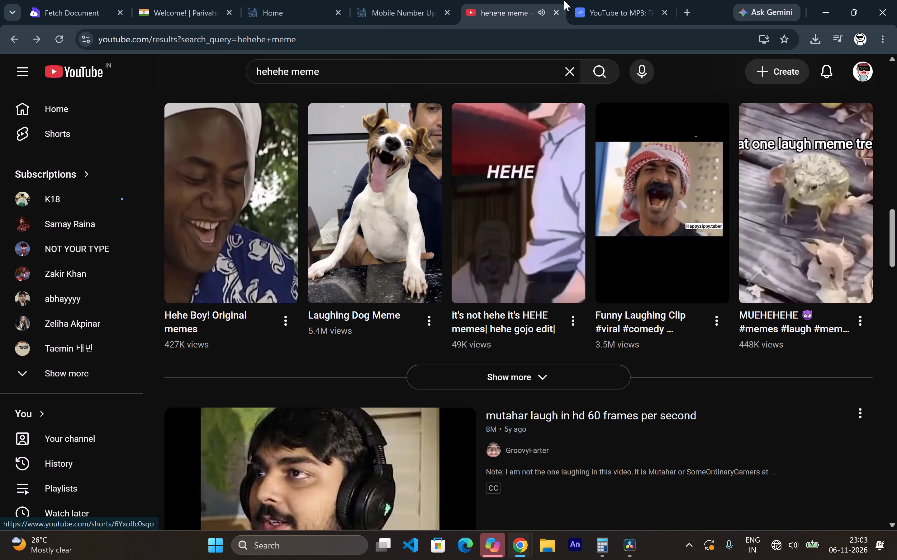
Convert the copied monkey Short link on the YouTube to MP3 converter page and download hehehehe.mp3.
click(589, 16)
scroll(475, 303, down, 3)
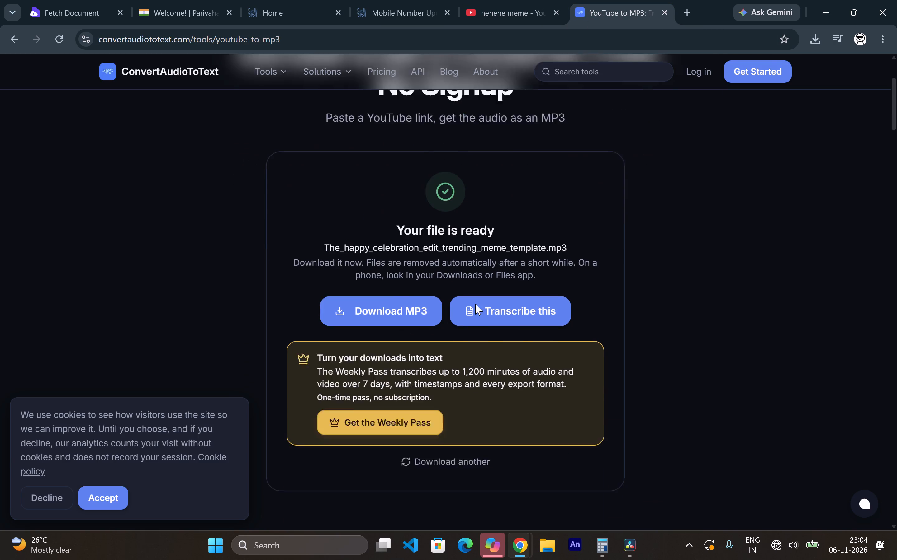
scroll(476, 330, down, 2)
click(459, 310)
click(450, 301)
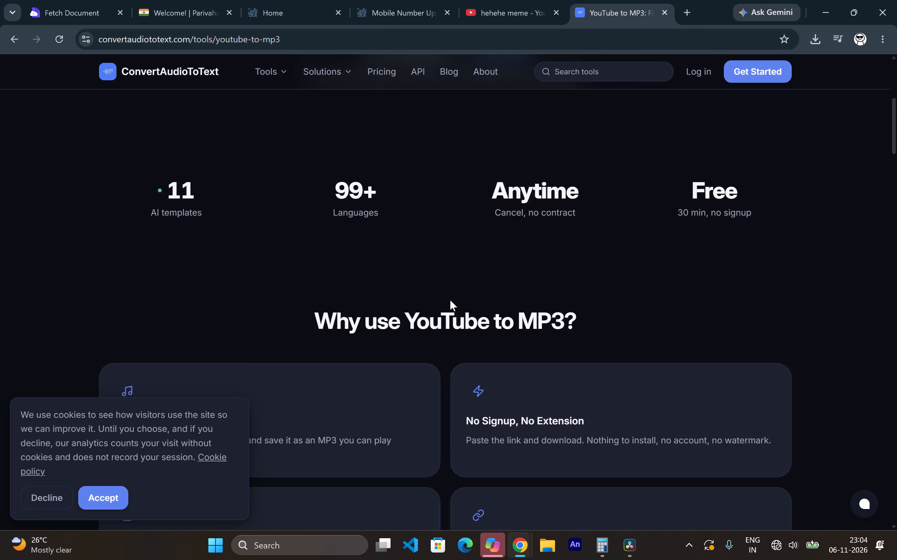
scroll(322, 229, up, 5)
drag(404, 320, 402, 312)
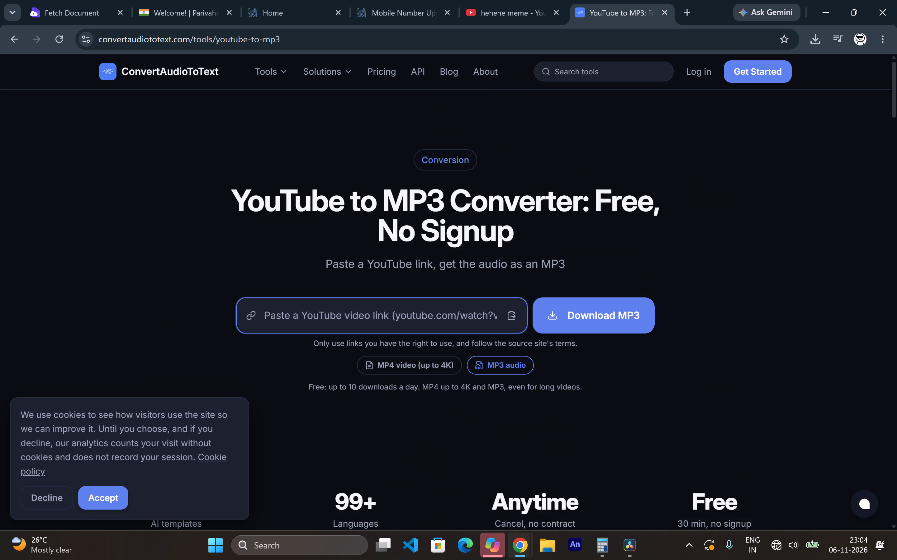
key(ctrl+v)
click(566, 328)
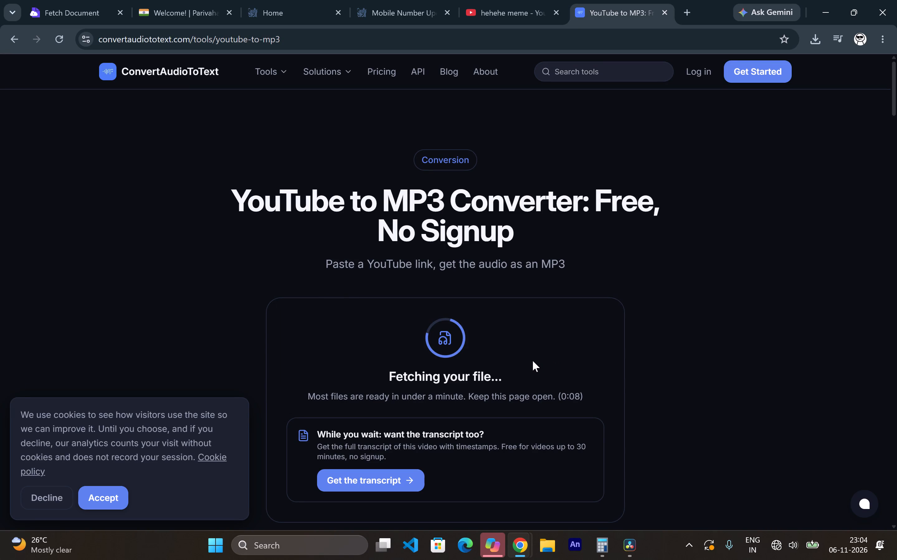
click(375, 450)
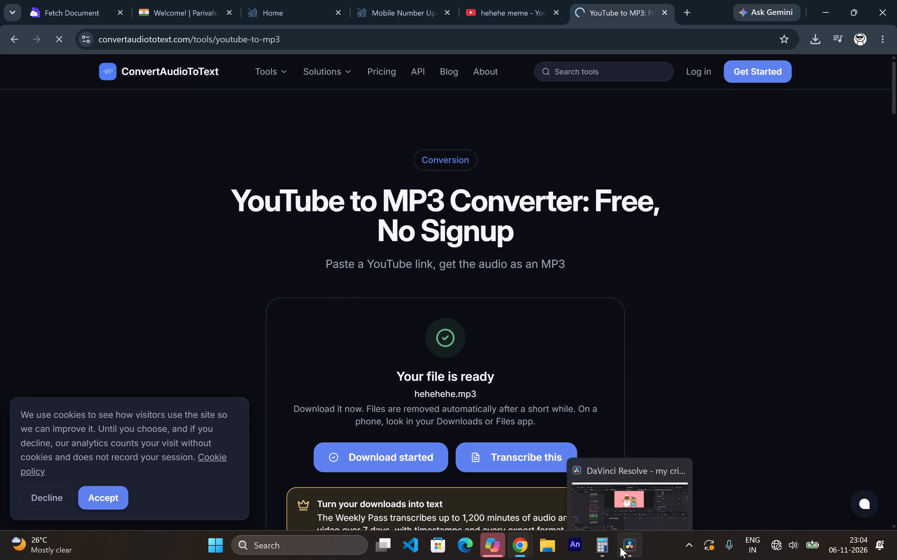
Switch to DaVinci Resolve and import hehehehe.mp3 into the Master bin.
click(626, 550)
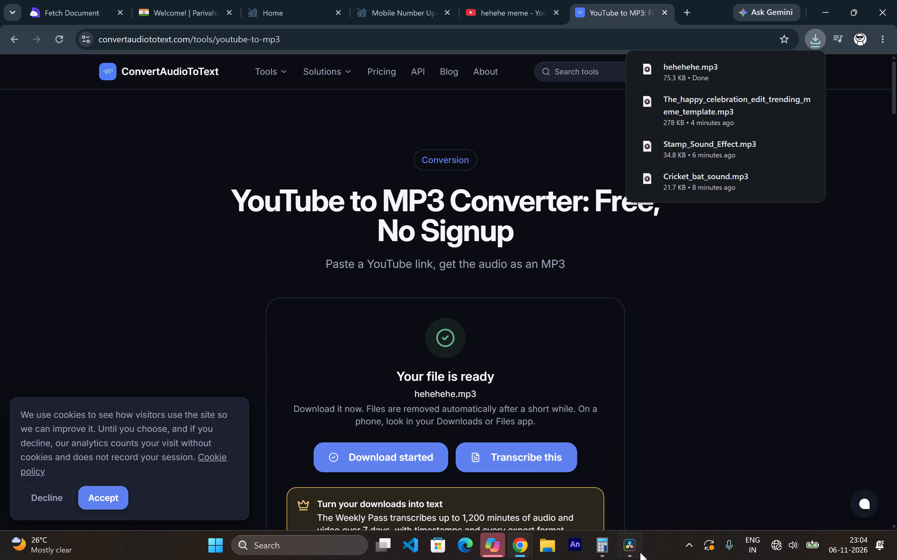
click(640, 552)
right_click(216, 248)
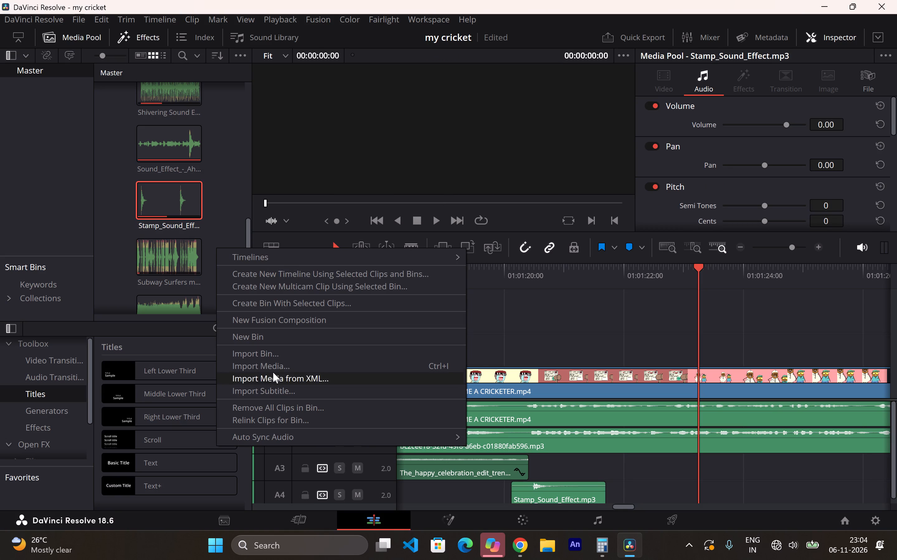
click(278, 366)
double_click(162, 134)
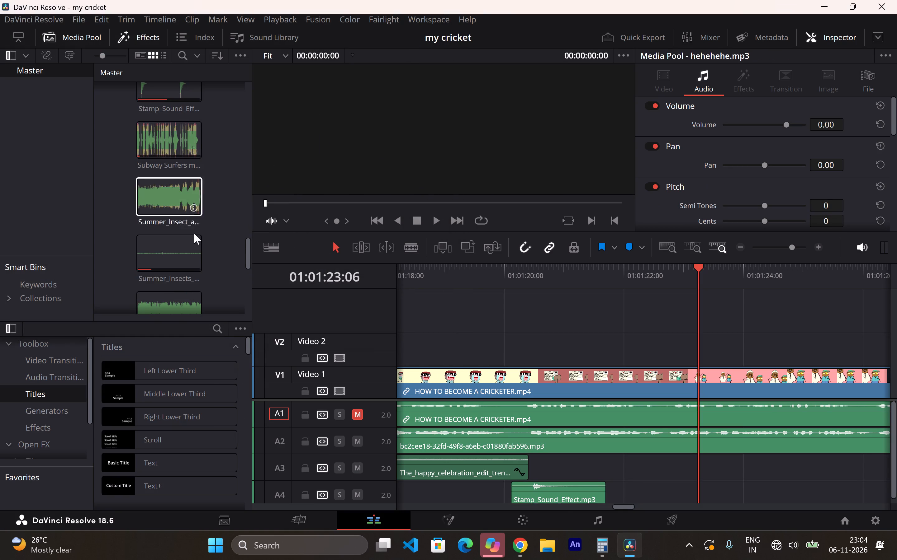
Place hehehehe.mp3 from the Master bin on A3 directly after the happy celebration clip.
scroll(195, 225, down, 7)
scroll(189, 219, up, 5)
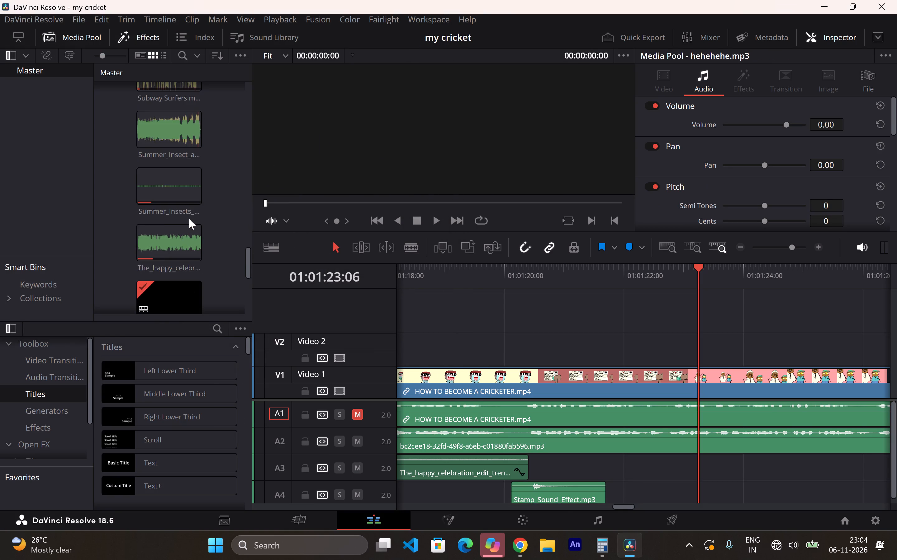
scroll(189, 218, up, 16)
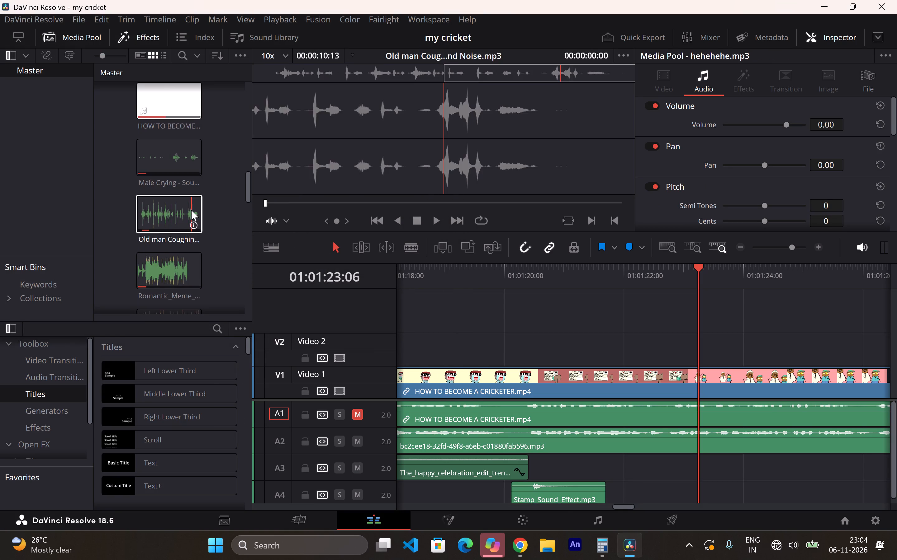
scroll(191, 210, up, 6)
drag(167, 244, 398, 343)
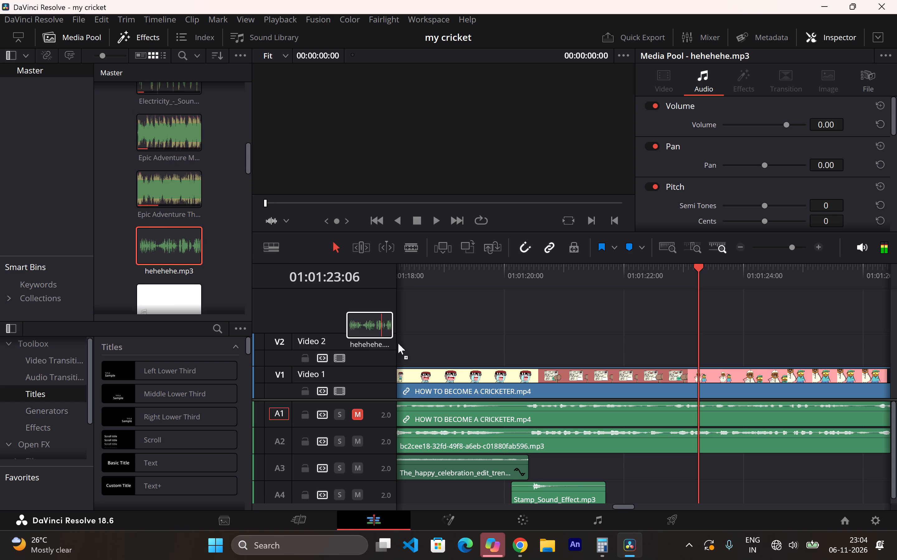
drag(398, 343, 529, 474)
Play back the stamping scene, and move hehehehe.mp3 on A3 to start at about 01:01:23:02, under the pink scene.
click(441, 283)
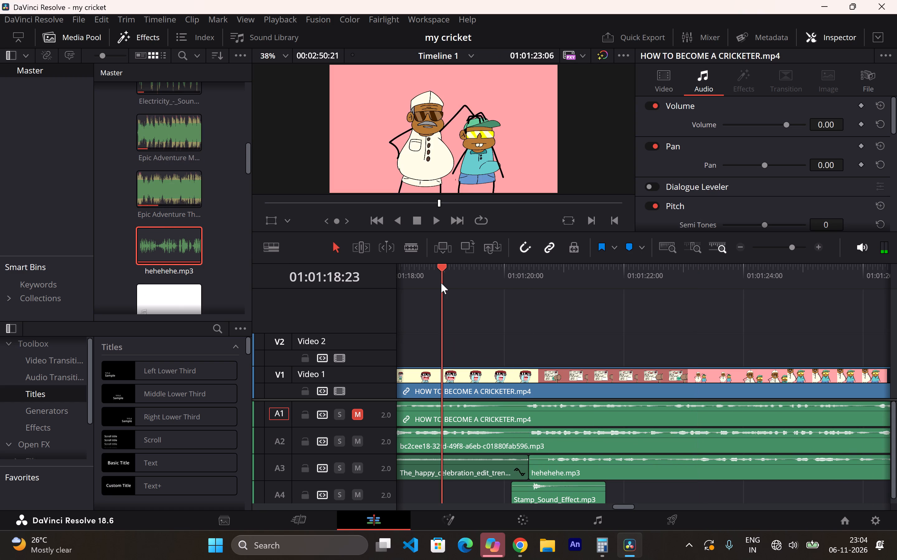
key(space)
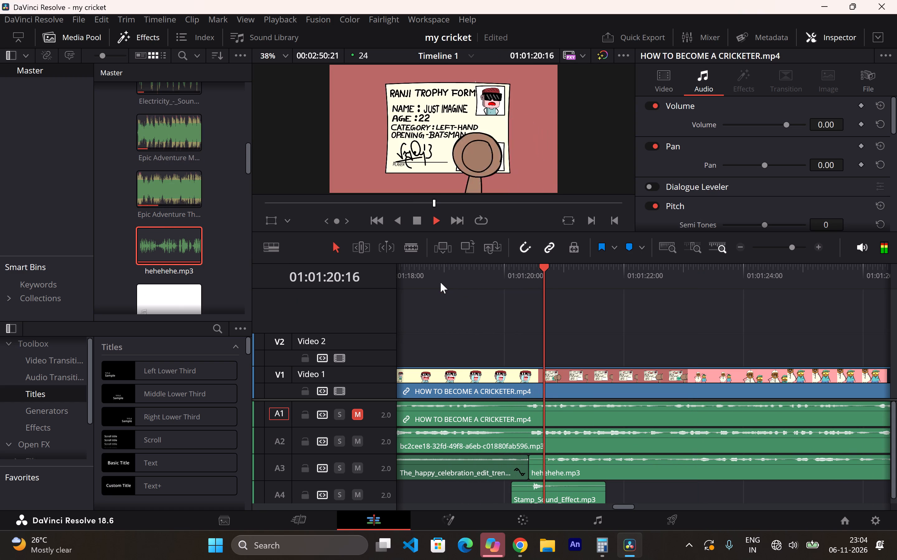
key(space)
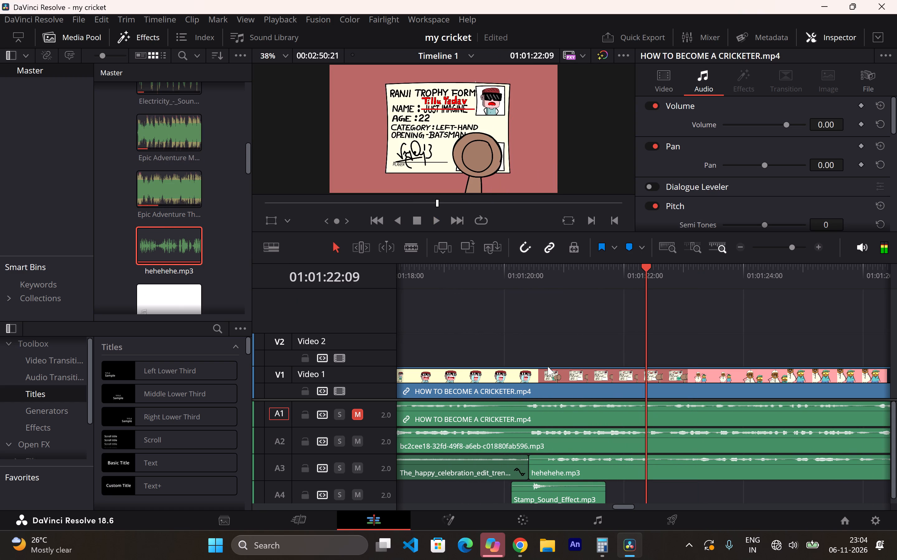
drag(580, 469, 738, 460)
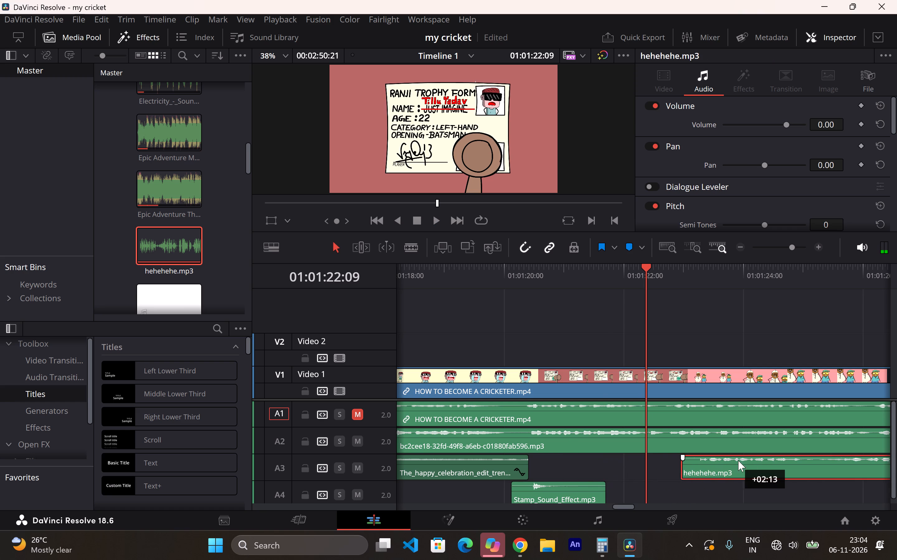
drag(738, 460, 742, 460)
Split hehehehe.mp3 on A3 at 01:01:26:10, where the dark room scene begins, and delete the part after the split.
click(526, 275)
key(space)
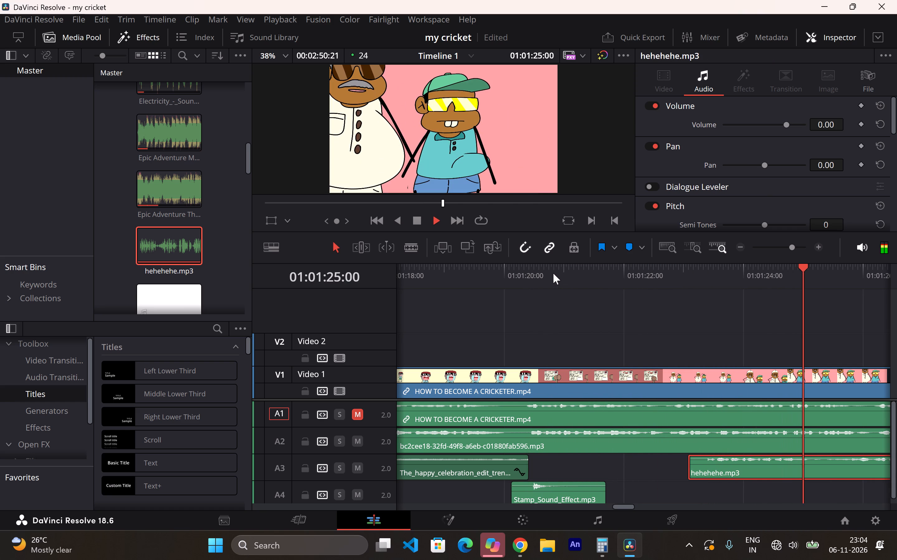
key(space)
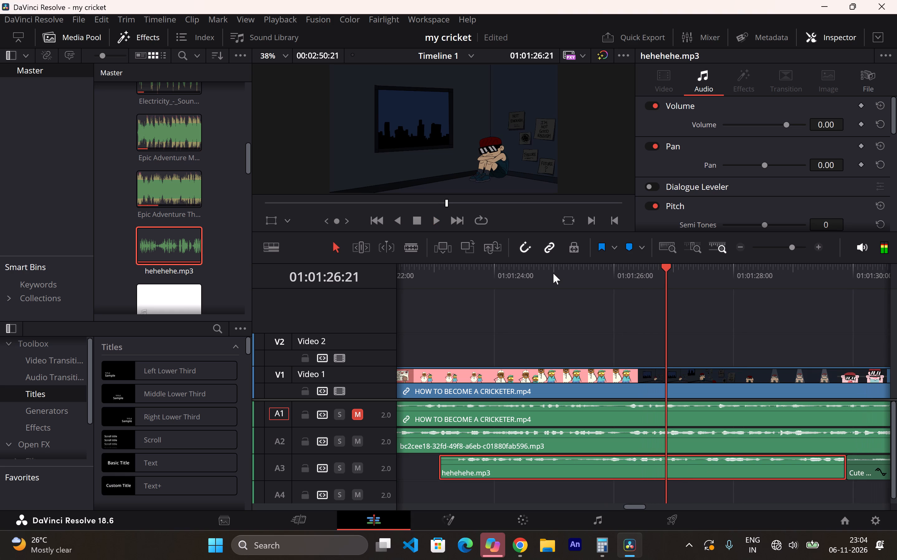
drag(664, 272, 638, 276)
click(416, 248)
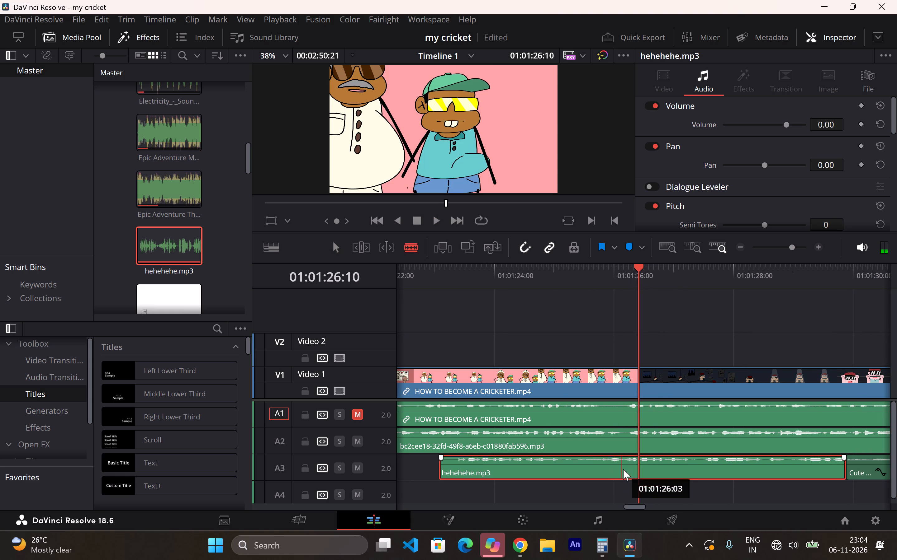
click(638, 468)
click(334, 256)
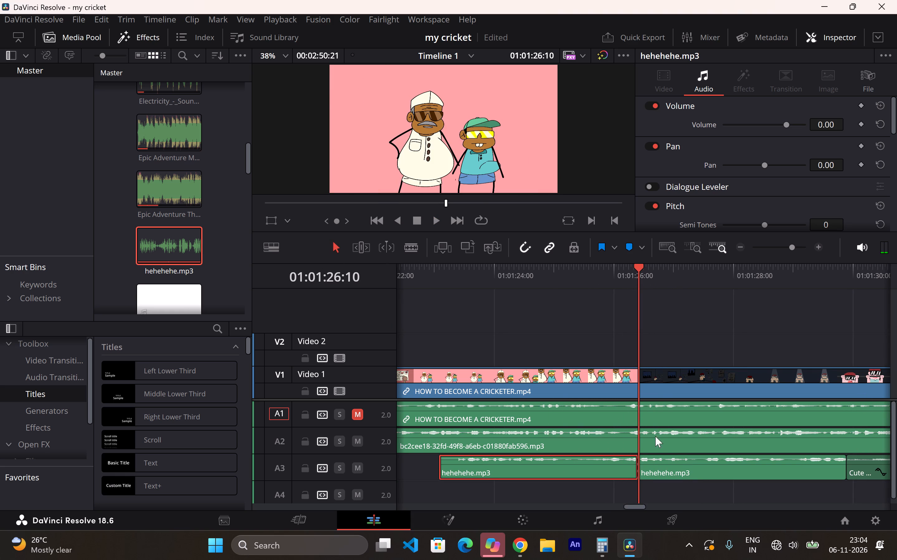
click(683, 472)
key(BackSpace)
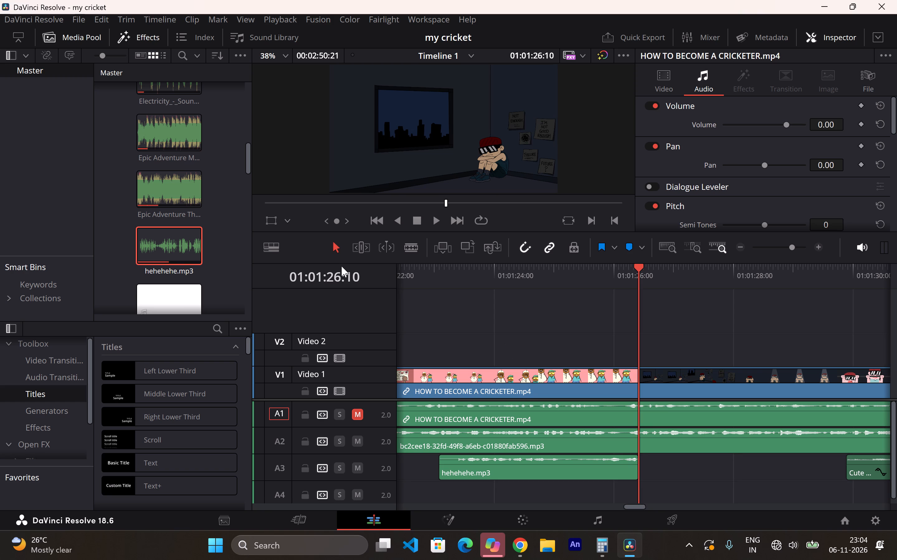
Replay the trimmed laugh over the pink scene from about 01:01:22:11 to 01:01:26:06.
click(402, 275)
key(space)
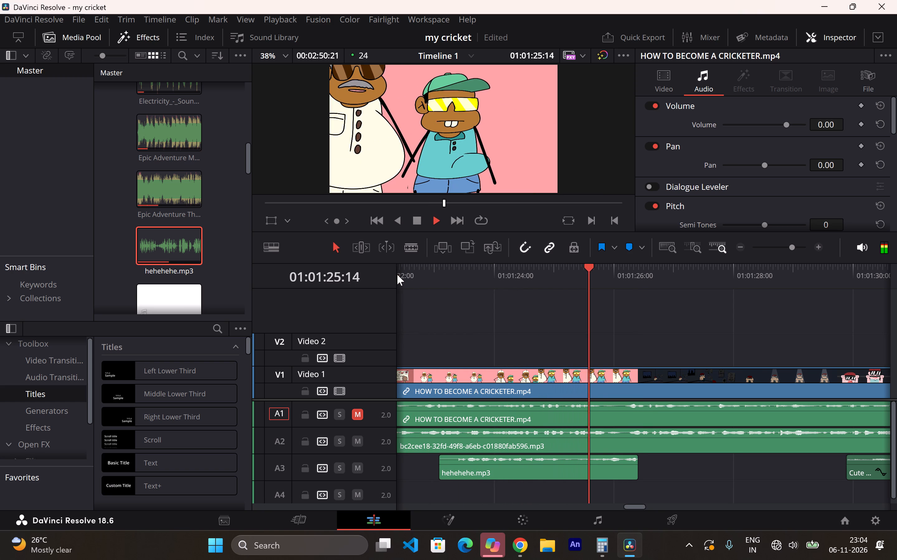
key(space)
Delete the hehehehe.mp3 clip under the pink scene on A3.
click(508, 462)
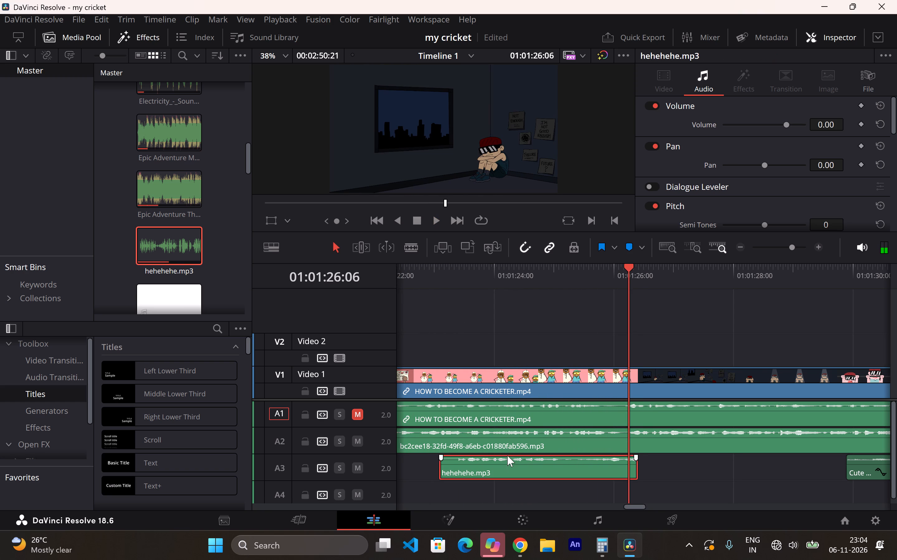
key(BackSpace)
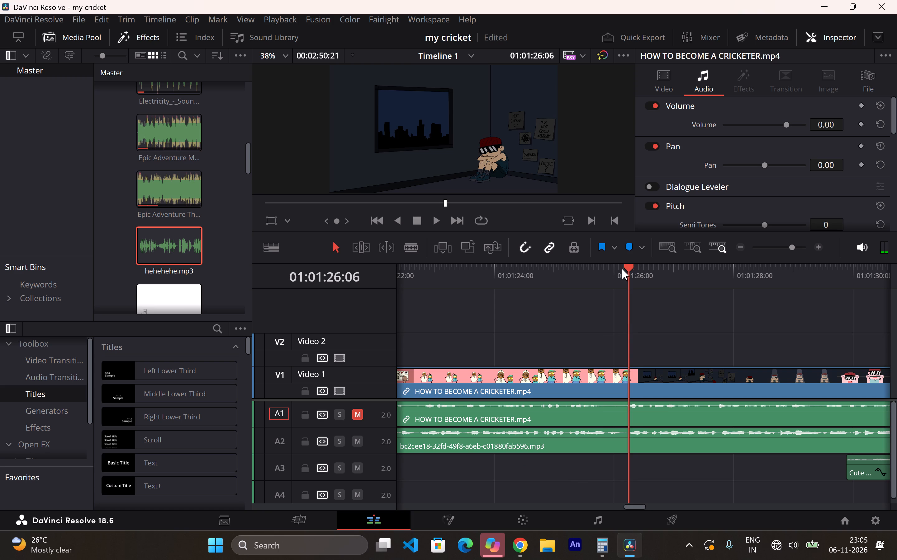
Scrub back to the crying face scene at 01:01:20:03, and switch to YouTube in Chrome to search for "crying meme".
drag(622, 269, 421, 280)
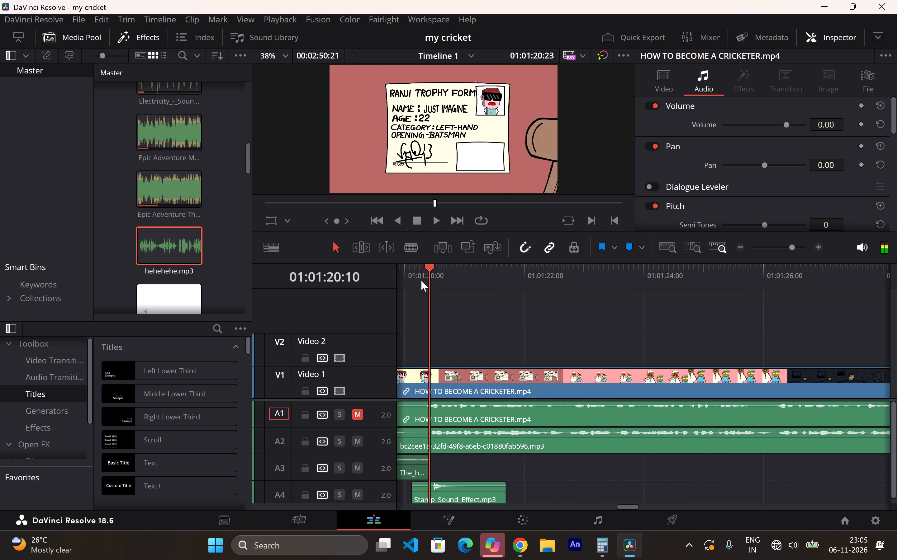
drag(421, 280, 418, 292)
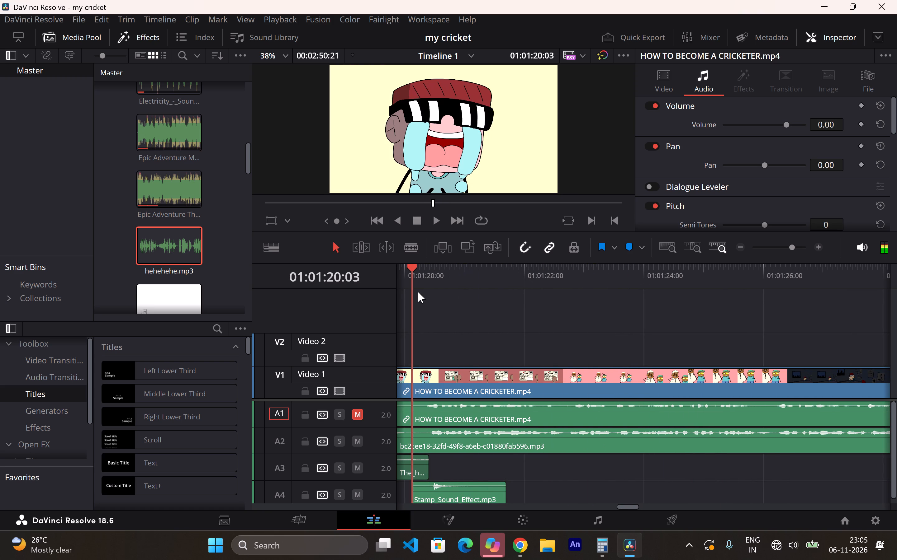
click(523, 553)
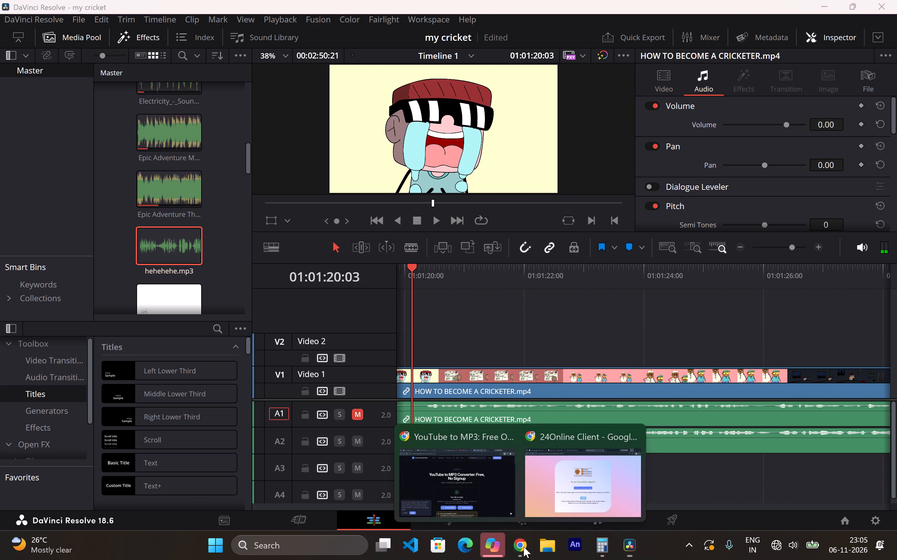
click(482, 508)
click(492, 0)
click(564, 79)
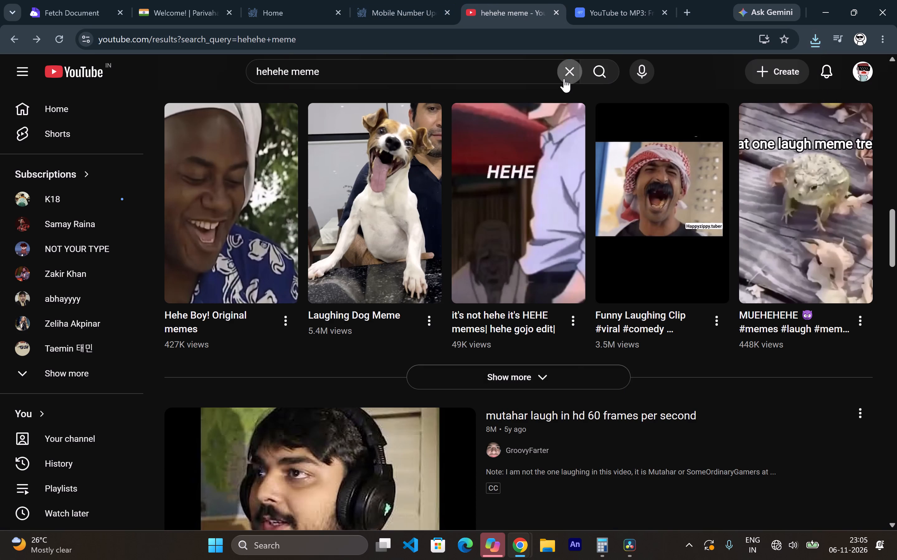
key(c)
text(ry)
text(in)
text(g)
key(space)
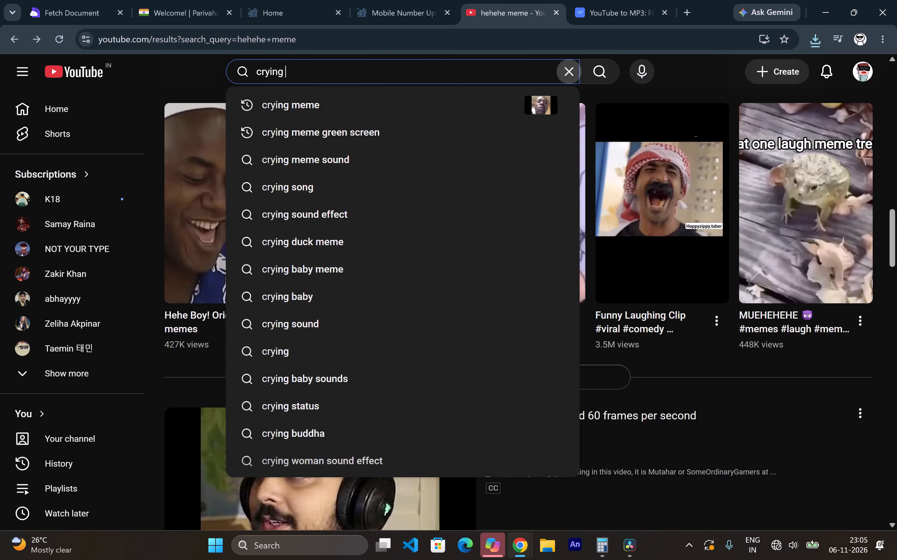
key(m)
key(e)
text(me)
key(shift+Return)
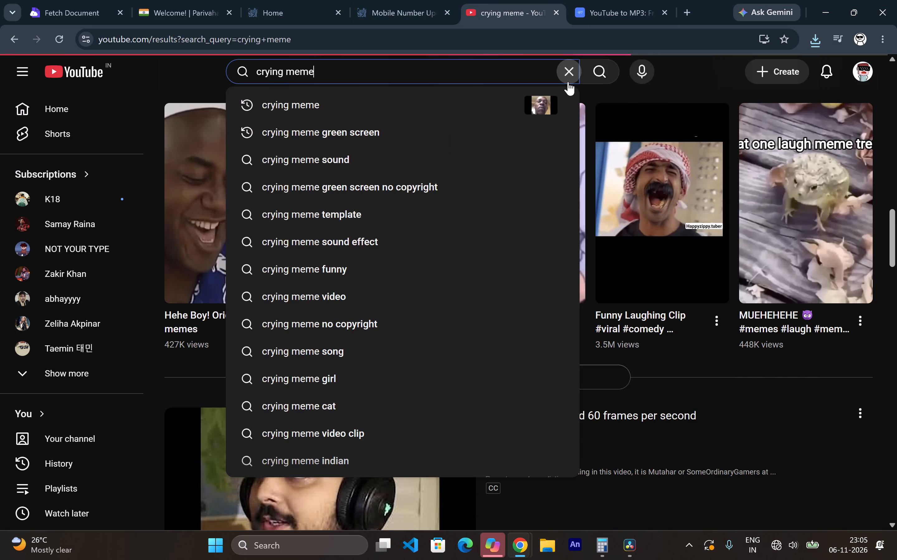
Browse the crying meme results, preview "Black Guy crying MEME" with sound, and open that video.
scroll(379, 207, down, 4)
scroll(379, 206, up, 2)
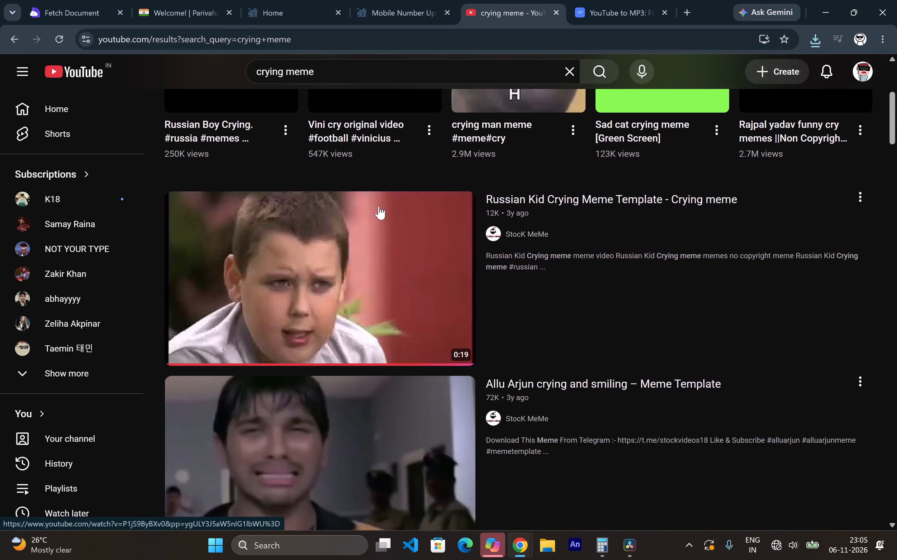
scroll(379, 206, up, 1)
scroll(376, 209, down, 10)
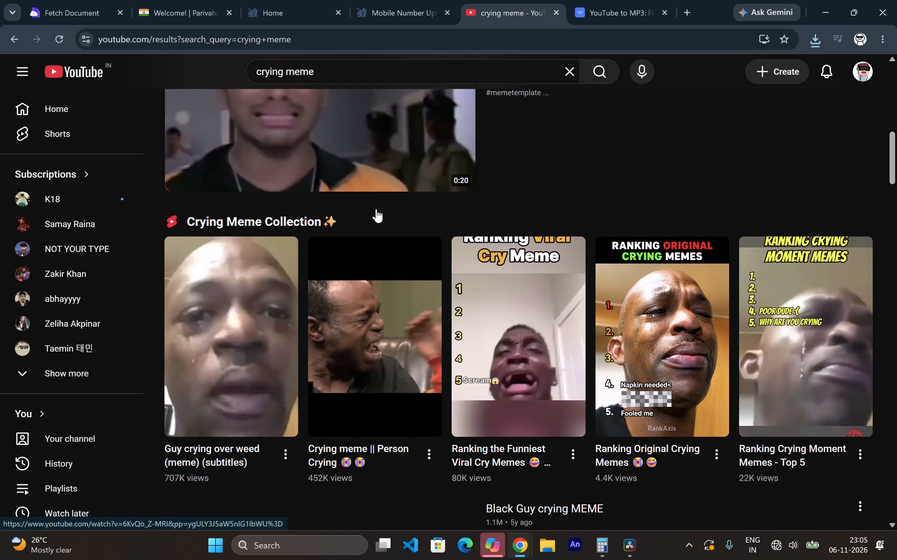
scroll(376, 209, down, 4)
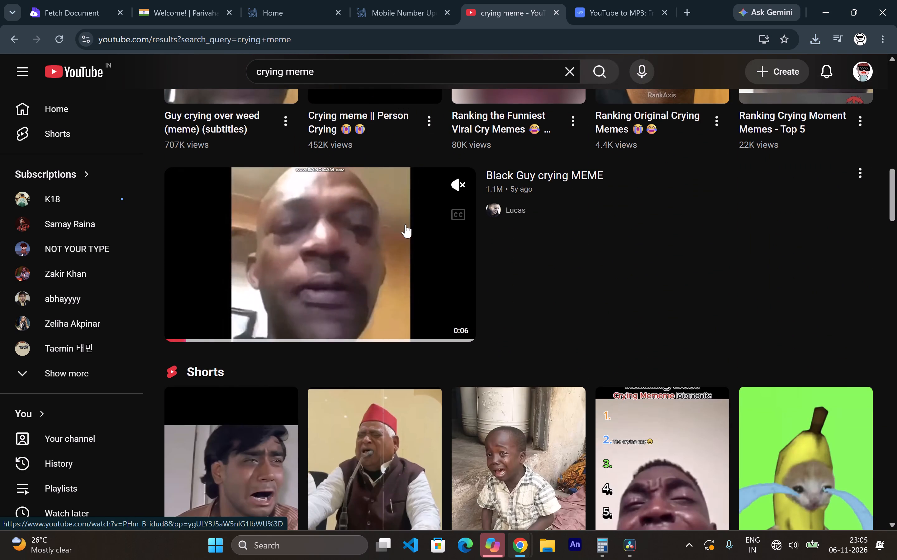
click(455, 186)
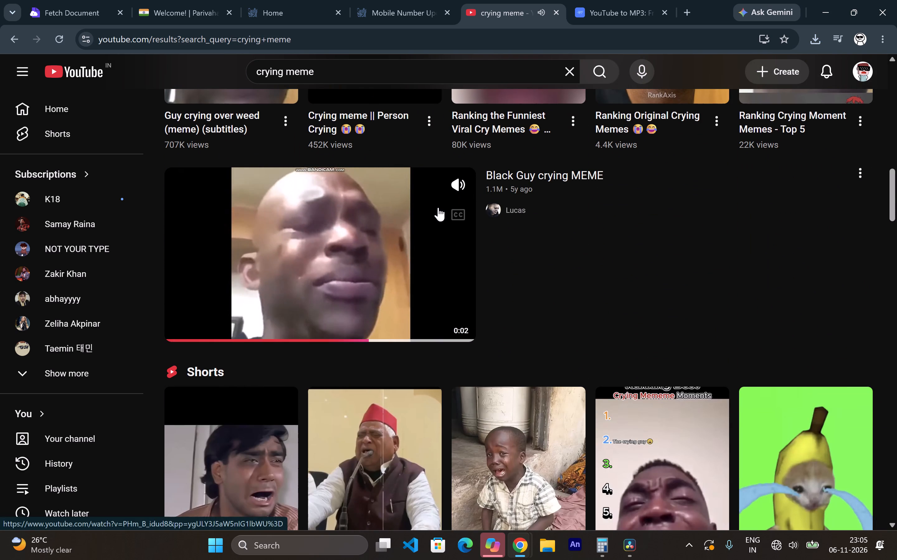
click(386, 224)
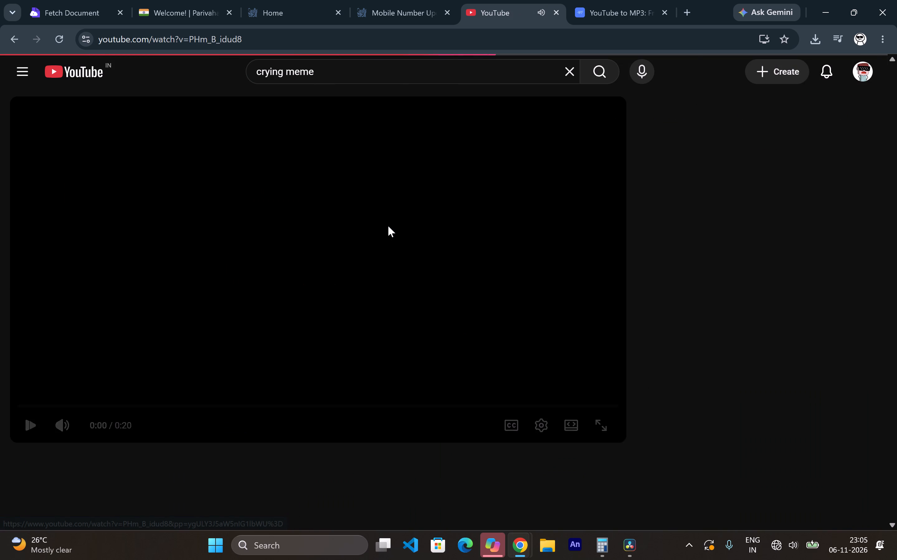
Refine the YouTube search to "crying meme black guy".
click(393, 69)
click(434, 70)
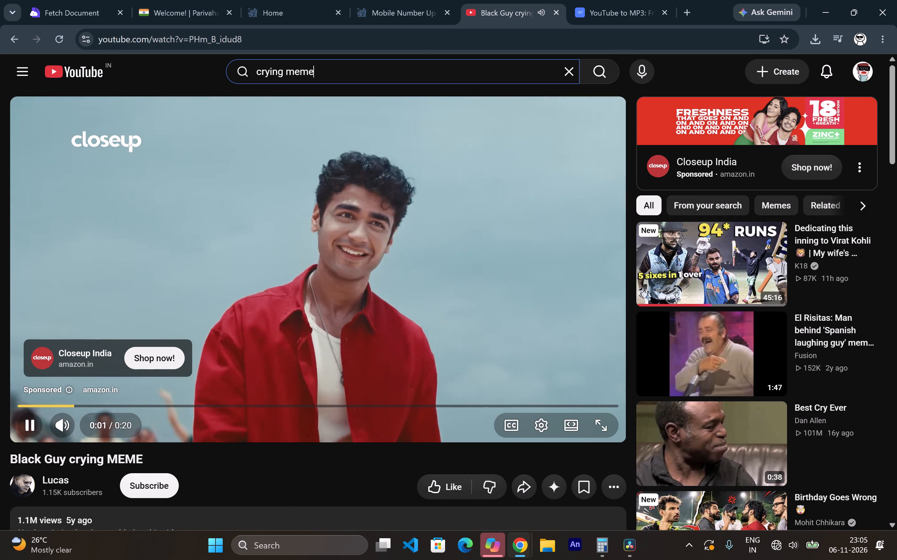
key(space)
text(bl)
text(ack guy)
key(Return)
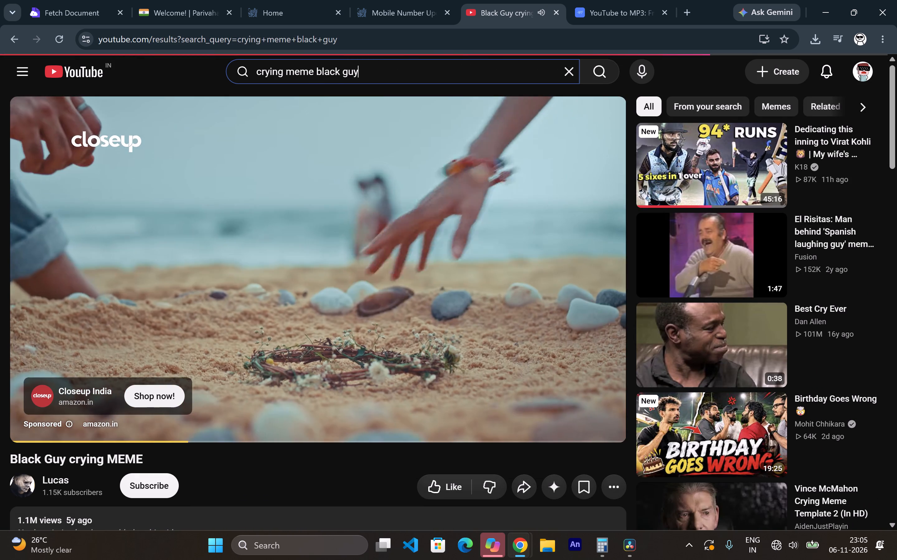
Look through the refined results for a suitable crying clip, previewing "Black man crying and praying meme" with sound.
scroll(345, 214, down, 2)
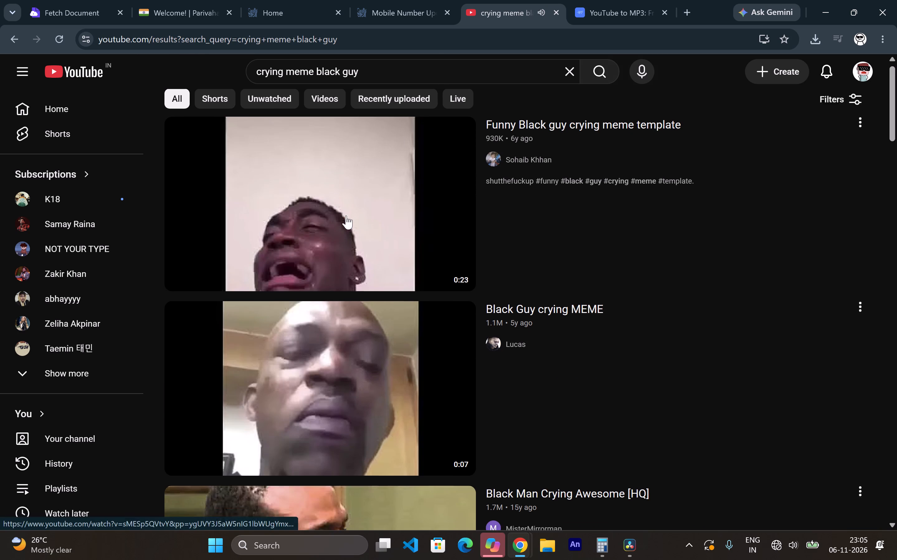
scroll(346, 216, down, 5)
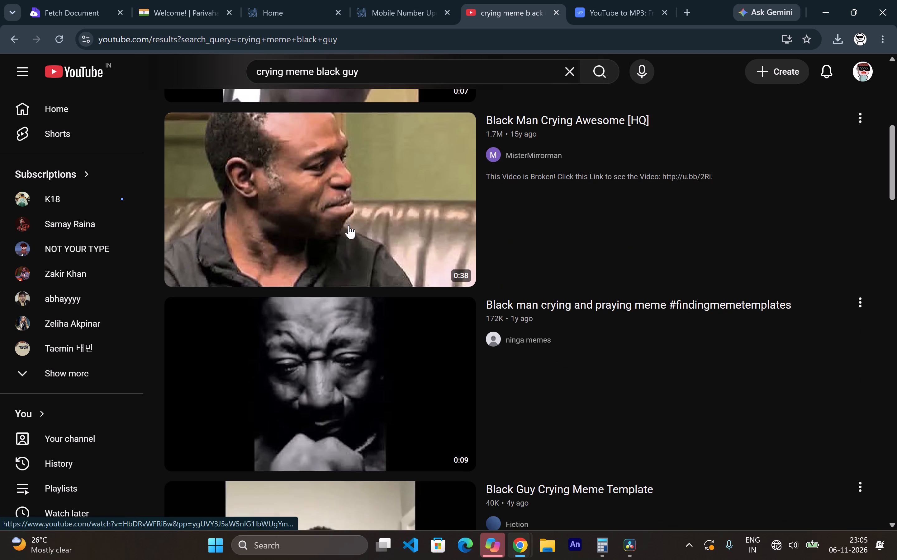
scroll(349, 225, down, 1)
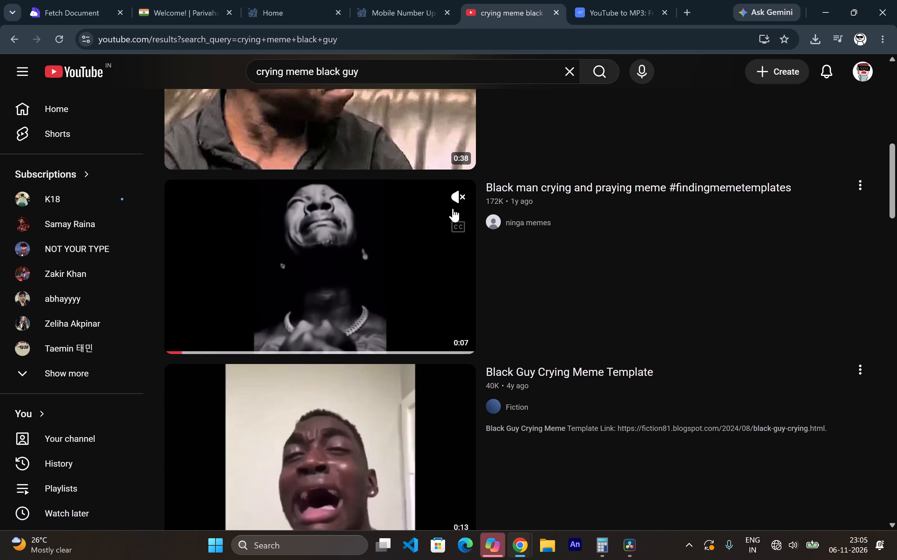
click(454, 203)
scroll(370, 236, down, 10)
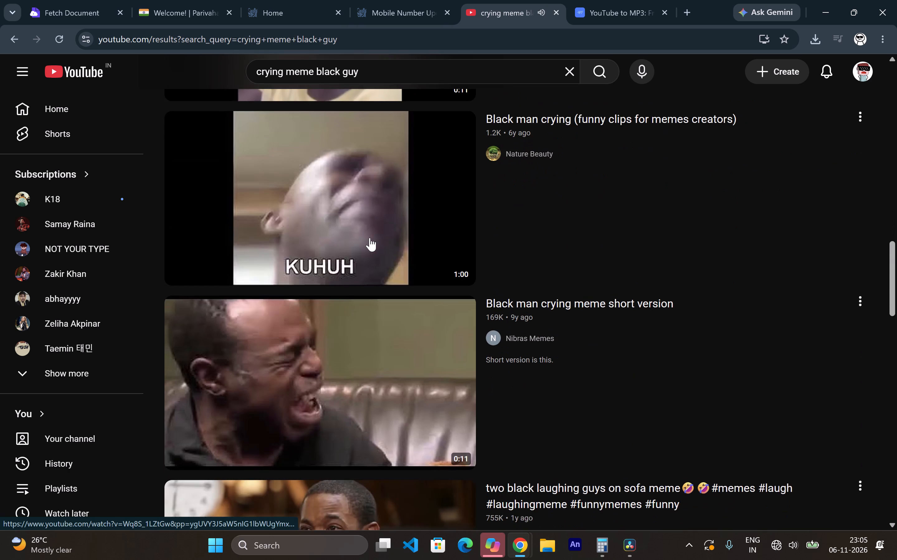
scroll(369, 238, down, 7)
scroll(369, 238, up, 4)
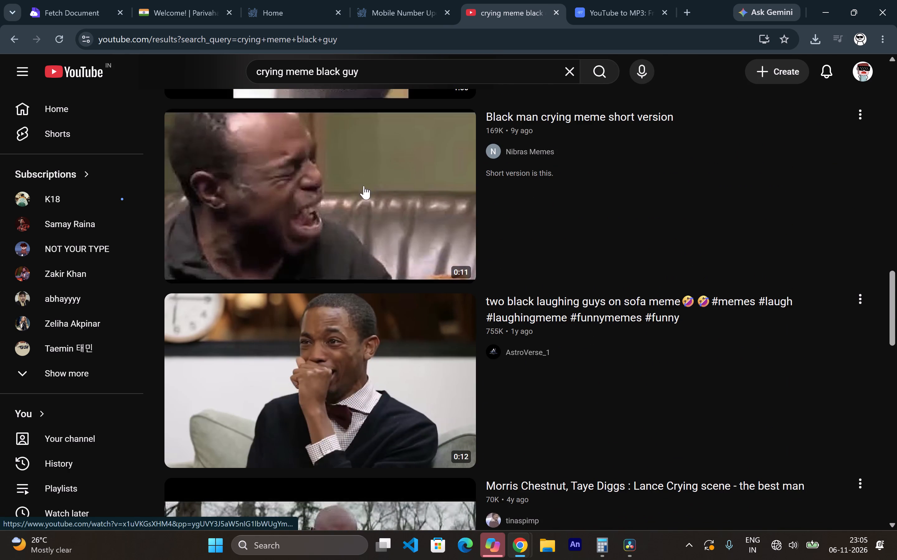
Refine the YouTube search to "crying meme black guy full screen".
click(388, 79)
key(space)
key(f)
text(ul)
text(l)
key(space)
text(sc)
text(re)
text(en)
key(Return)
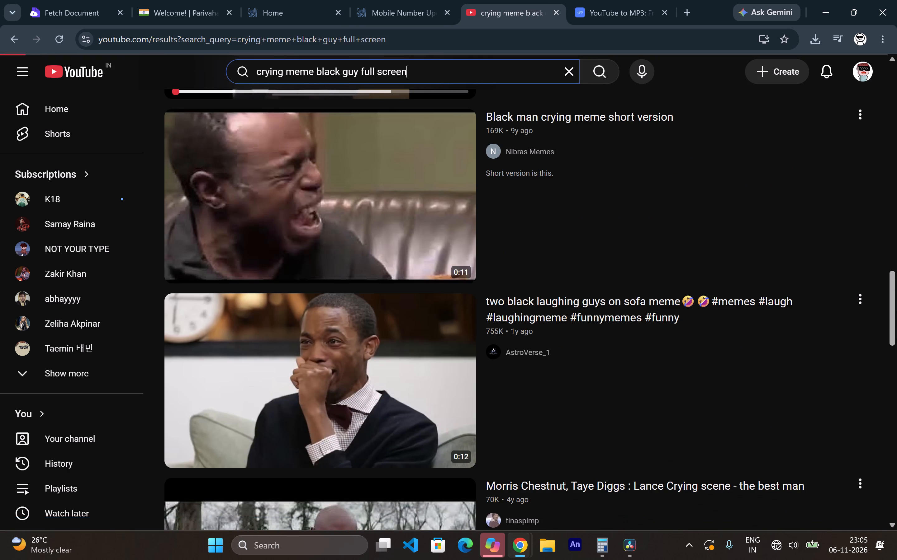
Check "Black Guy crying MEME", return to the results, and open and watch "Black Guy Crying Meme Greenscreen (FREE DOWNLOAD IN DESC)".
click(327, 195)
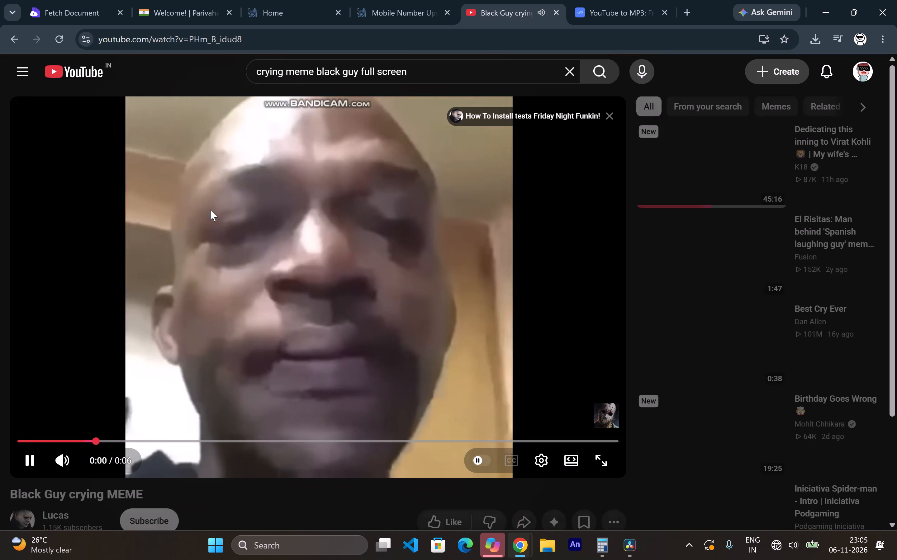
click(17, 49)
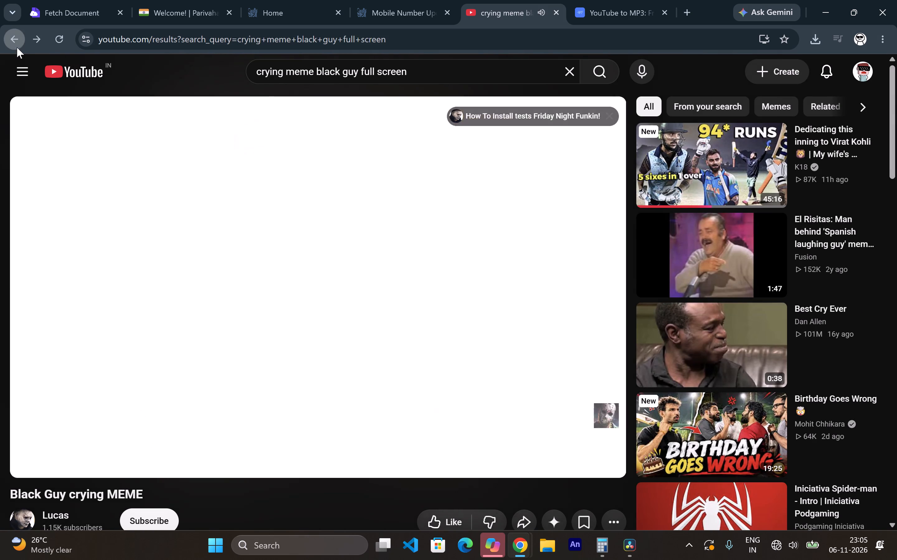
scroll(273, 230, down, 4)
scroll(325, 248, down, 5)
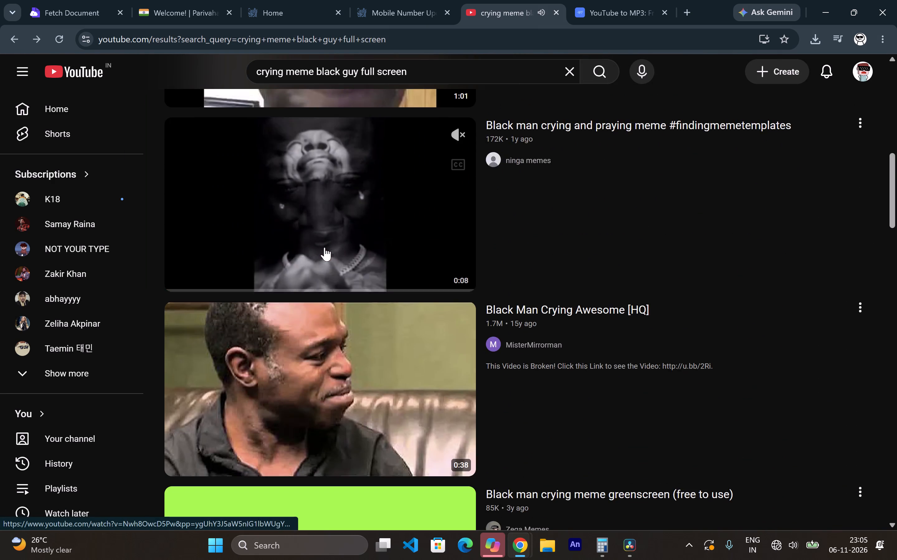
scroll(324, 247, down, 8)
click(330, 246)
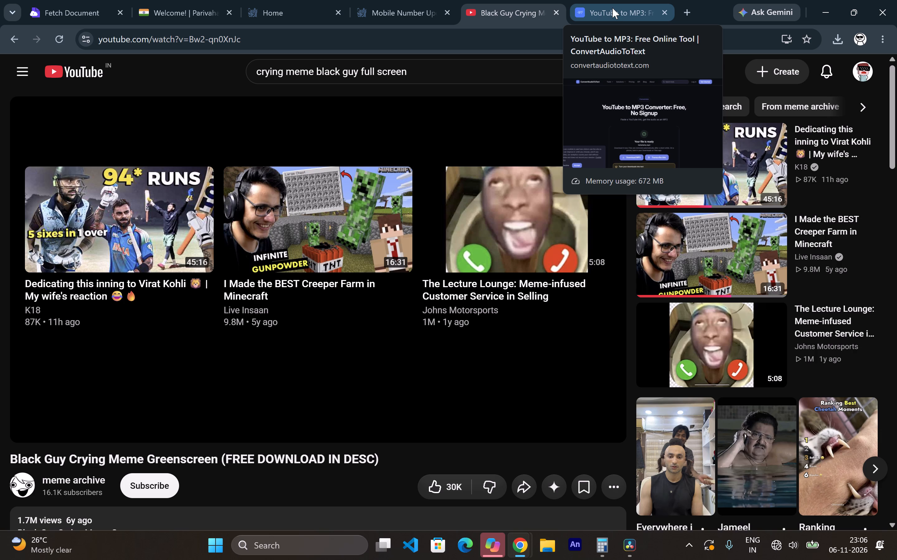
Copy the share link of the "Black Guy Crying Meme Greenscreen" video.
click(612, 8)
click(497, 0)
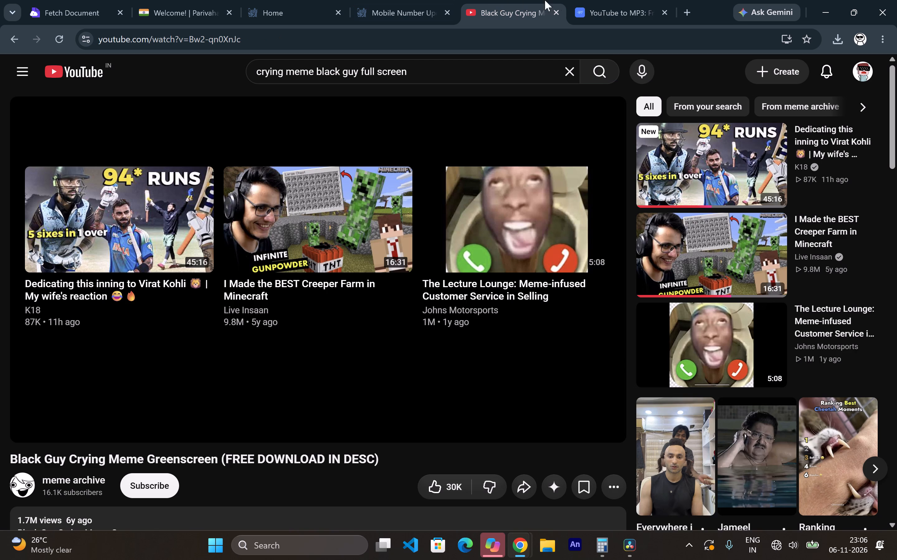
click(609, 12)
click(536, 8)
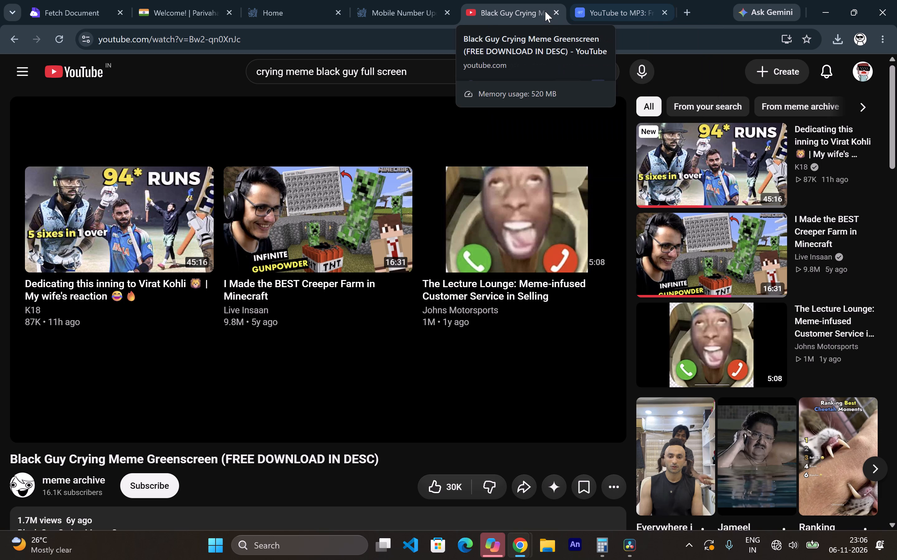
scroll(361, 169, down, 5)
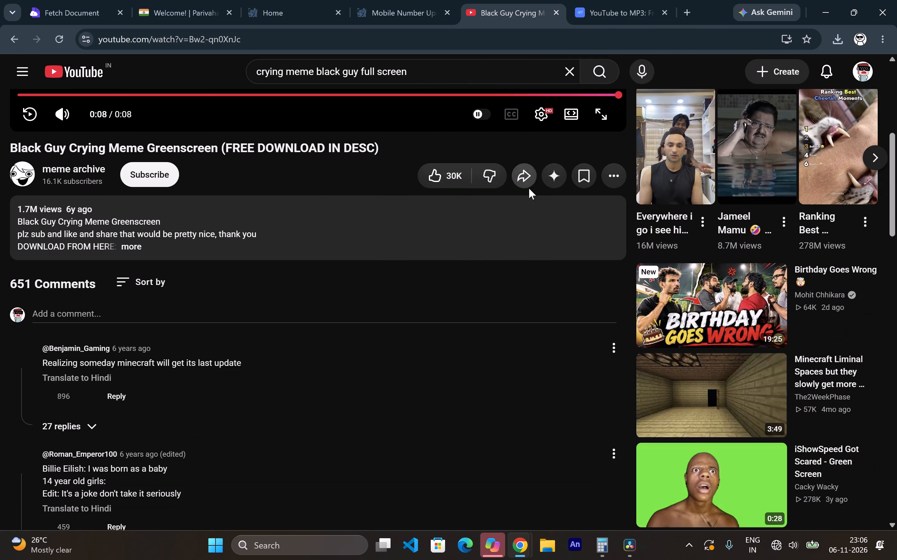
click(530, 170)
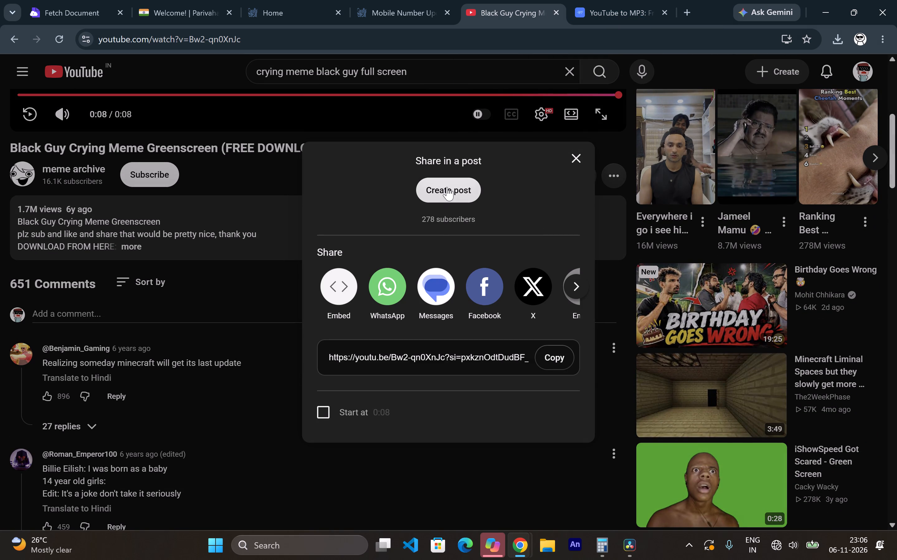
click(549, 358)
Search Google in a new tab for "youtube video download".
click(614, 0)
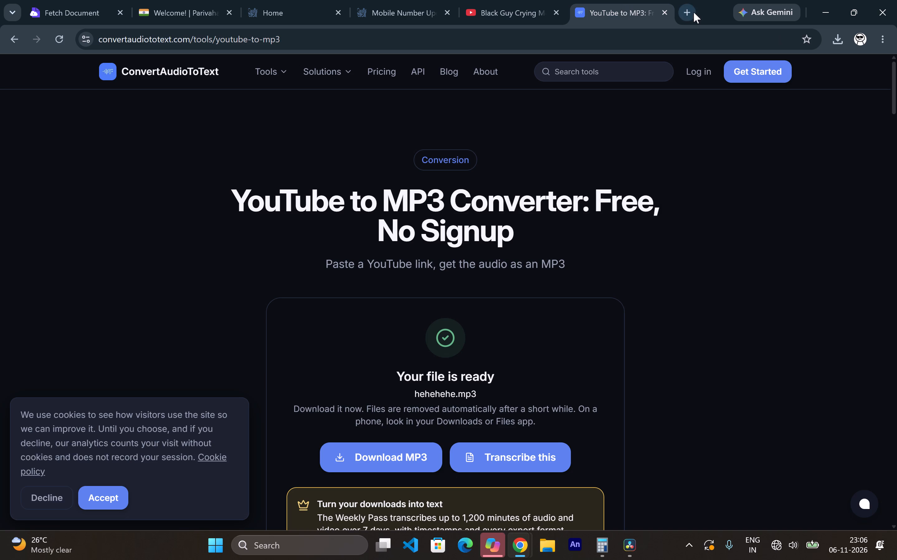
click(694, 12)
key(y)
text(outb)
key(e)
key(space)
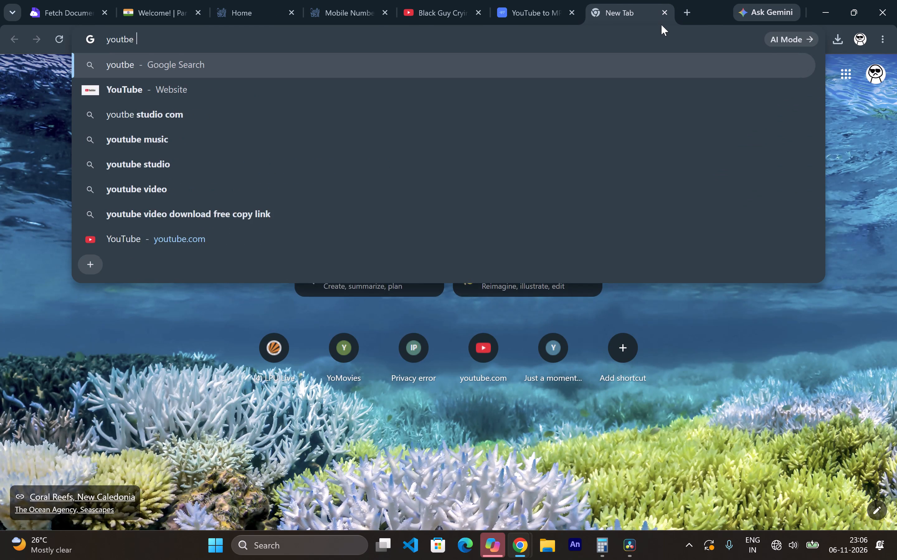
key(BackSpace)
key(BackSpace)
key(BackSpace)
text(ubr)
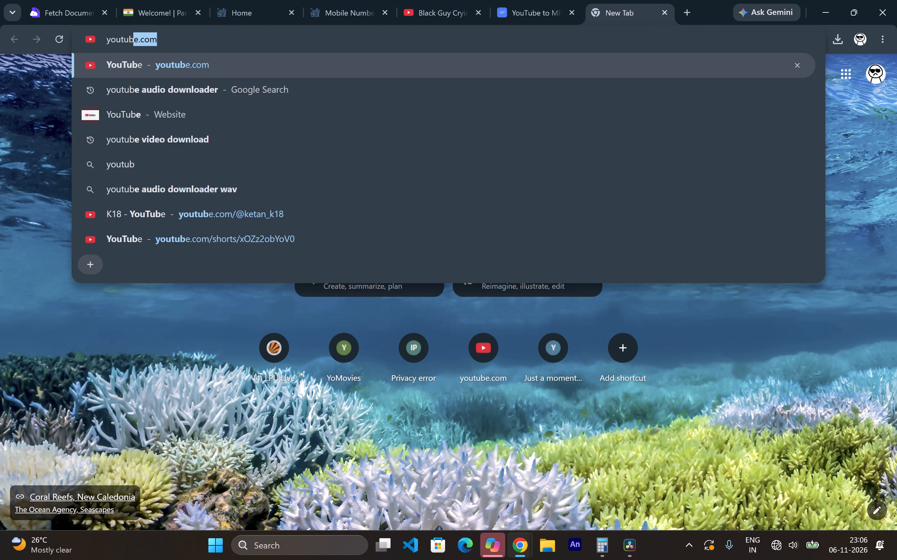
key(space)
key(BackSpace)
key(BackSpace)
text(e)
key(space)
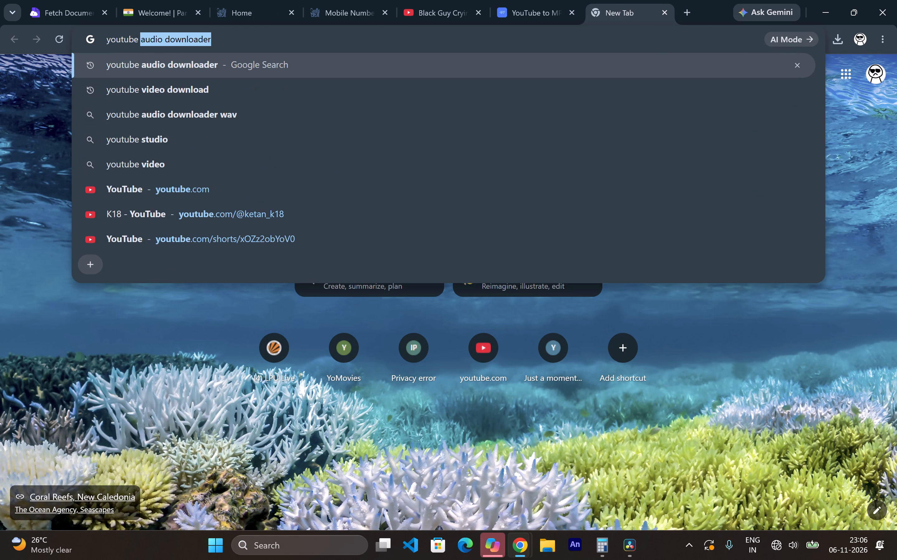
text(video)
key(space)
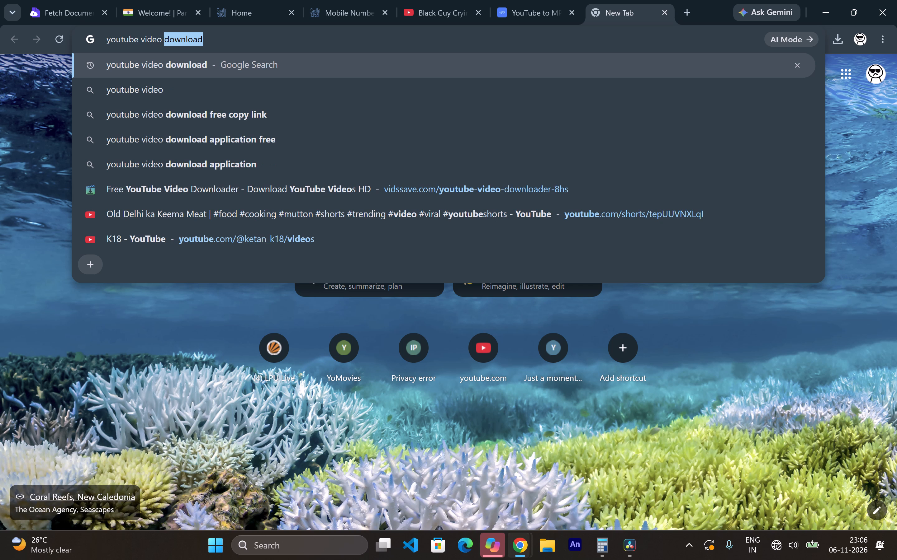
key(Return)
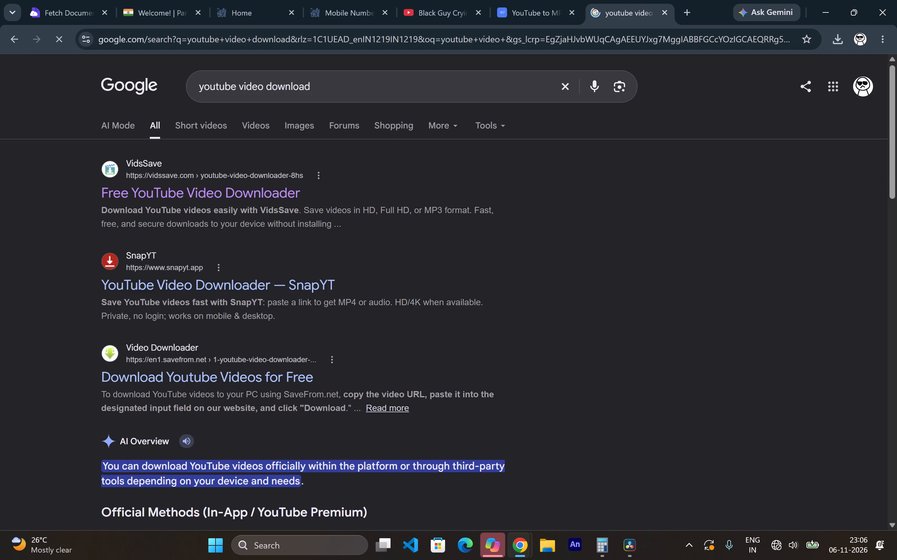
Open the VidsSave YouTube downloader, submit the copied video link and download the crying meme as a 720P MP4.
scroll(661, 43, up, 1)
click(125, 179)
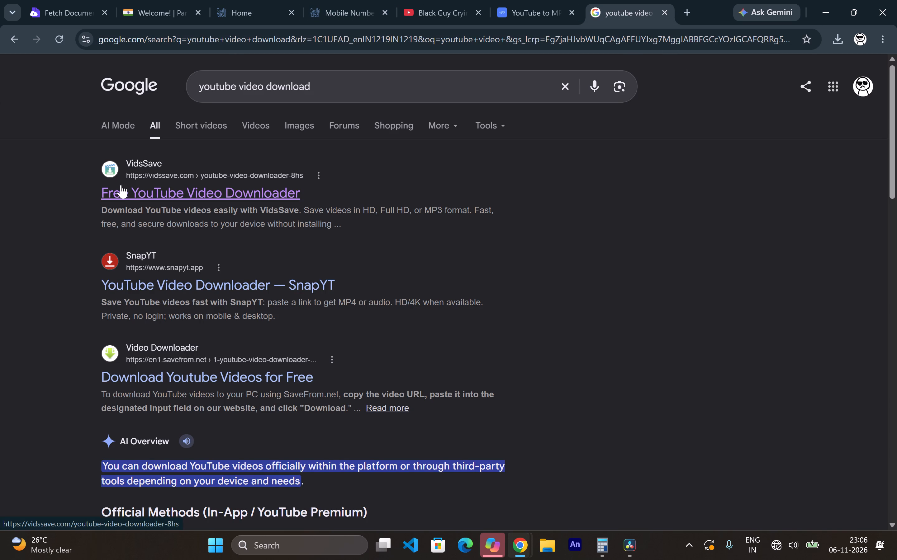
click(127, 190)
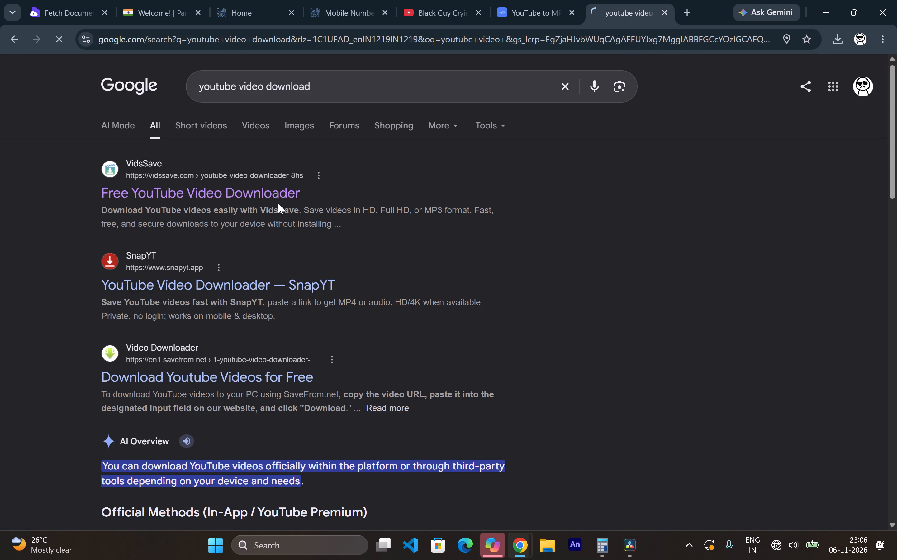
click(364, 309)
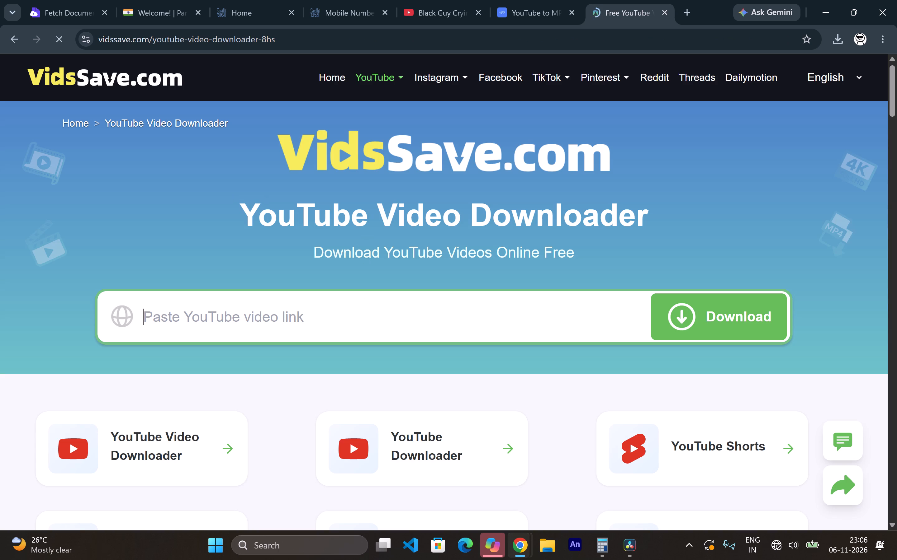
key(ctrl+v)
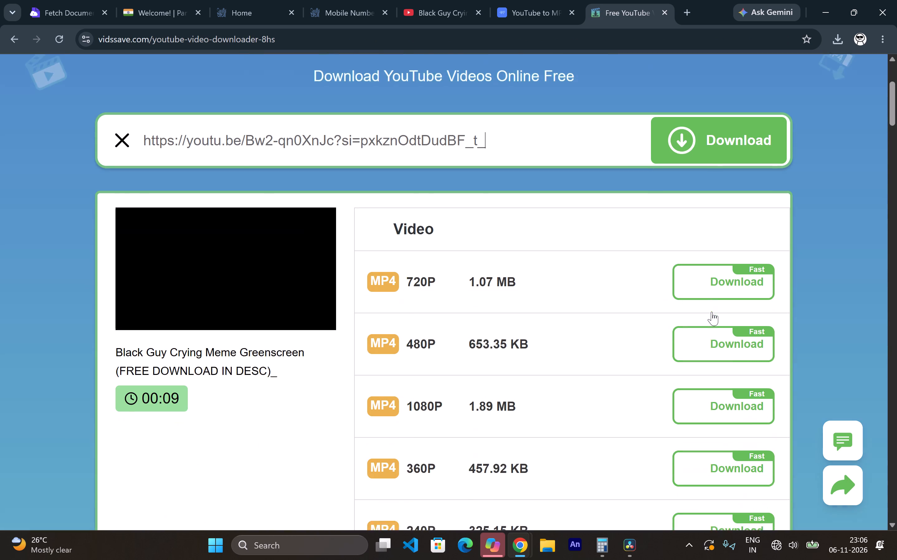
scroll(671, 314, down, 2)
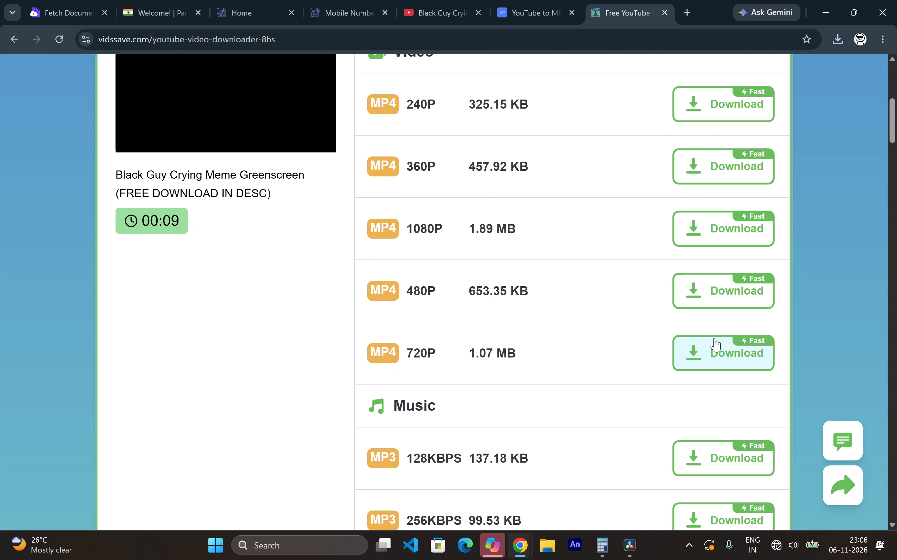
click(713, 340)
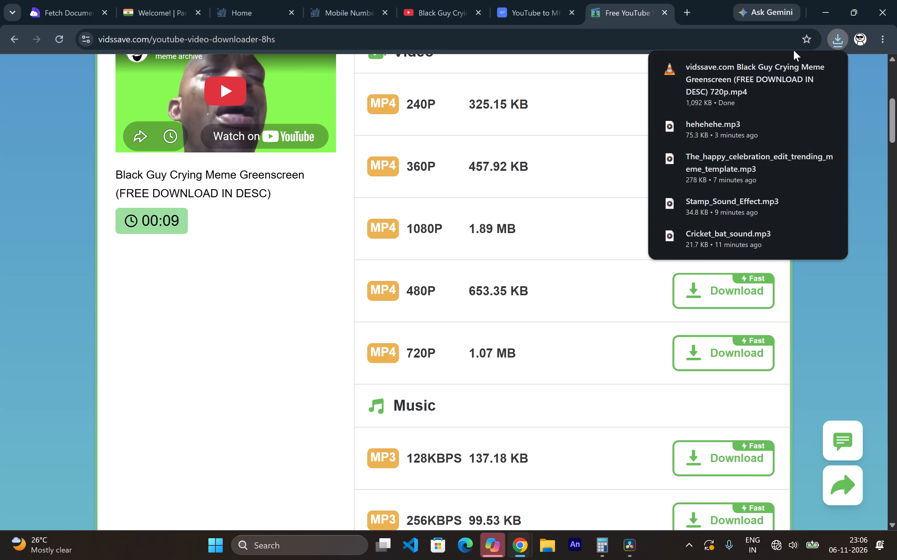
Switch to DaVinci Resolve and position the timeline playhead at 01:01:22:16, at the end of the Ranji Trophy form shot.
click(631, 549)
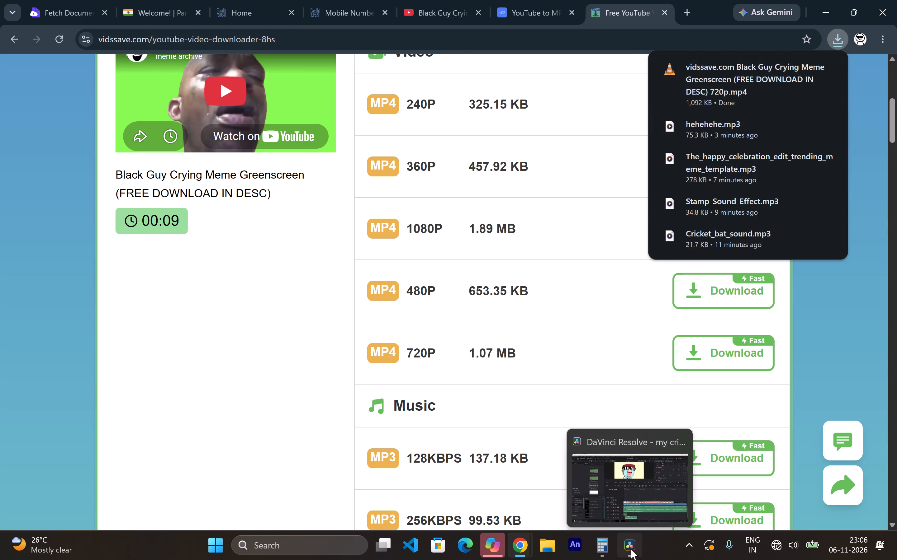
drag(417, 271, 458, 280)
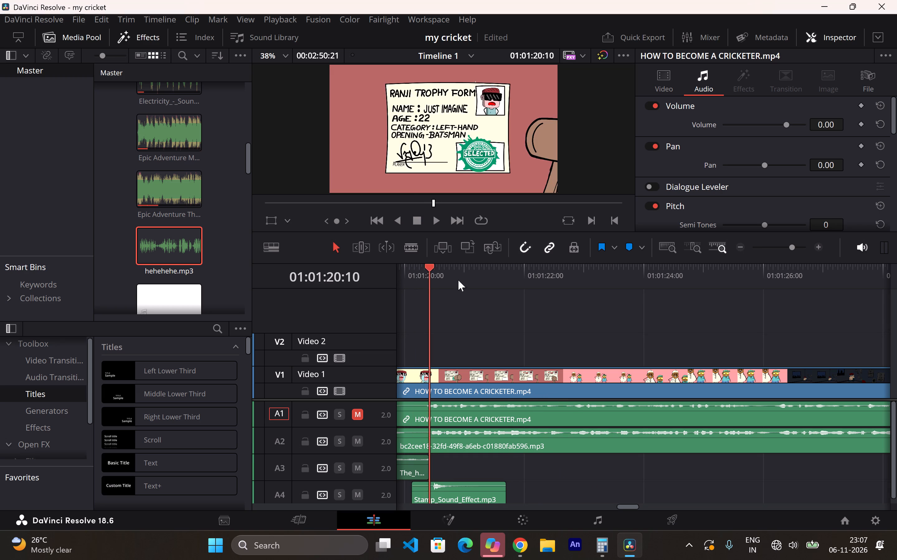
drag(458, 280, 763, 323)
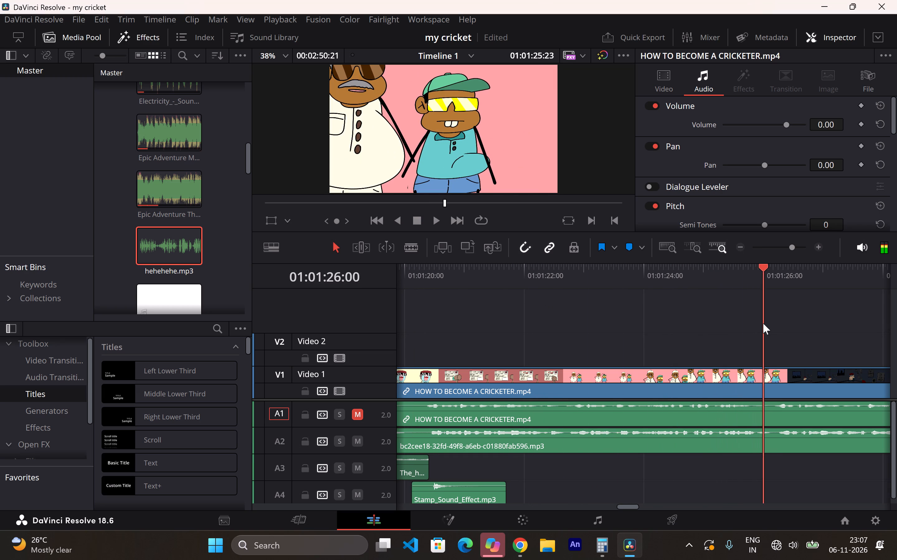
drag(763, 323, 603, 319)
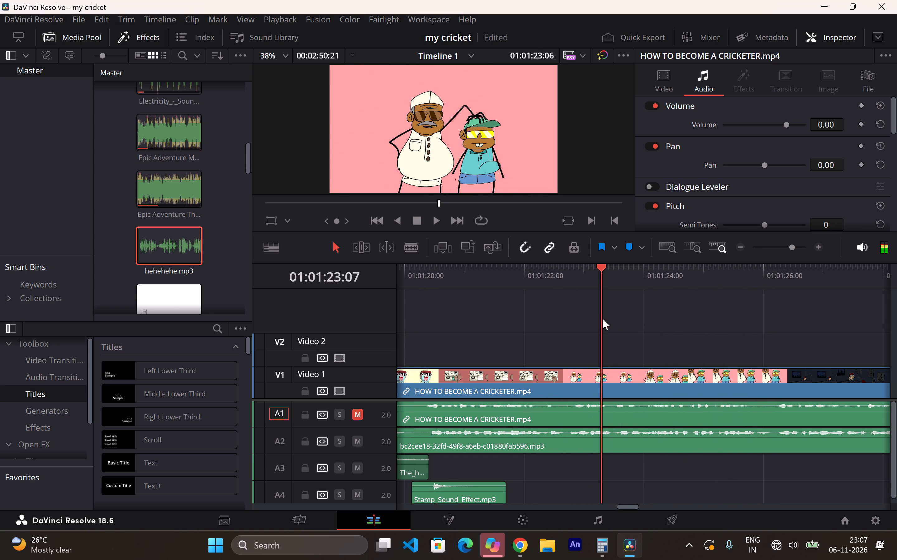
drag(603, 319, 747, 332)
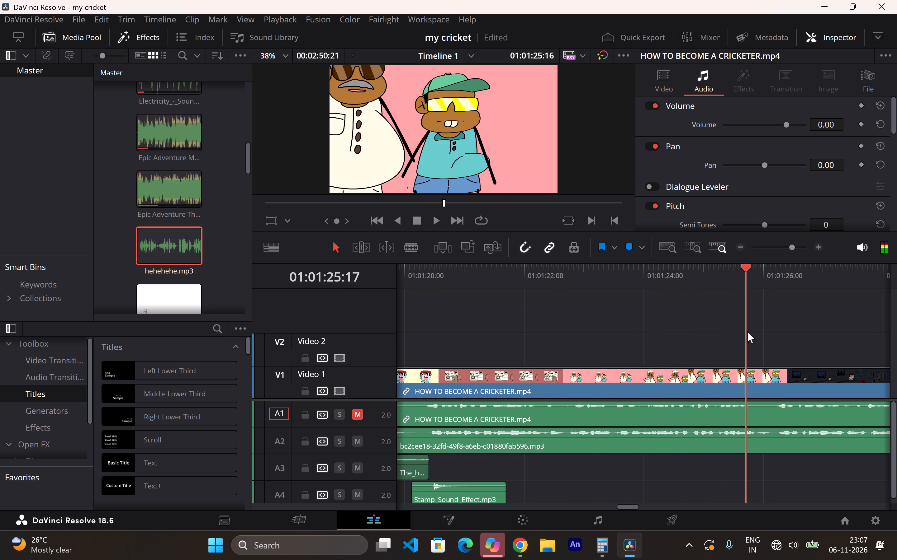
drag(747, 332, 565, 327)
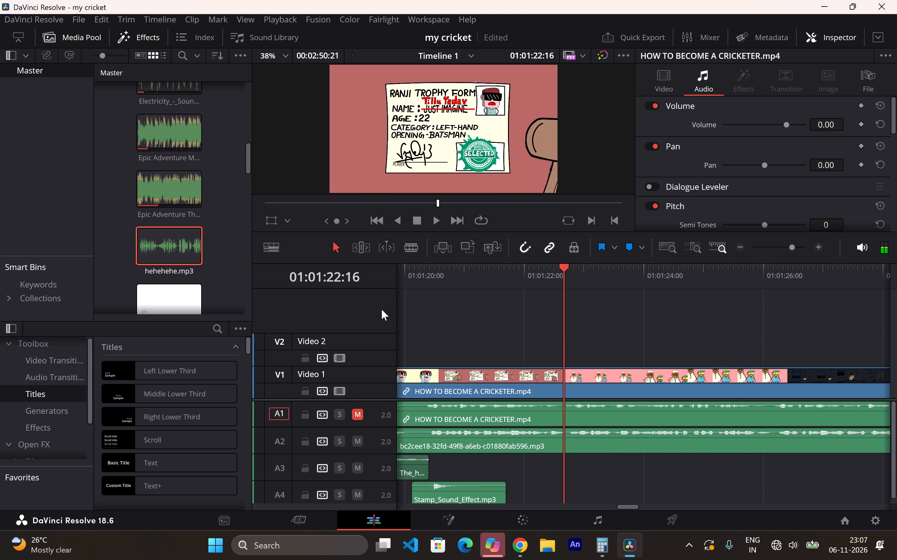
Import the downloaded "Black Guy Crying Meme Greenscreen" video from the Downloads folder into the media pool.
right_drag(207, 239, 204, 239)
click(268, 357)
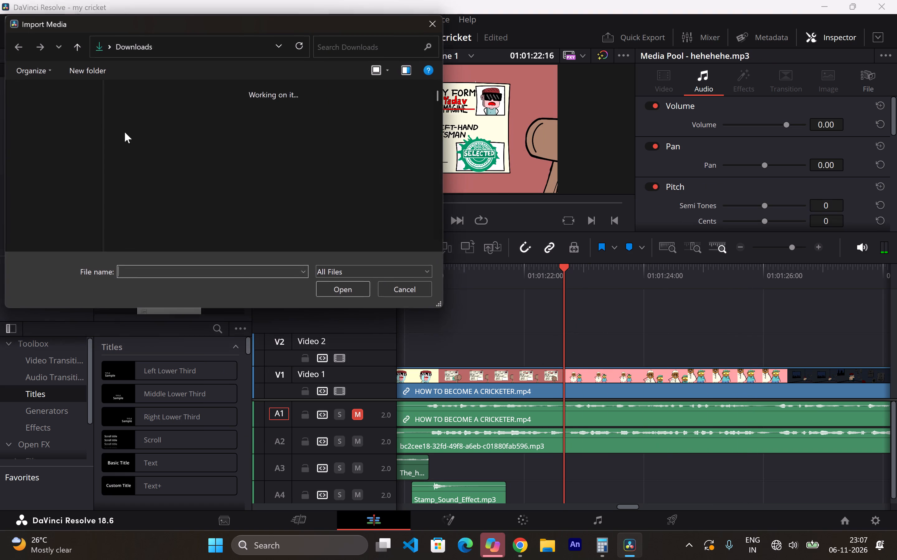
double_click(140, 135)
double_click(145, 145)
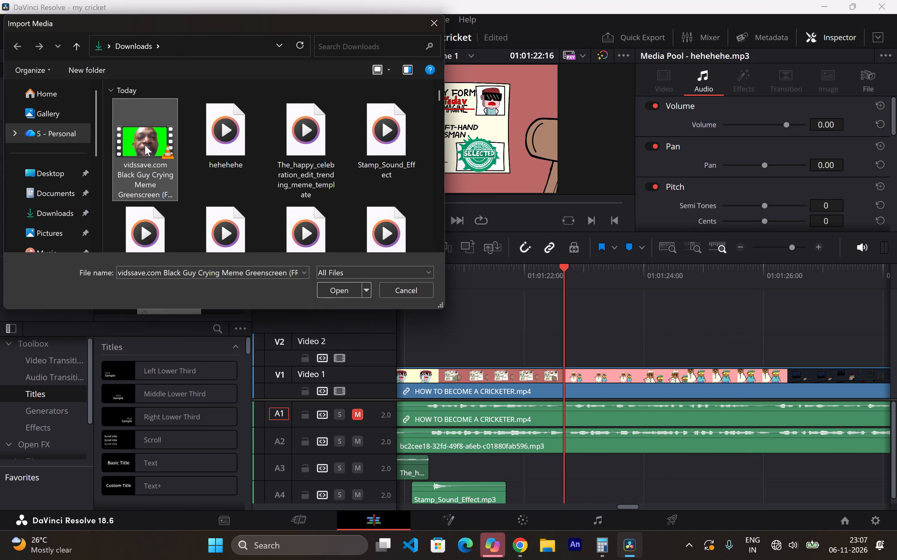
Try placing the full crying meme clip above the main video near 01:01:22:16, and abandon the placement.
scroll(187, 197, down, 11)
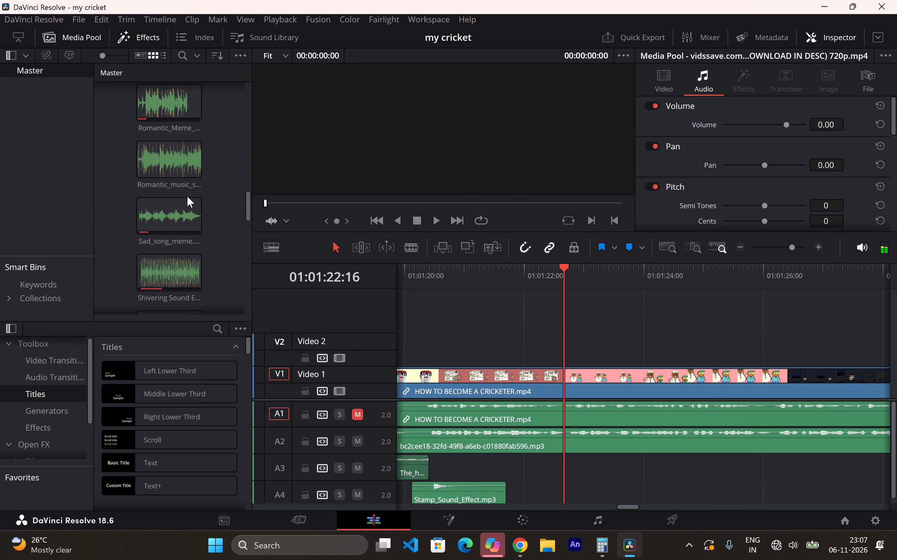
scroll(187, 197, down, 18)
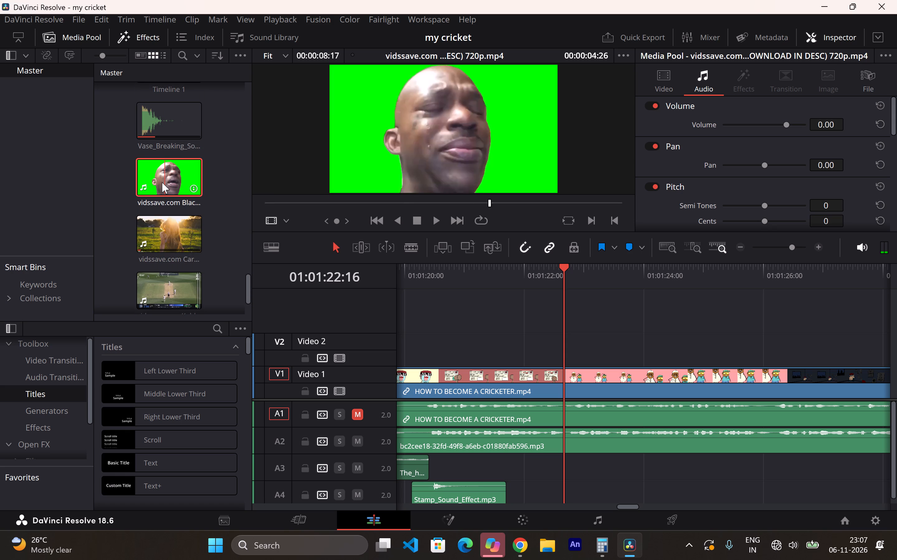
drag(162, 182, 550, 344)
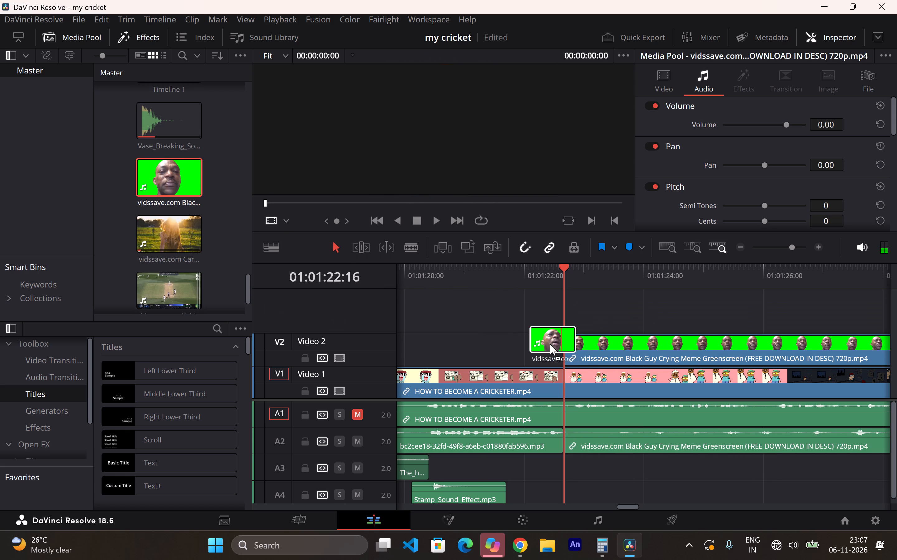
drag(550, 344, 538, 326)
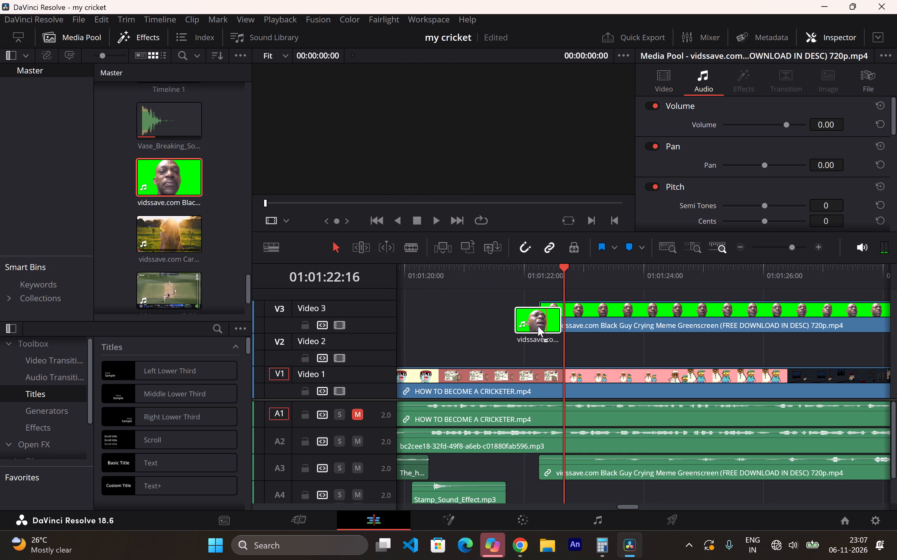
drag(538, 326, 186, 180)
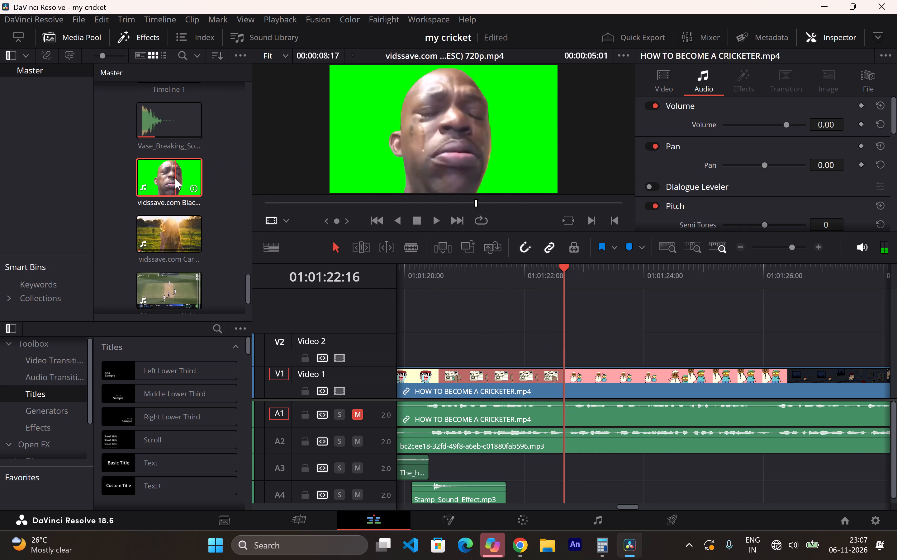
Open the crying meme clip in the source viewer.
double_click(173, 181)
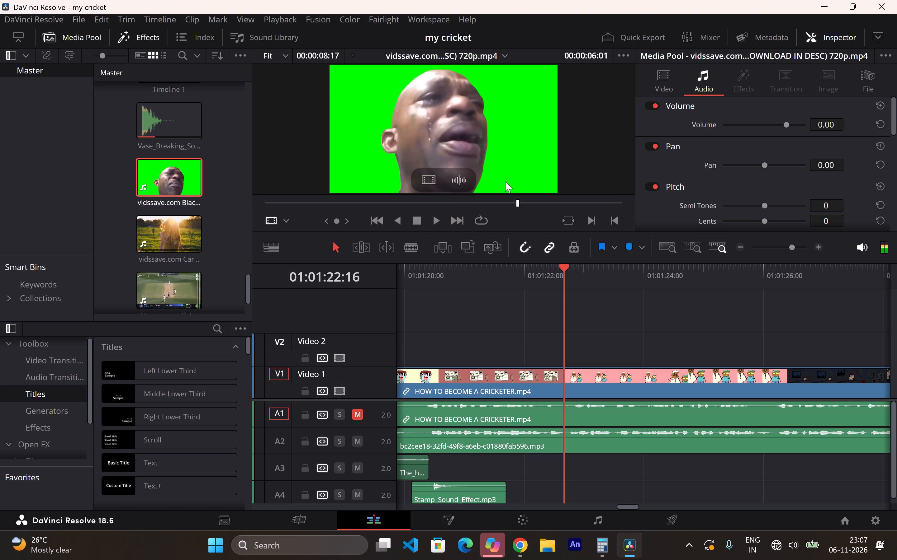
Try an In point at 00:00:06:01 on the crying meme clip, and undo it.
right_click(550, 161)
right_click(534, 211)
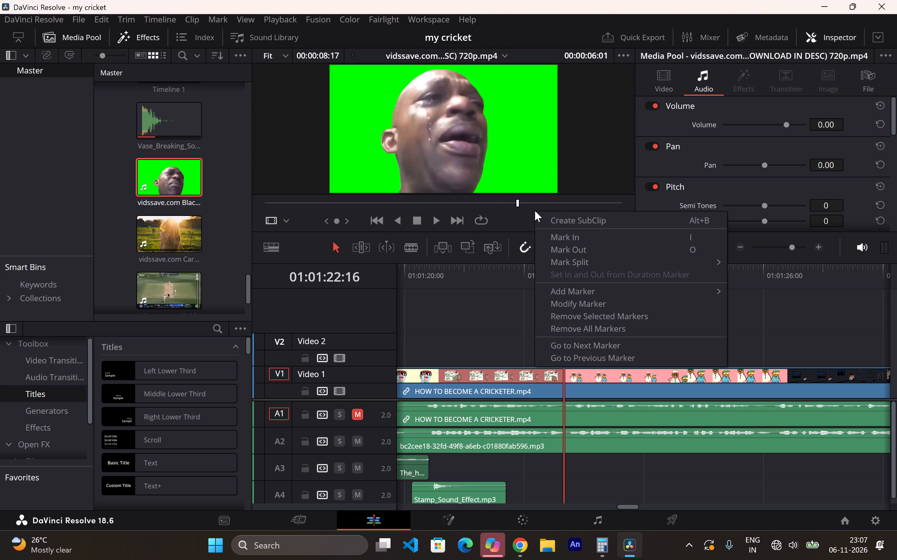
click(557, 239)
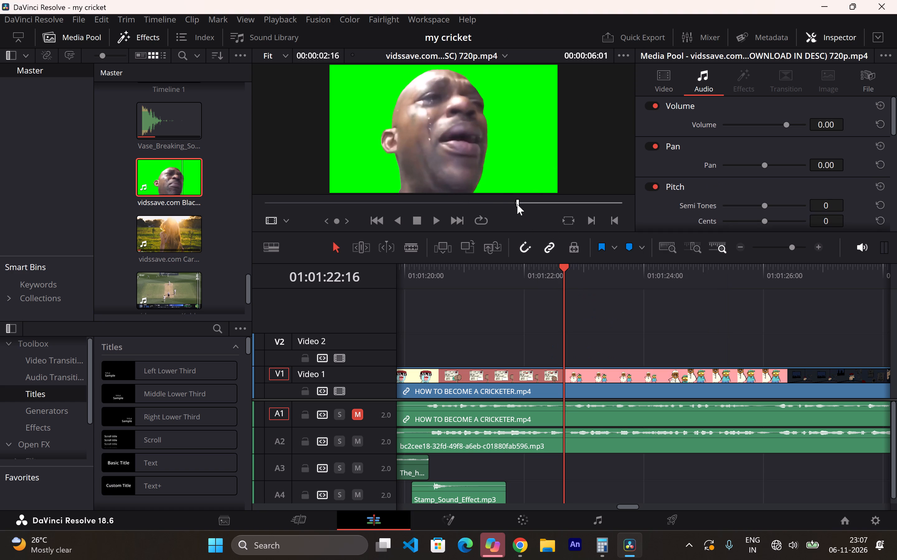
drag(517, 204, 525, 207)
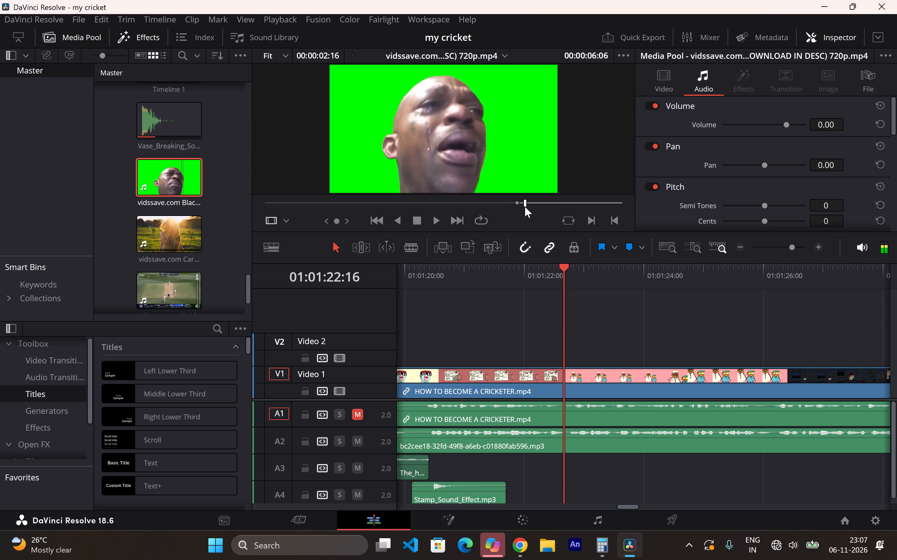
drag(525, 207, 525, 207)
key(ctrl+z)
Replay sections of the crying meme to find the start of the cry, and mark an In point at 00:00:04:08.
drag(530, 201, 421, 198)
key(space)
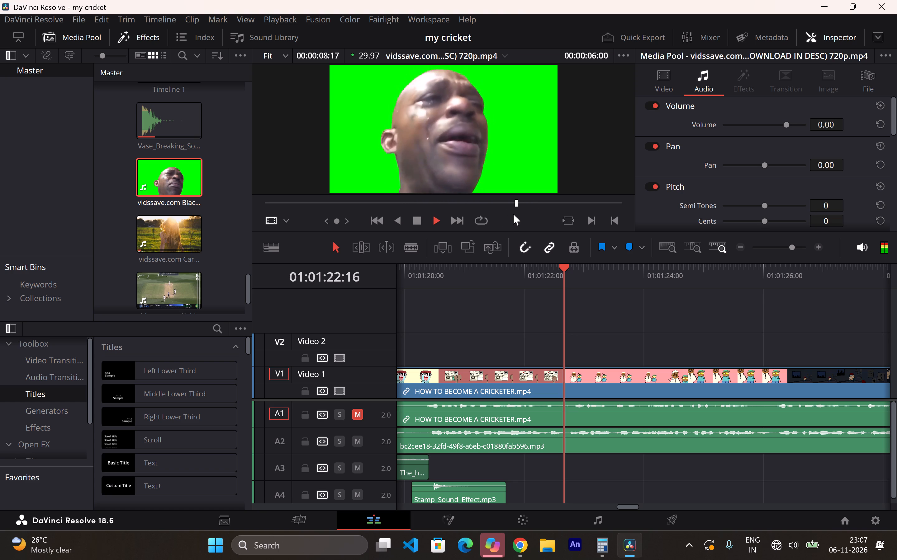
key(space)
drag(527, 204, 504, 198)
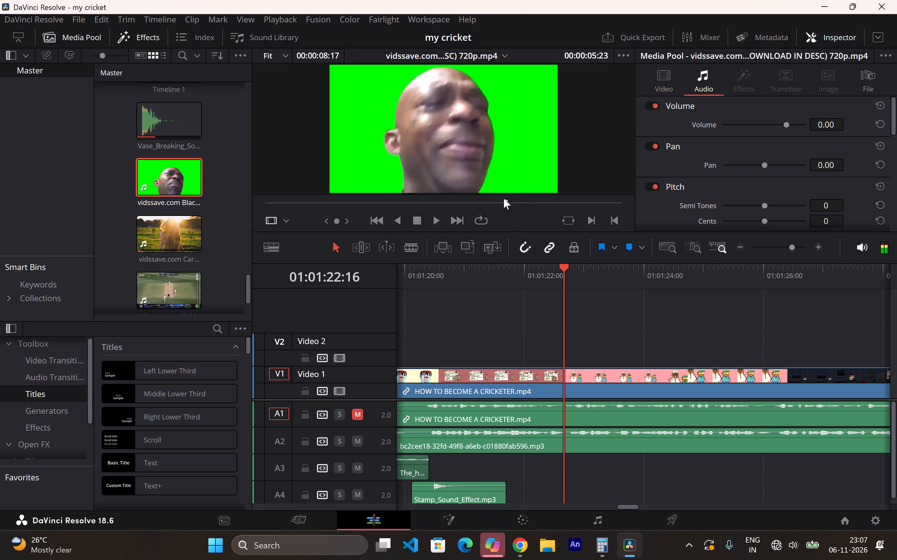
drag(504, 198, 445, 189)
key(space)
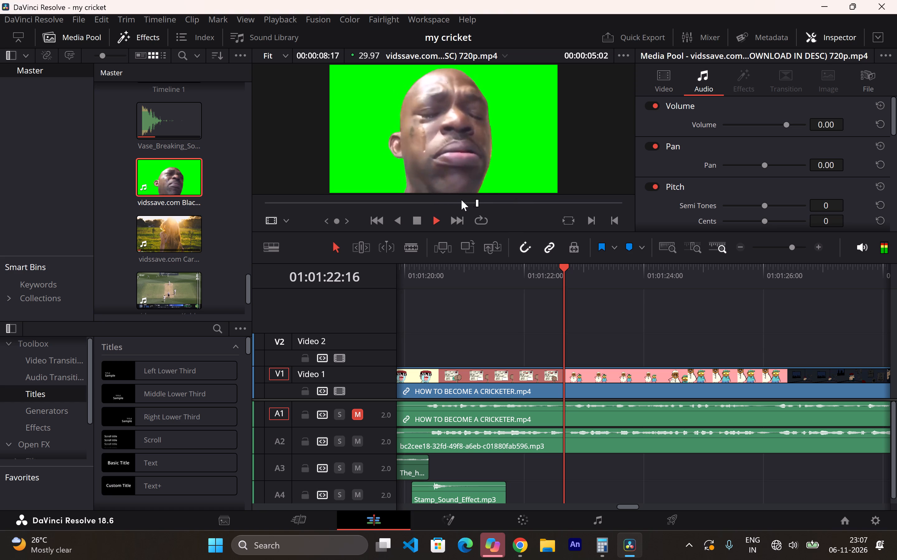
key(space)
drag(465, 202, 416, 193)
key(space)
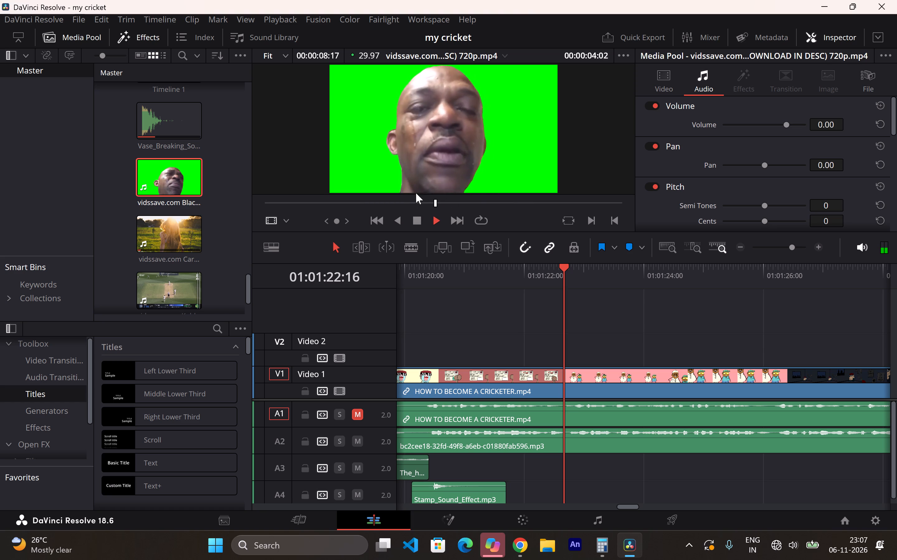
key(space)
click(446, 206)
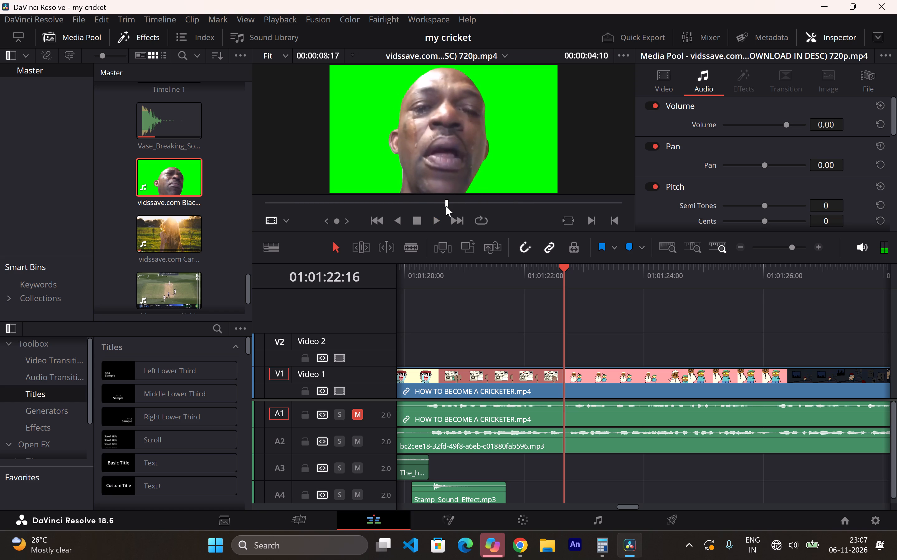
right_click(498, 208)
click(518, 234)
Play the crying meme on from the In point and mark an Out point at 00:00:06:26.
key(space)
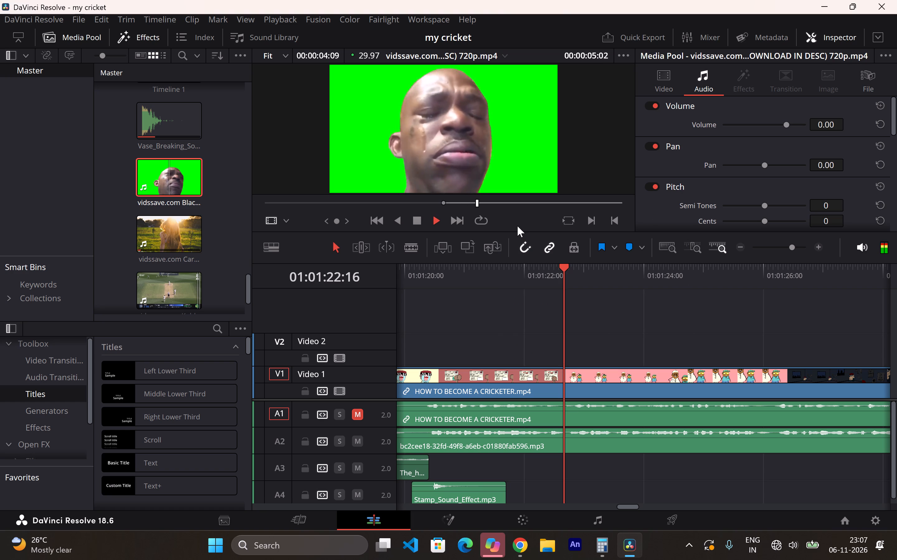
key(space)
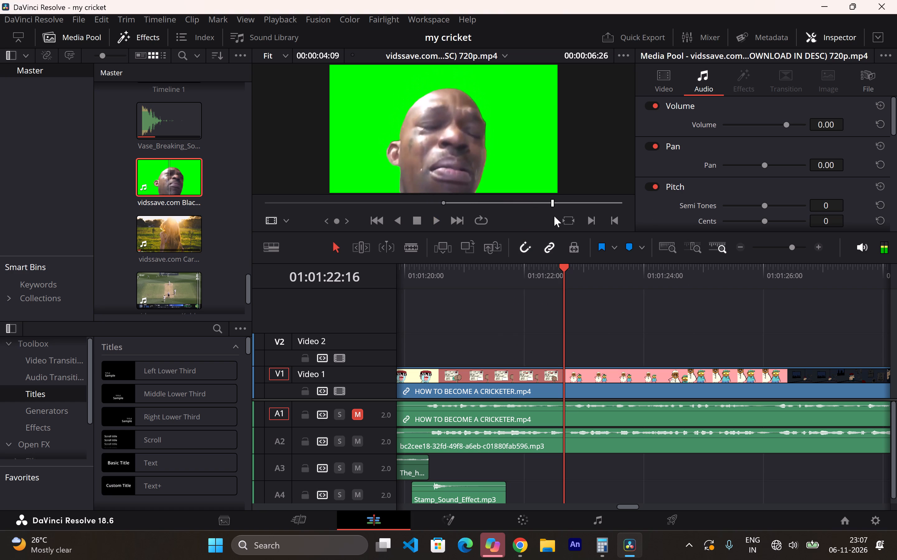
right_click(552, 210)
click(567, 250)
Create a subclip from the marked range of the crying meme clip.
right_click(479, 203)
click(500, 212)
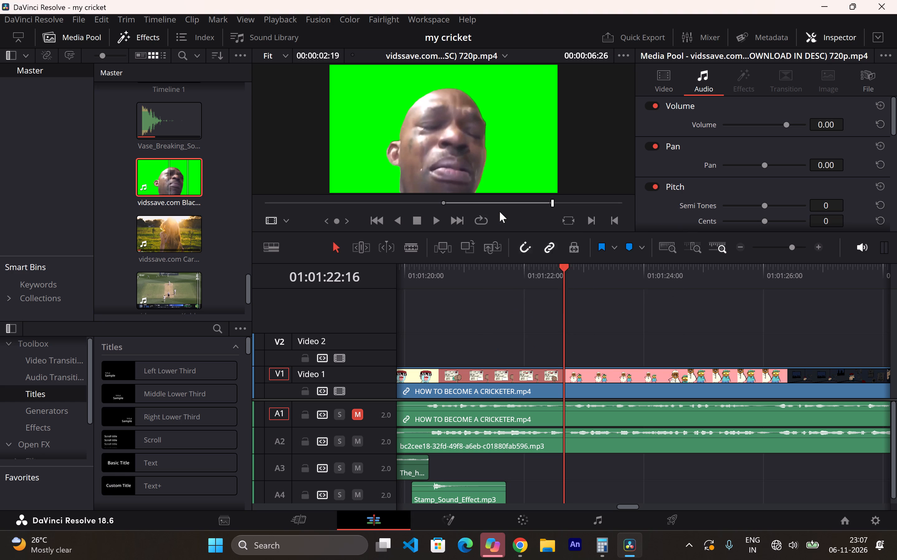
click(530, 305)
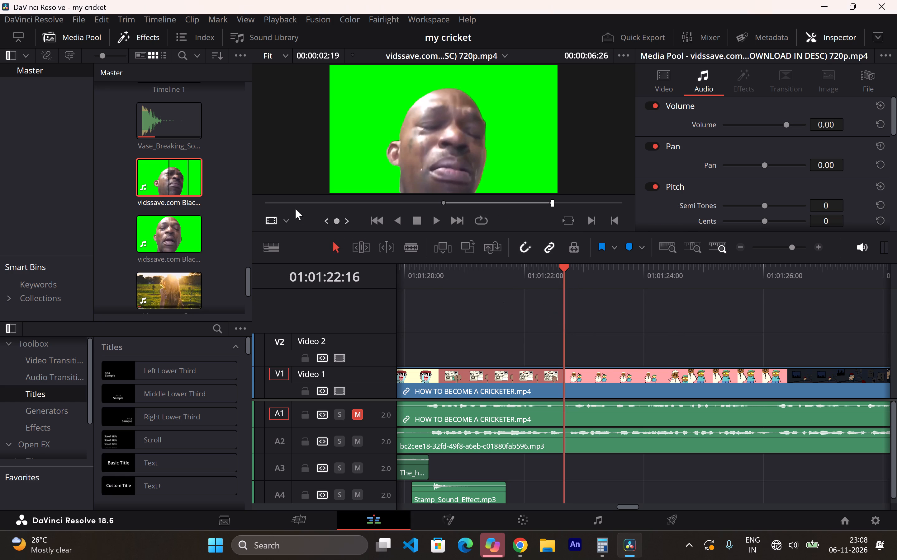
Place the crying meme subclip on a new Video 3 track at the start of the pink scene, and play it back.
drag(175, 242, 625, 344)
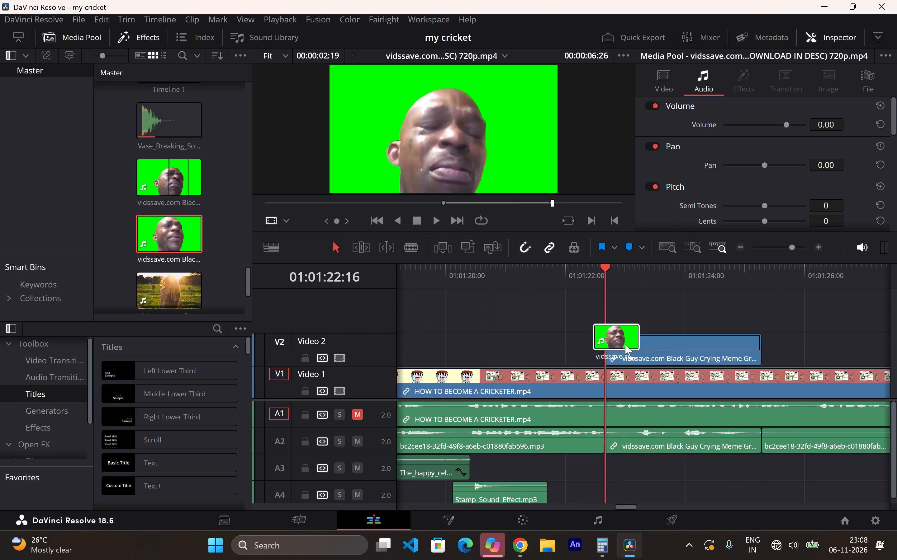
drag(625, 344, 636, 321)
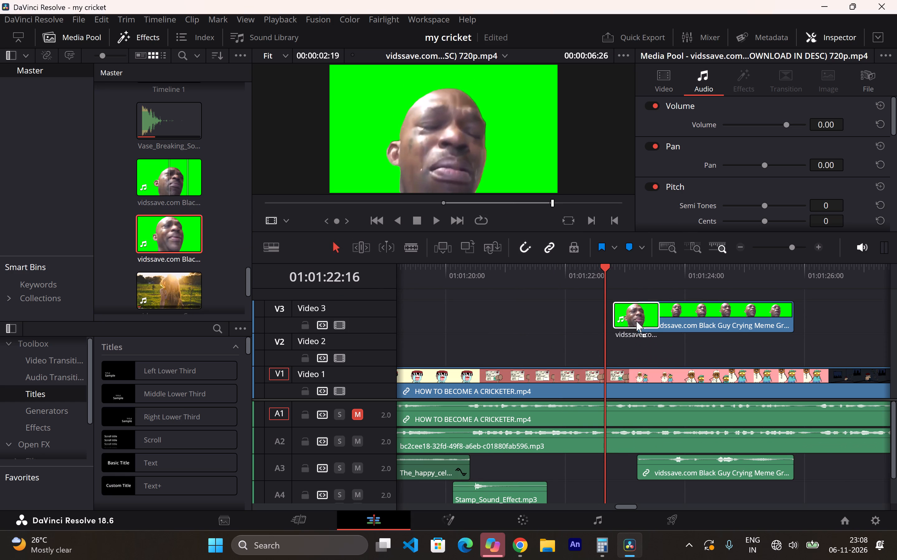
drag(636, 321, 627, 319)
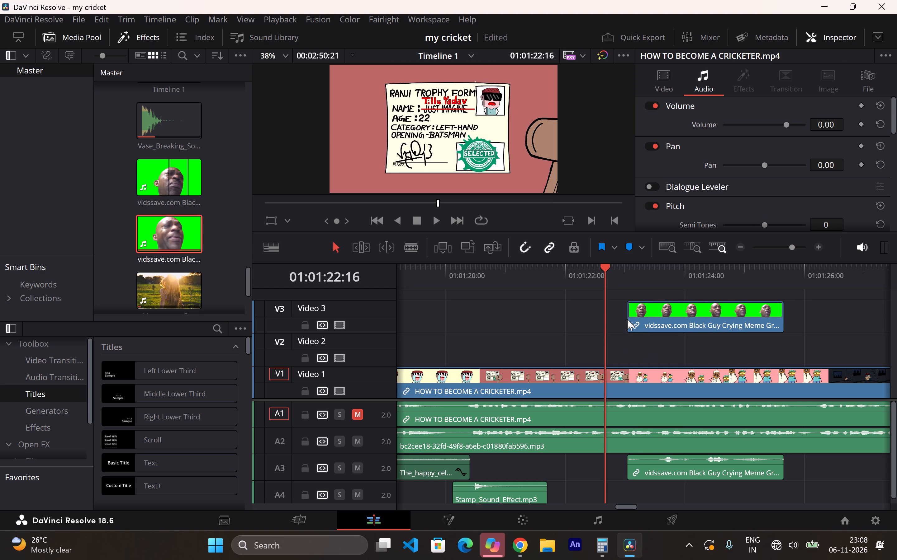
click(535, 266)
key(space)
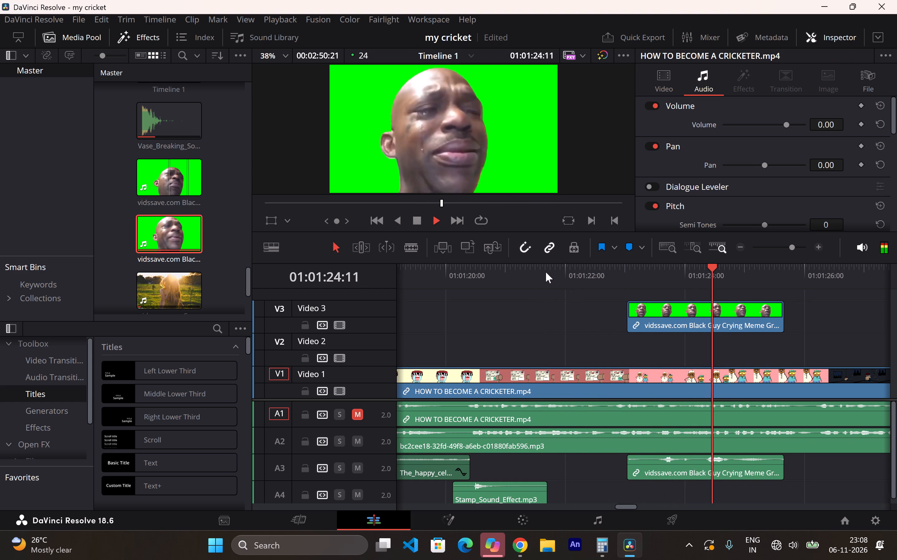
key(space)
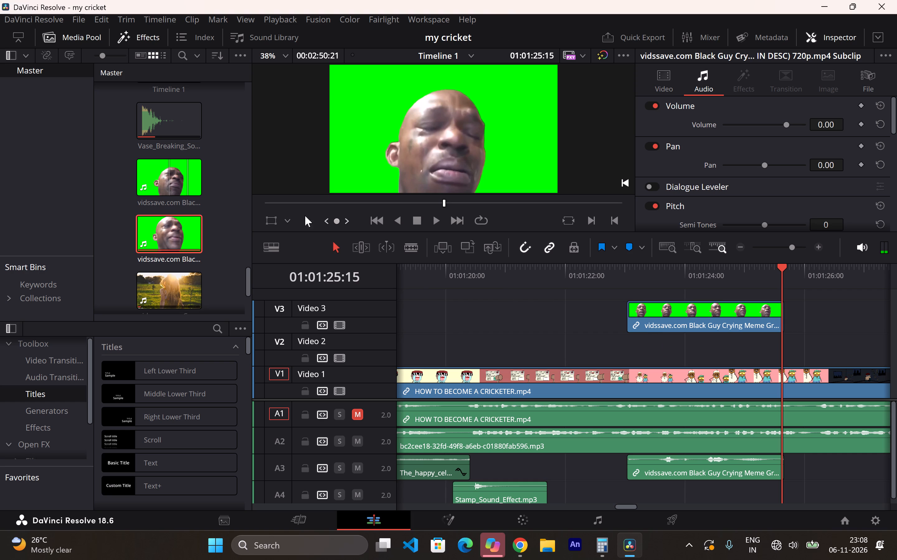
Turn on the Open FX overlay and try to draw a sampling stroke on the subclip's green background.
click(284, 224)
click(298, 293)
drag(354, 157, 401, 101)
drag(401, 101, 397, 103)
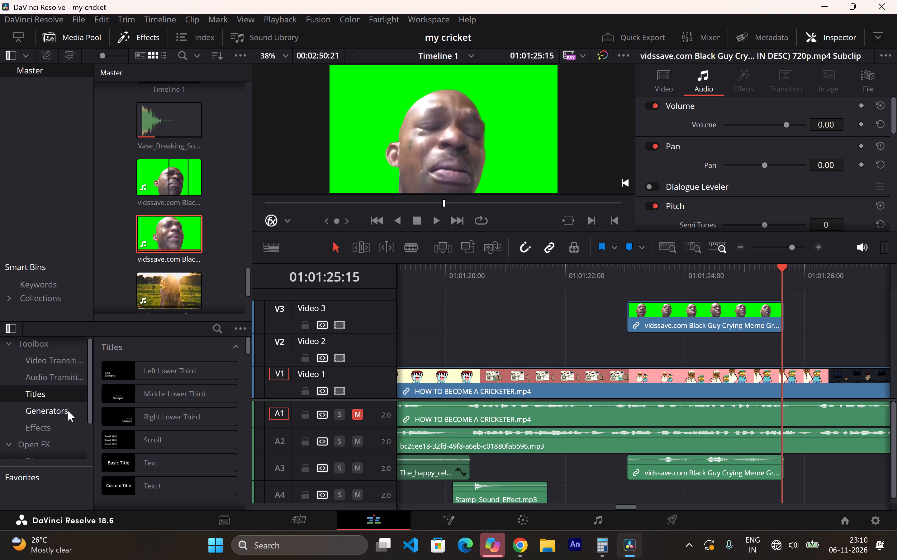
Search the effects for "3d" and apply the 3D Keyer to the crying meme subclip on Video 3.
click(56, 428)
click(52, 443)
scroll(50, 440, down, 3)
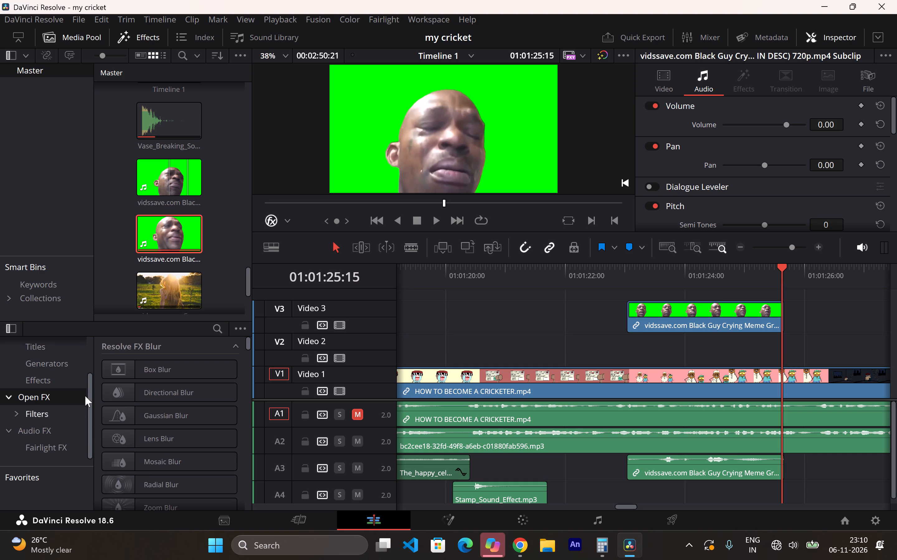
click(219, 331)
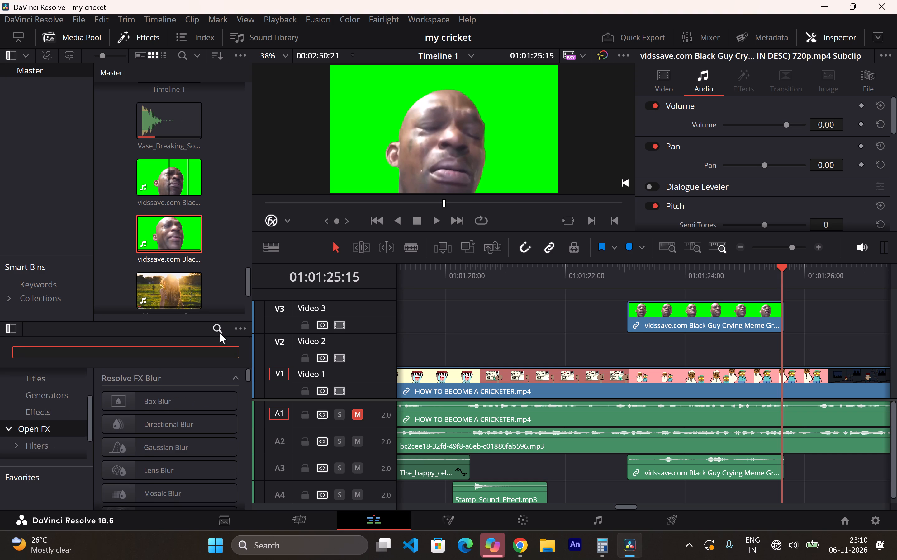
key(3)
key(d)
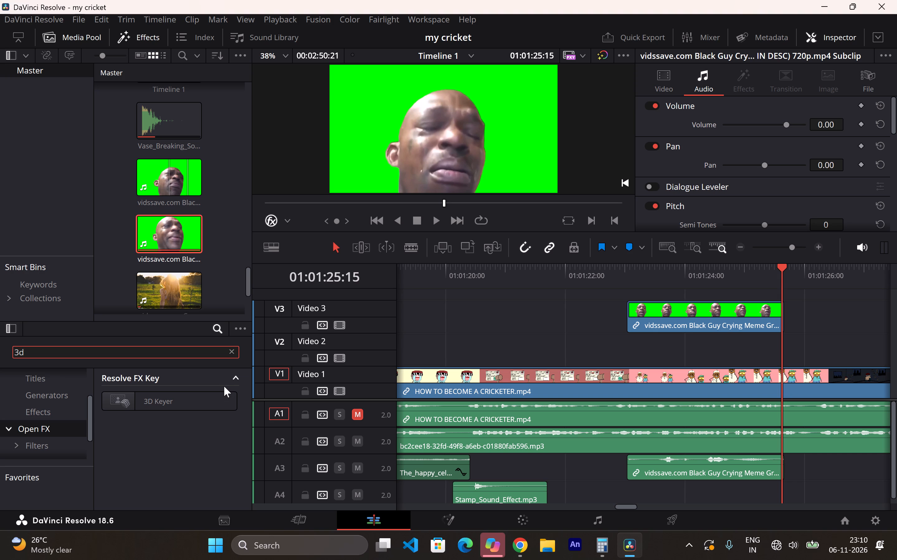
drag(135, 394, 138, 394)
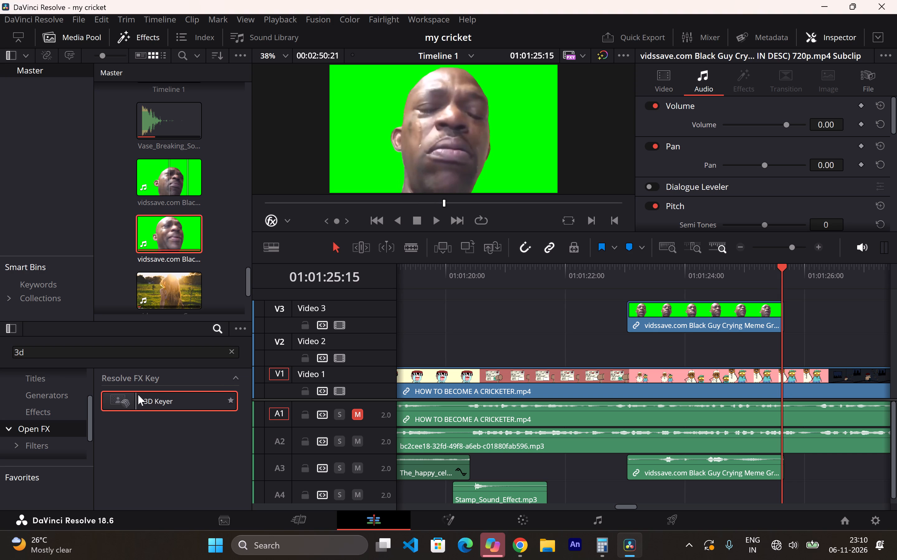
drag(138, 394, 722, 317)
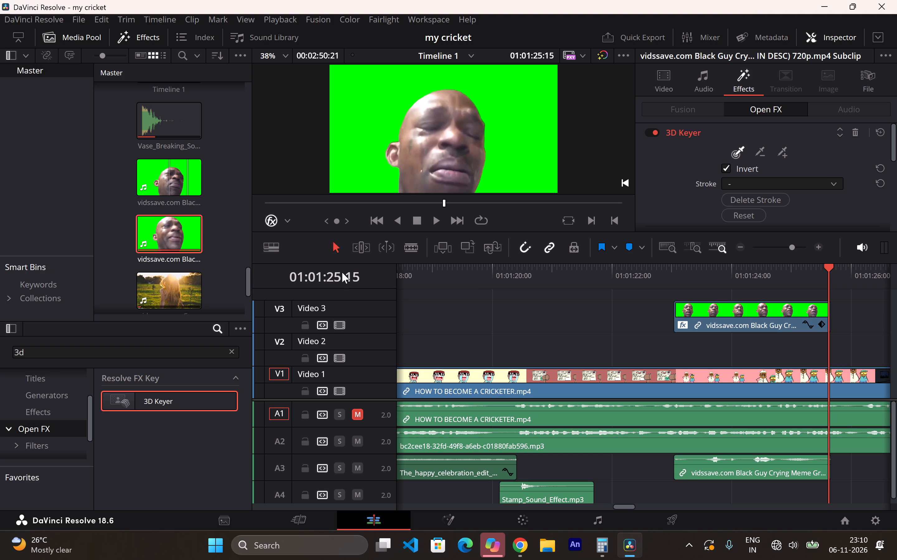
With the Open FX overlay on, draw a 3D Keyer stroke over the subclip's green background to key it out.
click(283, 222)
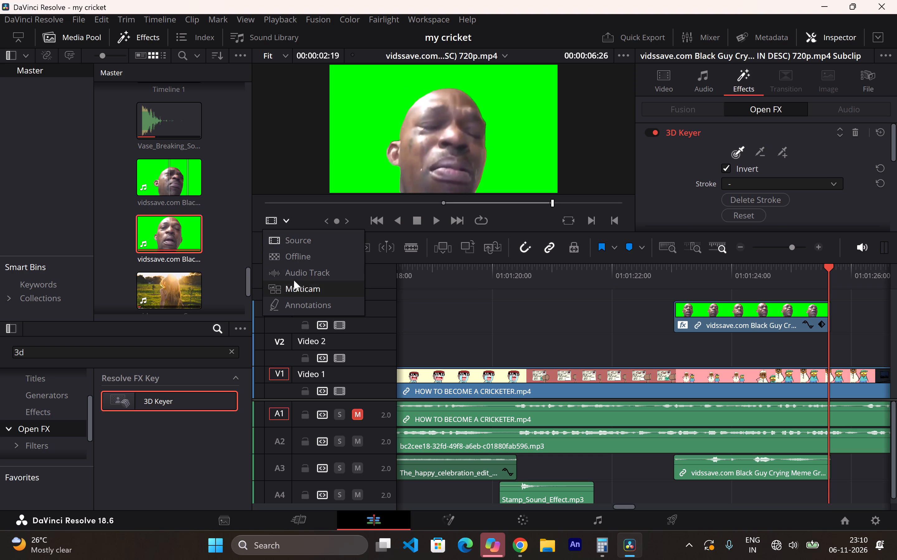
click(282, 224)
click(288, 220)
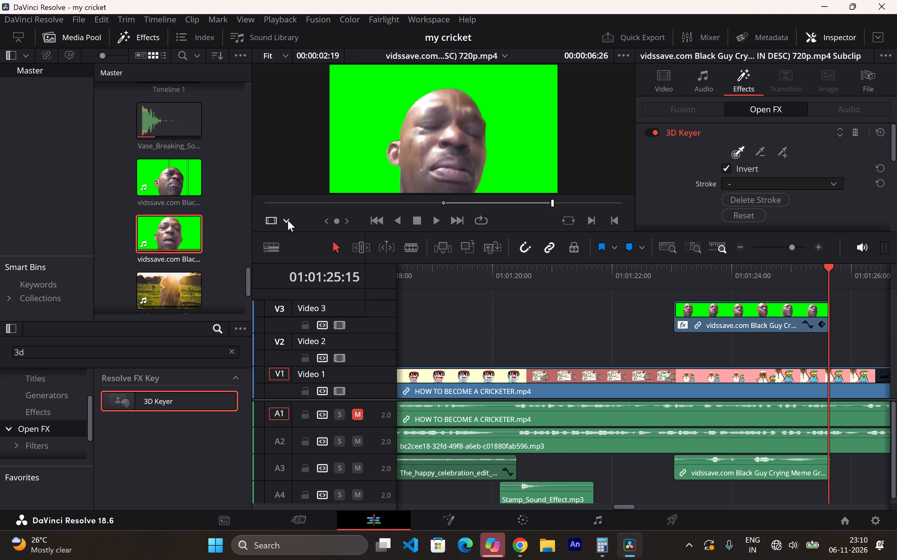
click(712, 313)
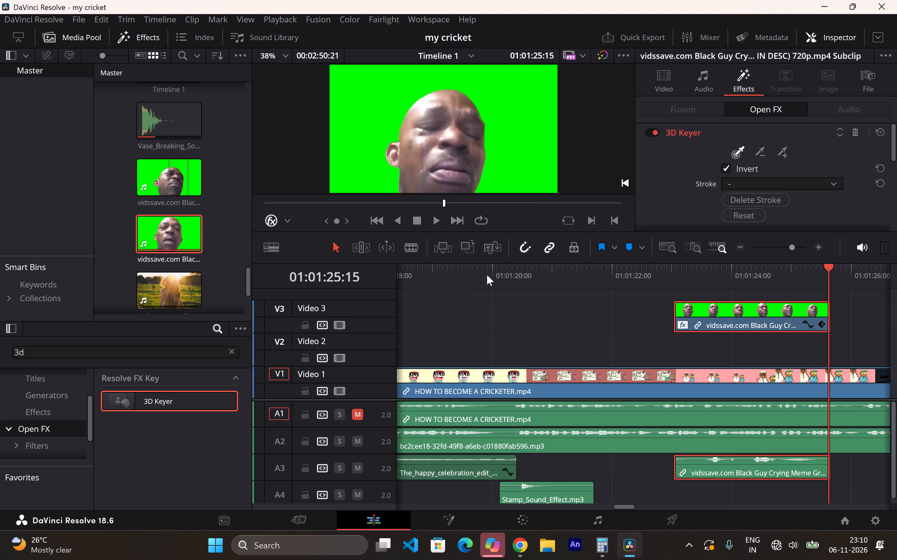
click(289, 221)
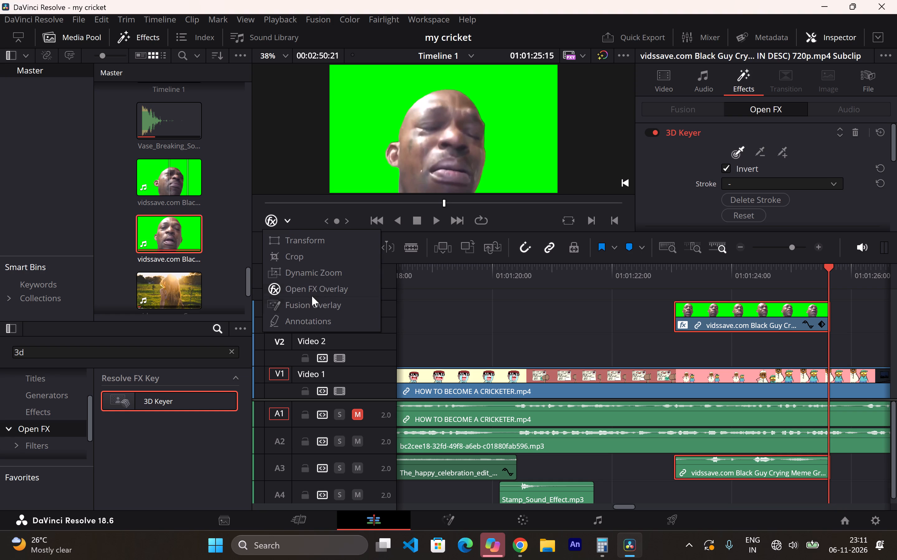
click(313, 290)
drag(352, 98, 356, 130)
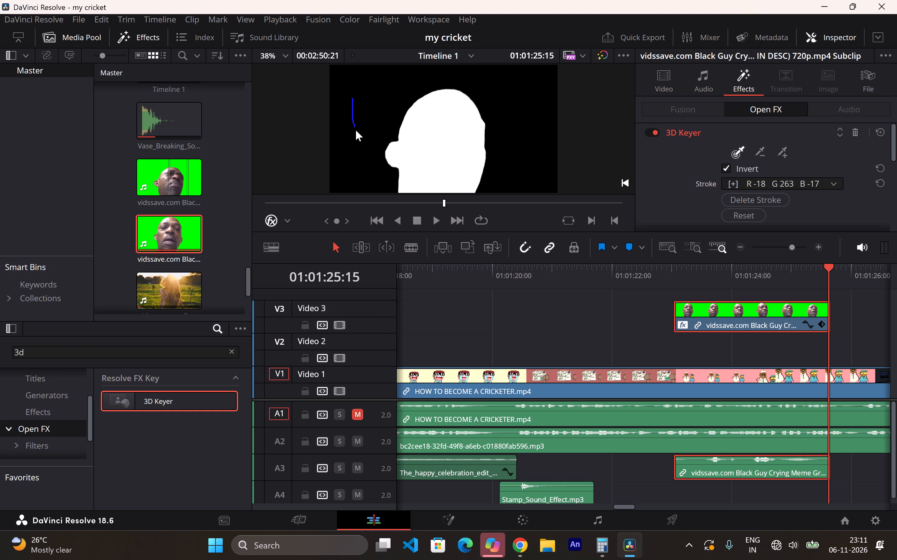
drag(356, 130, 359, 154)
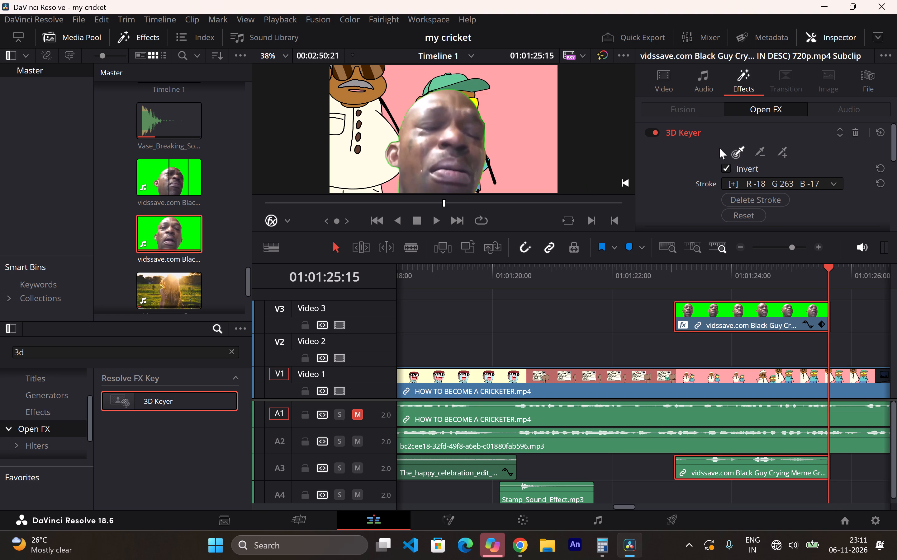
Set the 3D Keyer's Despill to 1.000 on the crying meme subclip.
scroll(758, 160, down, 5)
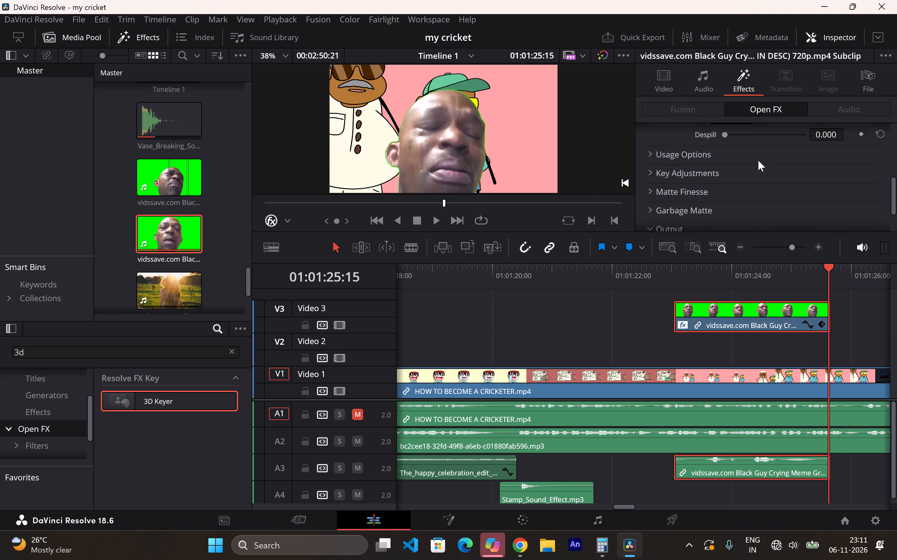
scroll(758, 160, up, 1)
scroll(758, 160, down, 3)
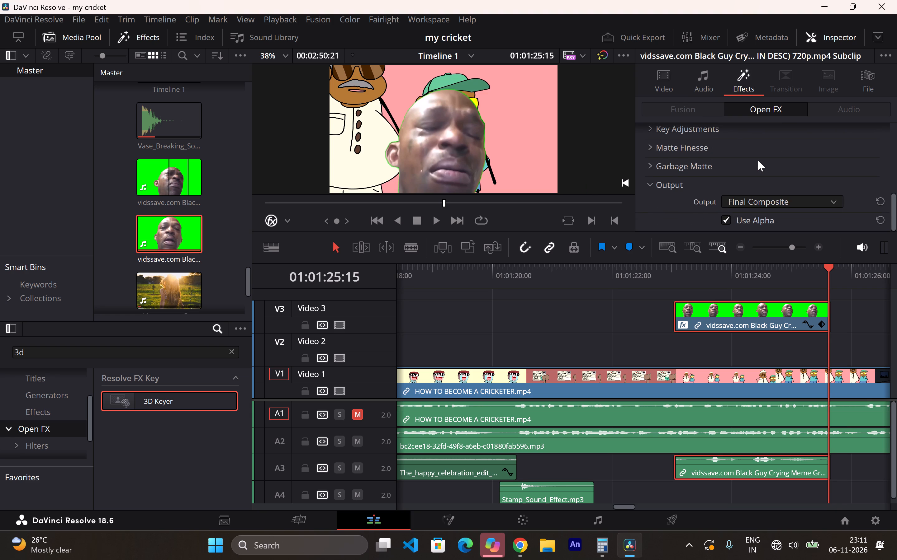
scroll(758, 160, up, 2)
drag(727, 164, 798, 173)
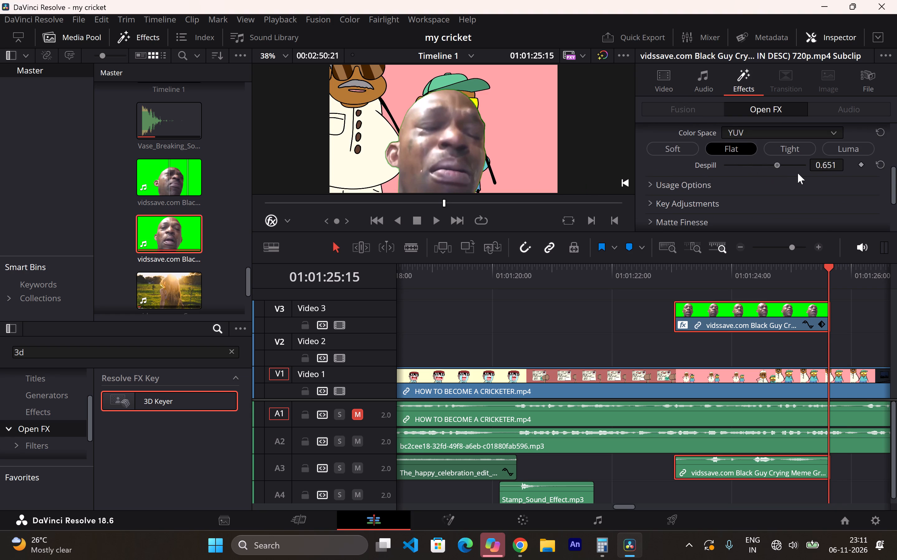
drag(798, 173, 896, 164)
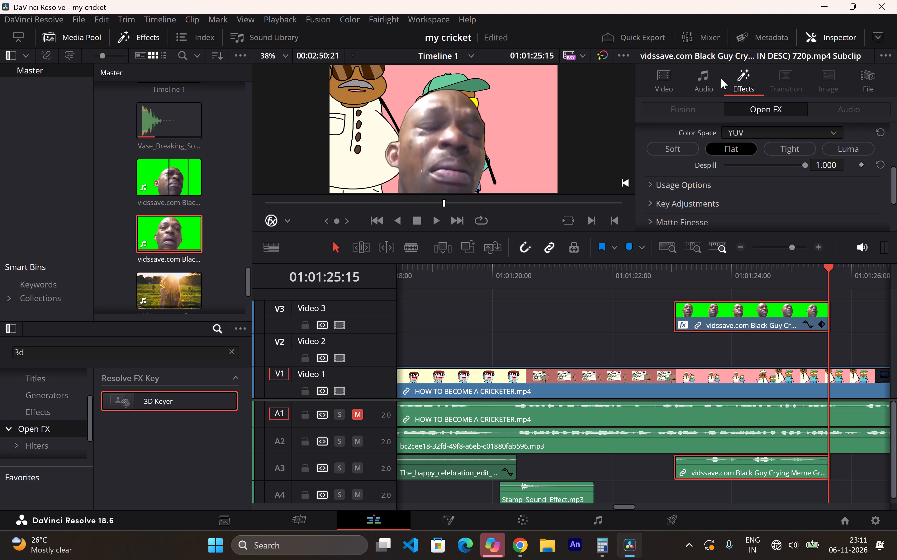
Scale the crying meme subclip to zoom 0.740 and move it to position X 631, Y -147.
click(670, 89)
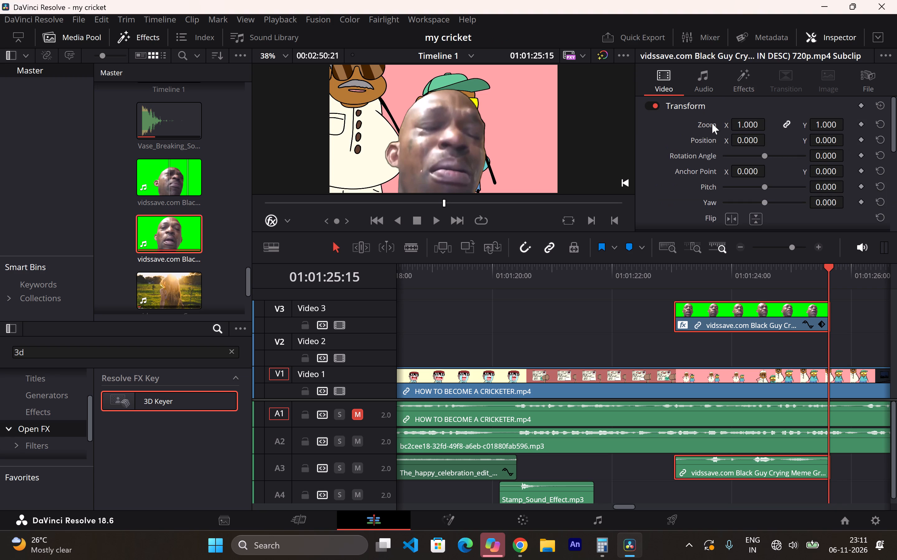
drag(747, 128, 731, 129)
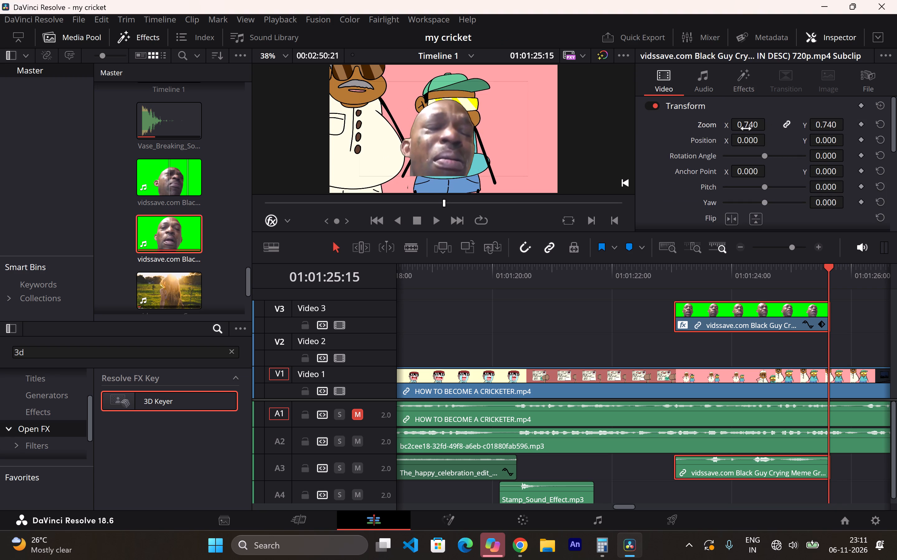
drag(751, 141, 896, 150)
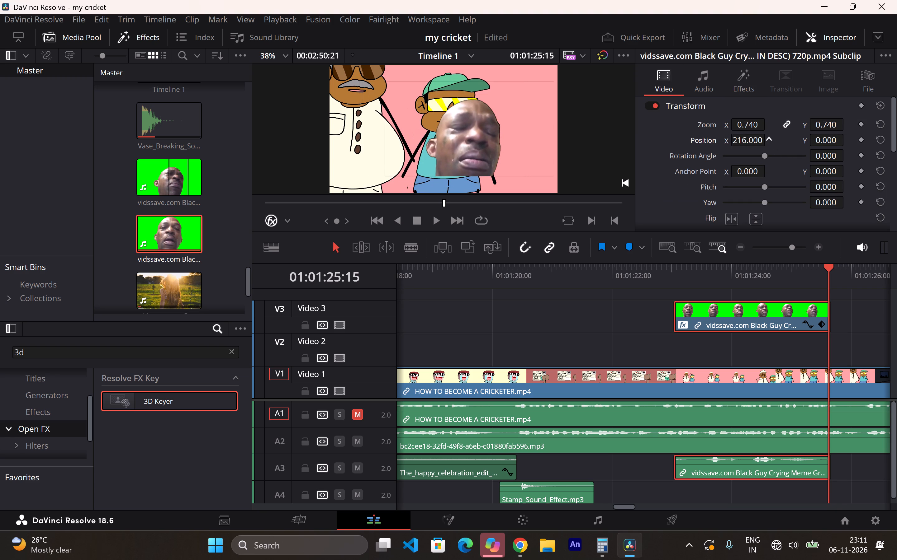
drag(896, 150, 457, 279)
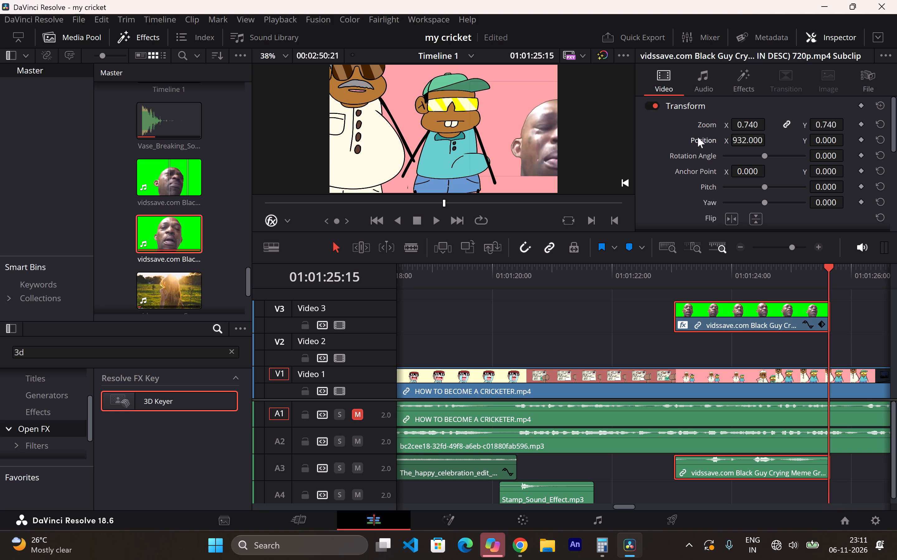
drag(744, 143, 552, 144)
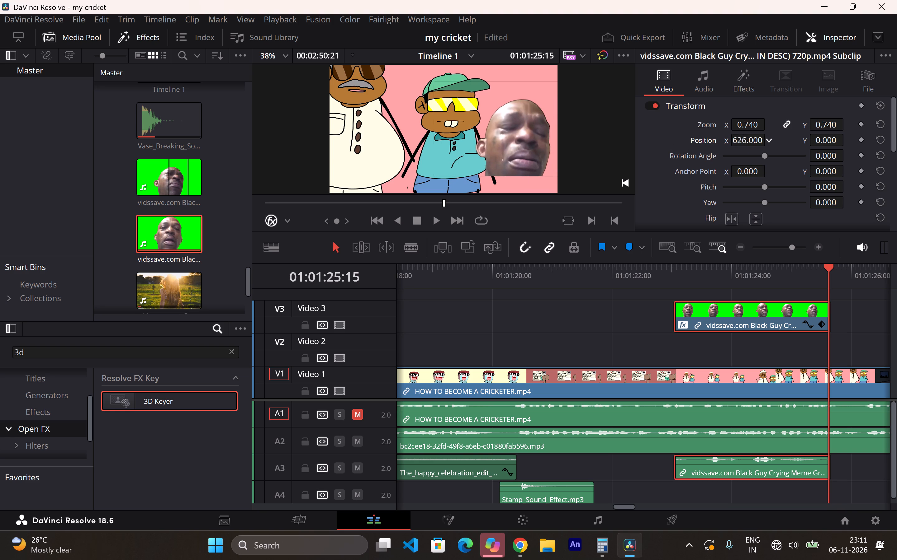
drag(552, 144, 556, 144)
drag(826, 144, 734, 130)
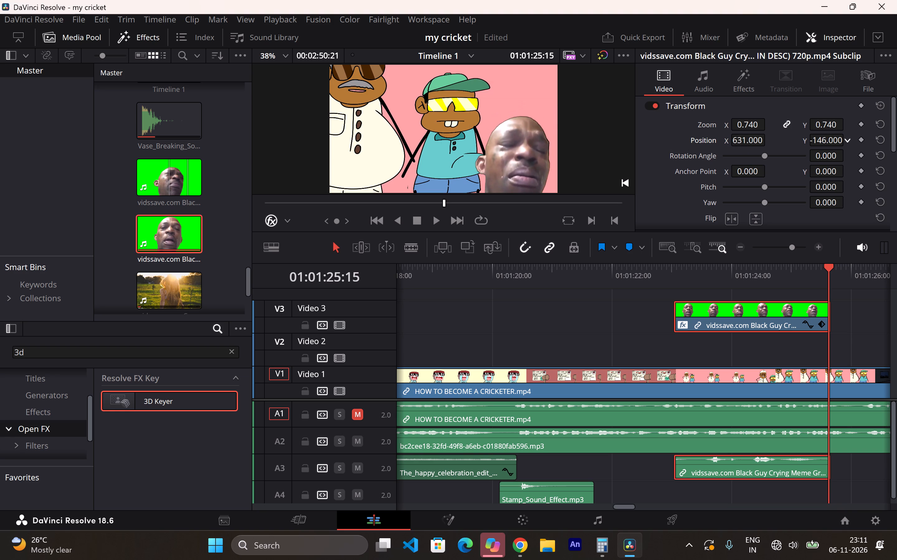
drag(734, 130, 735, 130)
Scale the crying meme subclip on Video 3 to zoom 0.440, set its position Y to -309, and play it back.
click(613, 280)
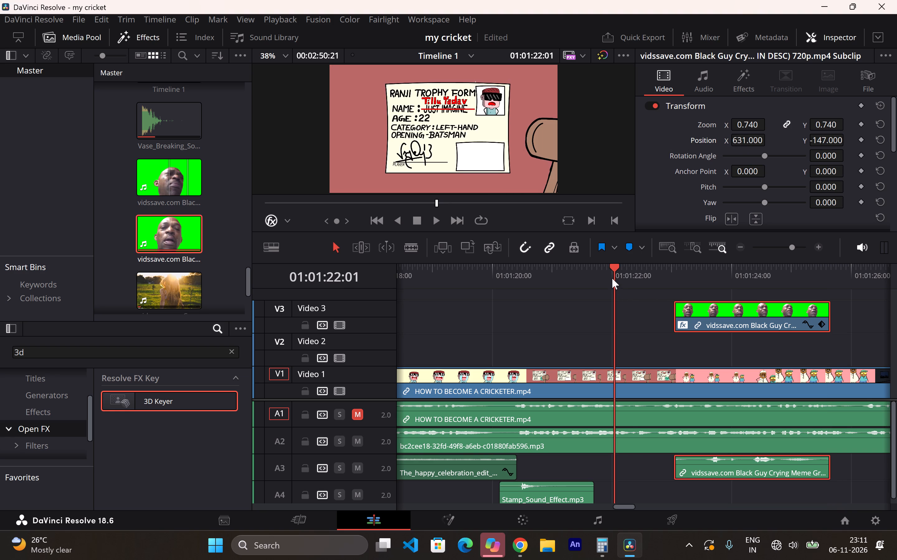
key(space)
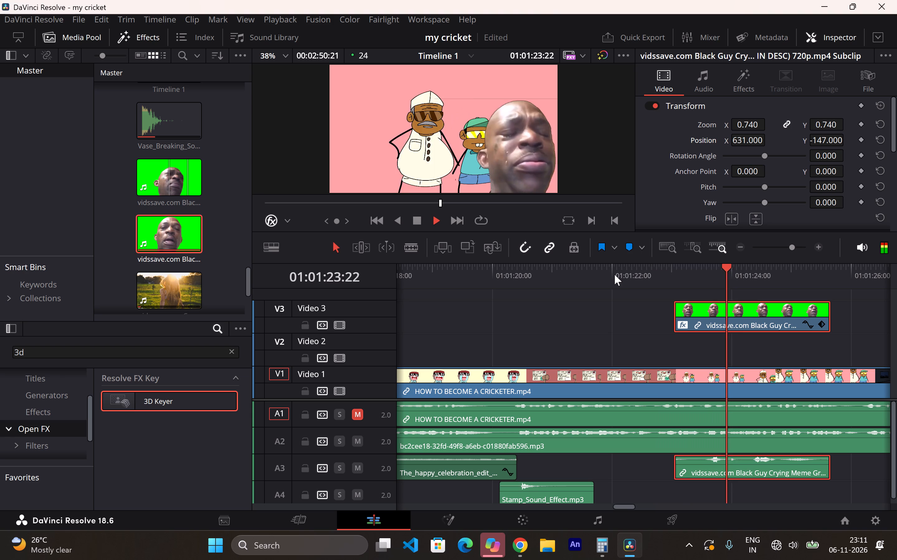
key(space)
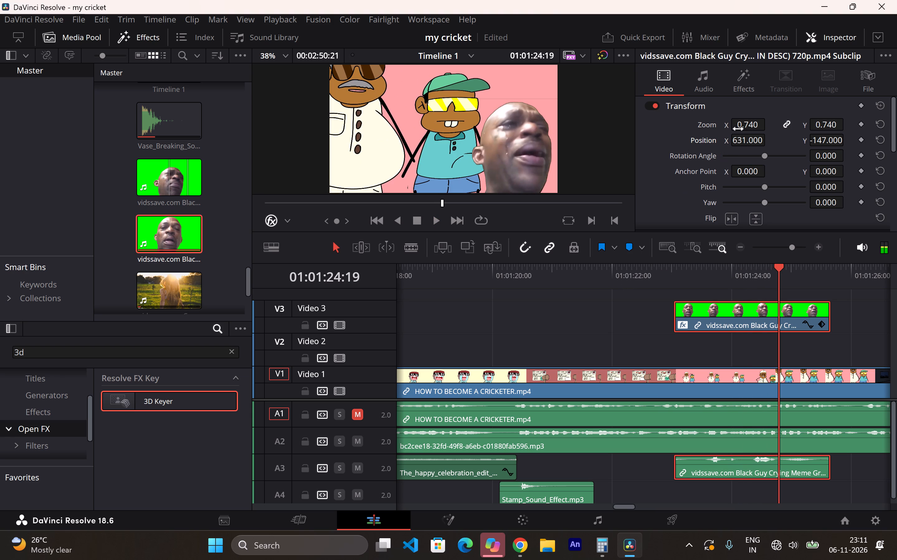
drag(748, 128, 739, 128)
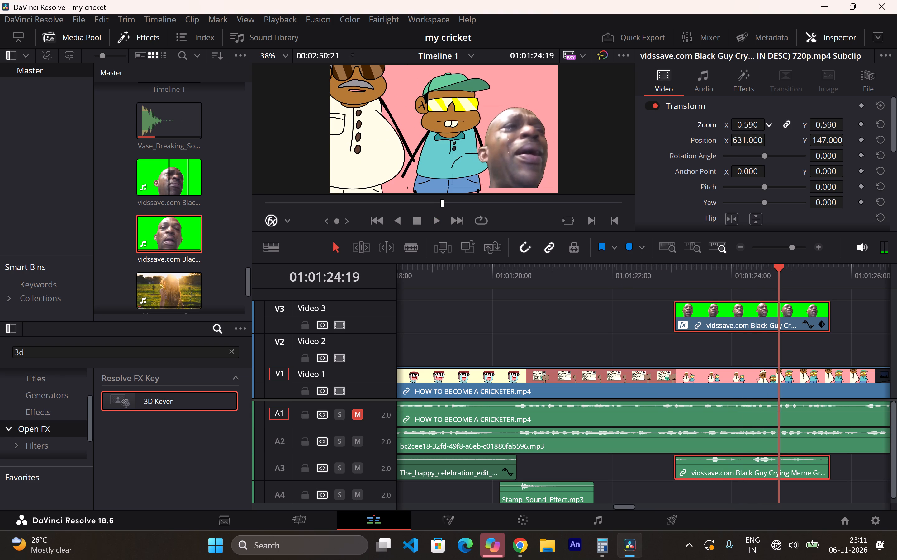
drag(739, 128, 729, 128)
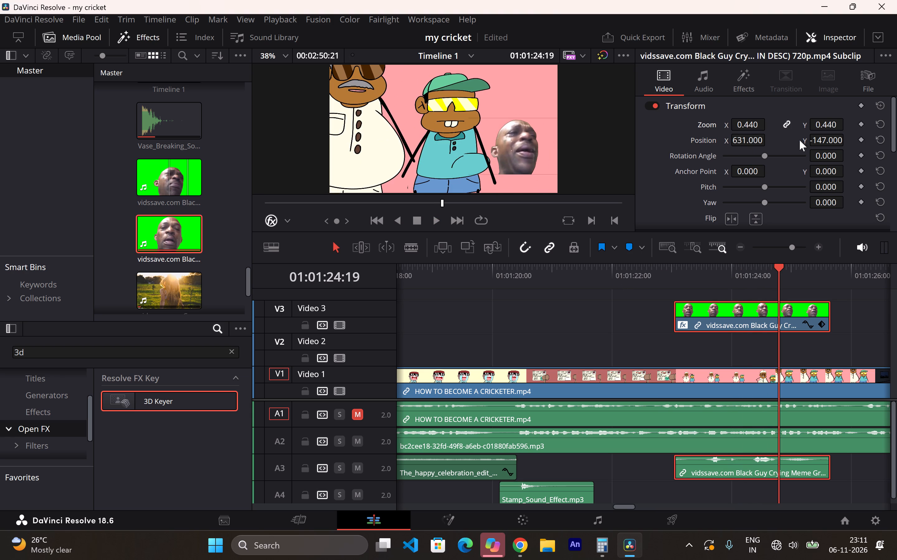
drag(819, 144, 744, 131)
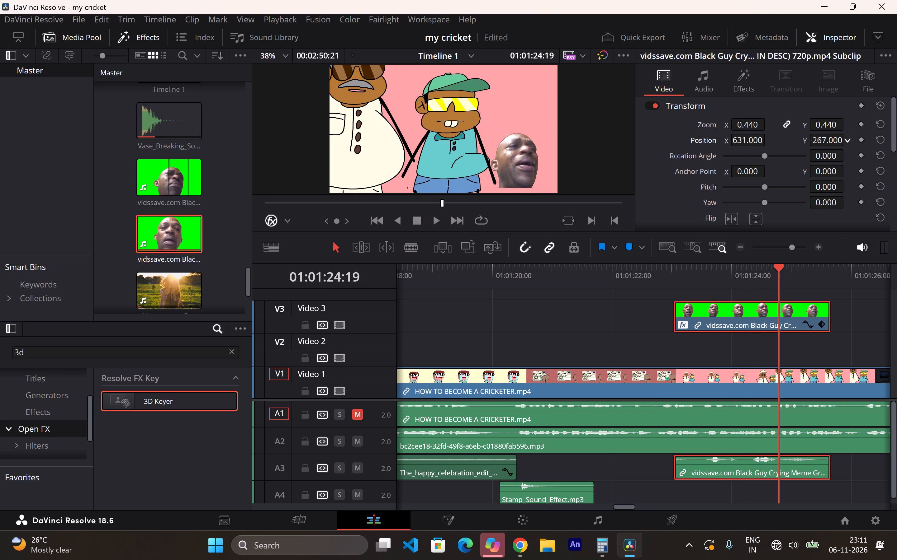
drag(744, 131, 719, 128)
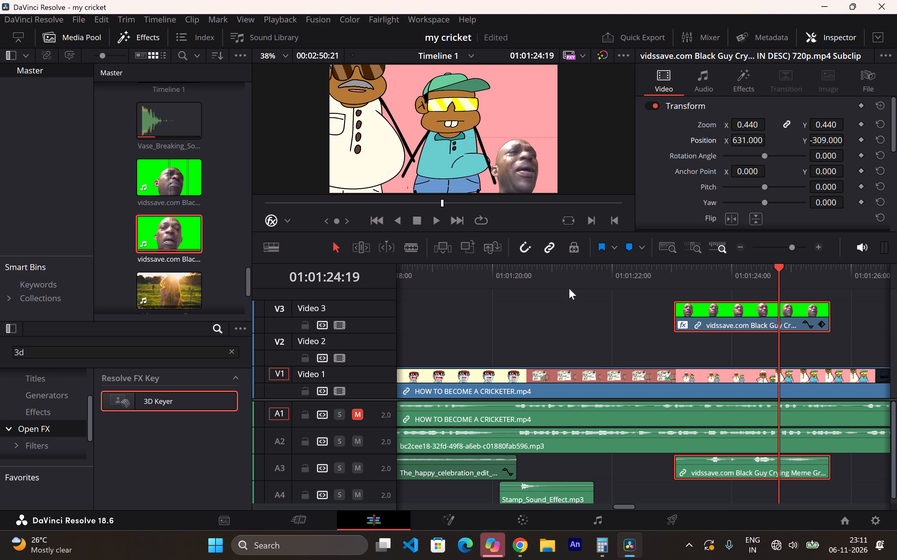
click(568, 291)
click(583, 274)
key(space)
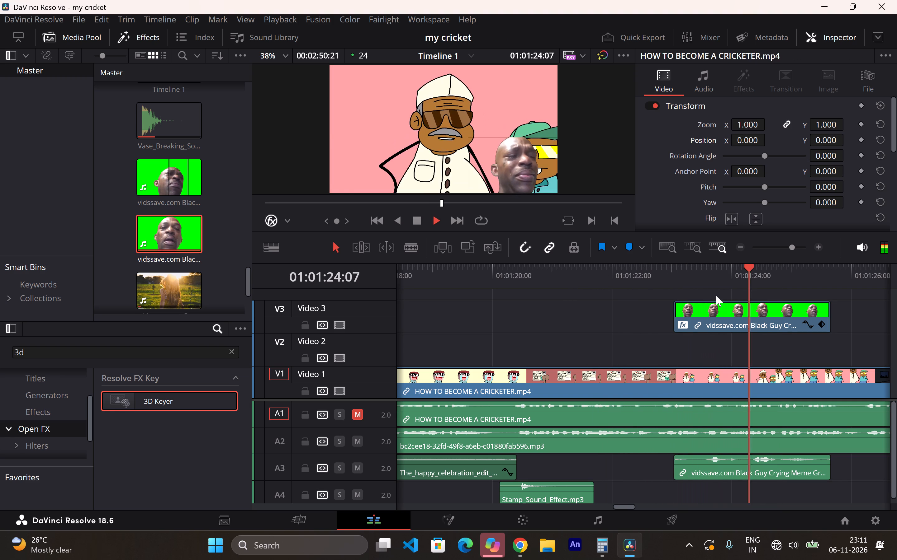
key(space)
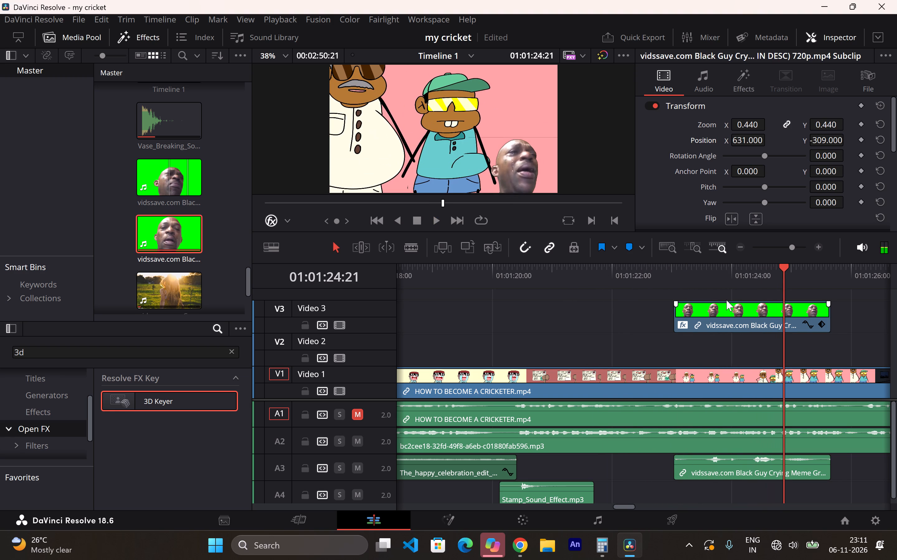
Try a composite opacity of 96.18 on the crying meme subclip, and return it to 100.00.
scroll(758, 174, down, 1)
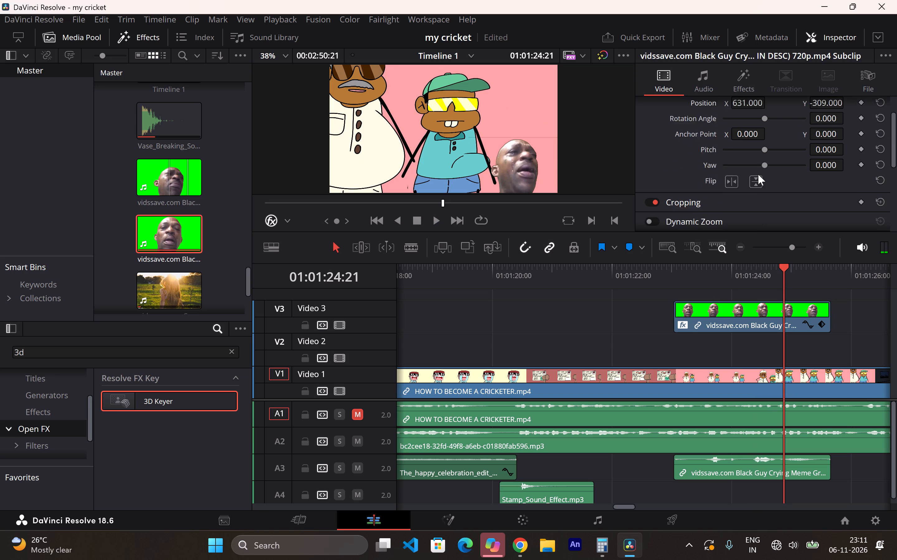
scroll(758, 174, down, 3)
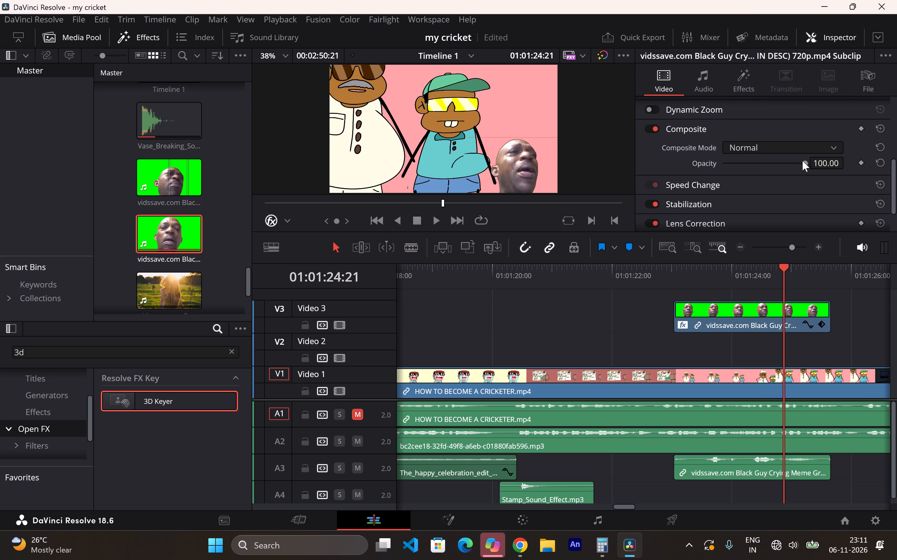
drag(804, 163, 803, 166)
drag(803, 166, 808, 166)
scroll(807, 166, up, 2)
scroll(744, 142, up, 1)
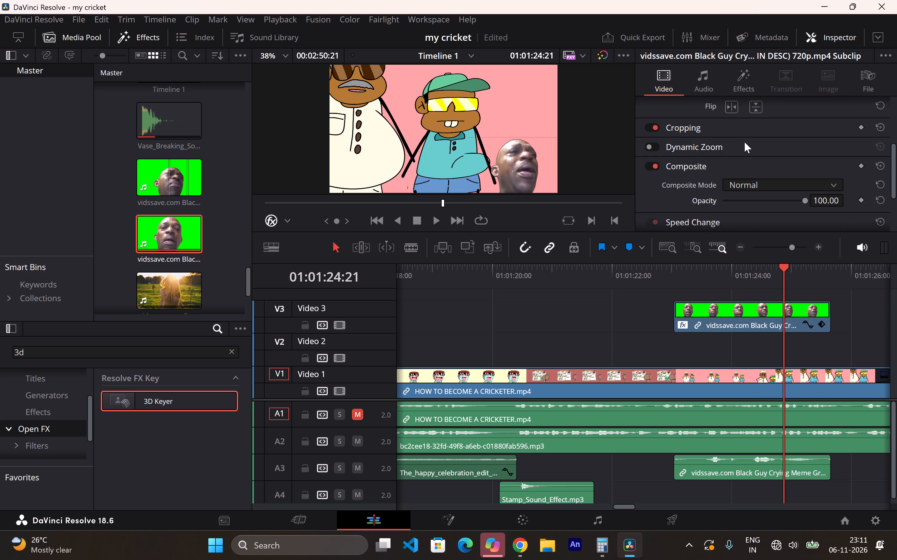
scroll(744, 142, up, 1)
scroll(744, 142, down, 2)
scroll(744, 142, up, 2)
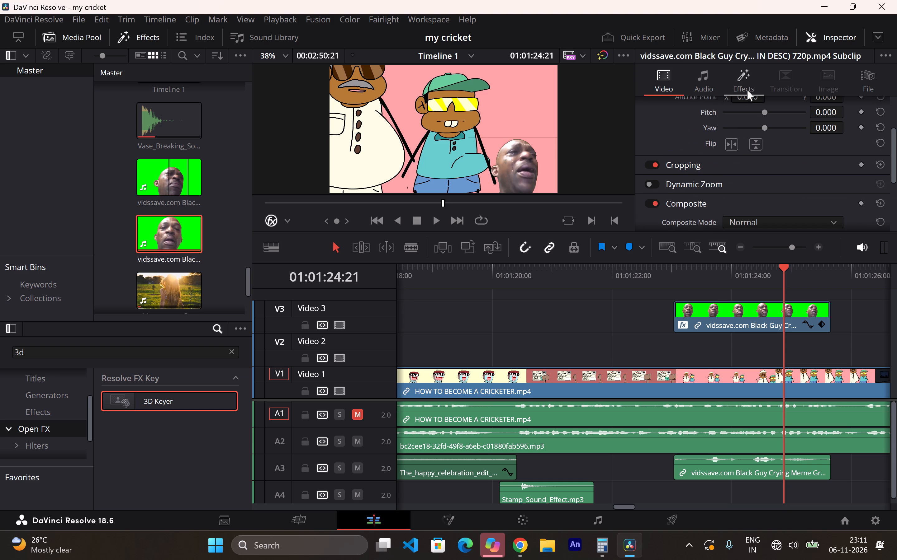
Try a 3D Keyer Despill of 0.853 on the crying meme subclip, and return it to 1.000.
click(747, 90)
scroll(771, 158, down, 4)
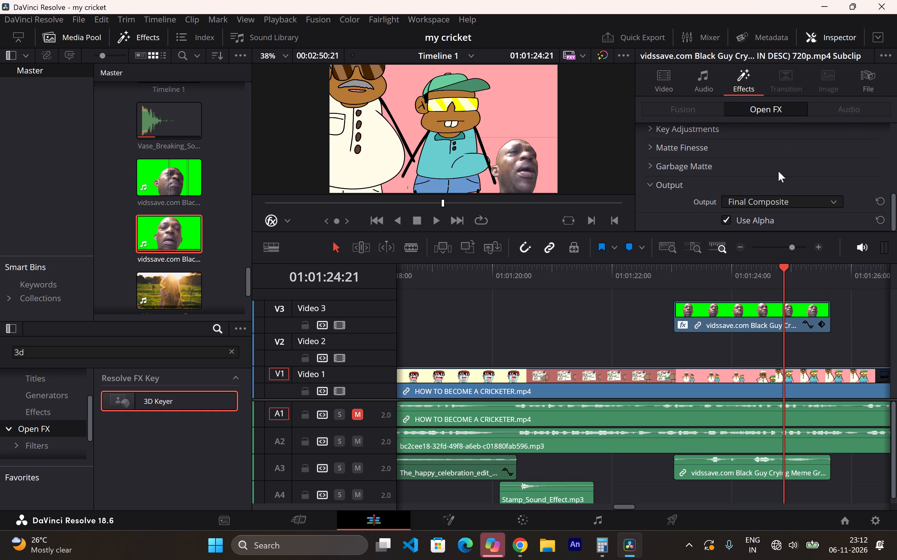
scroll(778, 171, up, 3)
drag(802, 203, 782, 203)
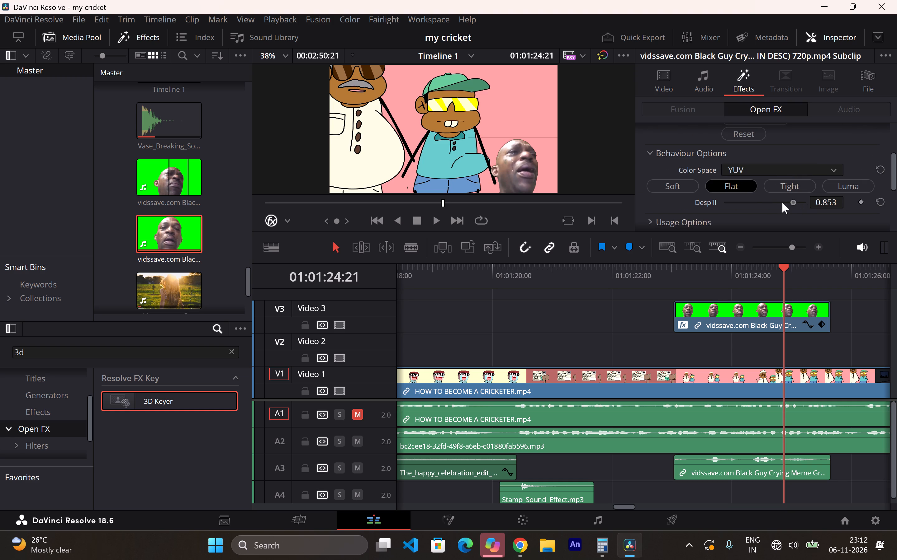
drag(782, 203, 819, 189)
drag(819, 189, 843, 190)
Move the crying meme subclip vertically to position Y -305 and play it back over the scene.
click(655, 82)
scroll(741, 152, up, 3)
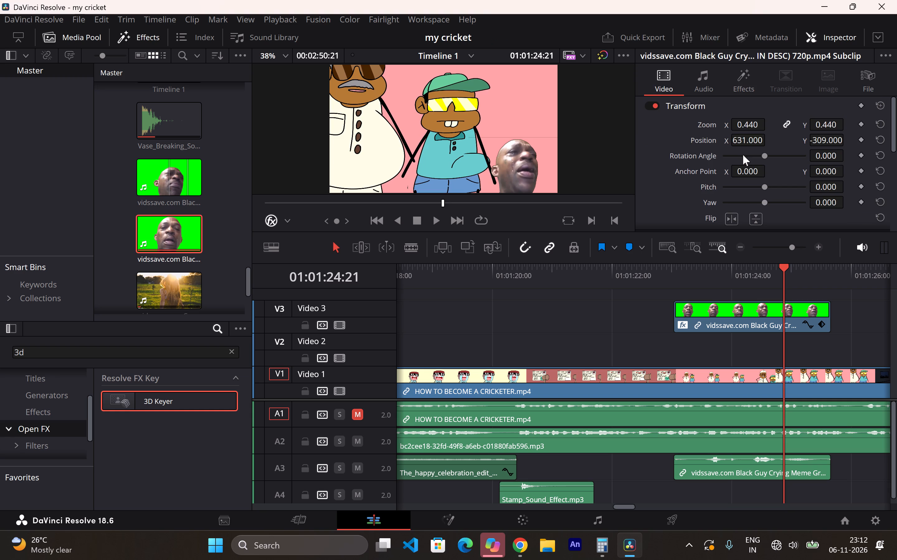
drag(825, 144, 569, 262)
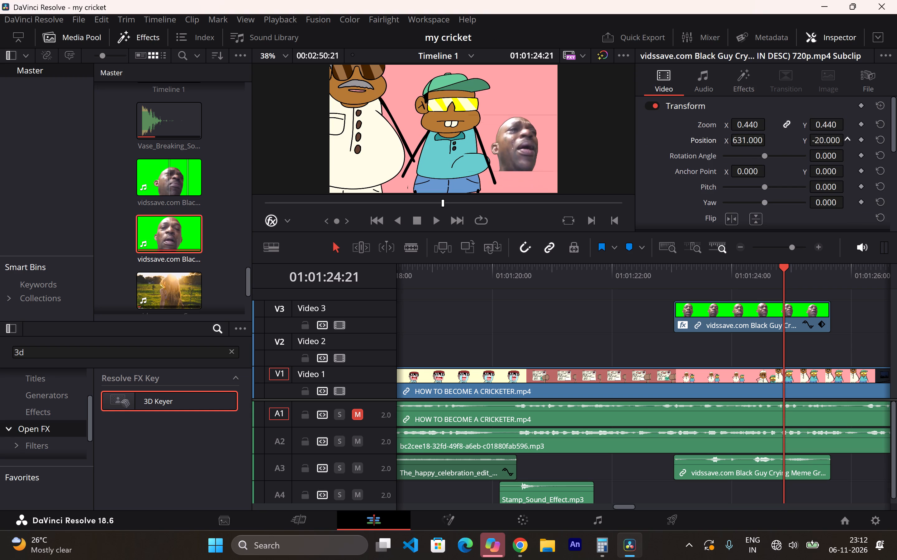
drag(569, 262, 784, 225)
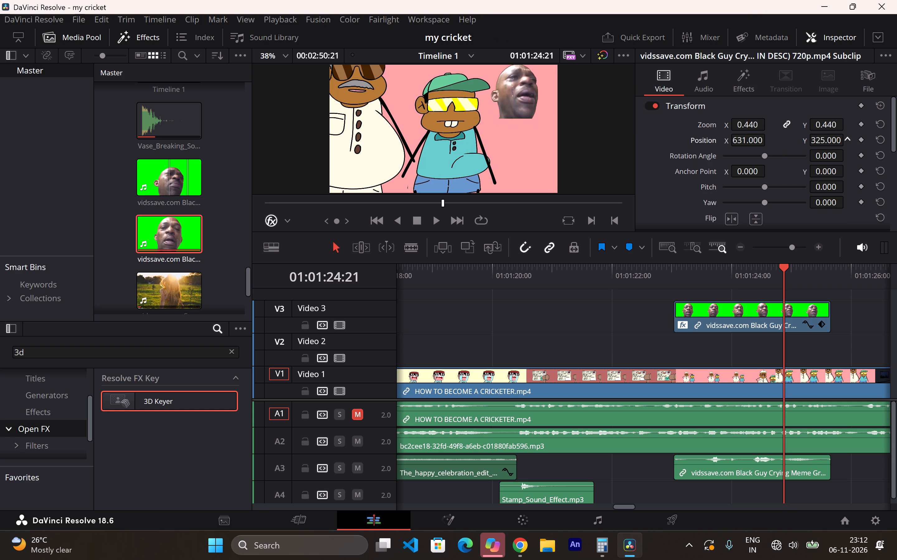
drag(784, 225, 783, 226)
drag(830, 144, 828, 144)
drag(828, 144, 433, 208)
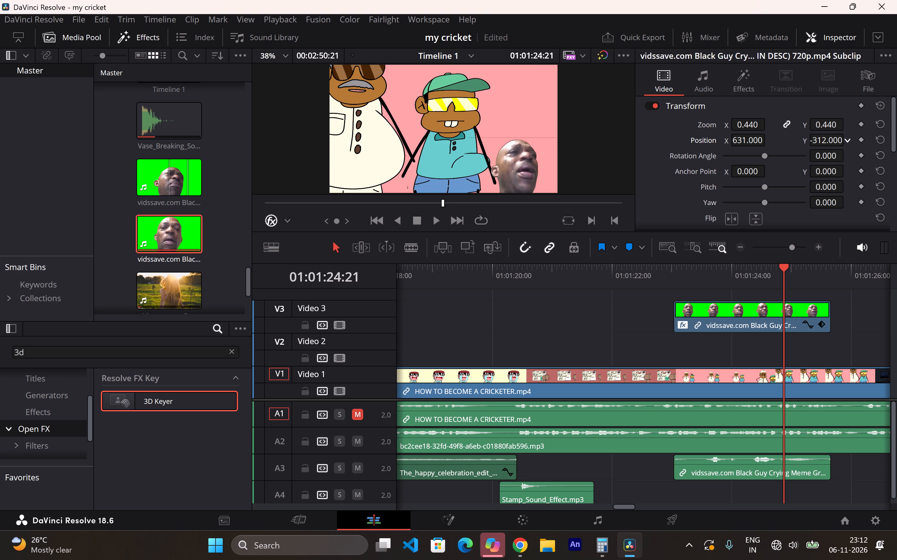
drag(433, 208, 438, 209)
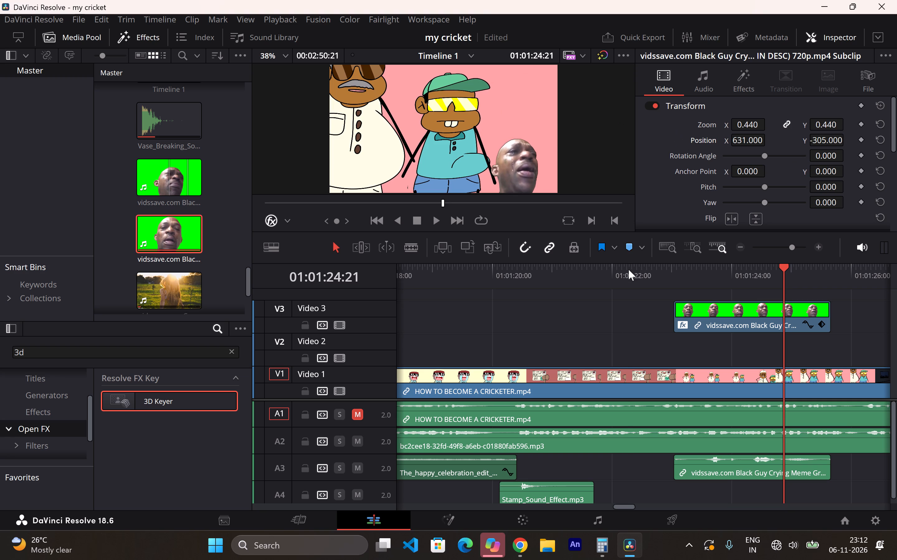
click(628, 269)
key(space)
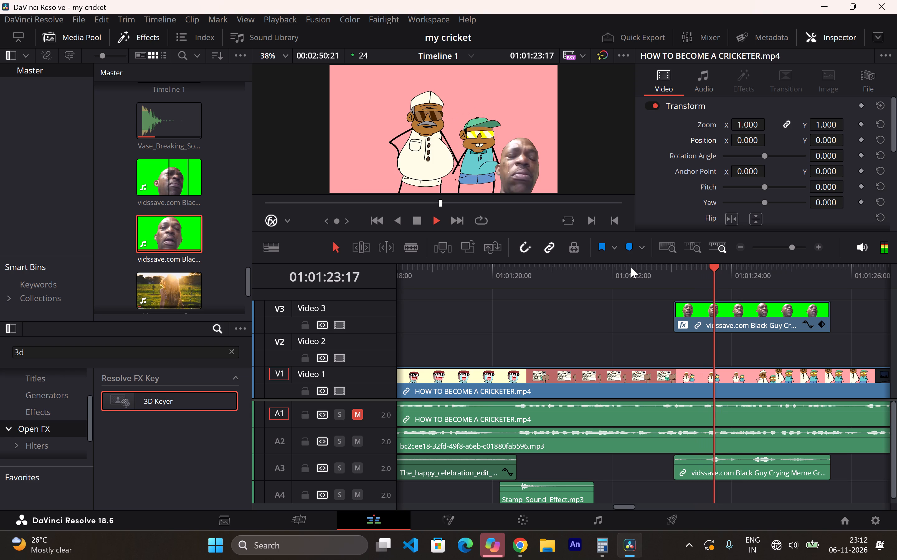
key(space)
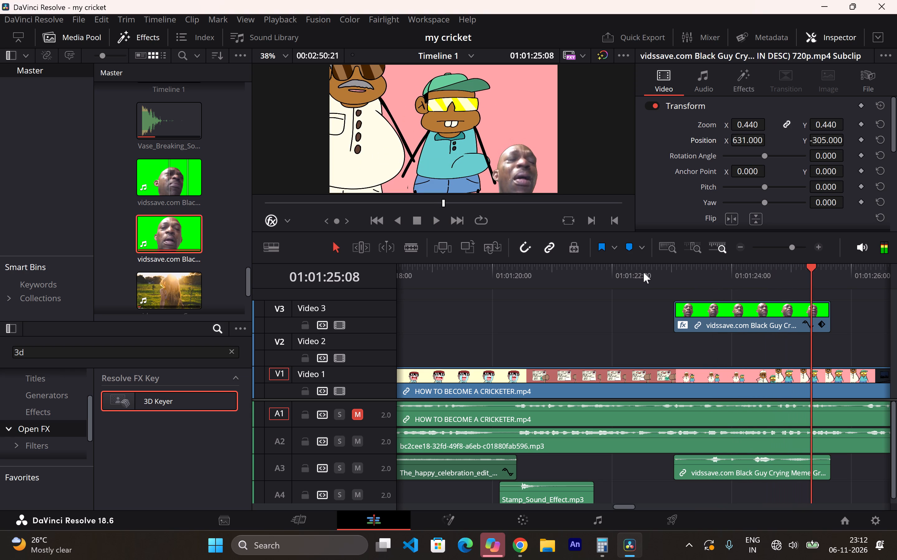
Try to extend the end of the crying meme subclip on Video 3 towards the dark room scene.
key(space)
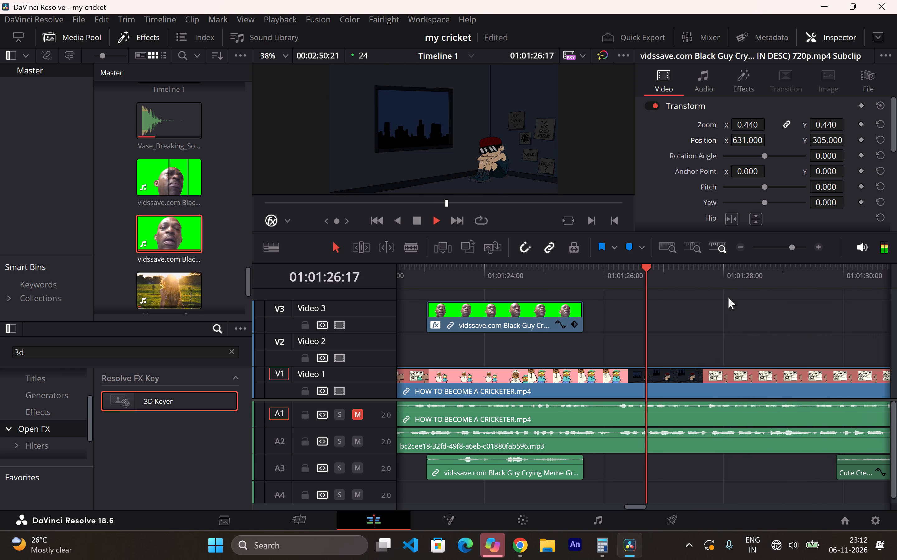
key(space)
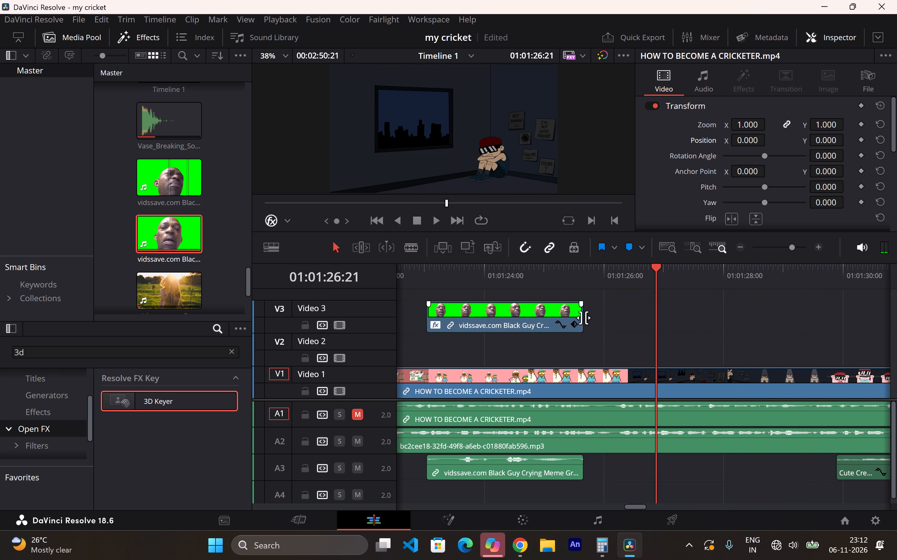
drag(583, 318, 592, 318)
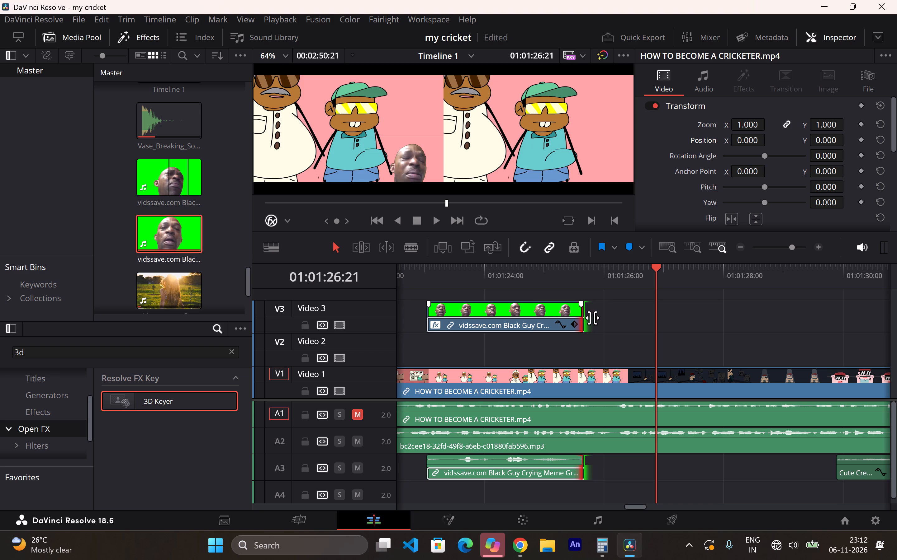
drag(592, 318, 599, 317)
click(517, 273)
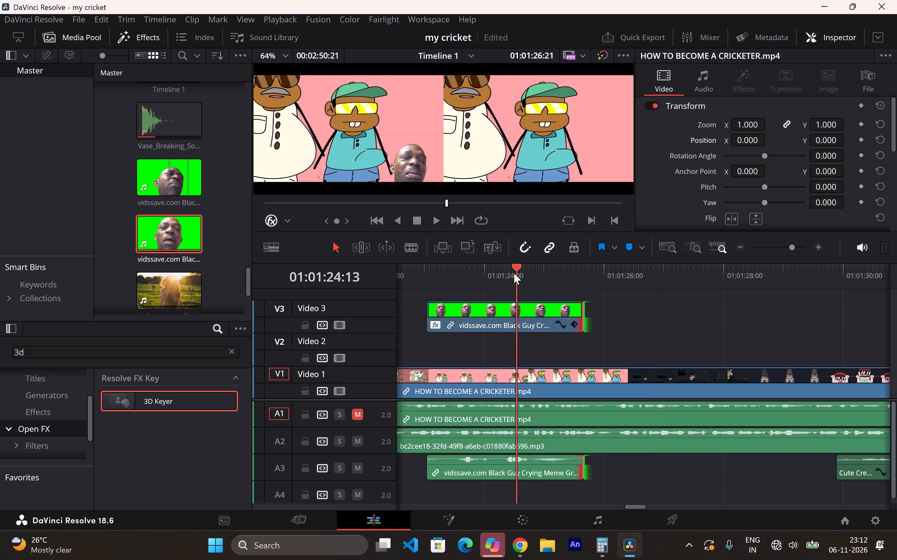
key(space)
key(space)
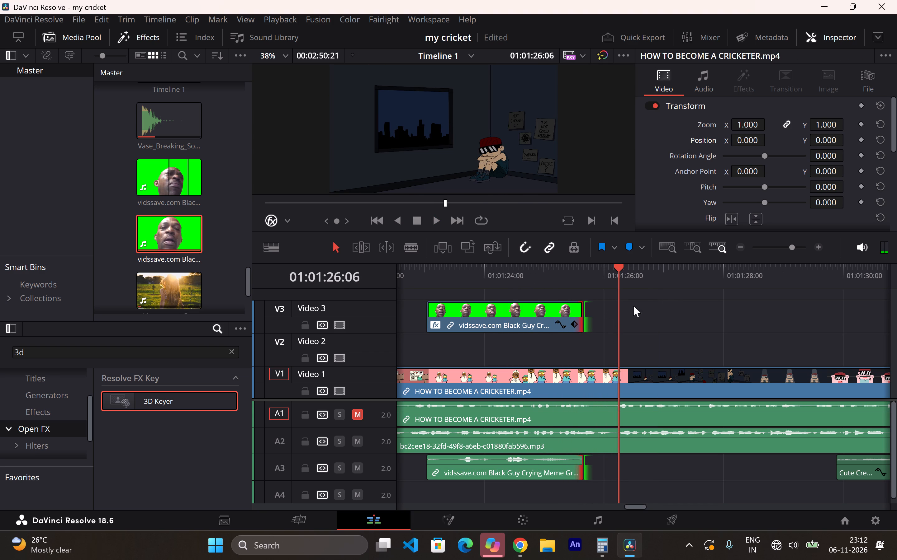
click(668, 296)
Place Sad_song_meme.mp3 on Audio 3 directly after the crying meme's audio, and play back the join.
scroll(176, 226, down, 8)
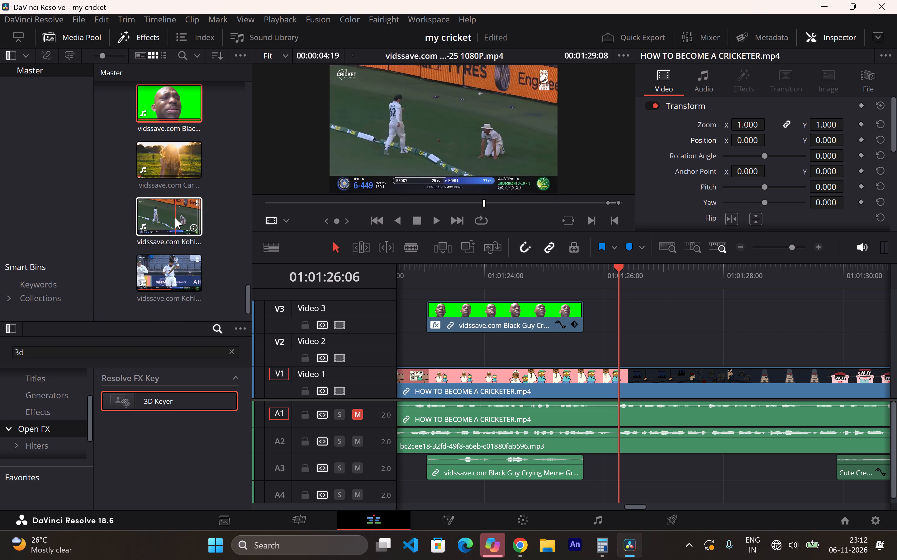
scroll(172, 180, up, 9)
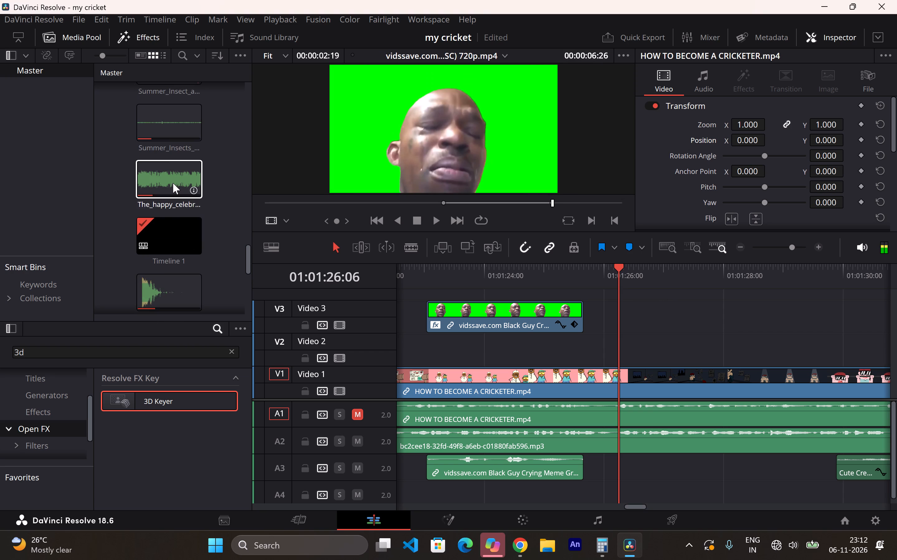
scroll(173, 184, up, 10)
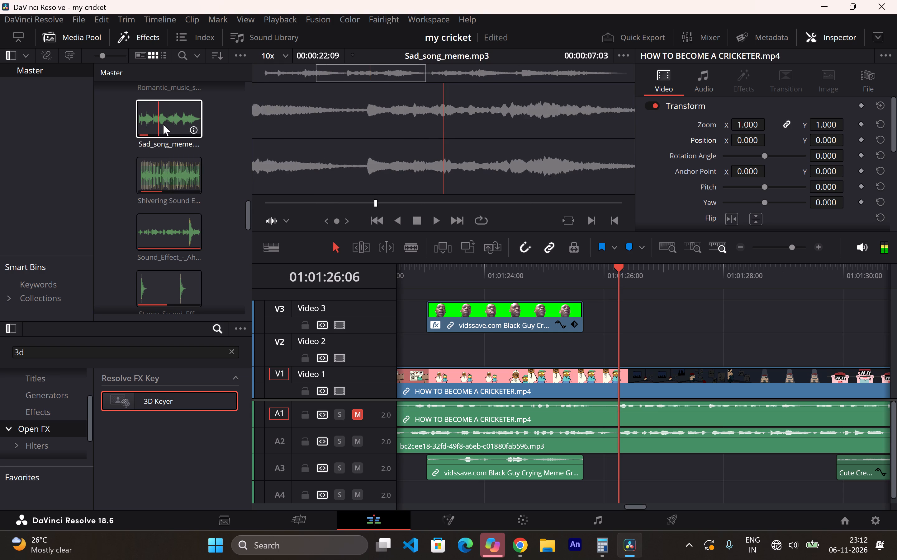
drag(169, 126, 603, 469)
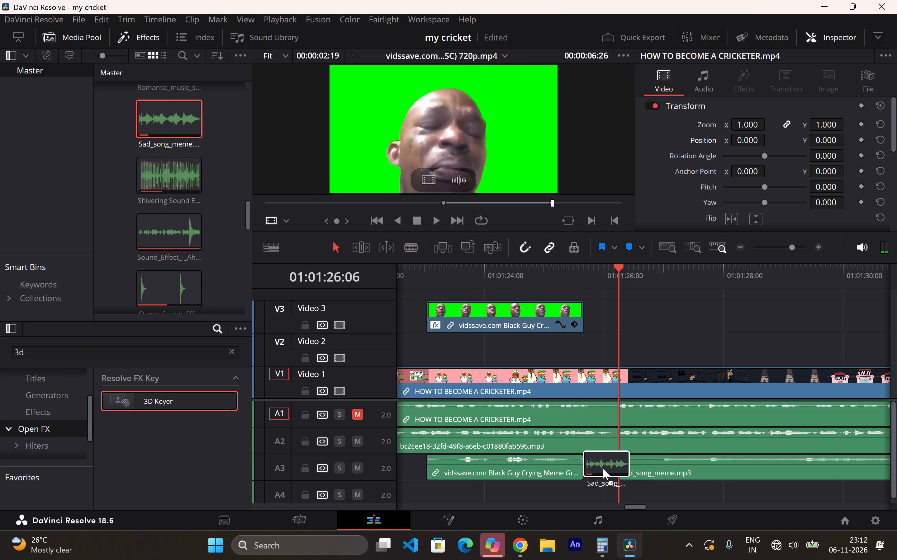
drag(603, 469, 588, 494)
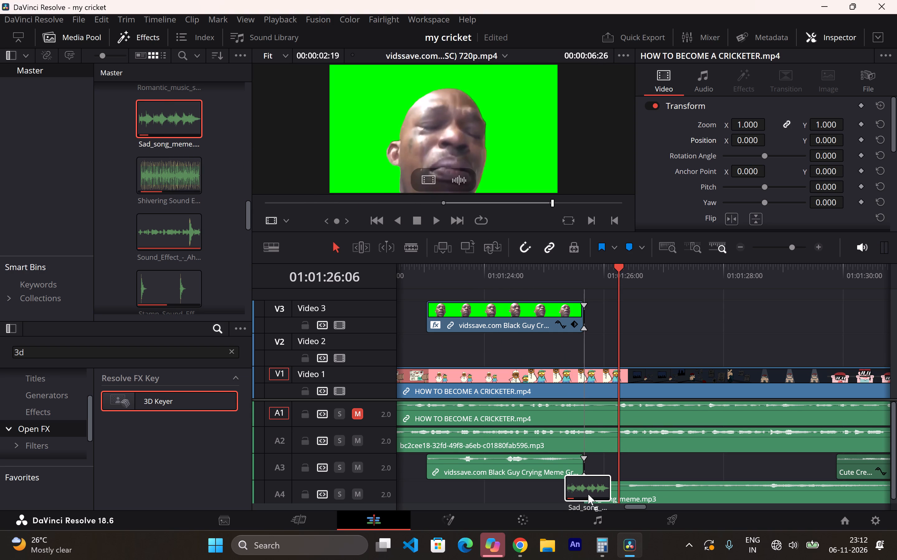
drag(588, 494, 592, 469)
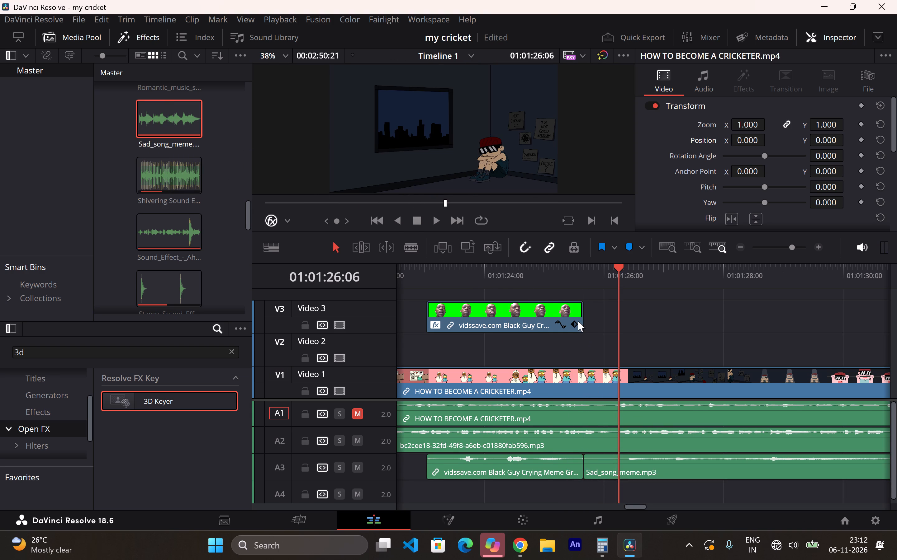
click(547, 273)
click(429, 274)
key(space)
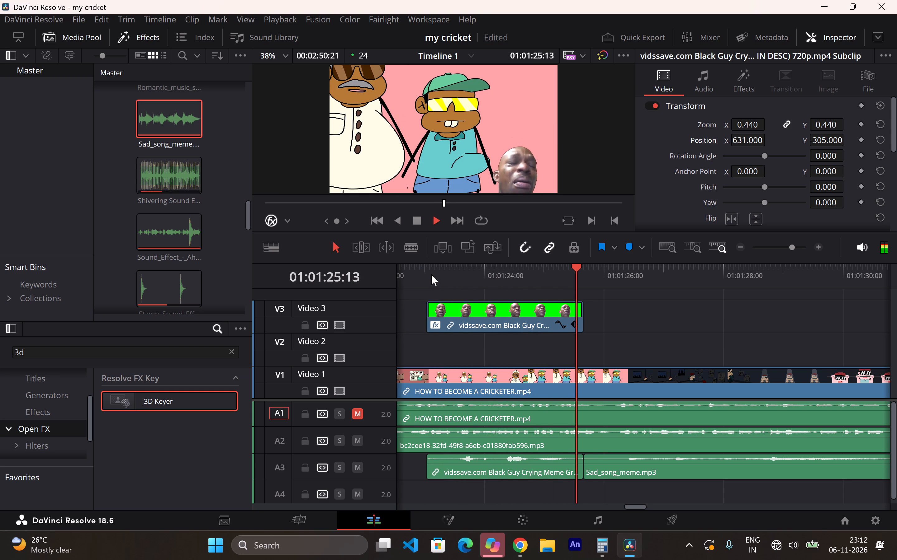
key(space)
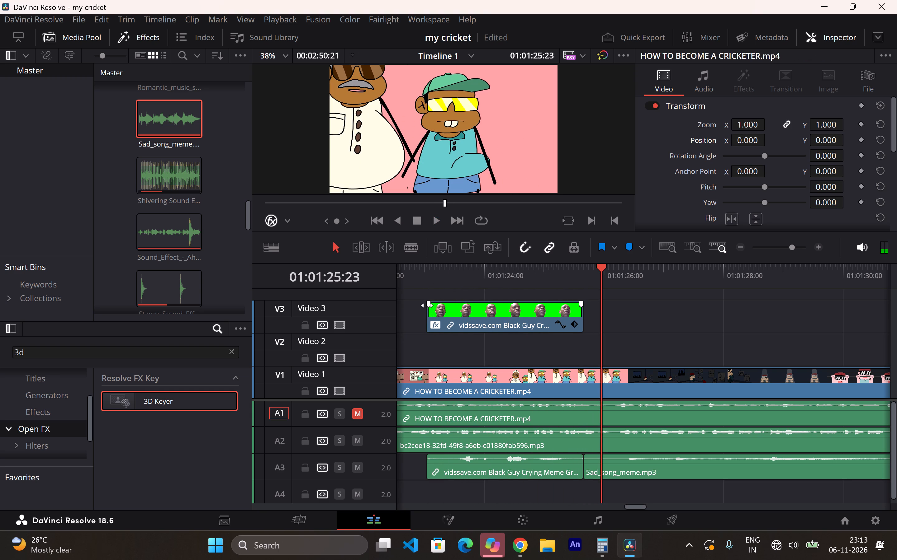
Add short fades at the start and end of the crying meme's video on Video 3 and audio on Audio 3.
drag(427, 305, 449, 306)
drag(581, 302, 558, 303)
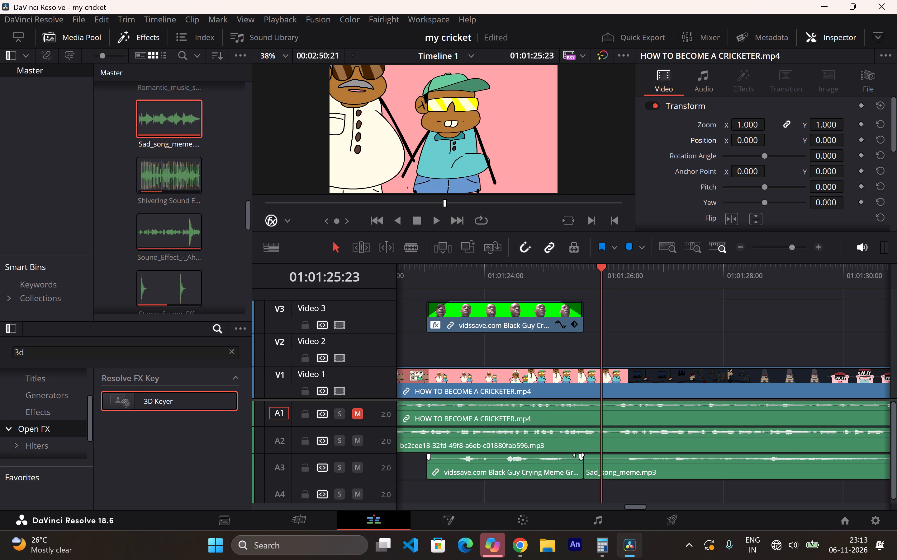
drag(581, 456, 562, 455)
drag(430, 457, 445, 456)
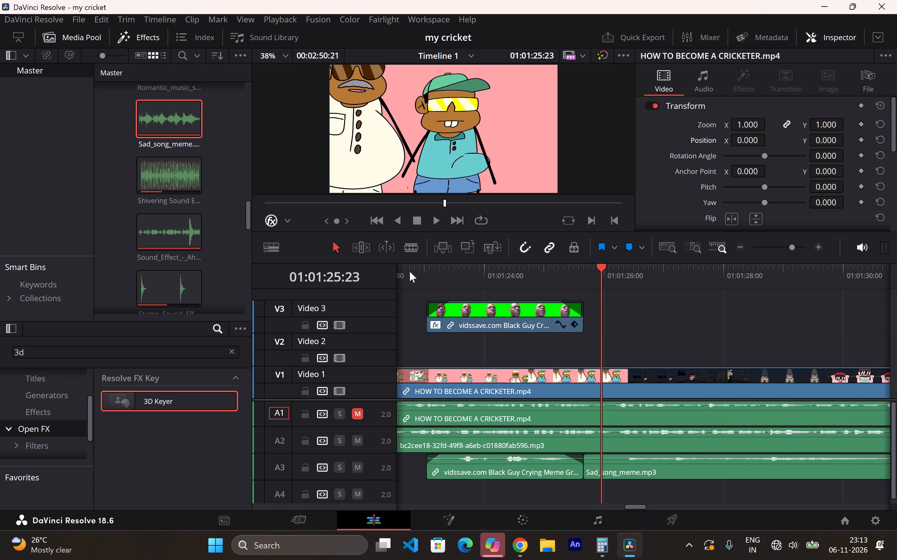
Play back the faded crying meme and sad song, and review the dark room scene again from 01:01:28:11.
click(405, 271)
key(space)
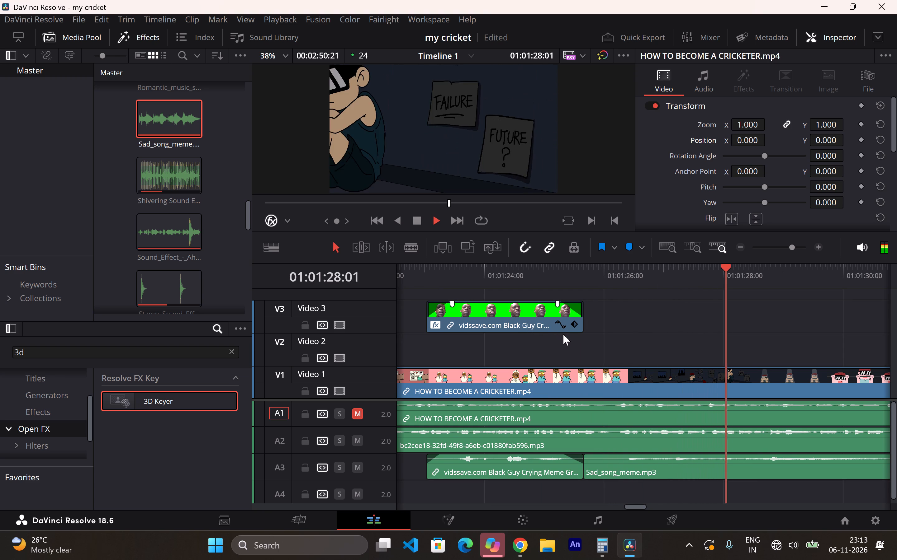
key(space)
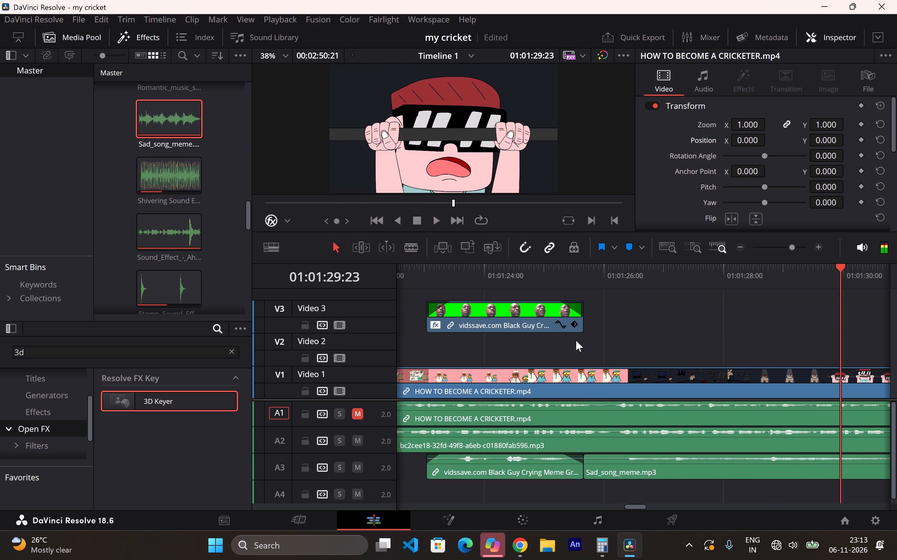
drag(827, 270, 766, 287)
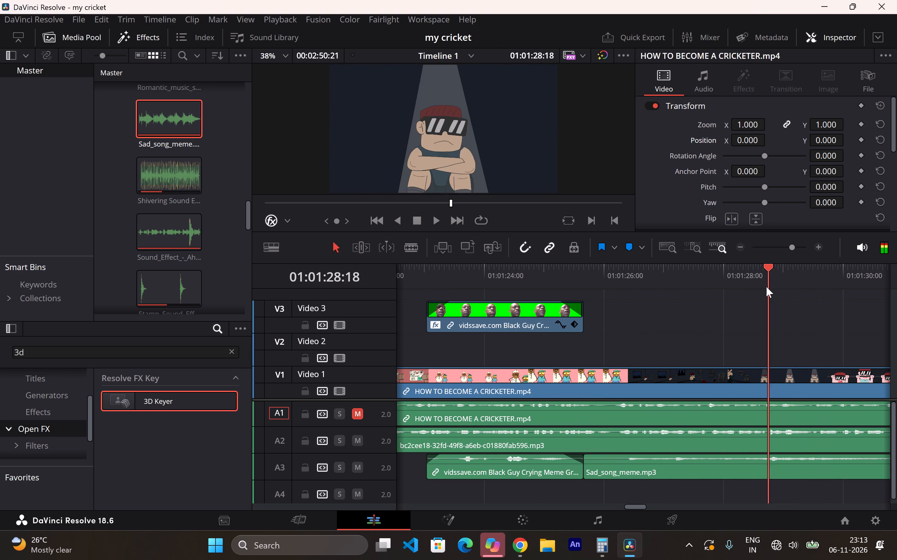
drag(766, 287, 761, 305)
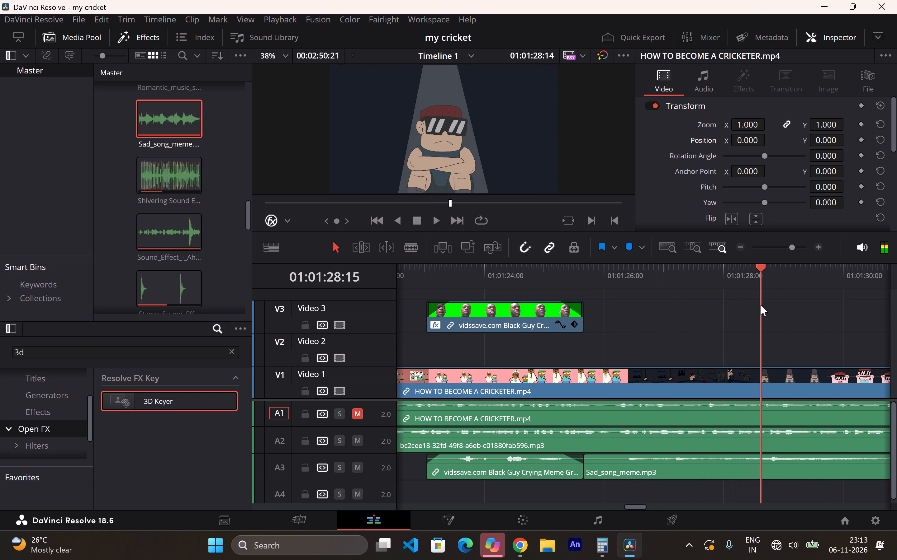
drag(761, 305, 750, 309)
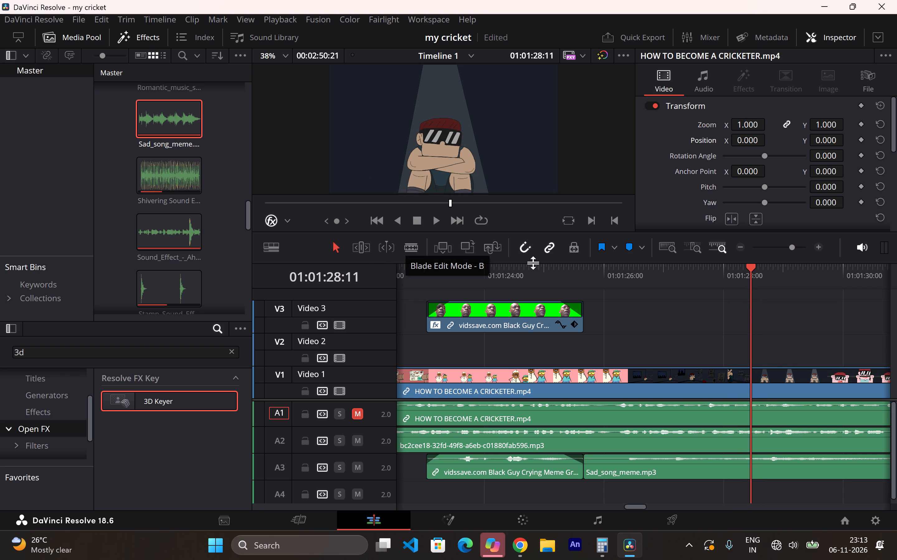
key(space)
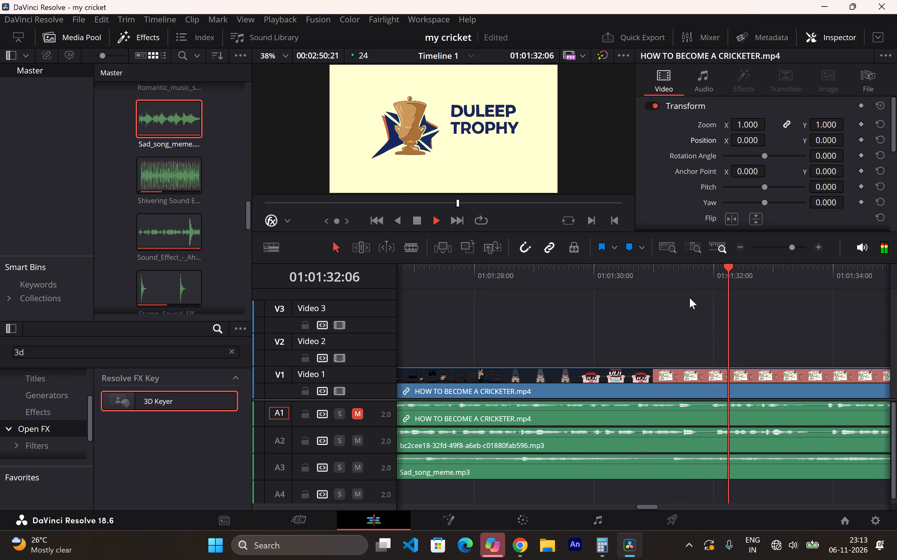
Split Sad_song_meme.mp3 on Audio 3 at 01:01:32:00 and delete the part after the cut.
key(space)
drag(727, 270, 711, 272)
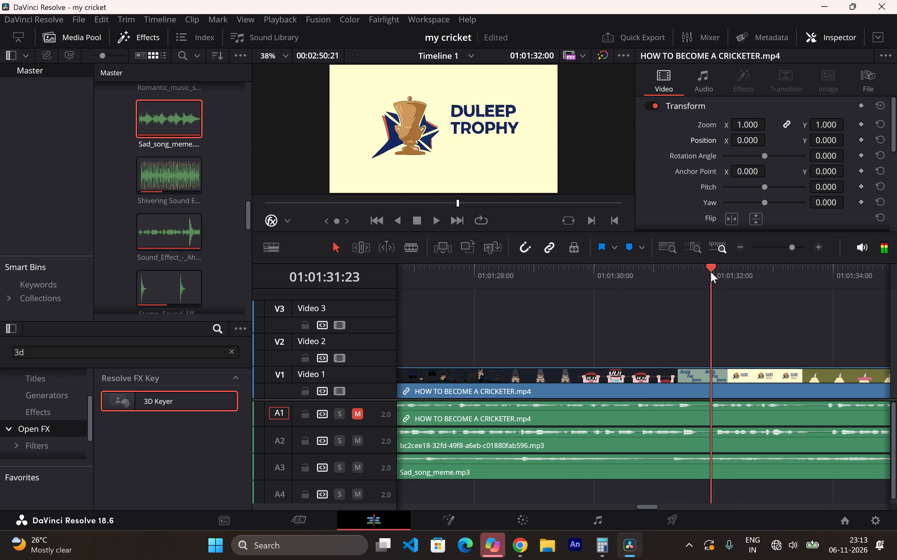
drag(711, 272, 714, 277)
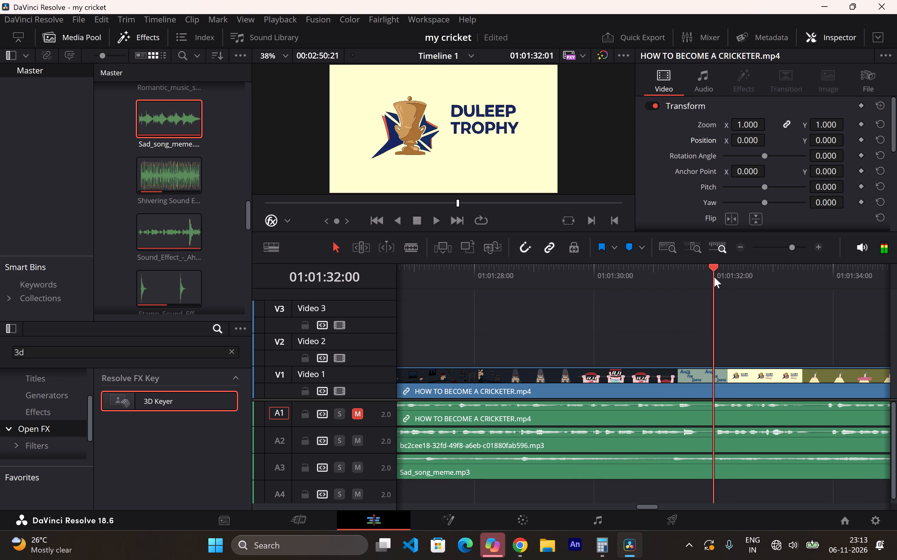
drag(714, 277, 714, 277)
click(403, 250)
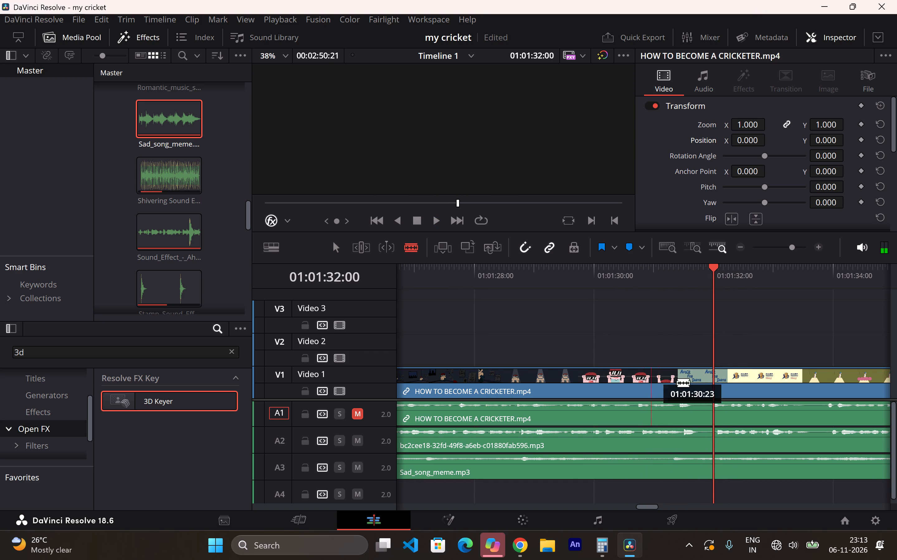
click(713, 471)
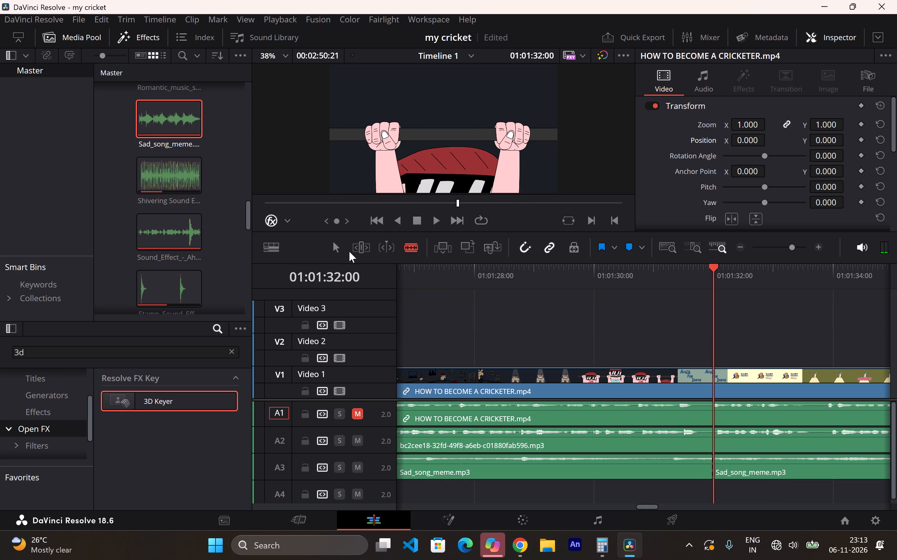
click(332, 248)
click(769, 468)
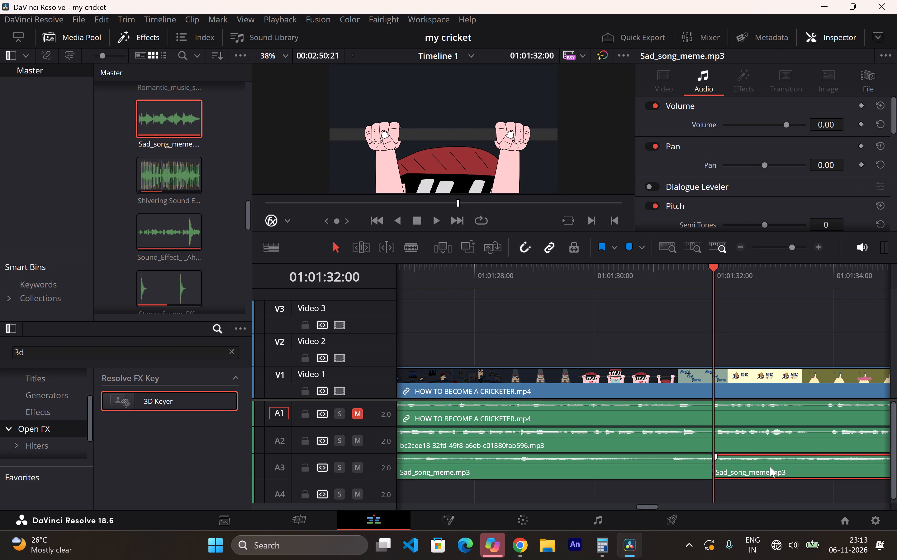
key(BackSpace)
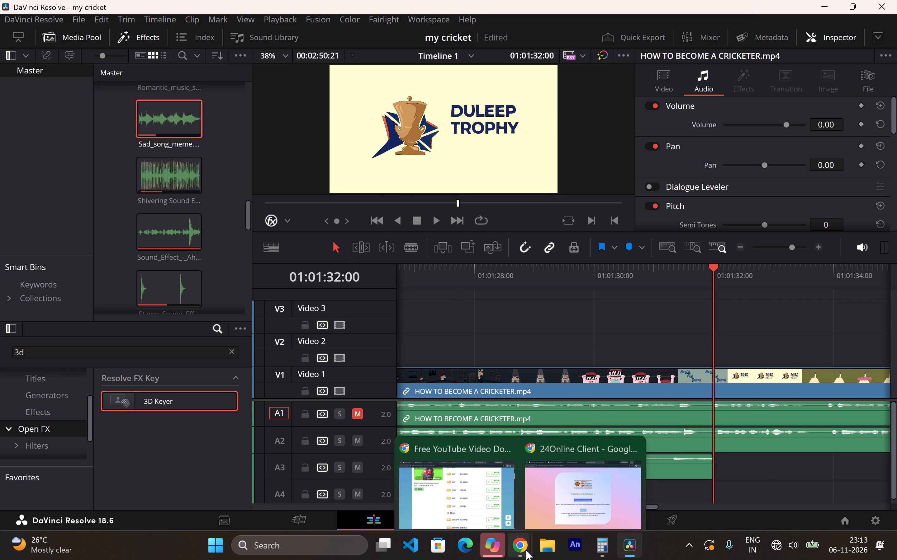
Switch to Chrome, search YouTube for "mr incredible meme", and open the Short "Mr. Incredible becoming Canny (Music)".
click(524, 547)
click(491, 501)
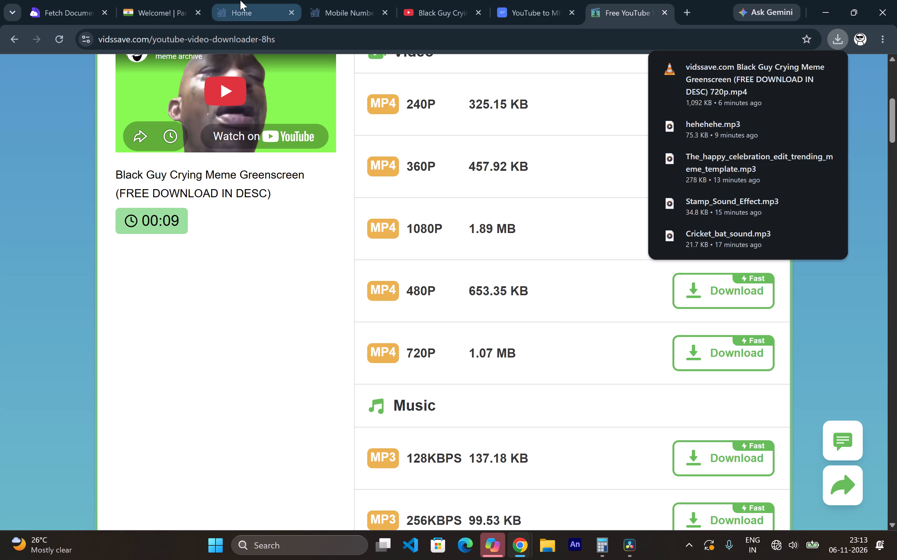
click(422, 0)
drag(597, 64, 582, 71)
click(577, 72)
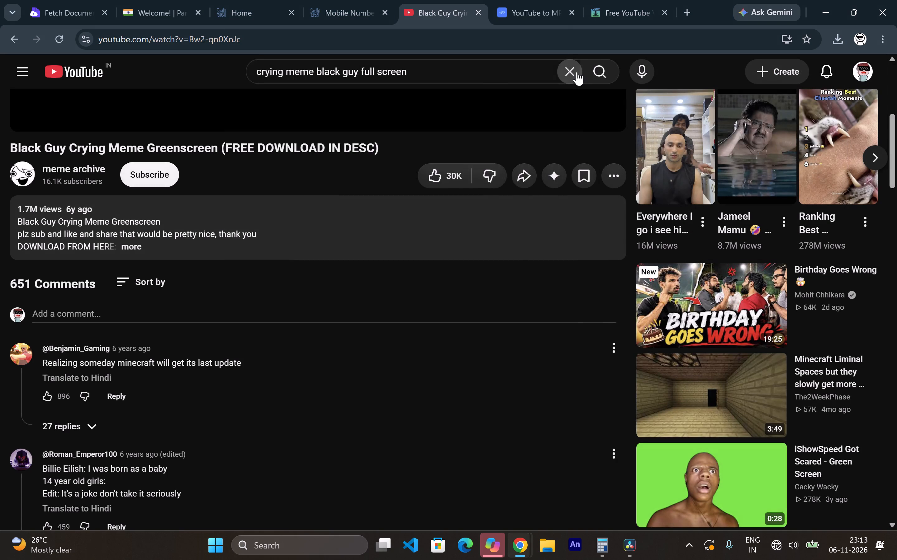
click(440, 114)
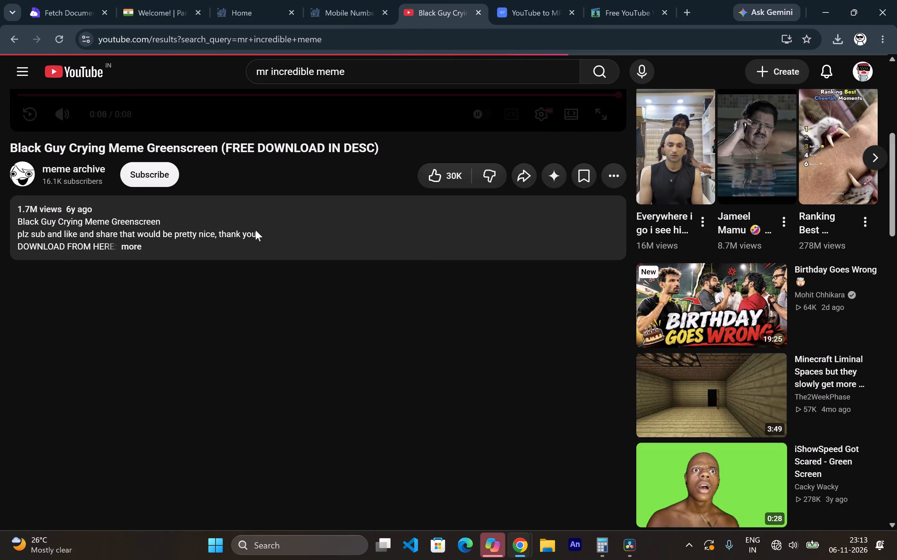
click(213, 269)
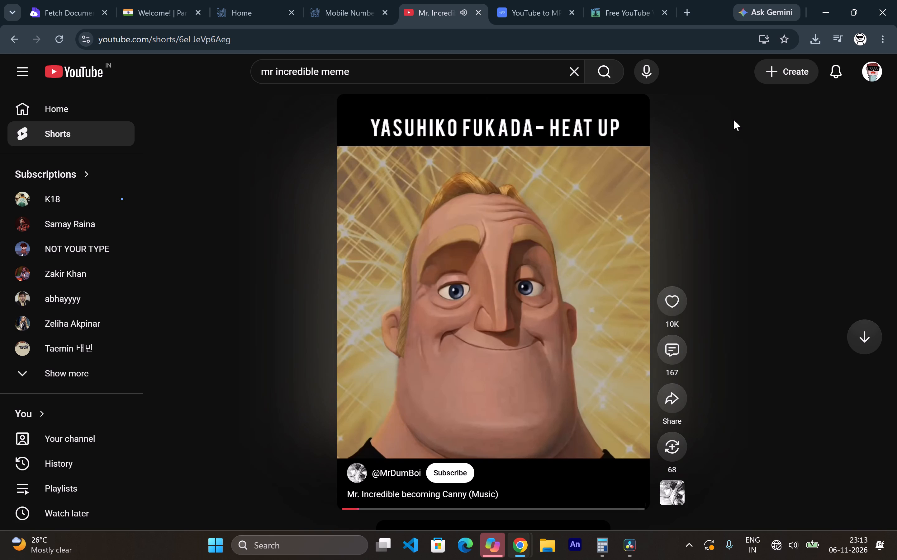
Copy the Short's share link and submit it to the ConvertAudioToText YouTube converter as MP3 audio.
click(673, 400)
click(566, 340)
click(557, 0)
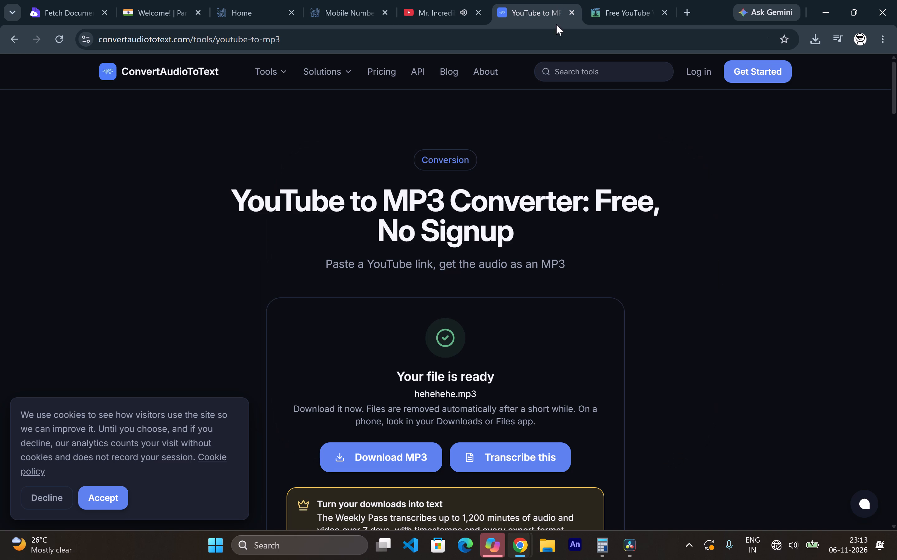
scroll(439, 436, down, 5)
click(435, 304)
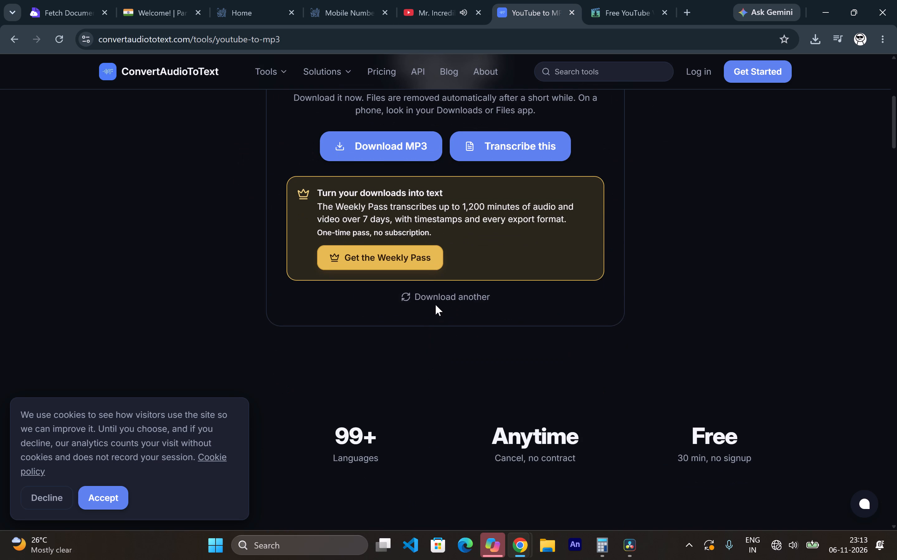
drag(427, 301, 424, 300)
scroll(466, 224, up, 4)
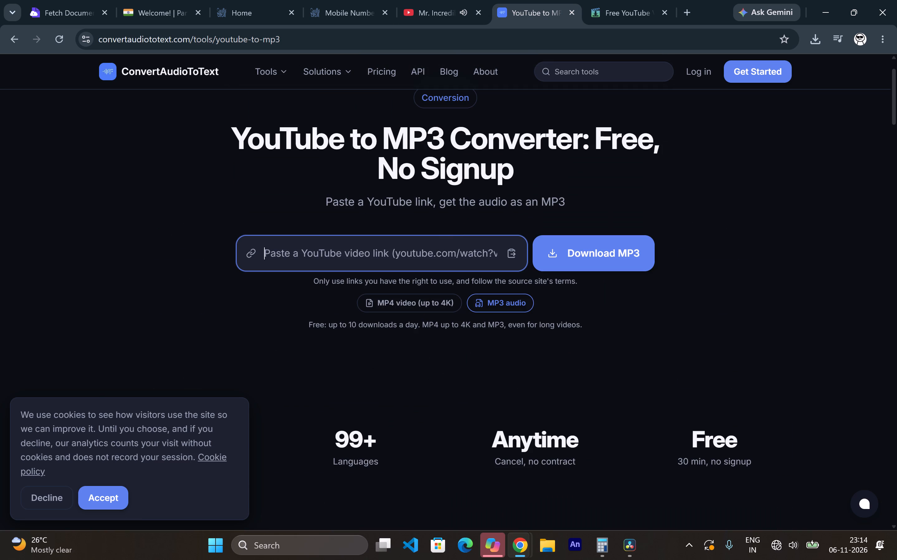
click(423, 259)
key(ctrl+v)
drag(589, 240, 594, 245)
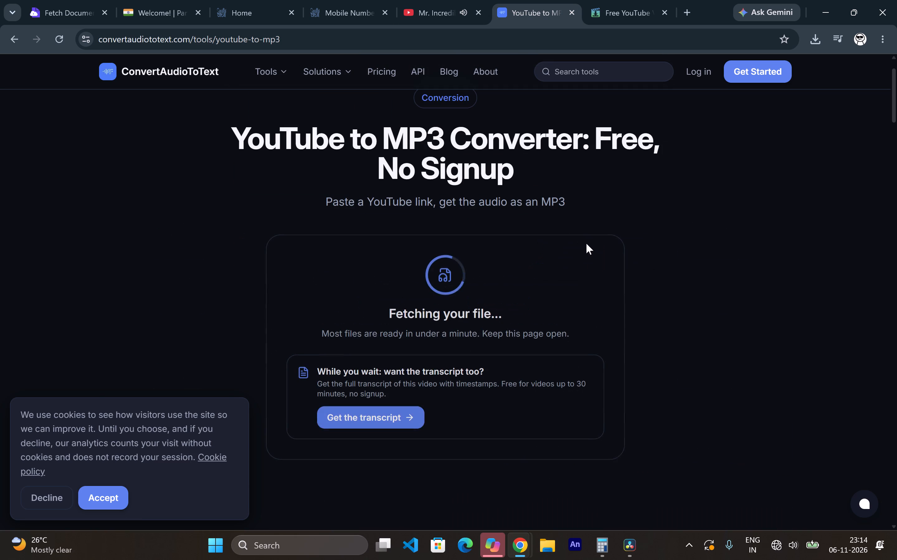
Close the share window of the Mr. Incredible Short and pause its playback.
click(439, 0)
click(458, 246)
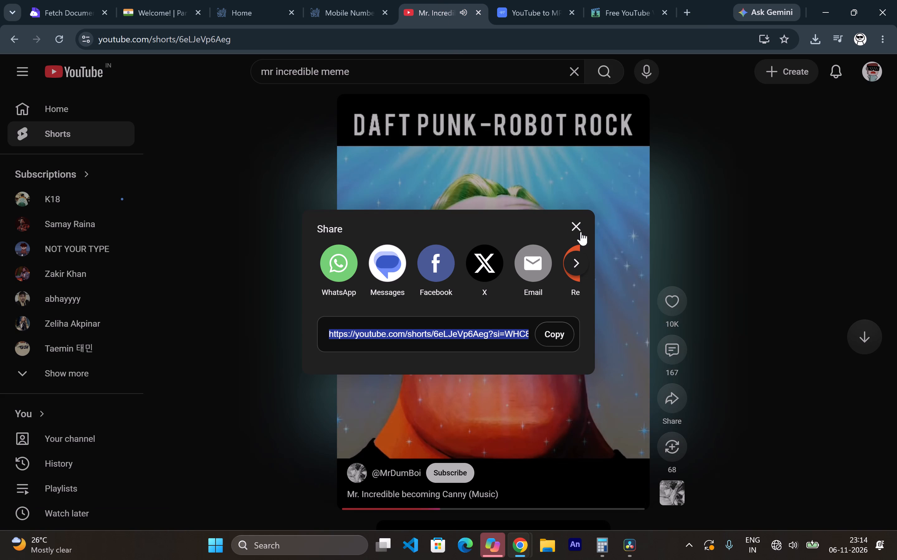
click(572, 221)
click(515, 200)
Download the converted Mr. Incredible MP3 and switch back to DaVinci Resolve.
click(523, 0)
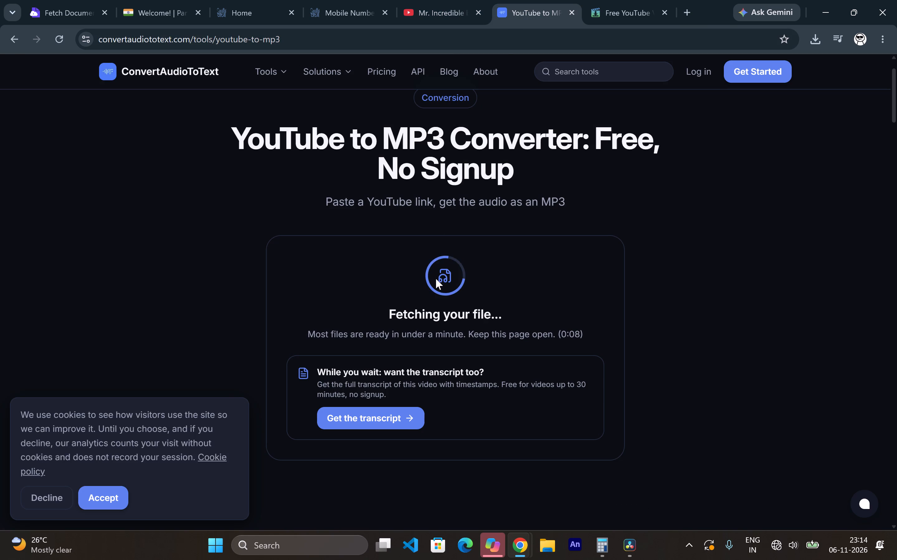
scroll(412, 427, down, 4)
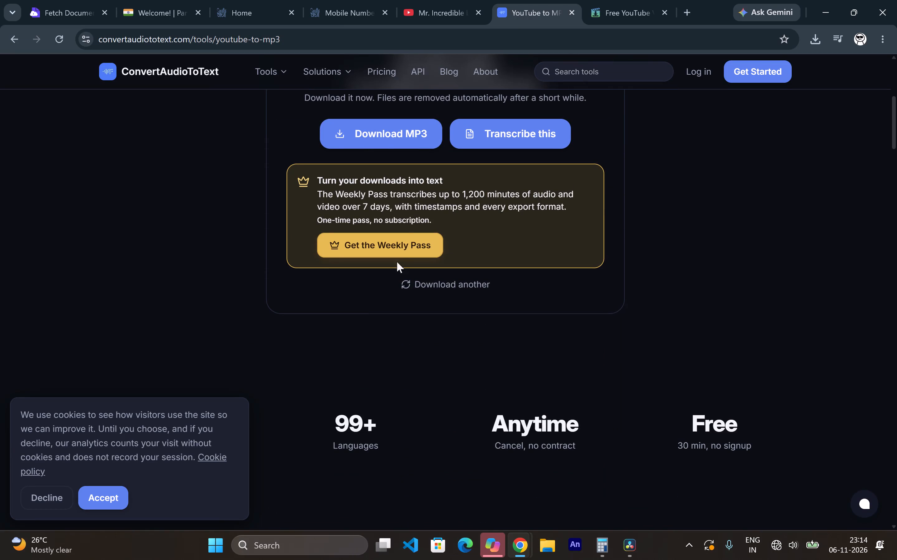
click(377, 130)
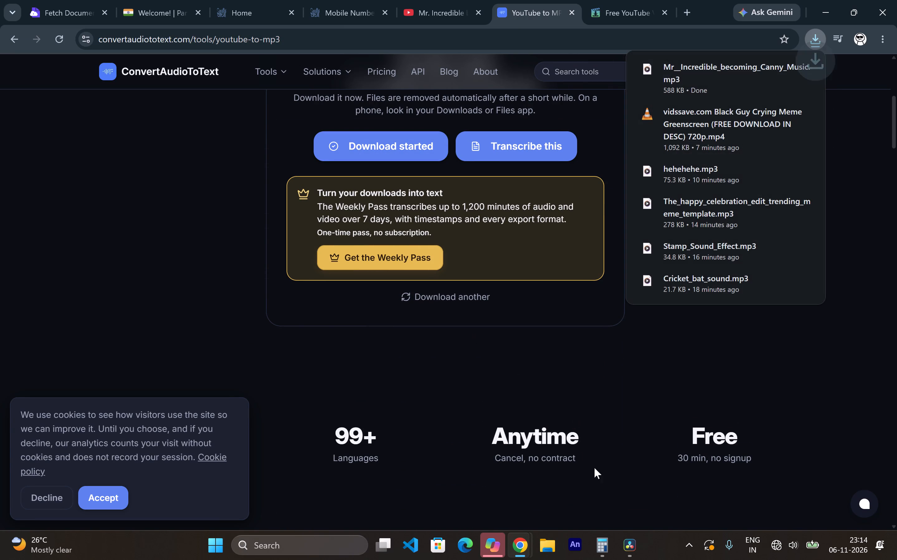
click(632, 538)
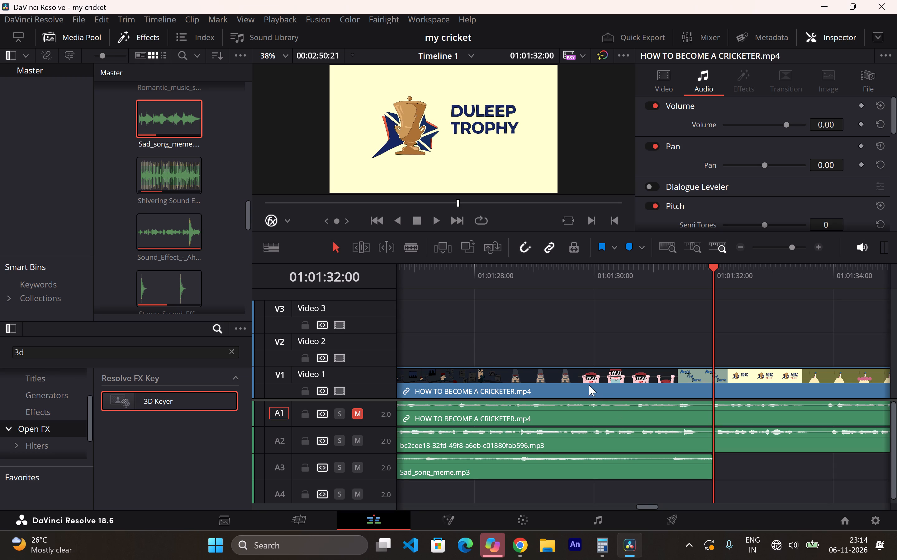
Import Mr__Incredible_becoming_Canny_Music from the Downloads folder into the Master bin.
right_click(233, 263)
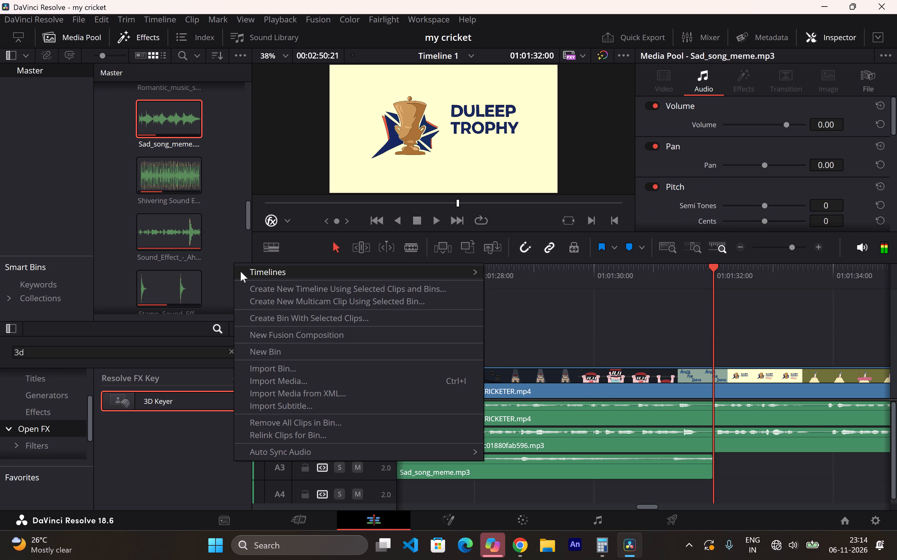
click(307, 378)
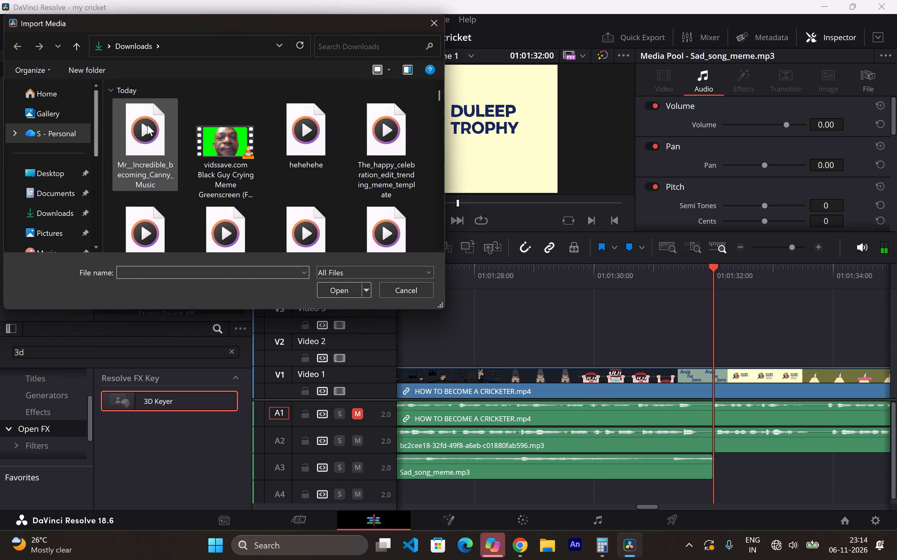
double_click(149, 124)
Open Mr__Incredible_becoming_Canny_Music.mp3 from the Master bin in the source viewer and listen to its opening.
scroll(165, 213, down, 2)
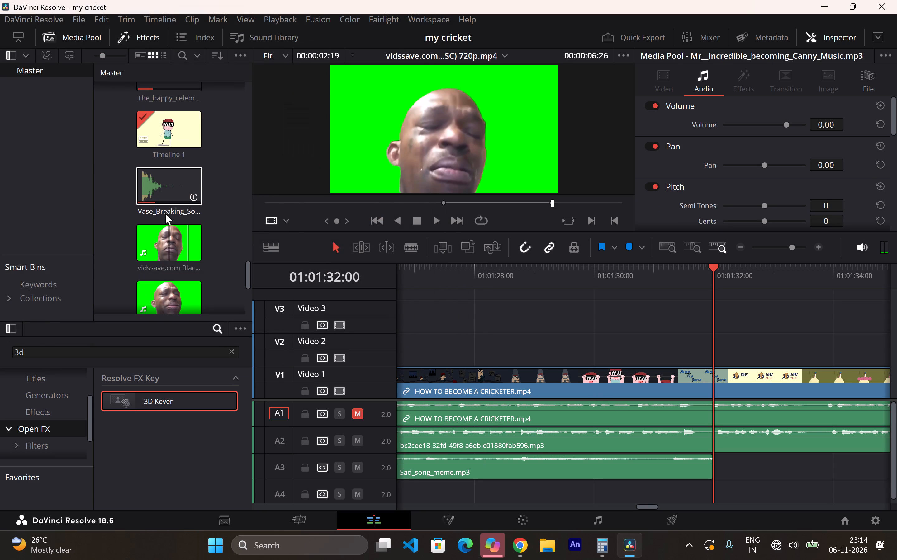
scroll(165, 213, down, 2)
scroll(165, 213, up, 11)
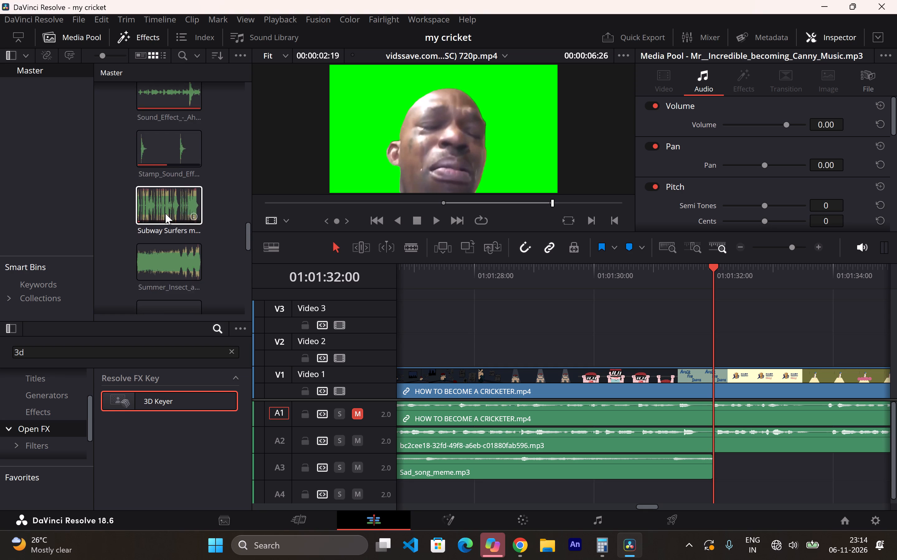
scroll(165, 213, up, 12)
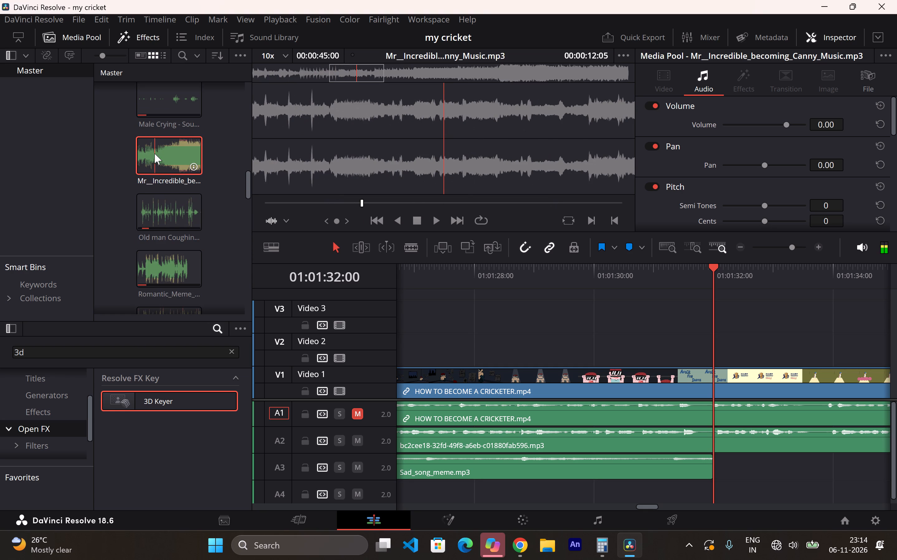
double_click(149, 152)
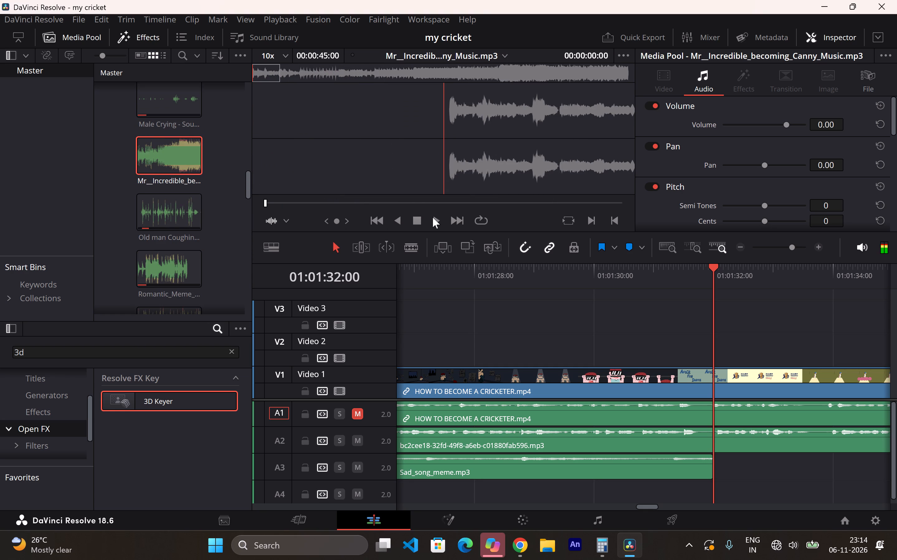
click(431, 217)
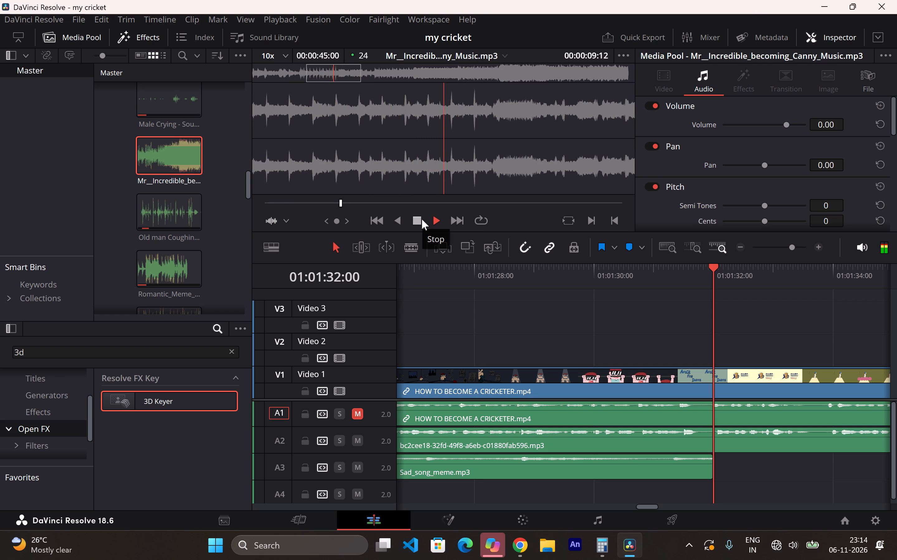
click(422, 219)
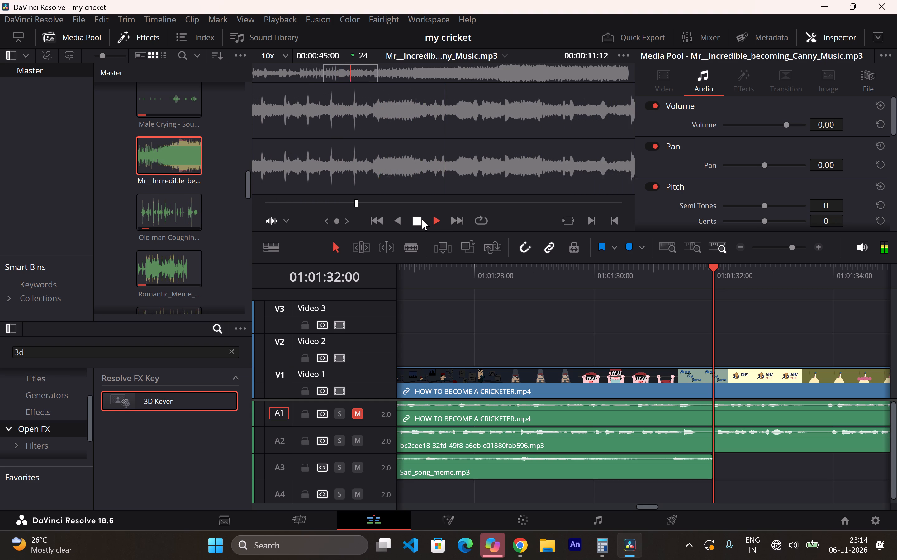
Locate the start of the wanted passage in Mr__Incredible_becoming_Canny_Music.mp3 and set its in point at 00:00:10:04.
drag(354, 203, 350, 205)
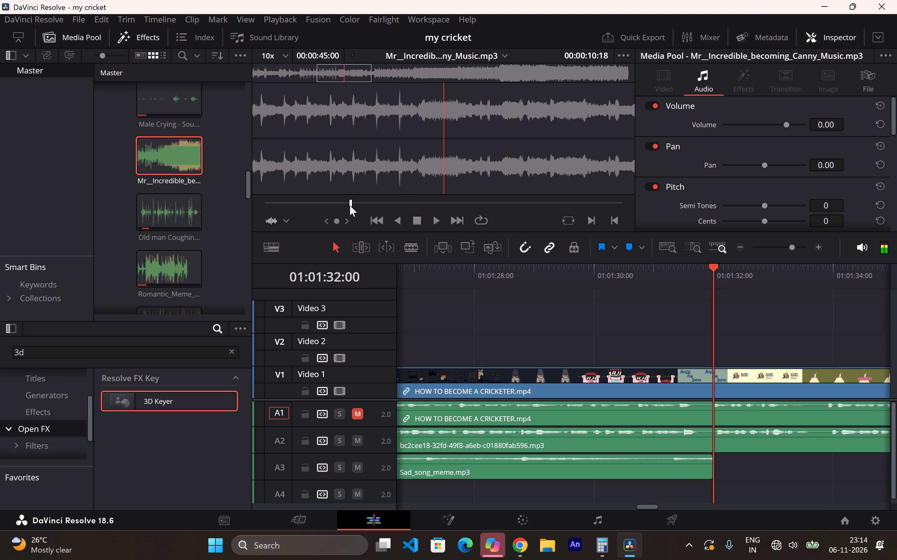
drag(350, 205, 347, 207)
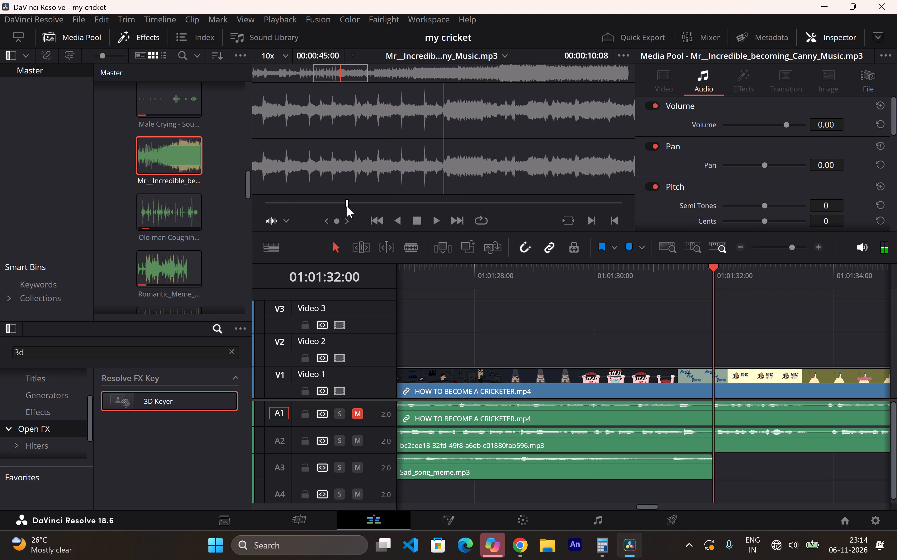
drag(347, 207, 346, 207)
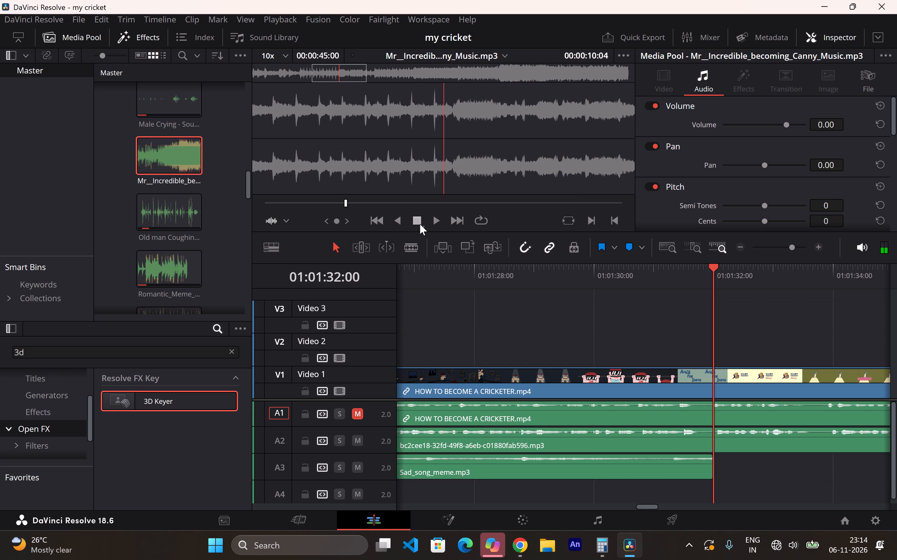
click(433, 225)
click(419, 224)
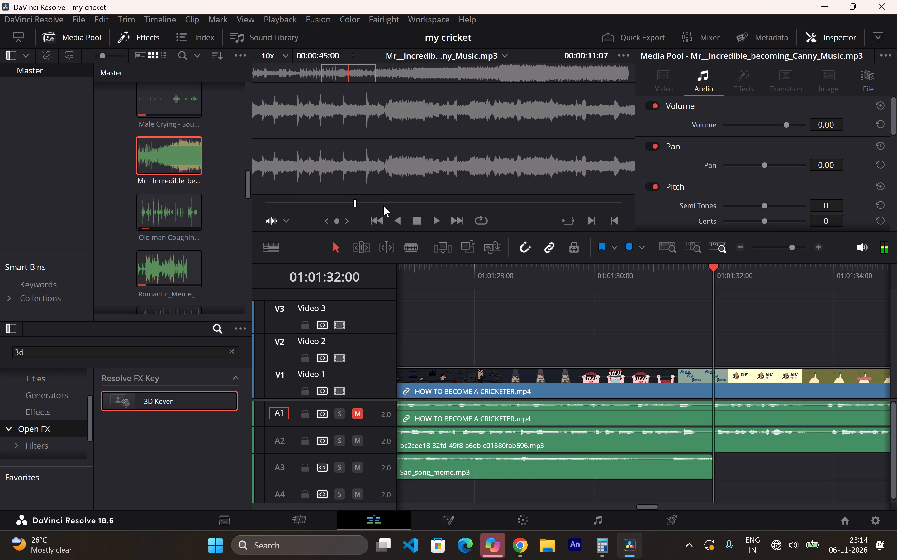
drag(353, 200, 346, 201)
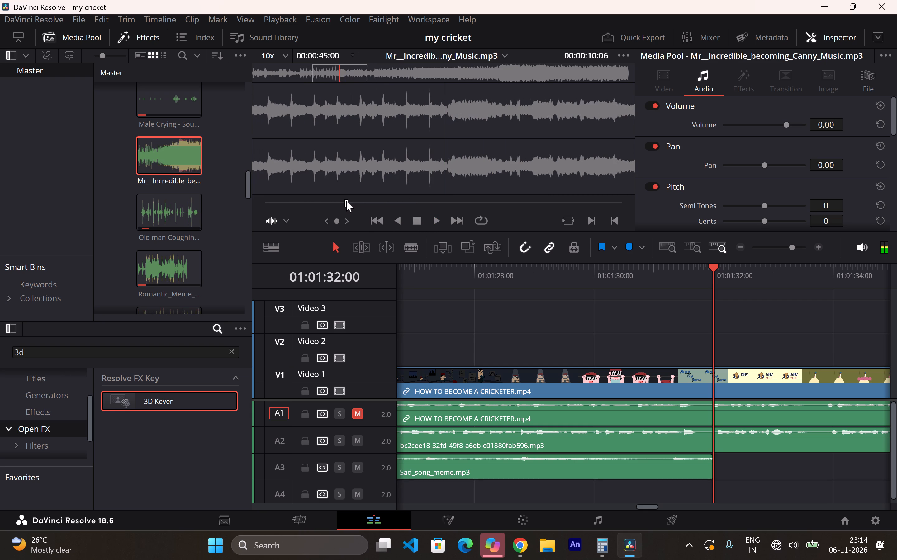
drag(346, 201, 346, 201)
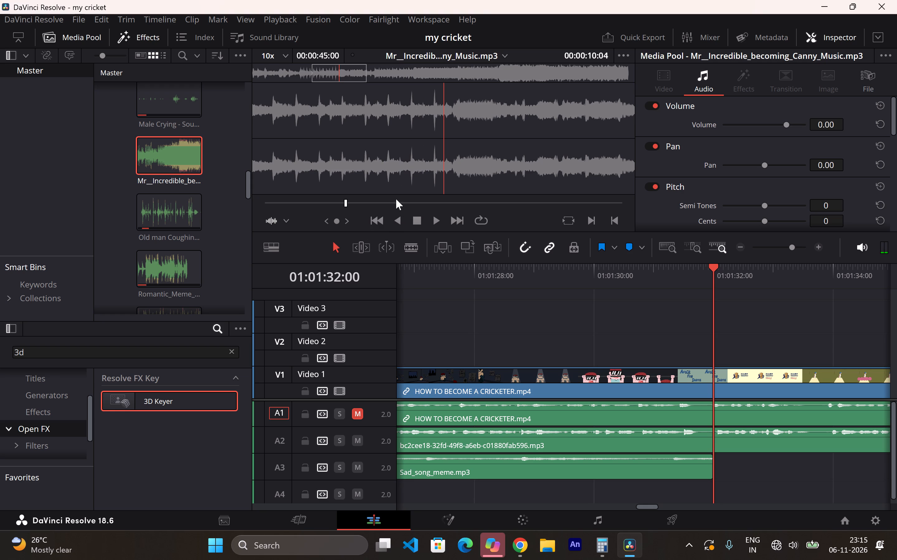
right_click(504, 207)
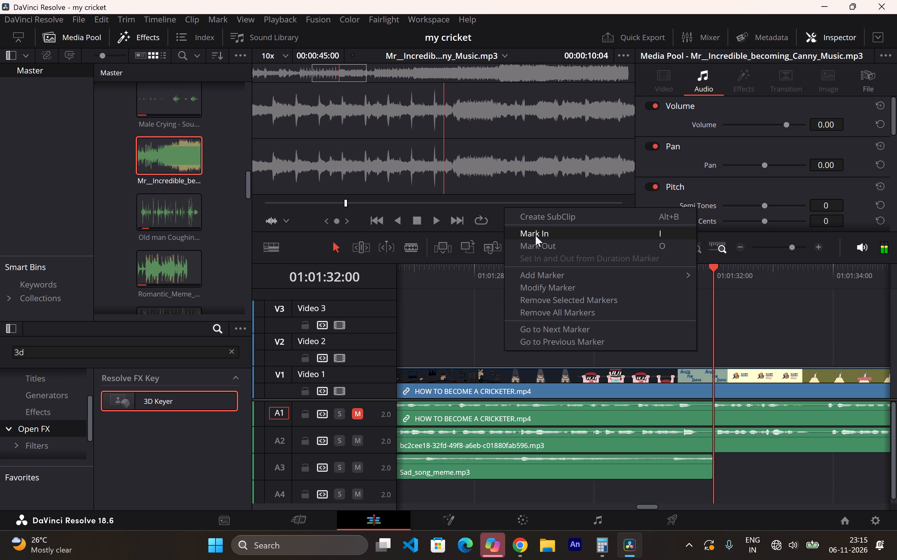
click(536, 235)
Listen on from the in point of Mr__Incredible_becoming_Canny_Music.mp3 and set its out point at 00:00:12:15.
click(435, 222)
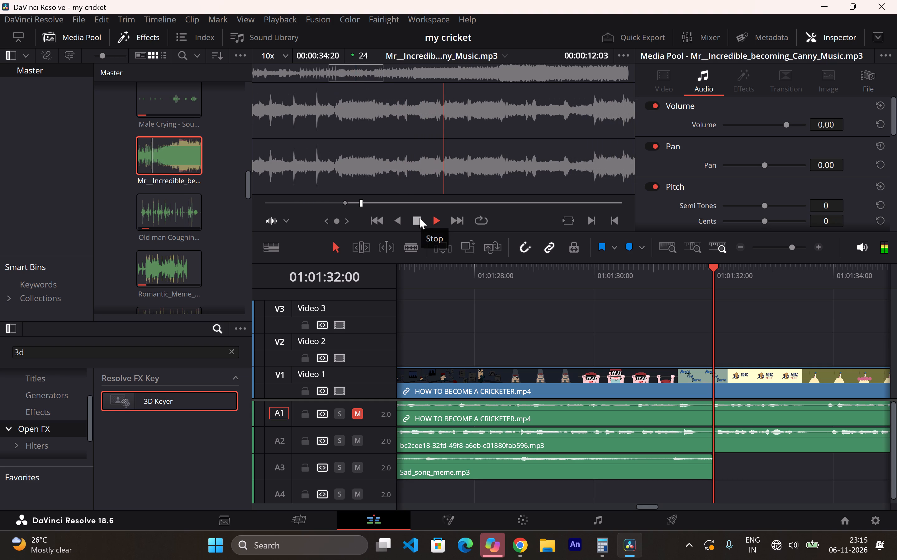
click(420, 218)
right_click(520, 221)
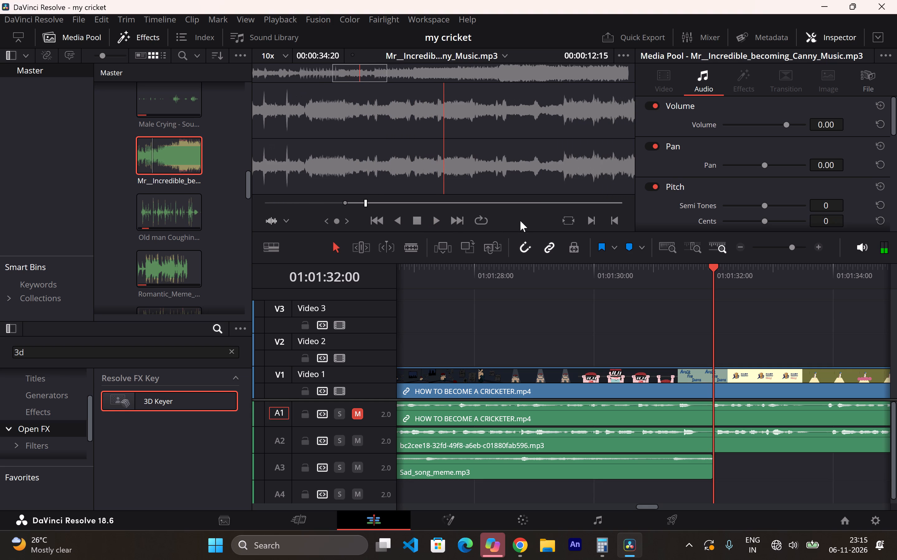
right_click(504, 210)
click(534, 247)
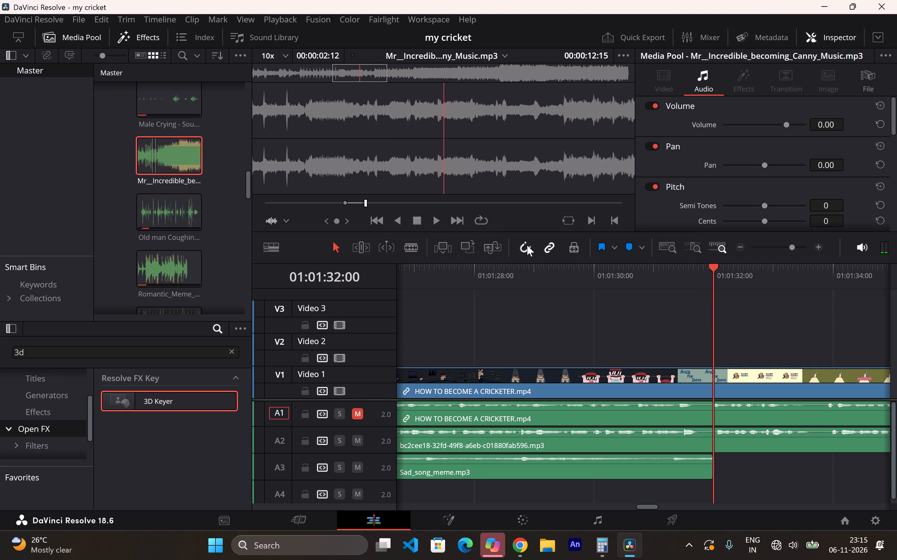
Create a subclip from the marked passage of Mr__Incredible_becoming_Canny_Music.mp3 in the Master bin.
right_click(380, 205)
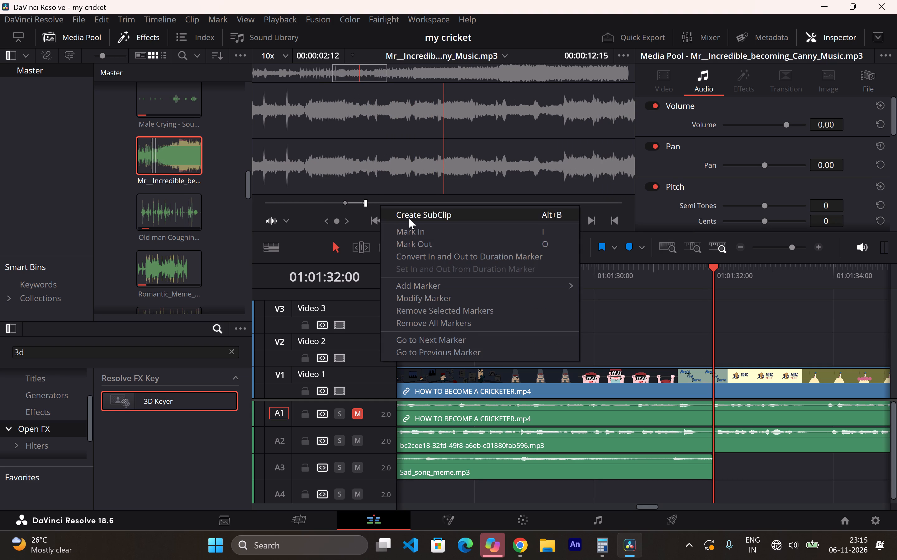
click(408, 217)
click(526, 304)
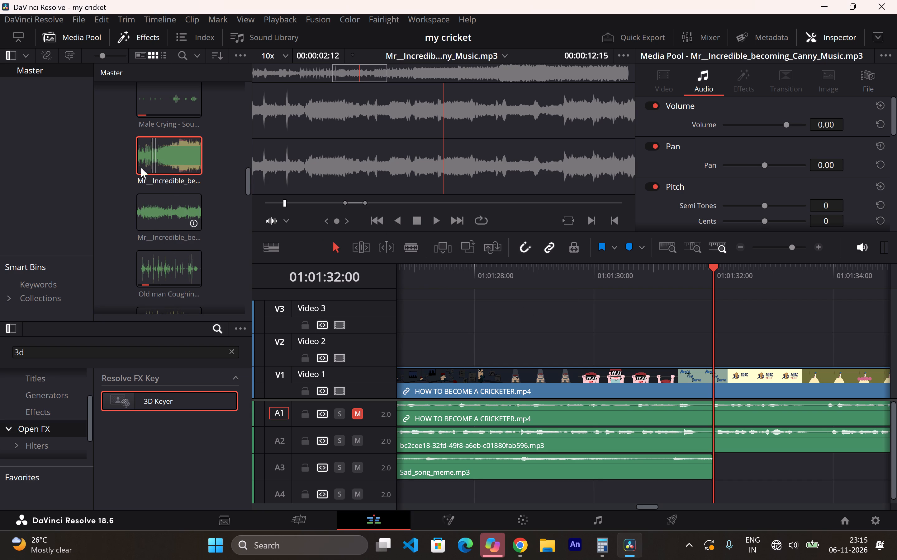
Place the Mr. Incredible subclip on A3 at 01:01:32:00, directly after Sad_song_meme.mp3, and play back the transition.
drag(168, 208, 725, 468)
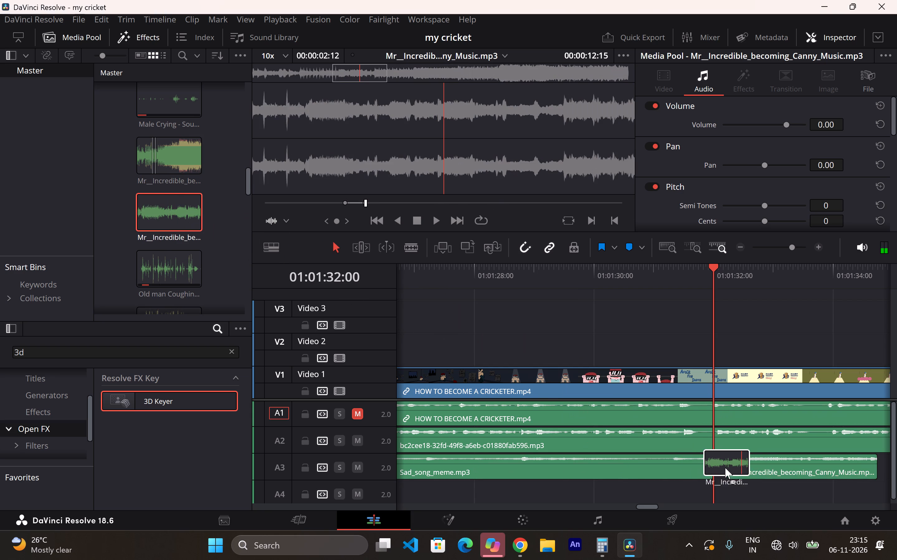
drag(725, 468, 717, 465)
click(614, 288)
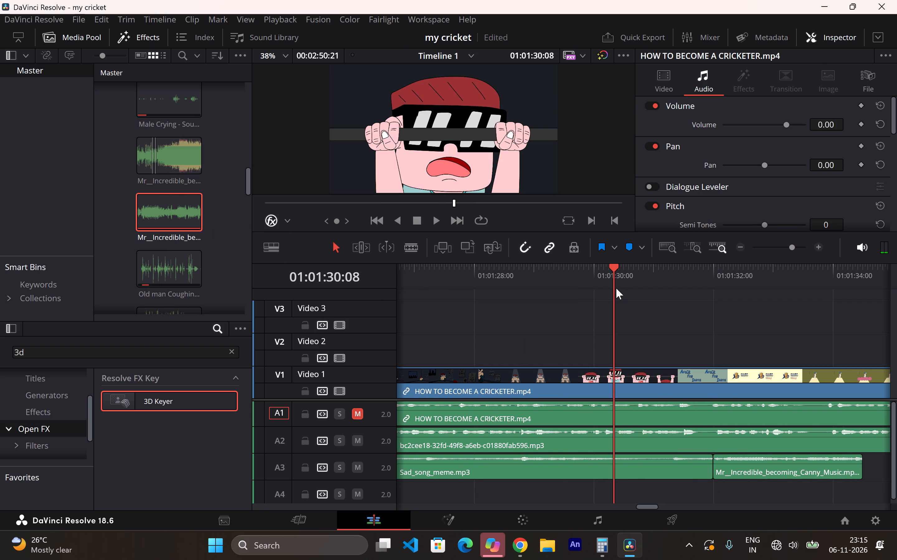
key(space)
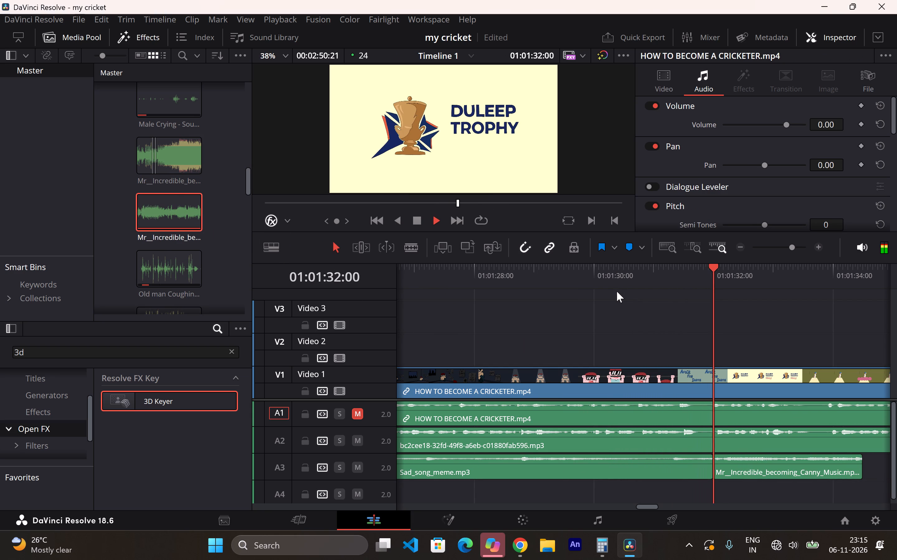
key(space)
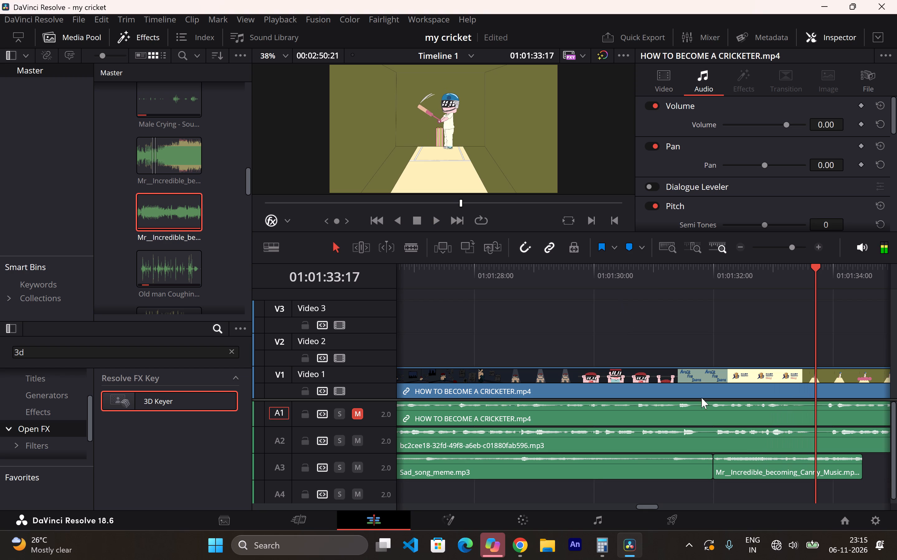
Lower the Mr. Incredible clip on A3 to -10 dB and play it back from 01:01:30:19.
click(752, 458)
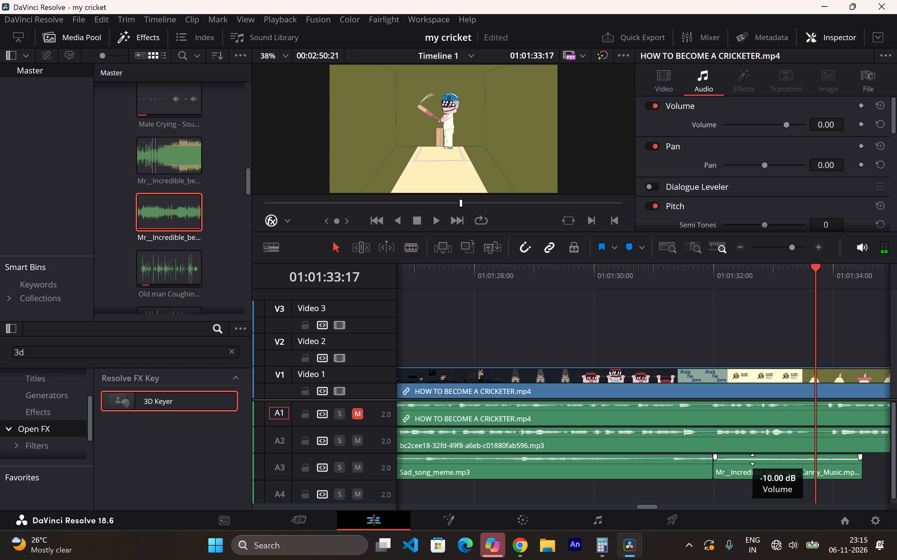
drag(664, 294, 662, 294)
click(642, 274)
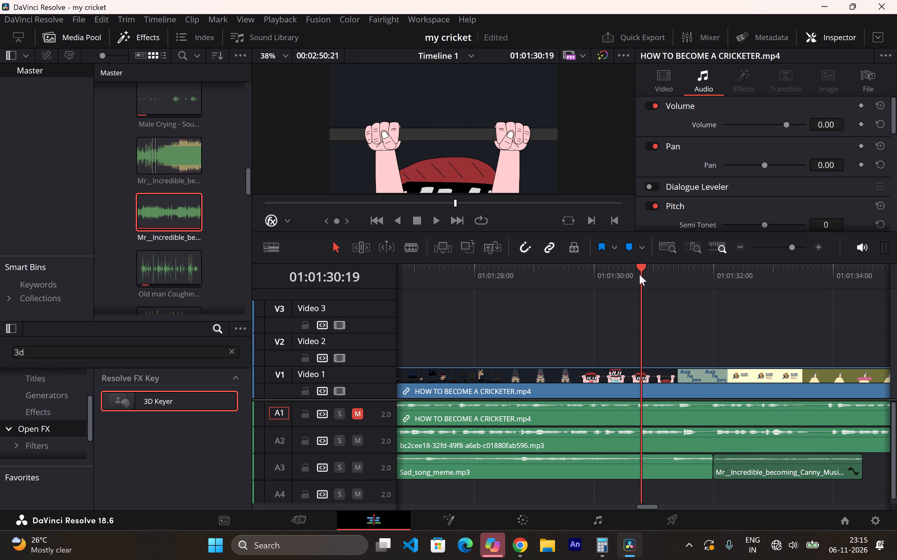
key(space)
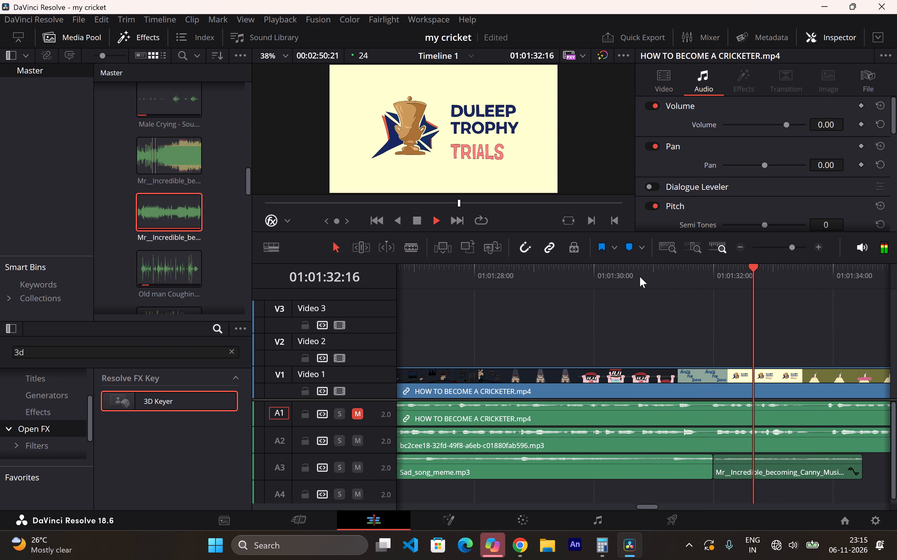
key(space)
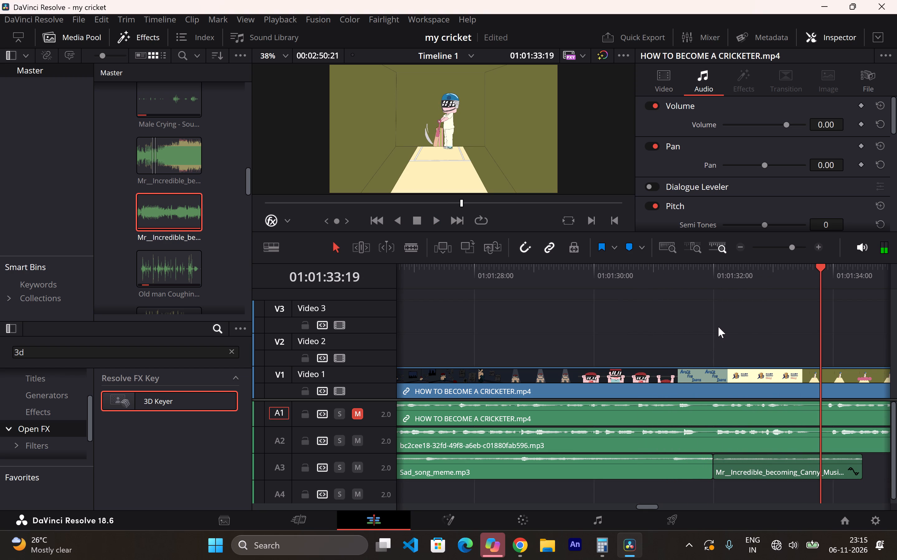
Play on through the batting scene and scrub between 01:01:34:03 and 01:01:34:20 to examine when the ball is hit.
key(space)
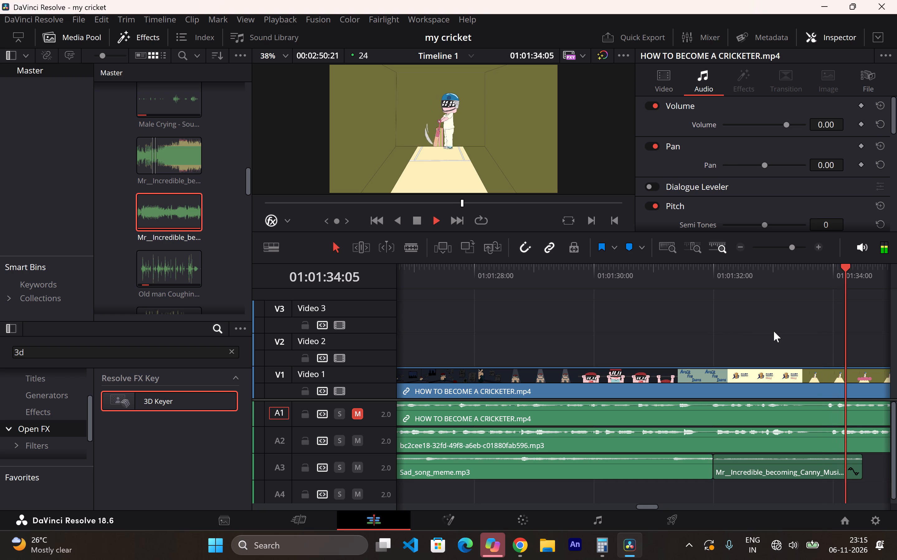
key(space)
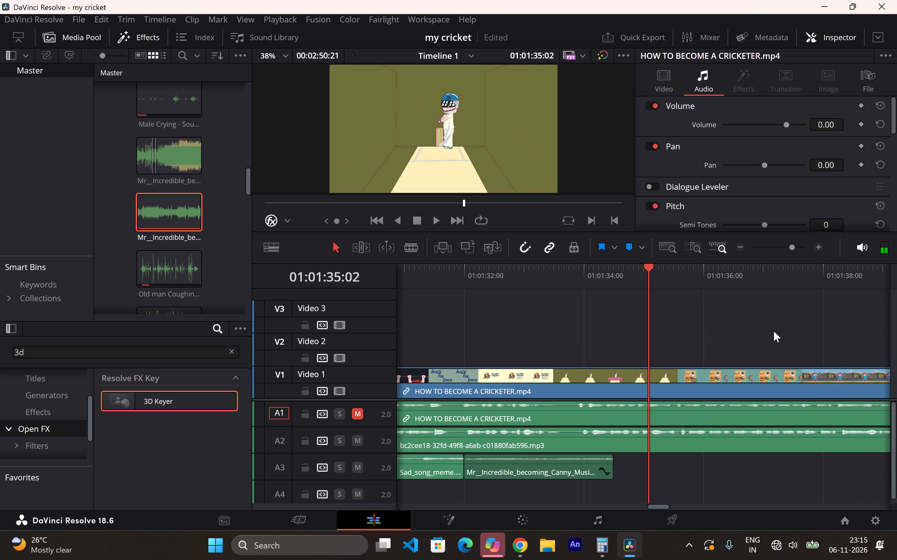
drag(642, 271, 627, 282)
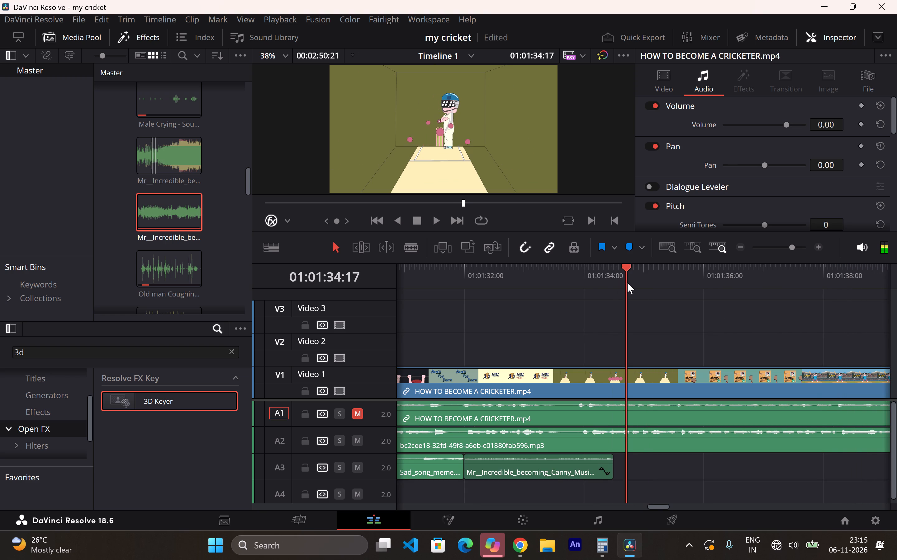
drag(627, 282, 599, 282)
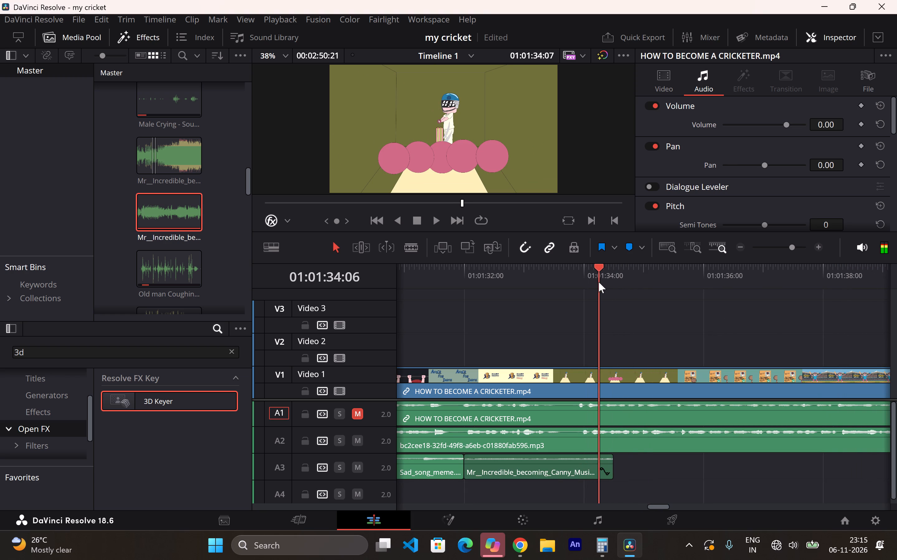
drag(599, 282, 590, 279)
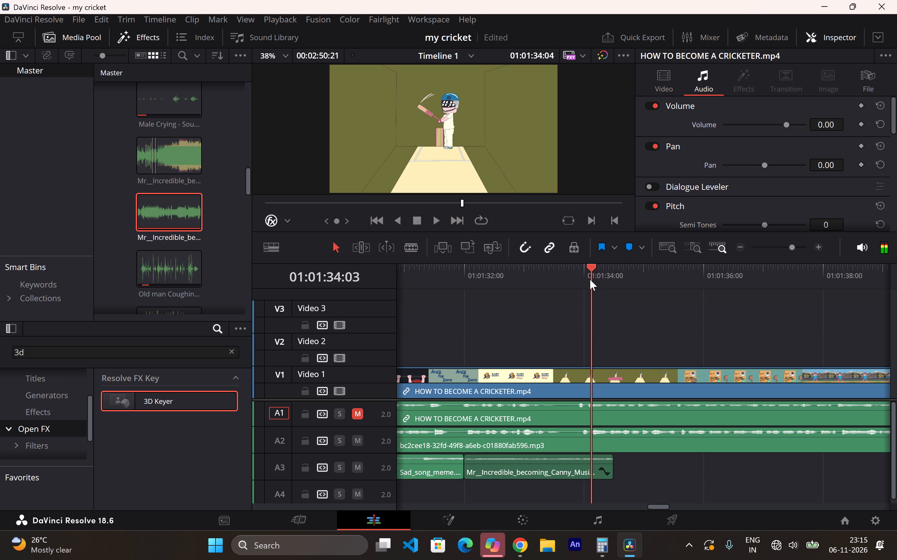
drag(590, 279, 601, 283)
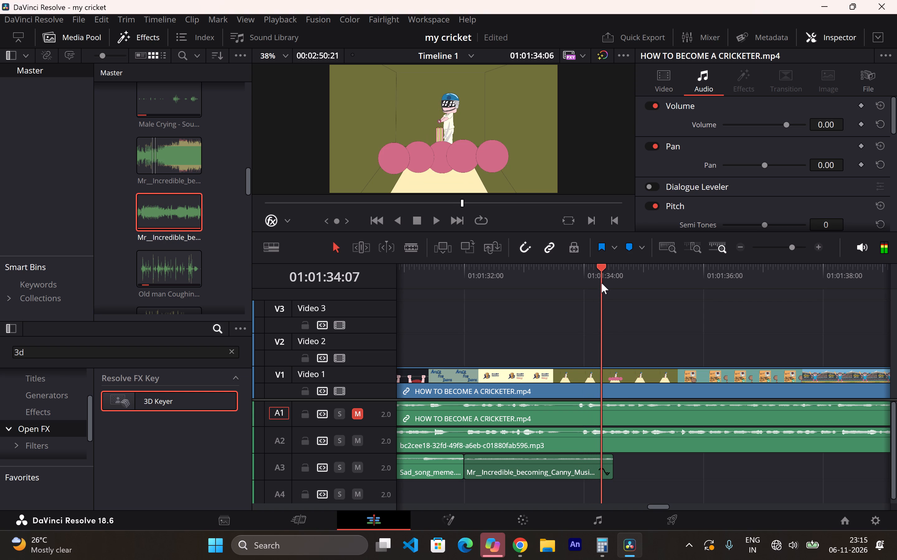
drag(601, 283, 634, 289)
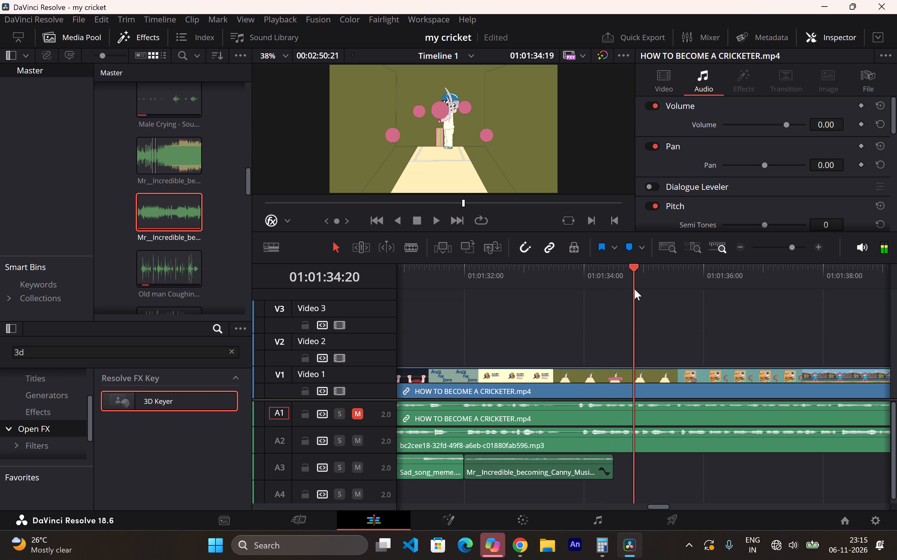
drag(634, 289, 624, 285)
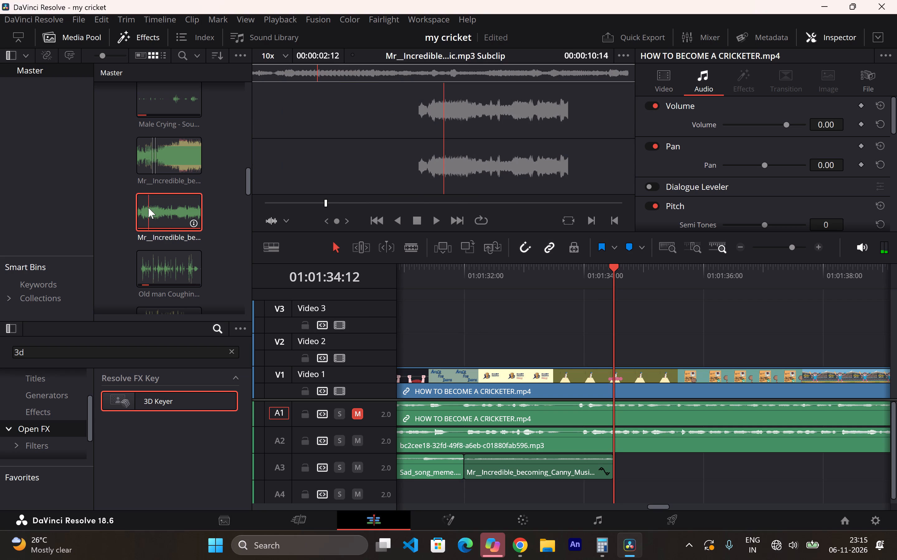
Place Cricket_bat_sound.mp3 from the Master bin on A4, starting at about 01:01:31:19 under the batting scene, and play it back.
scroll(148, 208, down, 5)
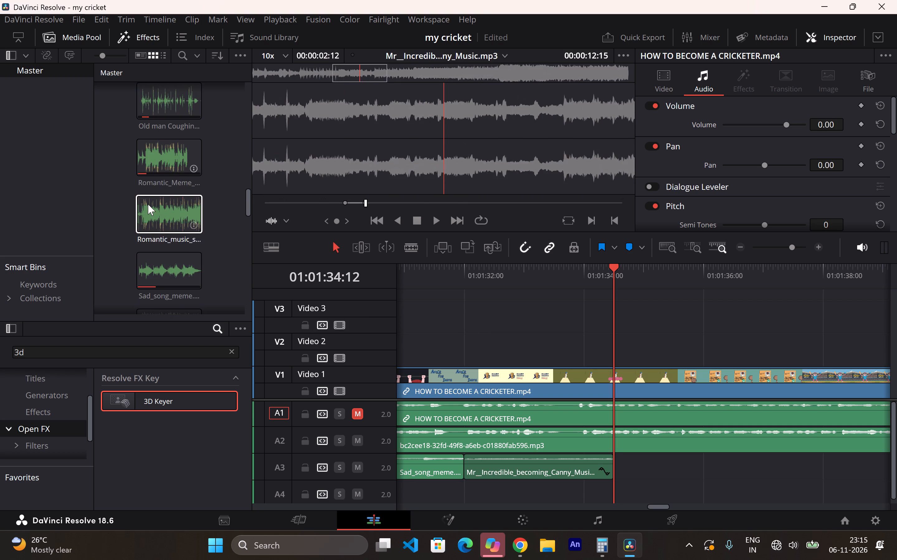
scroll(148, 204, down, 4)
scroll(148, 204, up, 7)
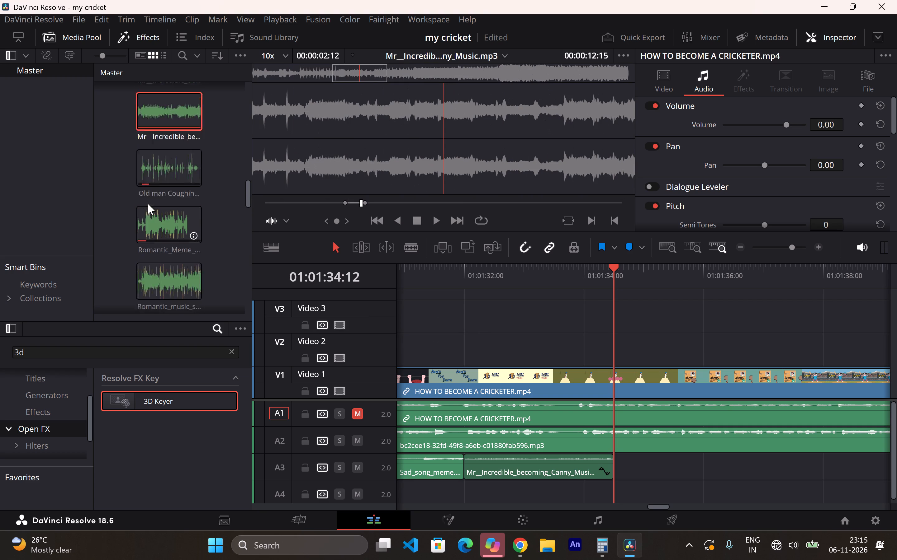
scroll(148, 204, up, 16)
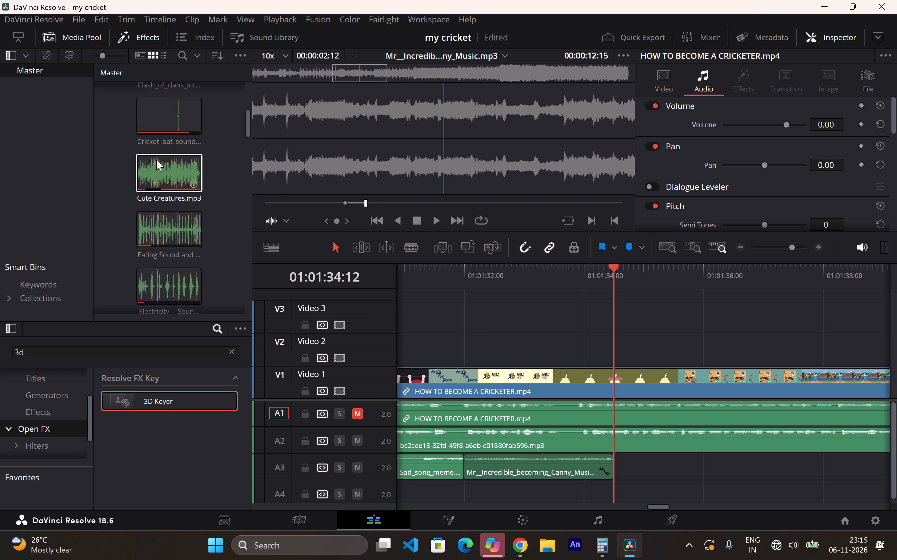
drag(164, 124, 584, 490)
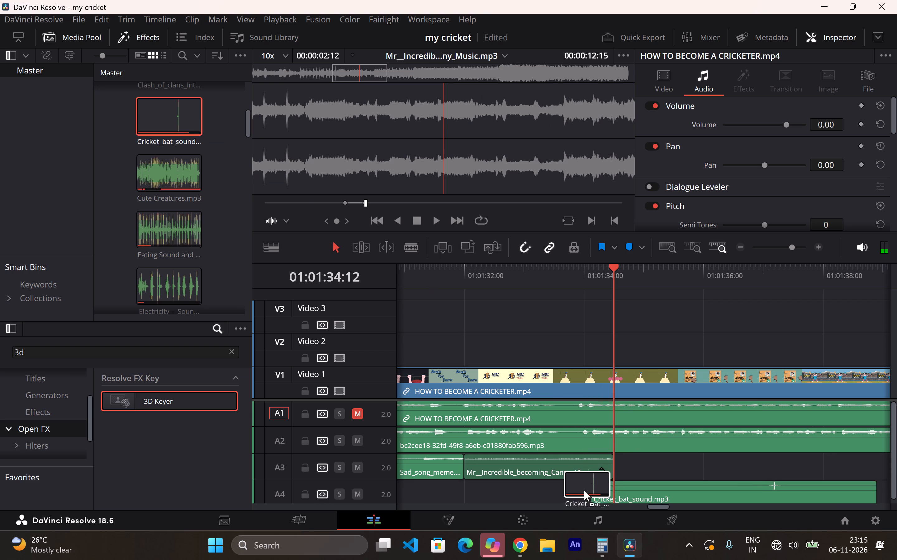
drag(584, 490, 452, 493)
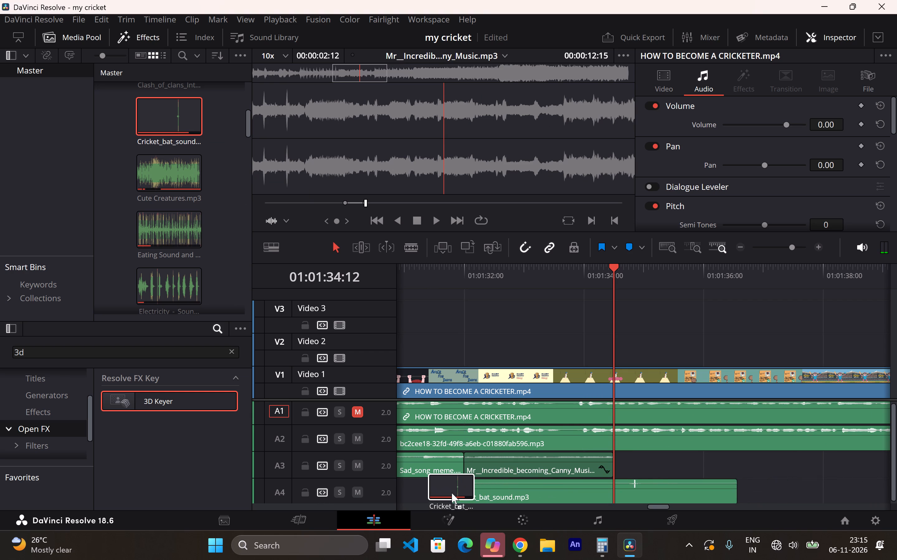
drag(452, 493, 451, 493)
click(425, 280)
key(space)
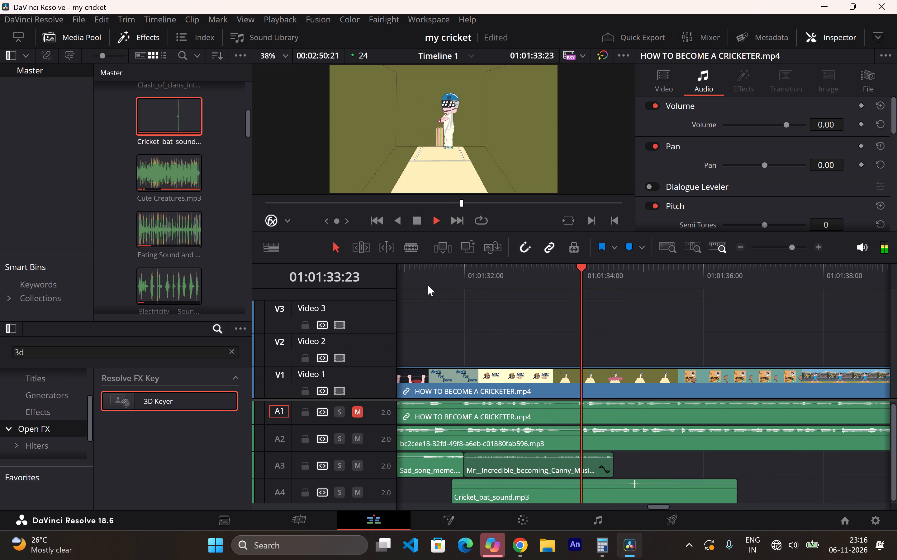
key(space)
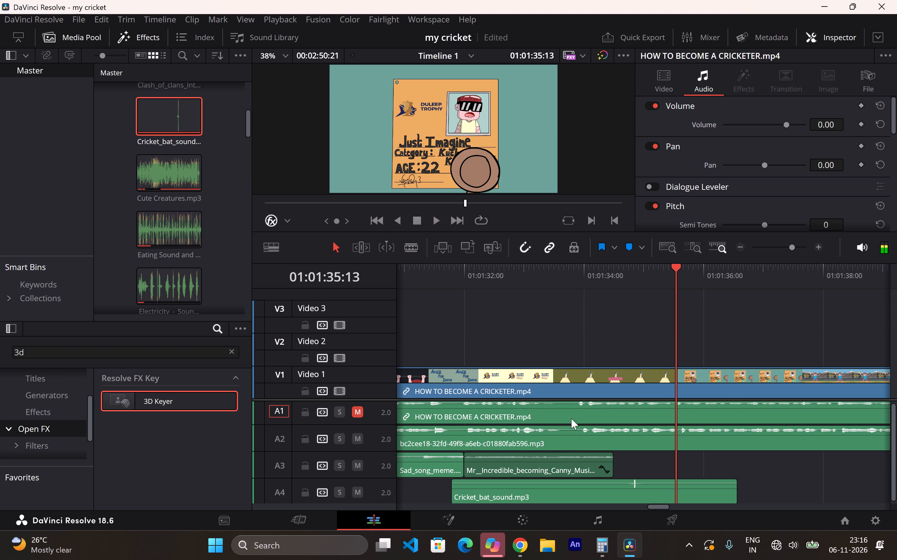
Move Cricket_bat_sound.mp3 on A4 about 4 frames earlier and play back the batting scene.
drag(609, 489, 596, 488)
click(518, 277)
key(space)
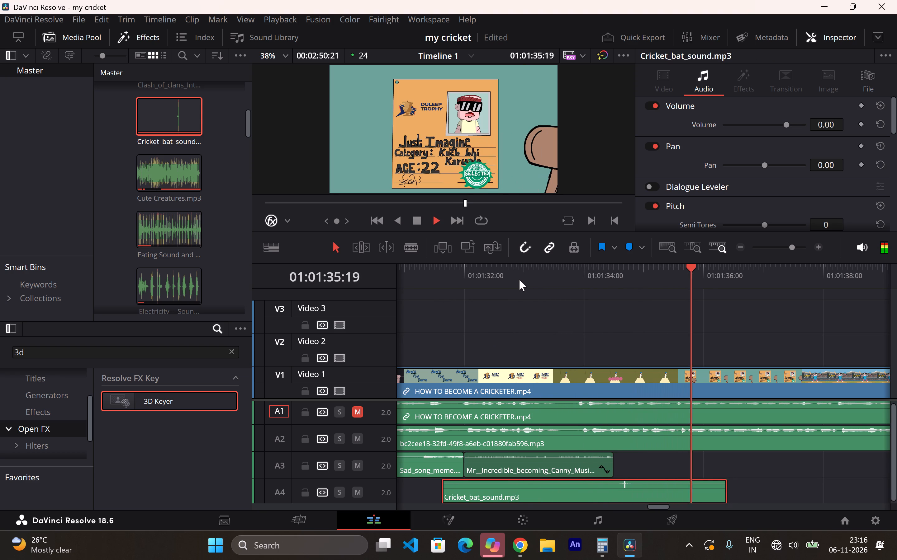
key(space)
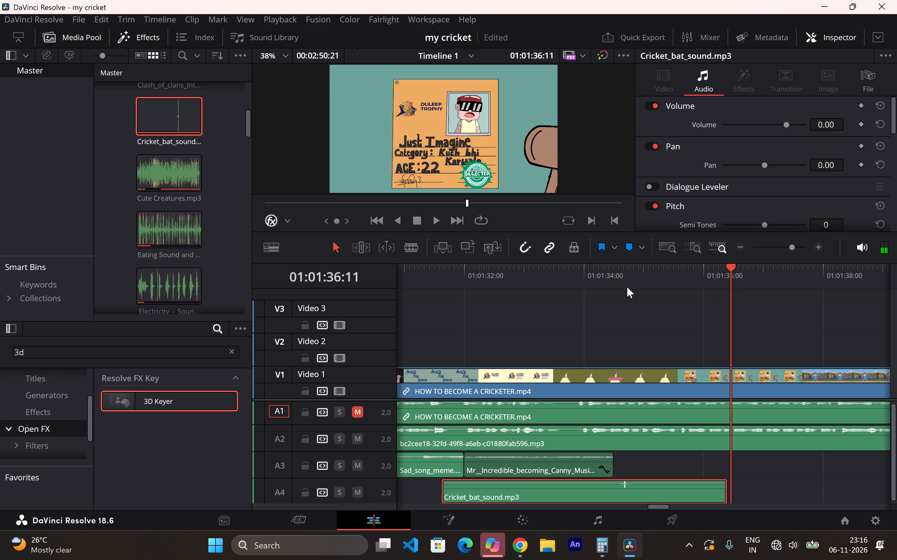
Place Stamp_Sound_Effect.mp3 from the Master bin on A3 directly after the Mr. Incredible clip and play back the batting and stamp scenes.
scroll(163, 162, down, 4)
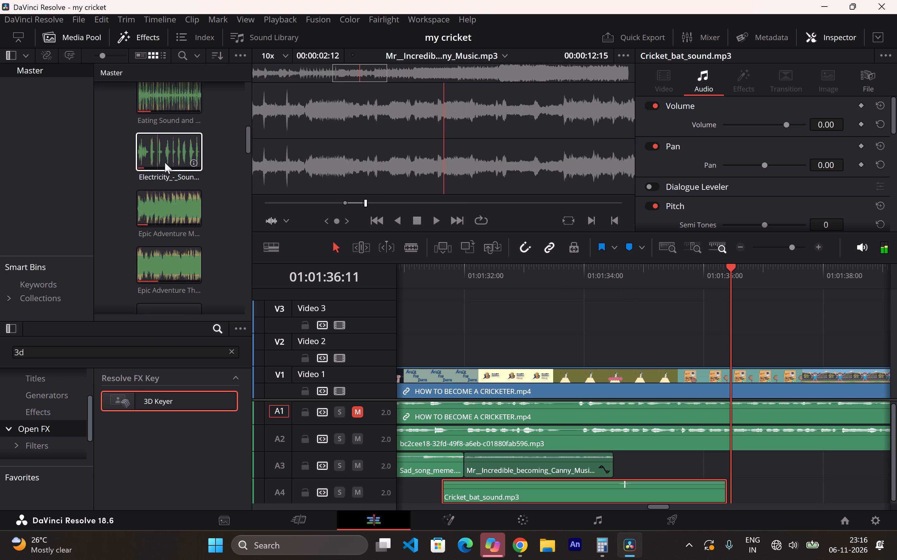
scroll(165, 162, down, 11)
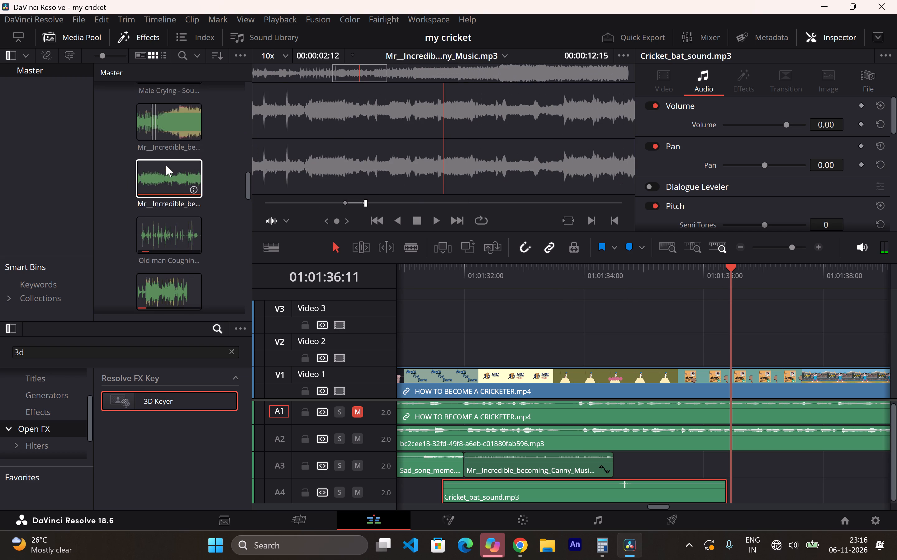
scroll(166, 166, down, 7)
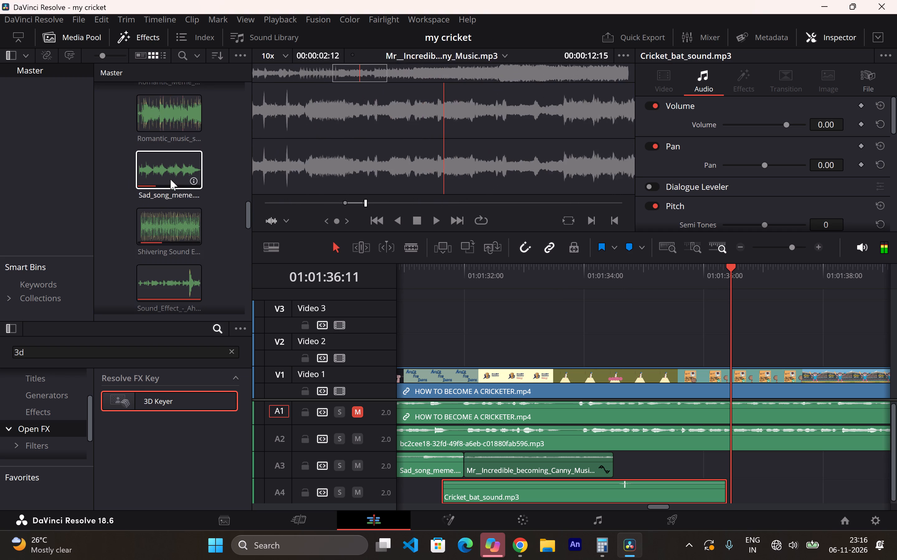
scroll(170, 179, down, 3)
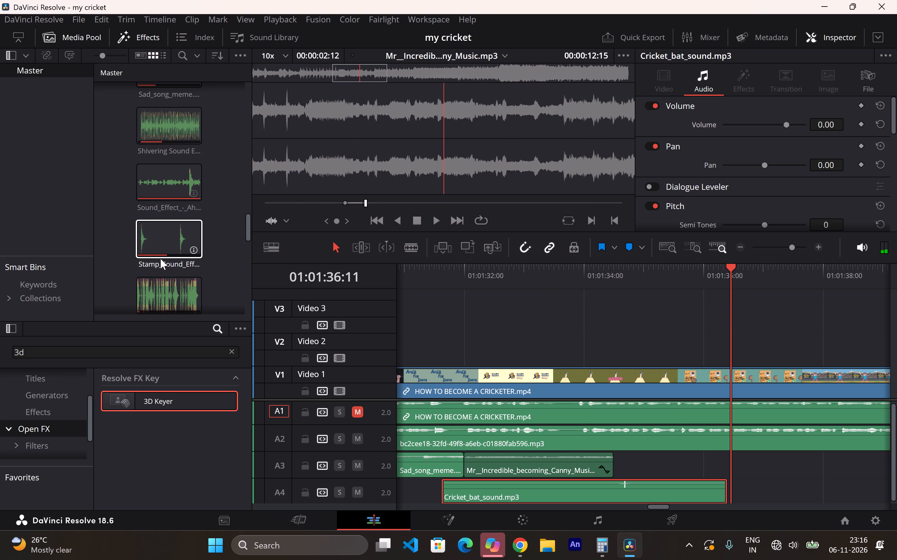
drag(154, 248, 681, 475)
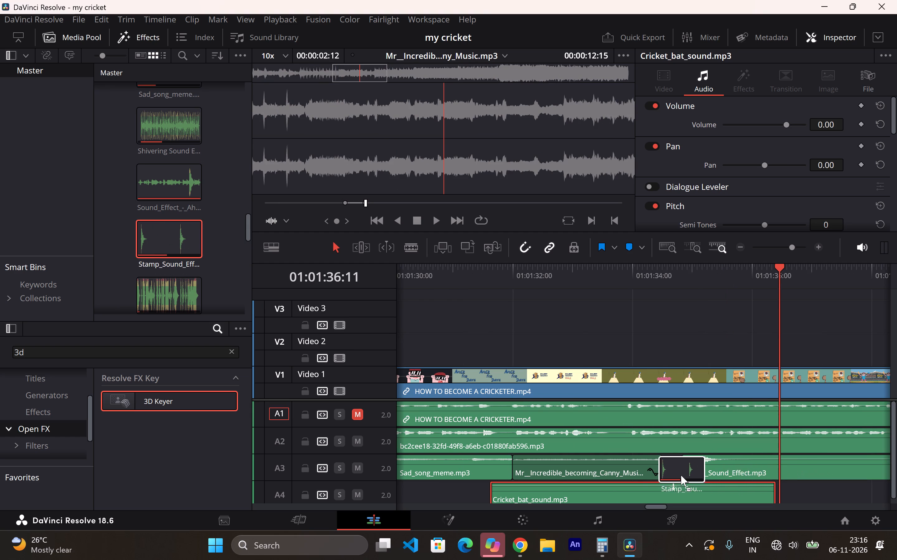
drag(681, 475, 663, 476)
click(513, 282)
key(space)
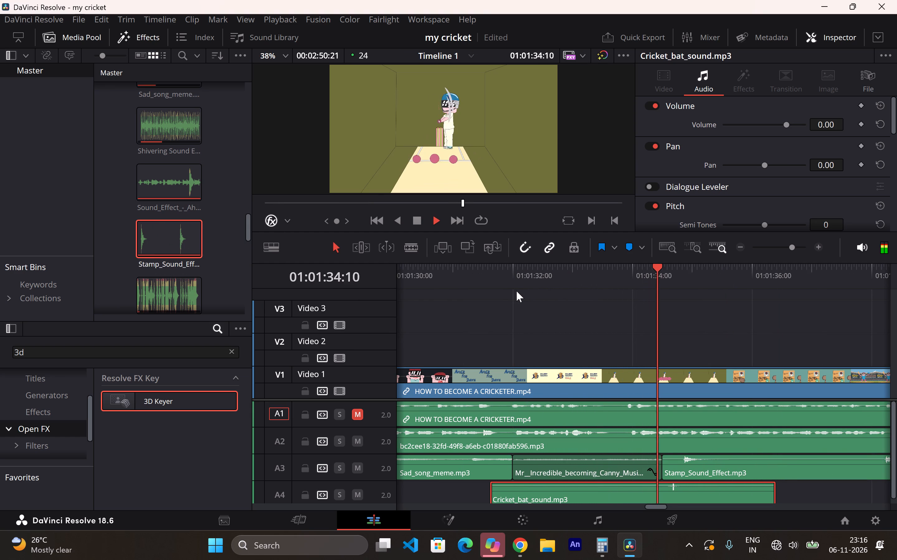
key(space)
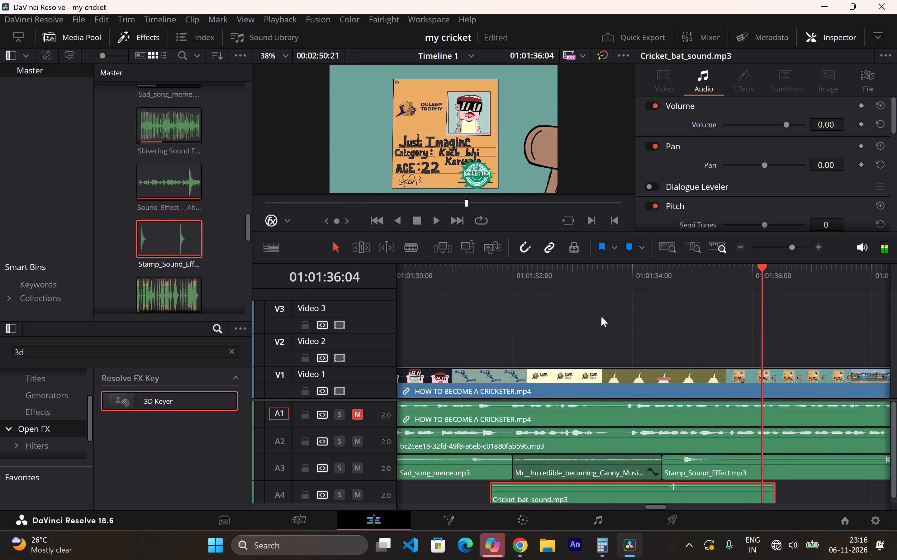
Move Stamp_Sound_Effect.mp3 on A3 to start at about 01:01:35:00, its first hit aligned with the stamping frame at 01:01:35:10, and play it back.
drag(698, 465, 737, 468)
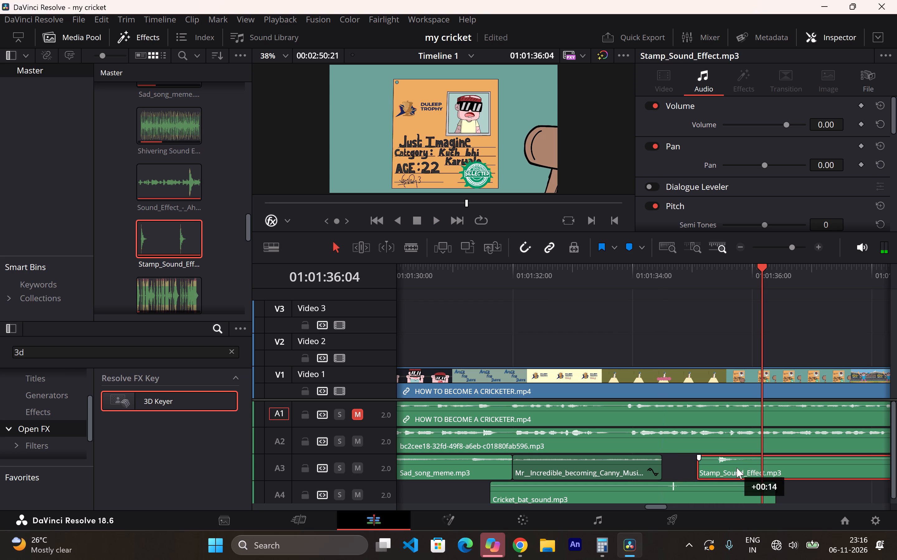
drag(737, 468, 810, 464)
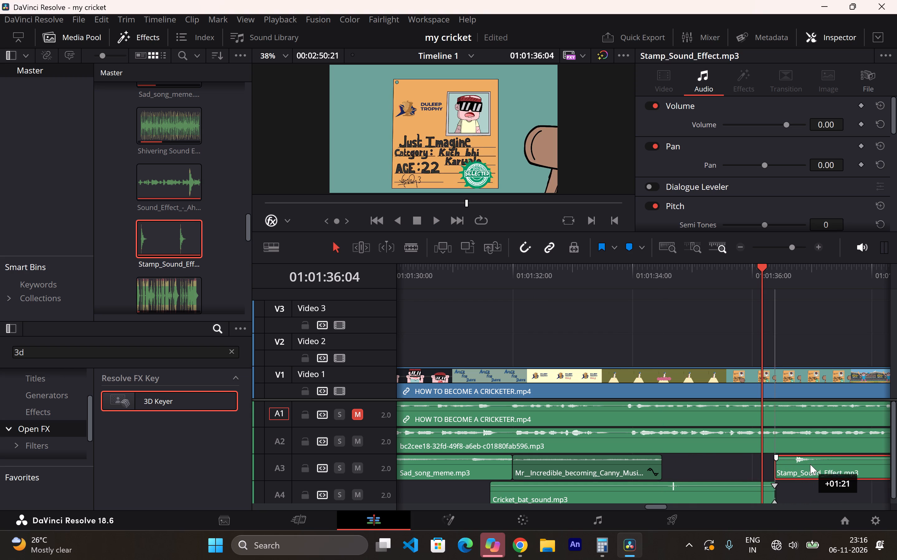
drag(810, 464, 754, 464)
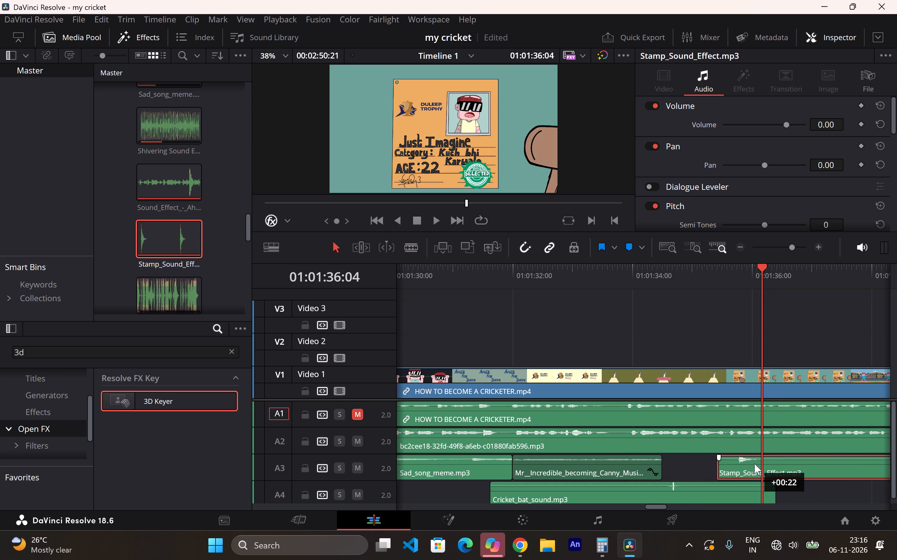
drag(754, 464, 755, 464)
drag(758, 271, 716, 268)
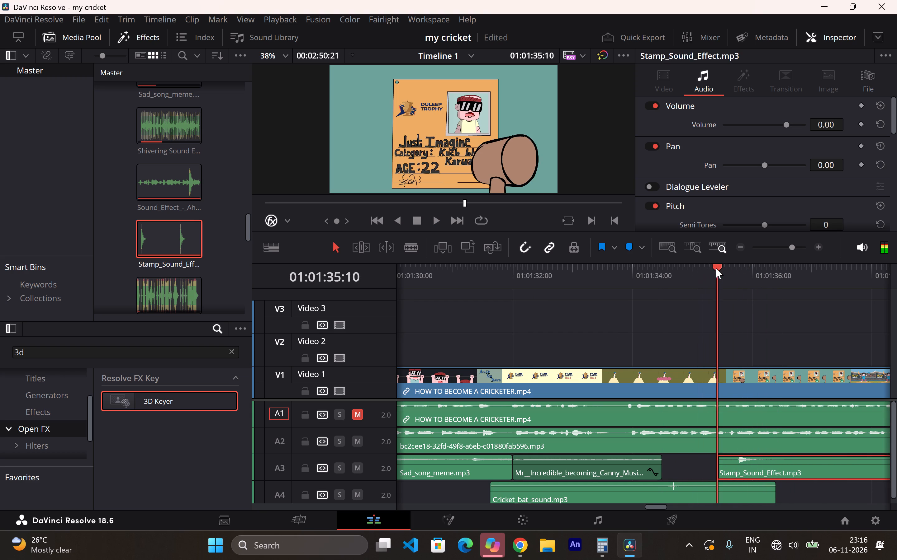
drag(716, 268, 727, 270)
drag(746, 472, 719, 467)
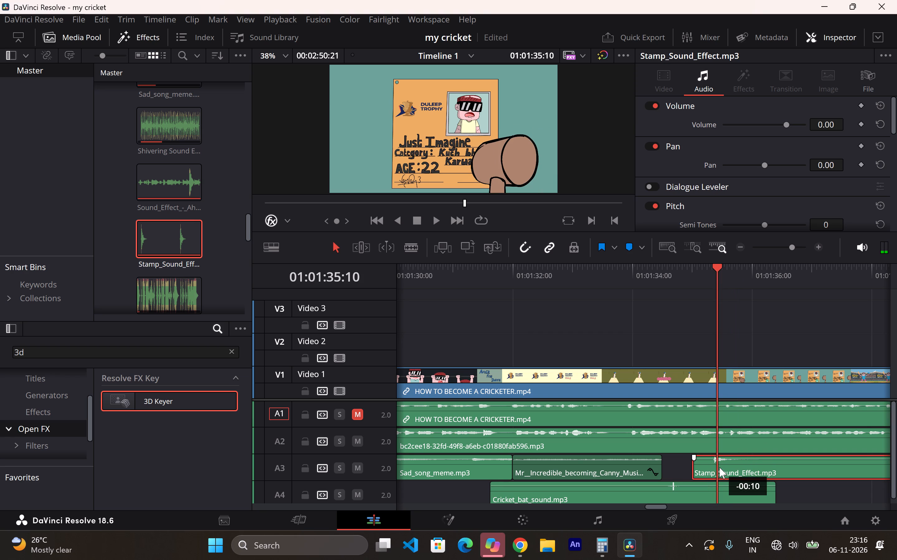
drag(719, 467, 720, 468)
click(549, 276)
key(space)
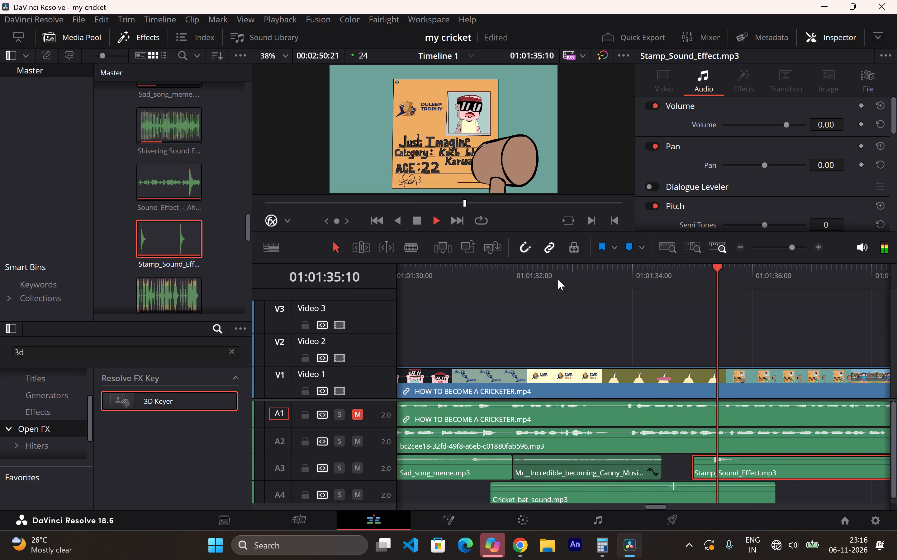
key(space)
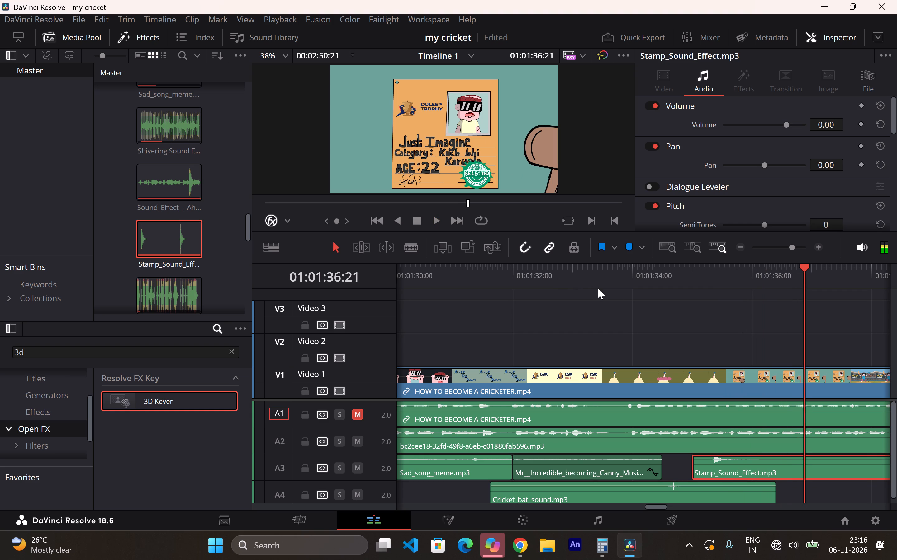
key(space)
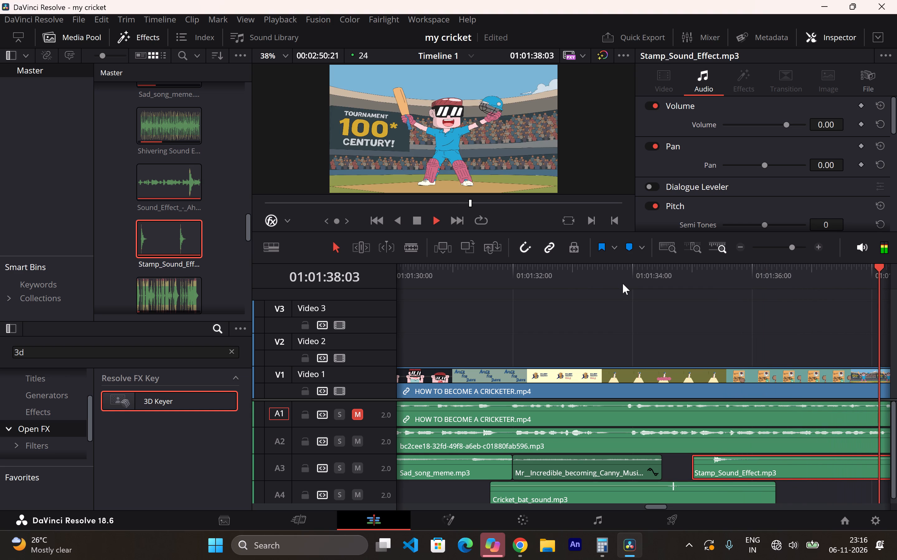
key(space)
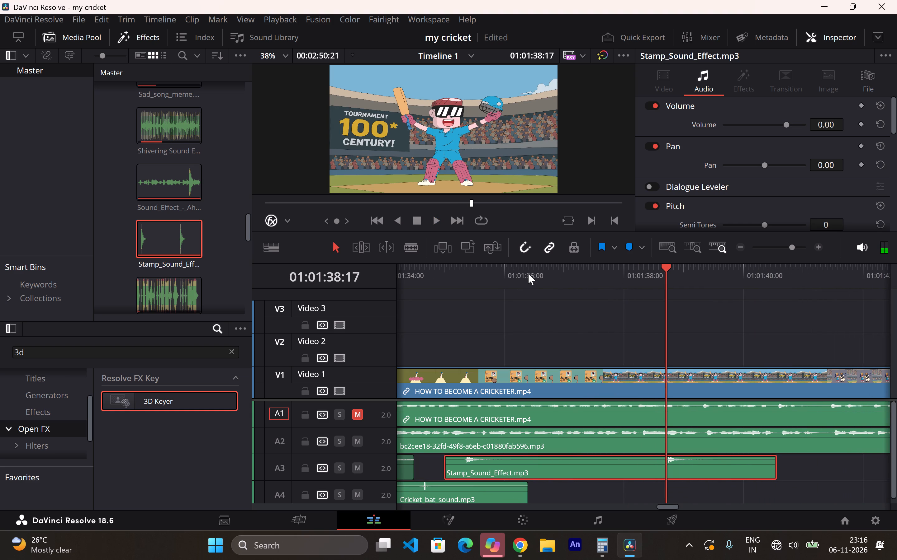
Split Stamp_Sound_Effect.mp3 on A3 at 01:01:36:10, delete the portion after the cut, and play back the stamp scene.
click(530, 273)
click(406, 246)
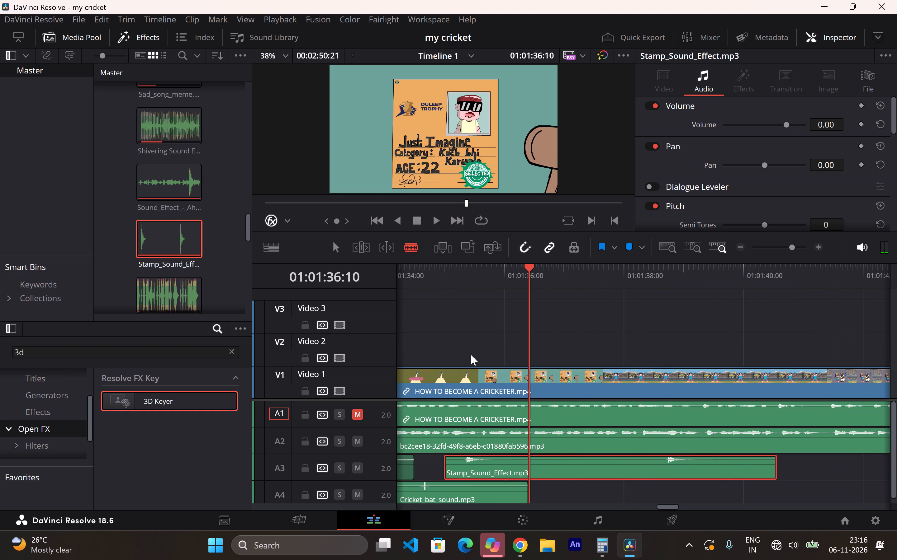
click(531, 470)
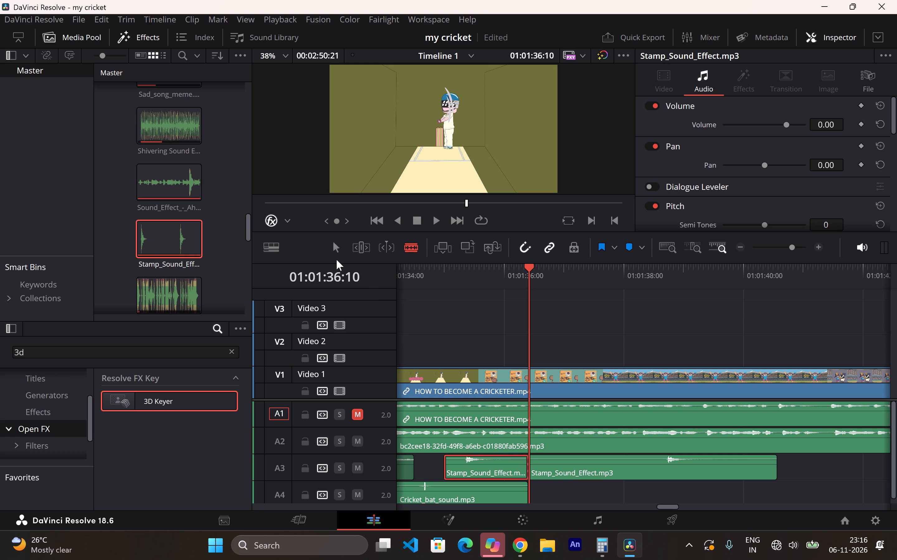
click(336, 253)
click(603, 466)
key(BackSpace)
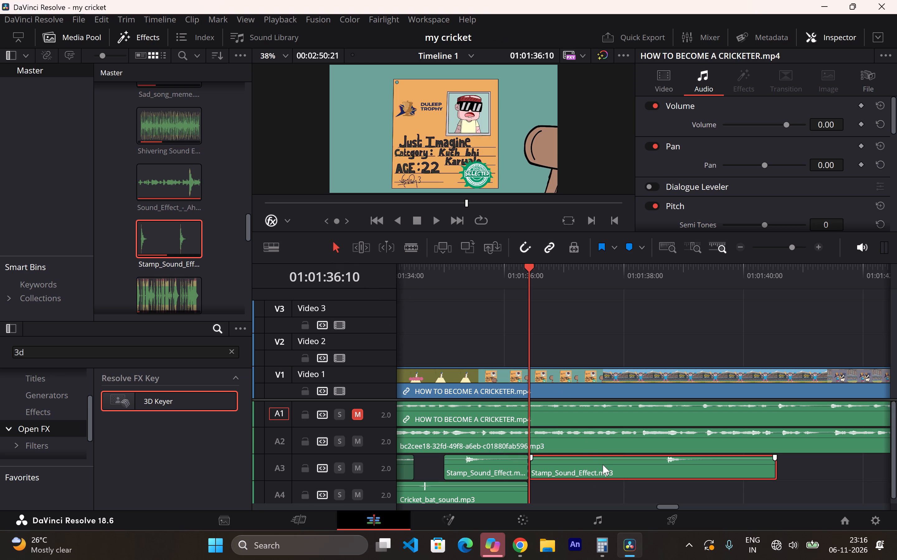
click(422, 280)
key(space)
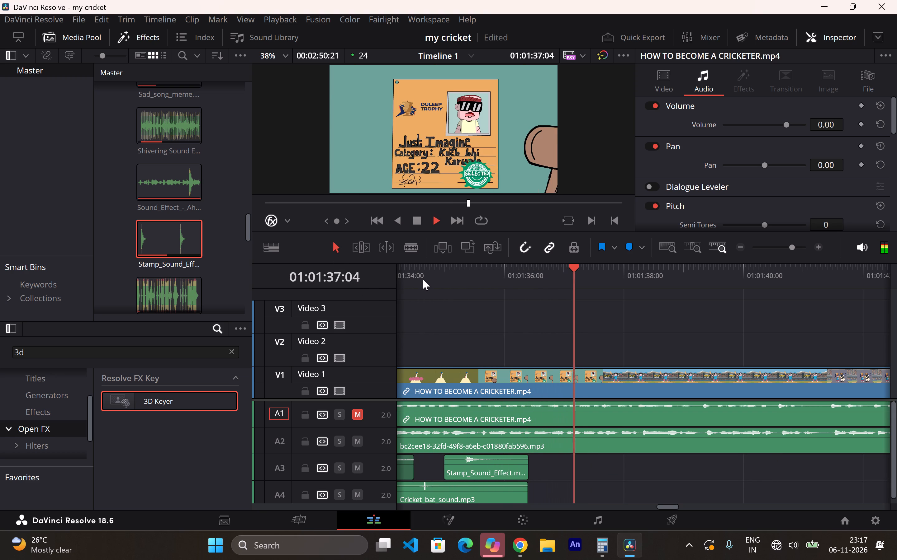
key(space)
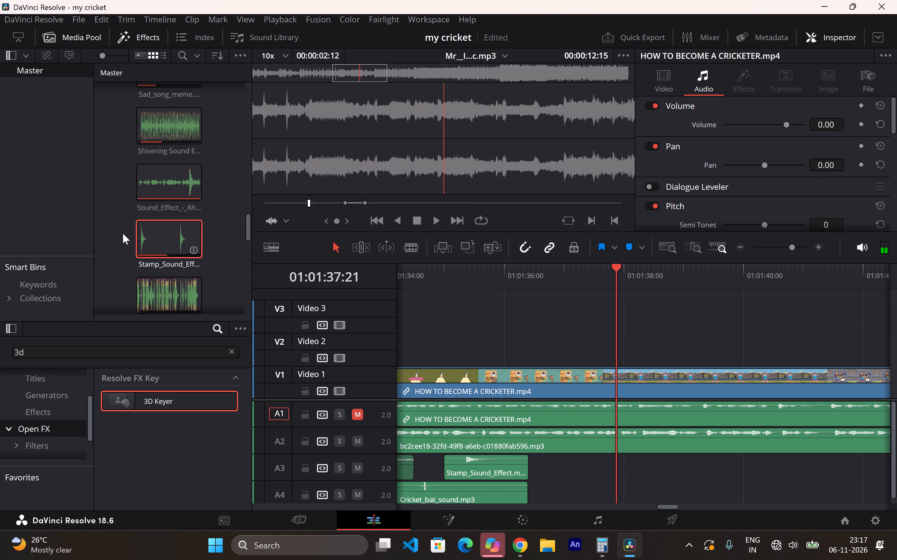
Look through the Master bin for music for the tournament century scene and preview the Mr. Incredible Canny Music subclip.
scroll(144, 183, down, 8)
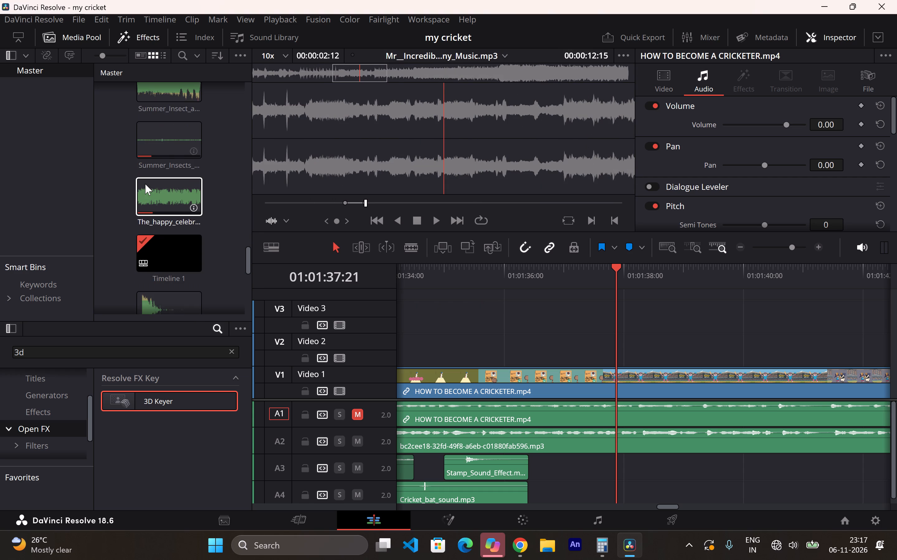
scroll(145, 184, down, 1)
scroll(145, 184, up, 5)
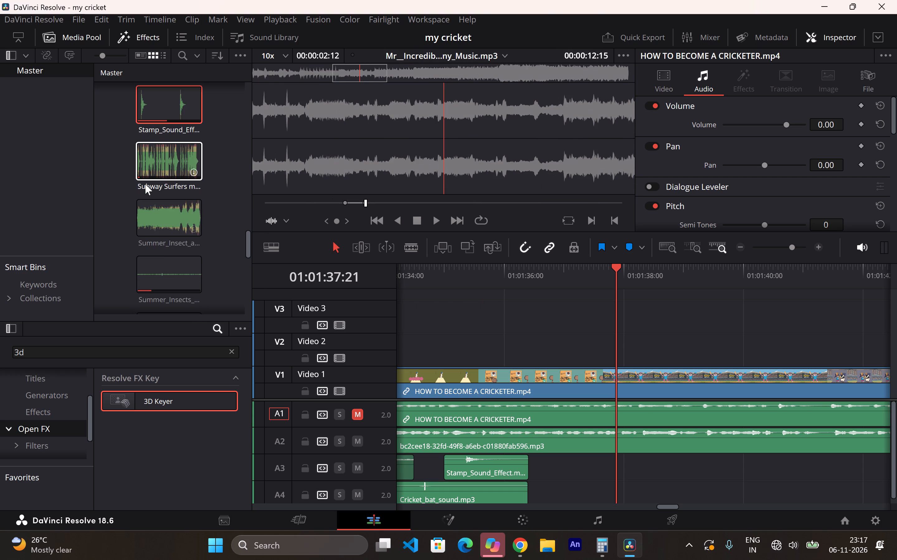
scroll(145, 184, up, 10)
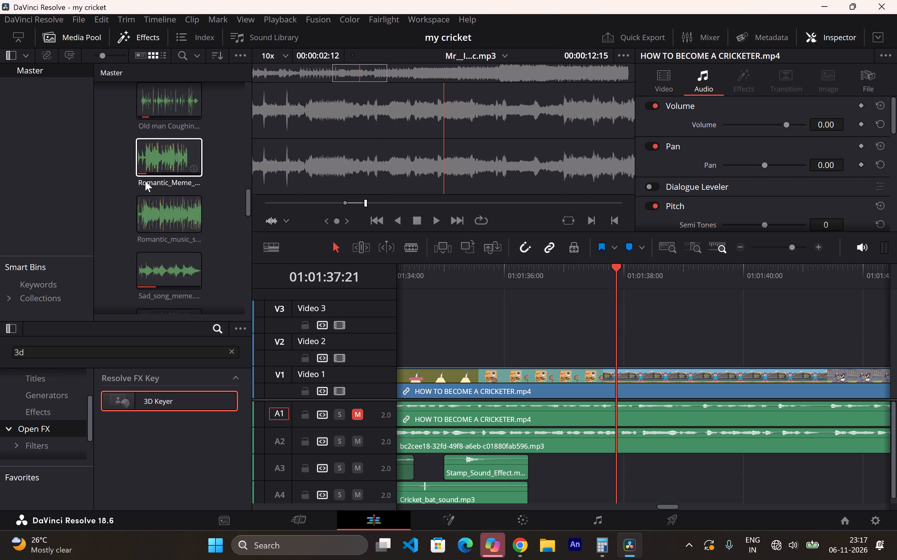
scroll(145, 181, up, 2)
double_click(149, 124)
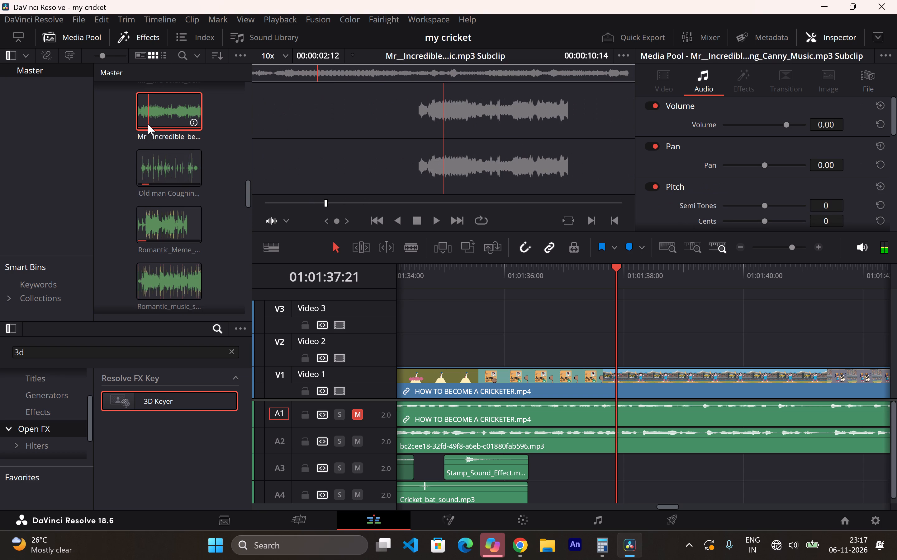
click(264, 97)
key(space)
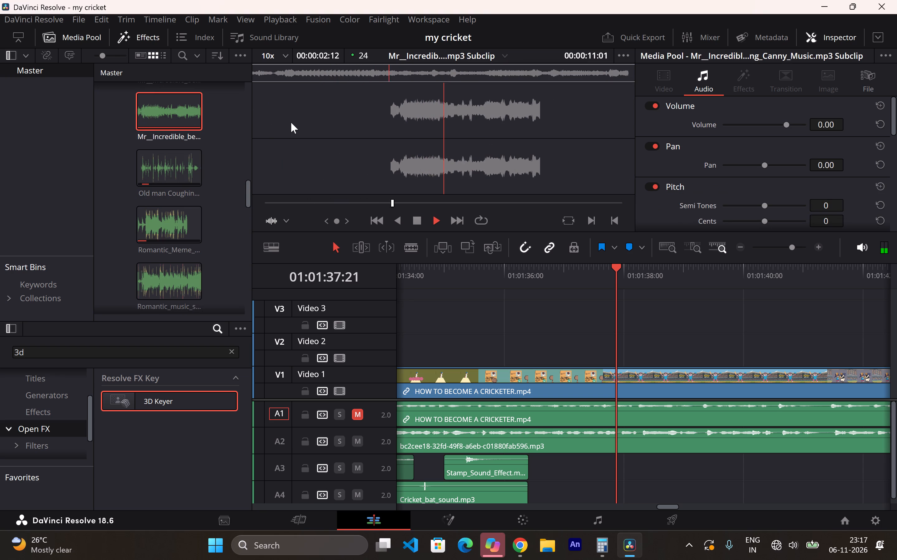
key(space)
Open the full Mr__Incredible_becoming_Canny_Music.mp3 from the Master bin and listen to it from the beginning.
scroll(166, 130, up, 2)
double_click(162, 127)
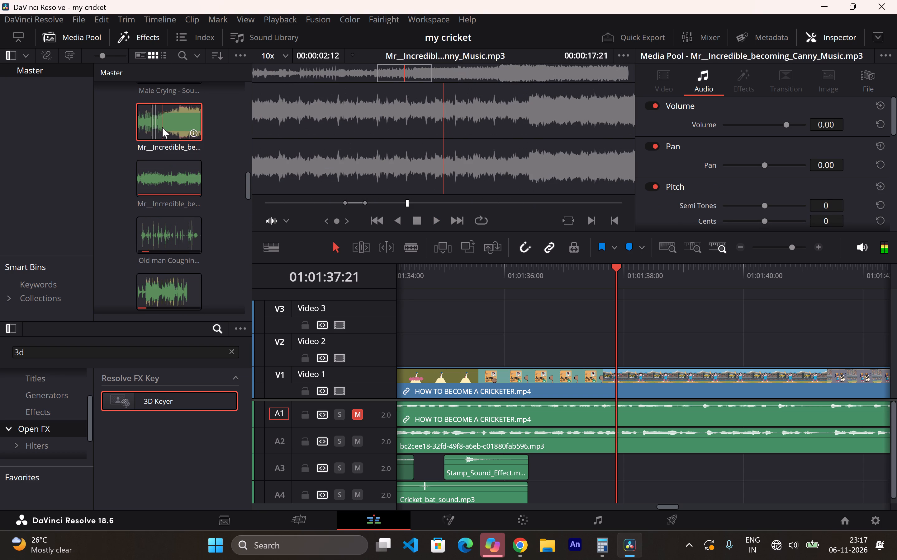
key(space)
key(space)
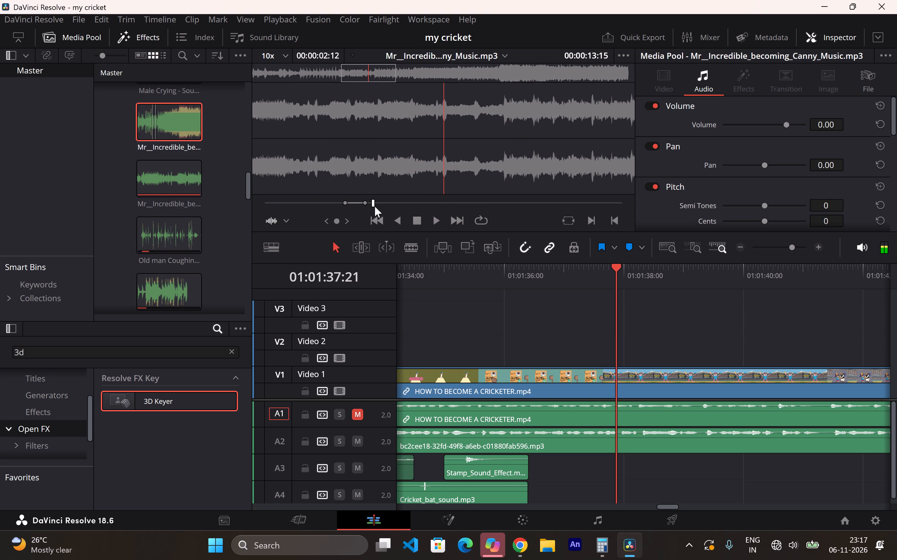
drag(371, 205, 259, 201)
key(space)
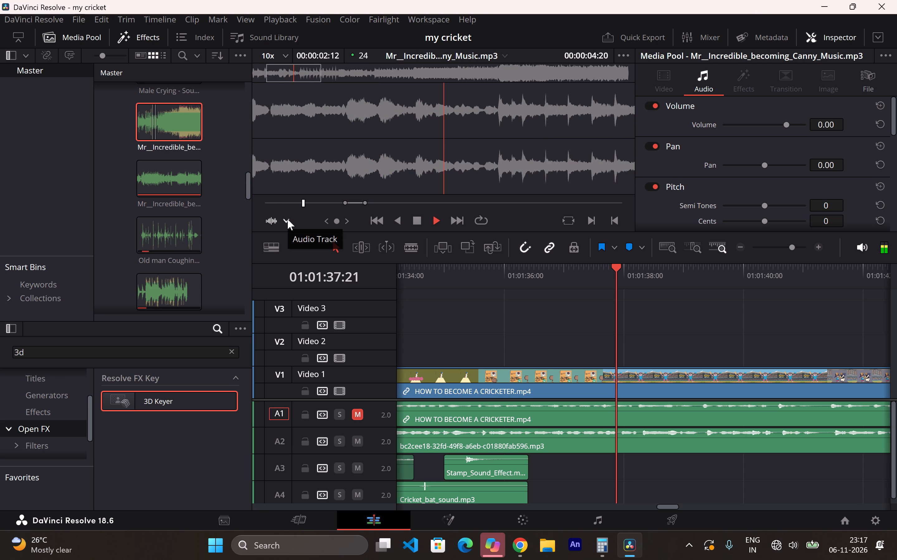
key(space)
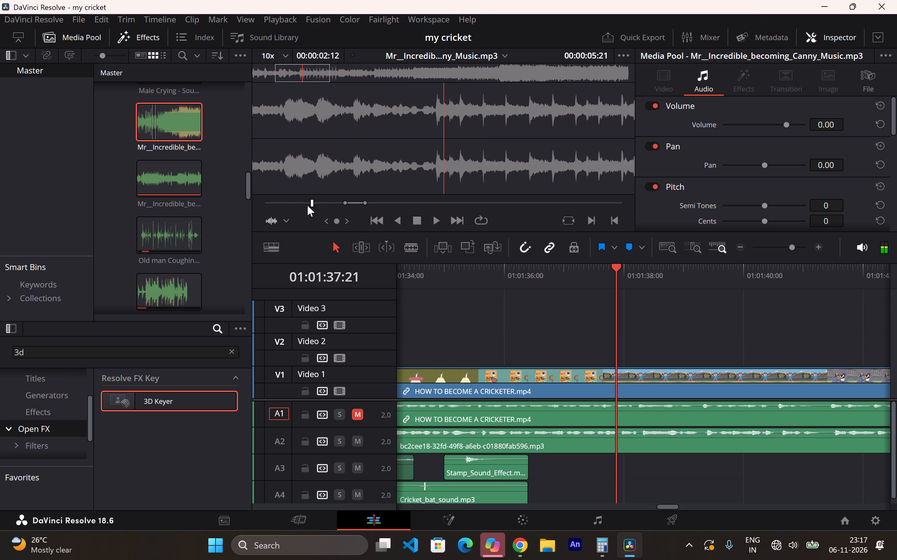
key(space)
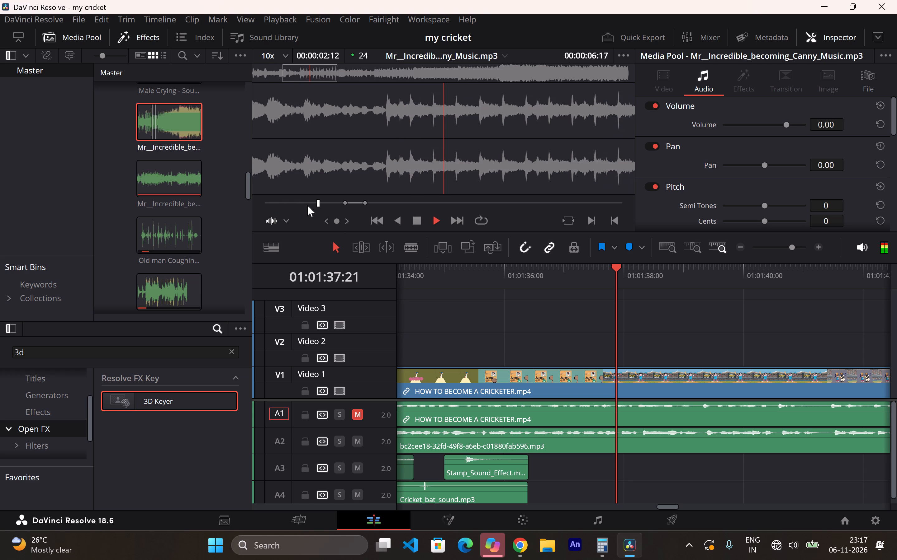
key(space)
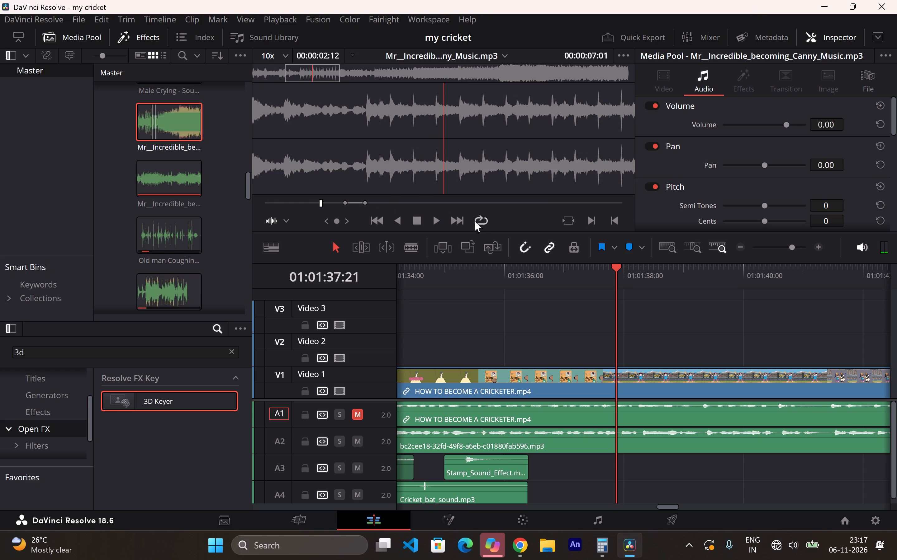
Find where the rhythmic beat begins in Mr__Incredible_becoming_Canny_Music.mp3 and mark the In point at 00:00:05:17.
drag(318, 203, 314, 203)
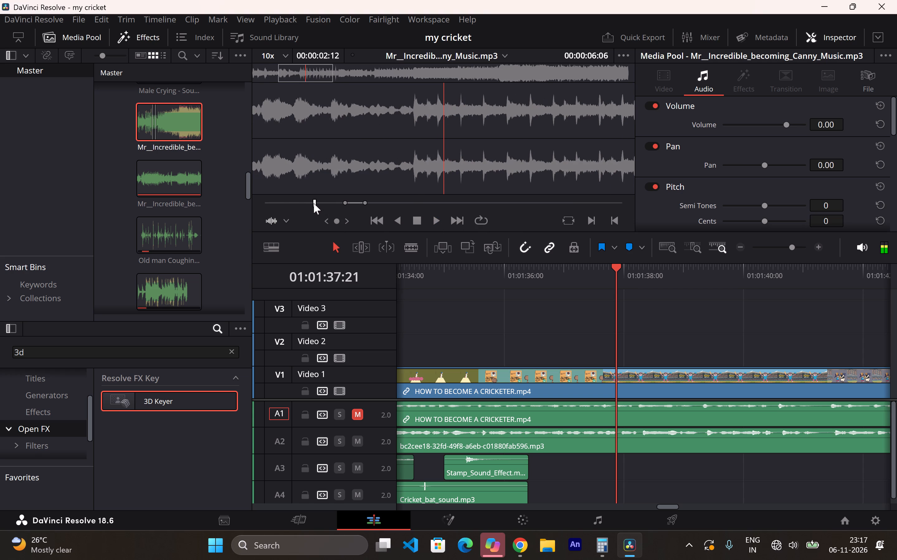
drag(314, 203, 310, 204)
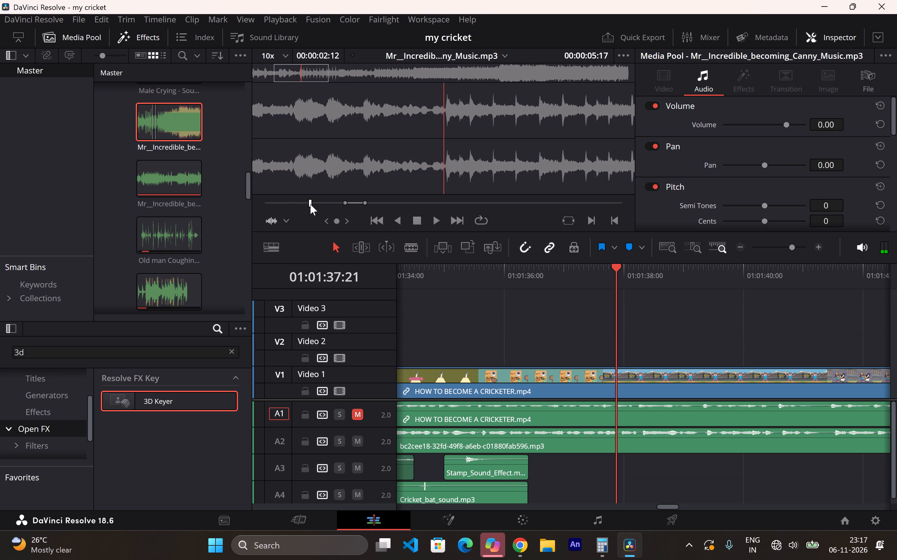
drag(310, 204, 311, 204)
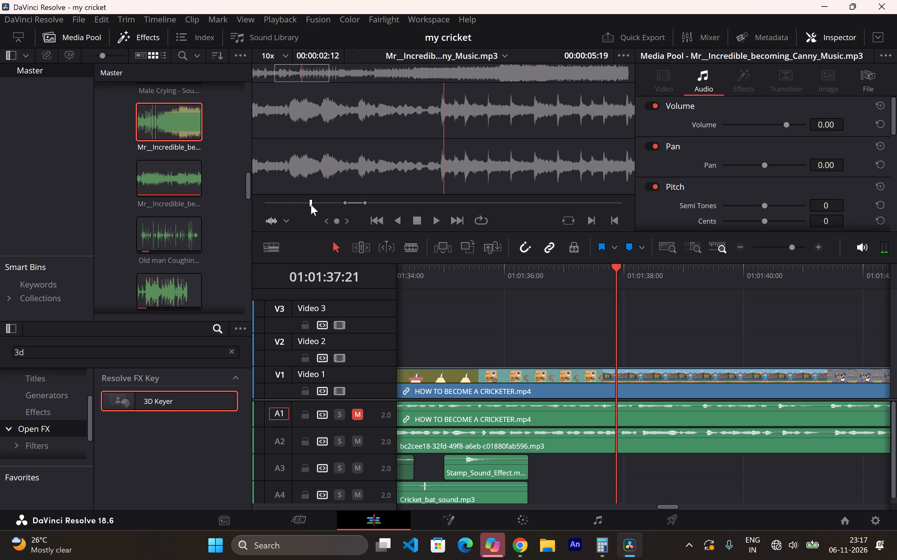
drag(311, 204, 311, 205)
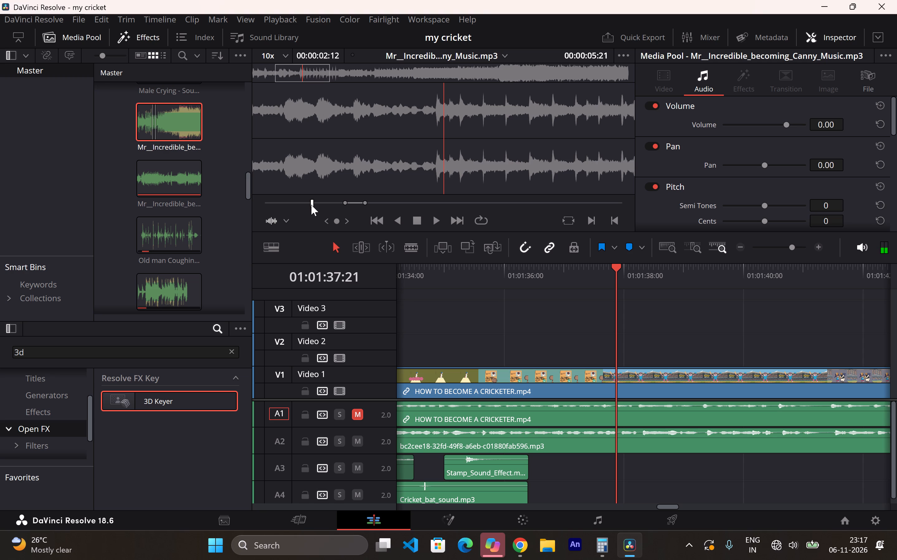
drag(311, 205, 310, 205)
key(space)
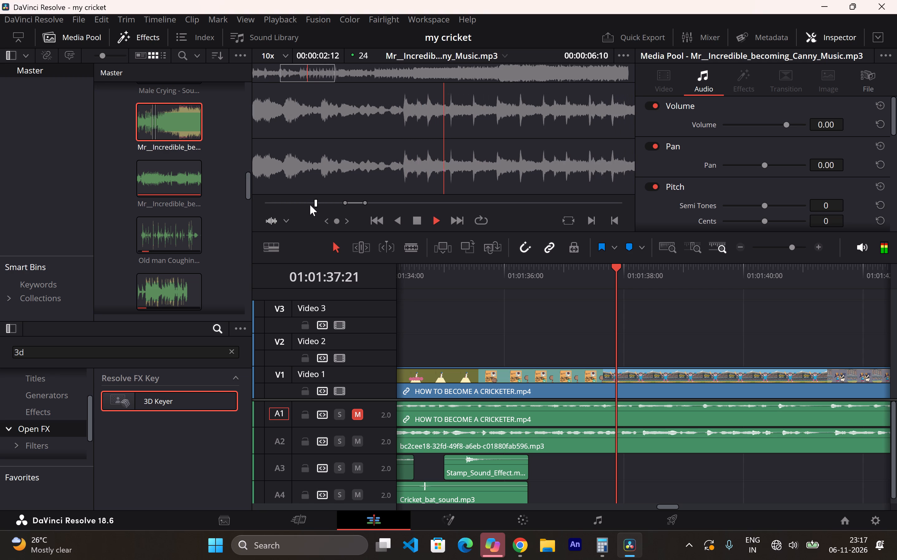
key(space)
drag(311, 205, 307, 205)
key(space)
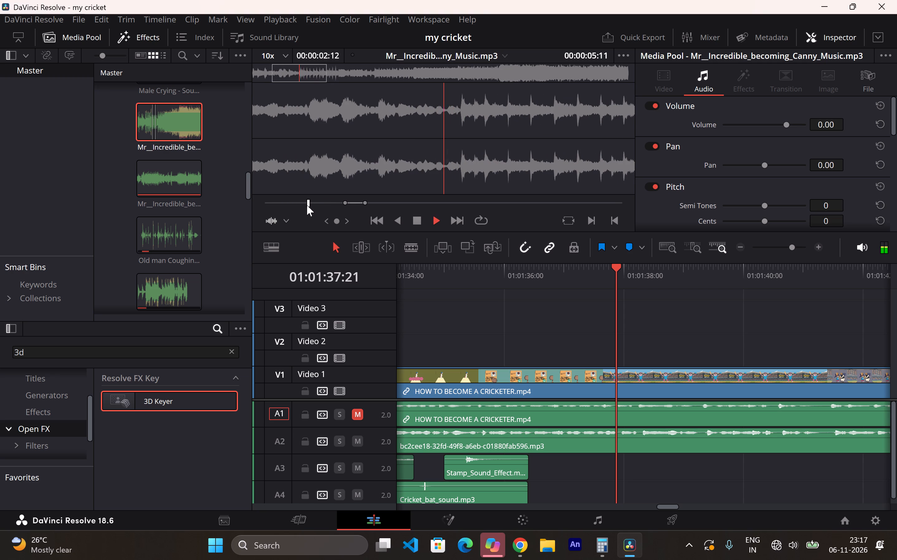
key(space)
drag(309, 206, 308, 206)
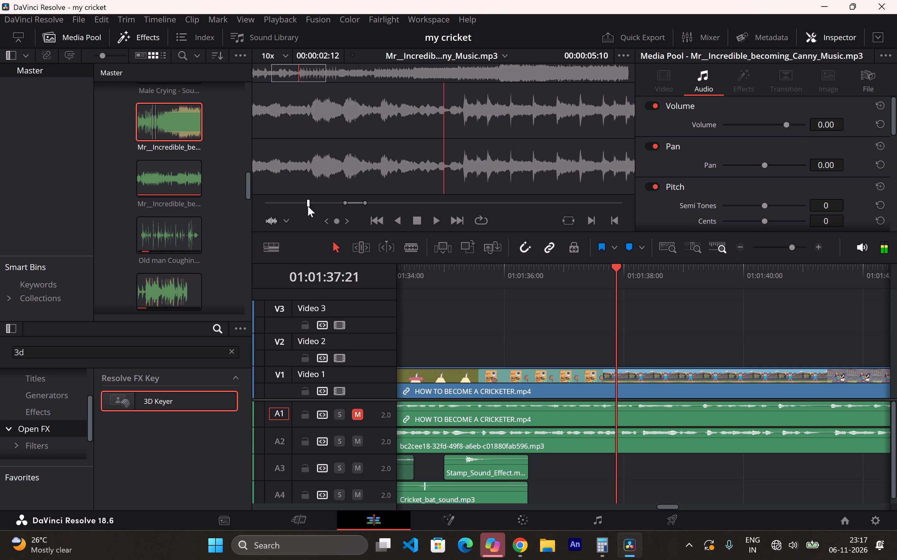
drag(308, 206, 258, 204)
key(space)
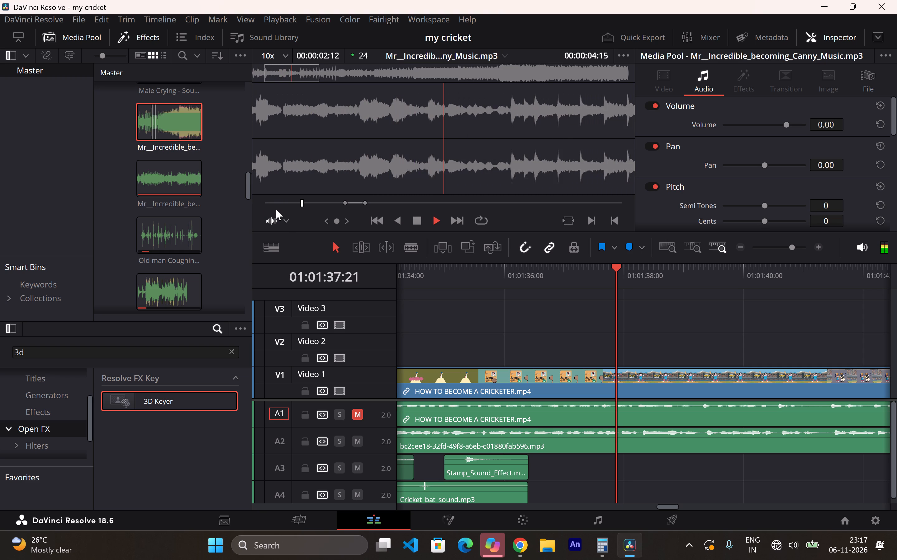
key(space)
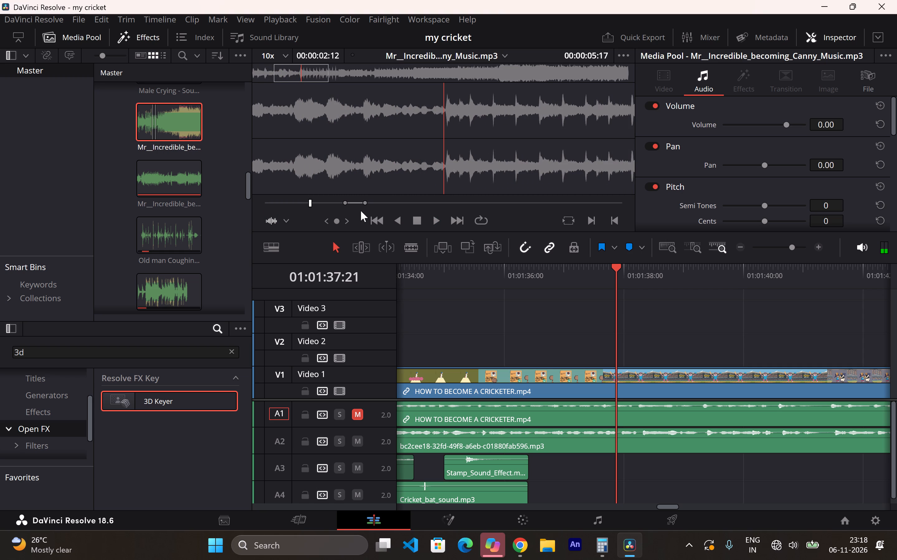
right_click(317, 204)
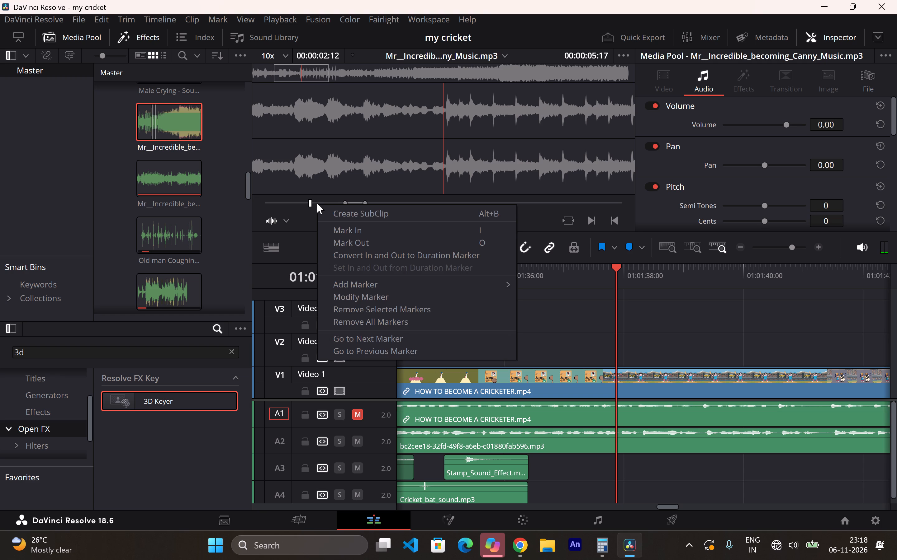
click(345, 226)
Mark the Out point at 00:00:09:08 and create a subclip of the marked range, keeping the default name.
key(space)
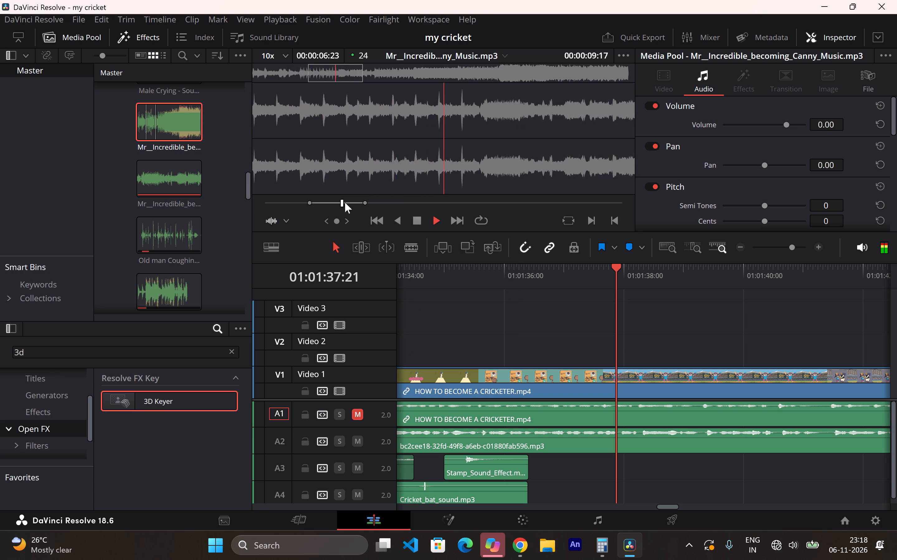
key(space)
drag(351, 207, 350, 207)
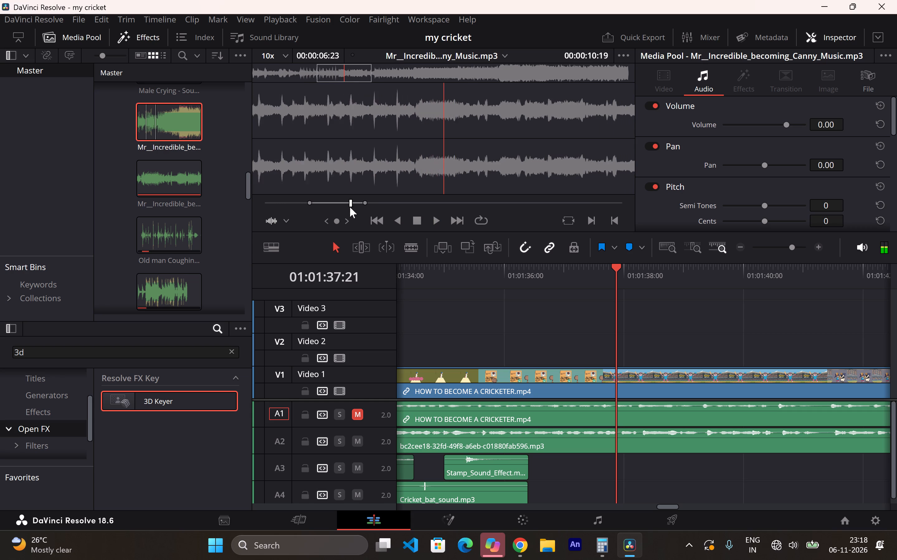
drag(350, 207, 339, 207)
right_click(346, 208)
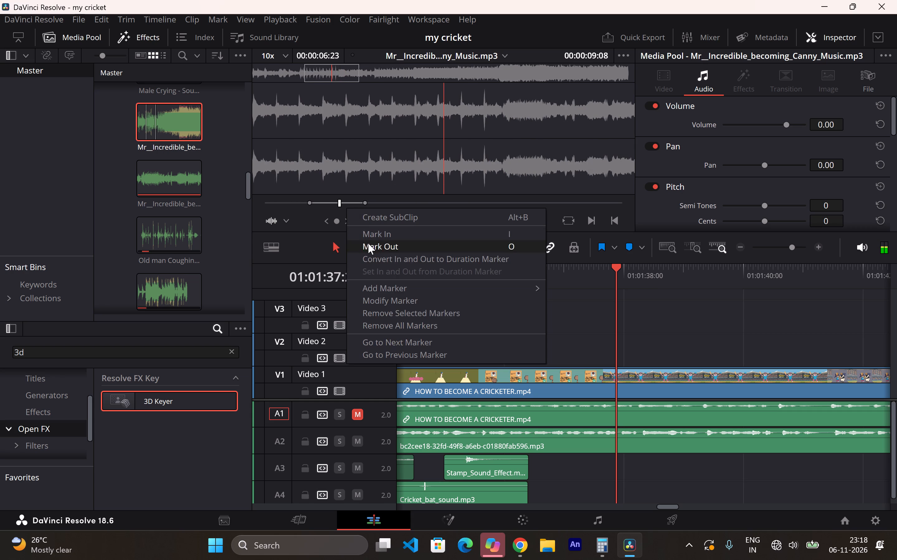
click(368, 243)
right_click(360, 208)
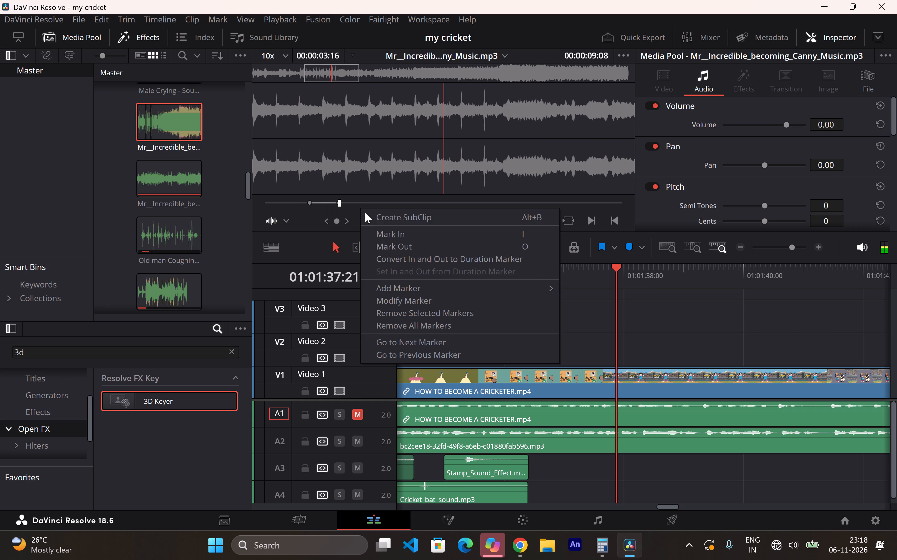
click(376, 220)
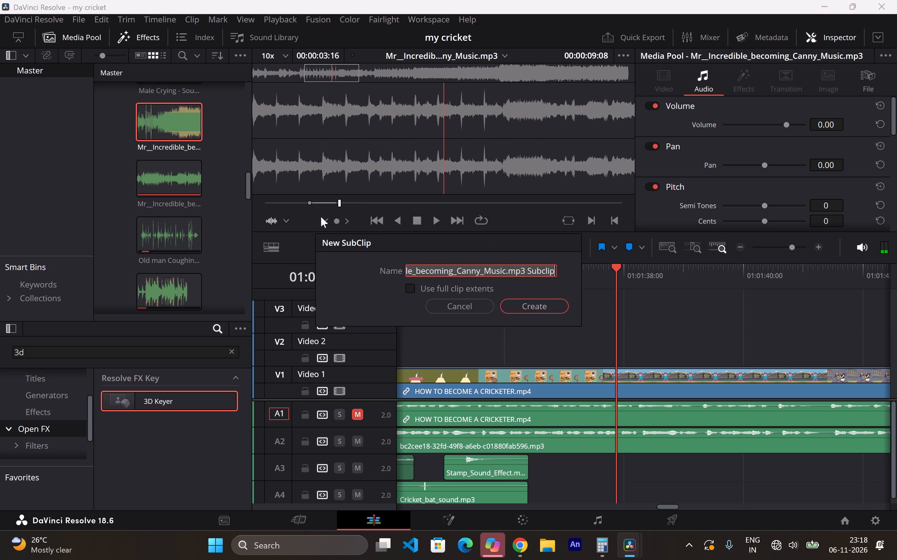
click(527, 309)
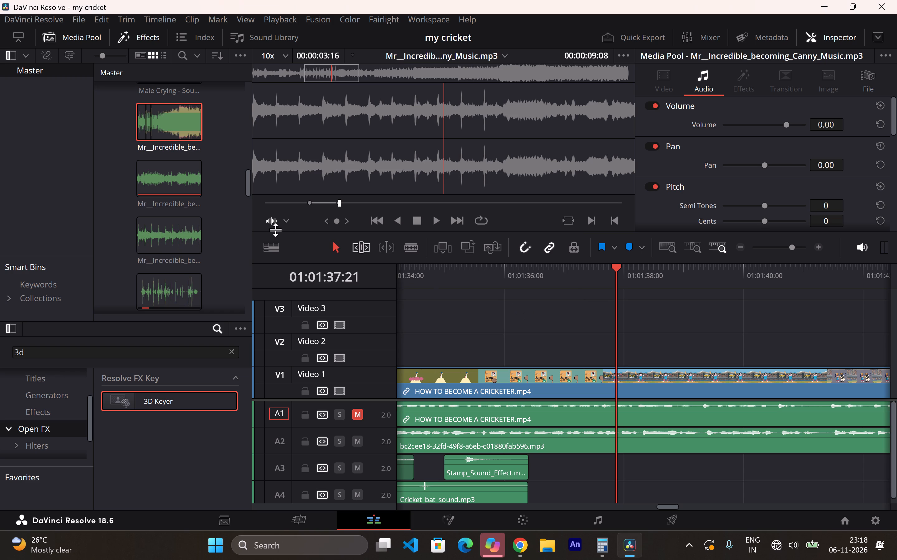
Place the new Mr. Incredible subclip on A3 at about 01:01:37:08 for the tournament century scene and play it back.
drag(176, 234, 632, 454)
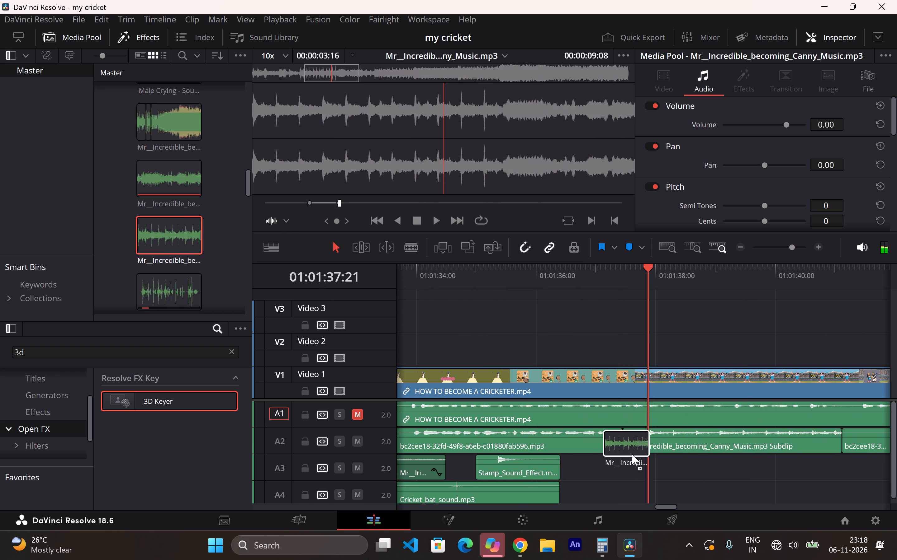
drag(632, 454, 615, 469)
click(530, 286)
key(space)
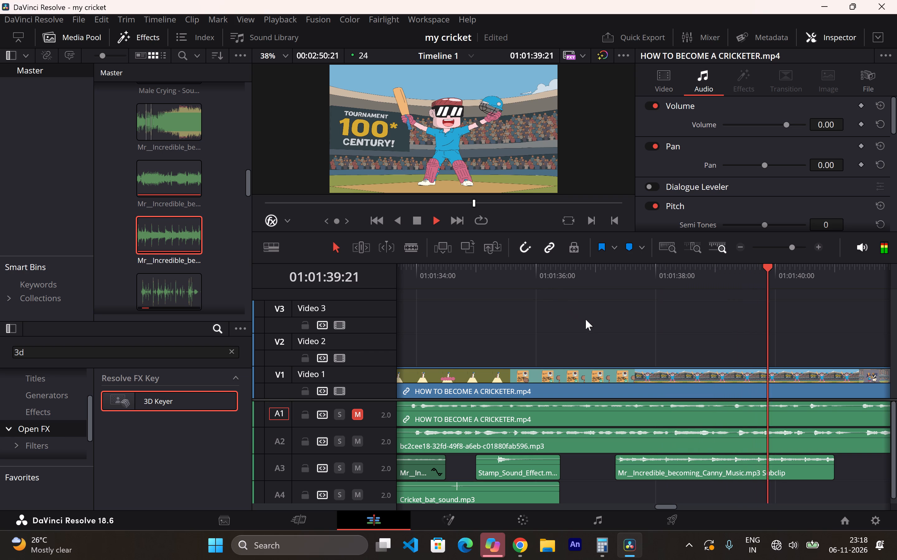
key(space)
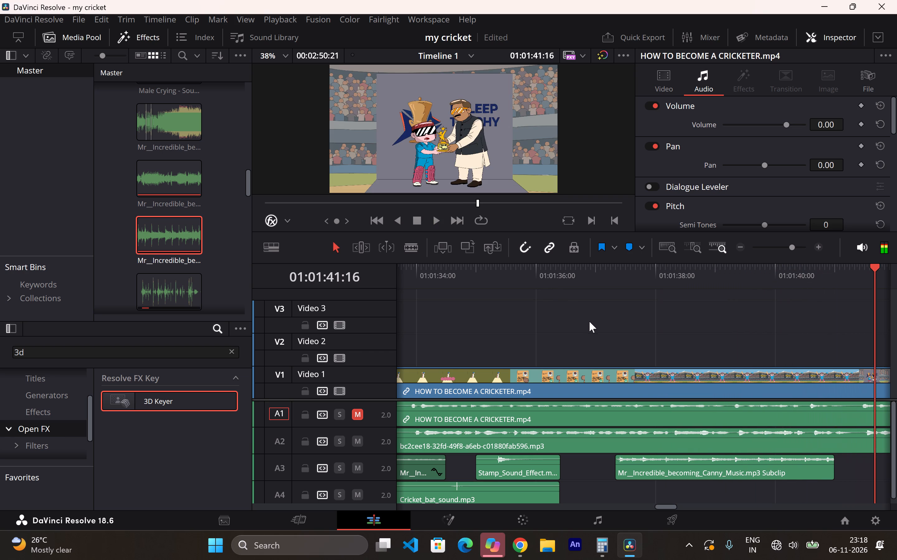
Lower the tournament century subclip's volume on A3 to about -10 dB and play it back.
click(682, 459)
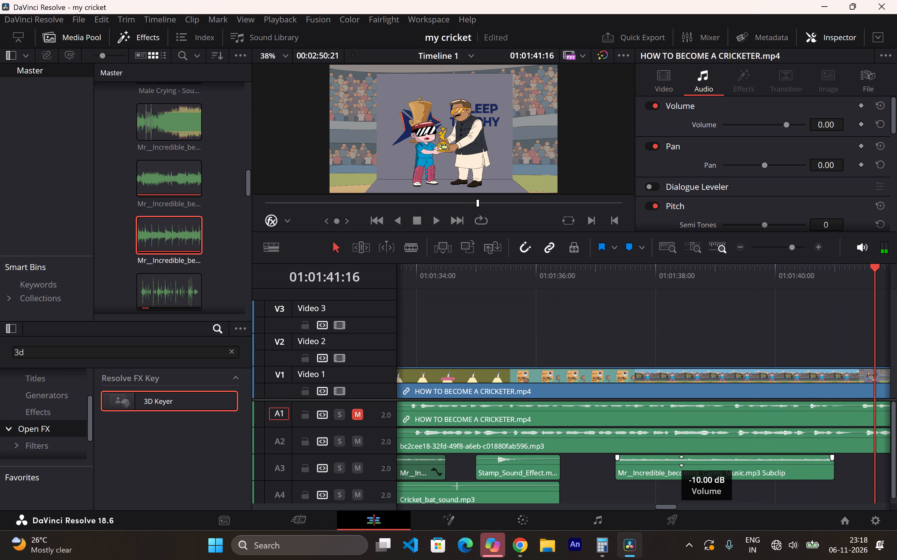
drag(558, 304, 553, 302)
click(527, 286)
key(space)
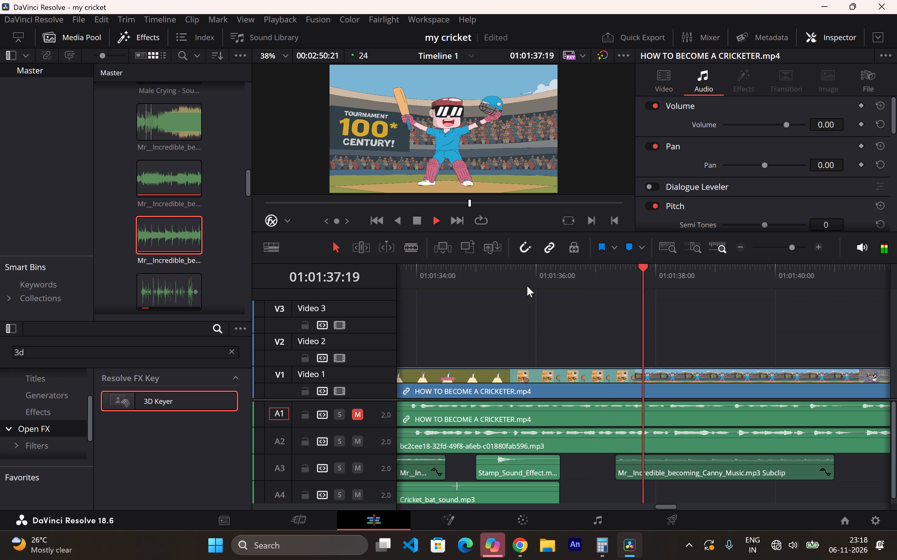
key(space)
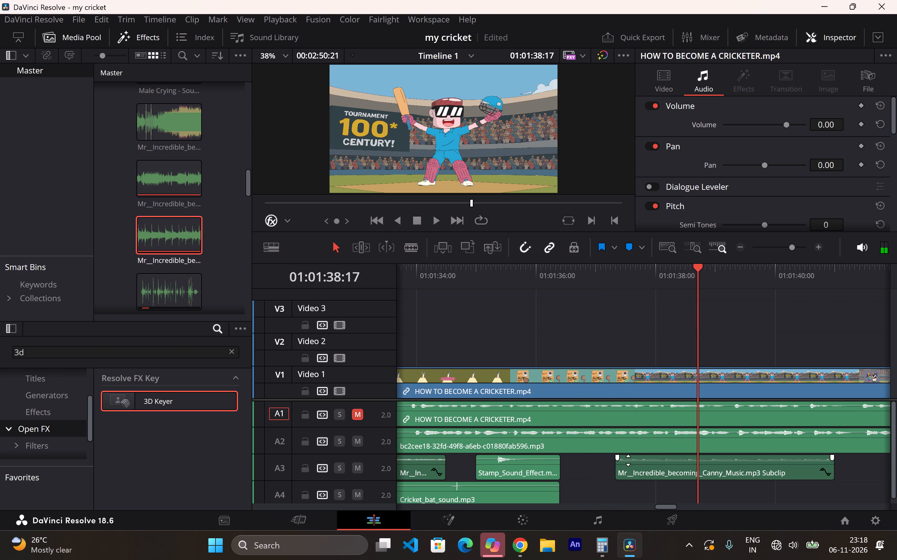
Raise the volume of the tournament century subclip on A3 and play back from the stamp scene through the trophy scene.
click(629, 460)
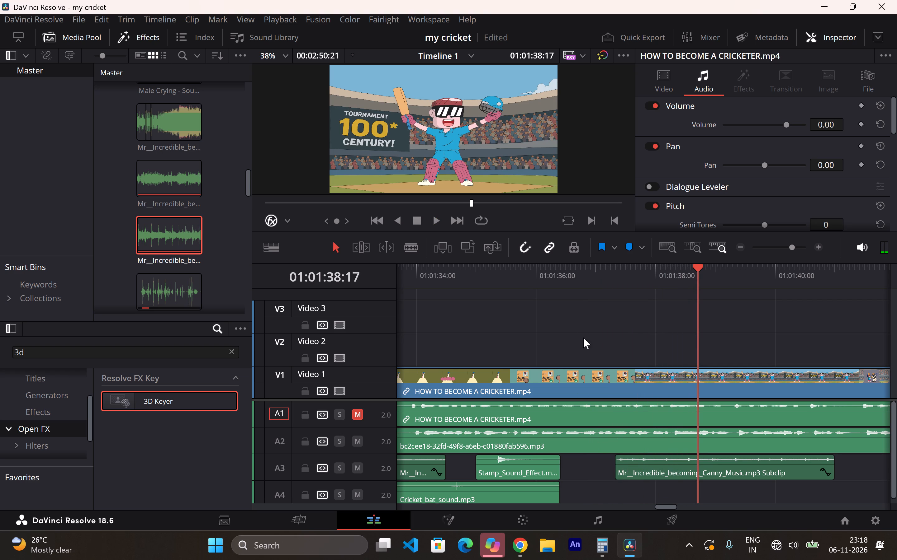
click(510, 280)
key(space)
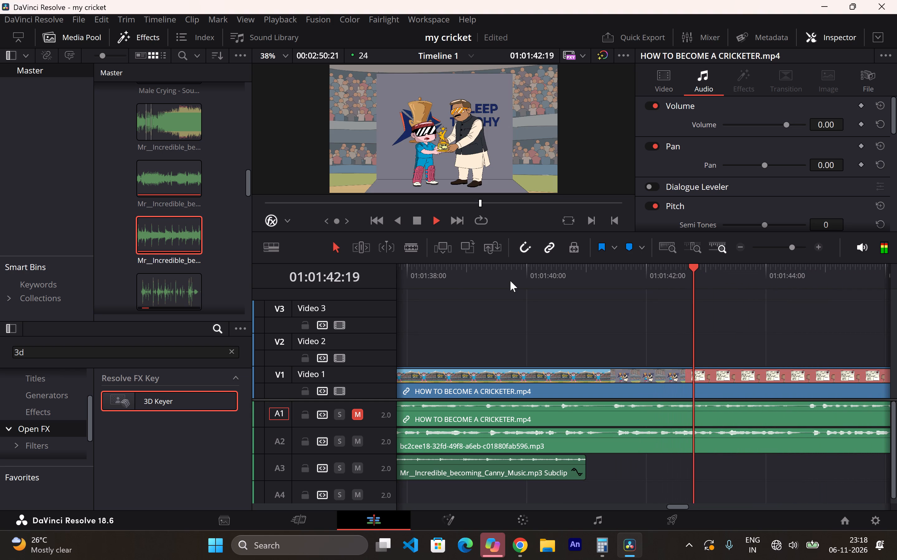
key(space)
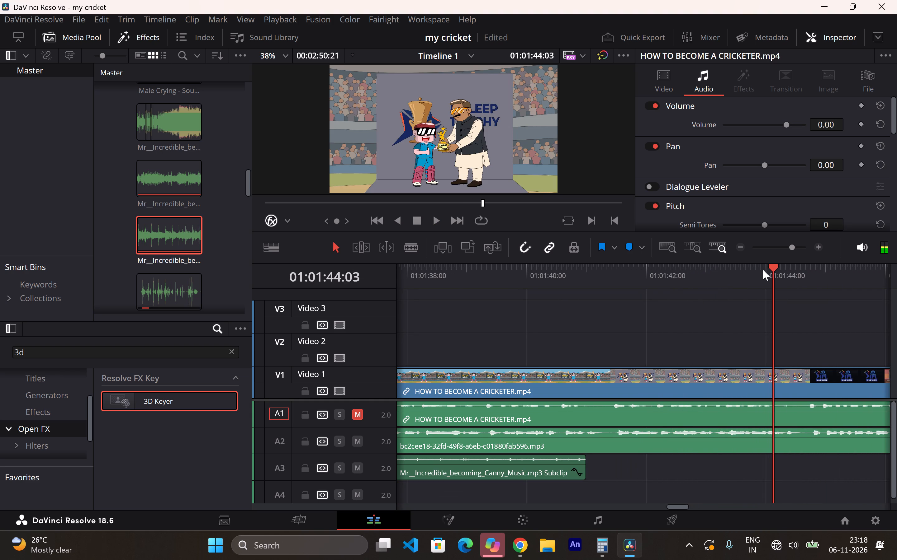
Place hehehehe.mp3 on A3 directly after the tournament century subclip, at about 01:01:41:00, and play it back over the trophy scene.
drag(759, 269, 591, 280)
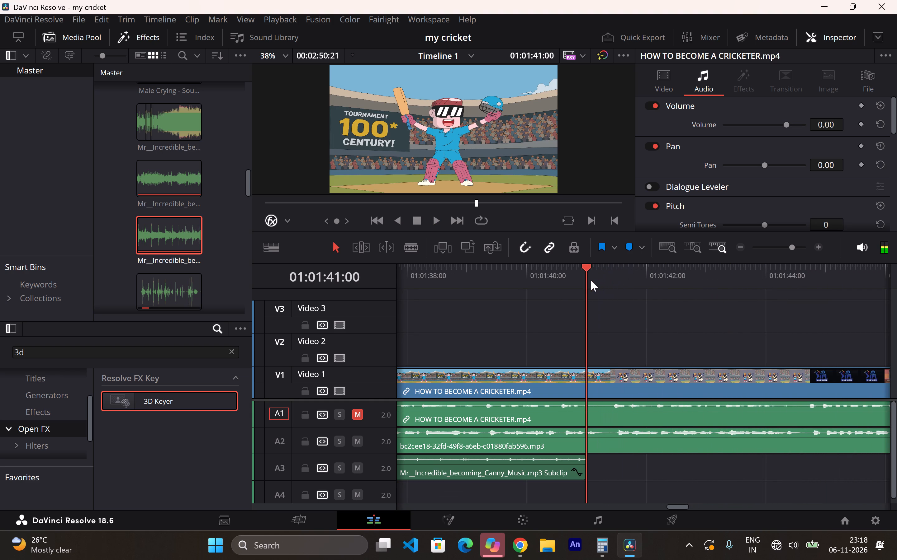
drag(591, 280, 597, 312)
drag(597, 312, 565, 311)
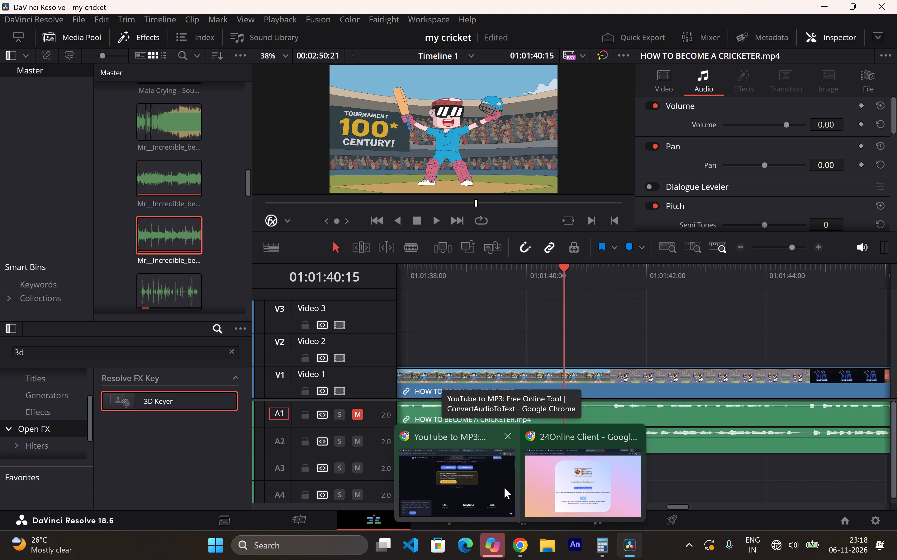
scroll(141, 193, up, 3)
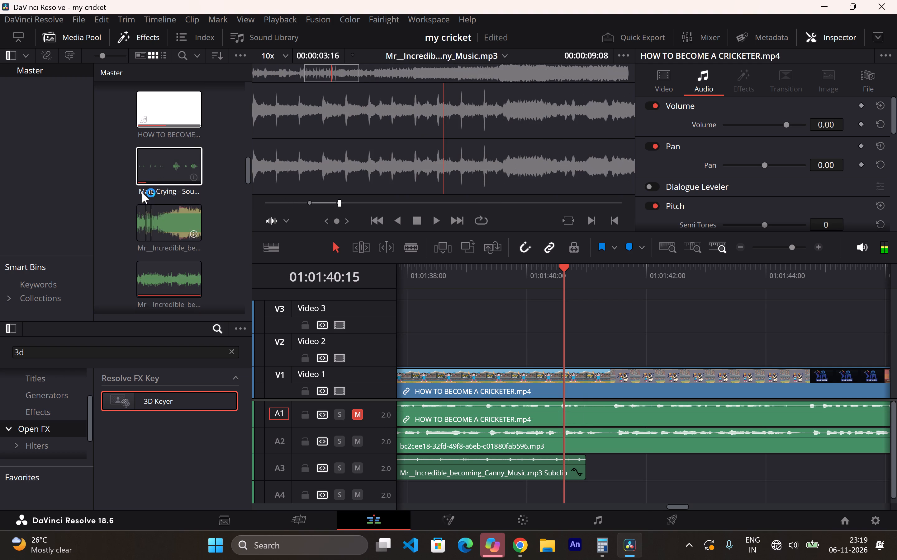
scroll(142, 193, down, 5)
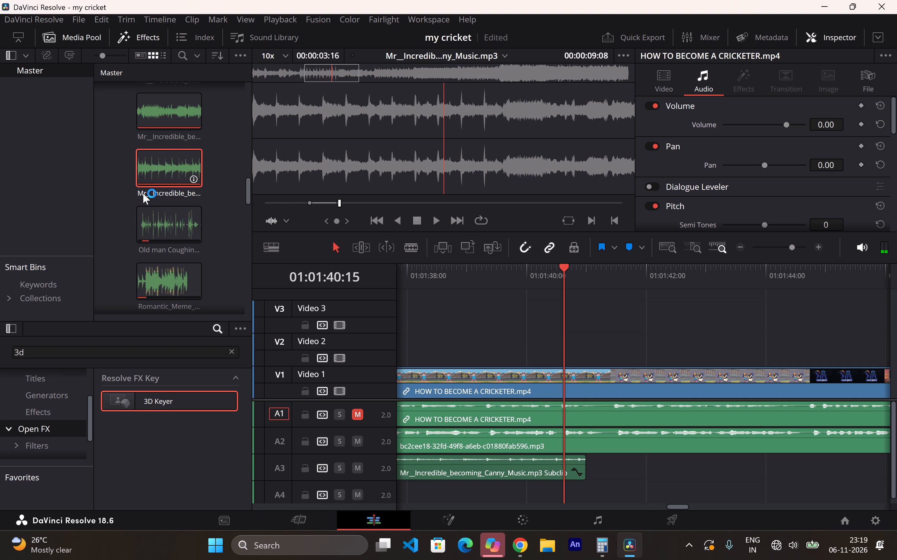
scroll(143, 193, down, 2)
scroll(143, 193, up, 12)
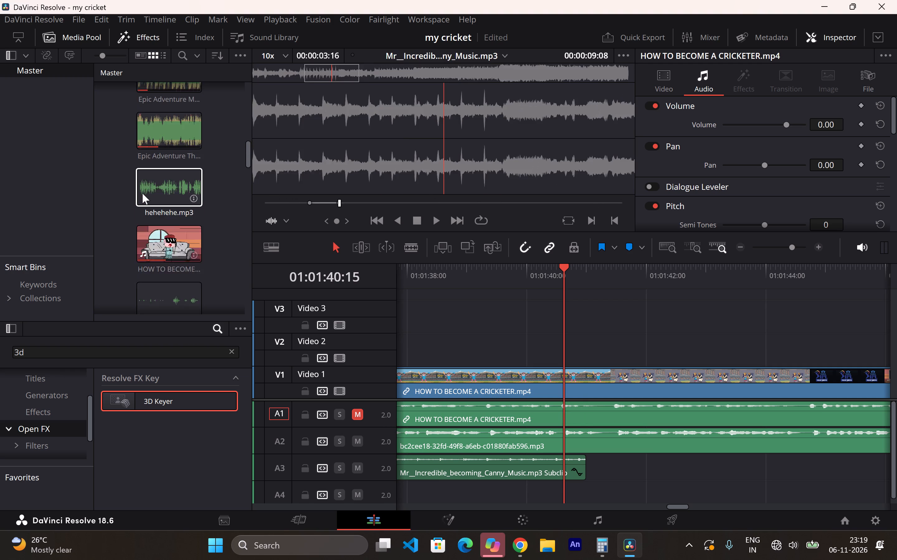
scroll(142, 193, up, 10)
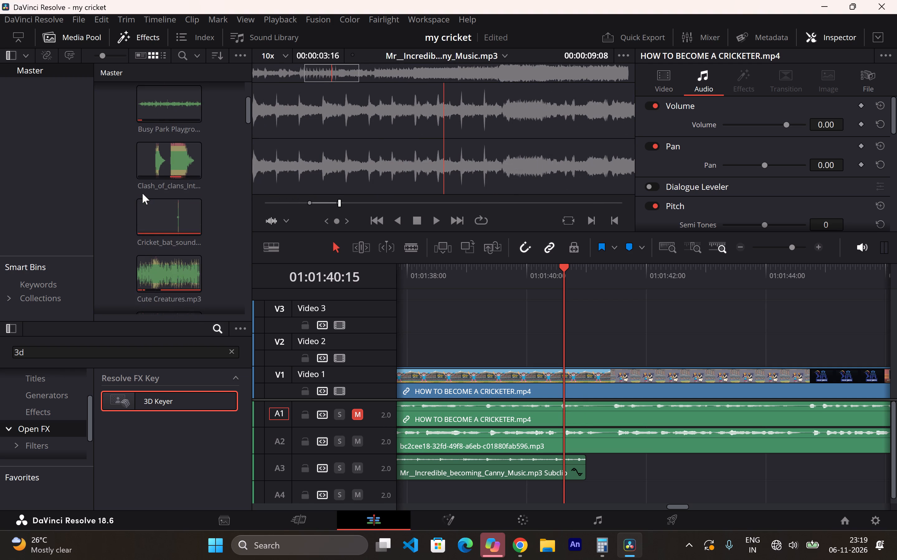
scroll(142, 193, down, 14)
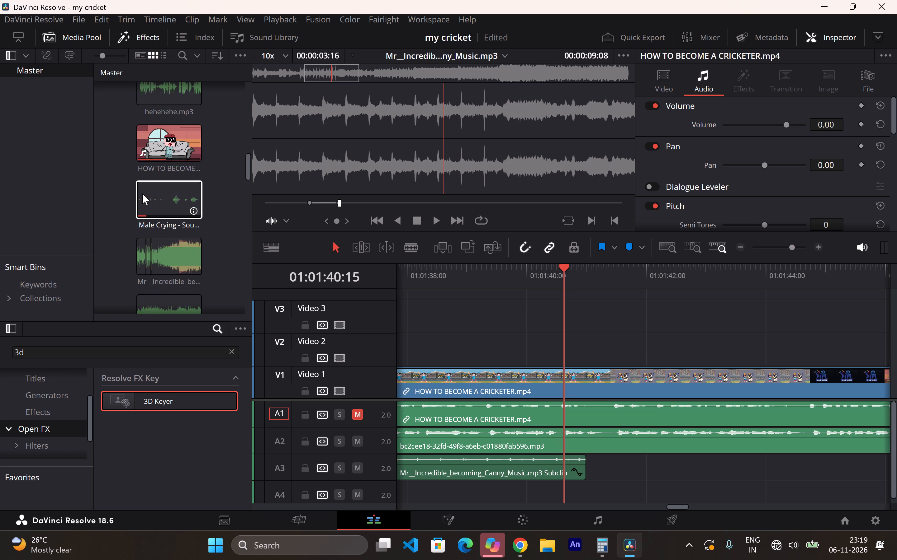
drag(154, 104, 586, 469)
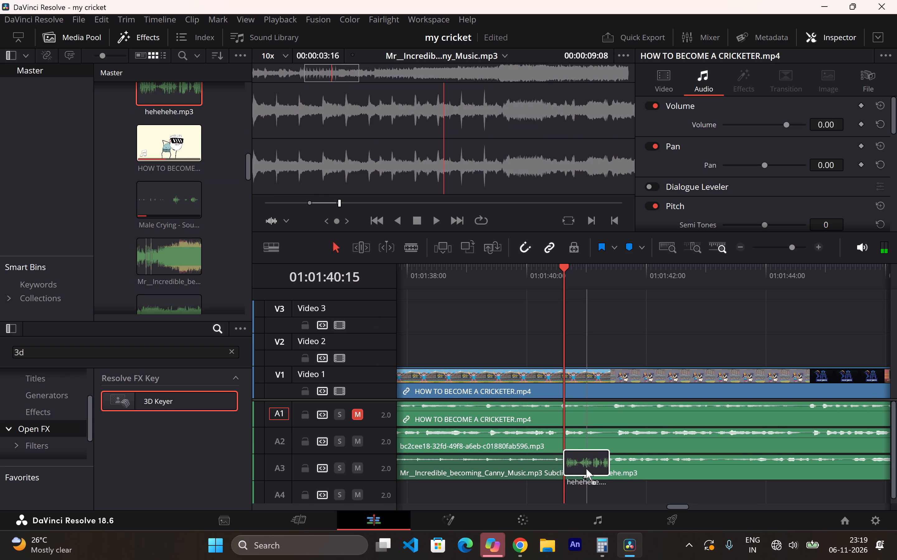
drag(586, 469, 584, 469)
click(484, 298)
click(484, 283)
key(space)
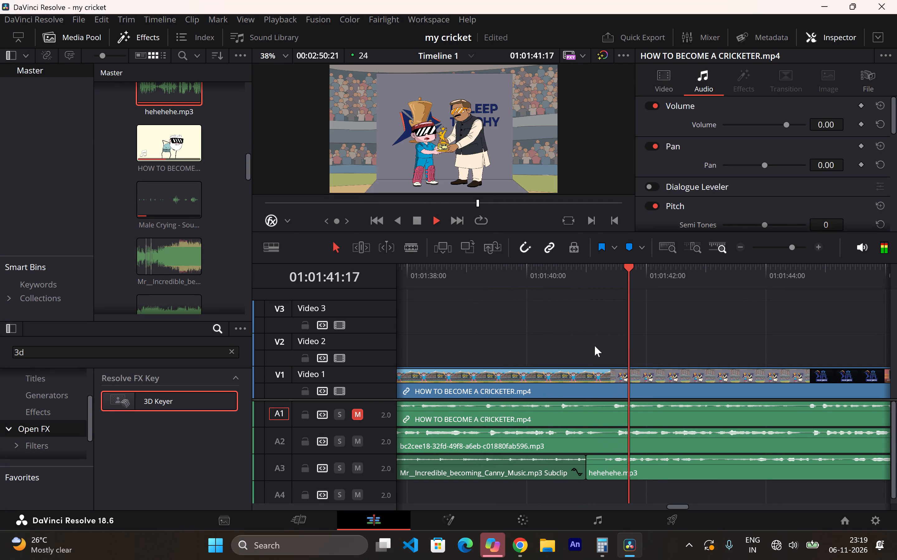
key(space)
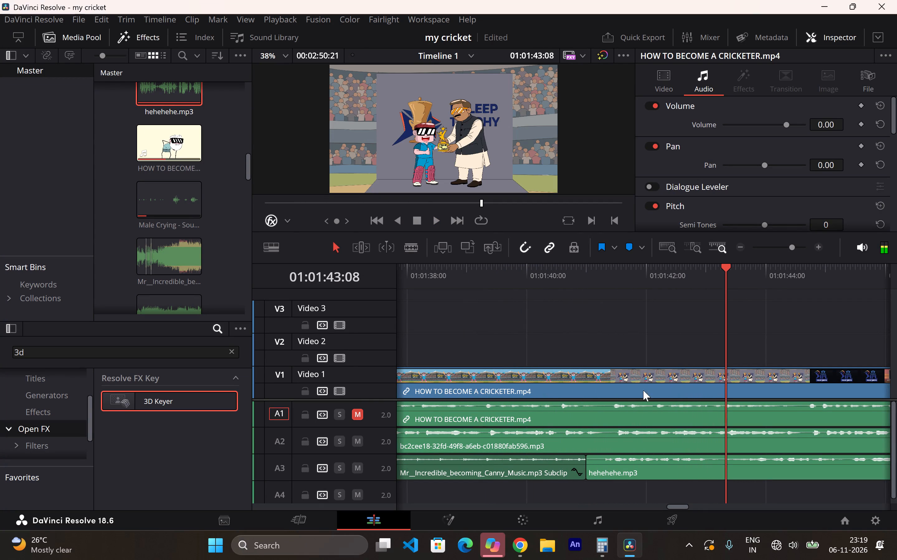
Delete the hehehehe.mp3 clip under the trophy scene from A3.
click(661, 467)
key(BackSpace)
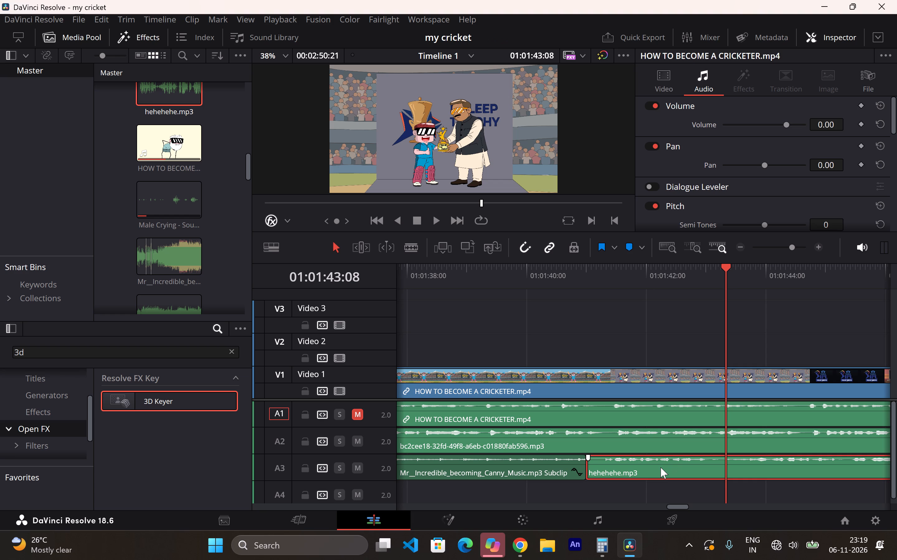
Switch to Chrome and search YouTube for "winking sound effect".
click(524, 551)
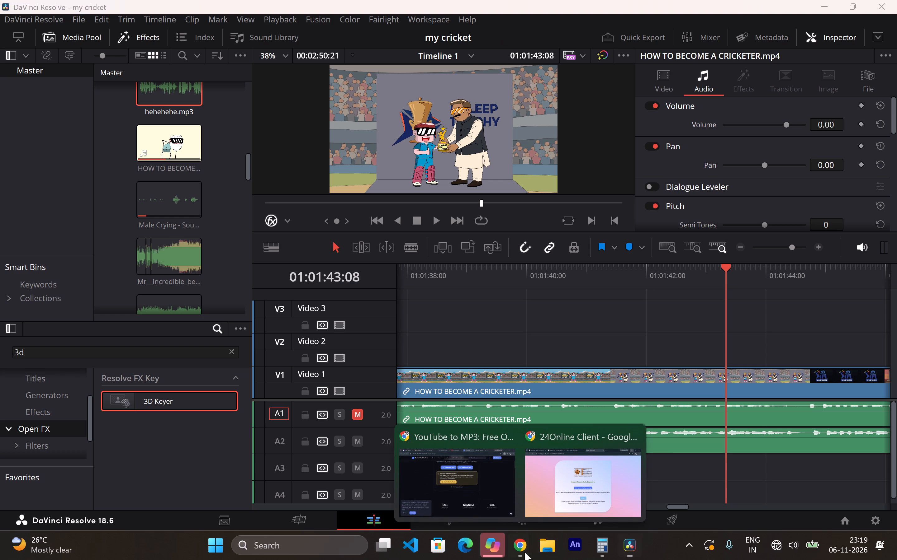
click(479, 494)
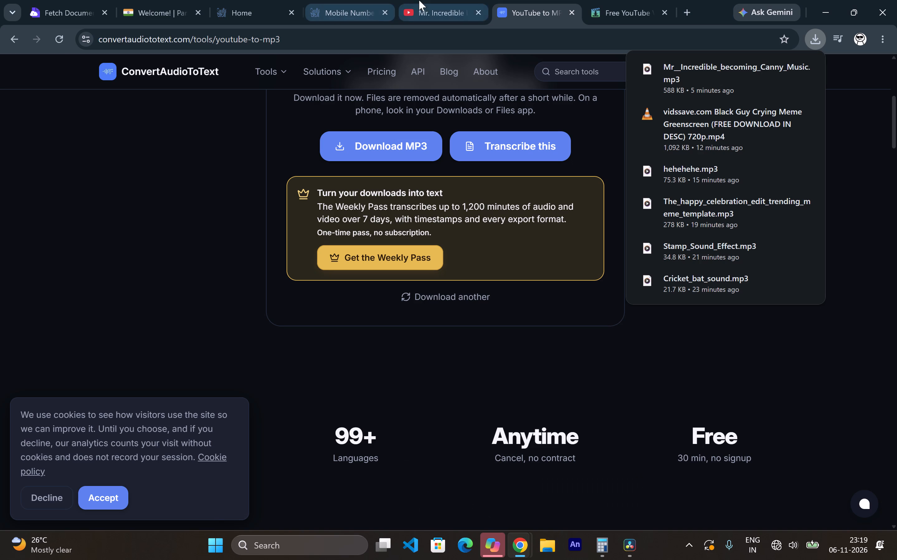
click(421, 0)
click(582, 71)
text(win)
text(ikn)
key(BackSpace)
text(ing)
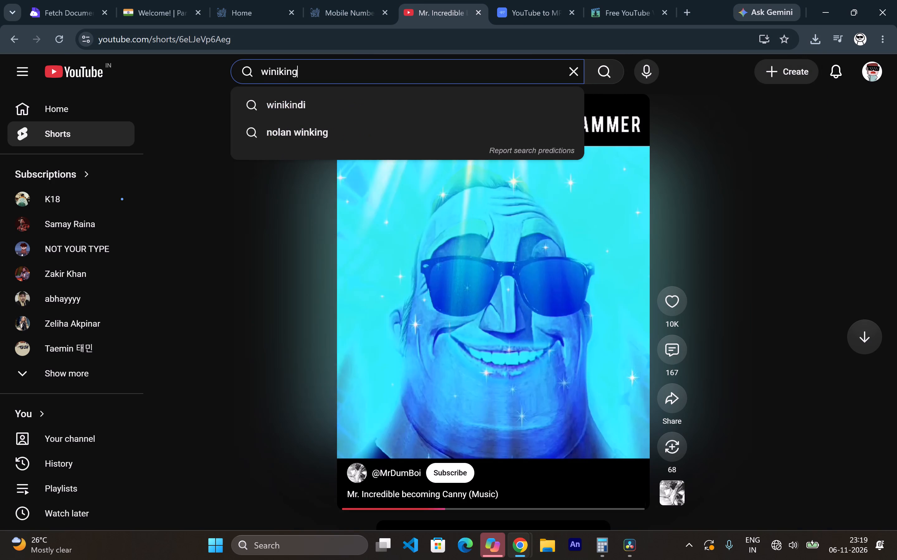
key(space)
text(soun)
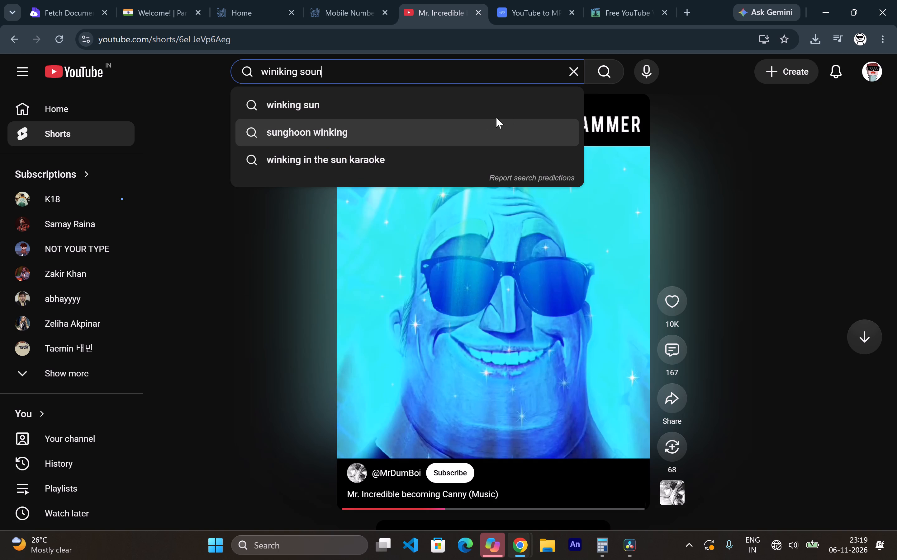
key(BackSpace)
click(267, 105)
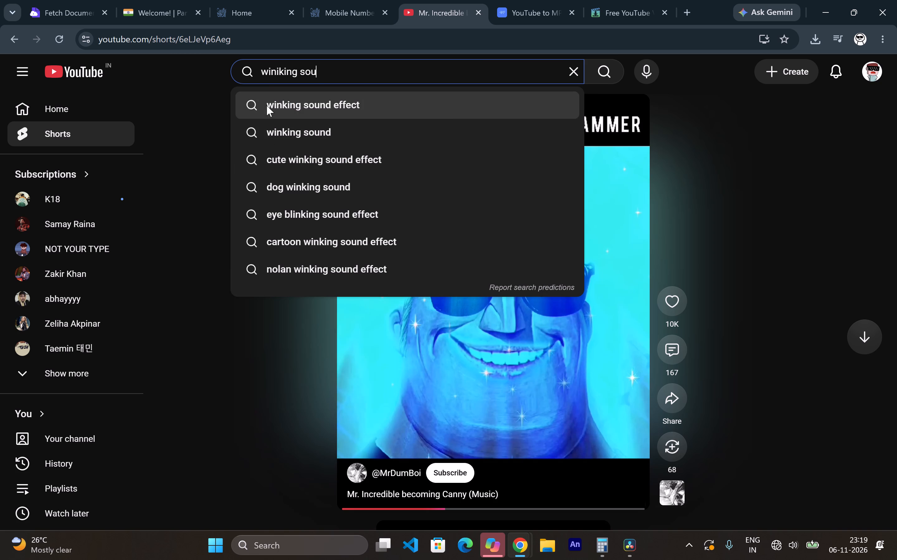
Preview the Cartoon Wink sound effect short and return to the search results.
click(255, 216)
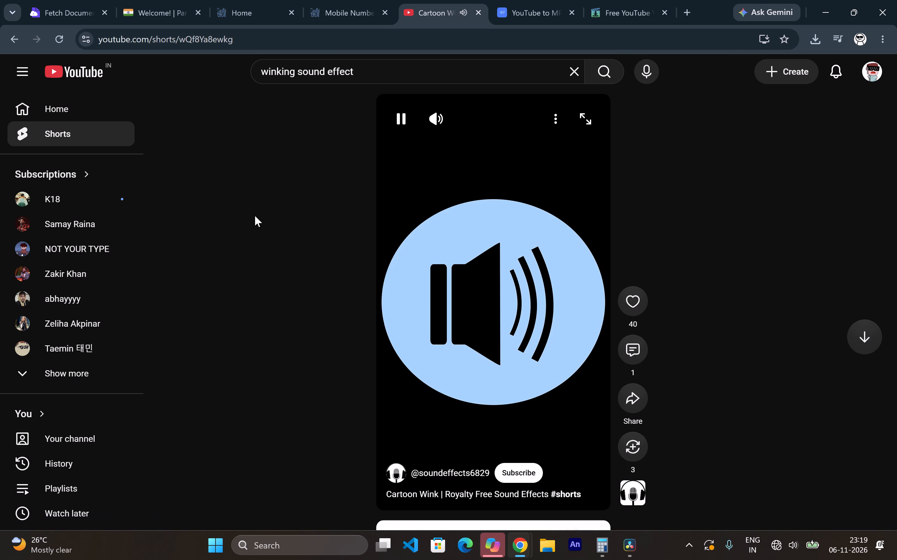
click(10, 36)
Open the Eye Wink Meme Sound Effect short and copy its share link.
scroll(360, 301, down, 1)
click(364, 283)
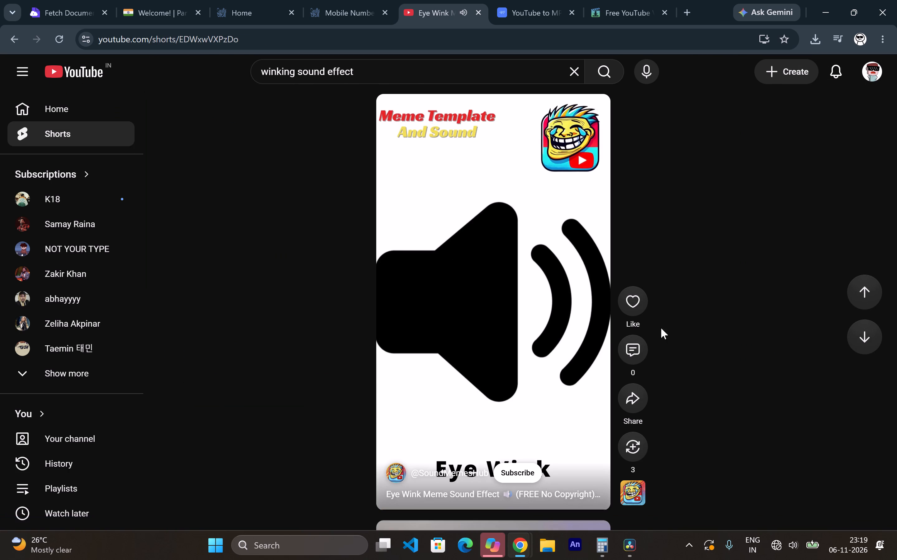
click(641, 407)
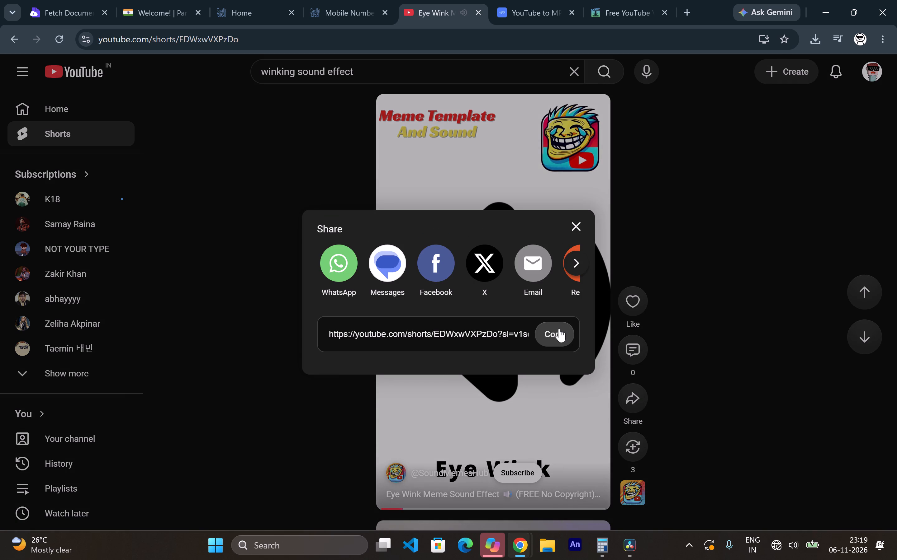
click(559, 329)
double_click(536, 138)
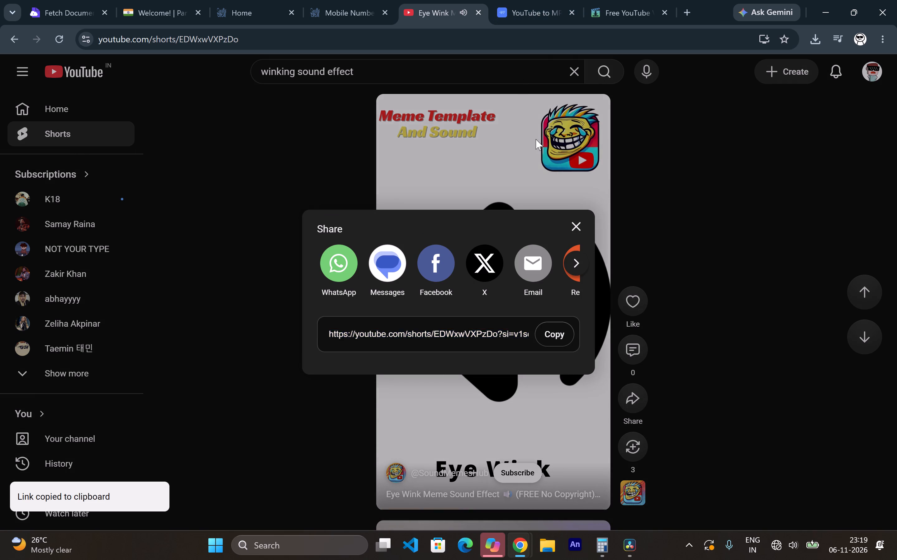
Convert the copied Eye Wink short link to MP3 in ConvertAudioToText and download the file.
click(567, 0)
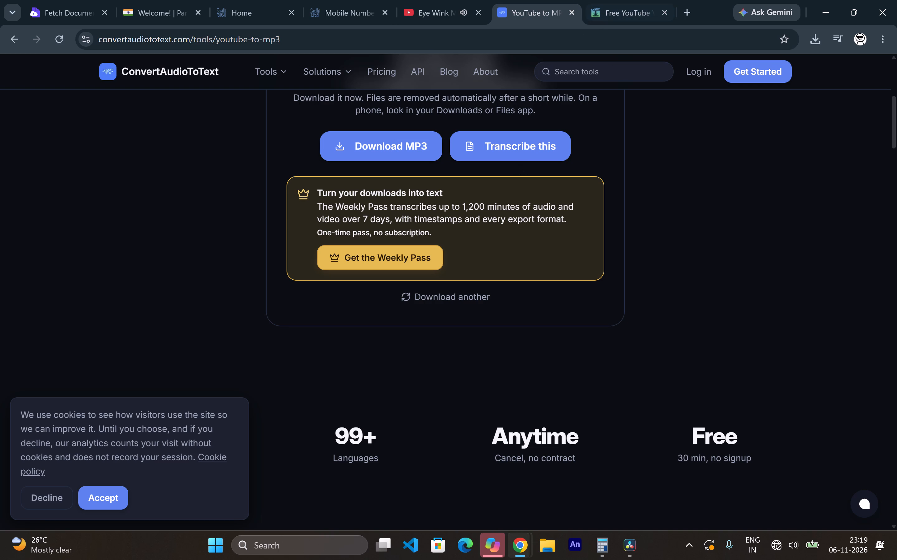
click(468, 298)
scroll(419, 226, up, 5)
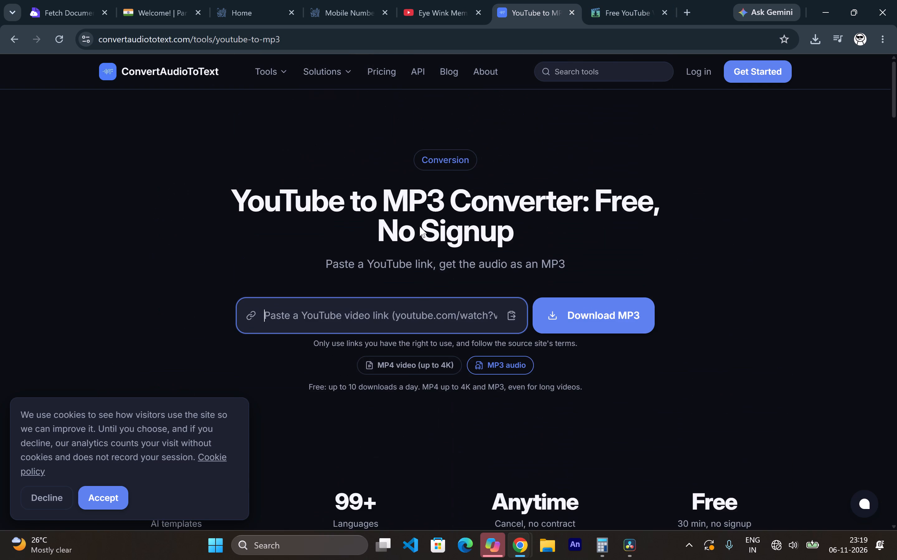
click(425, 313)
key(ctrl+v)
click(572, 318)
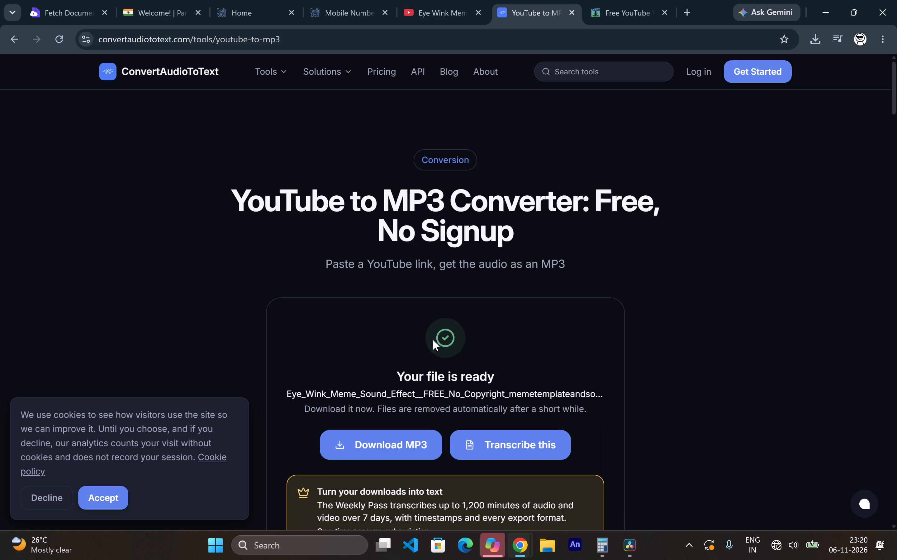
click(397, 441)
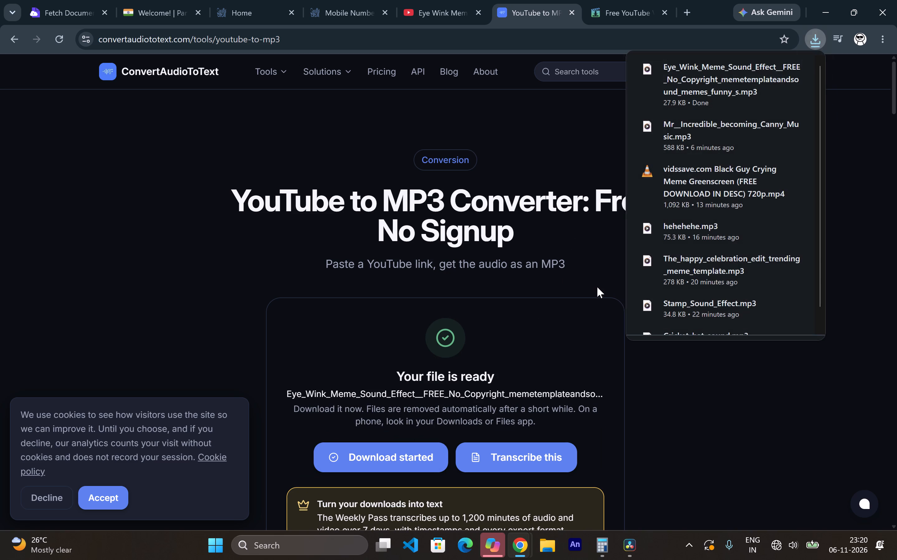
scroll(595, 288, down, 1)
scroll(553, 312, down, 3)
Switch back to DaVinci Resolve and import the Eye_Wink_Meme_Sound_Effect MP3 from Downloads into the media pool.
click(632, 545)
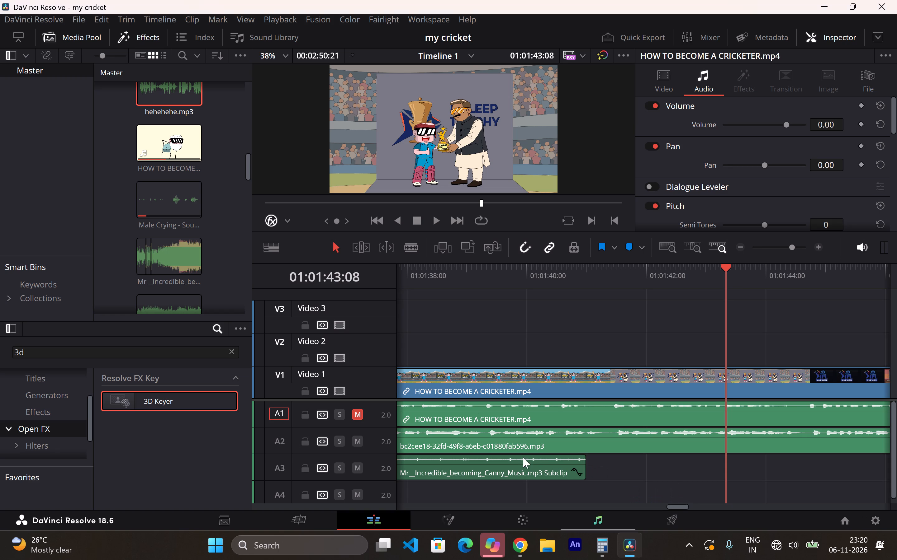
right_click(213, 244)
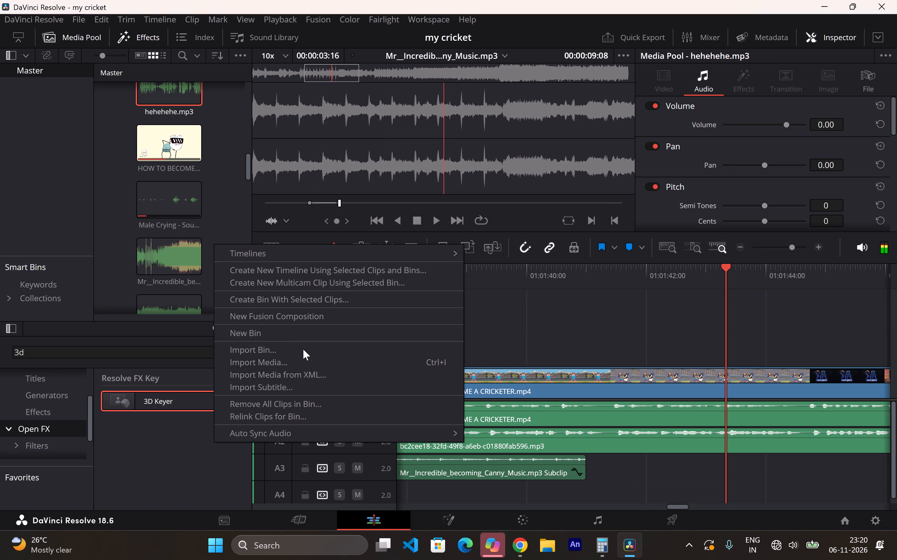
click(310, 359)
double_click(128, 141)
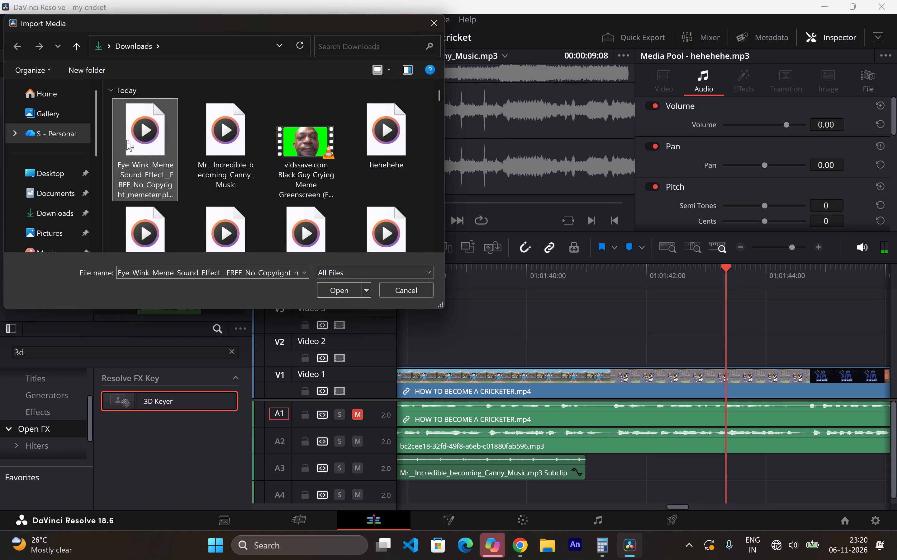
double_click(139, 138)
Place the Eye Wink sound effect on A3 at about 01:01:41:20 under the trophy scene and play it back.
scroll(160, 195, up, 2)
drag(151, 145, 630, 474)
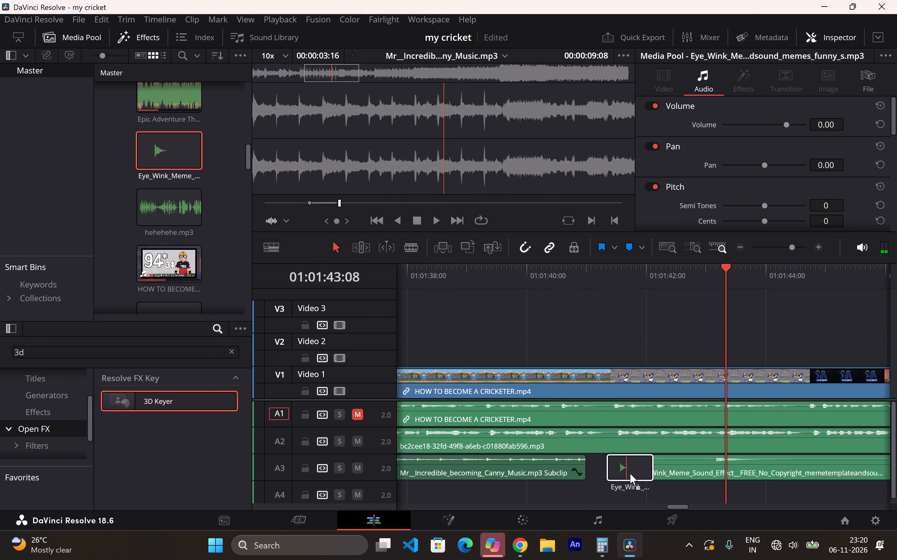
drag(630, 474, 635, 477)
click(618, 279)
key(space)
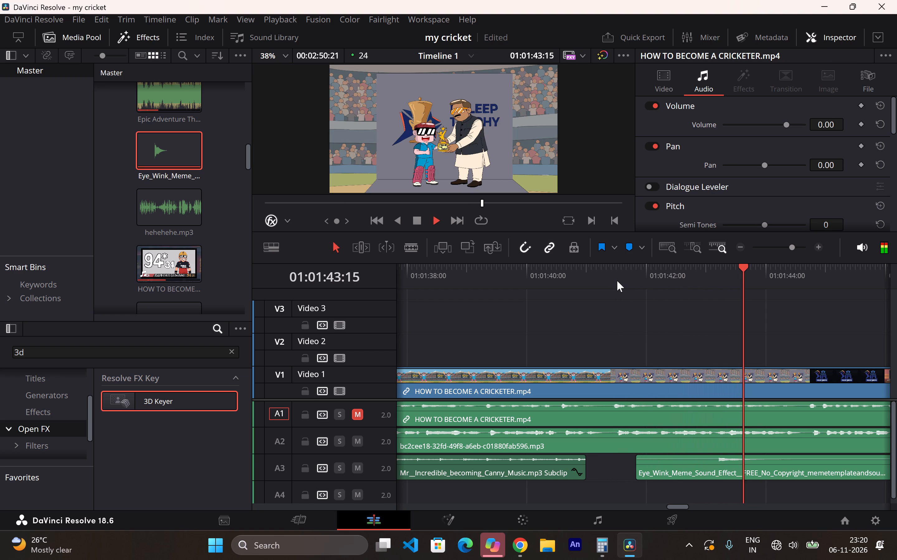
key(space)
Move the Eye Wink clip on A3 about 11 frames earlier, to about 01:01:41:09, and play back the trophy scene.
drag(692, 469, 667, 466)
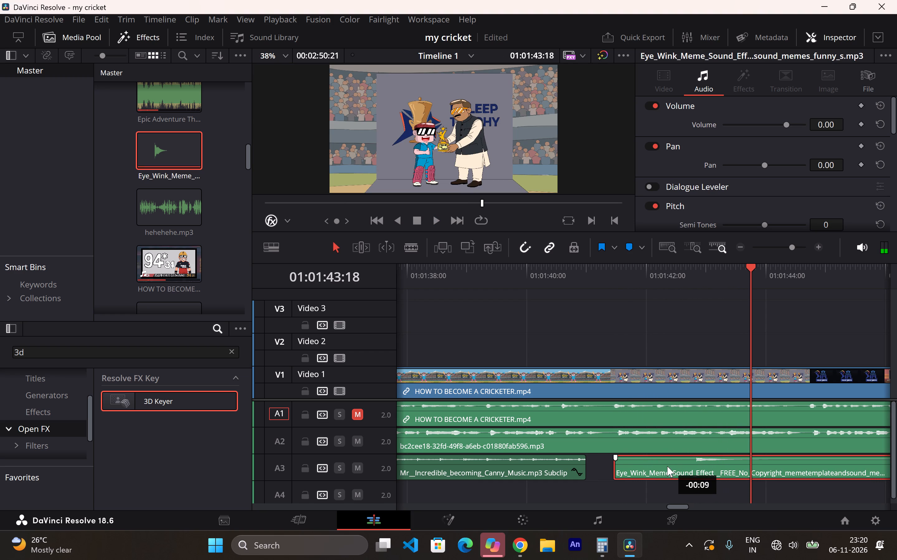
drag(667, 466, 662, 465)
click(592, 284)
key(space)
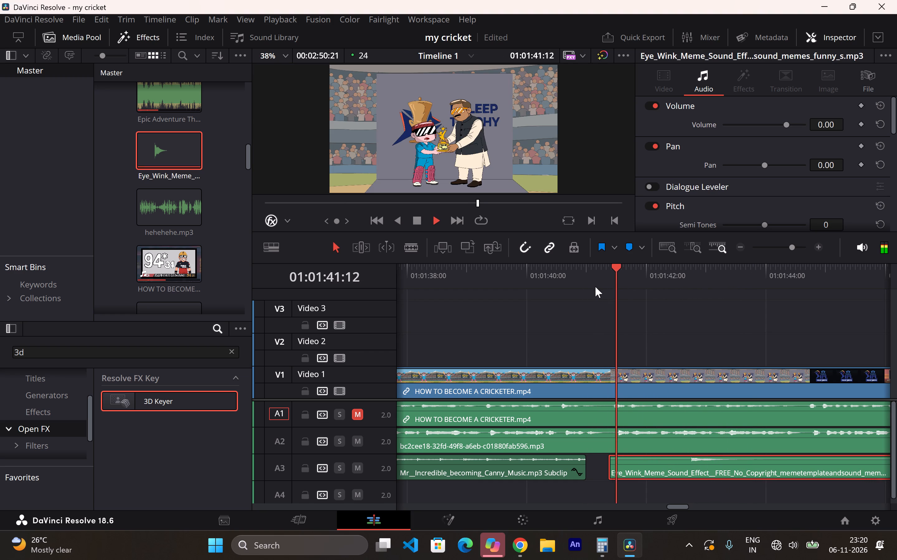
key(space)
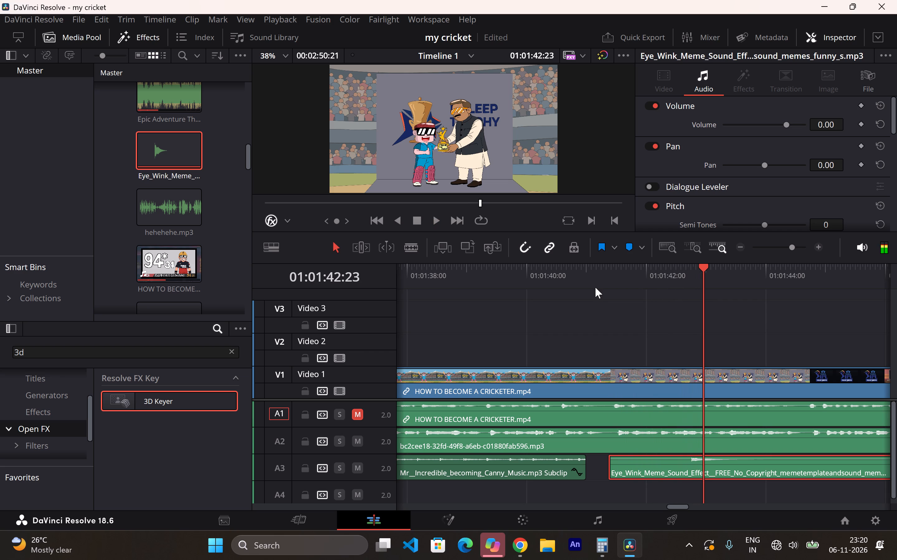
key(space)
key(space)
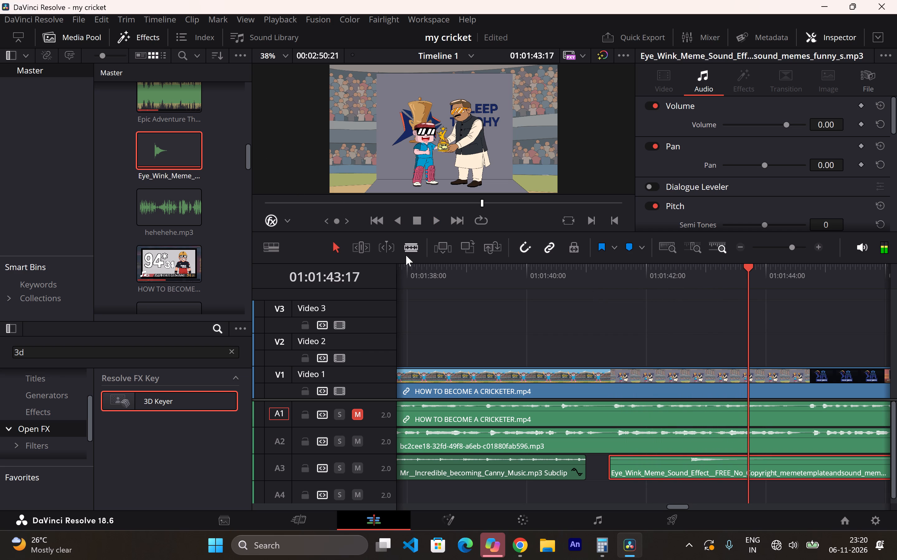
Cut the Eye Wink clip on A3 at about 01:01:42:15 and 01:01:43:17, delete both outer pieces, and play back the trophy scene.
click(406, 255)
click(686, 474)
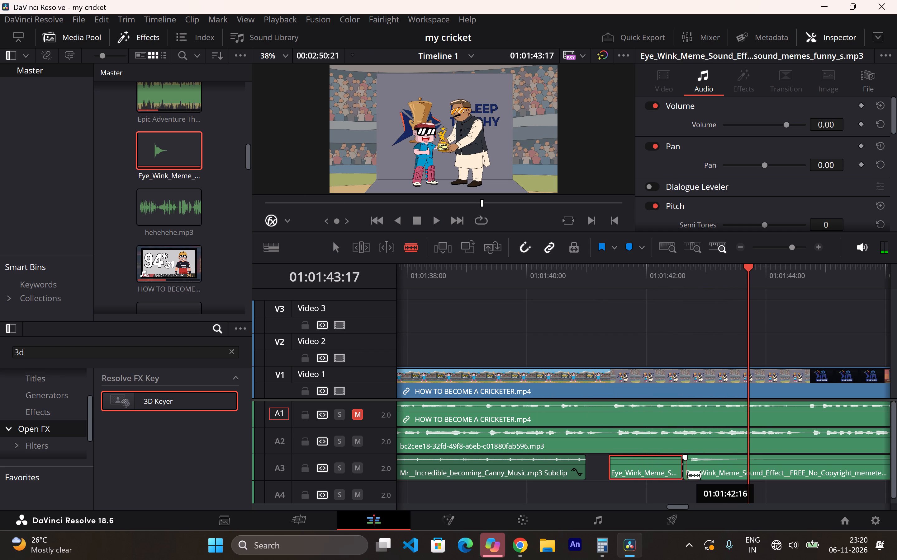
click(743, 473)
click(340, 248)
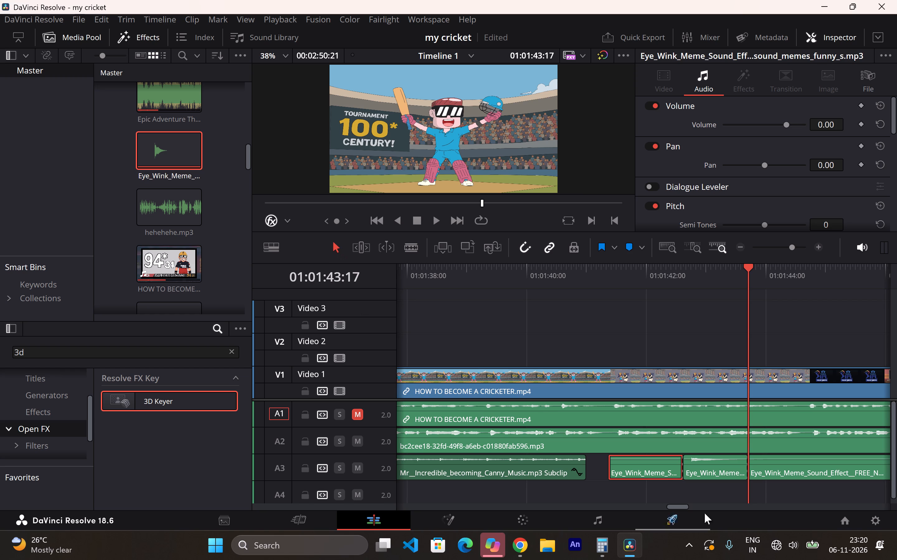
click(653, 467)
key(BackSpace)
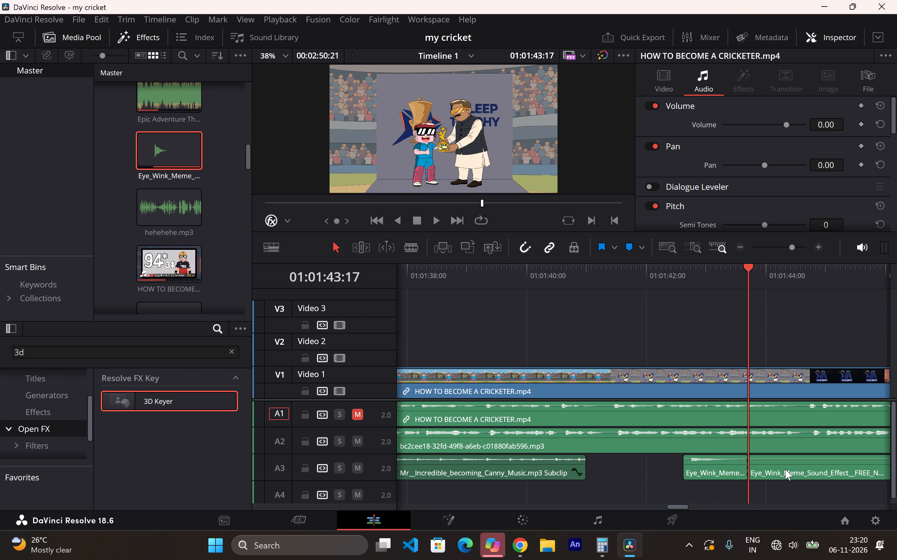
click(785, 469)
key(BackSpace)
click(549, 294)
click(547, 280)
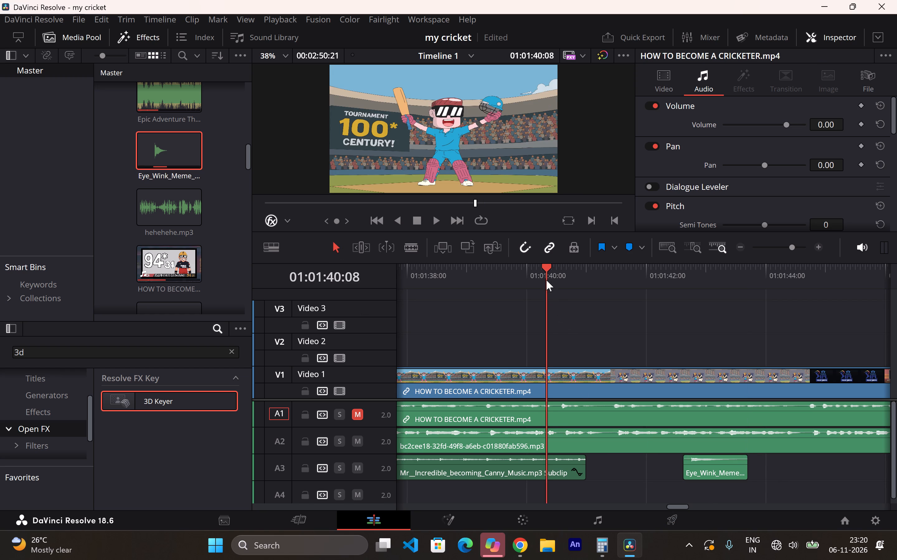
key(space)
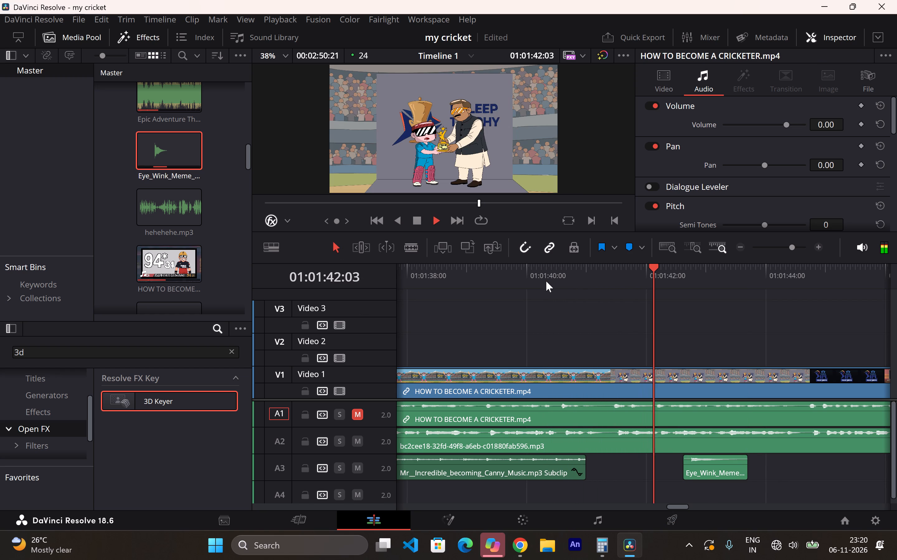
key(space)
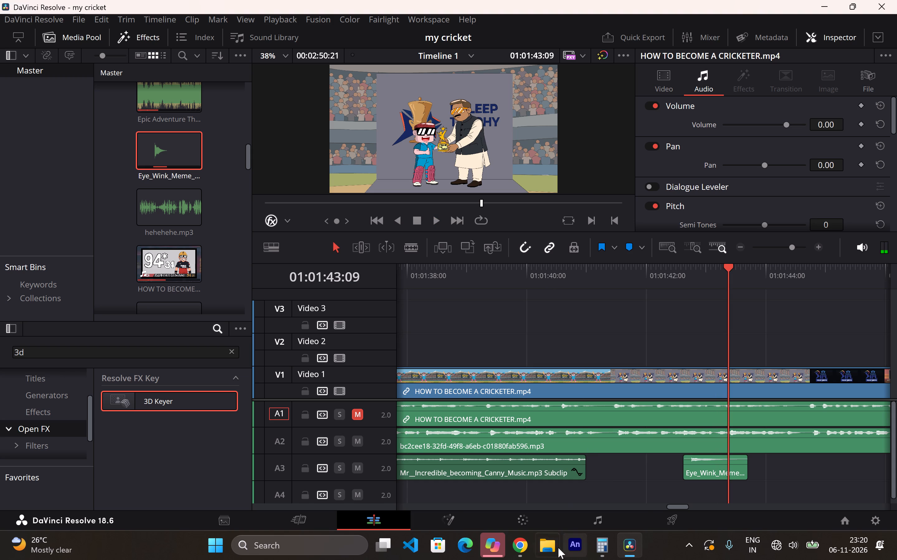
Switch to Chrome and search YouTube for "happy music", refining the query to "happy music meme".
click(523, 546)
click(463, 494)
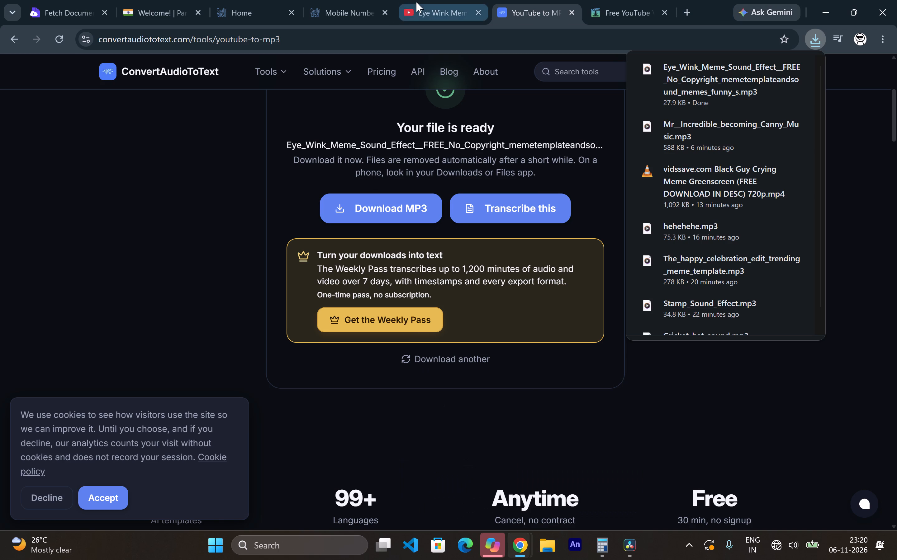
click(417, 2)
click(595, 80)
click(577, 68)
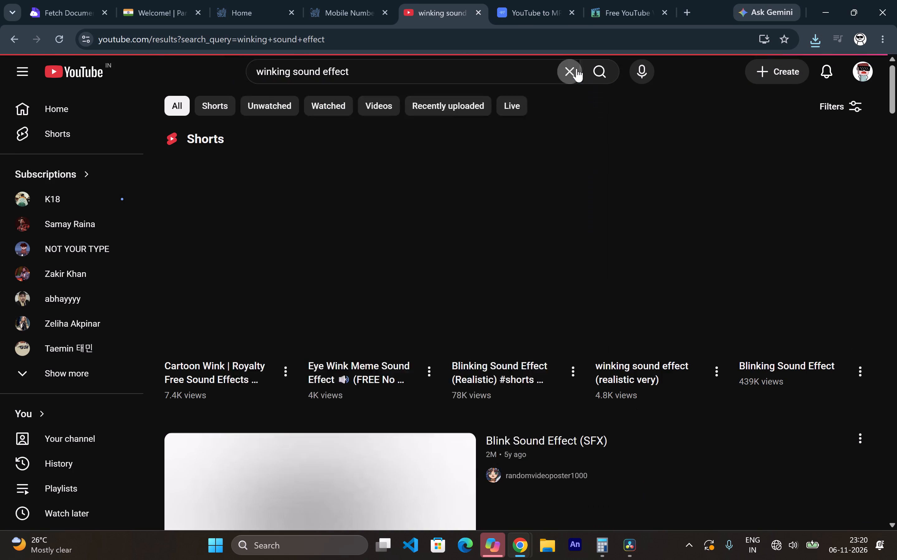
text(ha)
key(p)
text(py)
key(space)
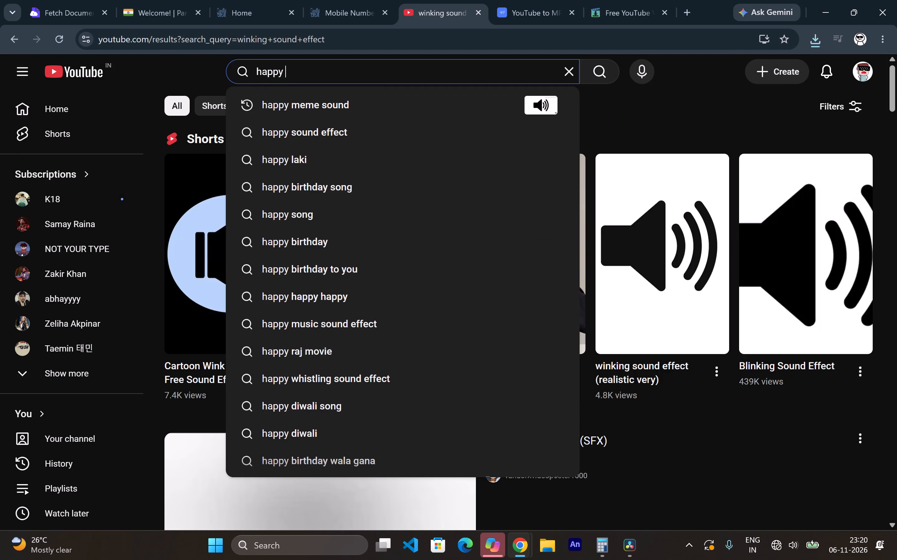
text(music)
key(Return)
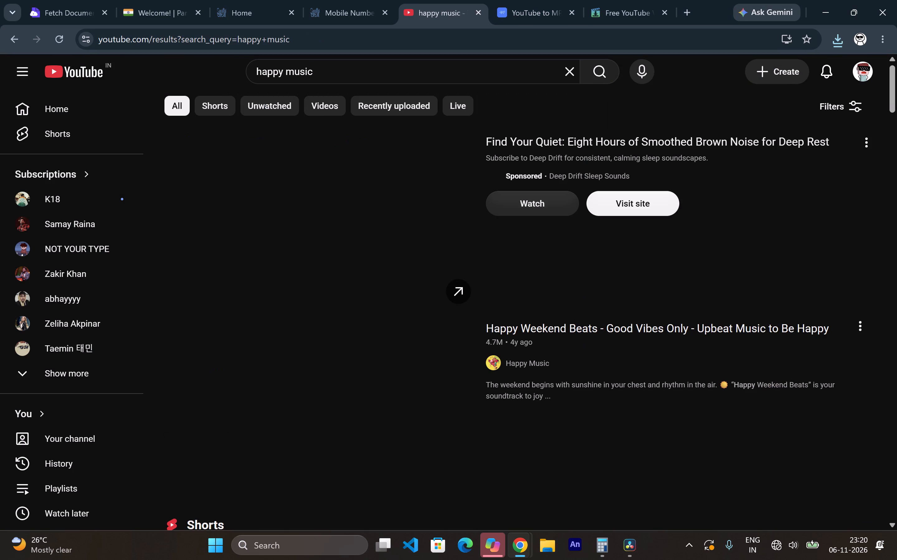
click(394, 70)
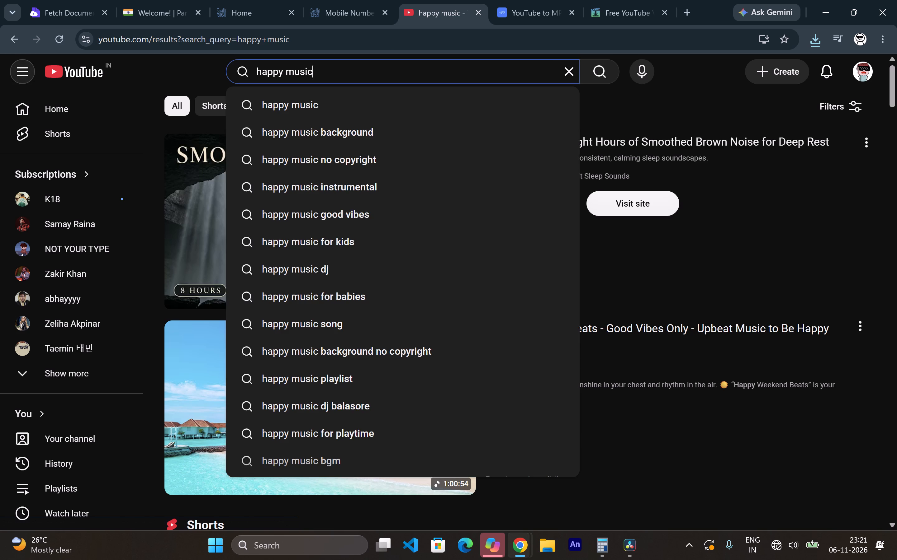
key(space)
text(meme)
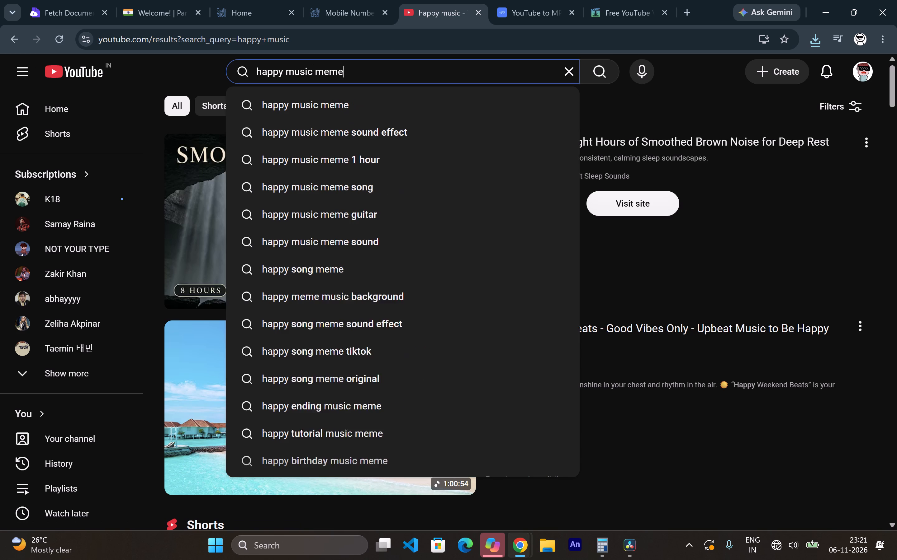
key(Return)
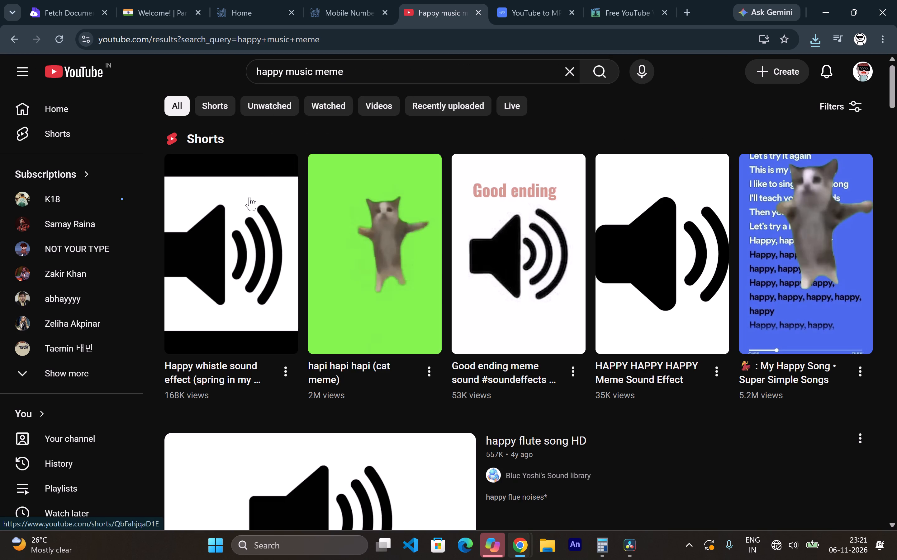
Preview the "Happy whistle sound effect" Short, like it, and return to the search results.
click(249, 197)
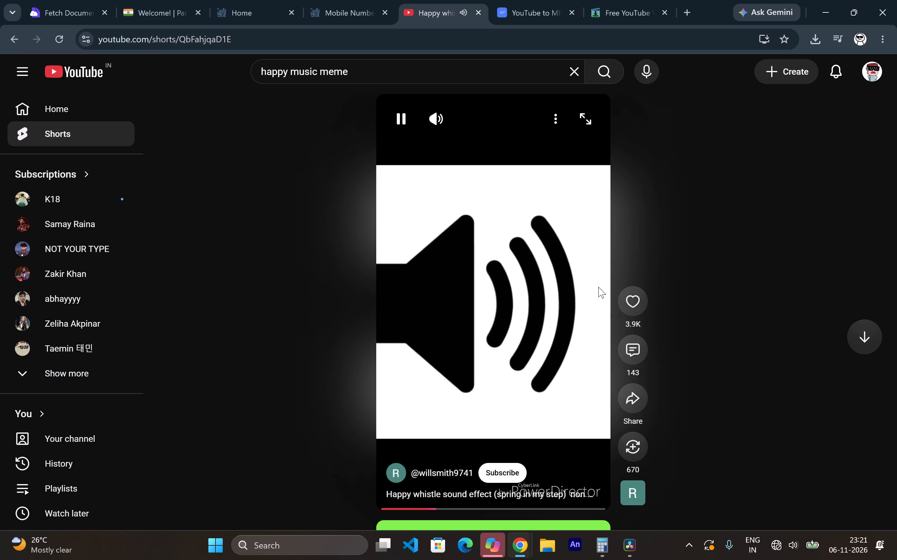
click(624, 313)
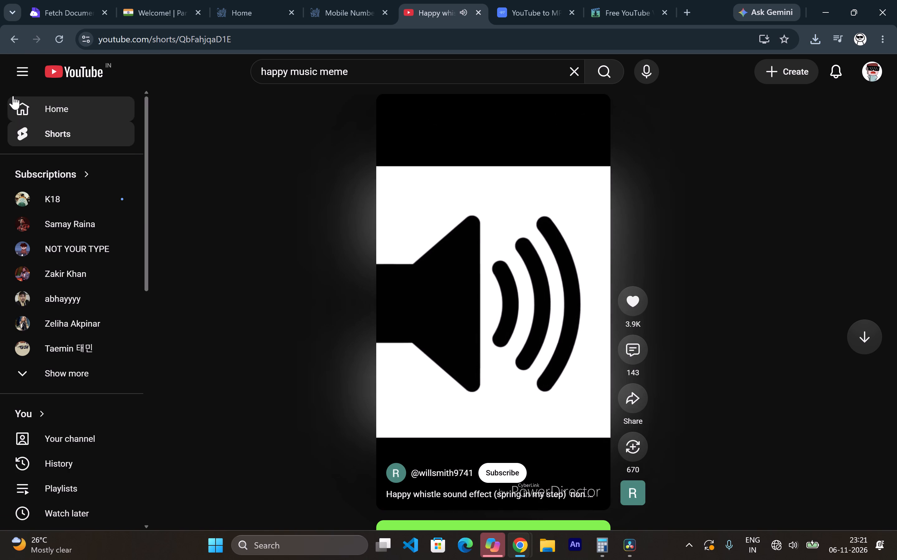
click(6, 46)
Browse the happy music meme results, previewing the happy celebration edit, Happy Happy Happy Peter Griffin and The Best Music On Roblox.
scroll(377, 287, down, 2)
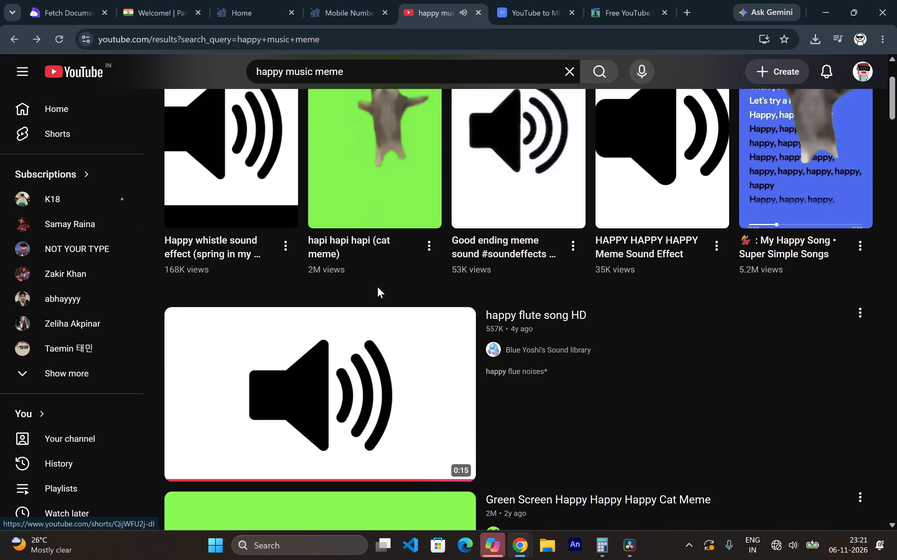
scroll(422, 366, down, 3)
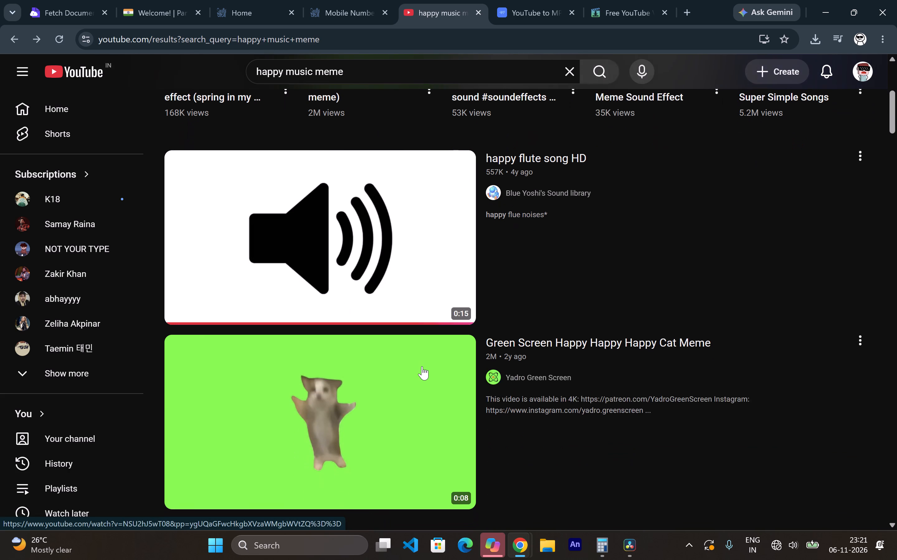
scroll(422, 366, down, 4)
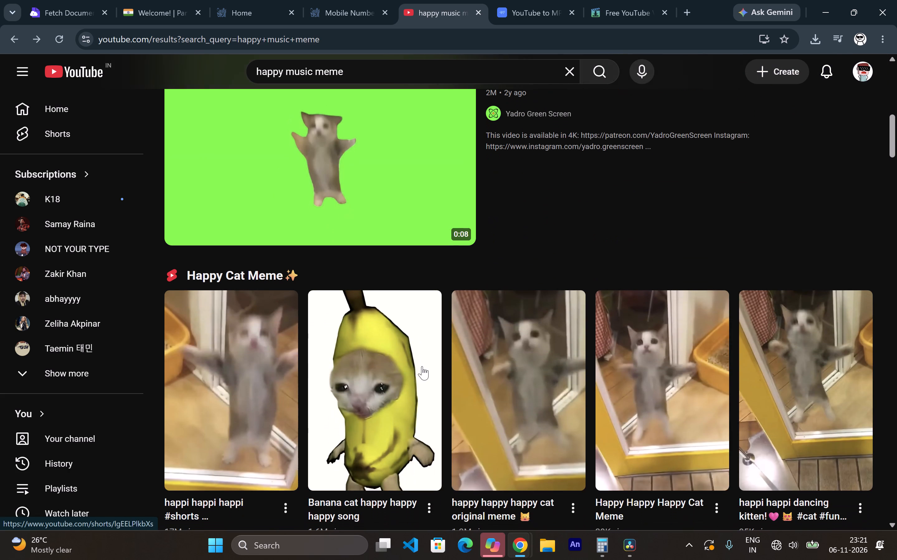
scroll(422, 366, down, 4)
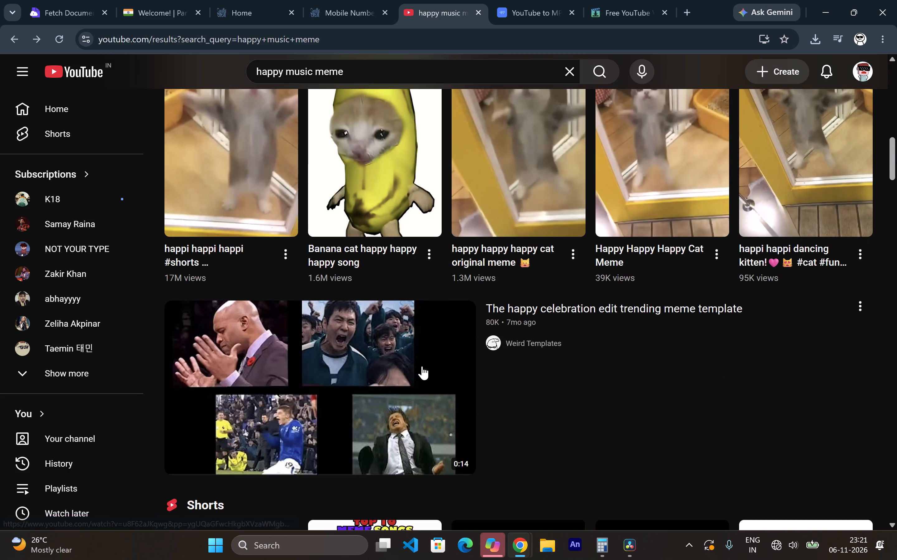
click(449, 322)
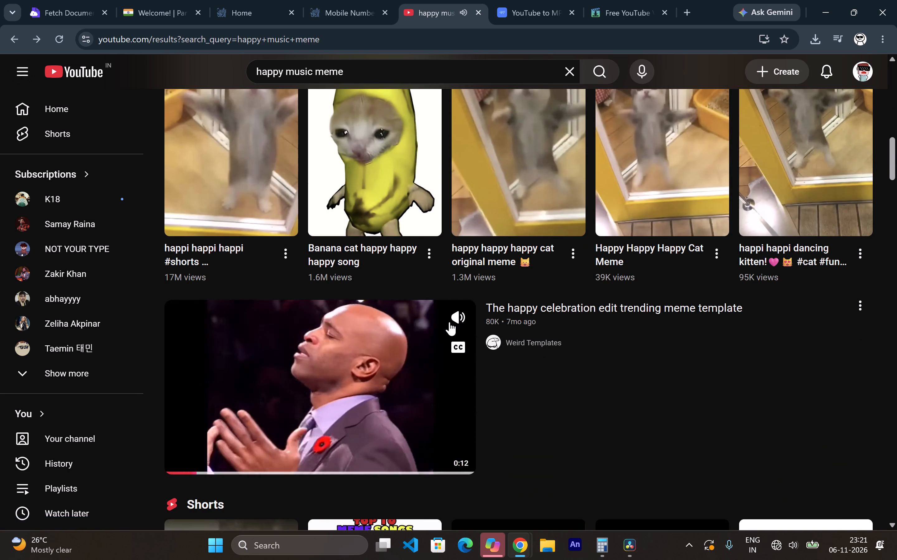
scroll(449, 322, down, 6)
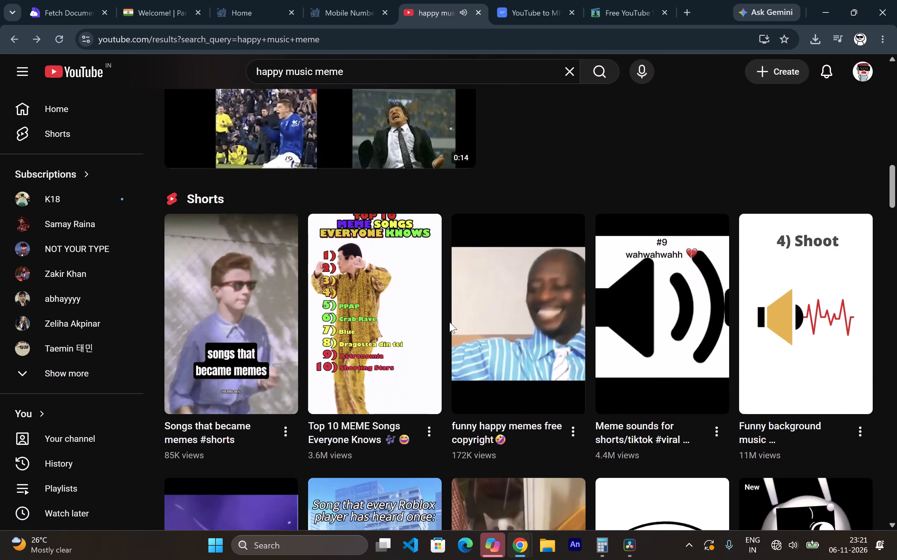
scroll(449, 322, down, 6)
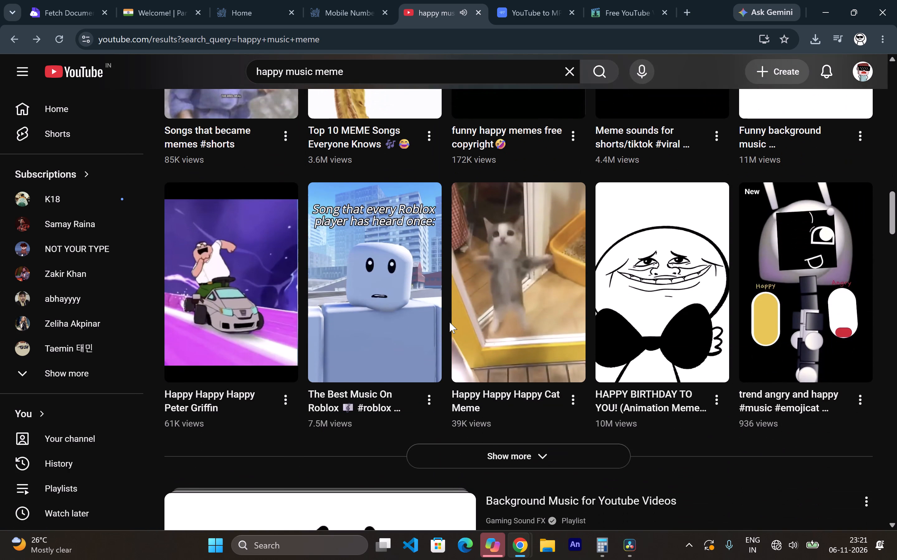
click(165, 275)
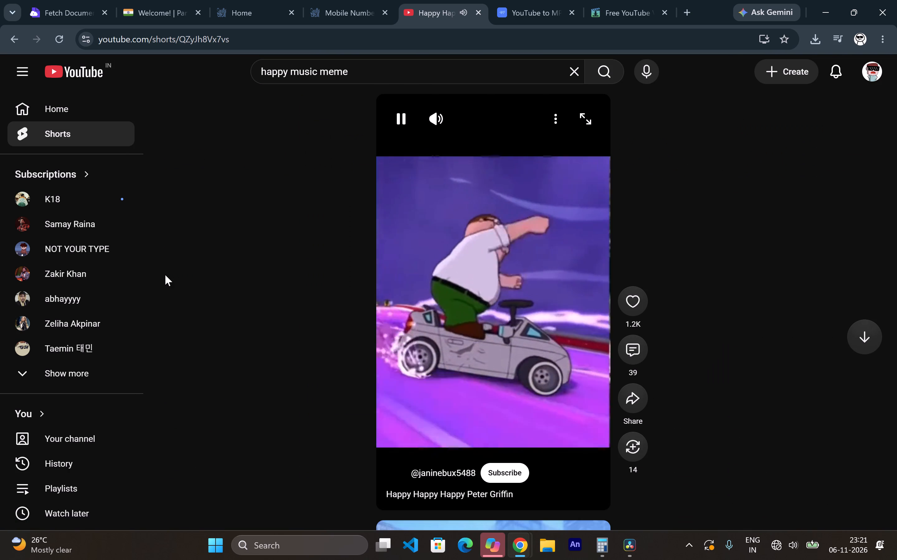
click(12, 46)
scroll(316, 246, down, 1)
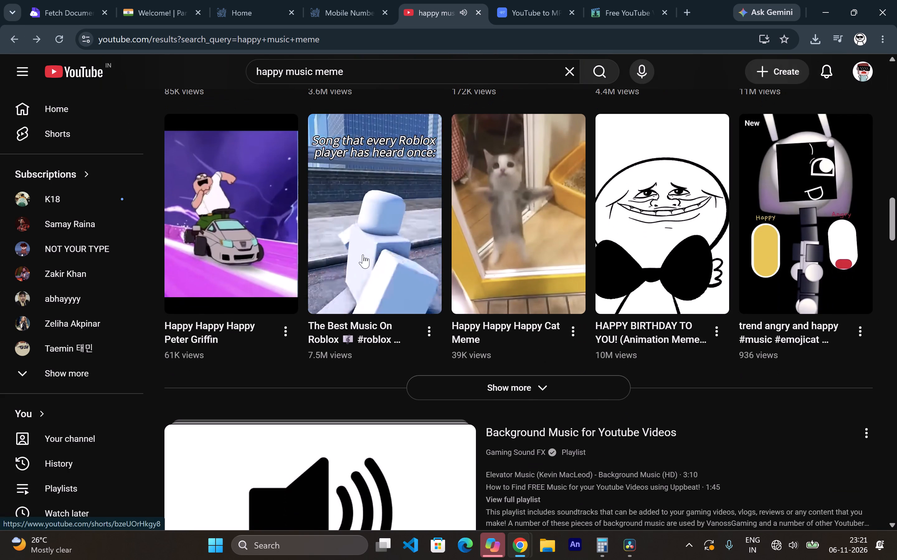
click(363, 254)
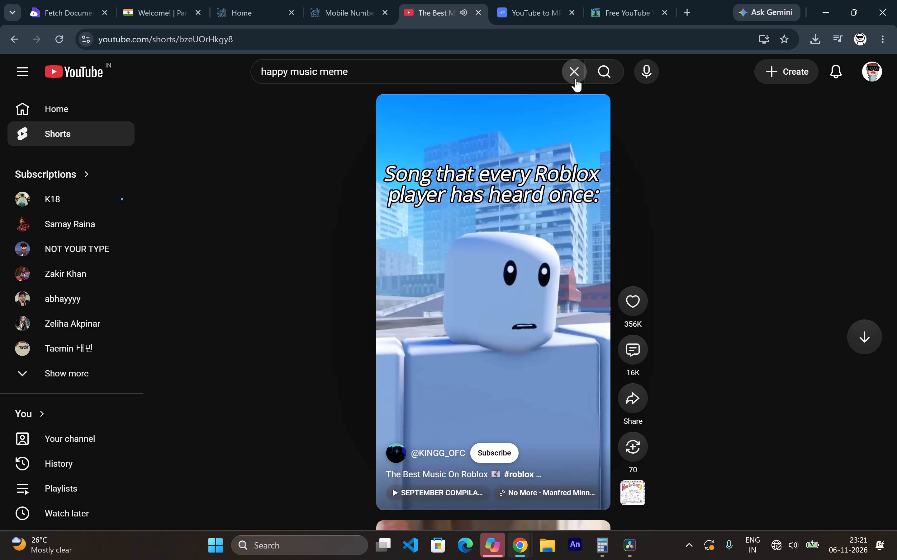
Search YouTube for "aura meme sound", preview the first "Aura sound" Short and return to the results.
click(576, 79)
text(au)
key(r)
text(a meme soun)
key(d)
key(Return)
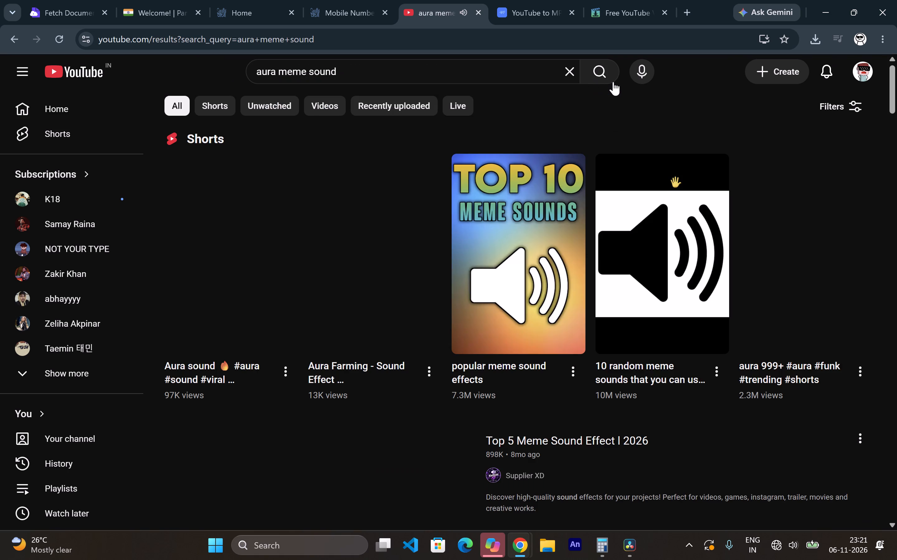
click(281, 230)
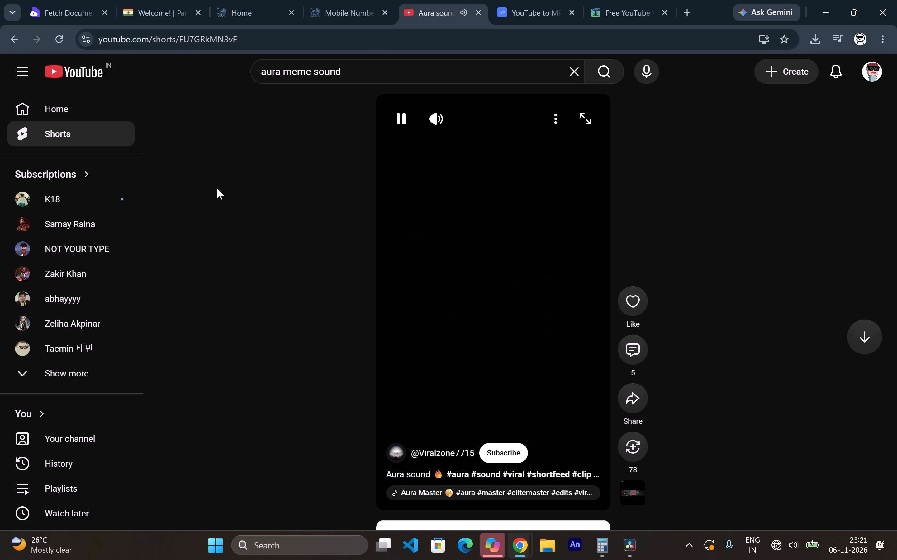
click(15, 45)
Preview the "Aura Farming - Sound Effect" Short, copy its share link and pause it.
click(371, 226)
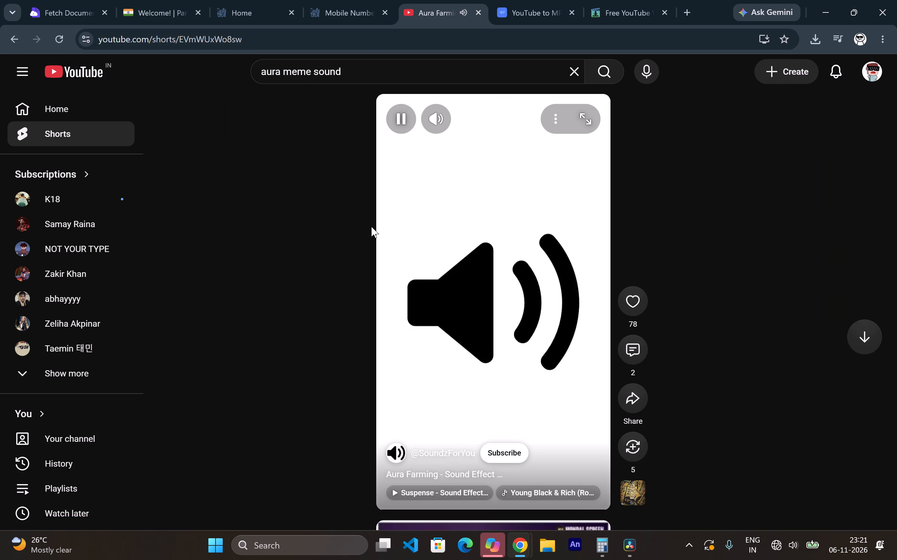
click(634, 397)
click(551, 326)
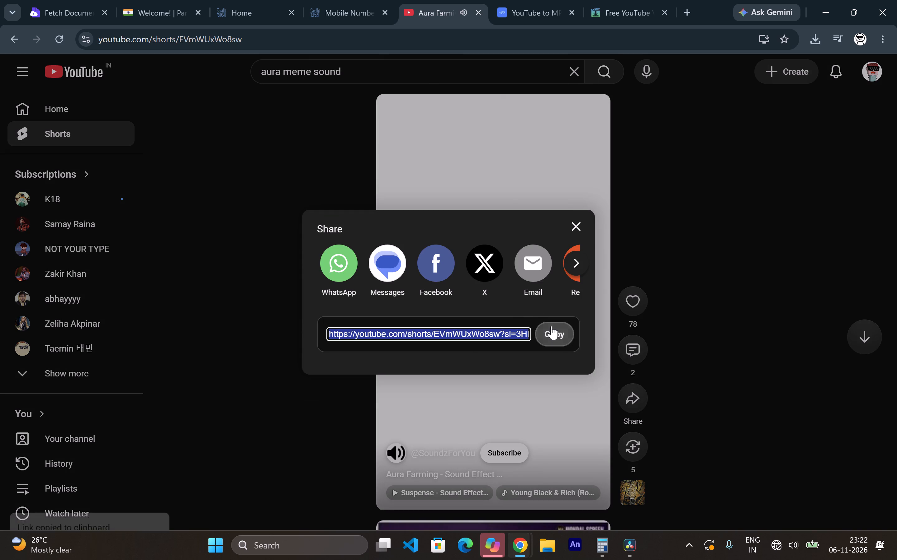
click(505, 195)
click(505, 195)
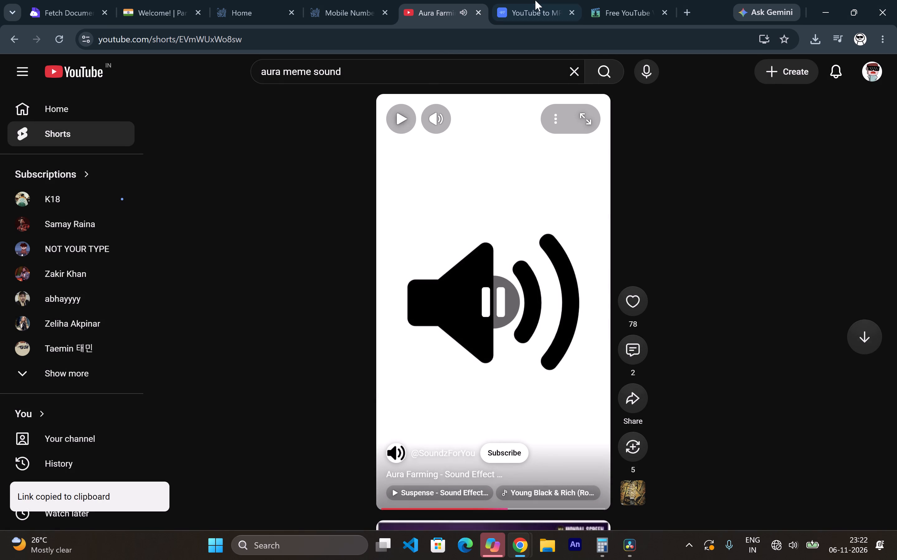
Convert the copied Aura Farming Short link to MP3 in ConvertAudioToText and download the file.
click(535, 0)
scroll(360, 308, up, 1)
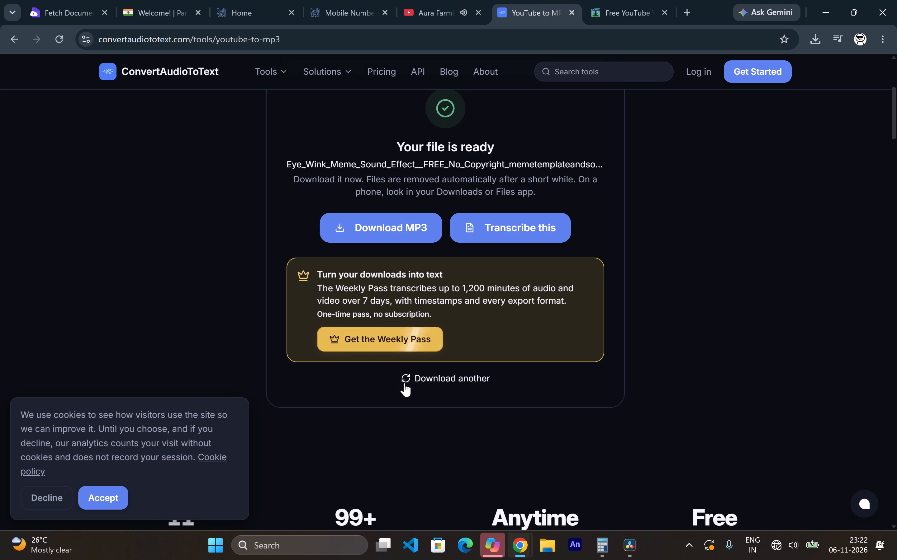
click(404, 383)
scroll(382, 220, up, 2)
click(330, 285)
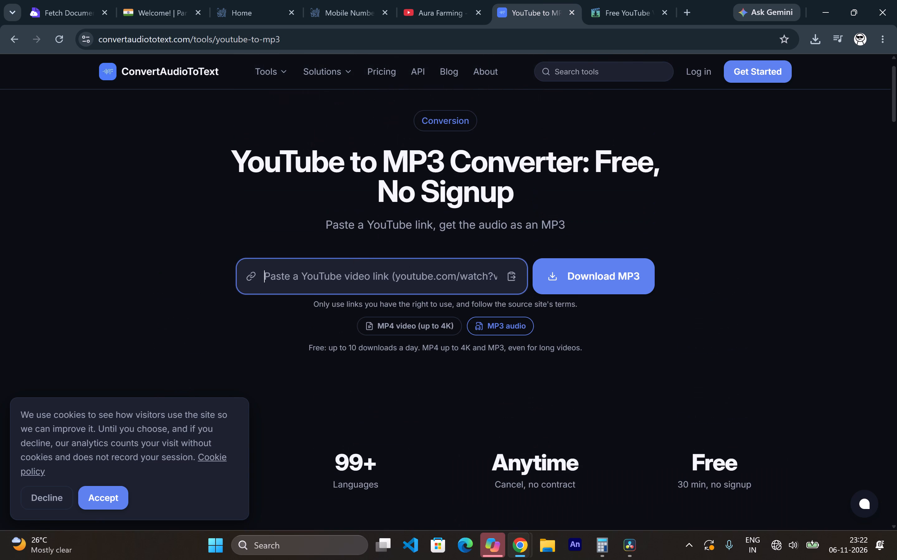
key(ctrl+v)
click(618, 266)
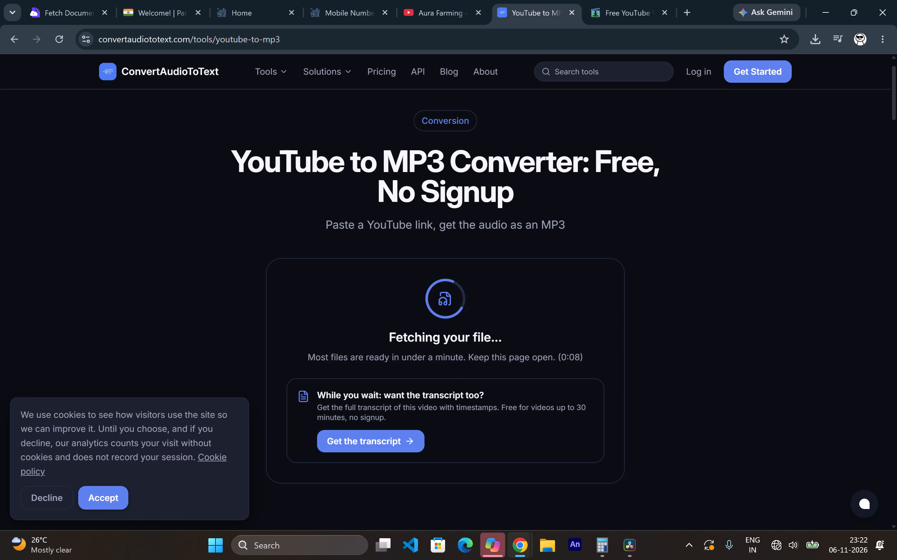
click(420, 403)
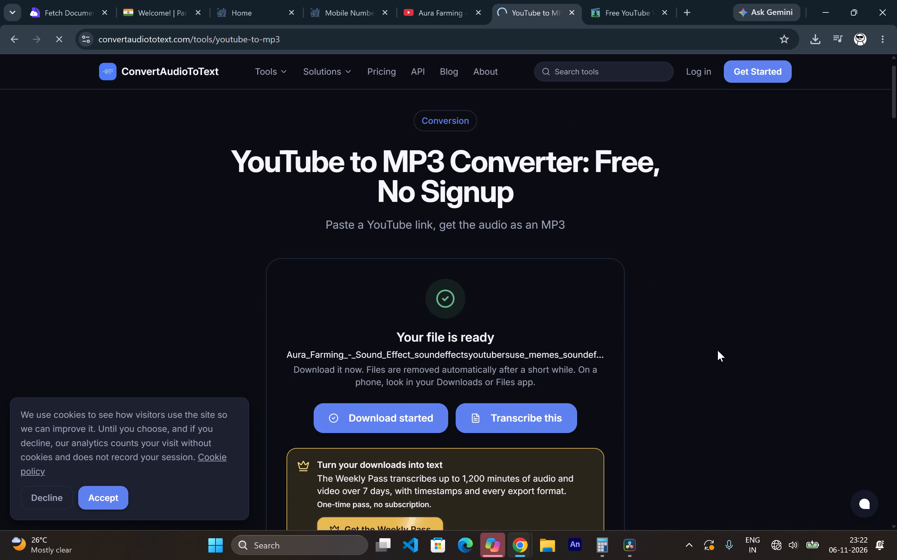
Switch to DaVinci Resolve, play back the trophy scene and import the downloaded Aura_Farming sound effect into the media pool.
click(630, 542)
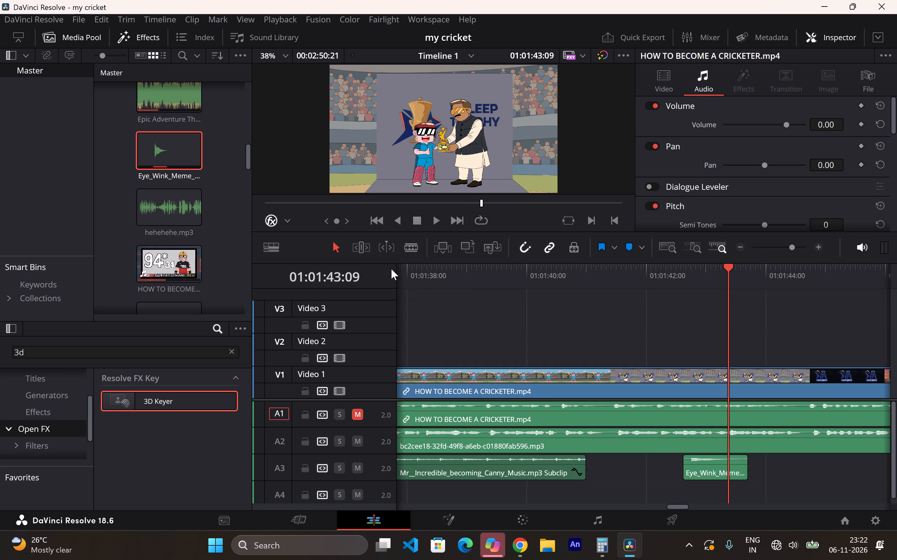
click(420, 278)
key(space)
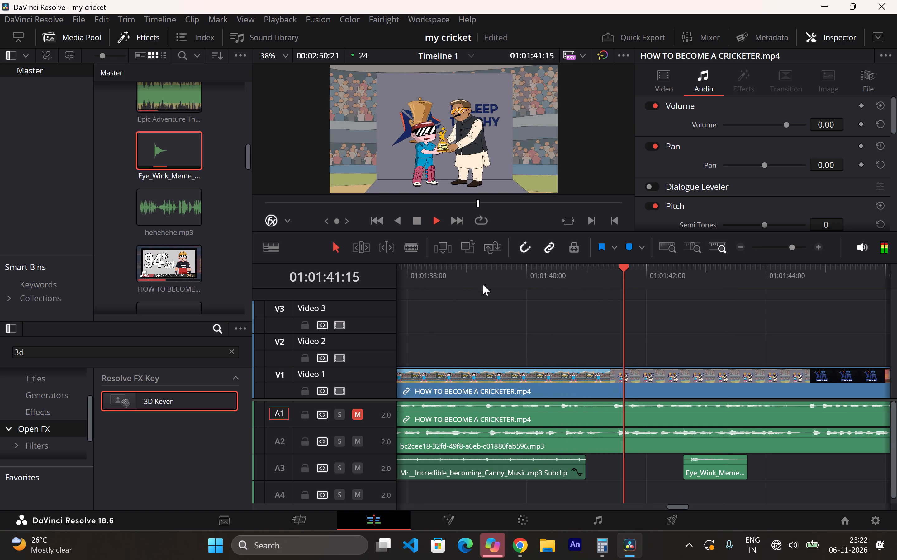
key(space)
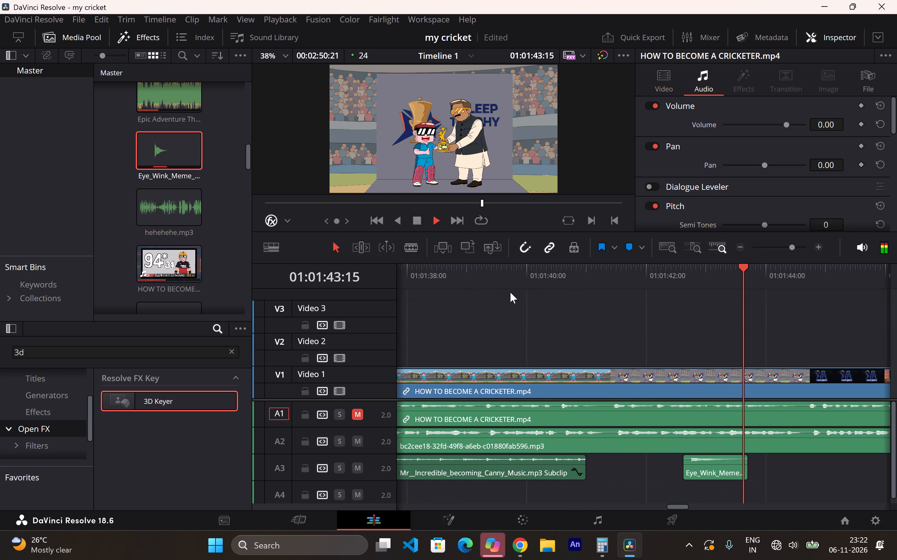
right_drag(236, 254, 233, 254)
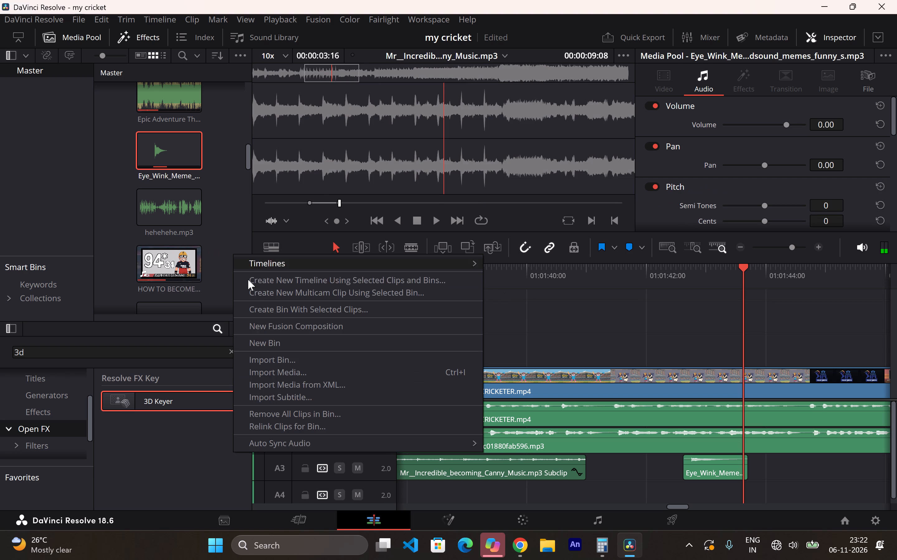
click(290, 369)
double_click(139, 133)
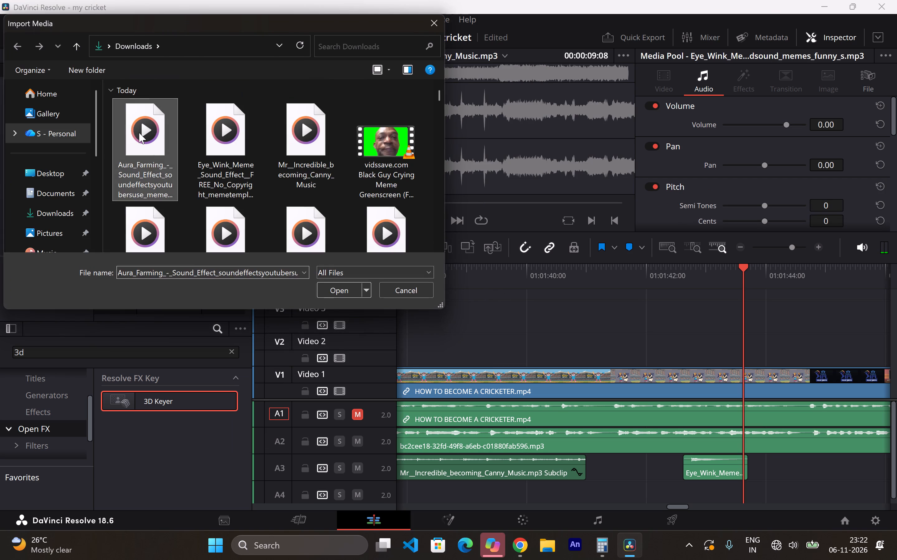
Place the Aura_Farming sound on track A4, starting where the Mr Incredible music subclip ends, at about 01:01:41:00.
scroll(155, 188, up, 16)
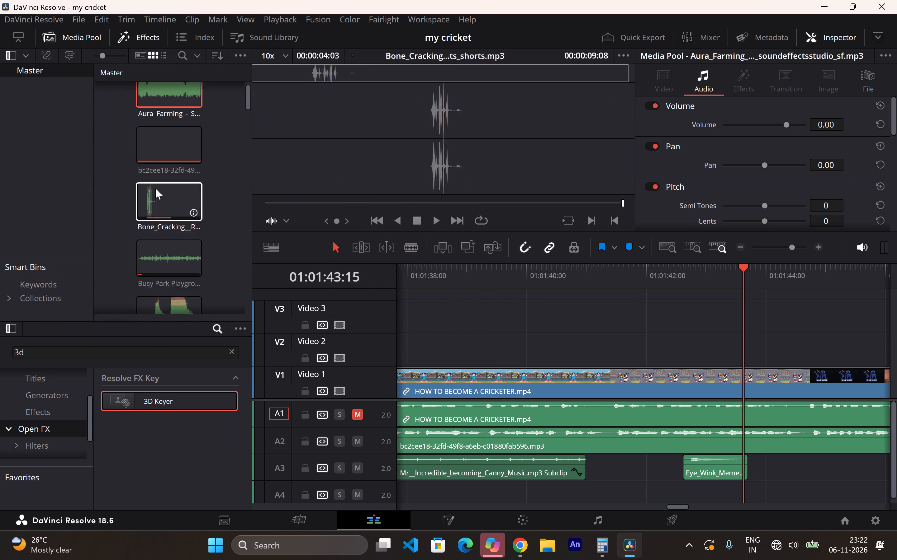
scroll(155, 188, up, 5)
drag(157, 115, 574, 420)
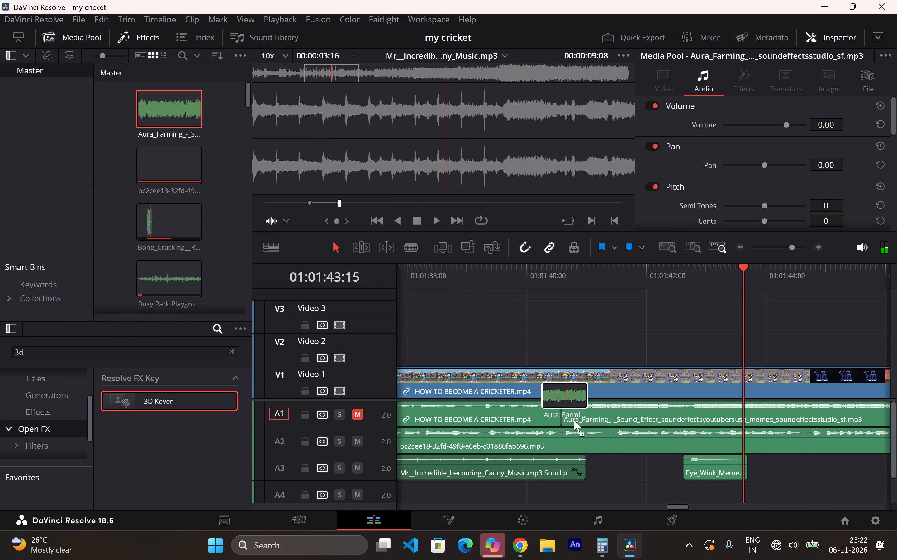
drag(574, 420, 581, 491)
click(551, 290)
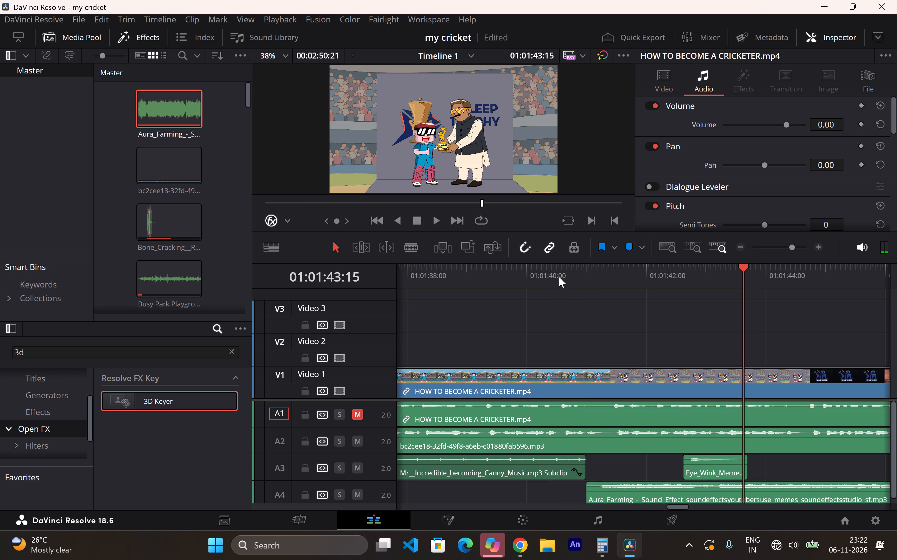
Lower the Aura_Farming clip's volume to -10 dB and play back the trophy scene.
click(612, 484)
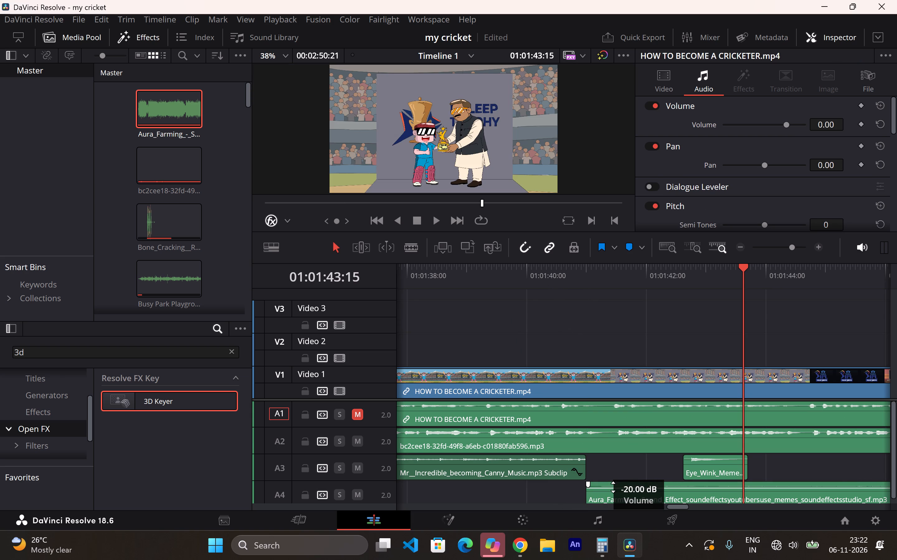
click(539, 264)
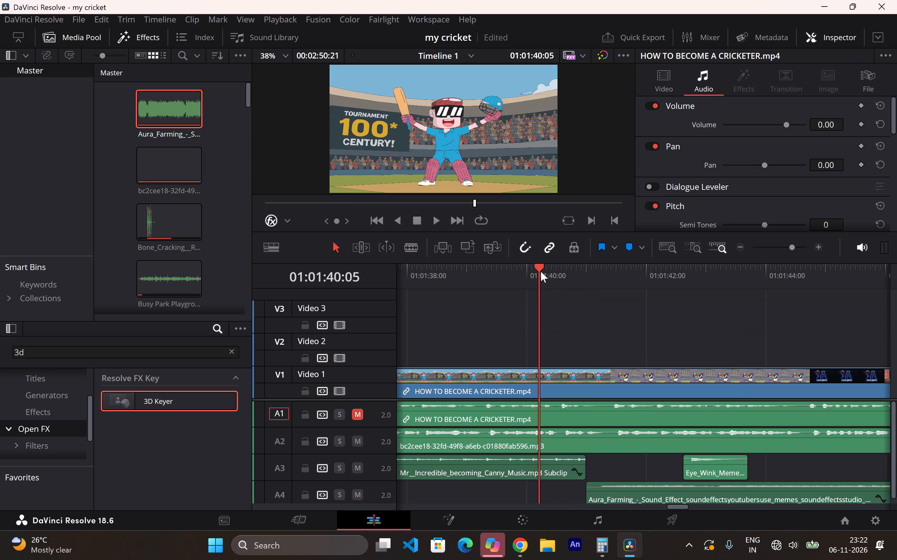
key(space)
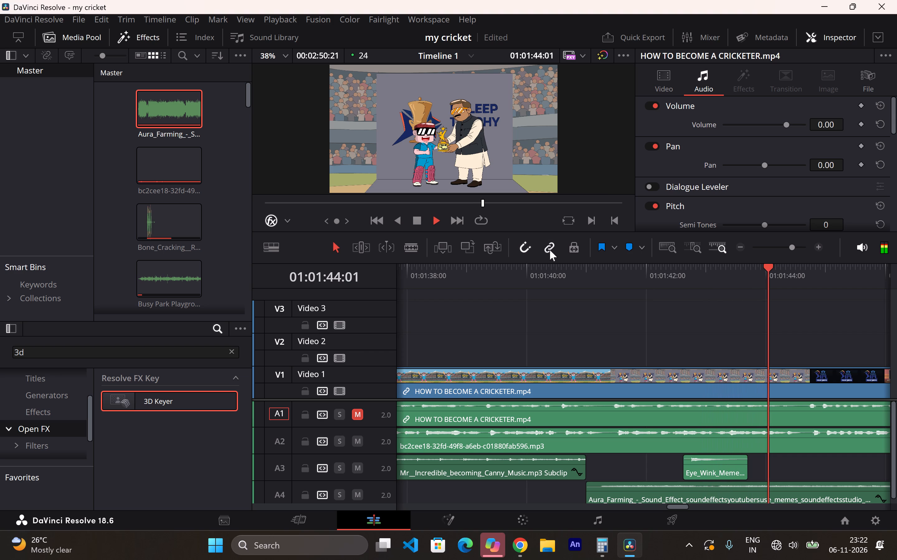
key(space)
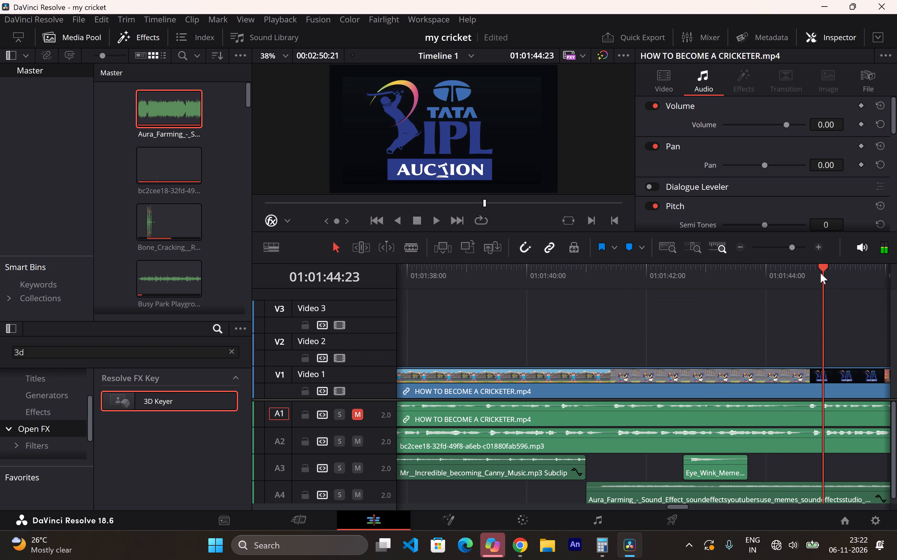
Split the Aura_Farming clip at 01:01:44:18, where the IPL auction scene starts, and at both ends of the Eye_Wink clip.
drag(820, 273, 810, 271)
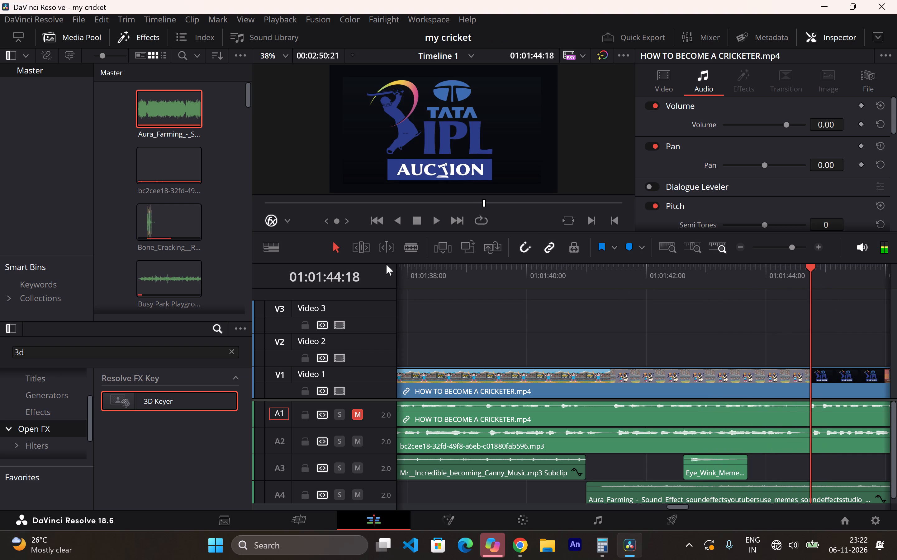
click(402, 253)
click(810, 491)
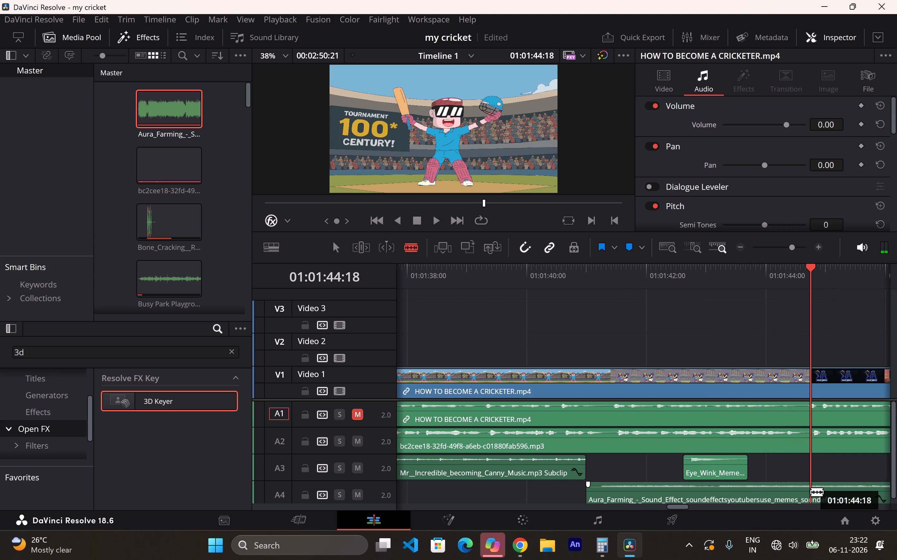
click(337, 247)
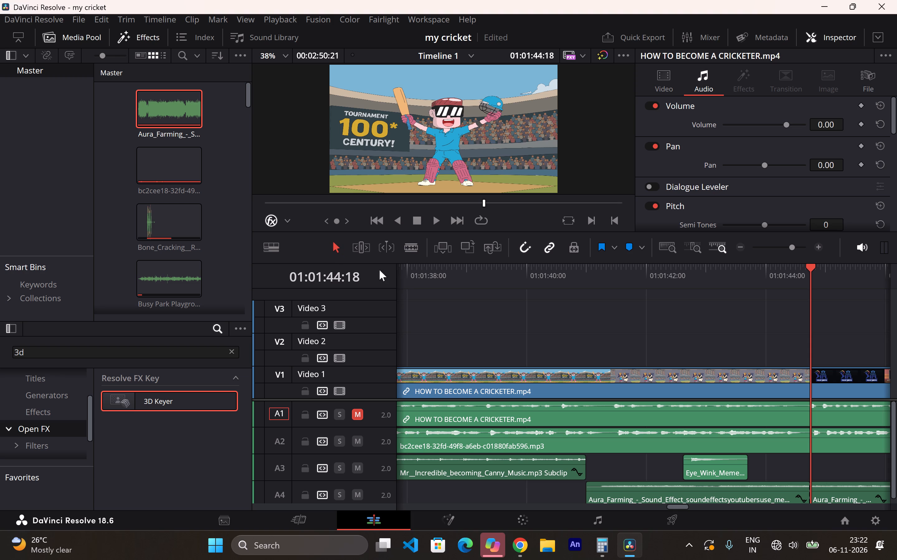
click(400, 239)
click(406, 243)
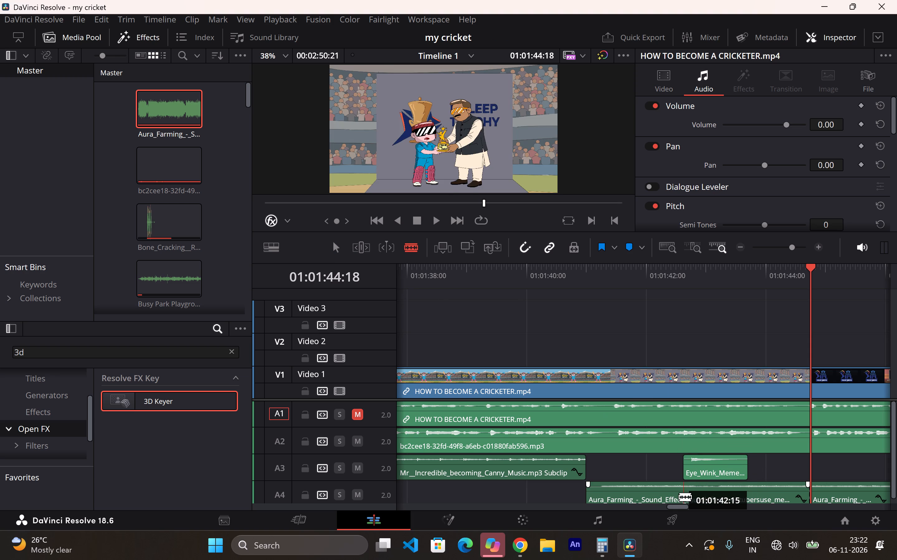
click(679, 496)
click(745, 500)
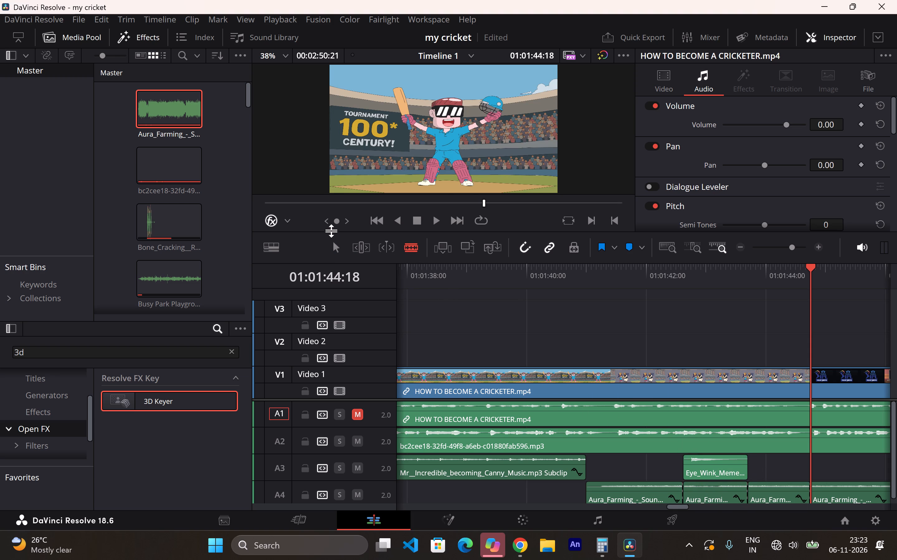
Delete the Aura_Farming piece beneath the Eye_Wink clip and the piece after 01:01:44:18.
click(333, 244)
click(713, 494)
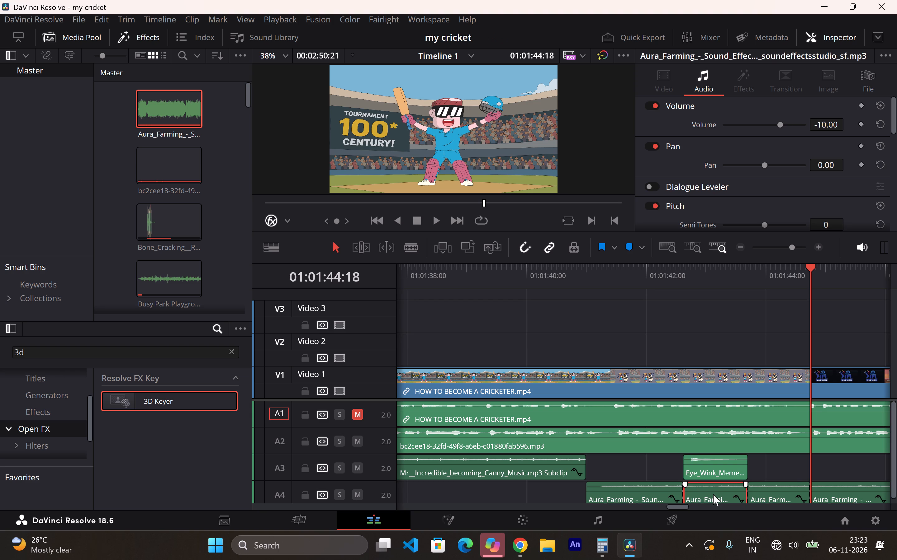
key(BackSpace)
click(868, 495)
key(BackSpace)
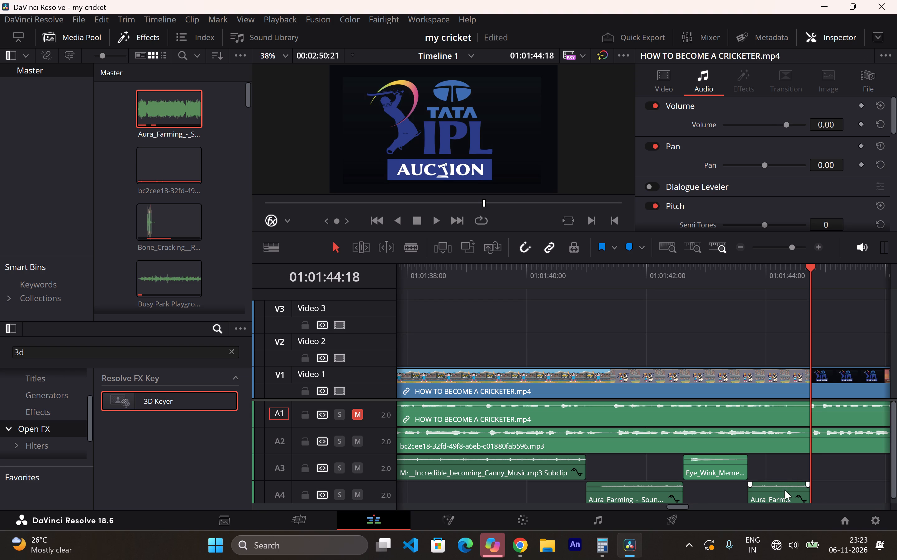
Fade out the end of the last Aura_Farming piece, fade in the start of the first piece, and play back the section.
drag(806, 487, 784, 487)
drag(591, 485, 610, 487)
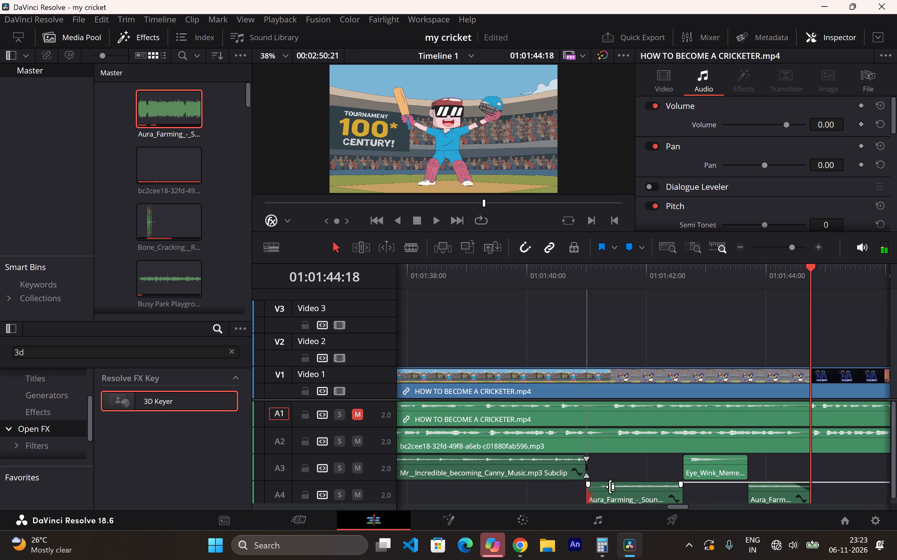
drag(610, 487, 597, 485)
drag(588, 485, 611, 489)
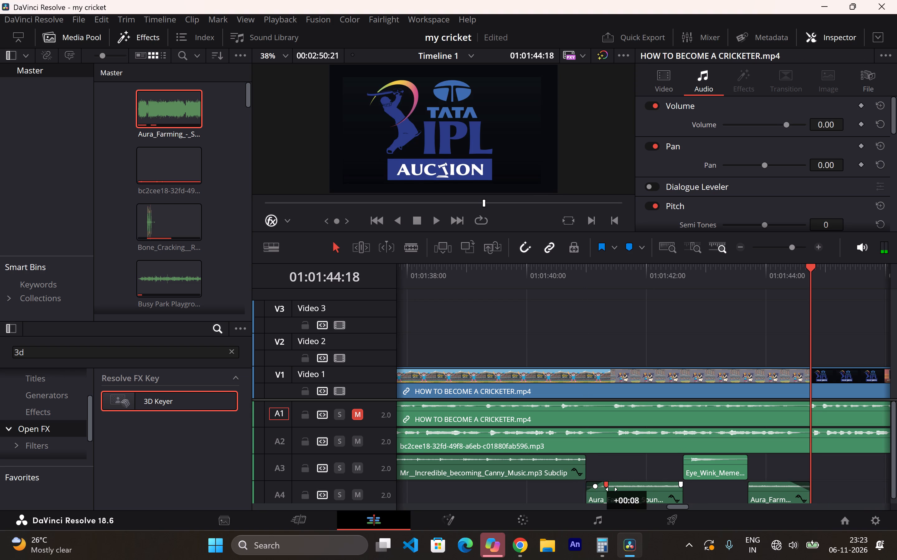
drag(611, 489, 613, 489)
click(568, 299)
click(519, 266)
key(space)
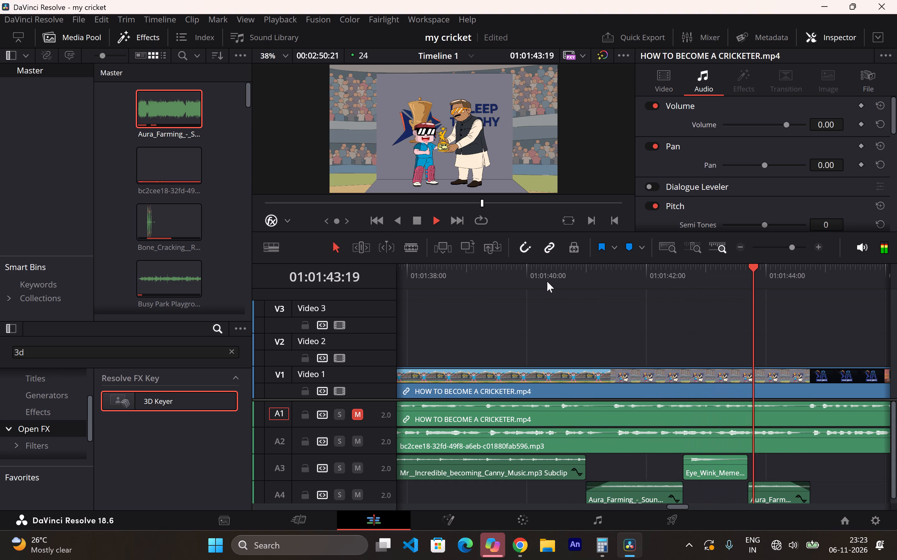
key(space)
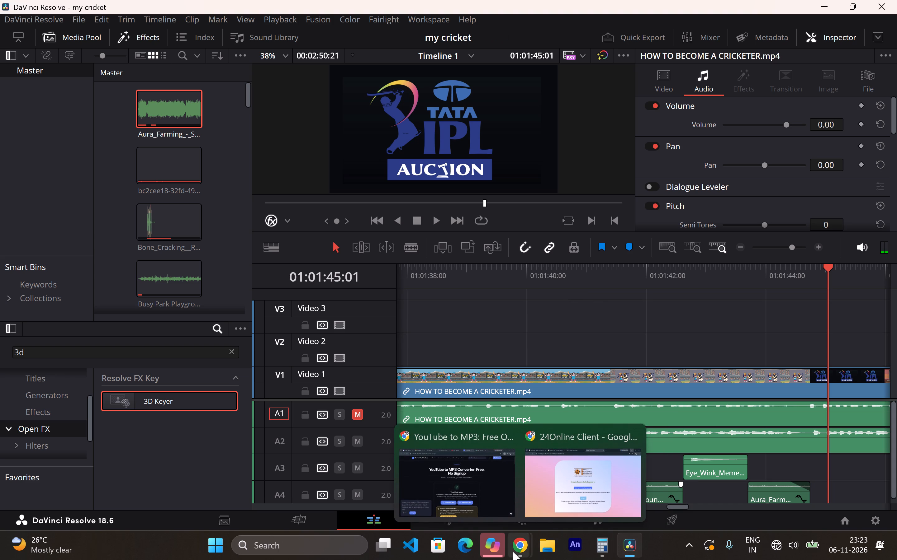
Switch to YouTube in Chrome and search for "ipl sound".
click(476, 489)
click(445, 10)
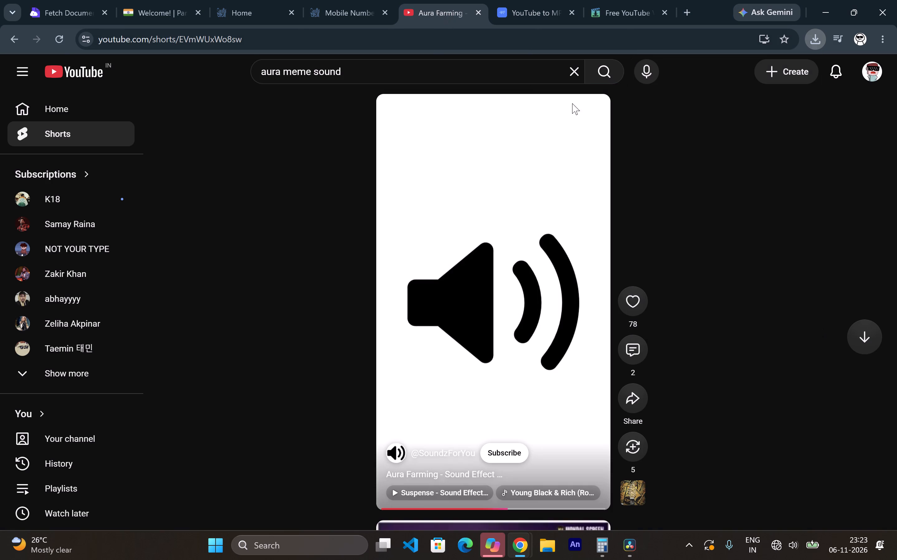
click(580, 65)
text(ip)
text(l)
key(space)
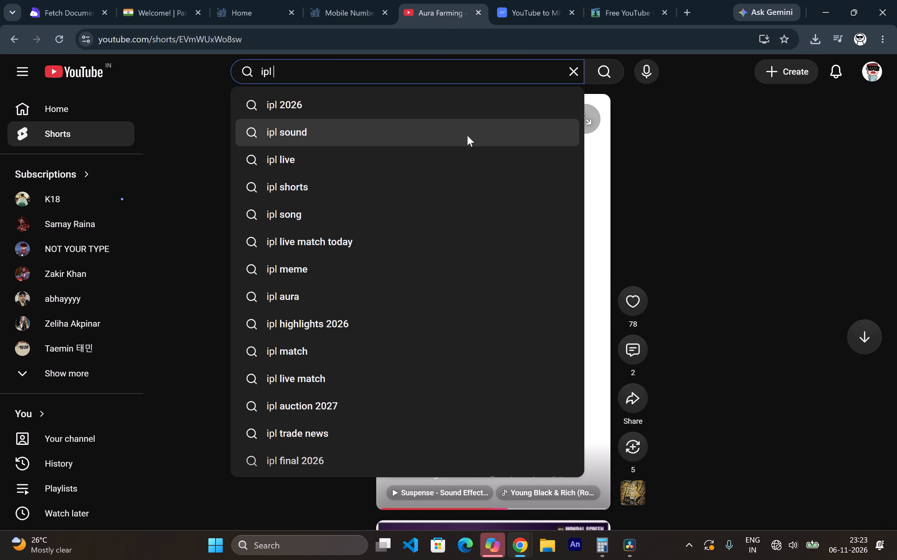
click(468, 138)
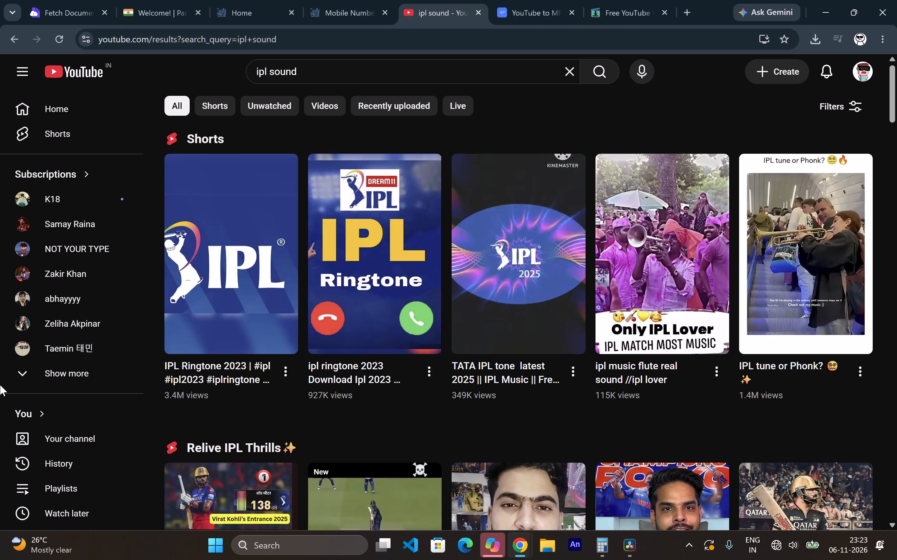
Preview the IPL Ringtone 2023 and iPL Ringtone 2022 Shorts from the results, returning to the results after each.
click(221, 251)
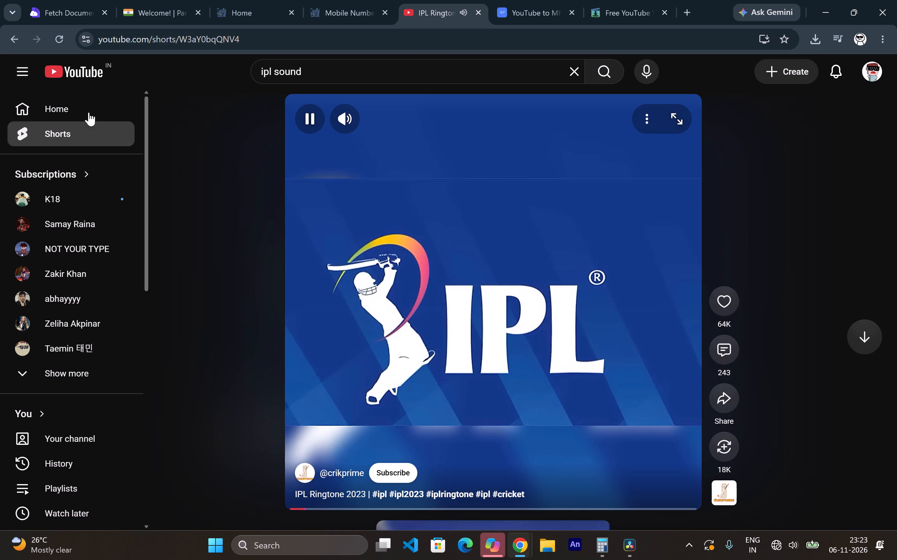
click(10, 37)
scroll(309, 225, down, 4)
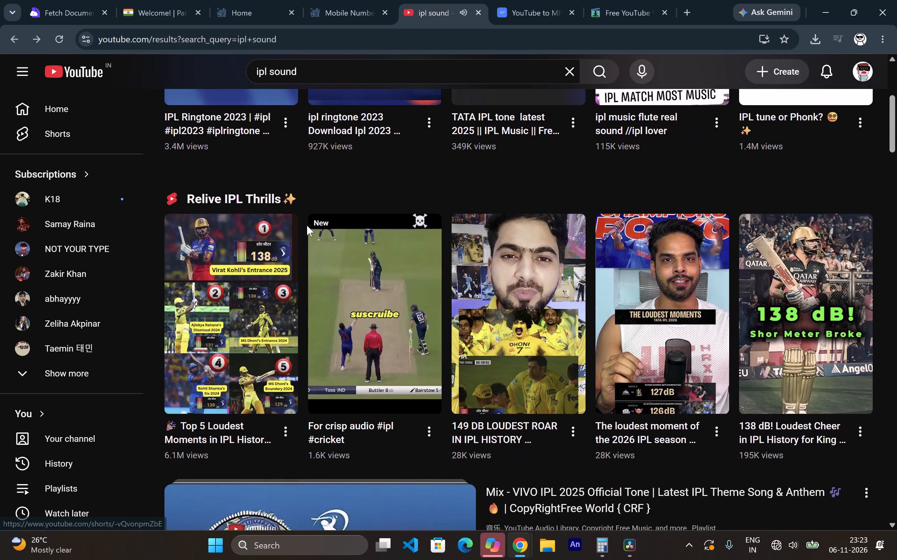
scroll(307, 225, down, 5)
scroll(365, 231, down, 4)
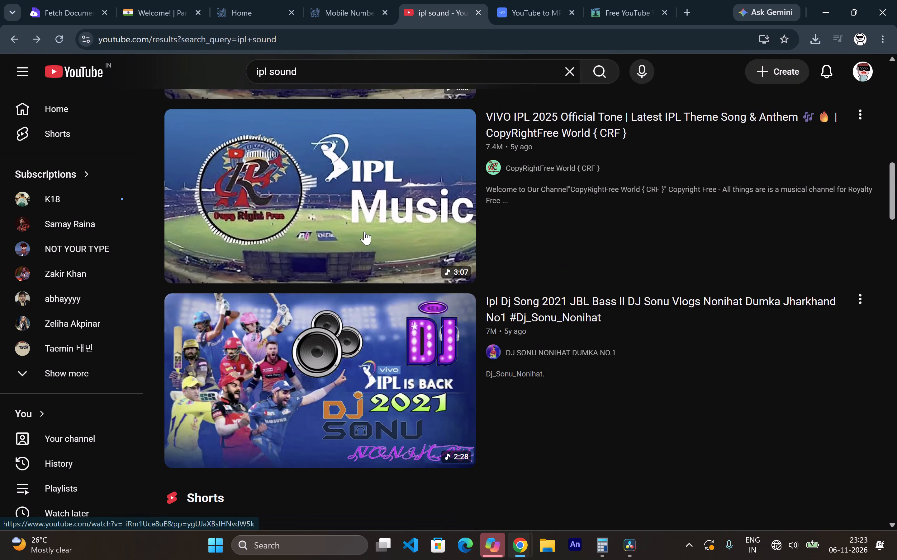
scroll(364, 231, down, 6)
click(251, 232)
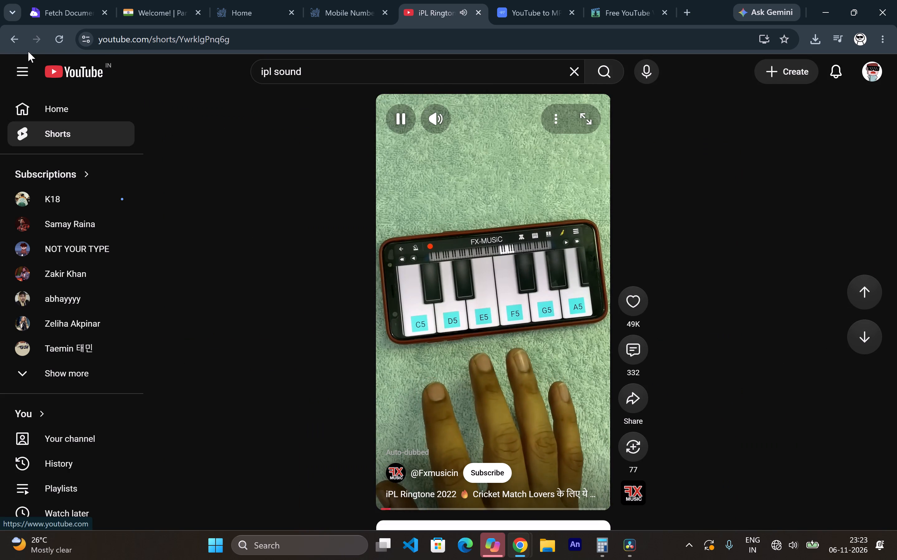
click(14, 45)
Preview the ipl ringtone 2023, TATA IPL tone latest 2025 and ipl music flute real sound Shorts from the results.
click(354, 235)
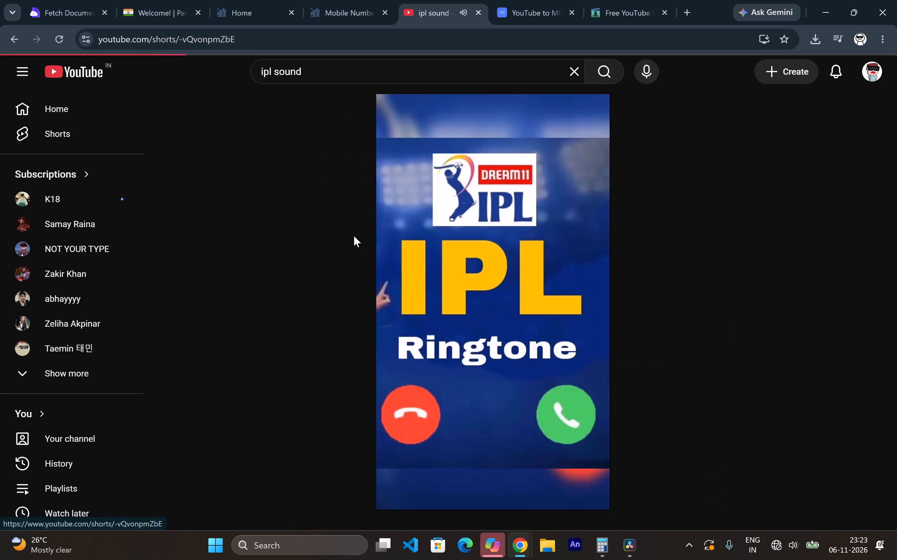
click(21, 39)
scroll(216, 168, down, 4)
scroll(240, 189, down, 2)
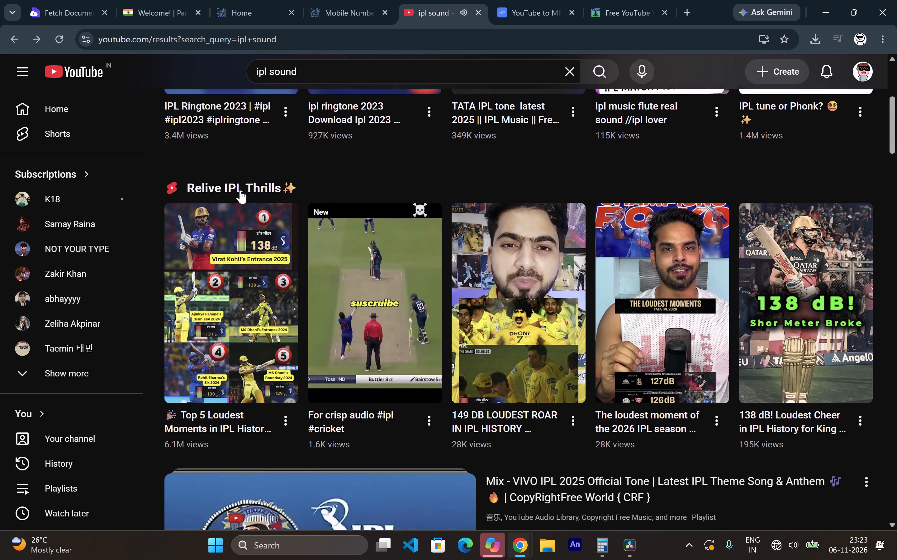
scroll(240, 190, down, 2)
scroll(240, 190, up, 13)
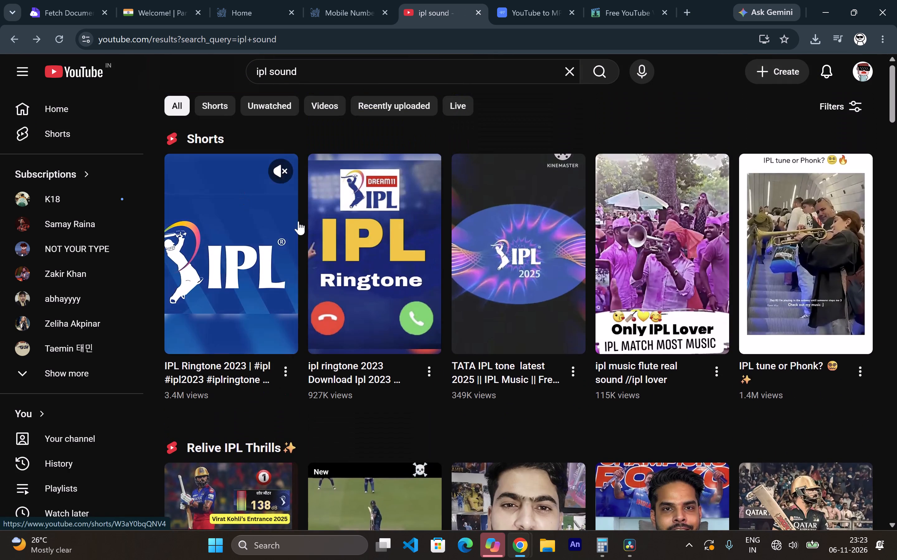
click(501, 265)
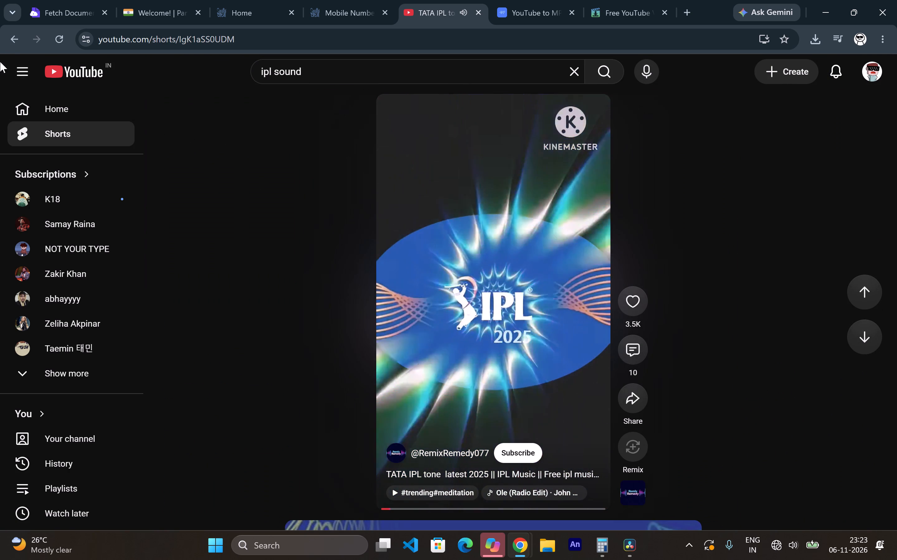
drag(17, 42, 22, 42)
scroll(374, 253, up, 2)
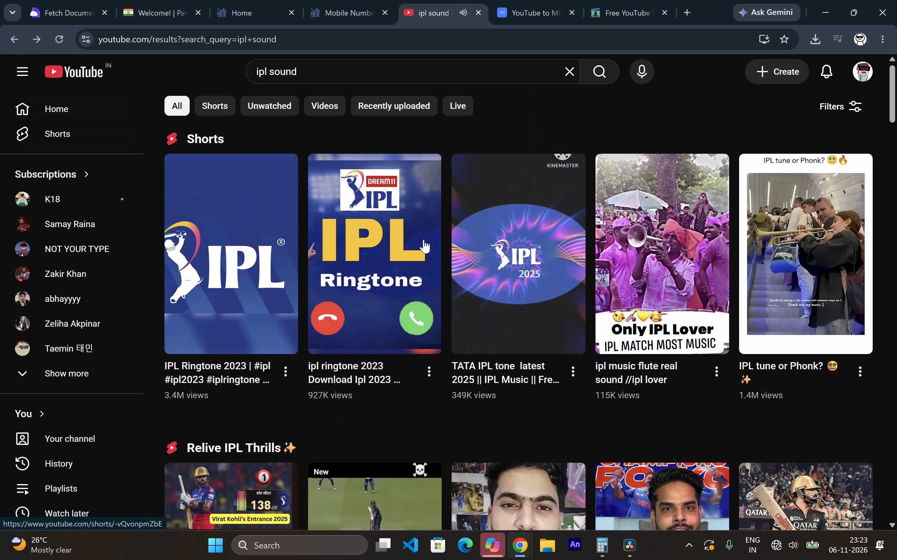
scroll(429, 235, up, 3)
click(673, 237)
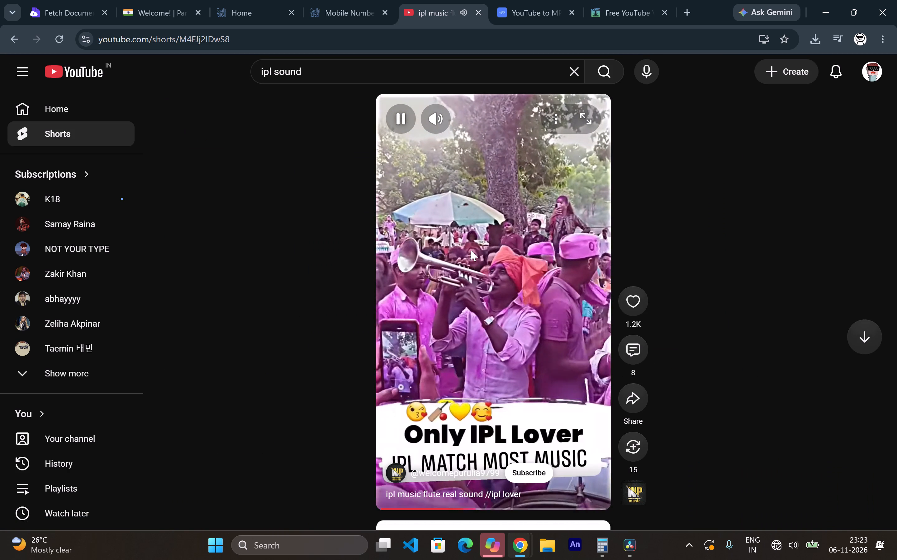
key(space)
Search YouTube for "ipl sound desi".
click(330, 80)
key(space)
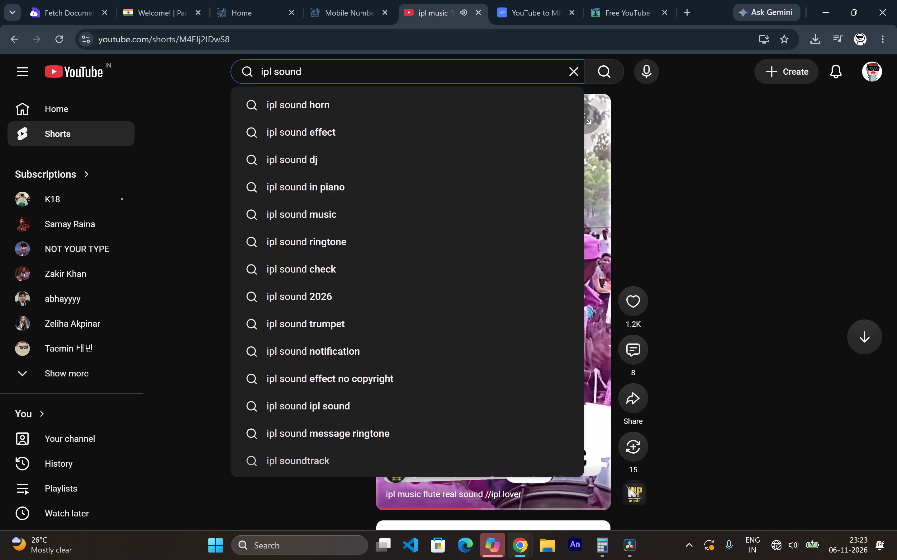
text(de)
key(s)
key(i)
key(space)
key(Return)
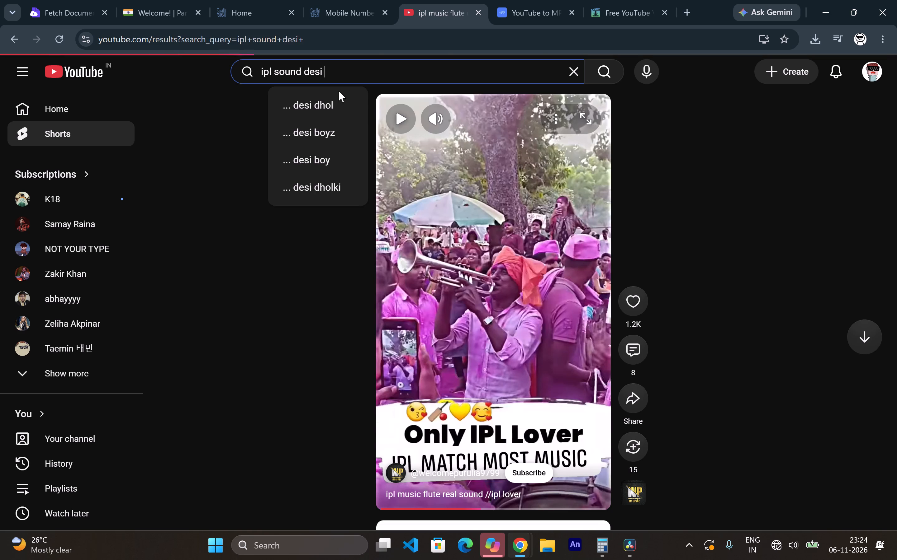
Preview the Desi IPL Haryanvi Commentary Short, return to the results, and listen to the "ipl music from real time" trumpet Short.
click(355, 236)
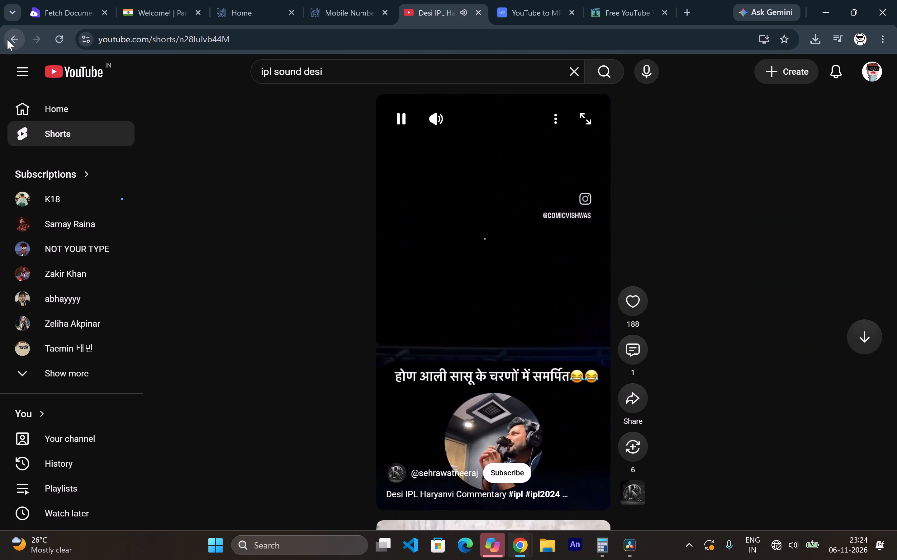
click(7, 40)
click(498, 243)
click(496, 244)
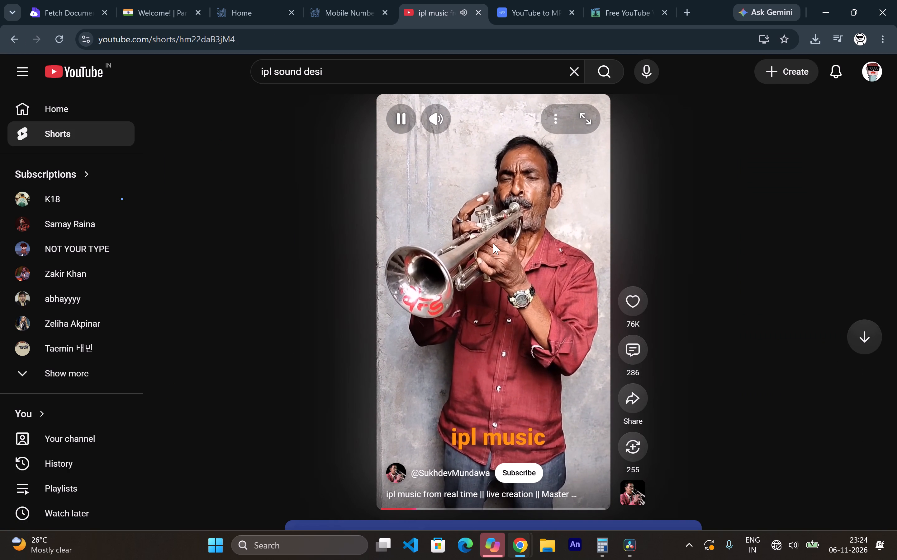
key(space)
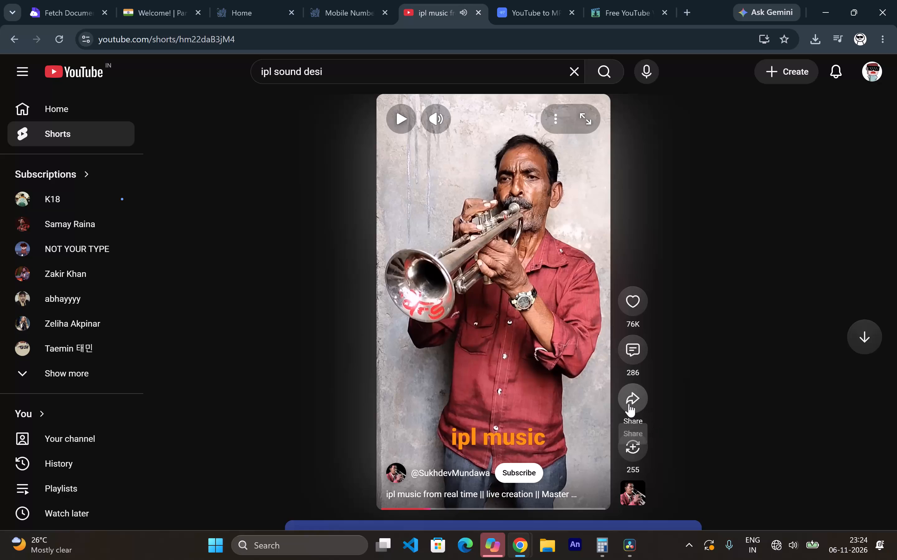
Copy the link of the "ipl music from real time" Short, convert it on the YouTube to MP3 site and download the MP3.
click(629, 404)
click(561, 339)
click(552, 0)
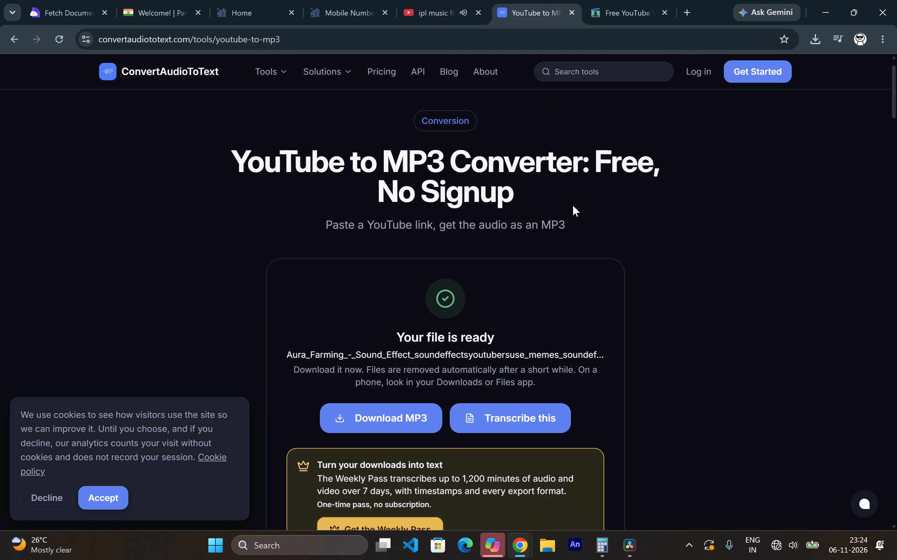
scroll(407, 341, down, 4)
click(428, 324)
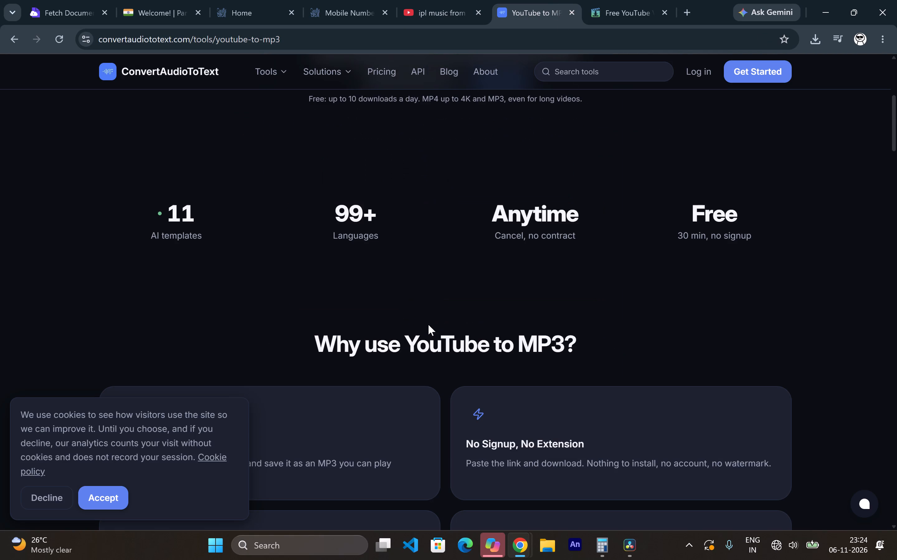
scroll(400, 174, up, 4)
click(382, 287)
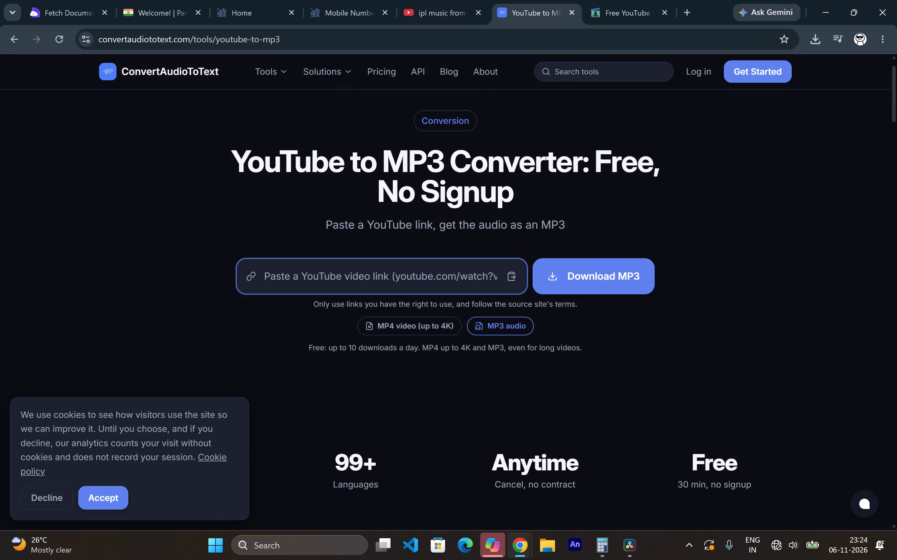
key(ctrl+v)
click(549, 286)
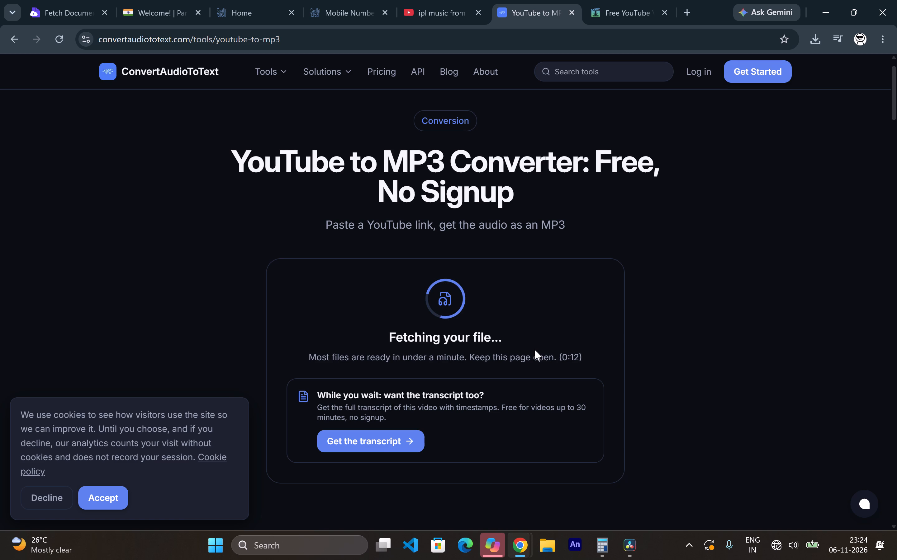
click(421, 400)
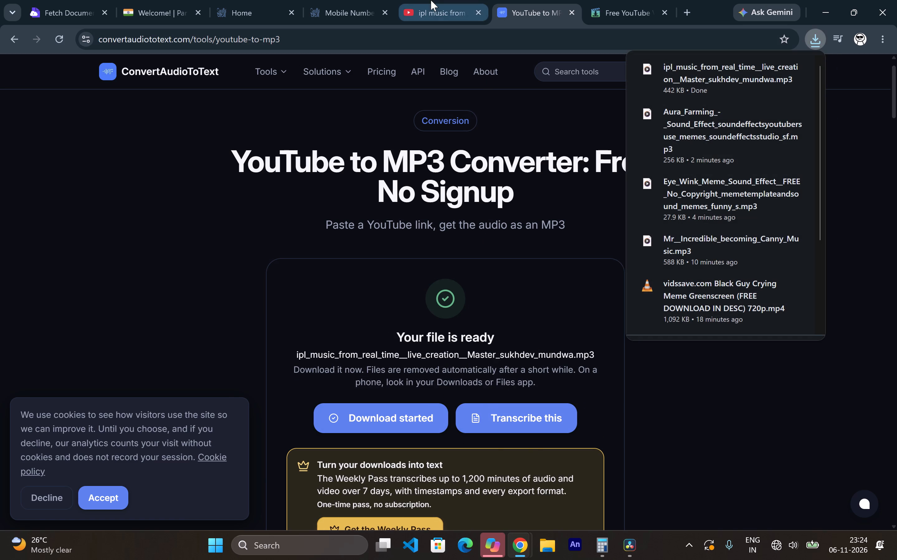
Switch to DaVinci Resolve and import the downloaded ipl_music_from_real_time MP3 from Downloads into the media pool.
click(631, 548)
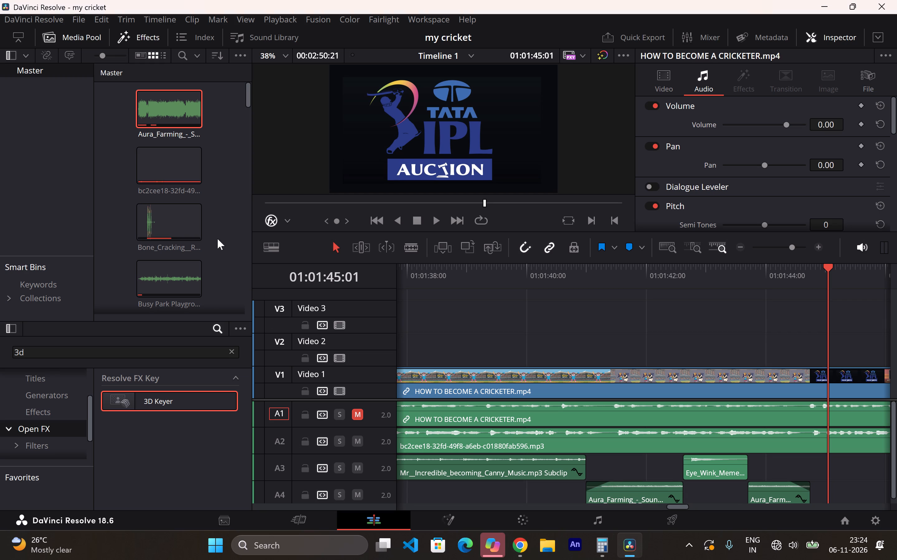
right_click(216, 232)
click(297, 353)
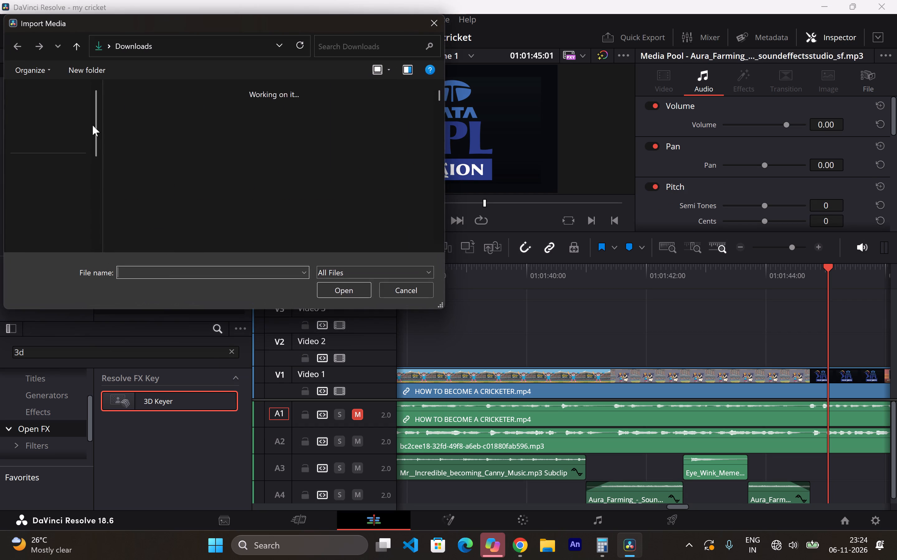
double_click(134, 128)
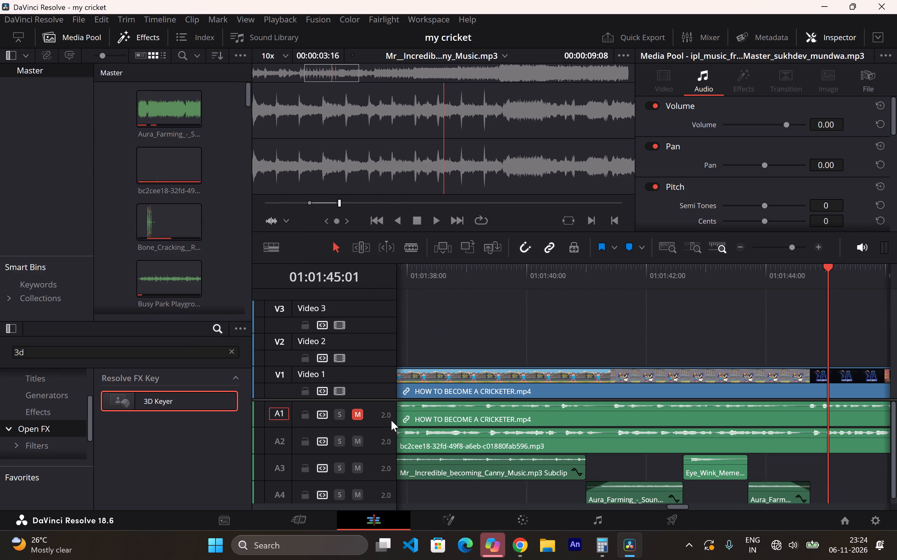
Place the ipl_music_from_real_time clip on track A4 at the start of the TATA IPL Auction scene.
drag(674, 506, 680, 509)
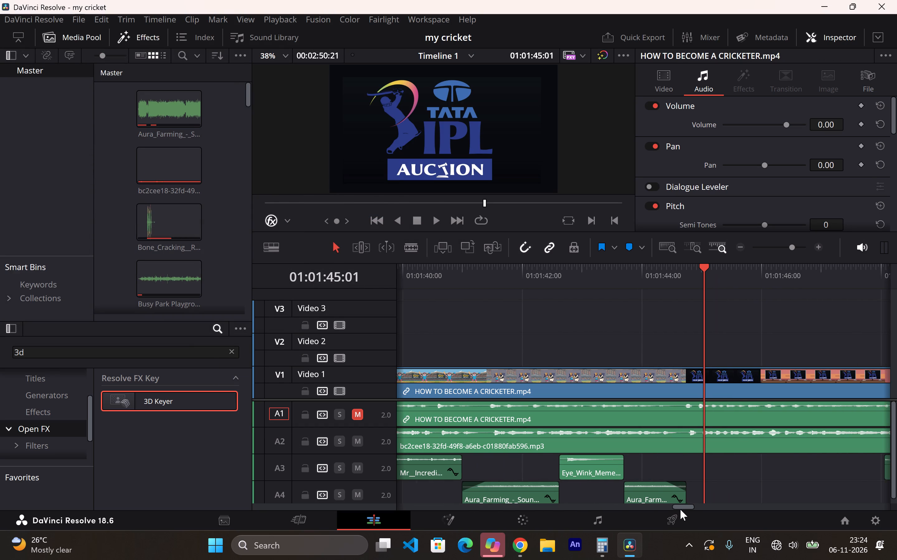
drag(680, 509, 685, 512)
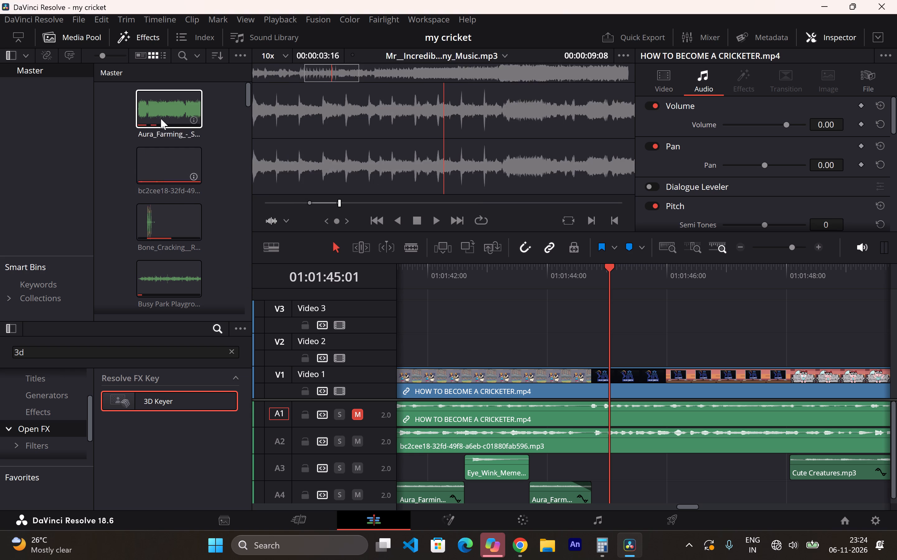
scroll(184, 198, down, 3)
scroll(184, 199, up, 4)
scroll(184, 199, down, 10)
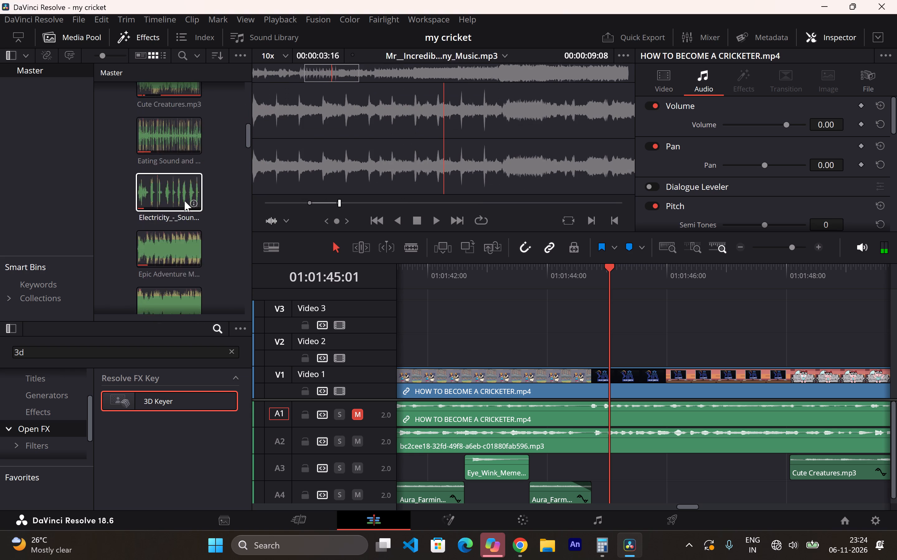
scroll(184, 201, down, 11)
drag(170, 195, 568, 360)
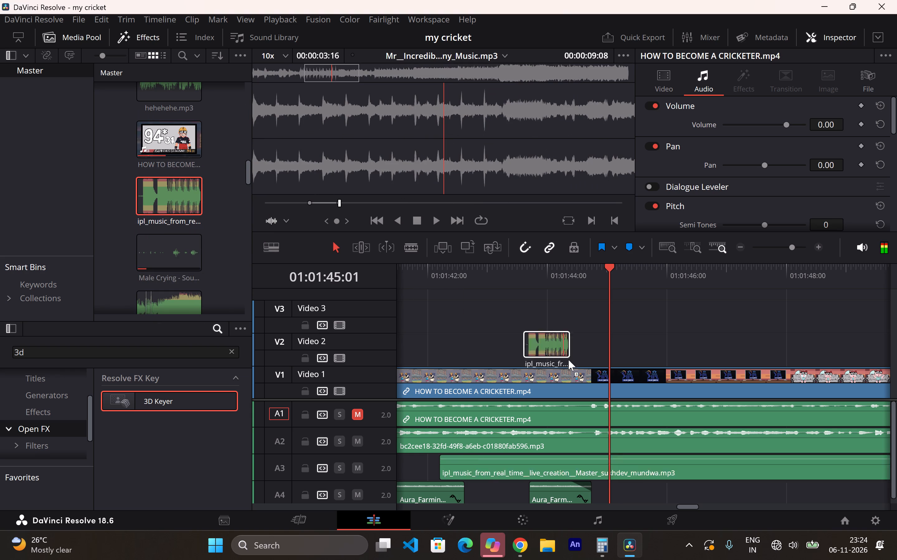
drag(568, 360, 596, 501)
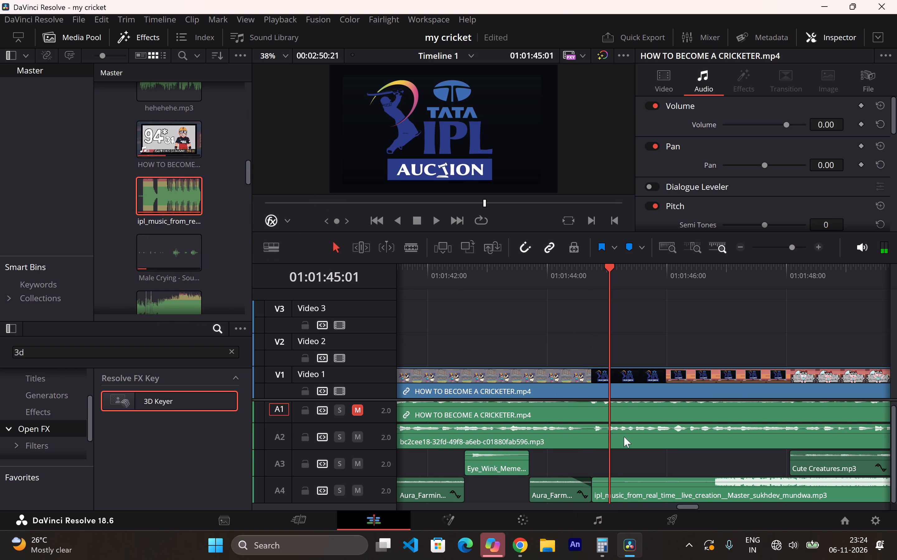
Lower the ipl_music_from_real_time clip's volume to -10.
click(735, 482)
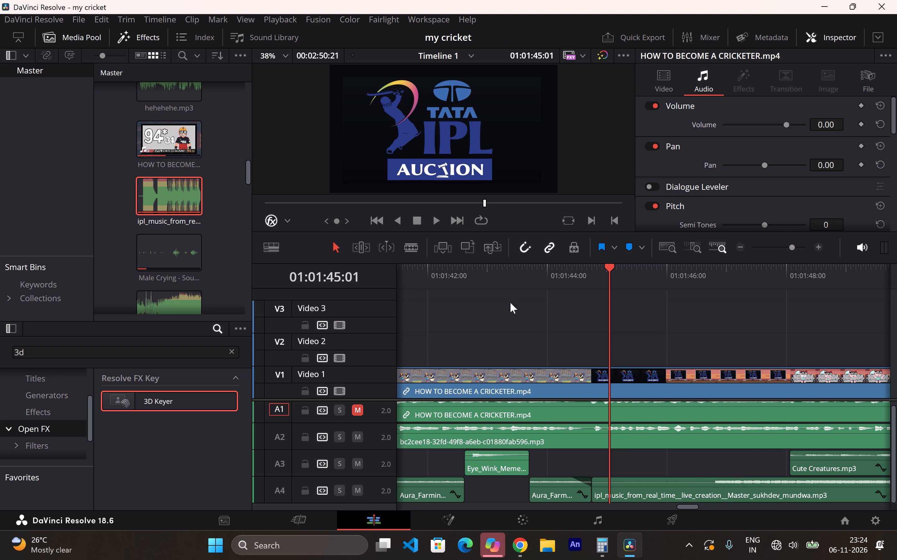
Split the ipl_music_from_real_time clip at about 01:01:46:19, where the music gets louder, and delete the quiet opening piece.
click(412, 247)
click(715, 496)
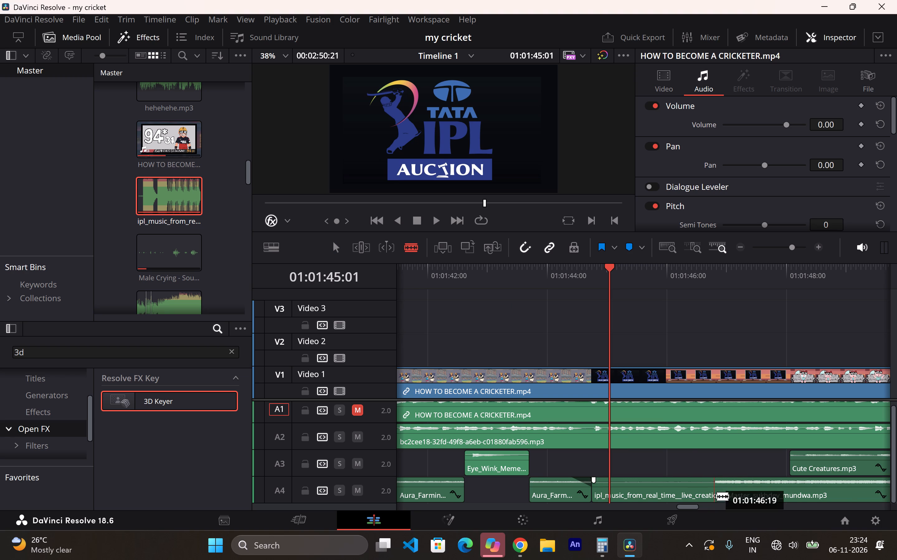
click(337, 248)
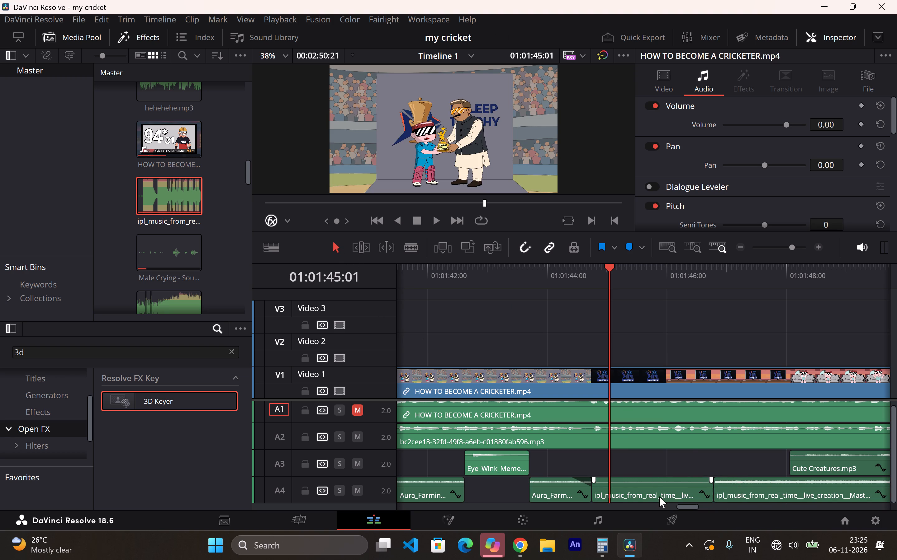
click(658, 492)
key(BackSpace)
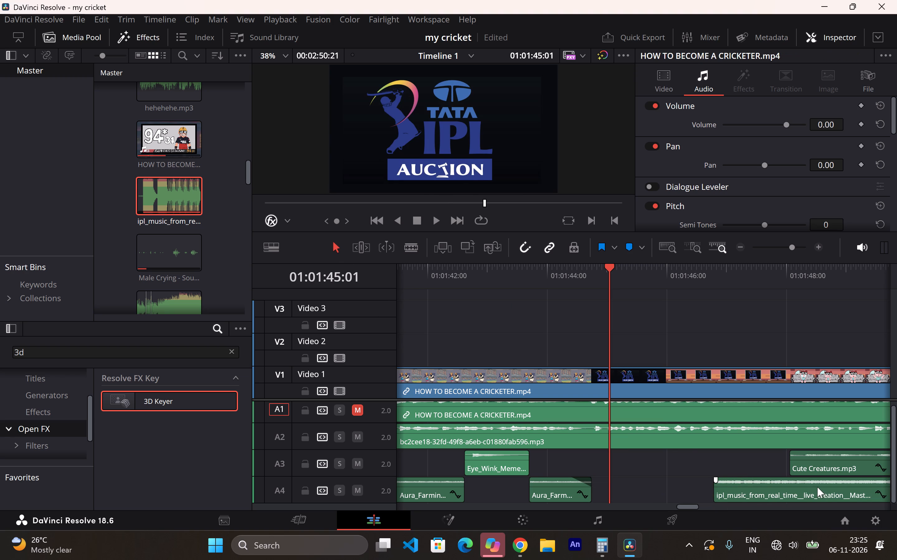
Move the remaining IPL music back to the start of the auction scene and play back the section.
drag(817, 487, 688, 482)
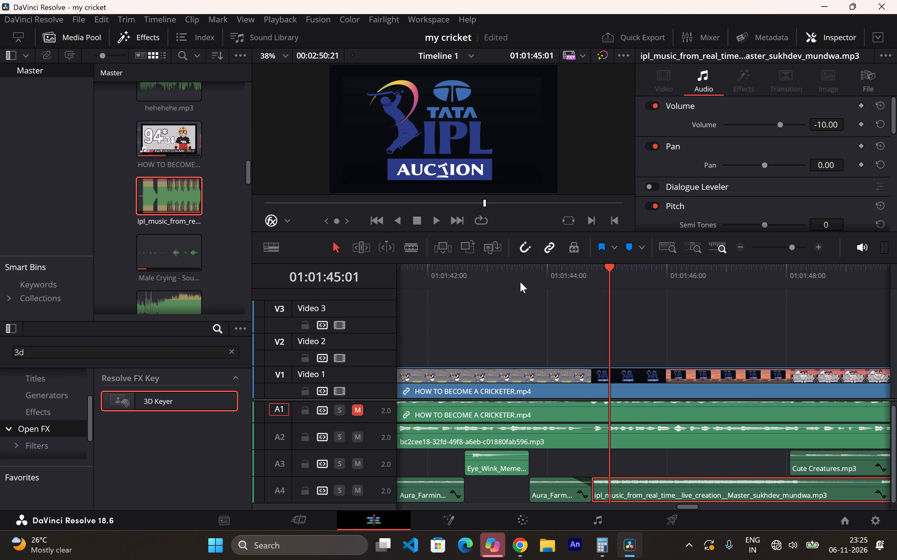
click(543, 281)
key(space)
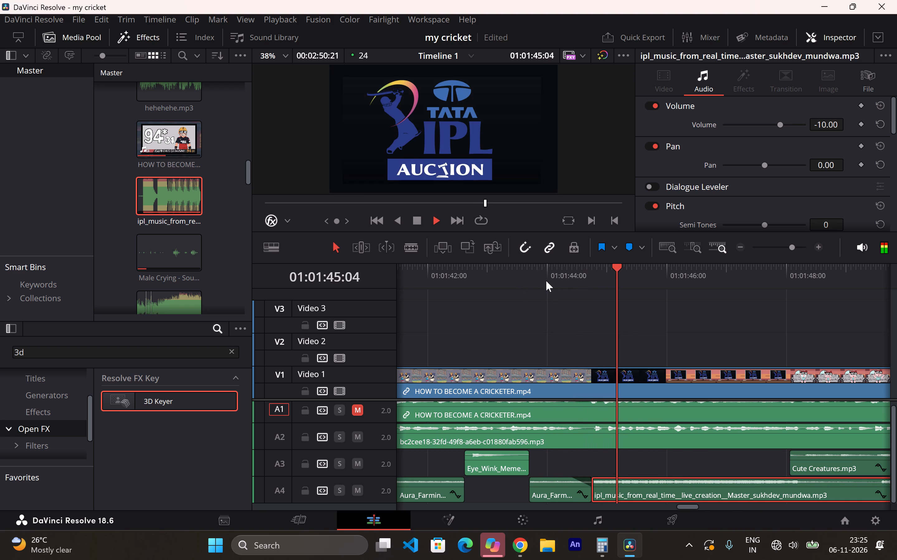
key(space)
key(space)
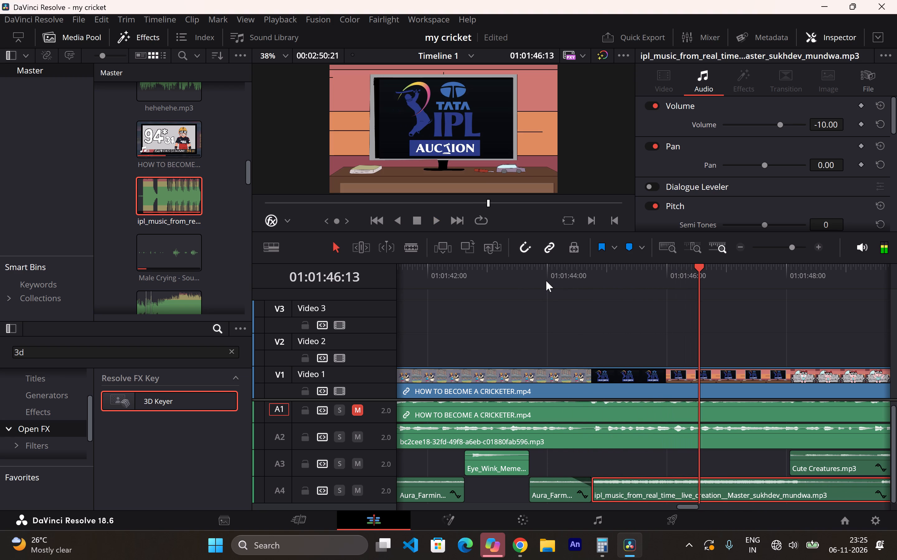
key(space)
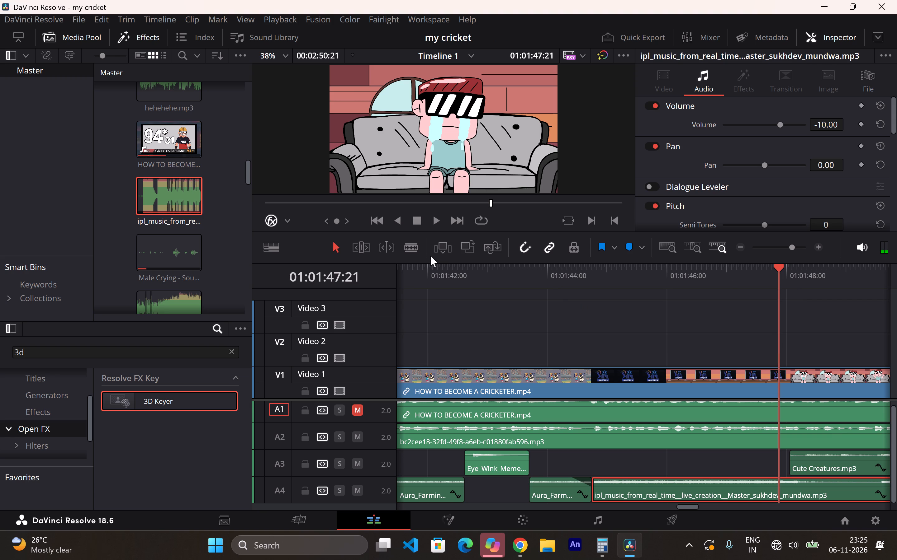
Split the IPL music on A4 at about 01:01:48:01, where the auction scene ends, and delete the piece after the cut.
click(414, 251)
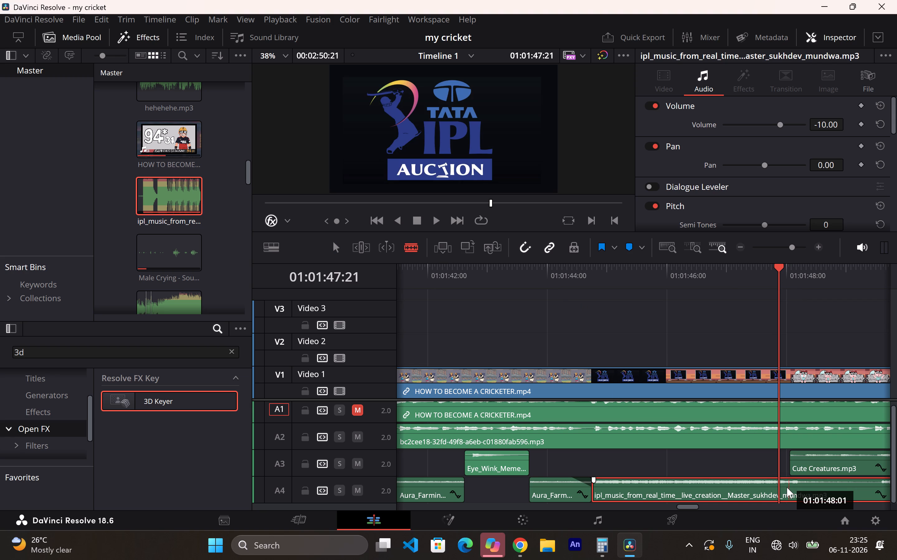
click(787, 487)
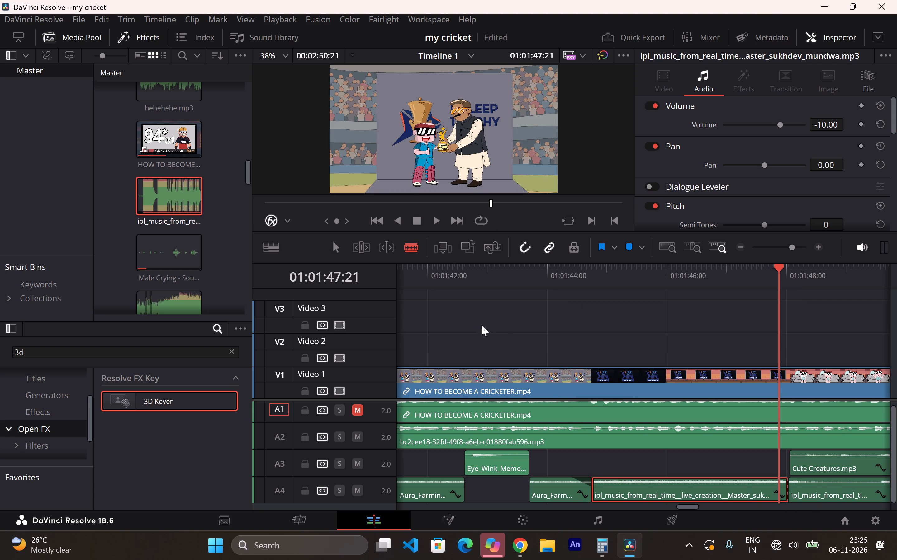
click(338, 252)
click(824, 494)
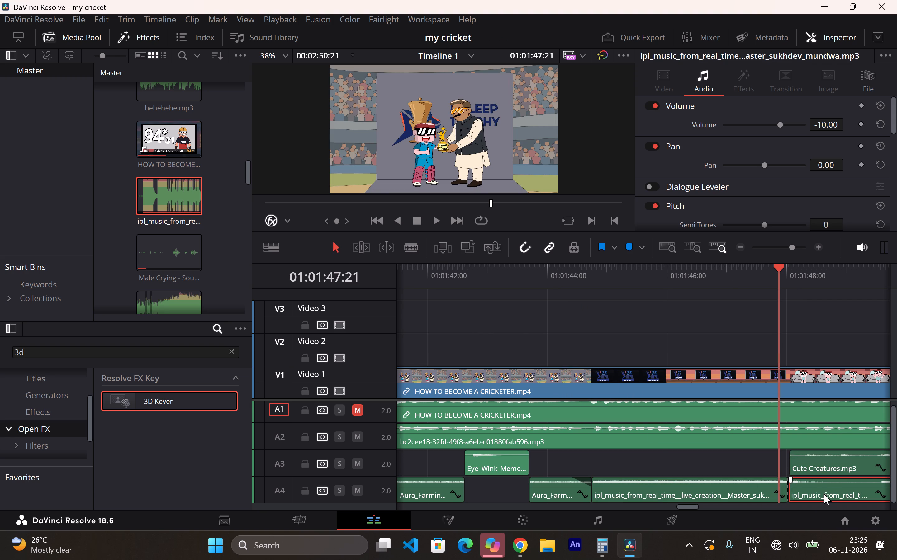
key(BackSpace)
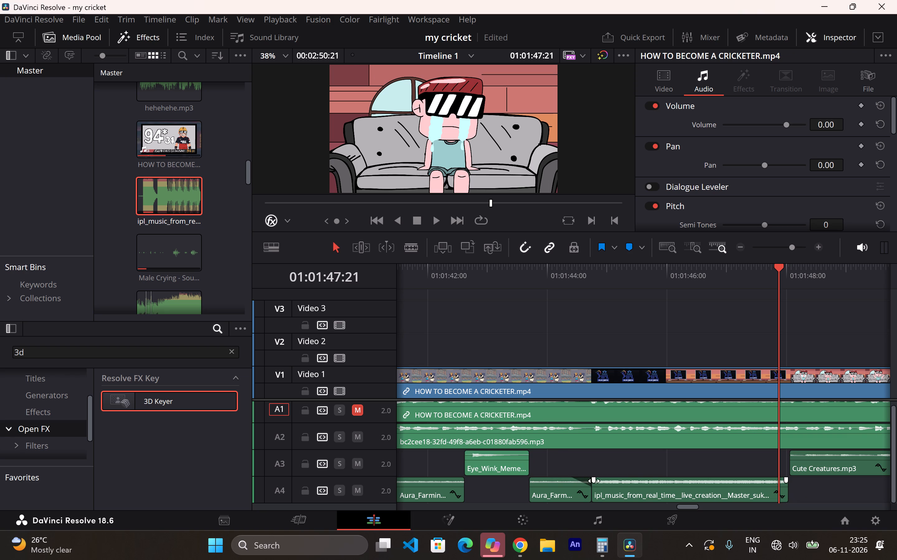
Give the IPL music clip a fade-in of about one second and a fade-out of about half a second, and play it back.
drag(594, 481, 651, 485)
drag(786, 479, 772, 479)
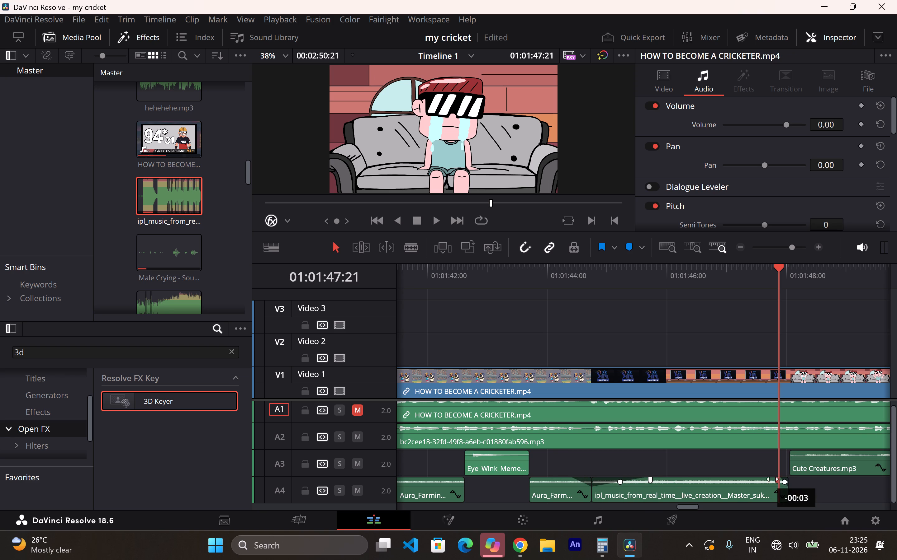
drag(772, 479, 753, 479)
click(552, 278)
key(space)
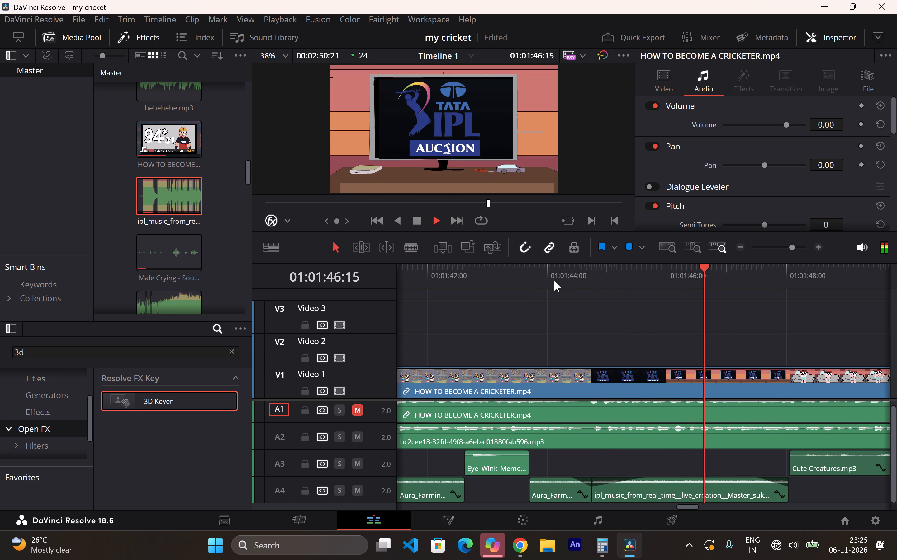
key(space)
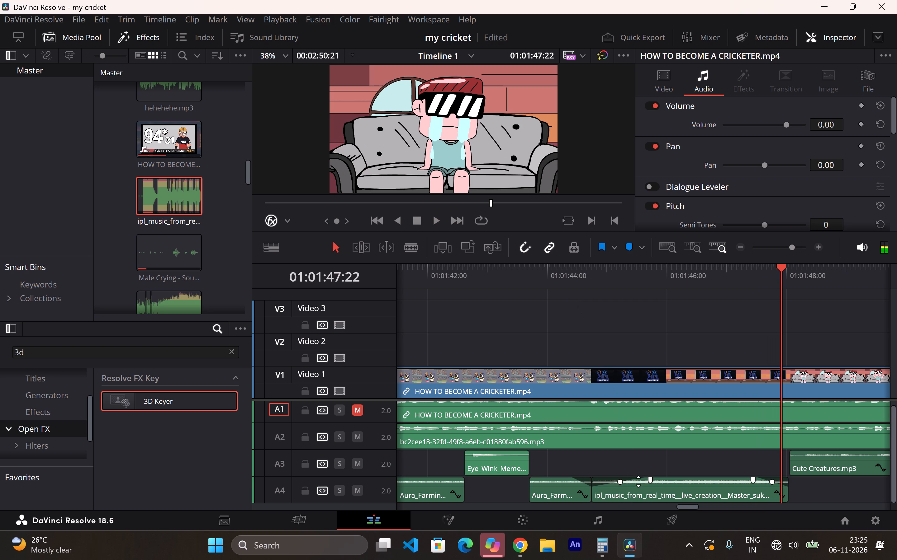
Fine-tune the IPL music clip's volume on the timeline and play back the auction scene into the crying scene.
drag(638, 481, 642, 483)
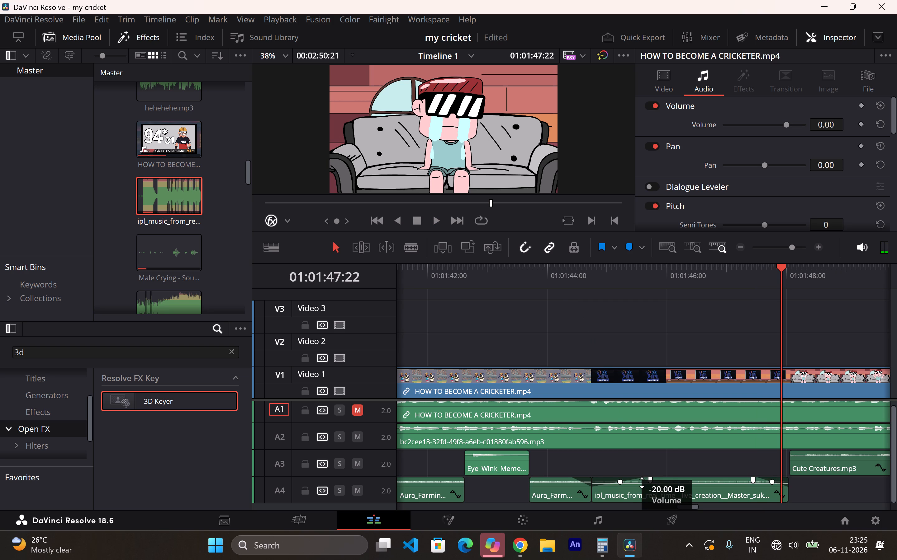
drag(642, 483, 643, 482)
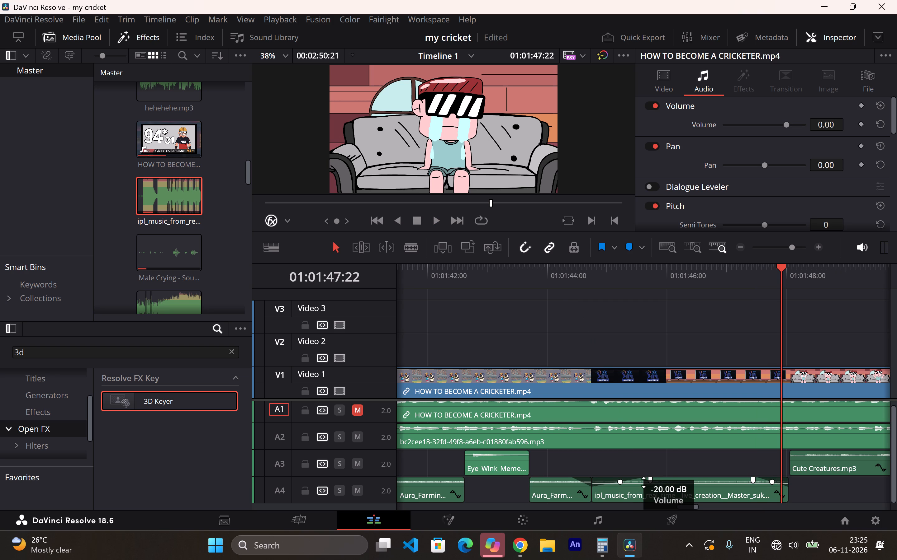
drag(643, 482, 643, 482)
drag(553, 276, 559, 277)
key(space)
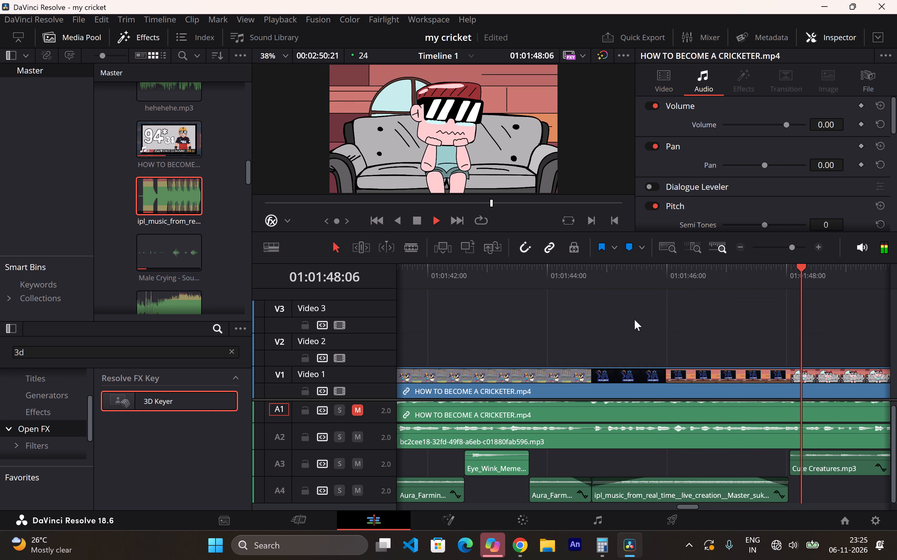
key(space)
key(space)
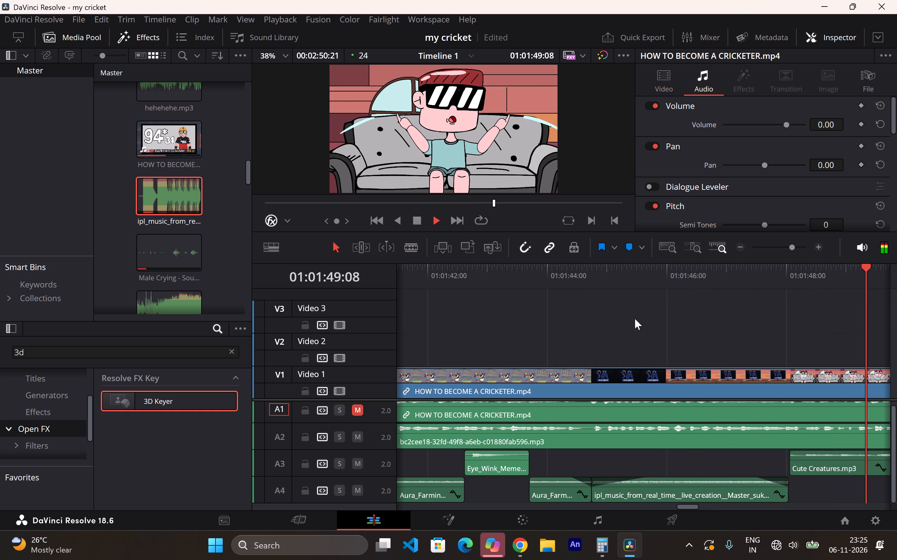
key(space)
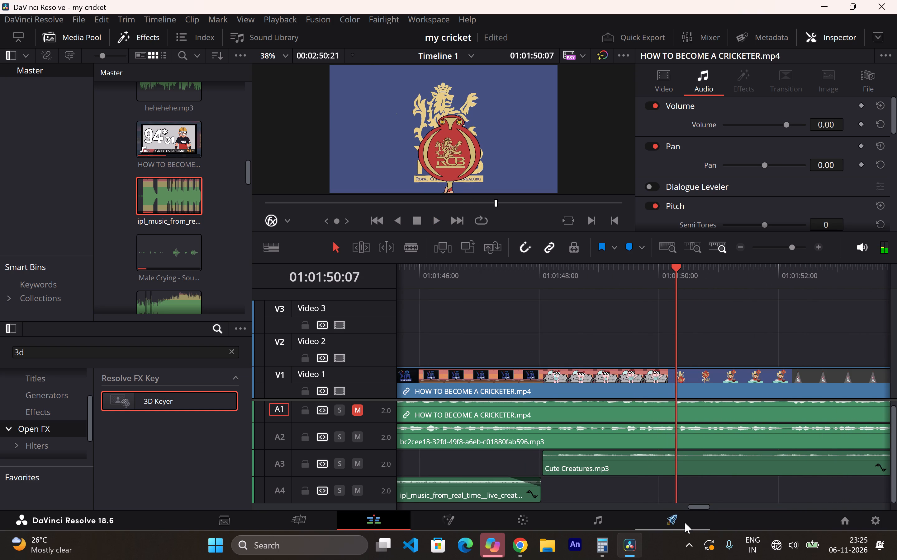
Split the A2 voice-over at 01:01:44:18 and at the end of the IPL music to isolate the auction scene's narration.
drag(690, 505, 680, 502)
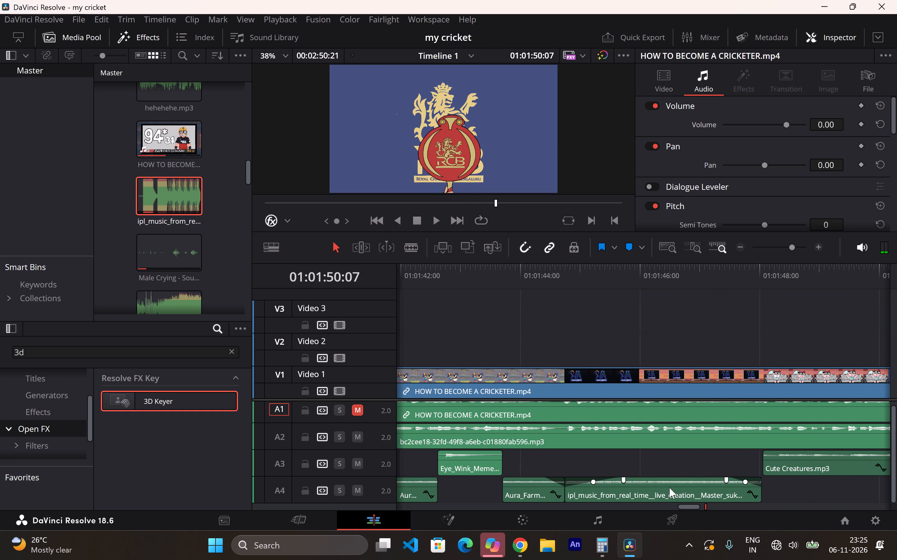
click(560, 277)
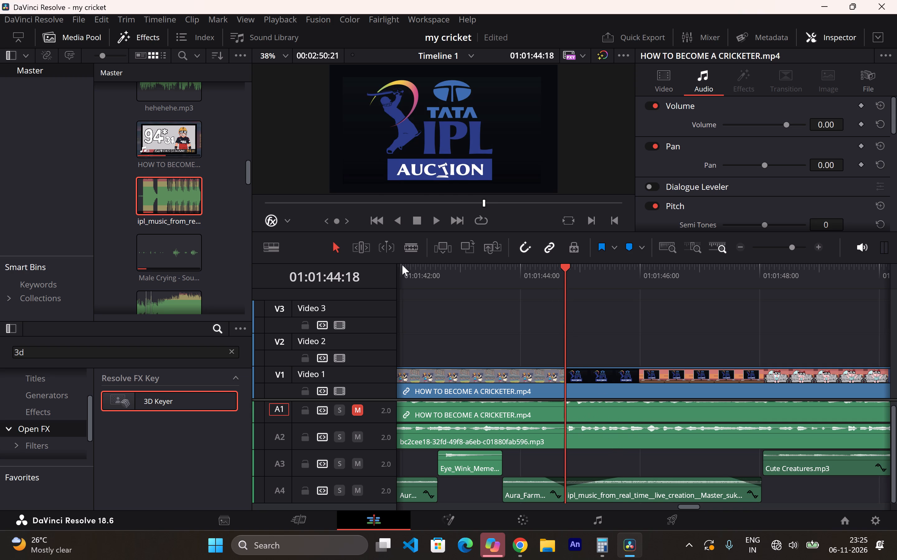
click(406, 255)
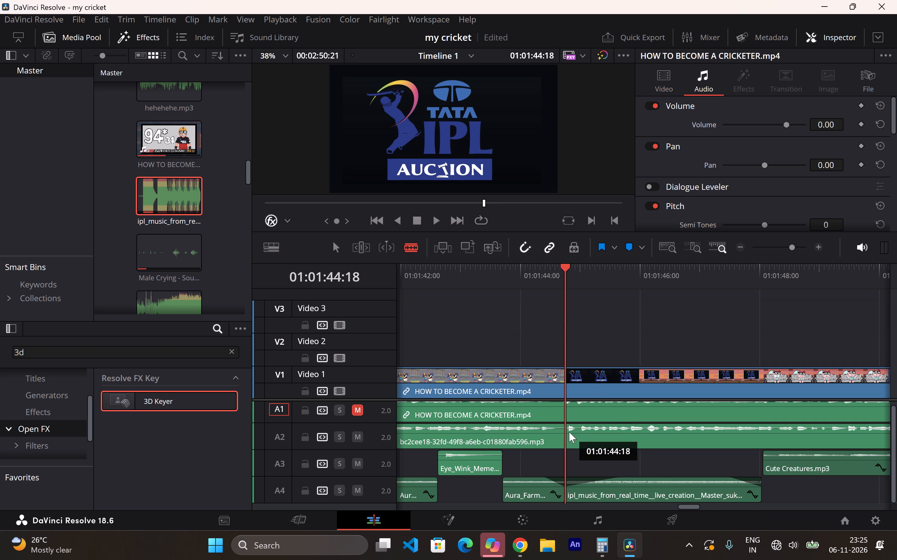
click(570, 430)
click(760, 443)
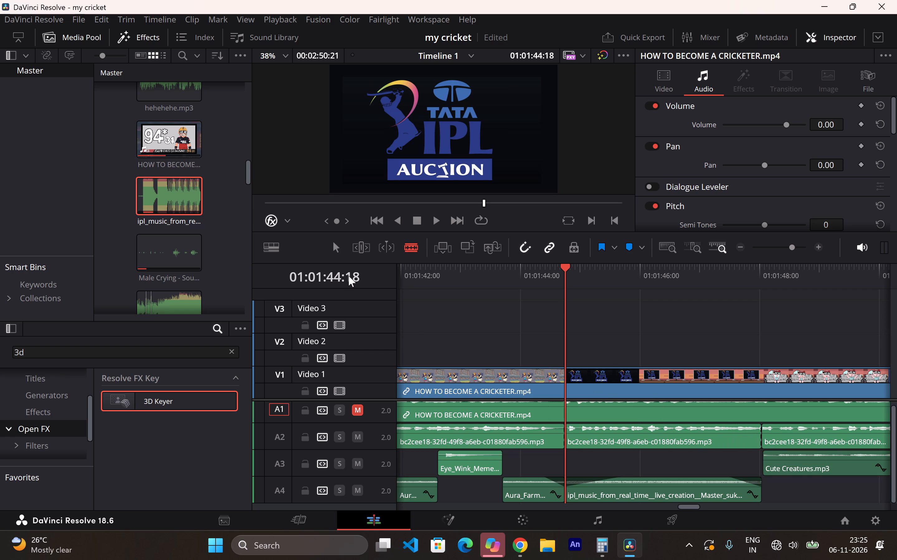
click(342, 246)
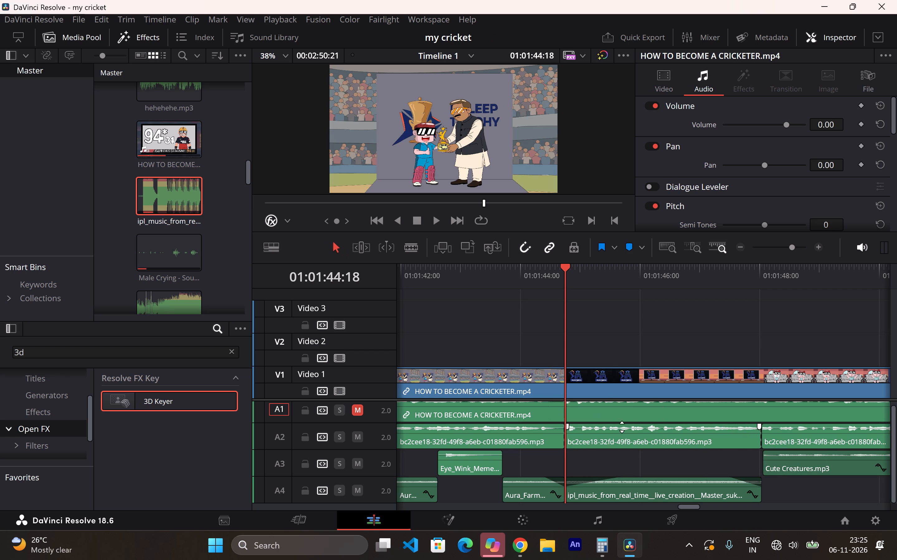
Raise the volume of the isolated auction-scene voice-over piece on A2 and play back the section.
drag(622, 428, 623, 428)
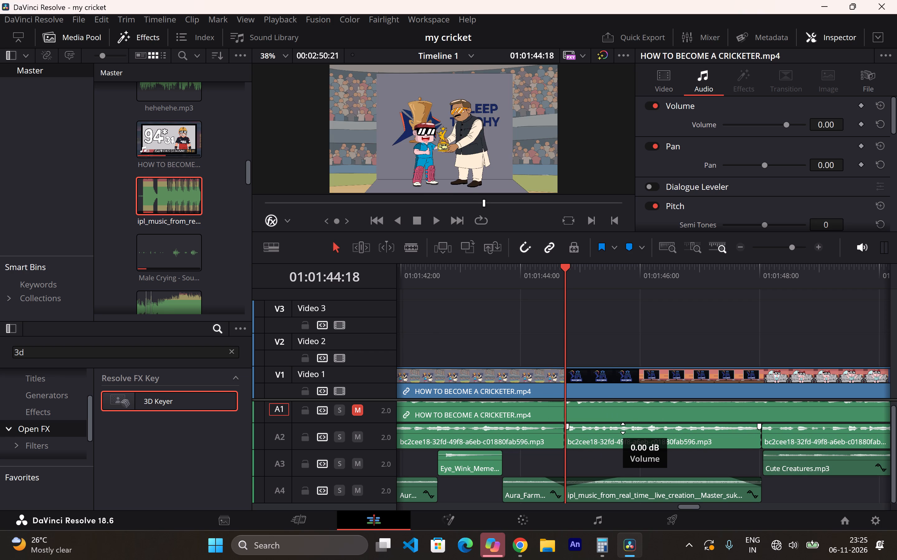
drag(623, 428, 626, 428)
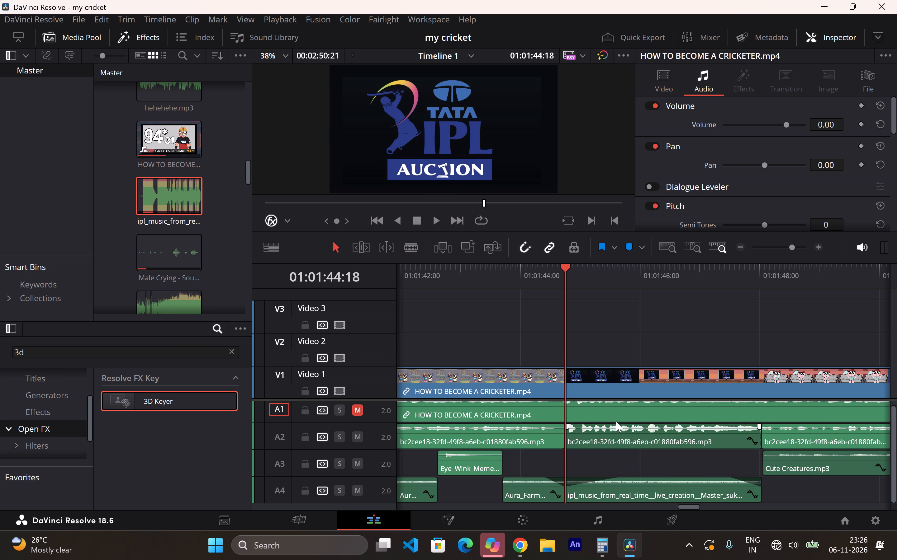
click(513, 257)
click(522, 281)
key(space)
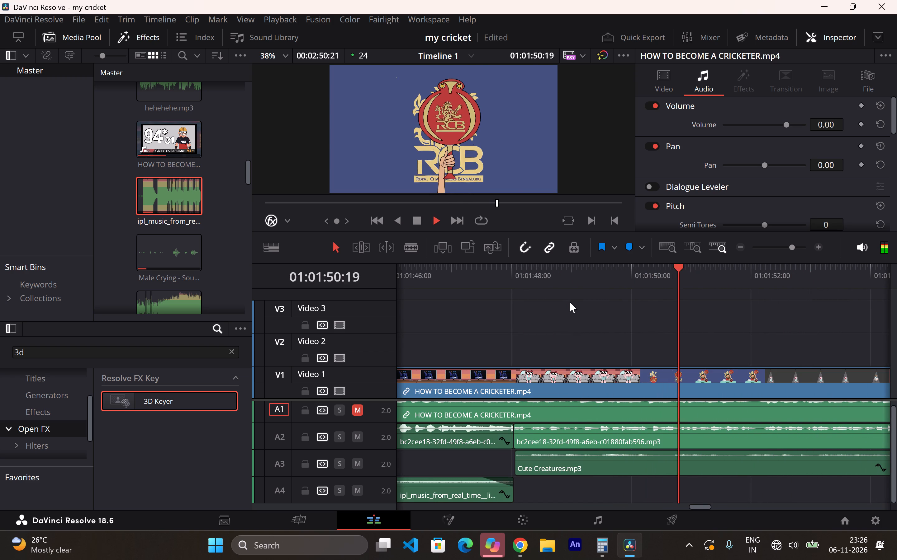
key(space)
Split Cute Creatures.mp3 on A3 at about 01:01:50:04, where the RCB scene starts, and delete the piece under the crying scene.
drag(693, 271, 646, 275)
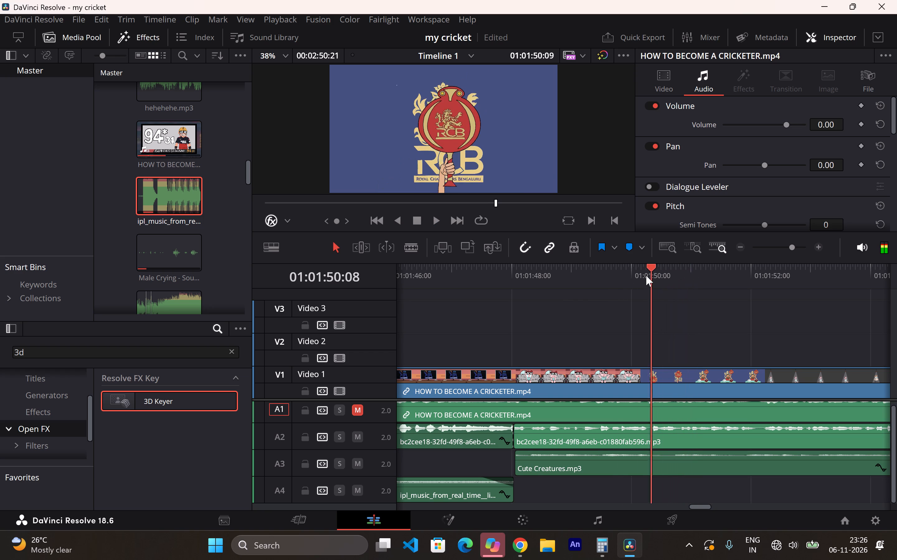
drag(646, 275, 551, 275)
drag(542, 275, 517, 276)
key(space)
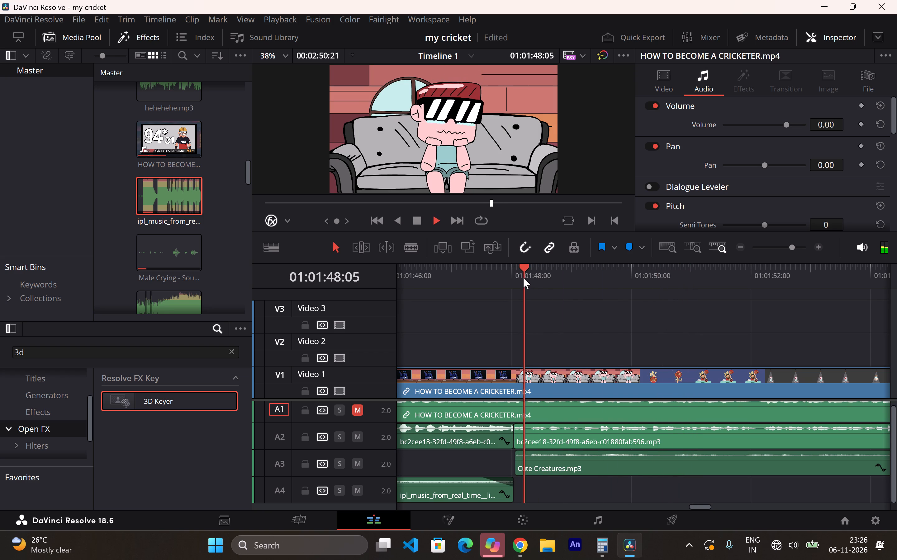
key(space)
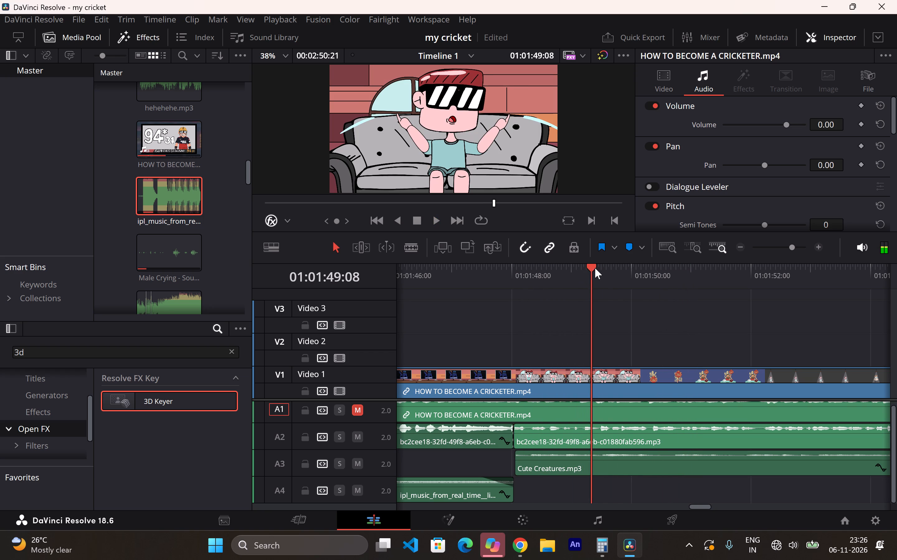
drag(595, 268, 640, 287)
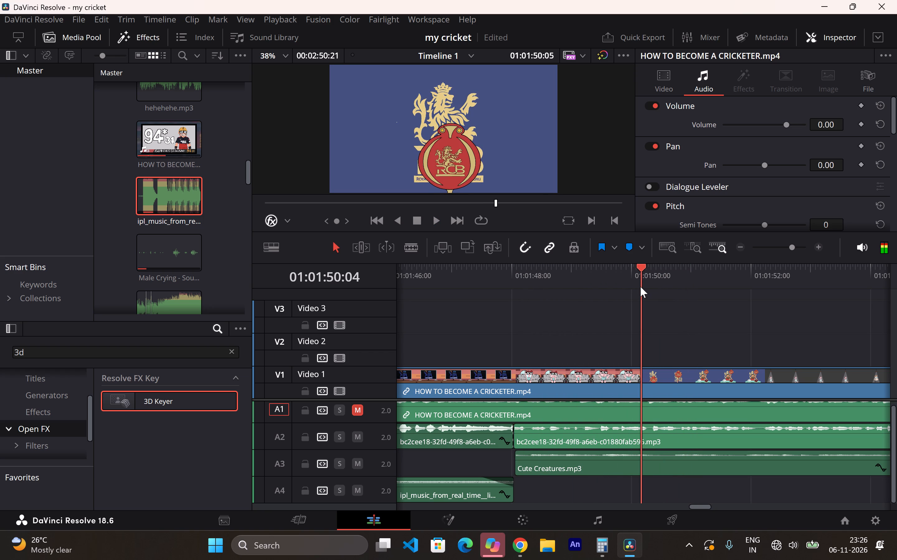
drag(640, 287, 638, 287)
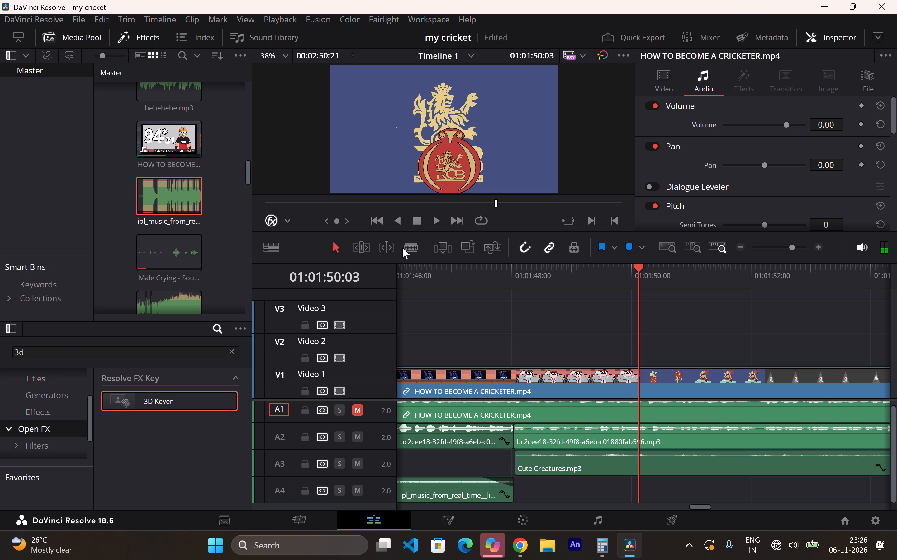
click(404, 247)
click(643, 465)
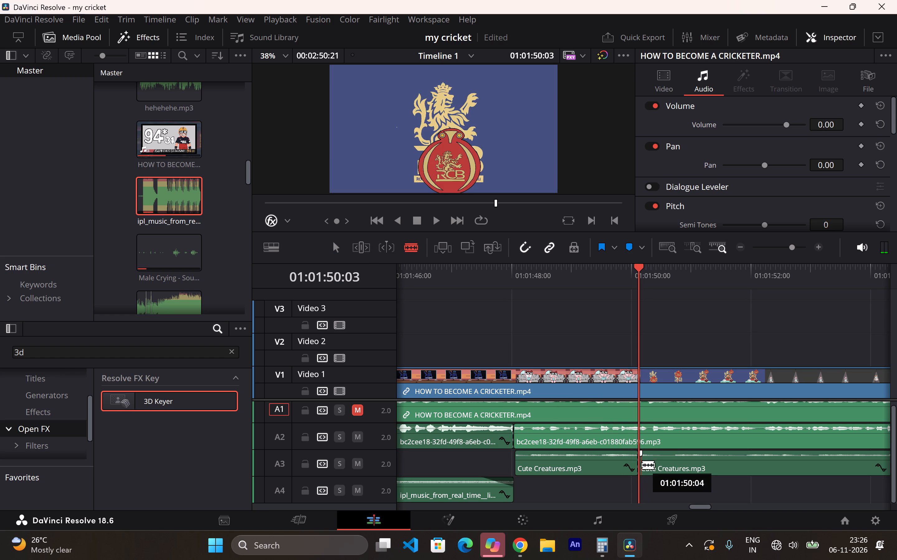
click(337, 242)
click(575, 459)
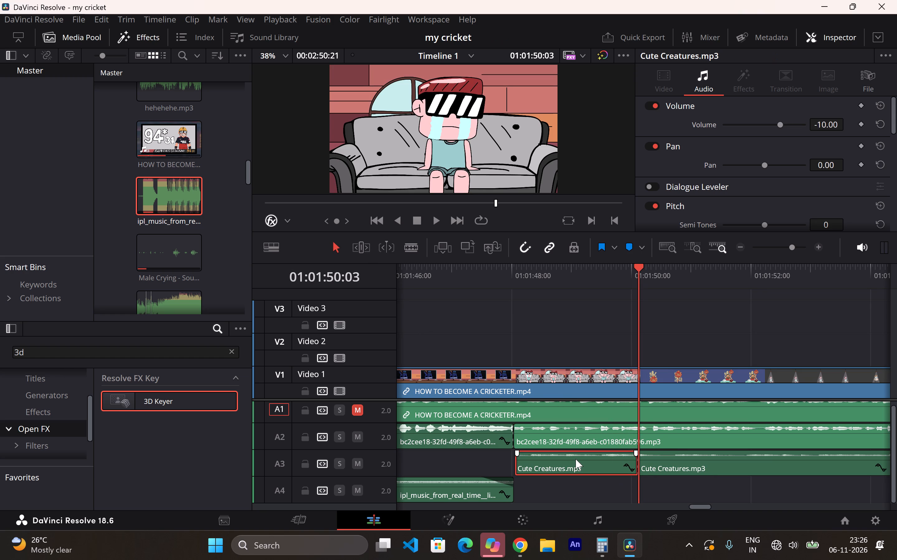
key(BackSpace)
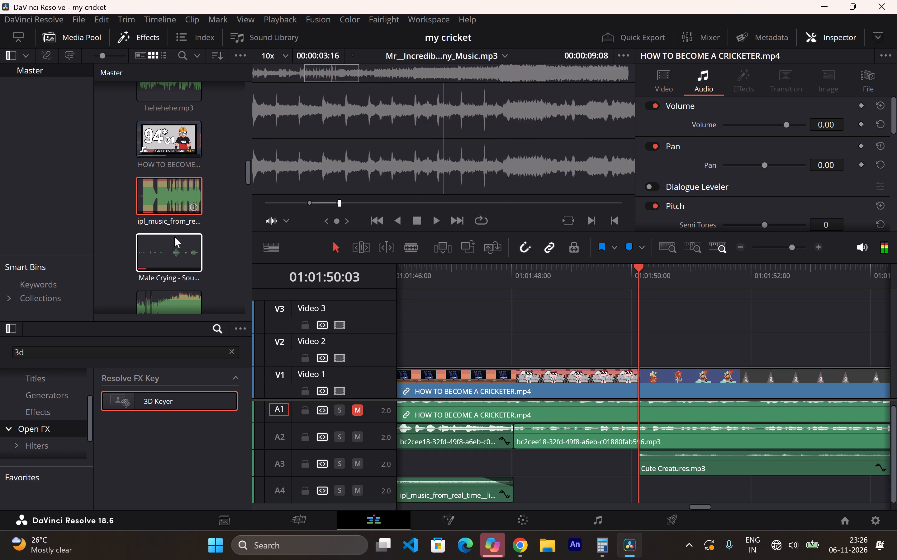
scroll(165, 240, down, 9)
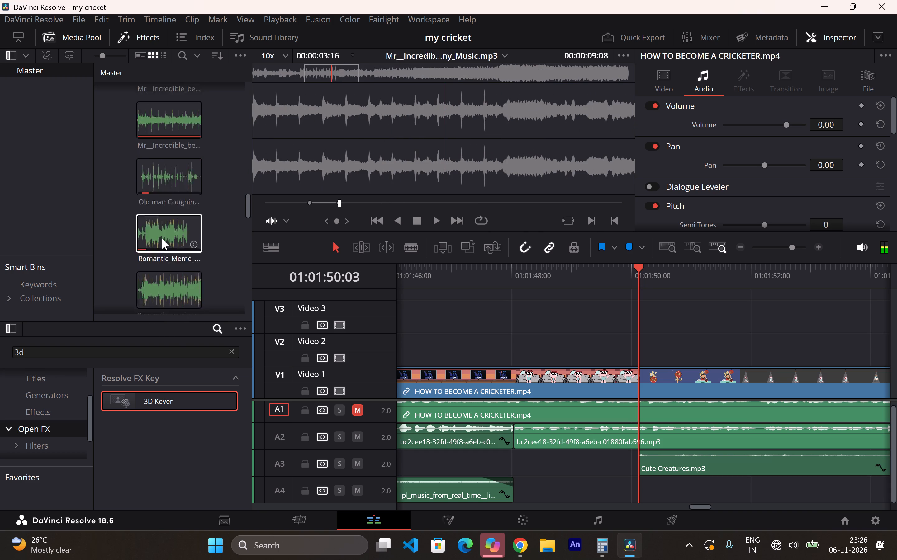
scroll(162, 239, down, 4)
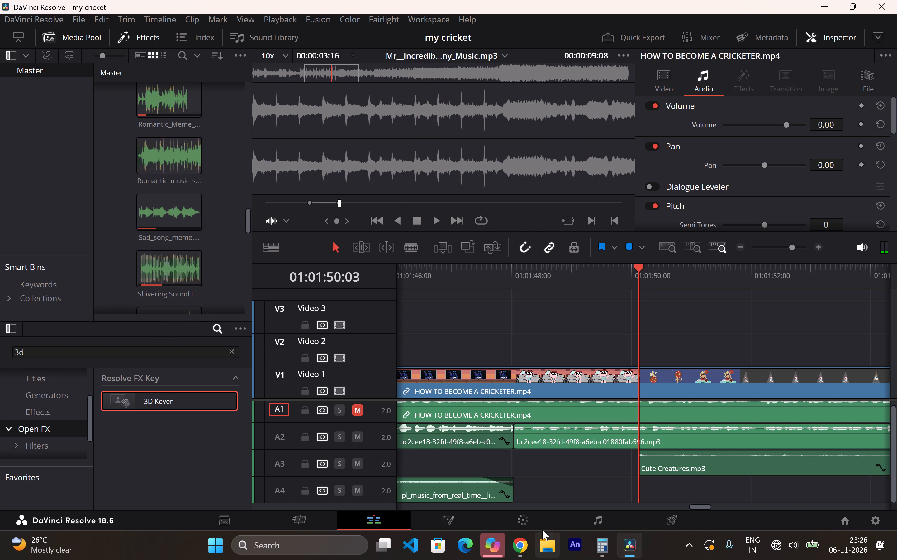
Switch to the YouTube page in Chrome and search for a crying sound.
click(522, 546)
click(457, 477)
click(396, 8)
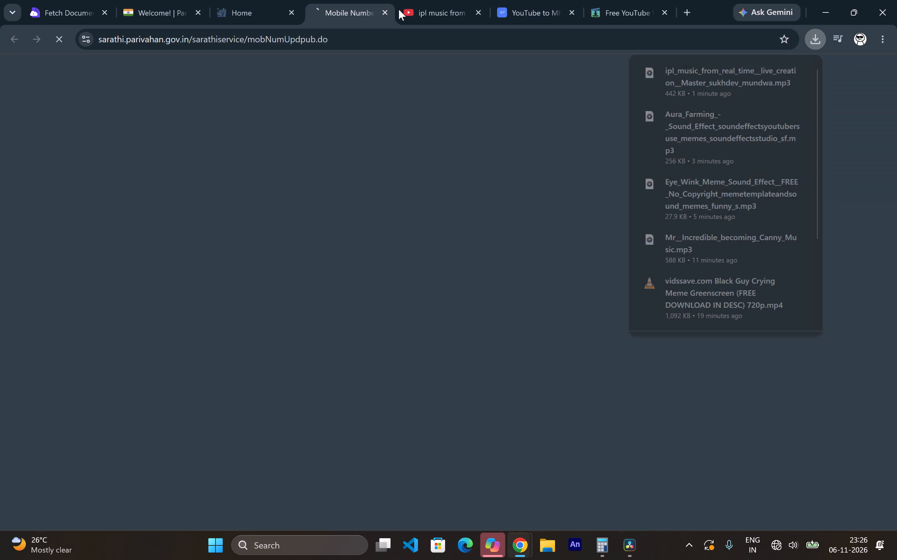
click(409, 11)
click(587, 93)
click(581, 79)
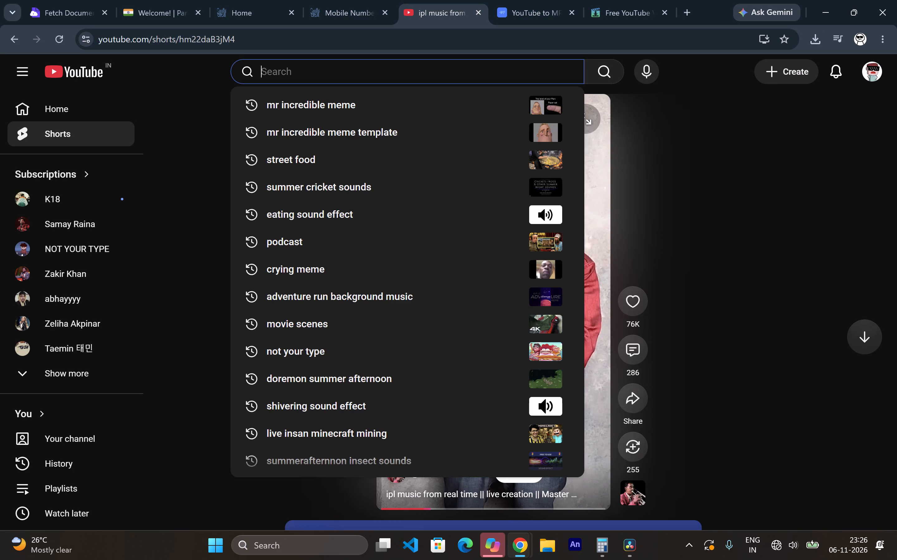
key(c)
text(rtying)
key(space)
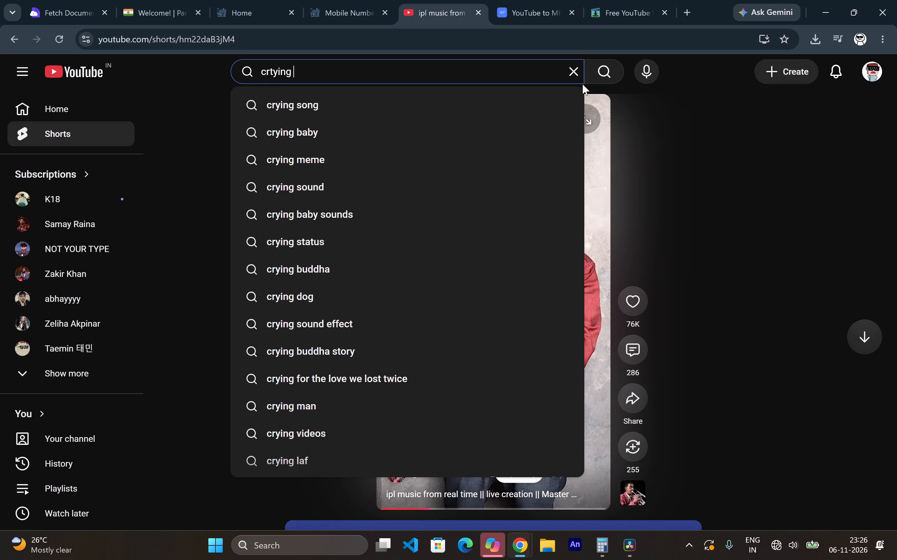
text(so)
text(un)
key(d)
key(Return)
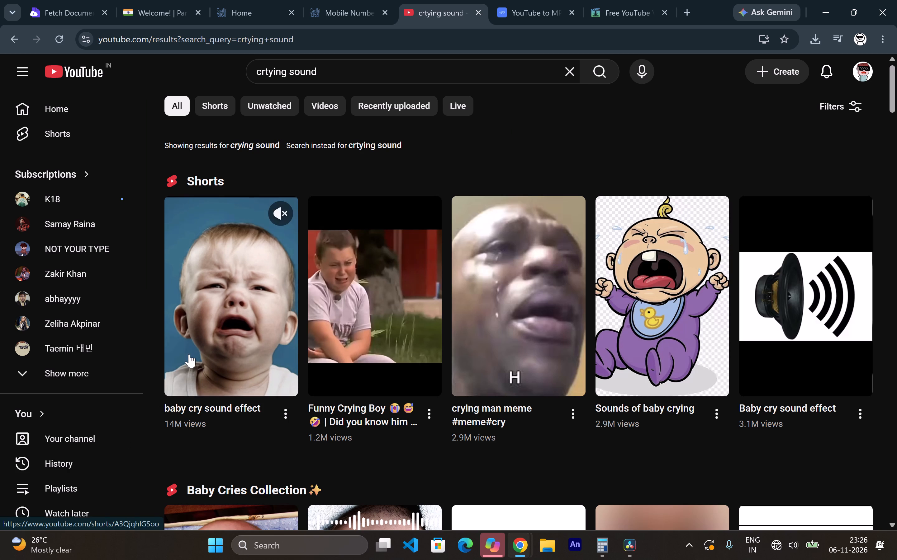
Preview the crying sound results and copy the share link of "Crying Sound Effect" by Sound Effects Channel.
scroll(430, 240, down, 3)
scroll(377, 301, down, 8)
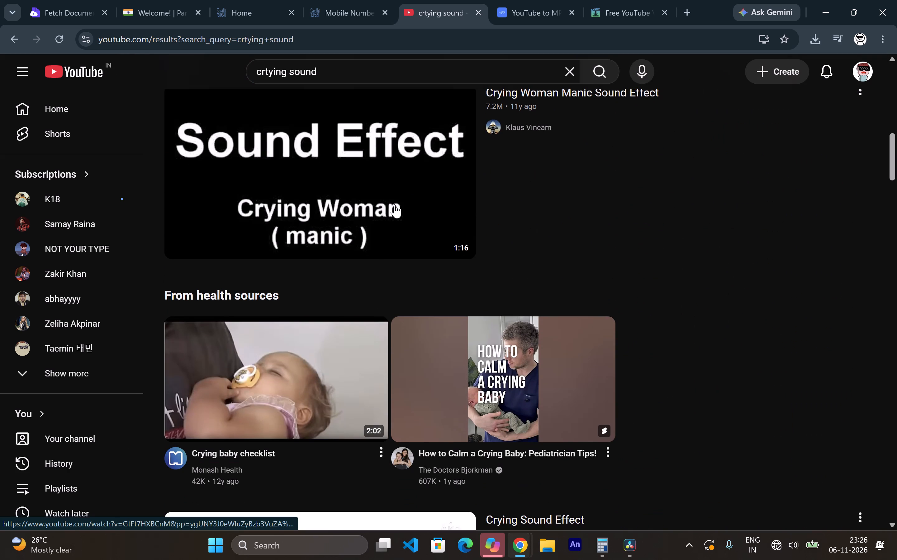
click(461, 92)
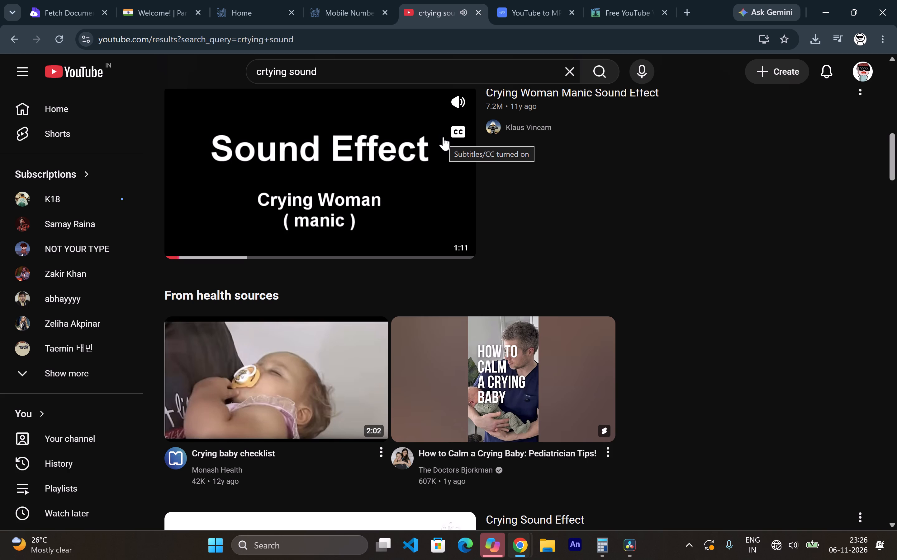
scroll(443, 139, down, 6)
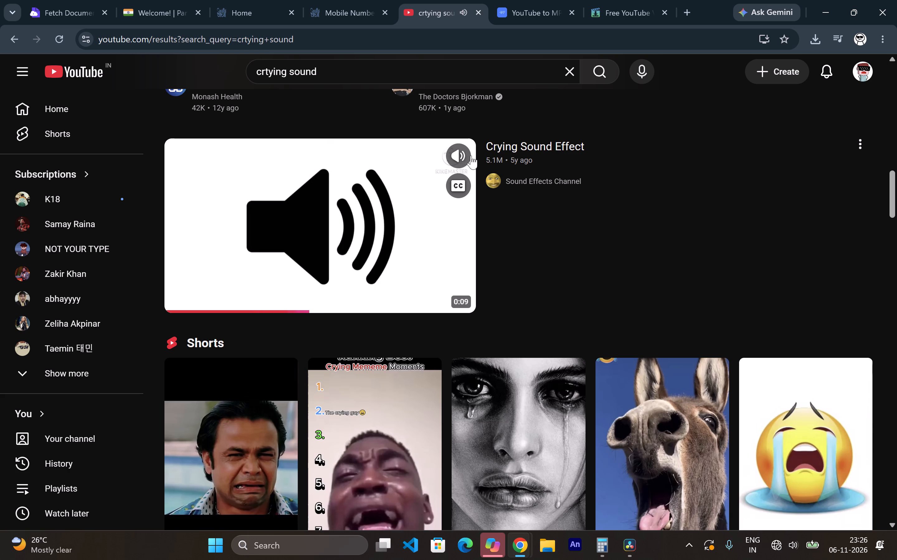
click(869, 143)
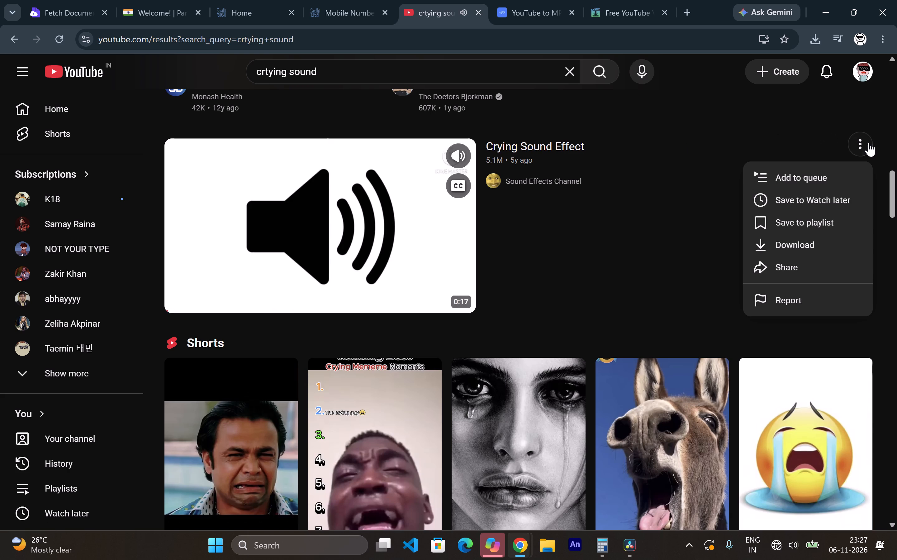
click(806, 267)
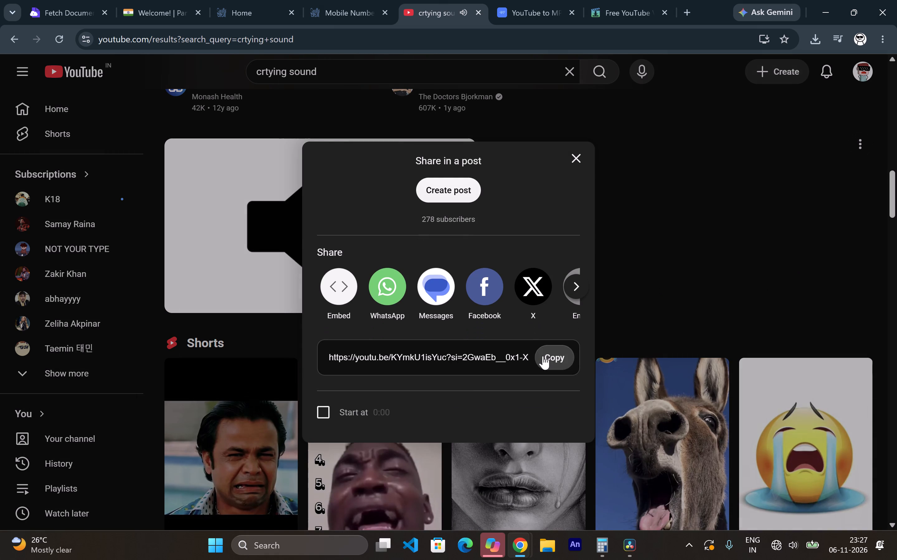
click(543, 357)
Convert the copied link to MP3 in the ConvertAudioToText page and download Crying_Sound_Effect.mp3.
click(544, 0)
scroll(374, 515, down, 5)
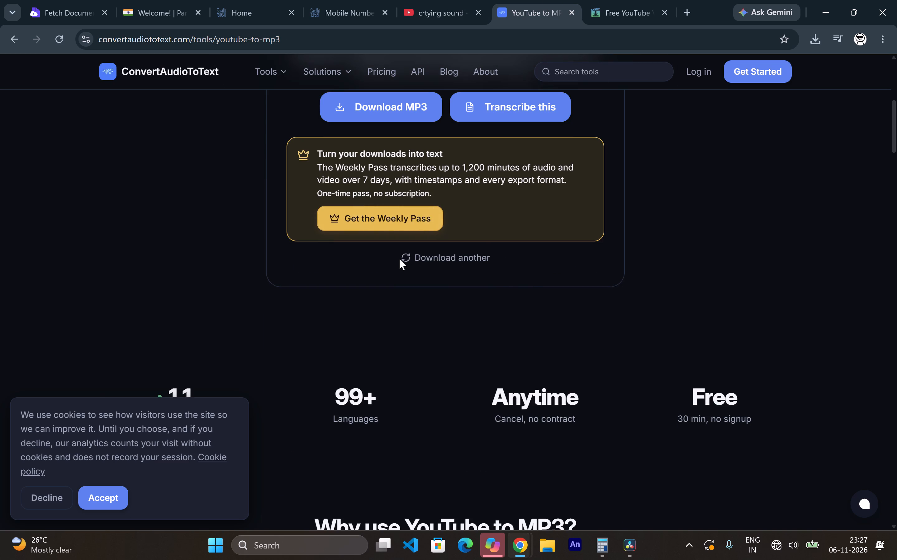
click(403, 256)
scroll(399, 282, up, 5)
click(393, 267)
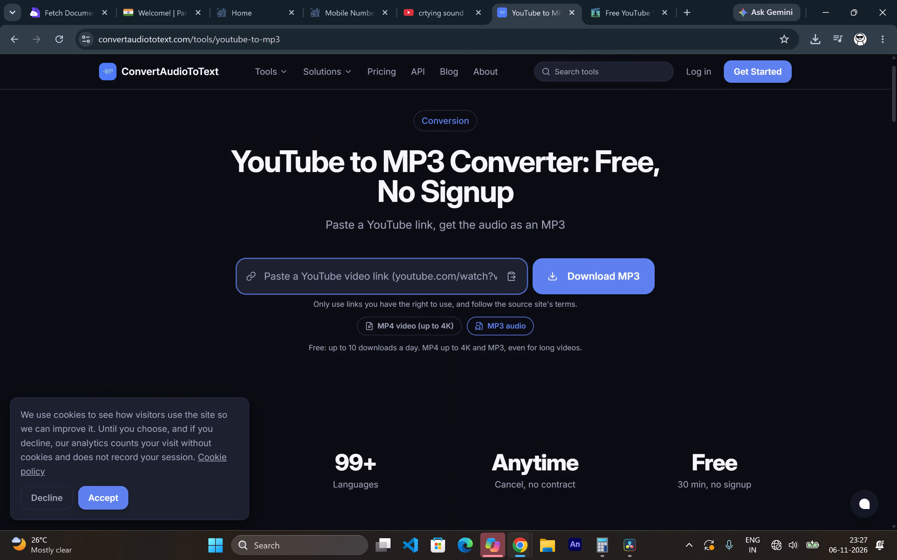
key(ctrl+v)
click(554, 283)
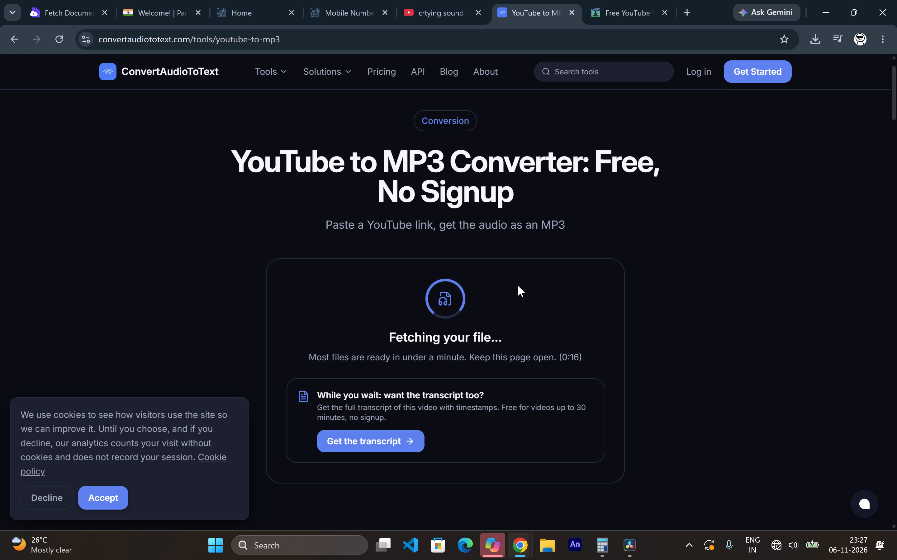
click(366, 404)
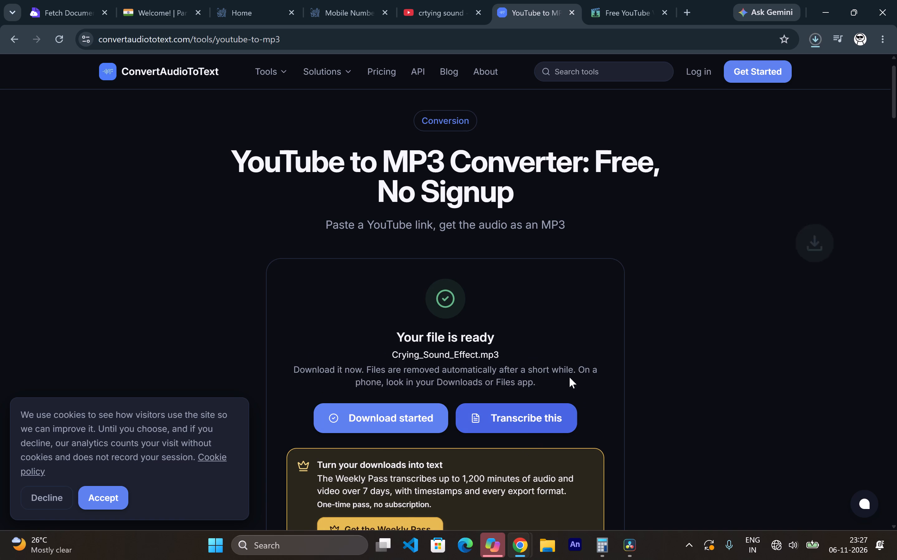
Switch to DaVinci Resolve, play the sofa scene briefly, and import Crying_Sound_Effect.mp3 into the media pool.
click(625, 546)
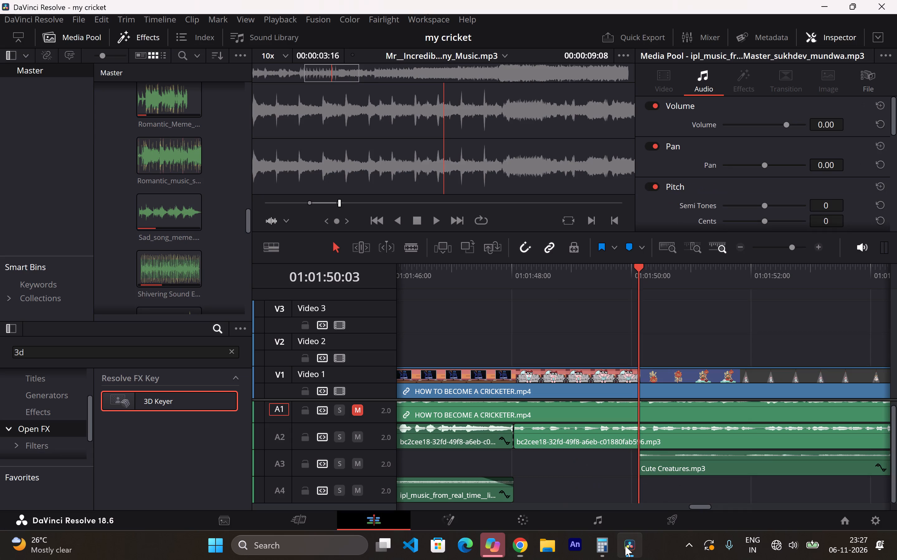
drag(552, 293, 549, 293)
click(490, 280)
key(space)
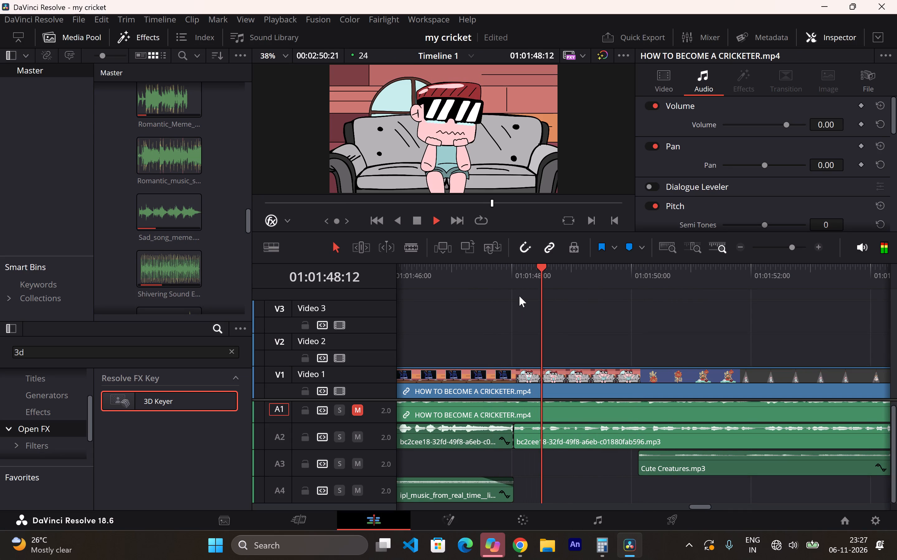
key(space)
right_click(227, 246)
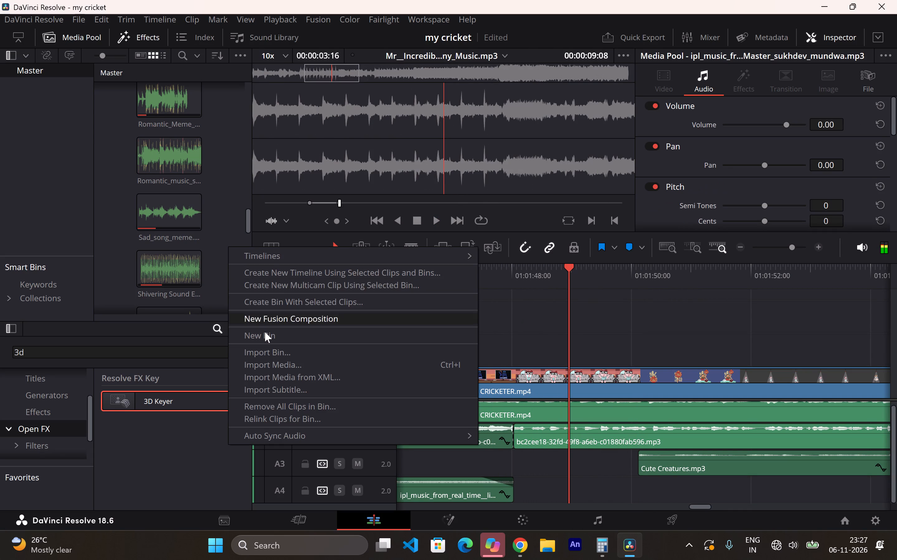
click(281, 363)
double_click(141, 138)
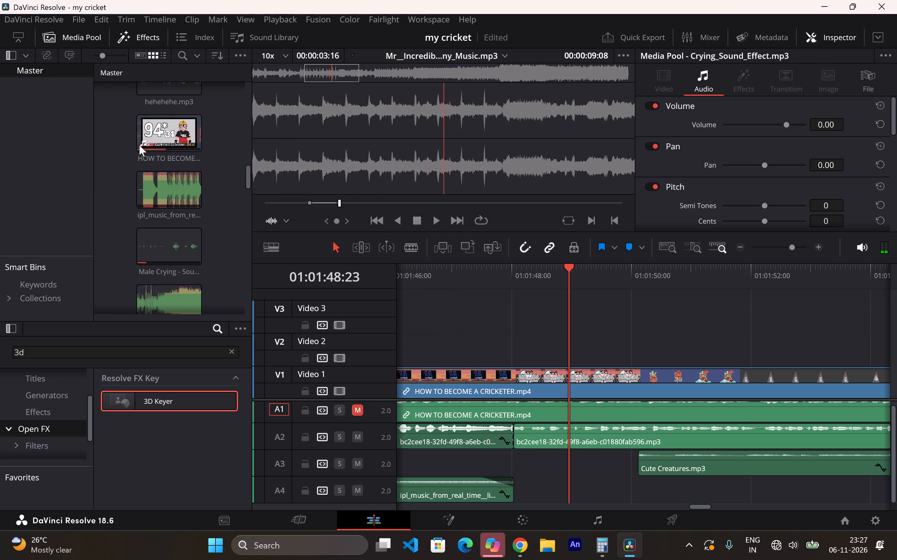
Find Crying_Sound_Effect.mp3 in the media pool, open it in the source viewer and listen to it.
scroll(168, 185, up, 18)
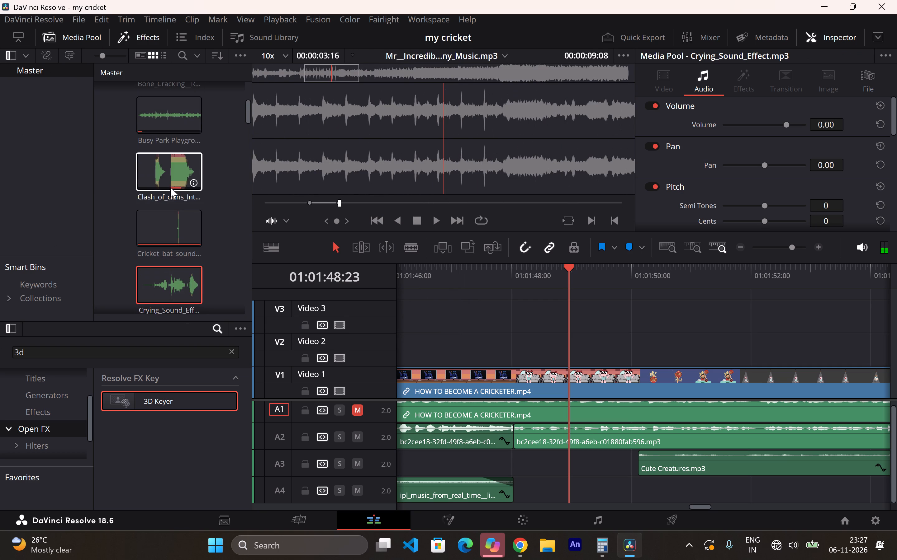
scroll(170, 187, up, 1)
scroll(170, 187, down, 4)
double_click(165, 186)
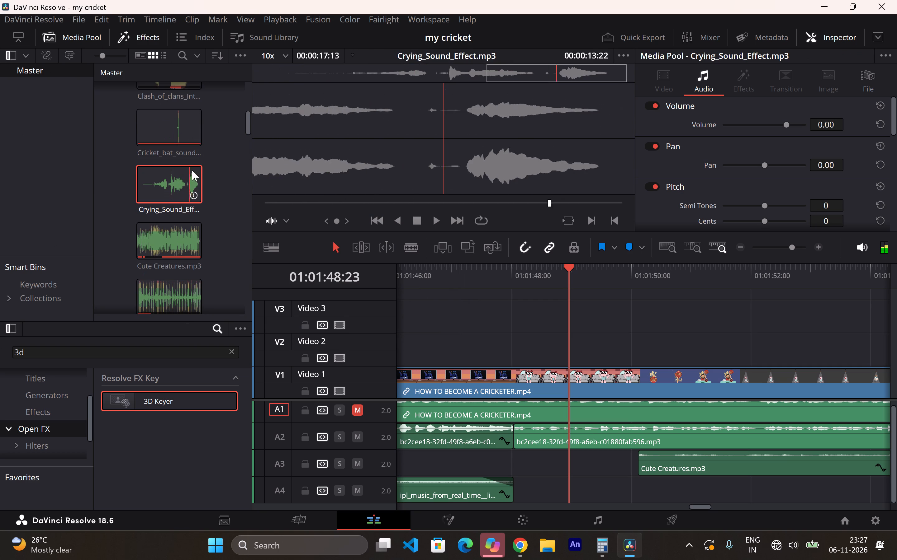
key(space)
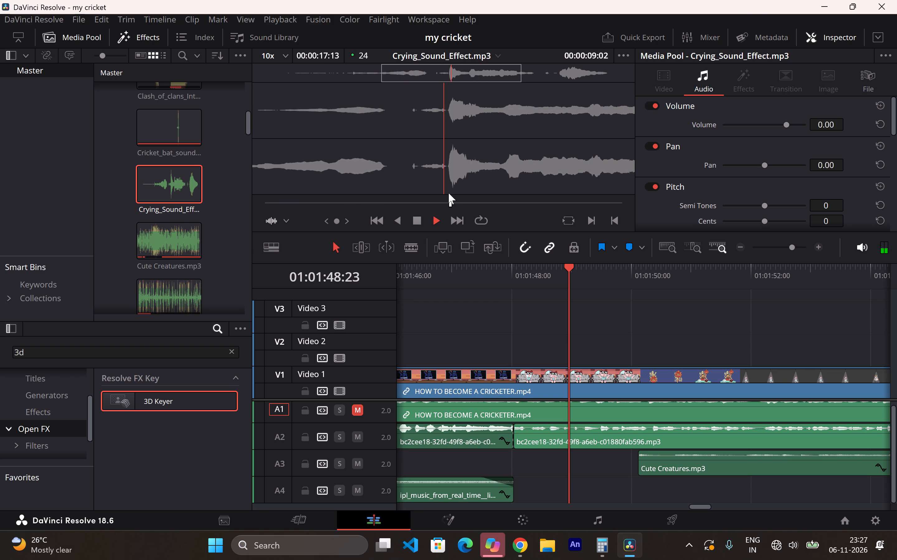
key(space)
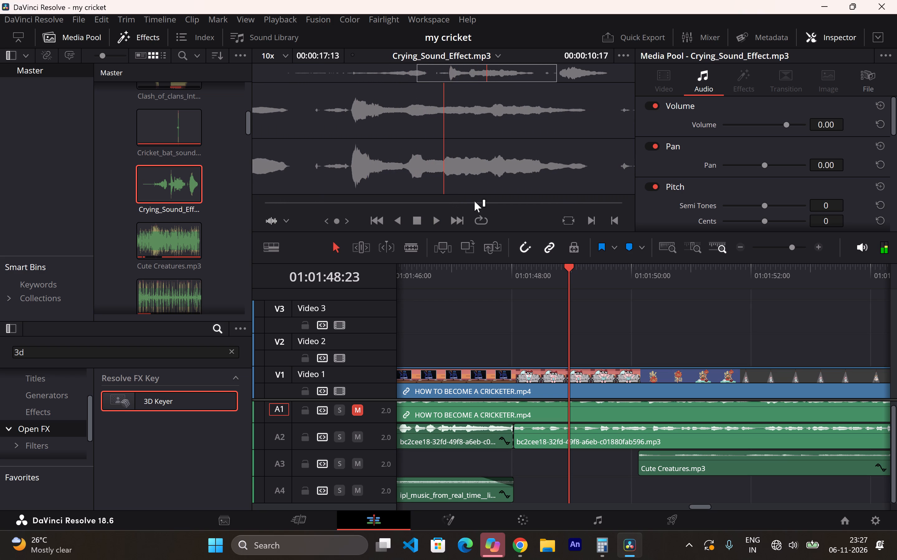
Create a subclip of Crying_Sound_Effect.mp3 lasting 00:00:04:18, with its out point at 00:00:13:04.
drag(478, 204, 437, 205)
right_click(437, 205)
click(453, 228)
key(space)
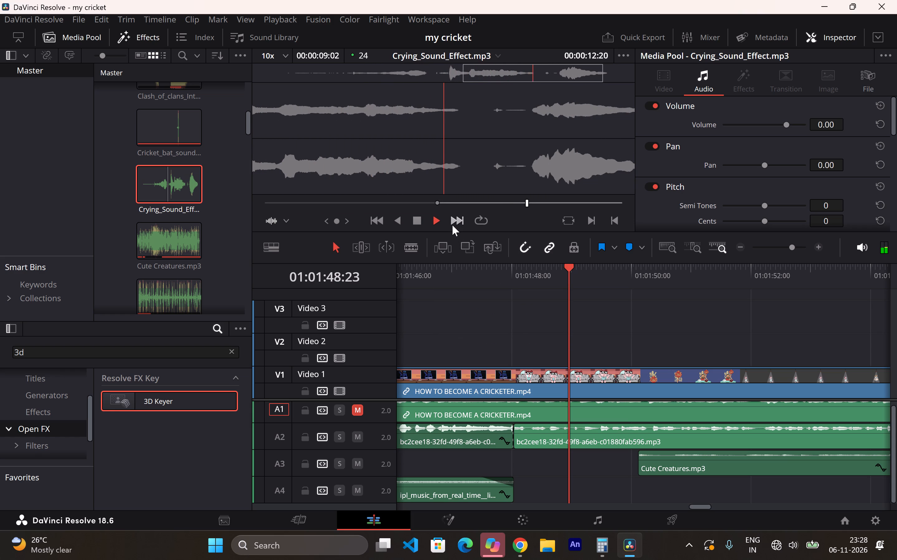
key(space)
right_click(452, 225)
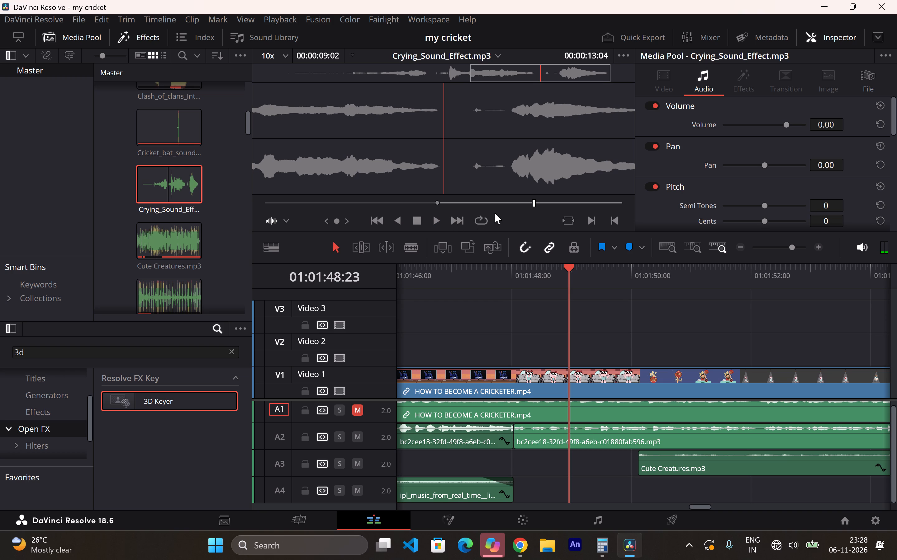
right_click(495, 213)
right_click(543, 207)
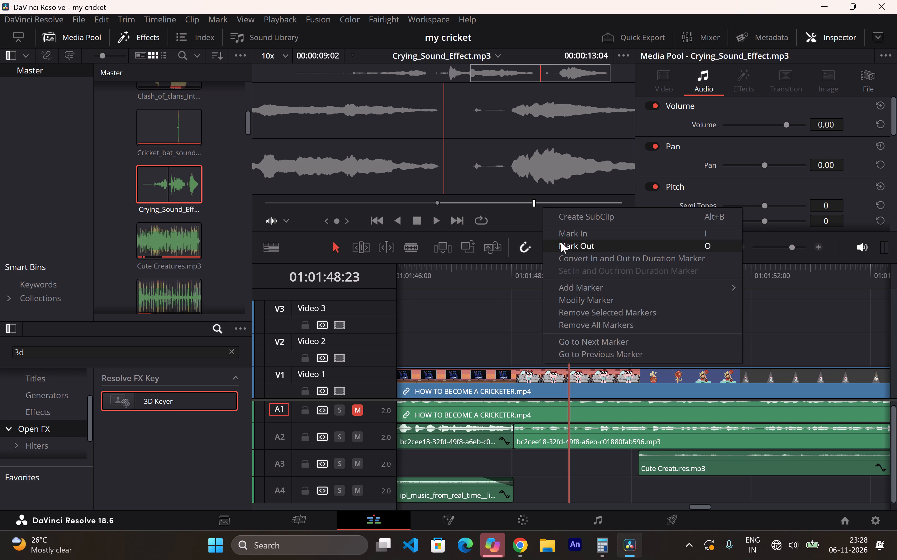
click(561, 242)
right_click(488, 208)
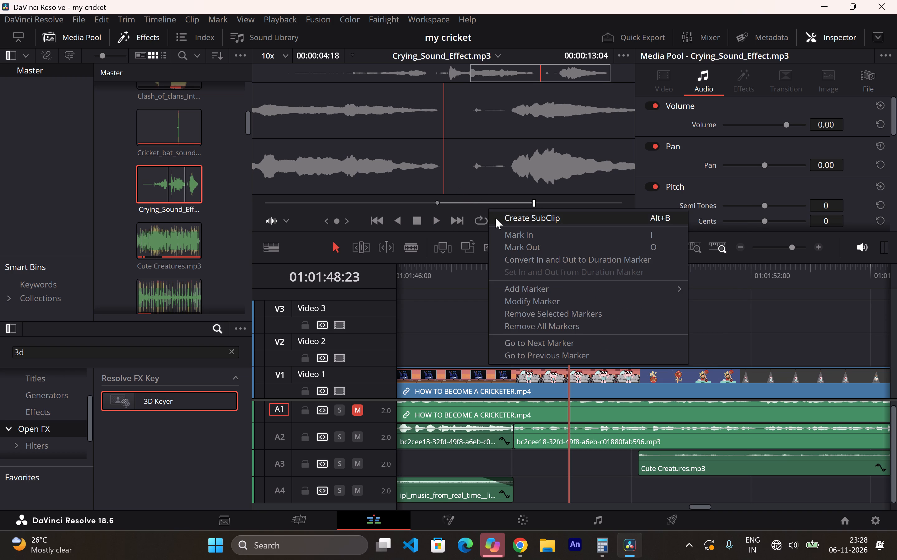
click(496, 218)
click(515, 307)
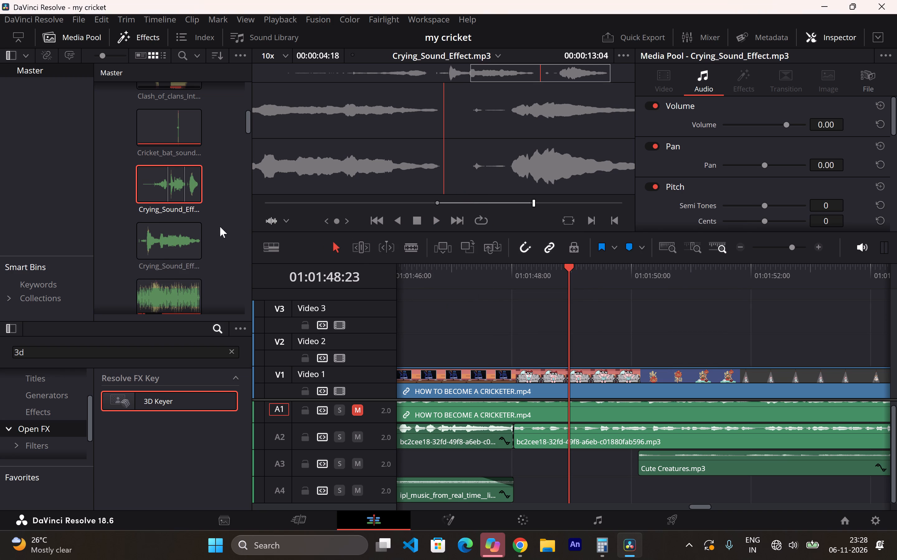
Place the crying subclip on A3 at the start of the sofa scene, about 01:01:48:01, and play back the section.
drag(173, 239, 497, 460)
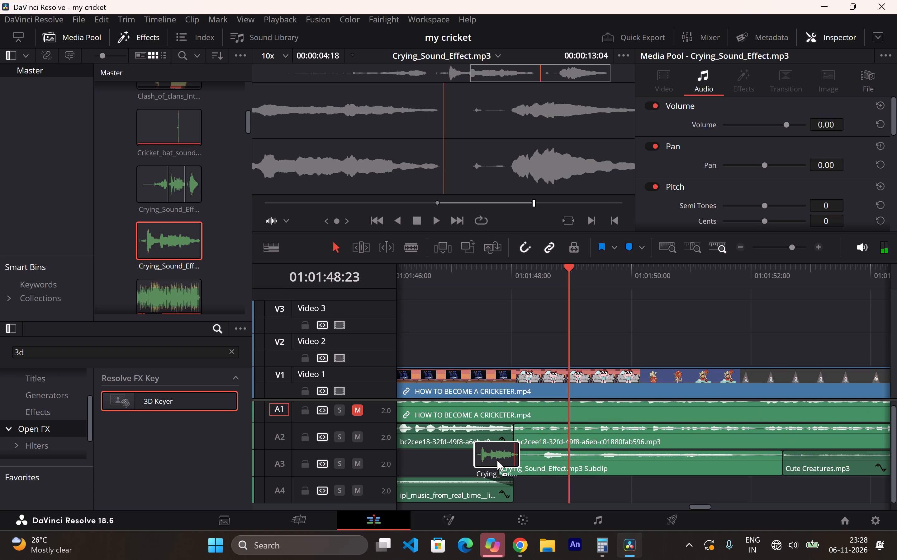
drag(497, 460, 514, 462)
click(477, 274)
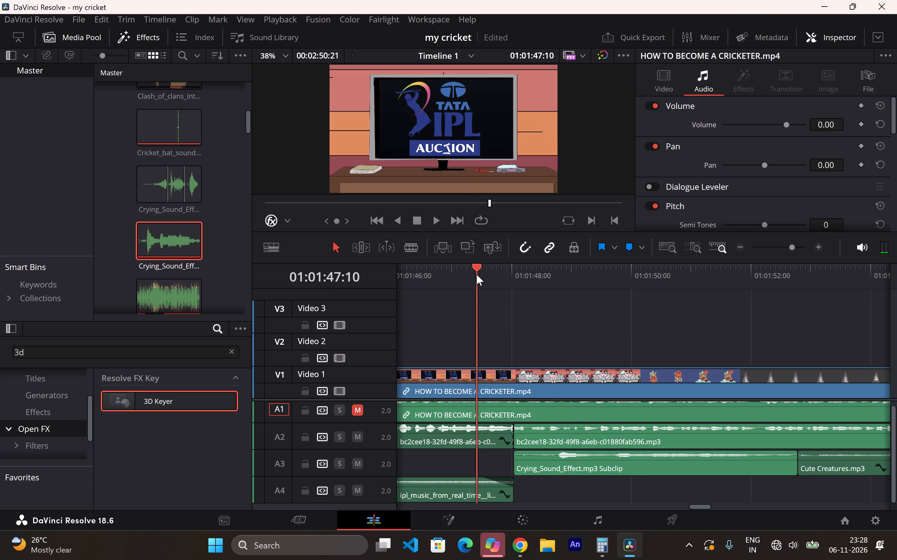
key(space)
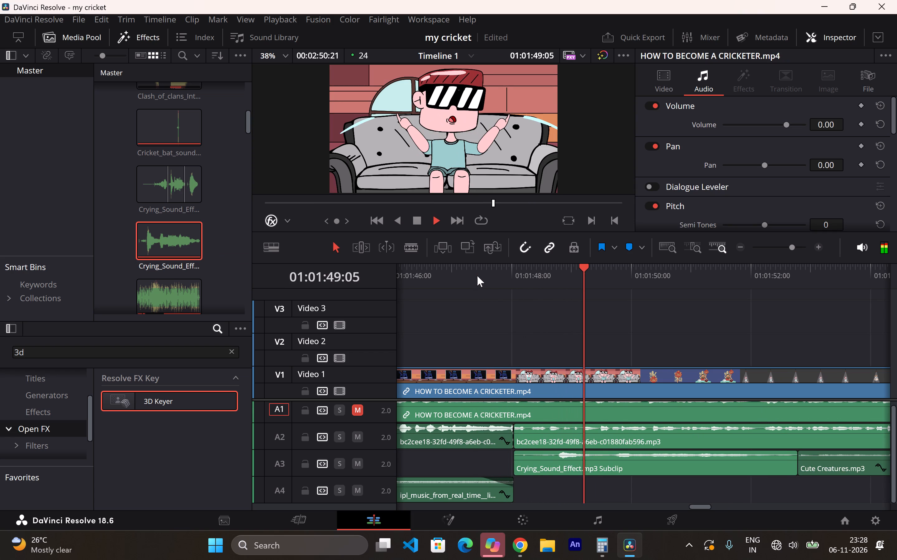
key(space)
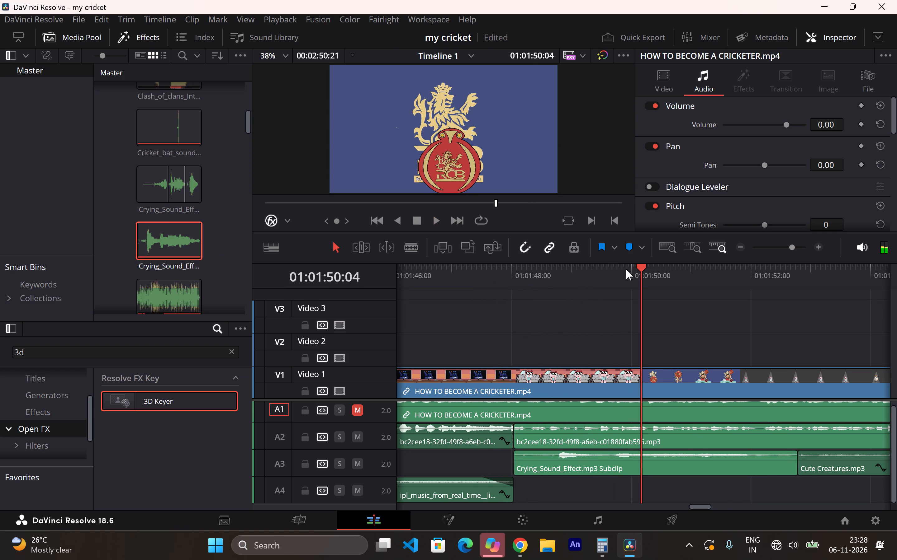
Cut the quiet opening off the crying subclip at about 01:01:48:19 and move the remaining piece back to the sofa scene's start.
drag(635, 271, 520, 262)
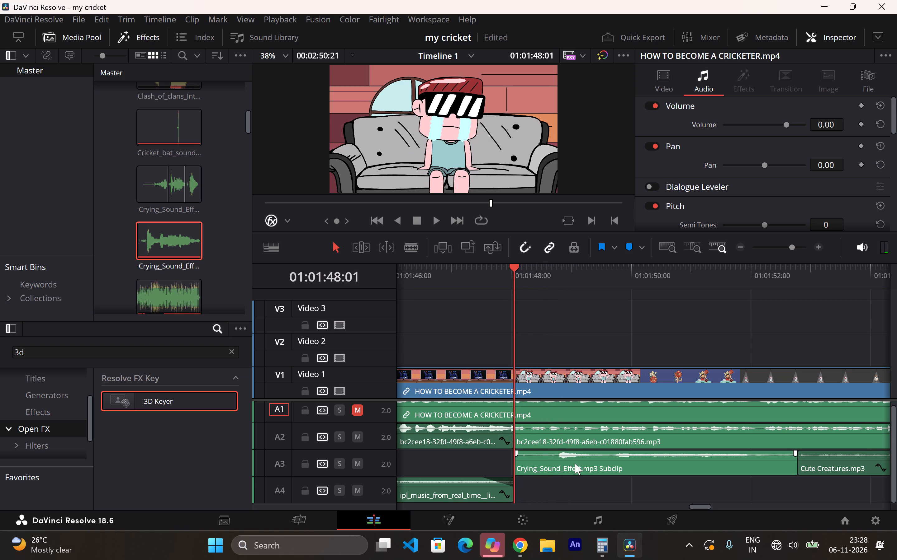
click(405, 254)
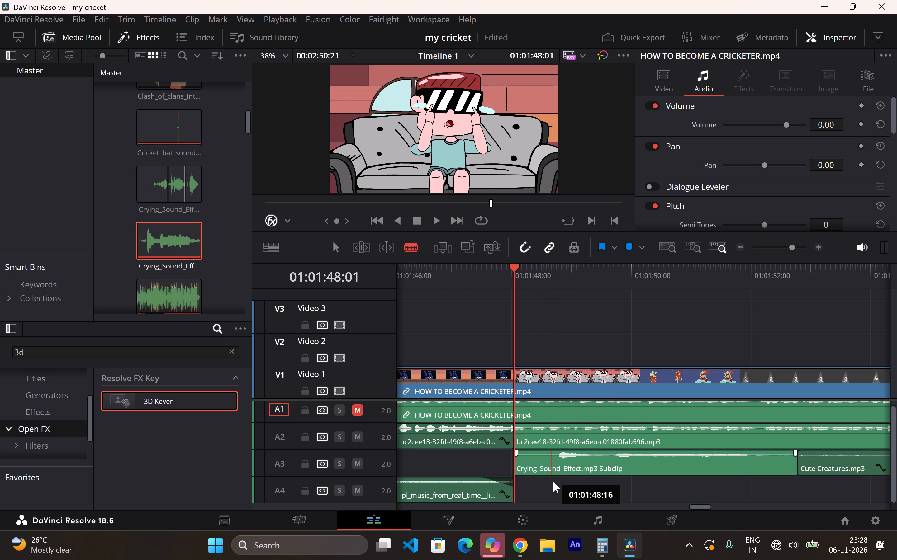
click(560, 471)
click(341, 245)
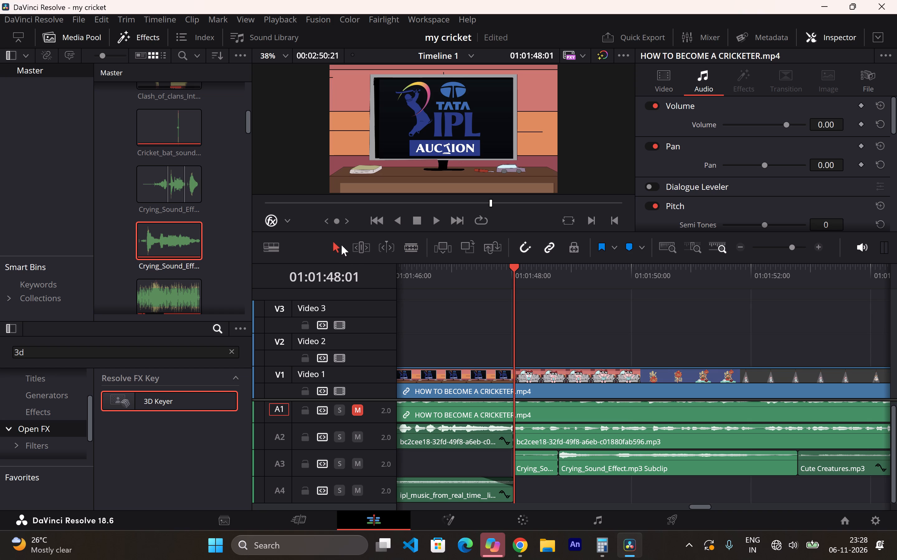
click(542, 463)
key(BackSpace)
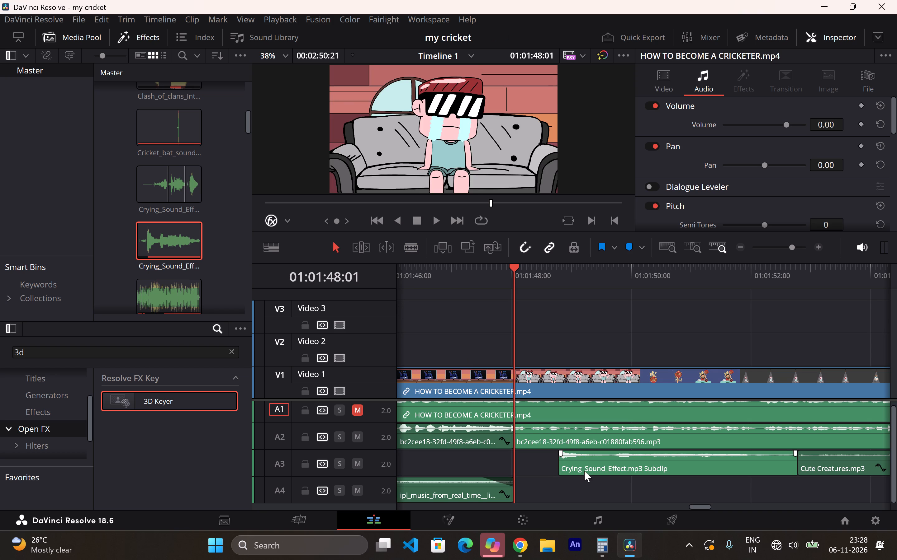
drag(584, 471, 540, 466)
Play back the crying subclip on A3, cut it at 01:01:48:22 and delete the piece after the cut.
click(453, 274)
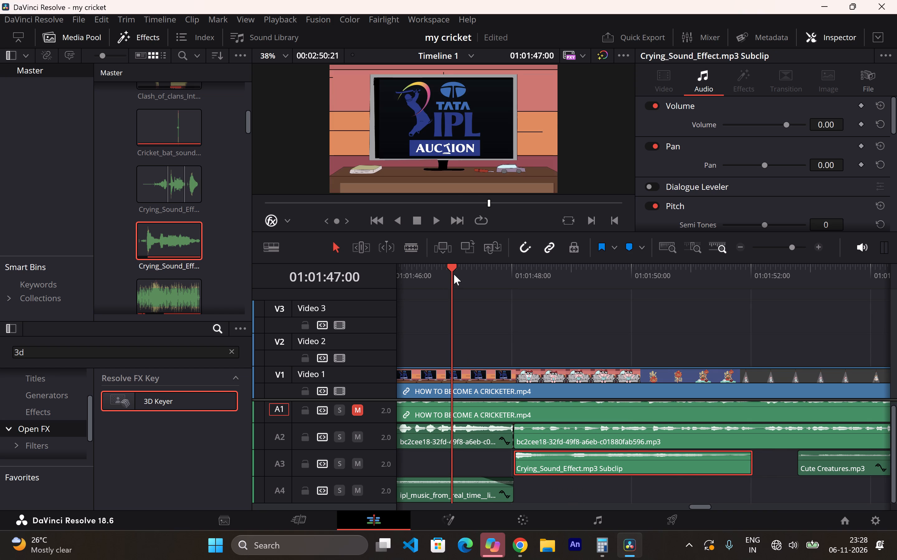
key(space)
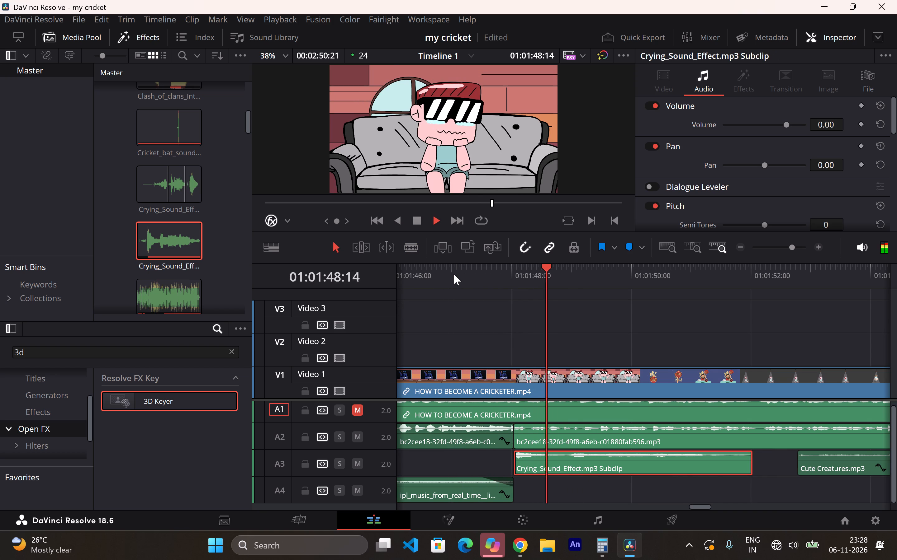
key(space)
drag(589, 268, 575, 275)
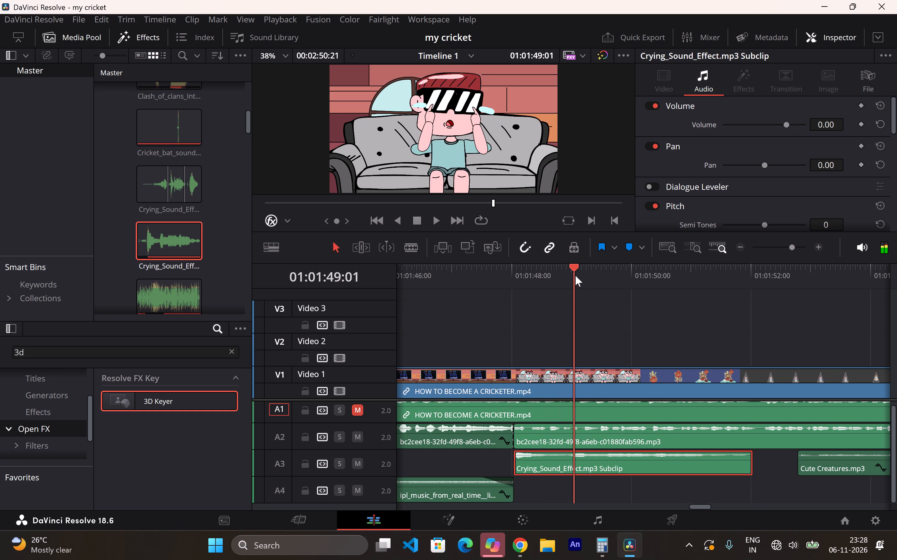
drag(575, 275, 566, 278)
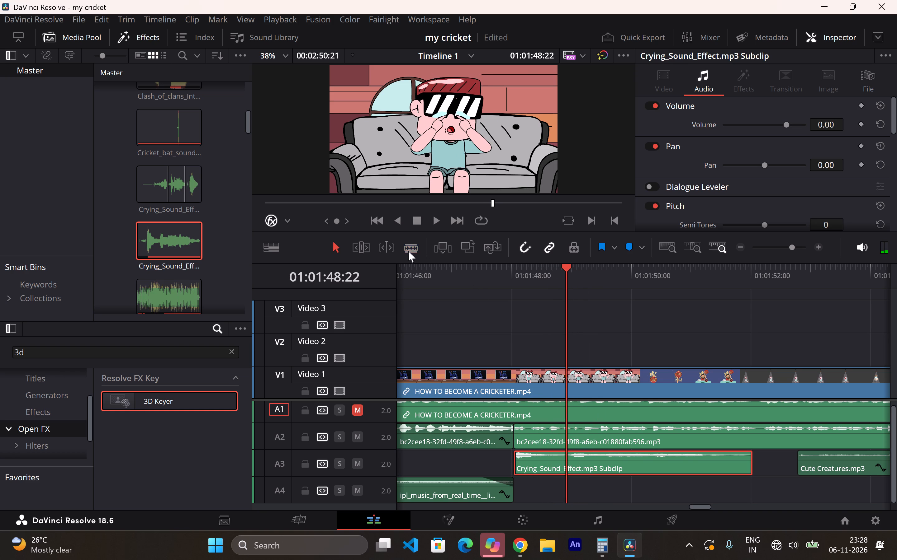
click(408, 251)
click(568, 469)
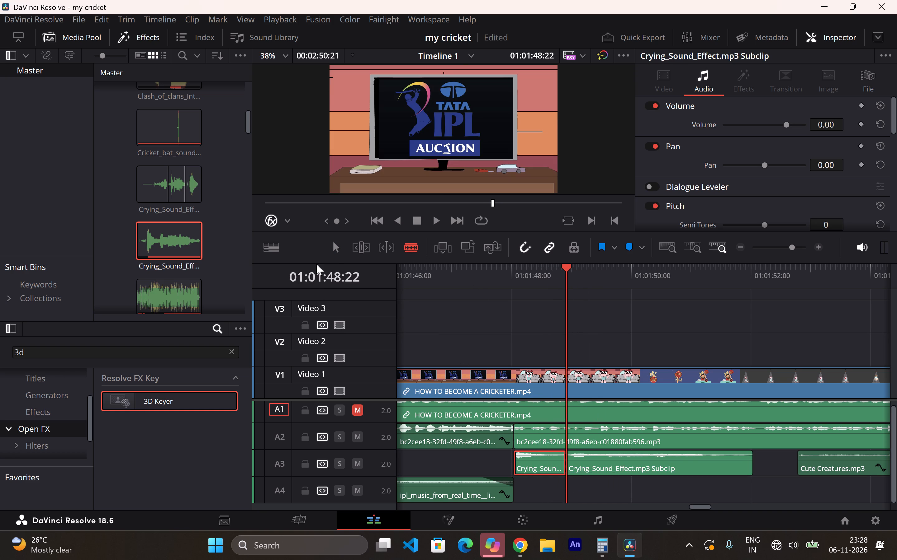
click(334, 255)
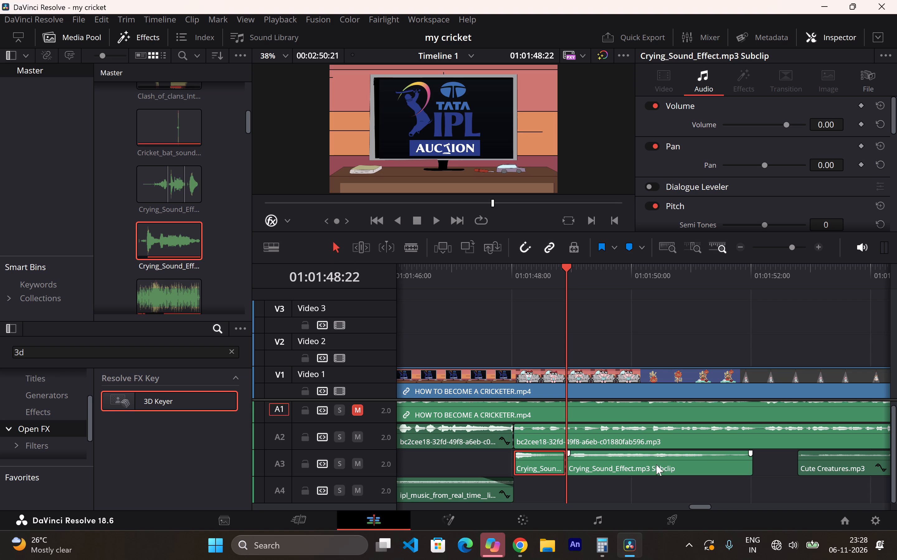
click(656, 464)
key(BackSpace)
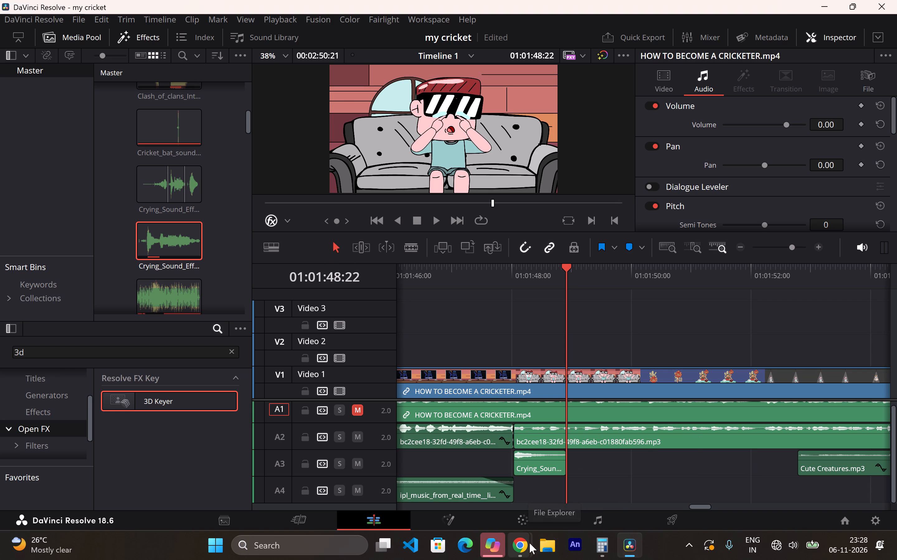
Switch to the YouTube page in Chrome and search for "wipe sound".
click(529, 543)
click(495, 492)
click(419, 0)
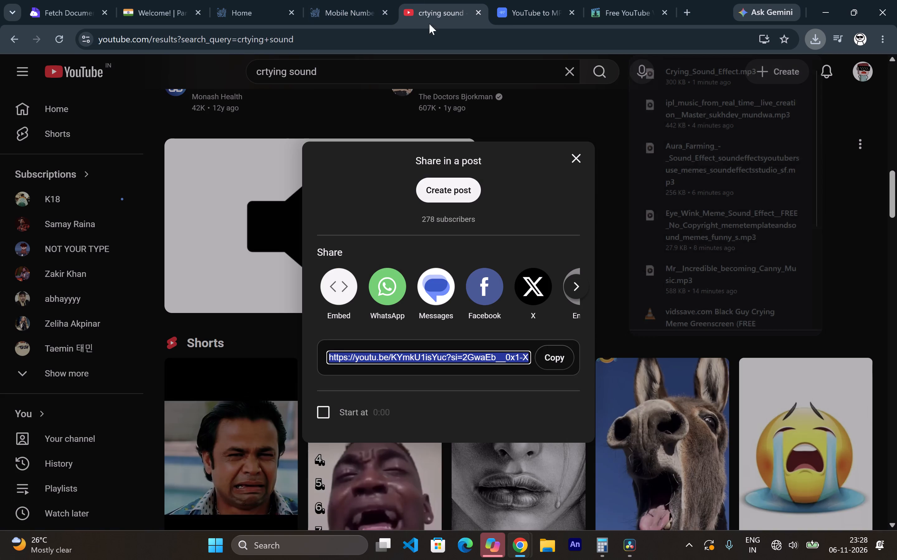
double_click(566, 68)
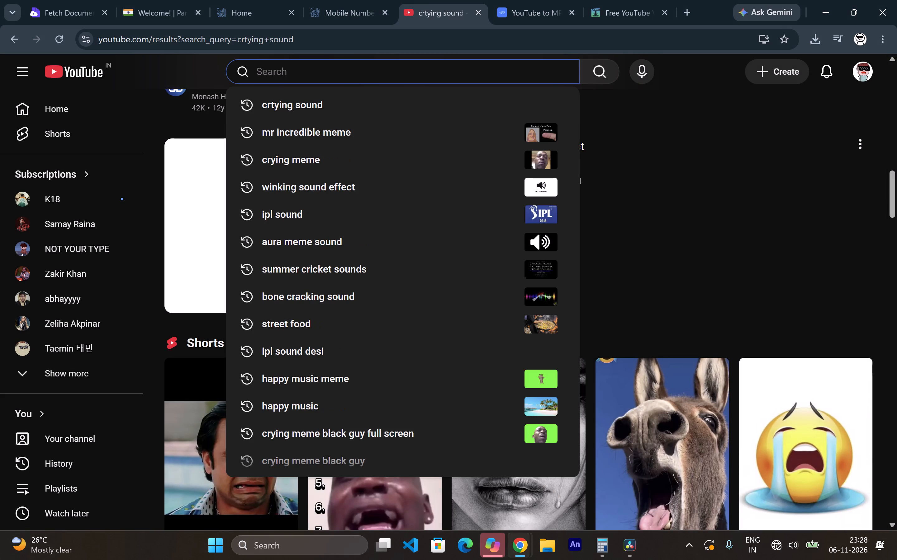
text(wip)
text(e sou)
text(nd)
key(Return)
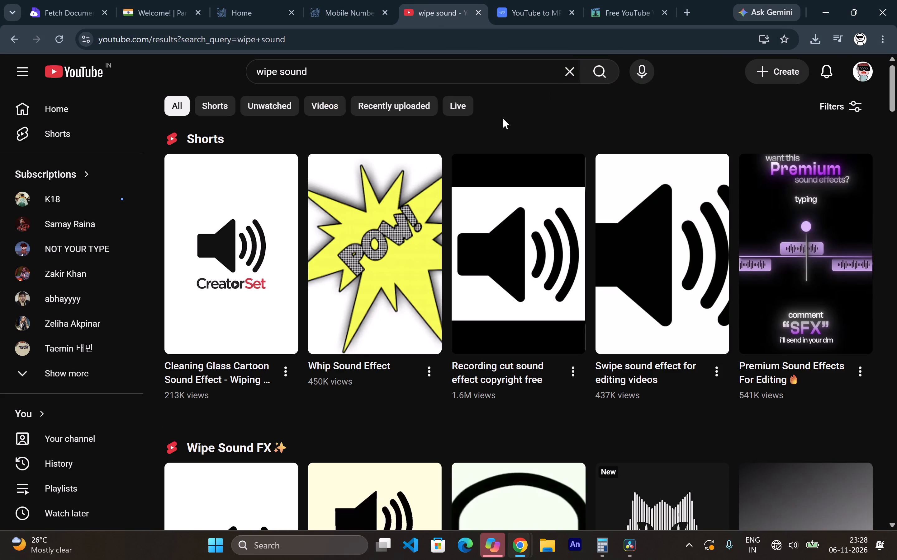
Listen to the shorts Cleaning Glass Cartoon Sound Effect, Whip Sound Effect and Whip Sound Effect (DOWNLOAD) from the search results.
click(192, 262)
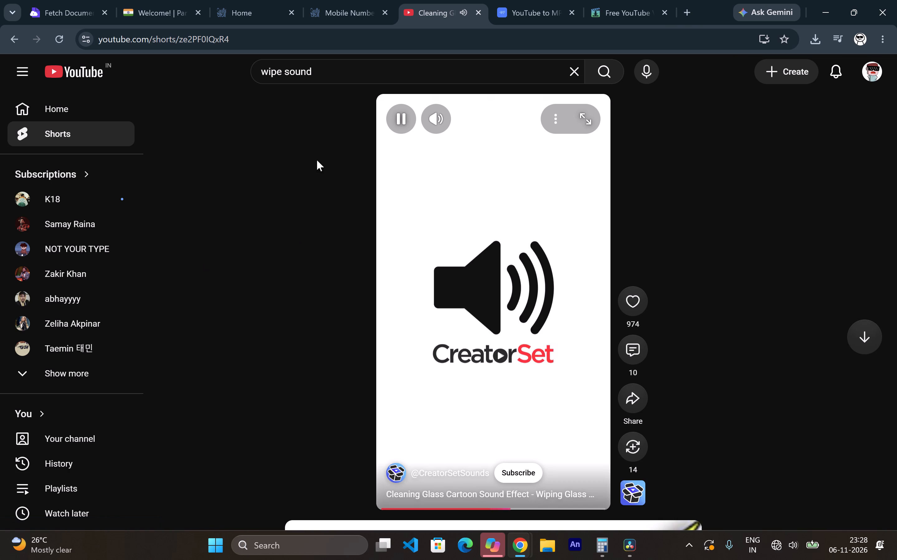
click(12, 38)
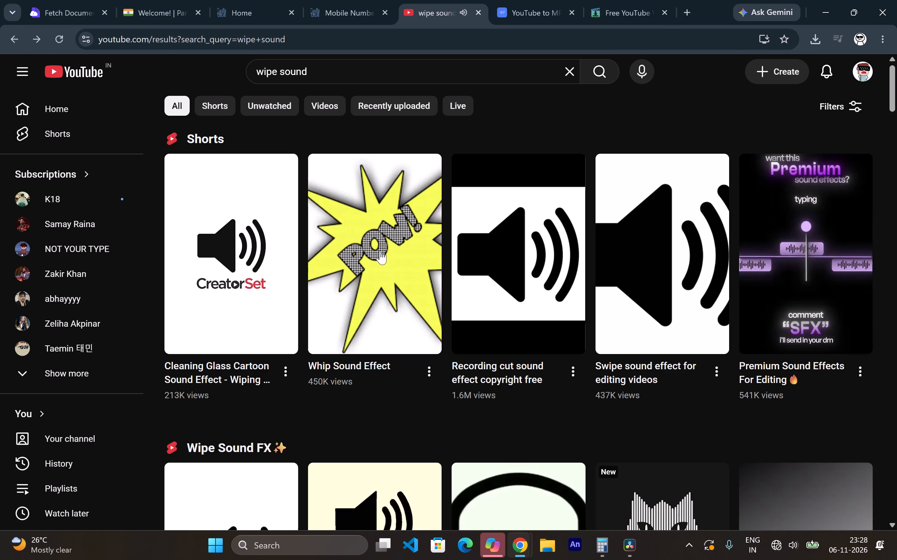
click(382, 240)
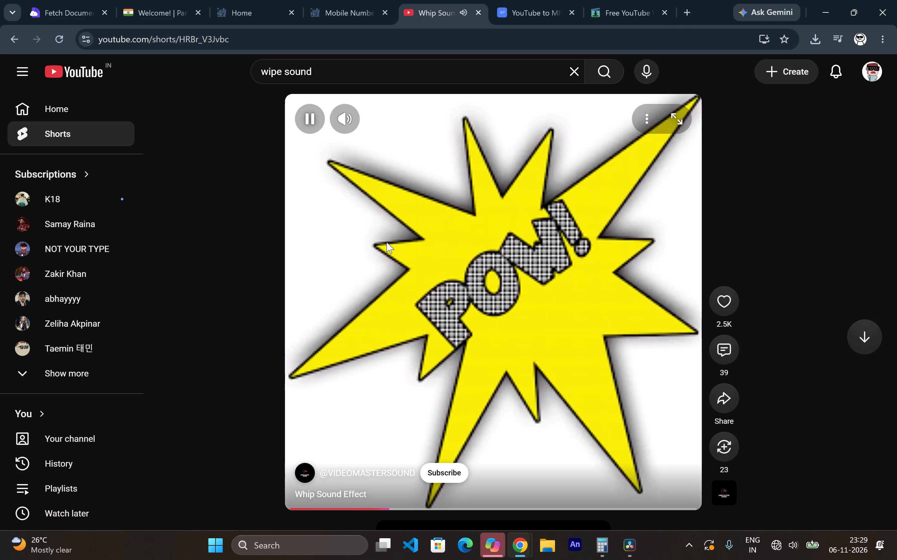
click(12, 38)
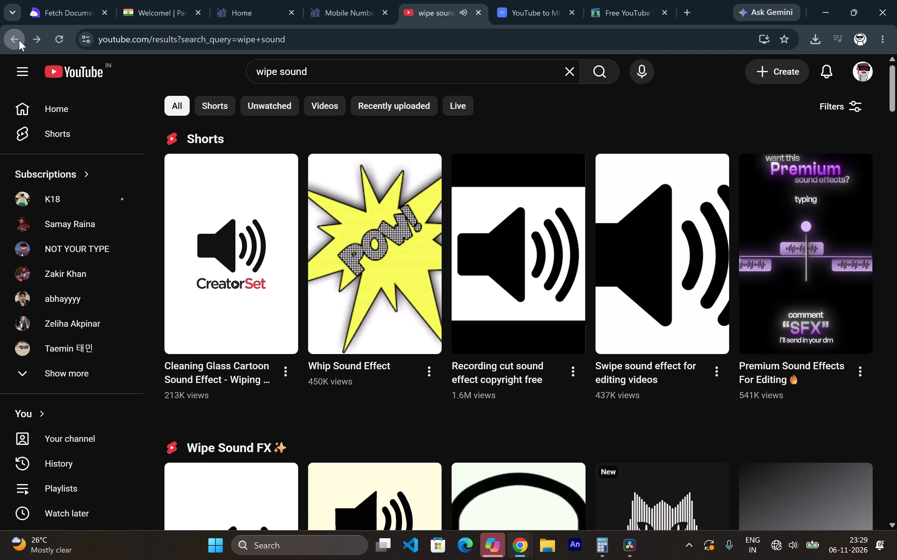
scroll(187, 175, down, 3)
scroll(331, 279, down, 2)
click(181, 267)
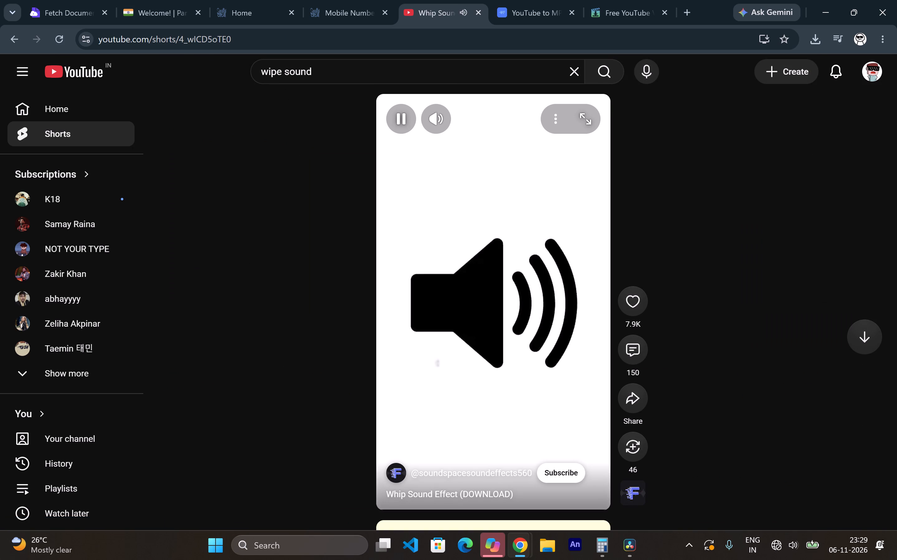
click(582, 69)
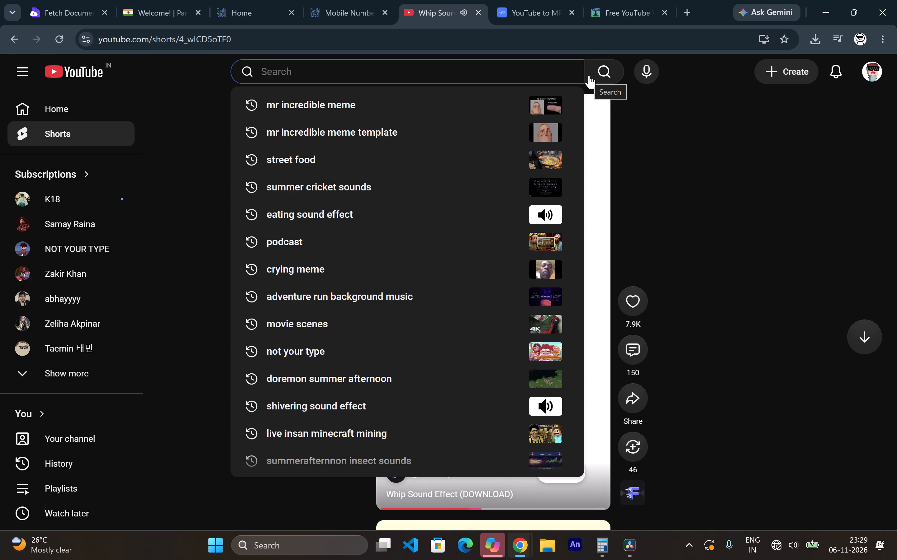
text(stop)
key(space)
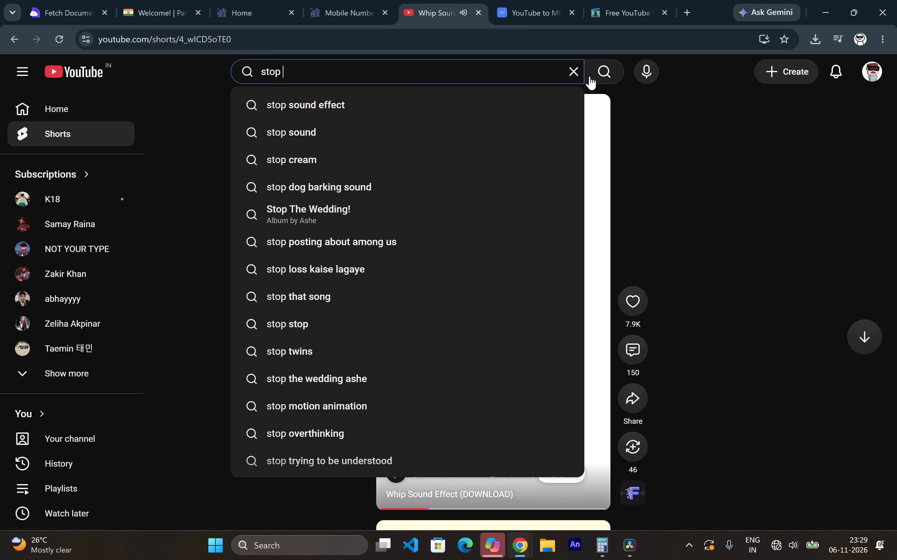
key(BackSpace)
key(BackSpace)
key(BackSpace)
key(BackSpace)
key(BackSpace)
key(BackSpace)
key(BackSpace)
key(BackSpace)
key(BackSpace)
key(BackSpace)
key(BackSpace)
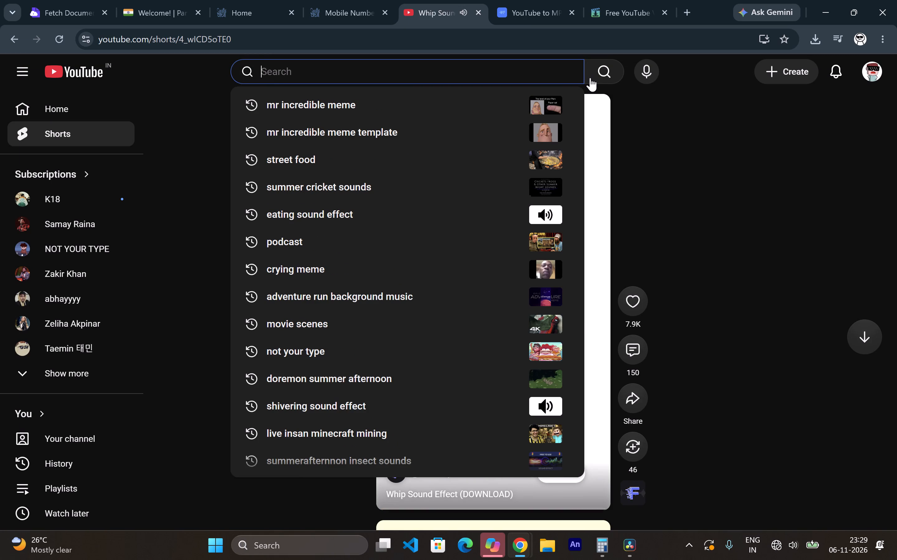
Pause the Whip Sound Effect (DOWNLOAD) short in full screen.
click(622, 105)
drag(599, 113, 596, 115)
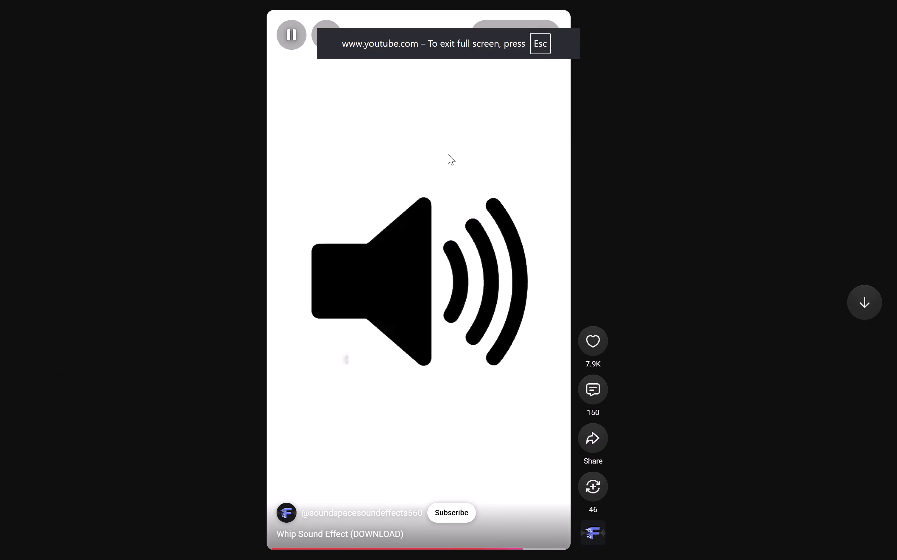
click(285, 32)
click(444, 49)
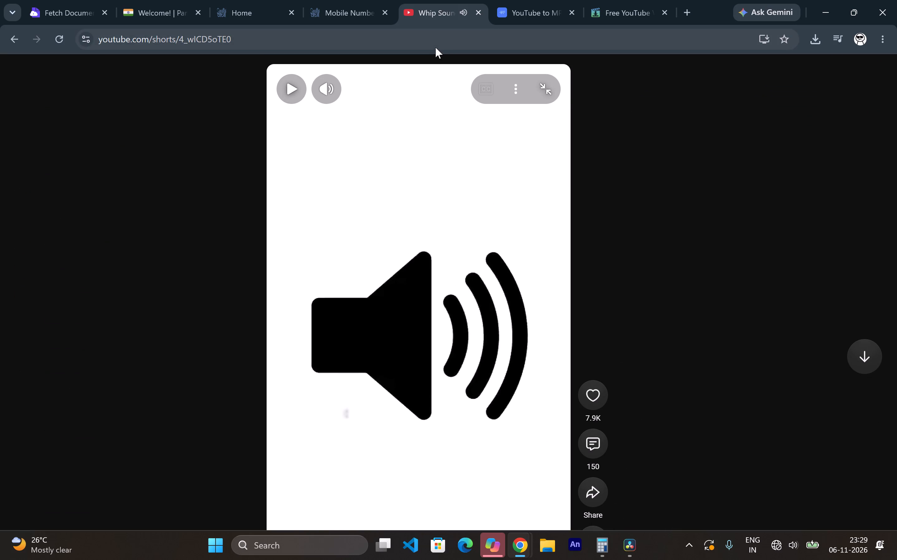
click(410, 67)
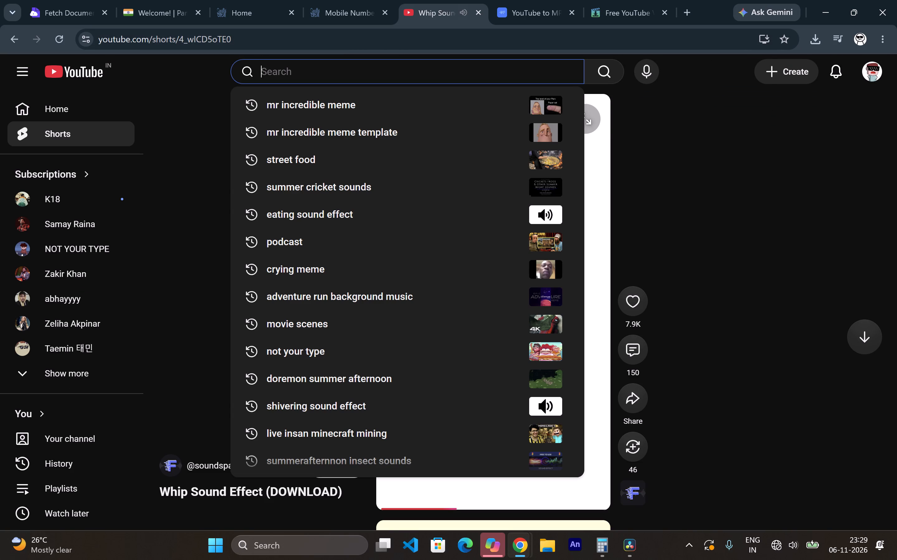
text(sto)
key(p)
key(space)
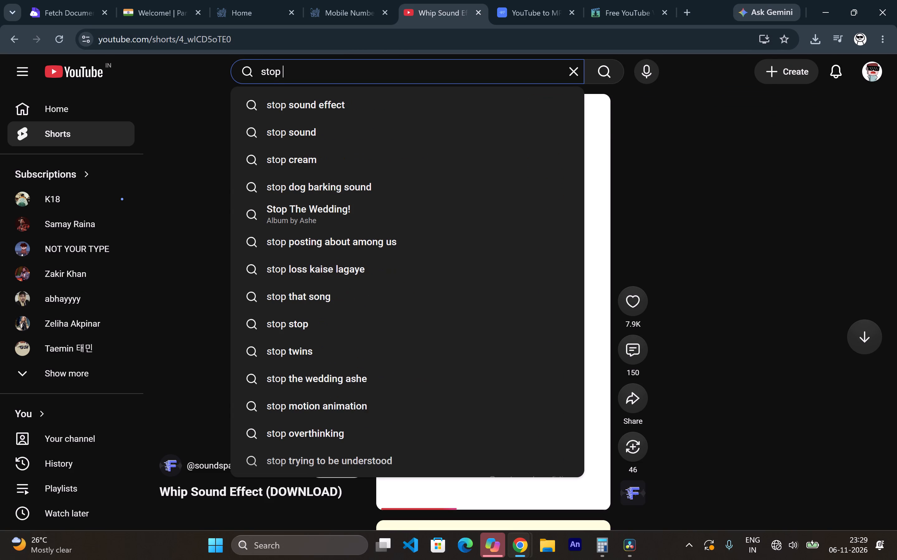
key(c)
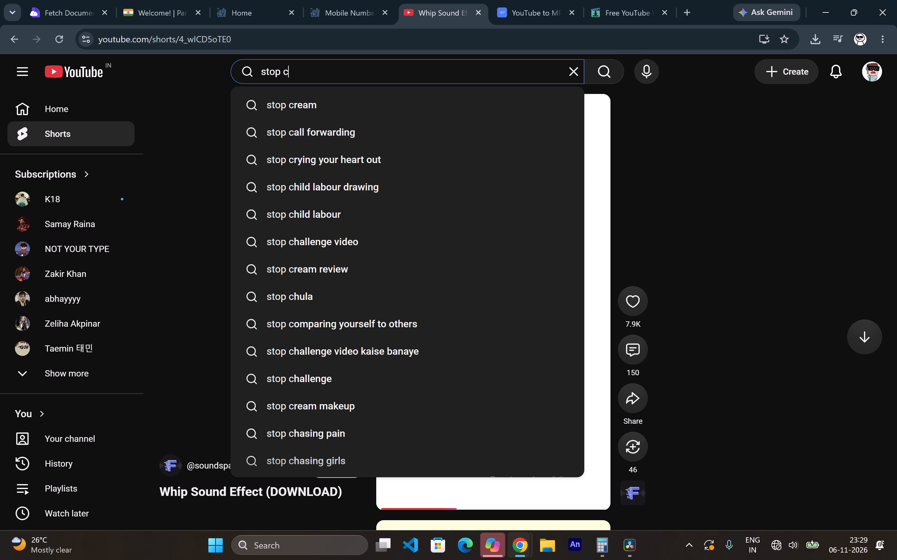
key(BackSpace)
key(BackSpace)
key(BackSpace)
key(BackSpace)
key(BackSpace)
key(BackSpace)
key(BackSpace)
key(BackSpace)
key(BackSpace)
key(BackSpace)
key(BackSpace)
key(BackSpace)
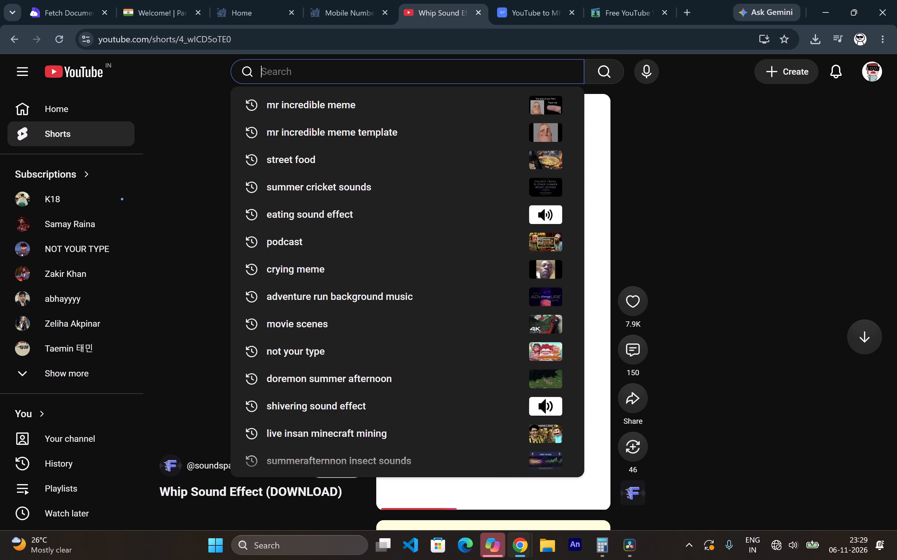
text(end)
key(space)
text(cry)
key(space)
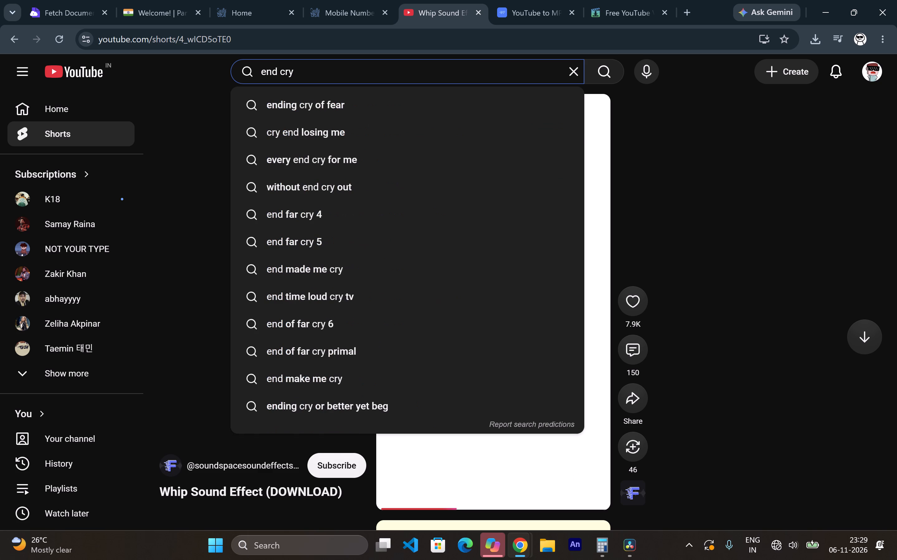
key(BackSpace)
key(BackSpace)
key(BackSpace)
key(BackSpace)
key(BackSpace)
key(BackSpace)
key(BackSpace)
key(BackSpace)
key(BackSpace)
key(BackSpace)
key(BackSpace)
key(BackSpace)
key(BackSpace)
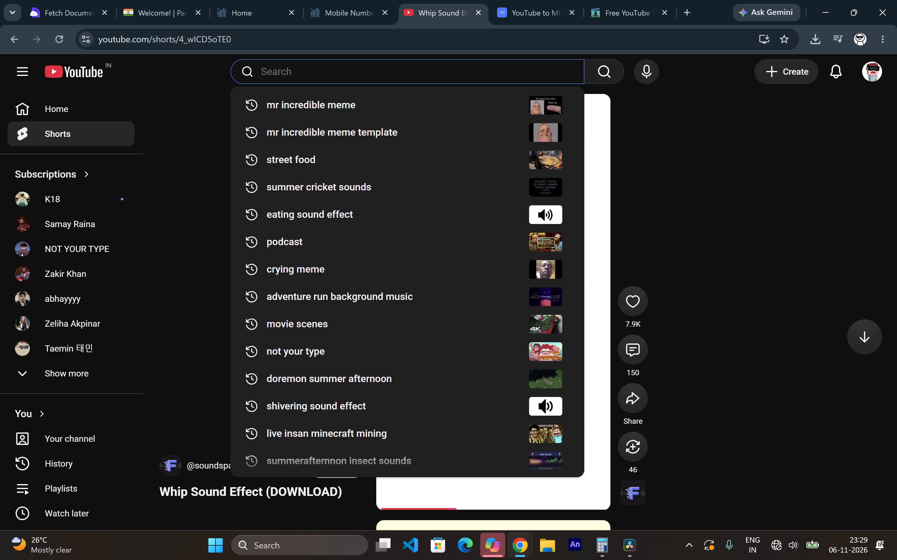
Search YouTube for "ending crying sound".
text(en)
text(ding c)
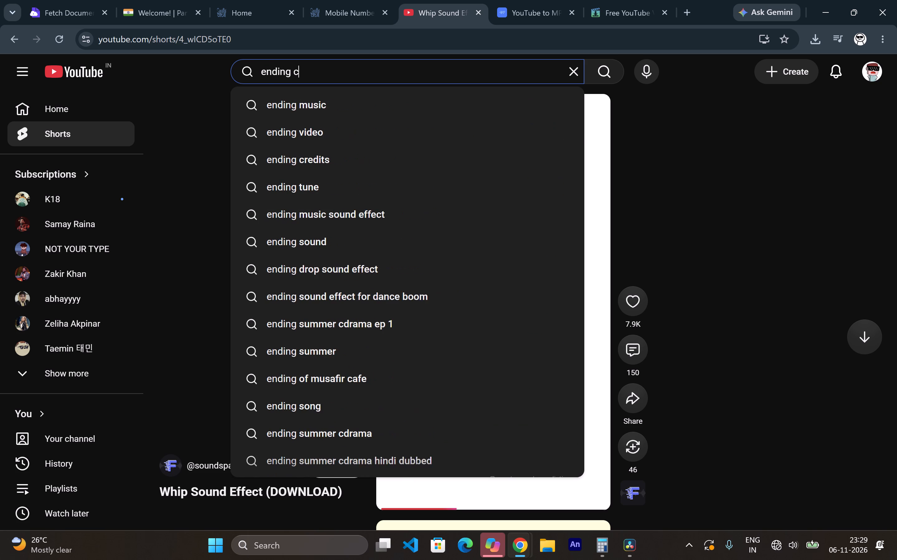
text(rying)
key(space)
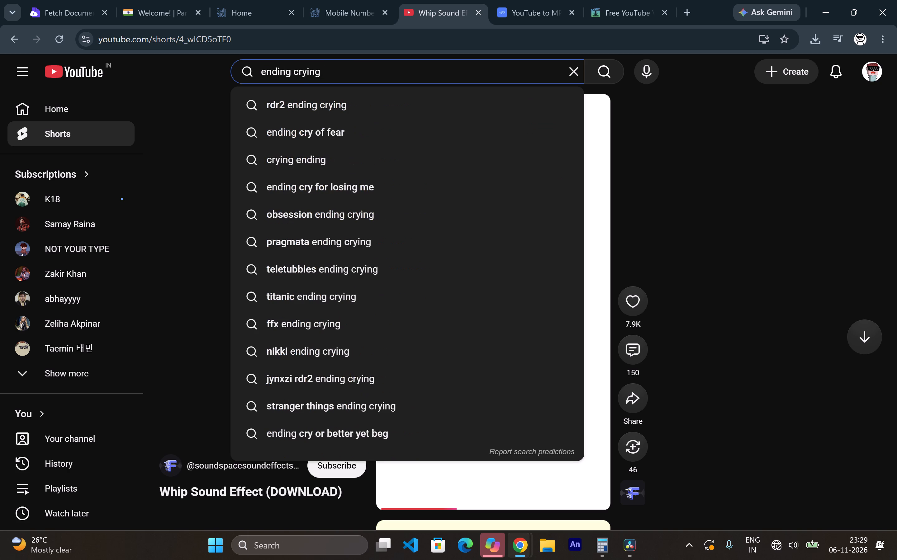
key(BackSpace)
key(space)
text(sou)
text(nd)
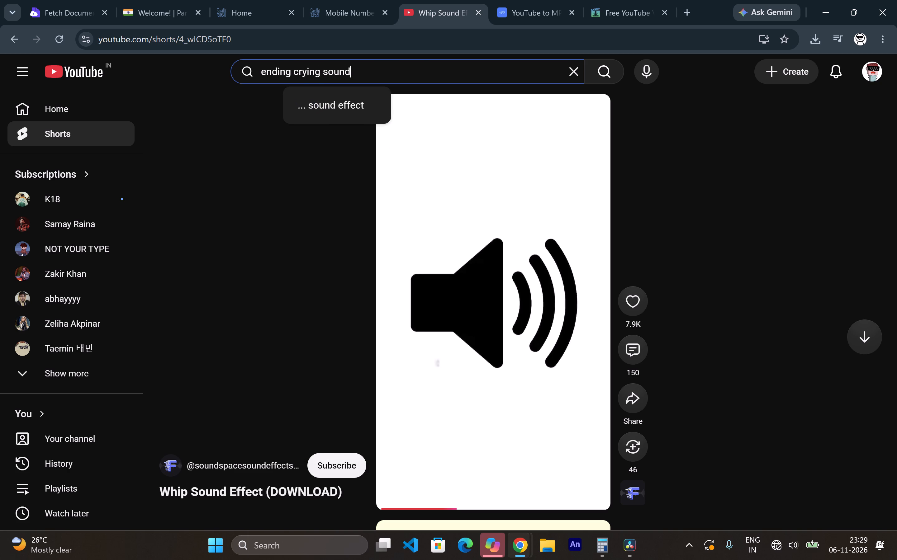
key(Return)
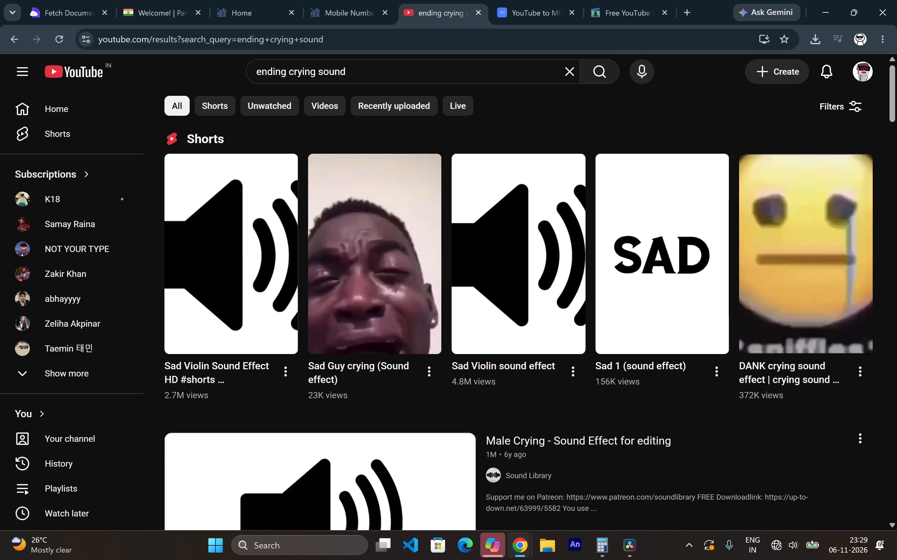
Preview the video "Male Crying - Sound Effect for editing" in the search results and copy its share link.
scroll(344, 304, down, 1)
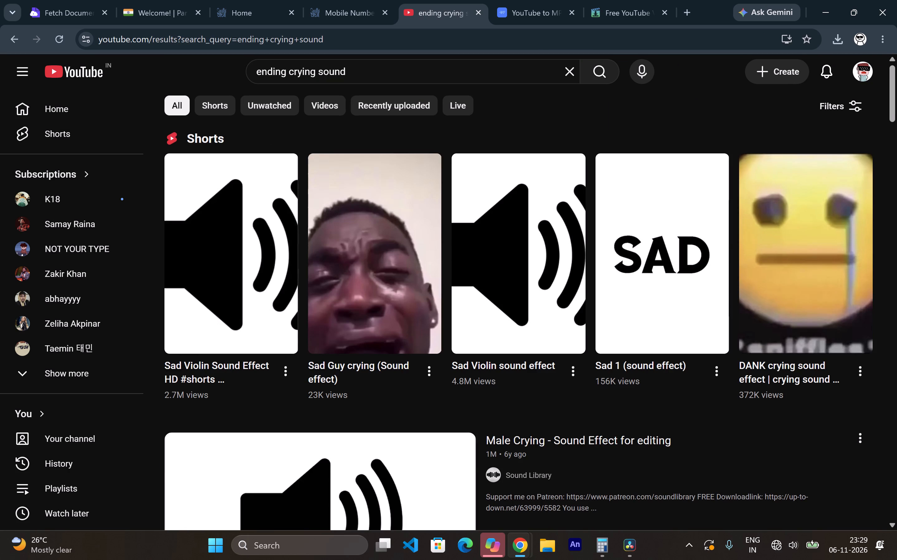
scroll(344, 304, down, 2)
click(453, 270)
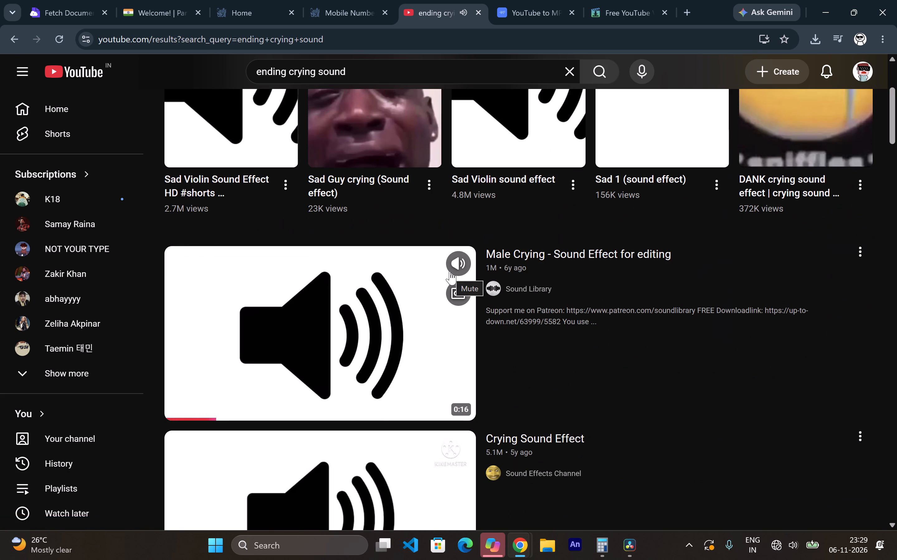
click(451, 270)
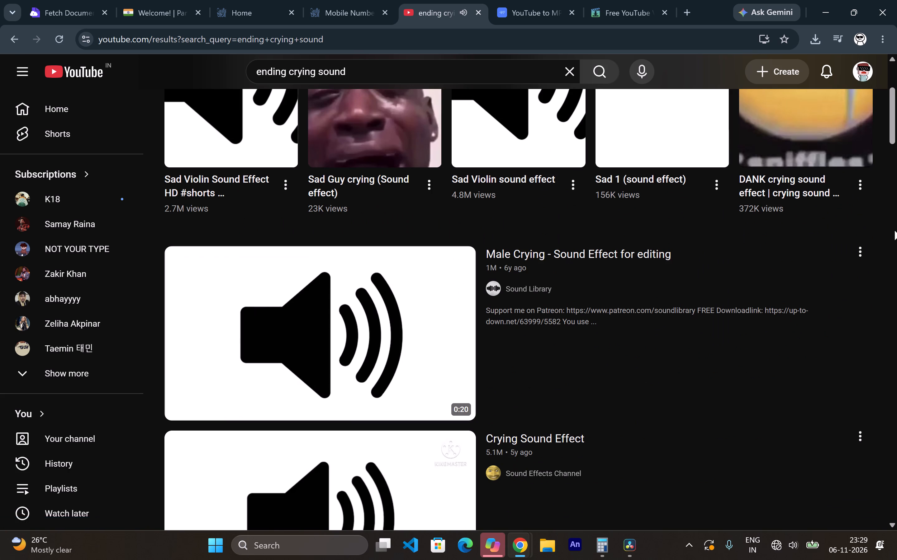
click(862, 250)
click(793, 374)
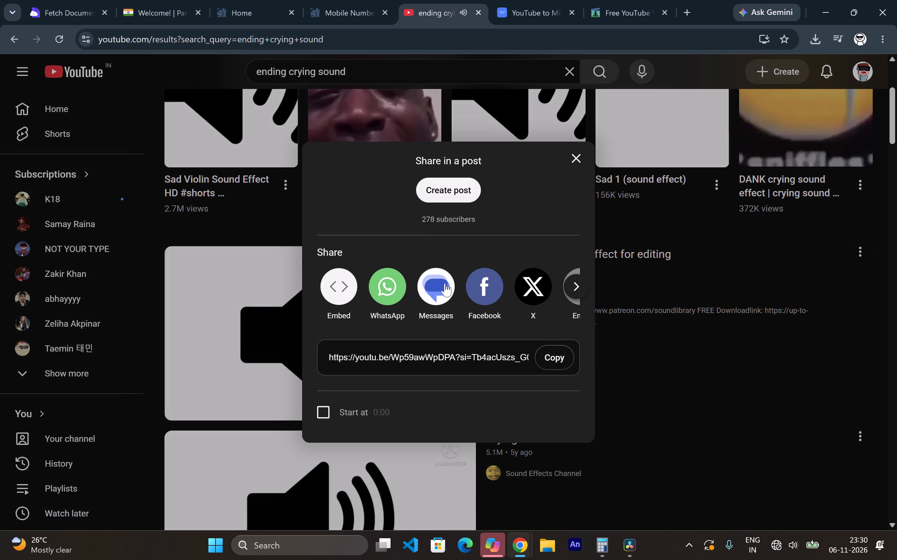
click(553, 360)
Submit the copied Male Crying video link to the YouTube to MP3 converter for MP3 audio.
click(627, 0)
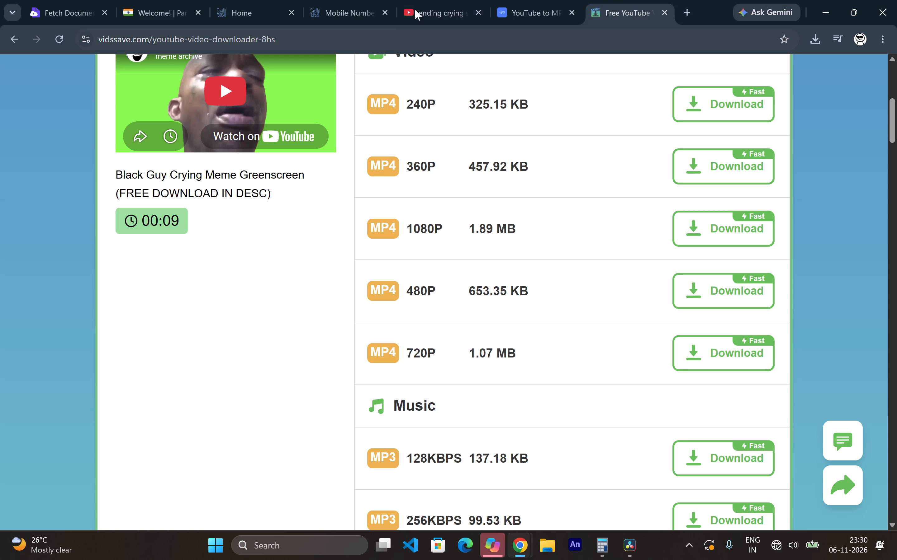
click(512, 0)
scroll(411, 410, down, 5)
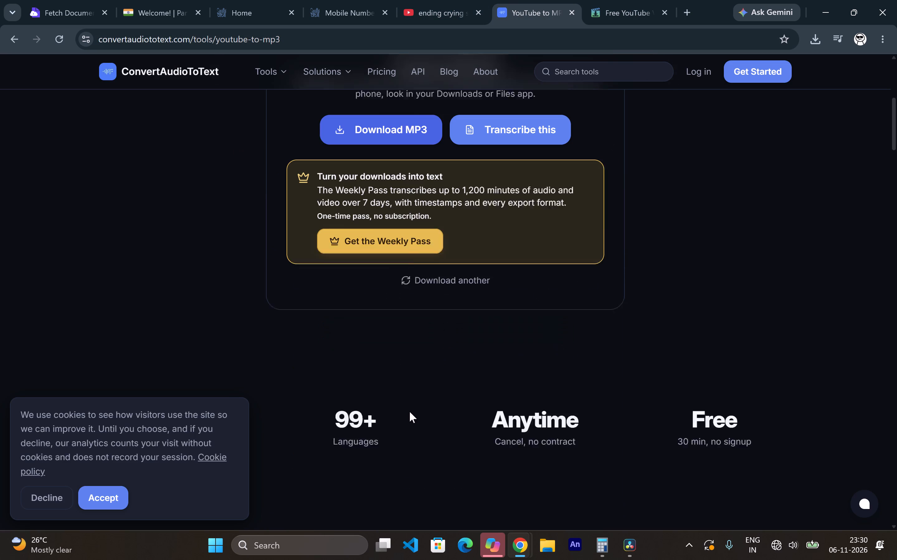
click(411, 265)
click(409, 261)
scroll(404, 257, up, 4)
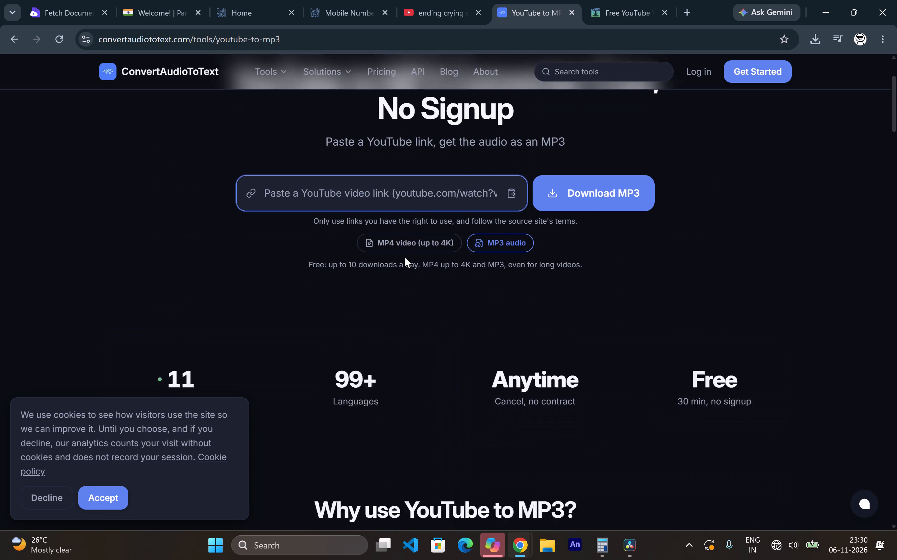
click(402, 216)
key(ctrl+v)
click(660, 208)
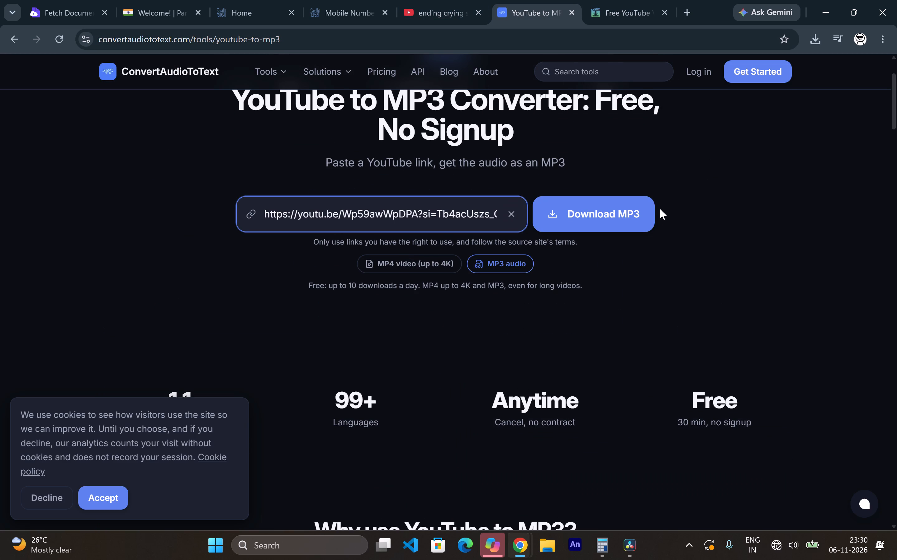
click(629, 214)
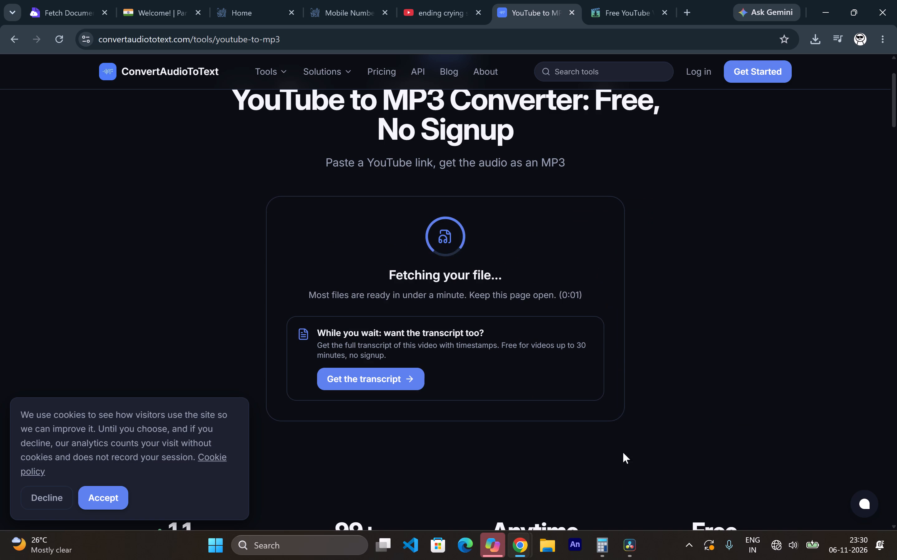
Switch to DaVinci Resolve and delete the Crying_Sound_Effect clip from audio track A3.
click(631, 542)
click(553, 467)
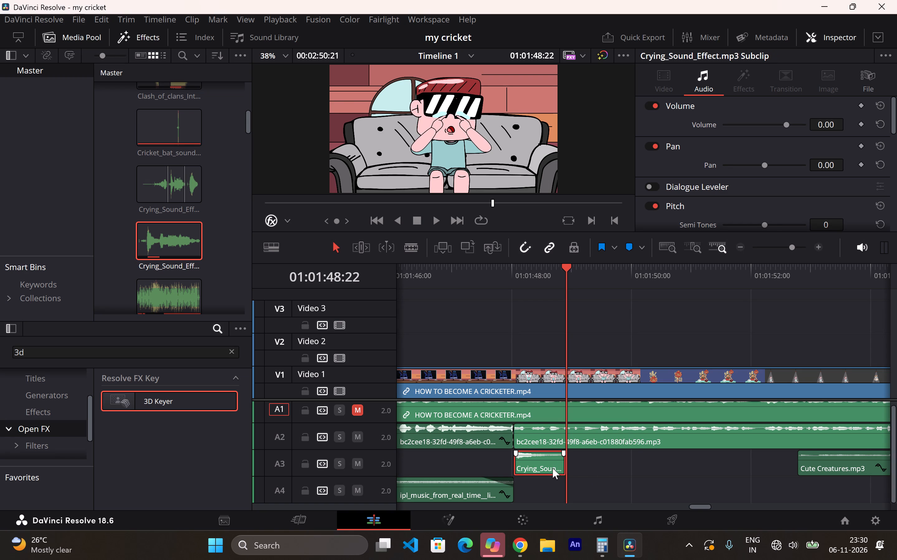
key(BackSpace)
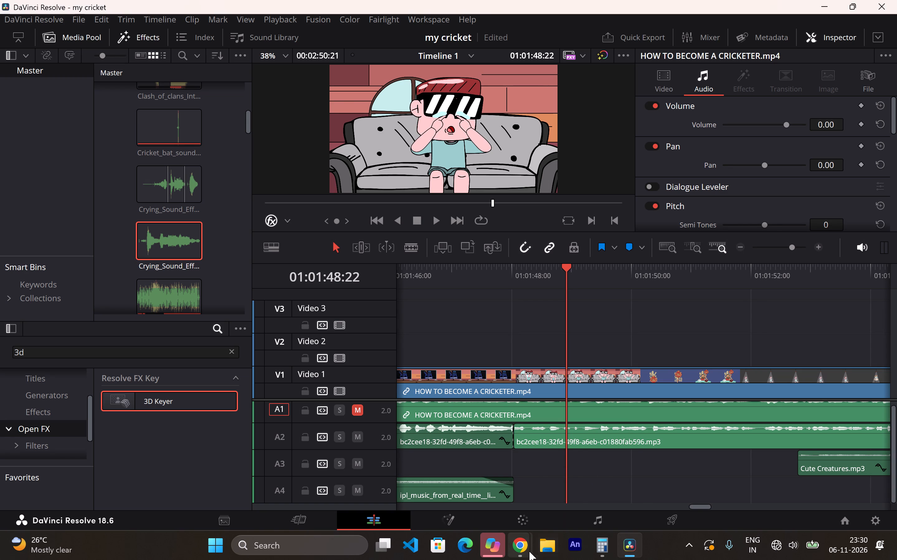
Return to Chrome and download the converted Male_Crying_-_Sound_Effect_for_editing.mp3.
click(521, 548)
click(451, 494)
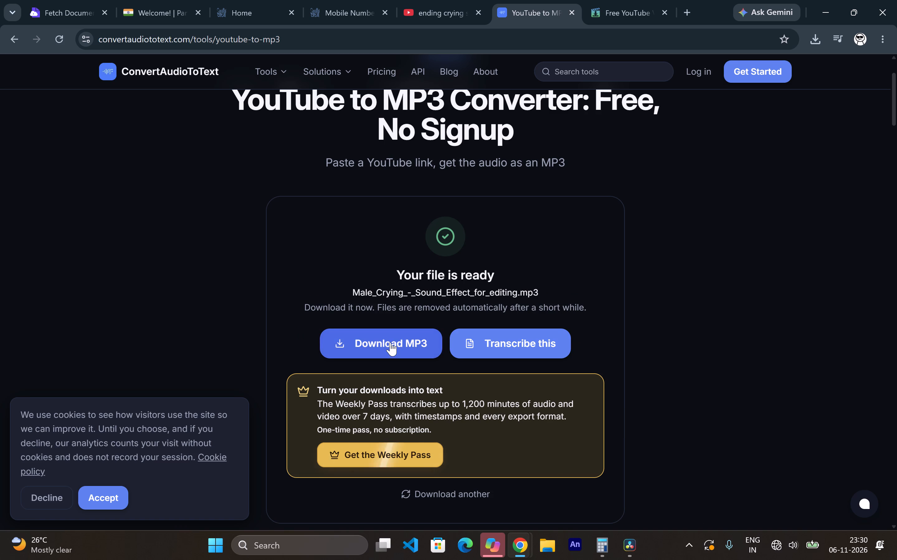
click(389, 339)
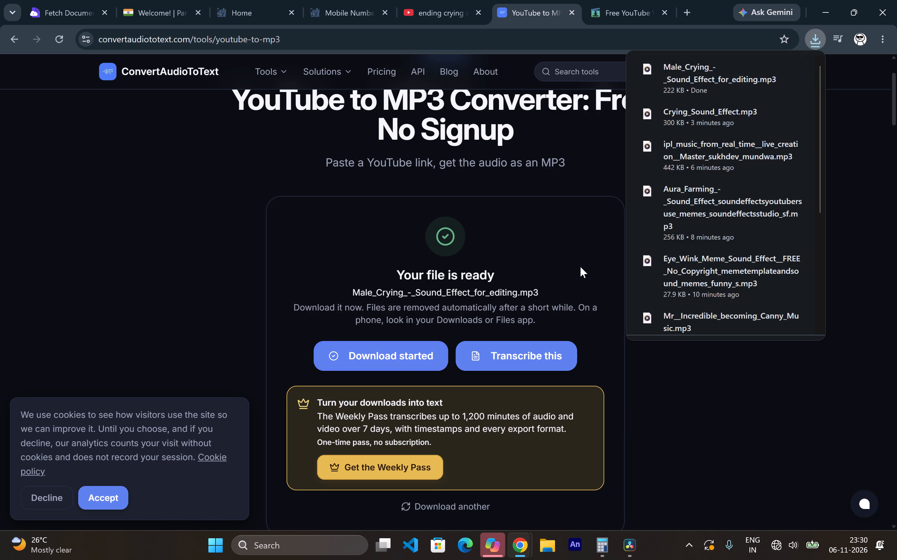
scroll(529, 329, down, 3)
Switch to DaVinci Resolve and import Male_Crying_-_Sound_Effect_for_editing.mp3 from Downloads into the media pool.
click(626, 543)
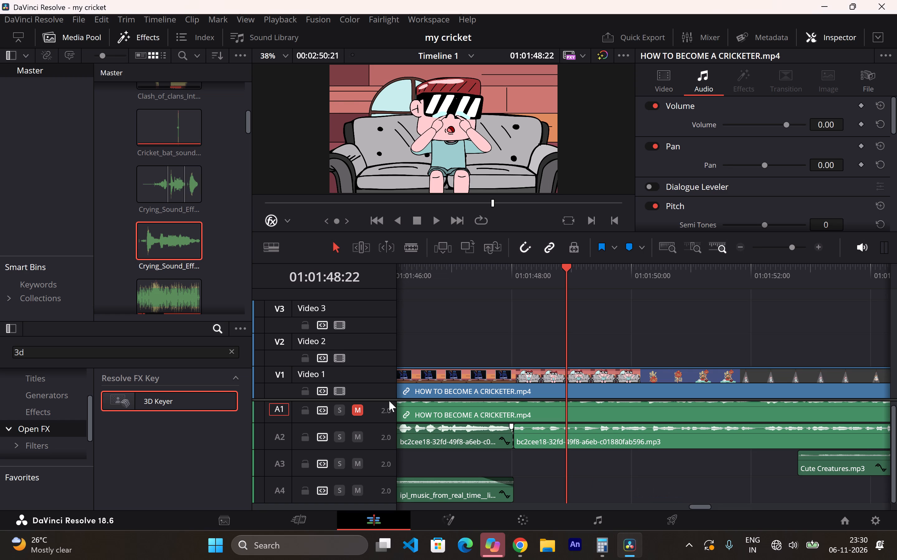
right_click(233, 270)
click(302, 386)
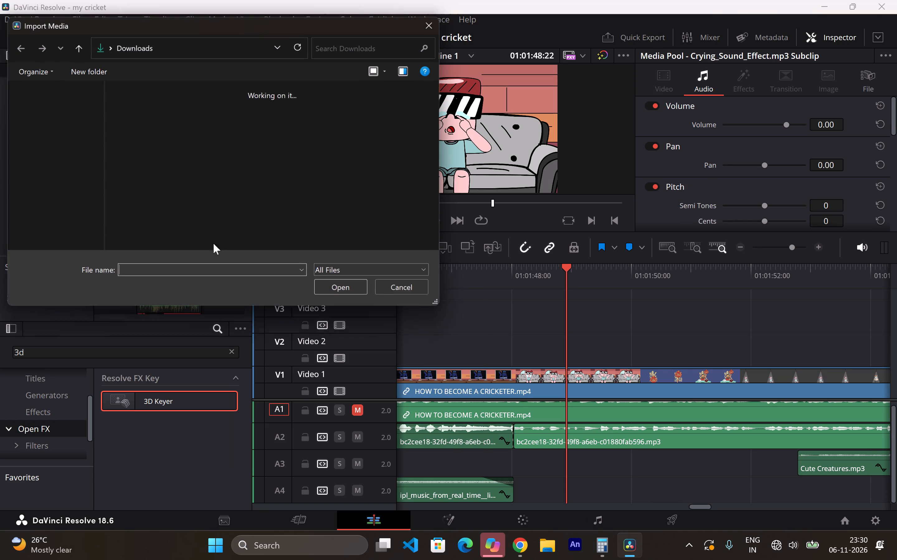
double_click(151, 147)
Find Male_Crying_-_Sound_Effect_for_editing.mp3 in the media pool and listen to it in the source viewer.
scroll(170, 197, up, 5)
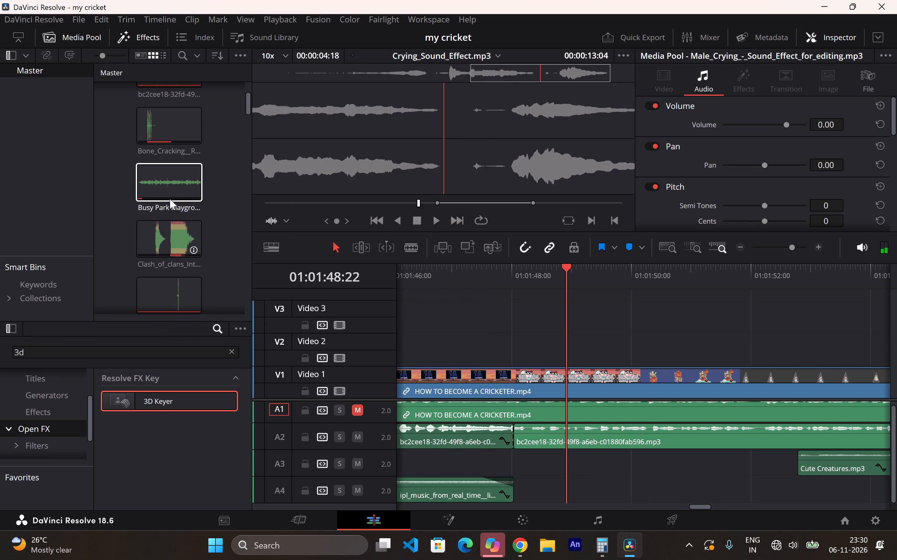
scroll(170, 199, up, 9)
scroll(171, 202, down, 14)
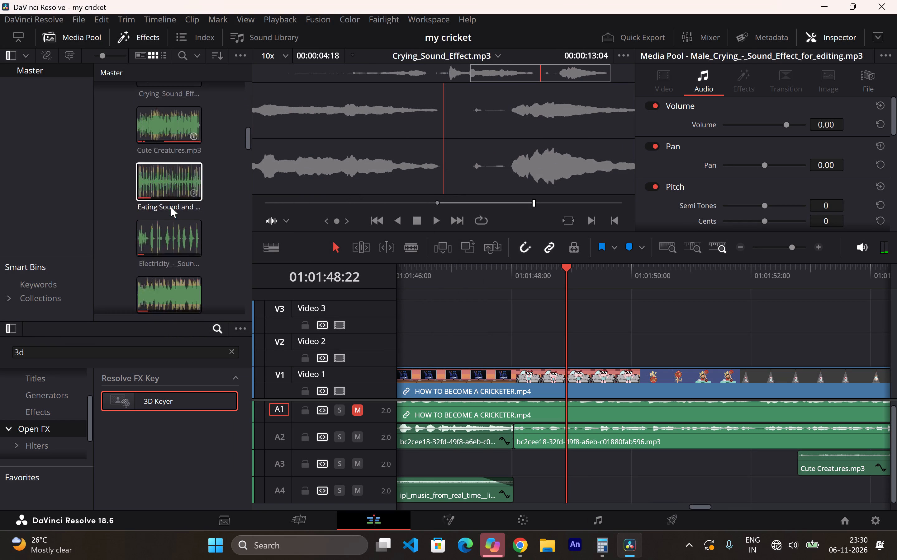
scroll(171, 207, down, 14)
double_click(168, 196)
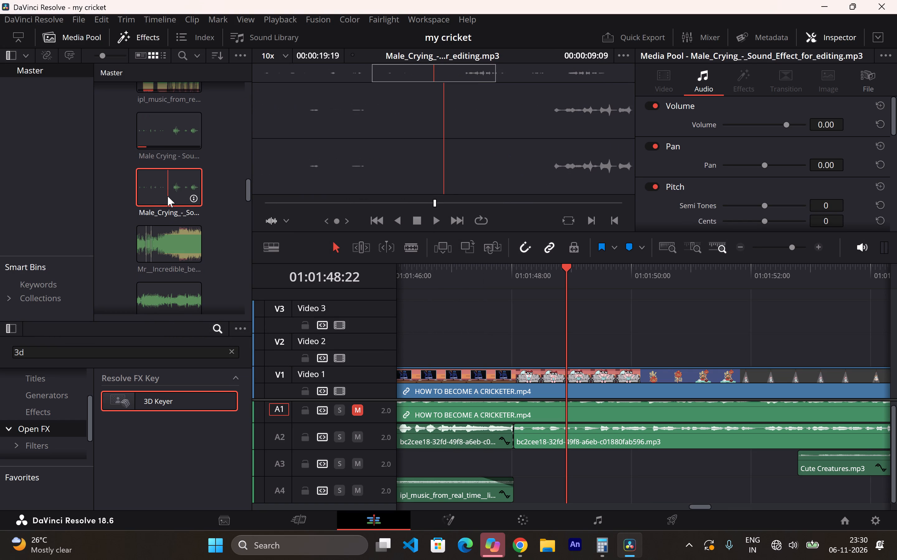
click(435, 222)
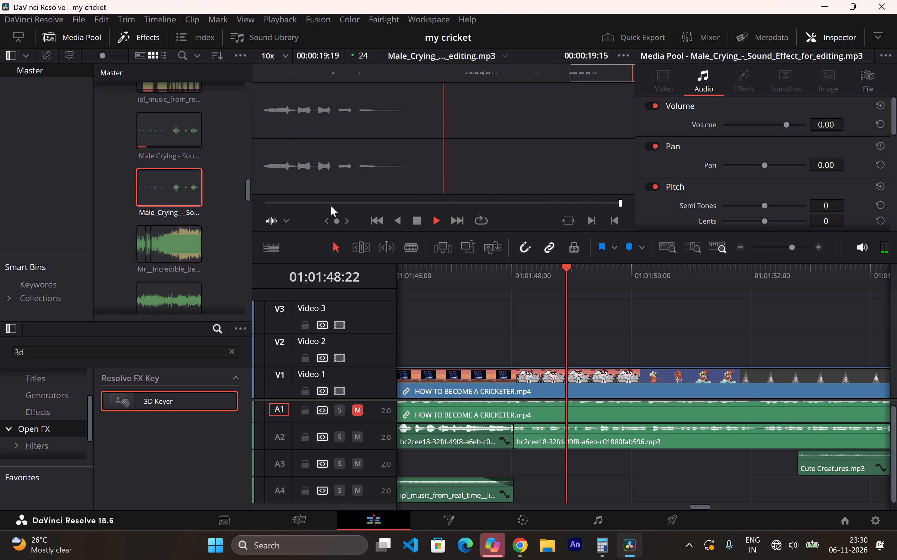
drag(306, 205, 254, 209)
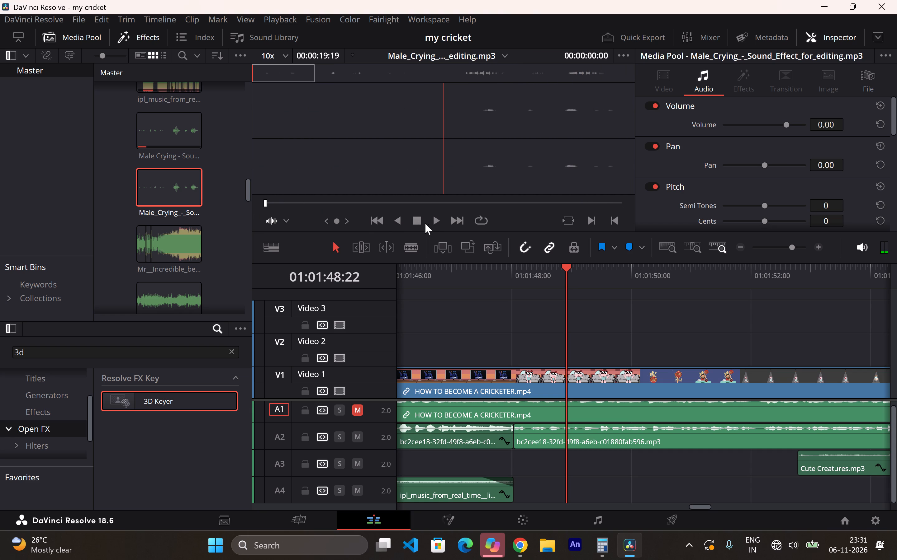
click(433, 224)
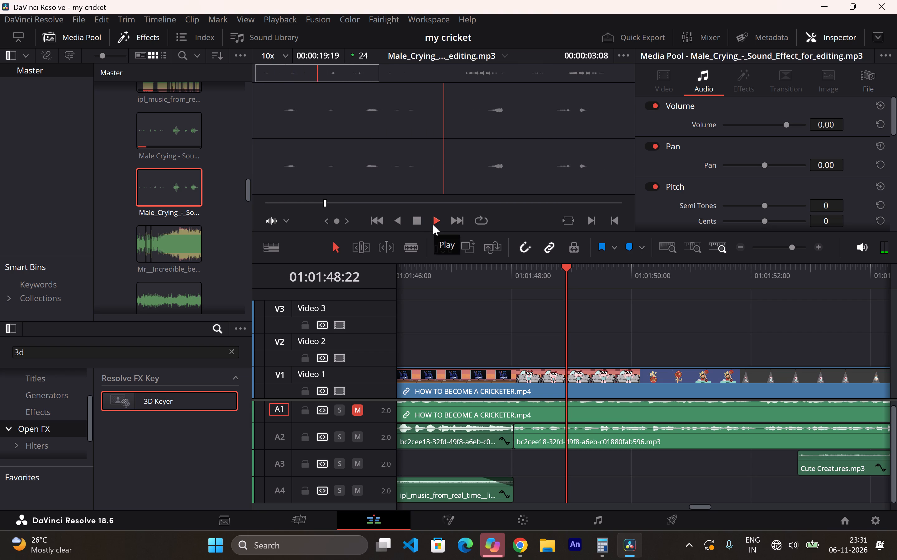
click(417, 224)
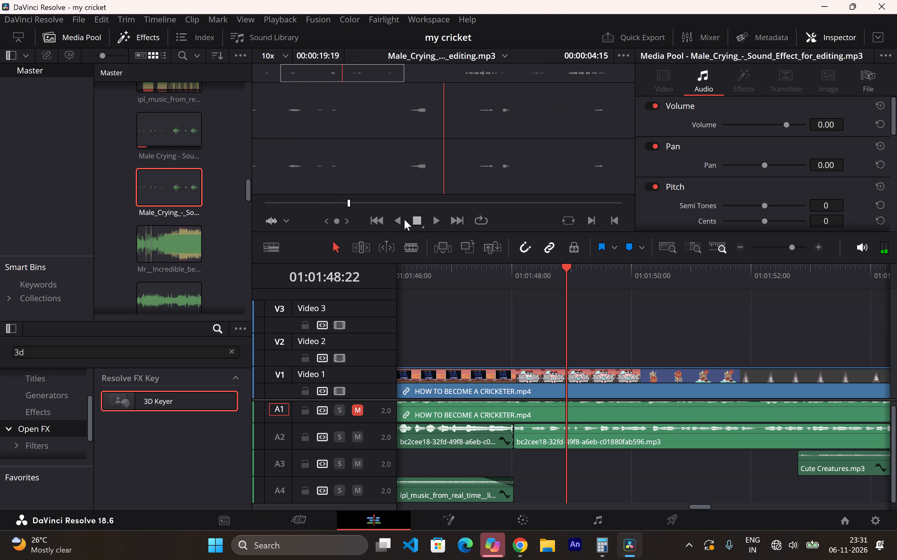
drag(345, 200, 271, 215)
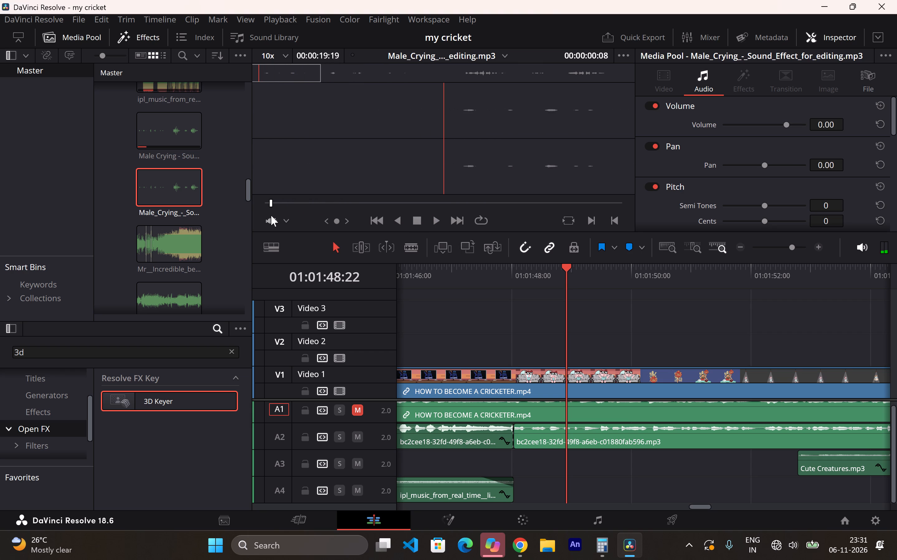
drag(271, 215, 296, 222)
Place Male_Crying_-_Sound_Effect_for_editing.mp3 on audio track A3 at the start of the sofa scene and play it through.
drag(168, 186, 579, 468)
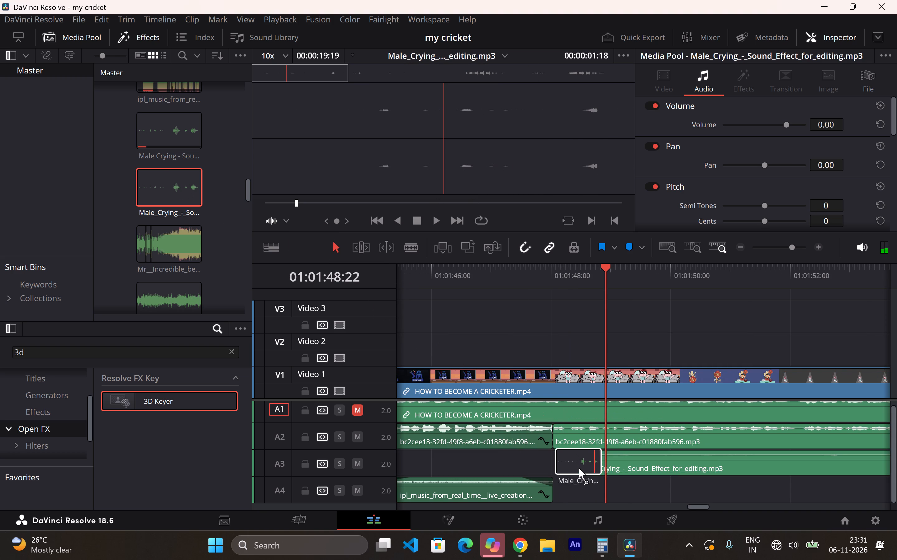
drag(579, 468, 559, 468)
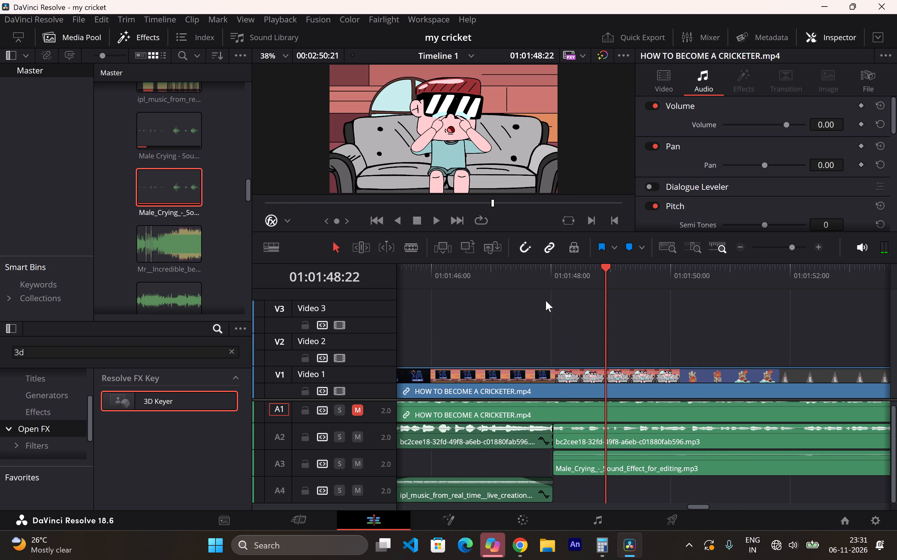
click(545, 286)
key(space)
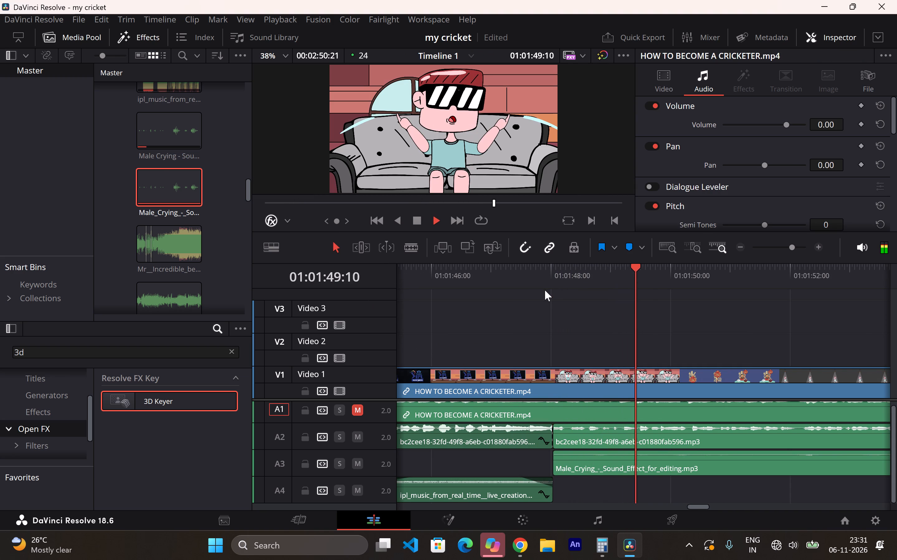
key(space)
key(space)
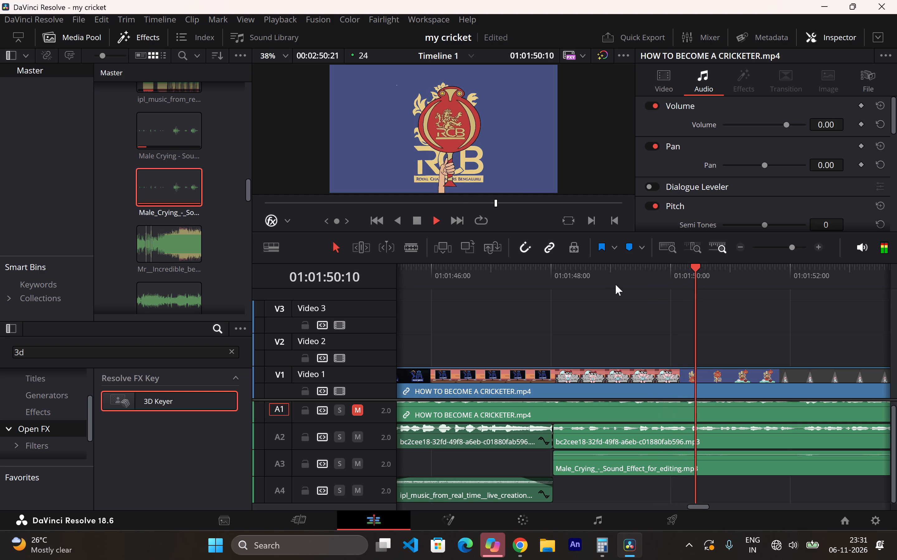
key(space)
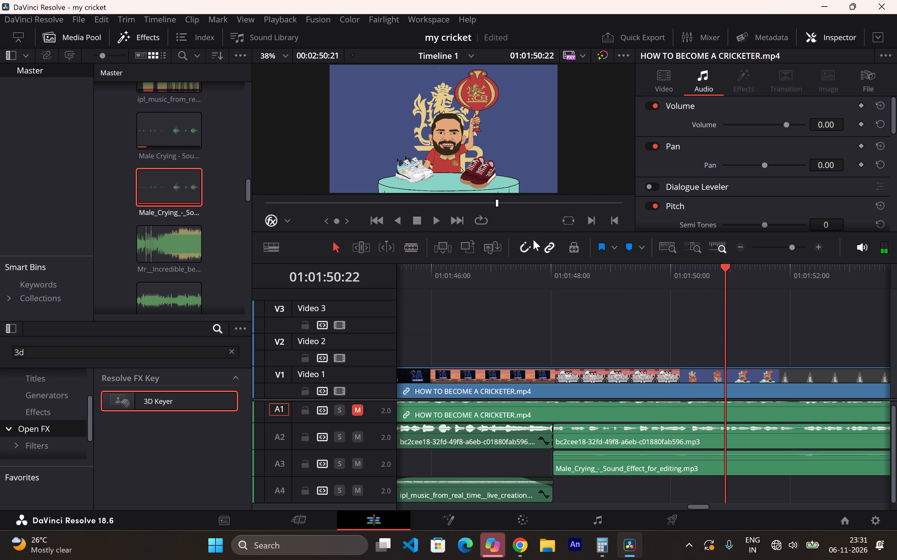
Mute audio track A2 and replay the sofa scene to hear the crying sound without the voice-over.
click(359, 436)
drag(699, 287, 562, 303)
key(space)
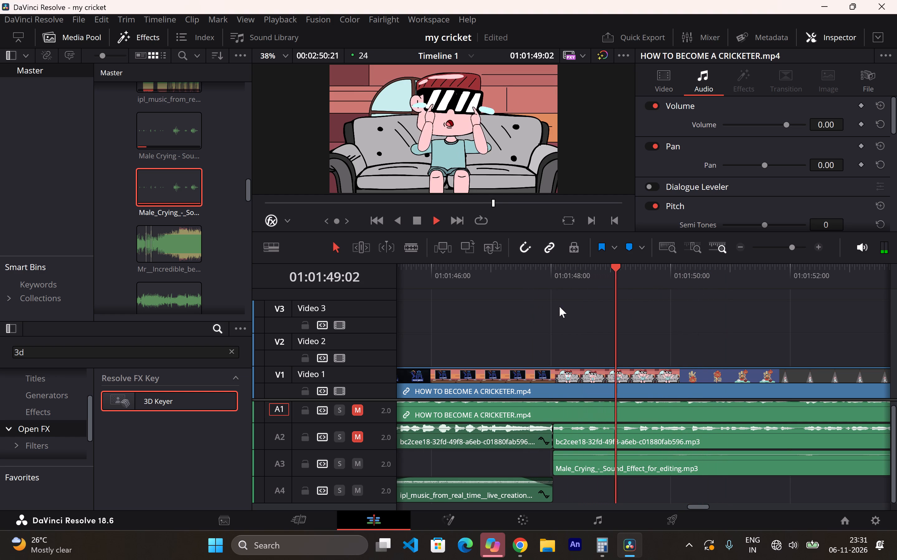
key(space)
key(space)
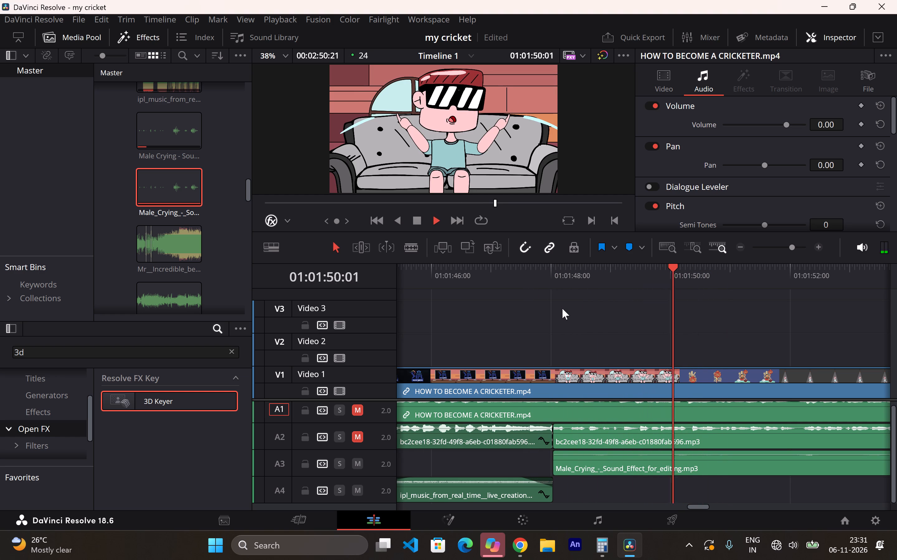
key(space)
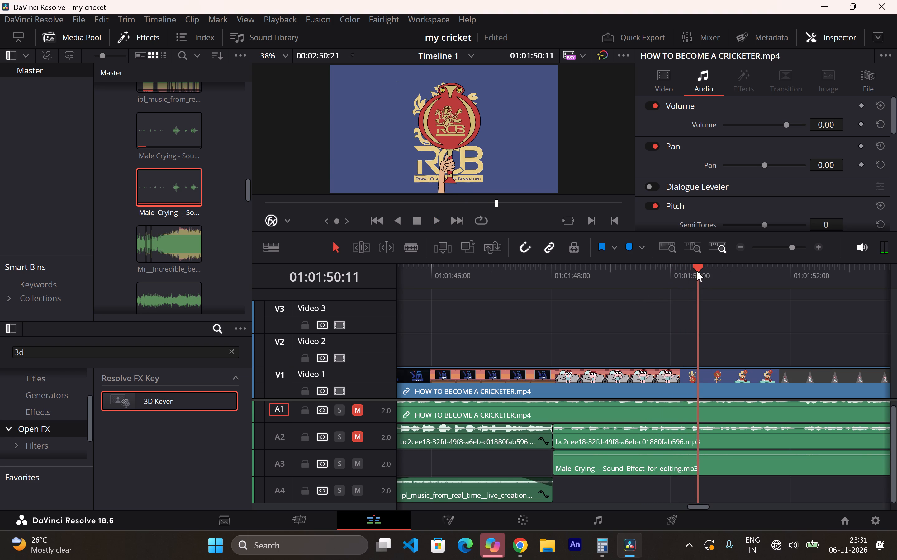
Split the Male_Crying clip on A3 at 01:01:50:09 and delete the part after the cut.
drag(696, 270, 614, 289)
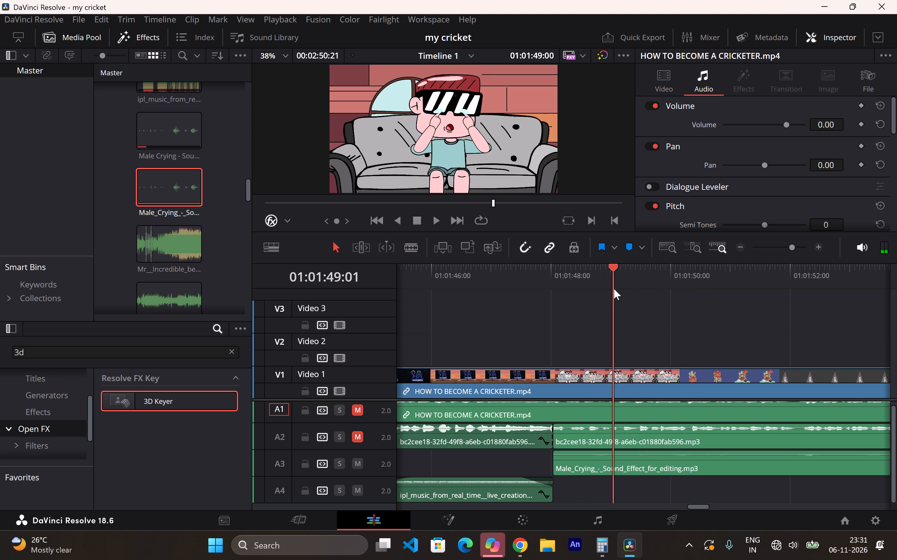
drag(614, 289, 685, 296)
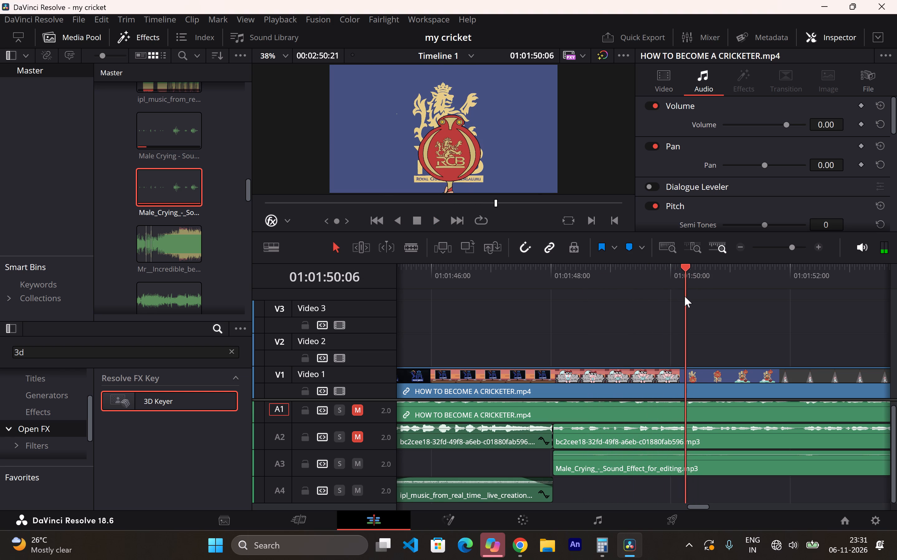
drag(685, 296, 693, 296)
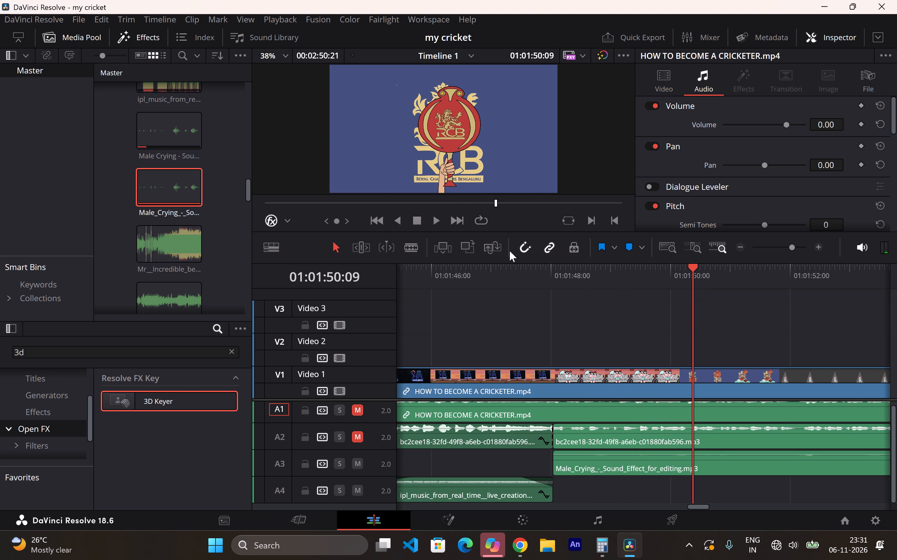
click(413, 252)
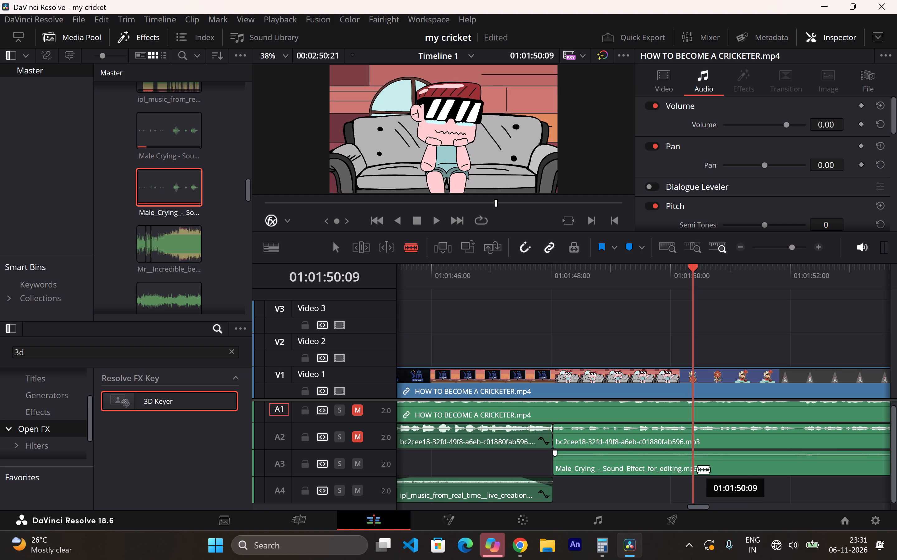
click(697, 469)
click(342, 247)
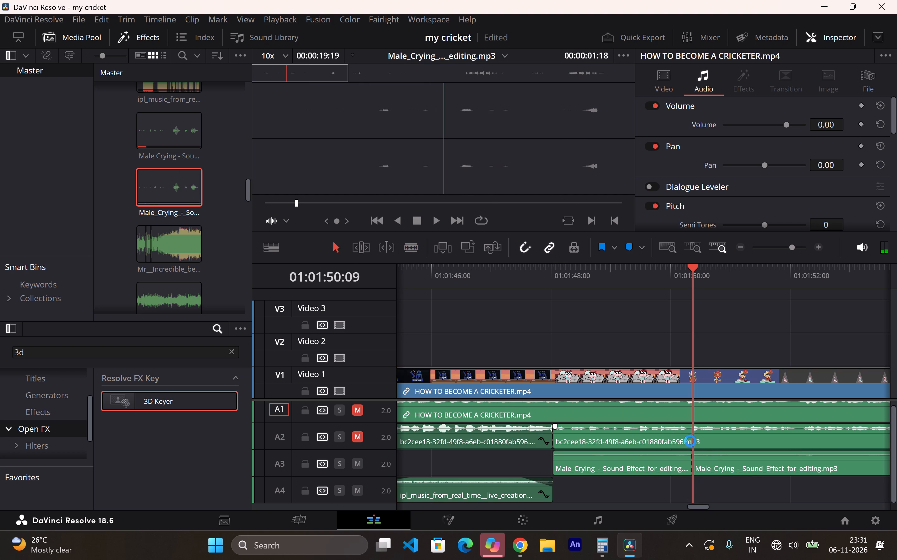
click(750, 463)
key(BackSpace)
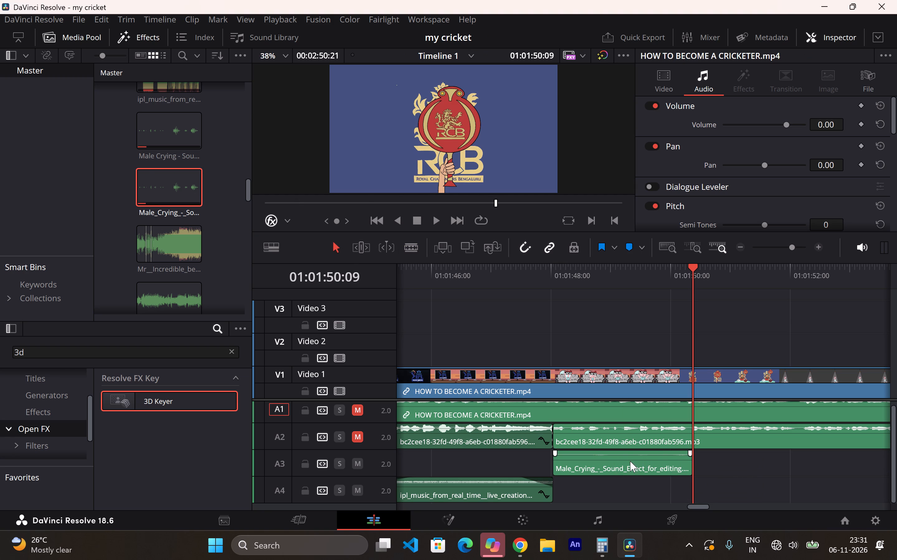
Split the Male_Crying clip on A3 near 01:01:49 and delete the part before the cut.
click(415, 252)
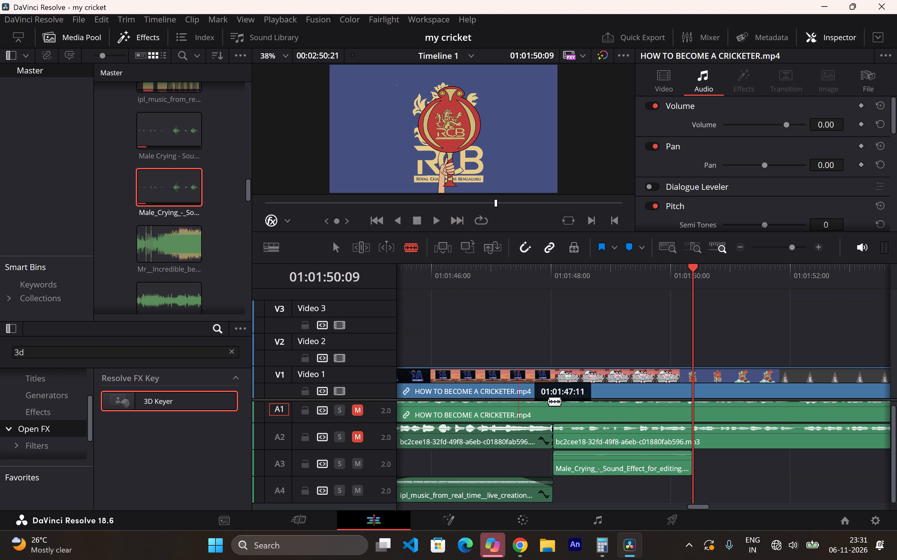
click(616, 464)
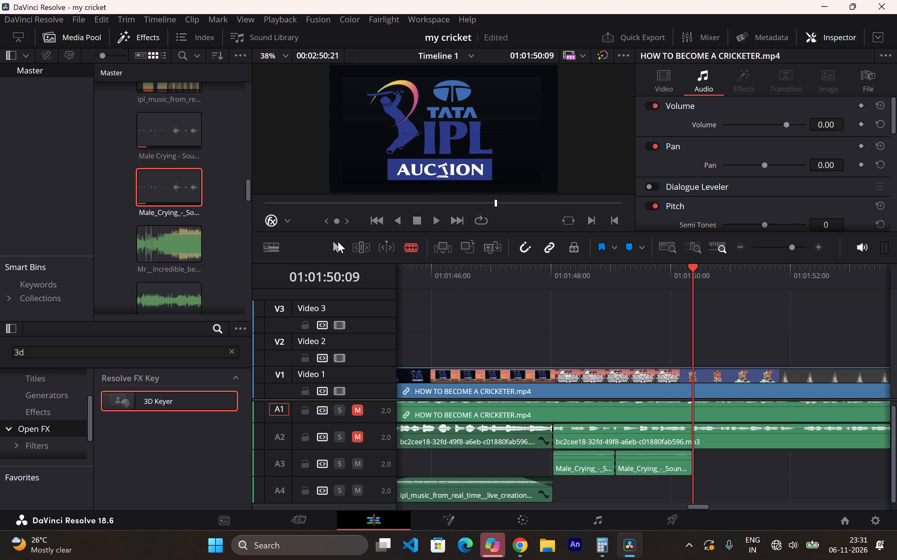
click(338, 242)
click(581, 462)
key(BackSpace)
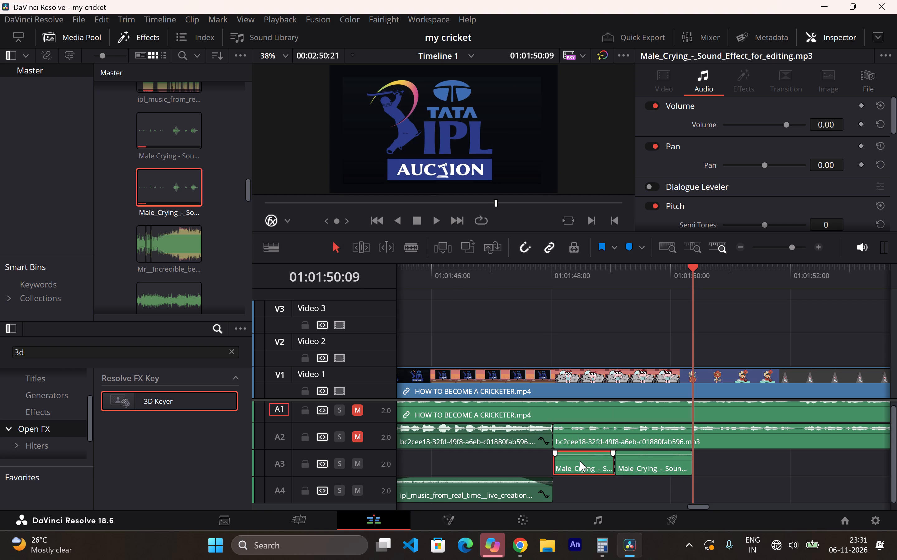
Move the remaining Male_Crying clip on A3 to the start of the sofa scene and replay it.
drag(633, 466, 570, 457)
click(552, 296)
click(541, 281)
key(space)
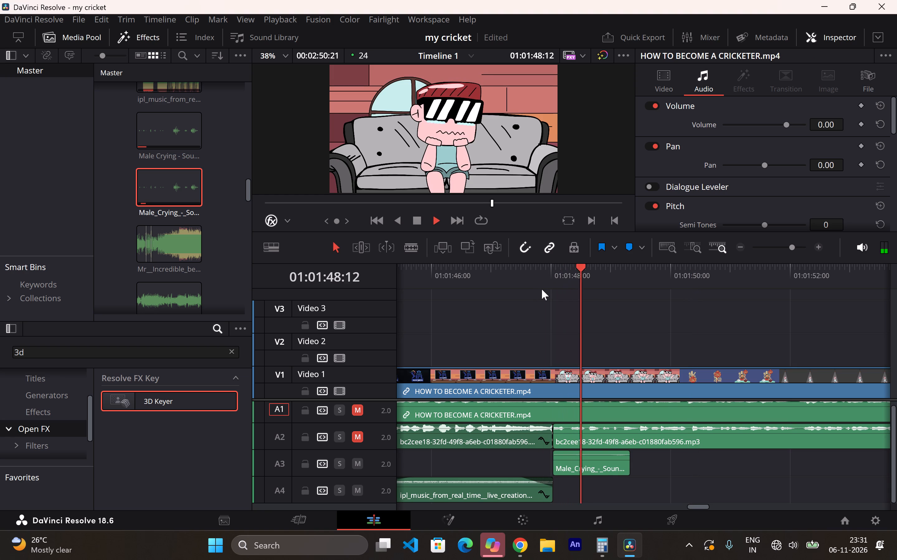
key(space)
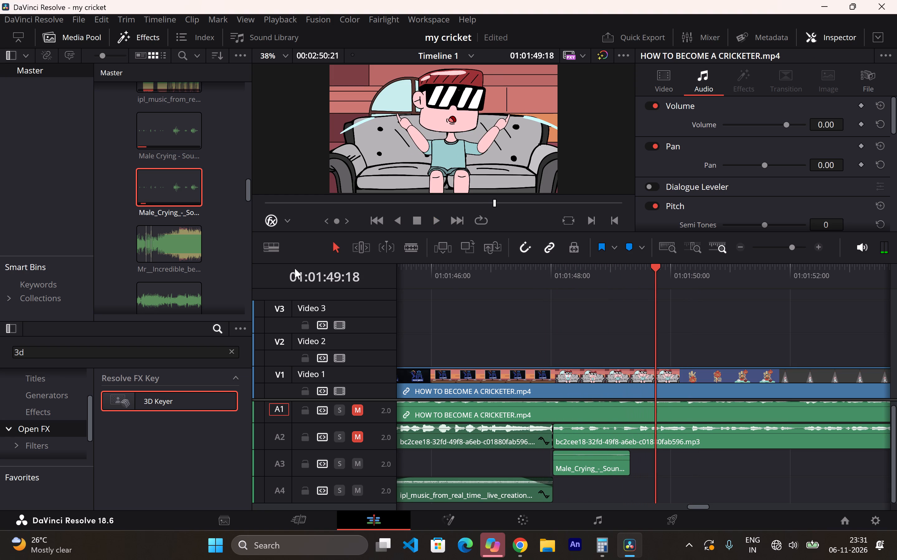
Unmute audio track A2.
click(358, 433)
Set the Male_Crying clip's volume on A3 to about 5 dB and replay the sofa scene with the voice-over.
click(574, 453)
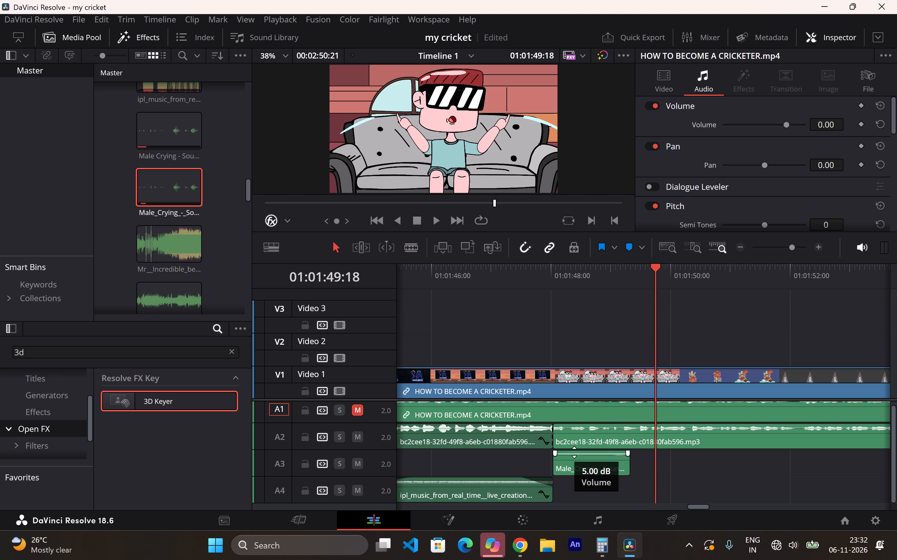
click(464, 278)
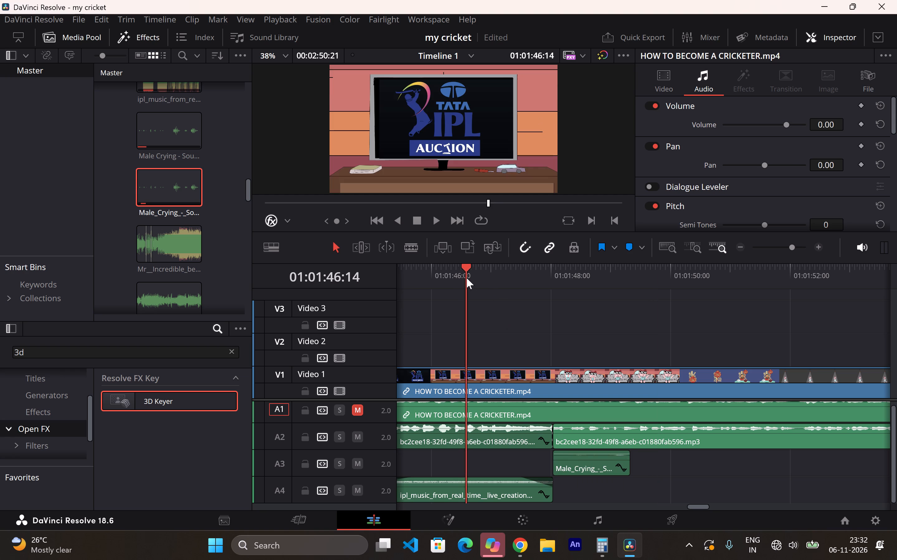
key(space)
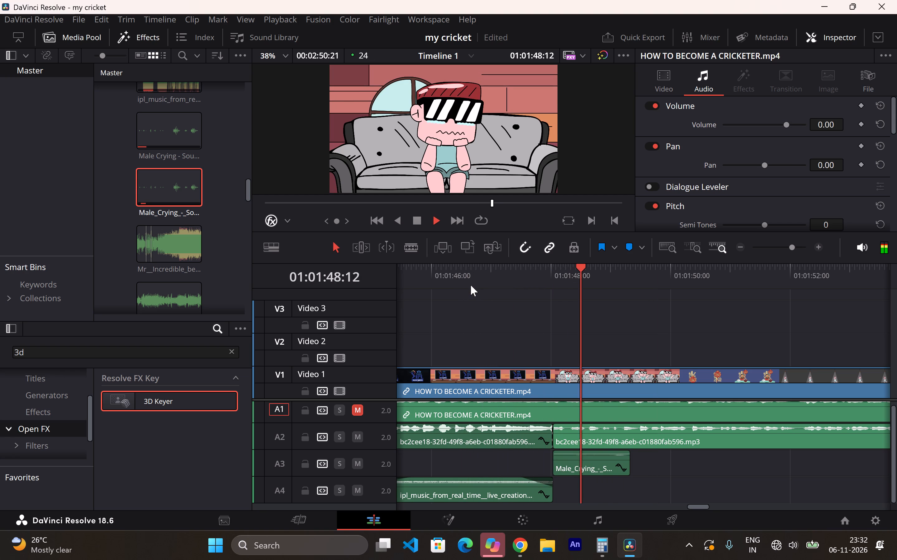
key(space)
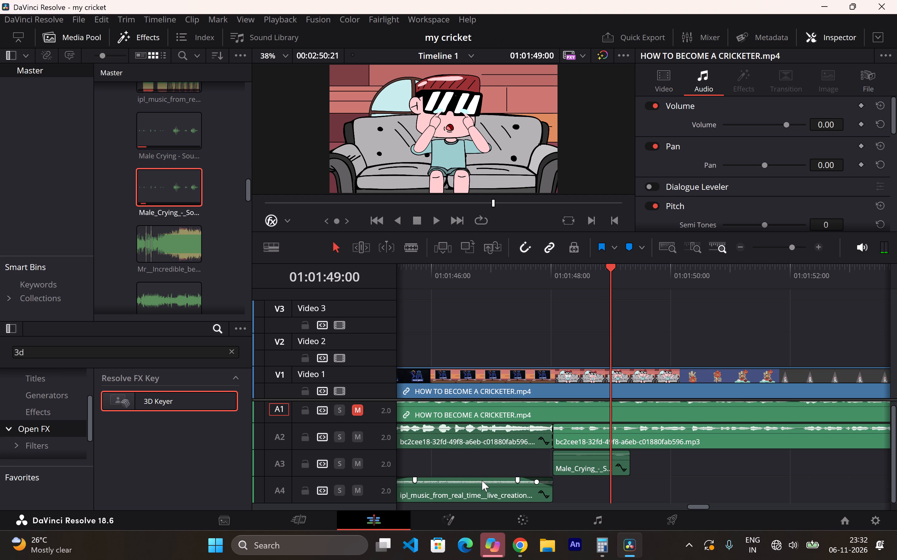
Adjust the volume of the ipl_music clip on A4 and play from before the TV shot into the sofa scene.
click(490, 482)
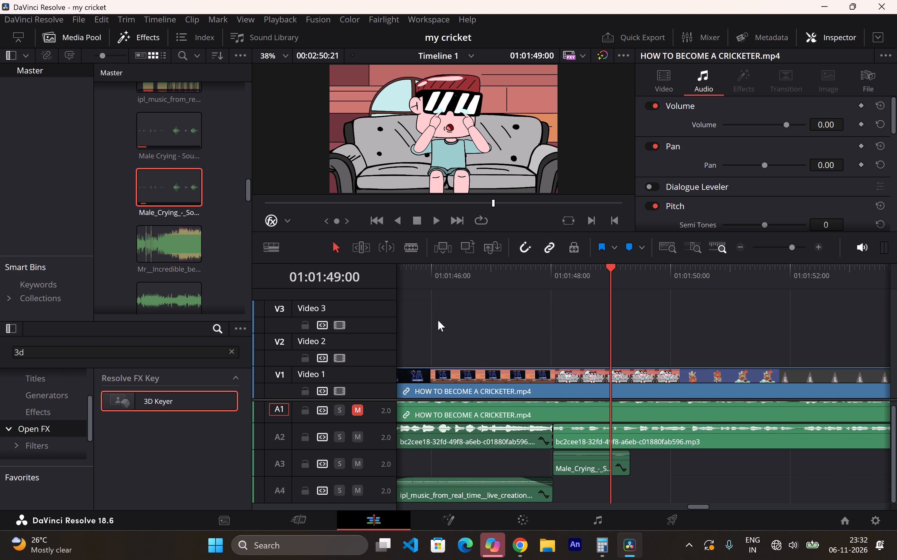
click(401, 280)
key(space)
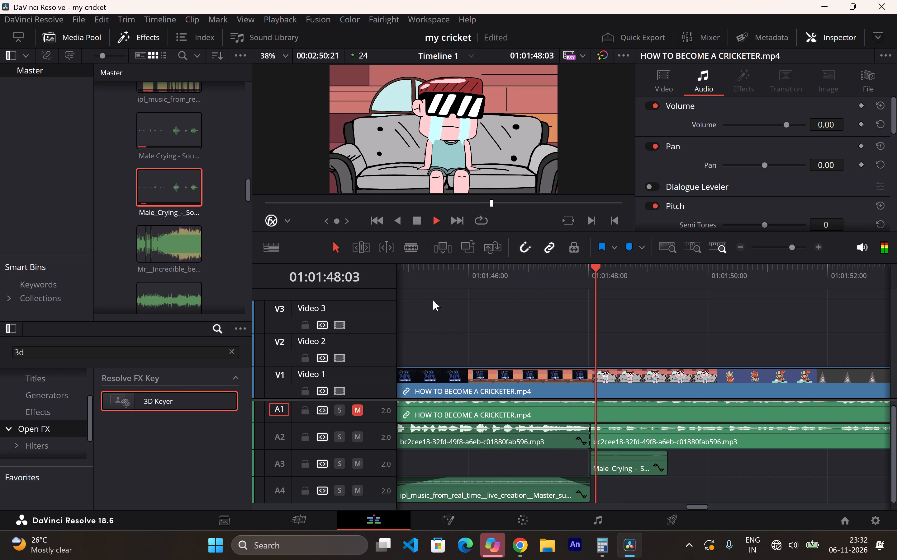
key(space)
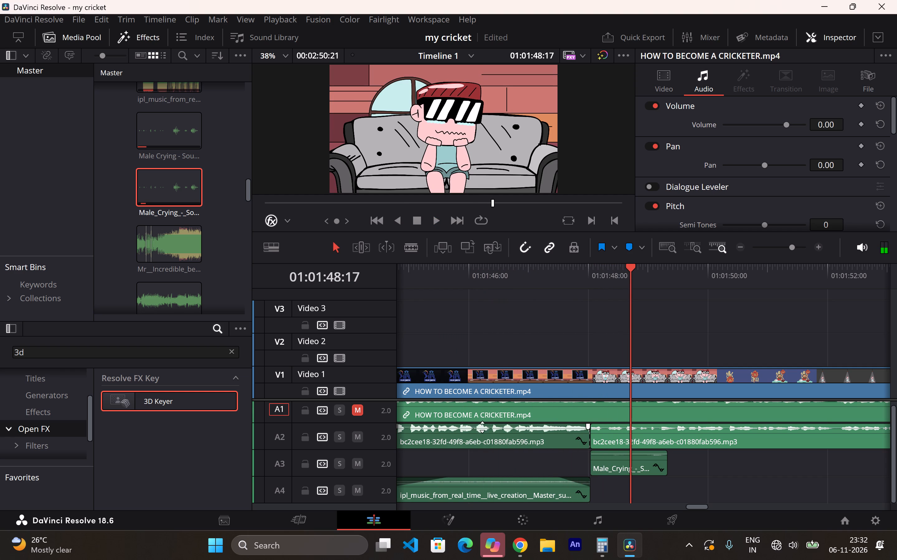
Lower the volume of the A2 voice-over clip that ends at the sofa scene and replay through to the RCB logo.
click(482, 427)
click(410, 272)
key(space)
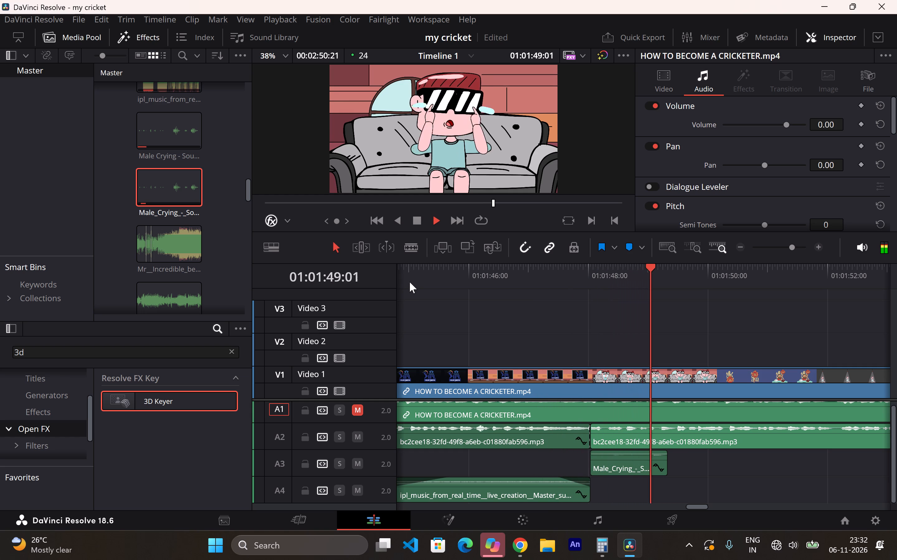
key(space)
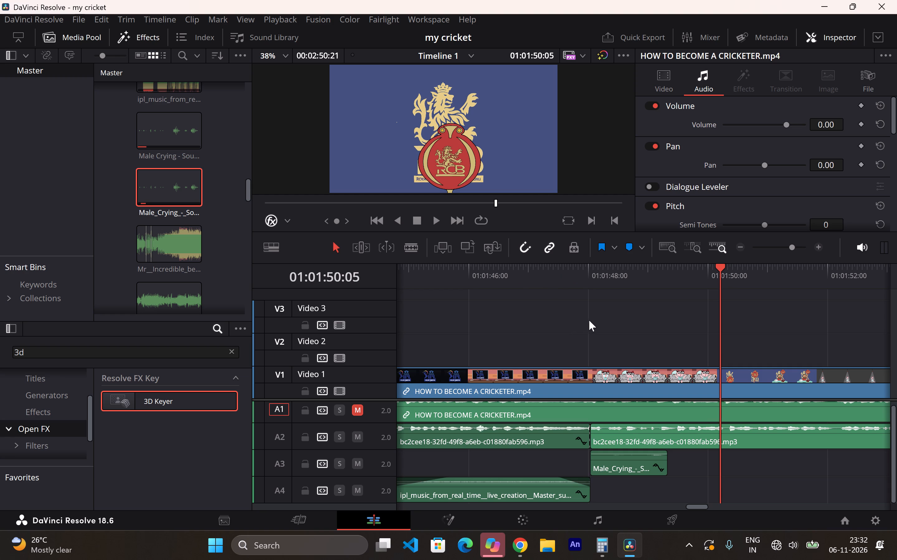
Switch to YouTube in Chrome and search for "rcb song".
click(526, 549)
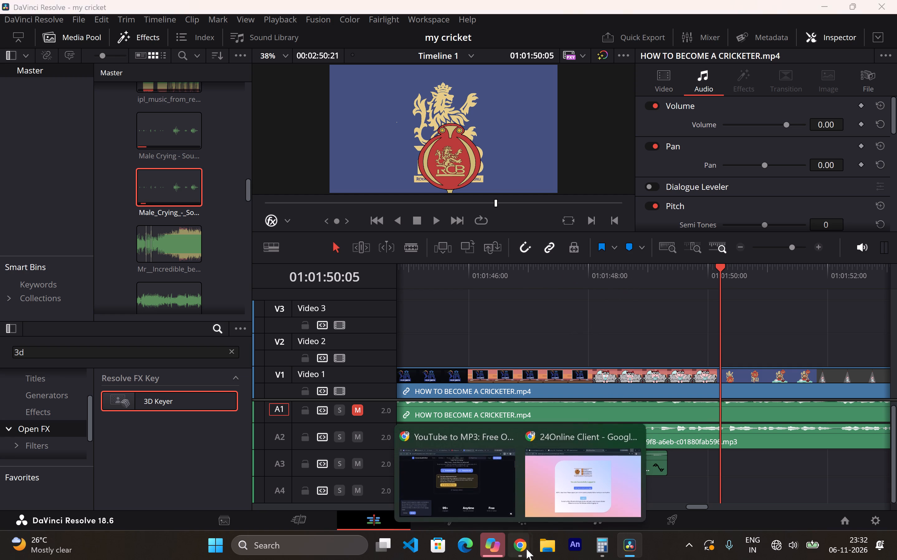
click(500, 477)
click(445, 0)
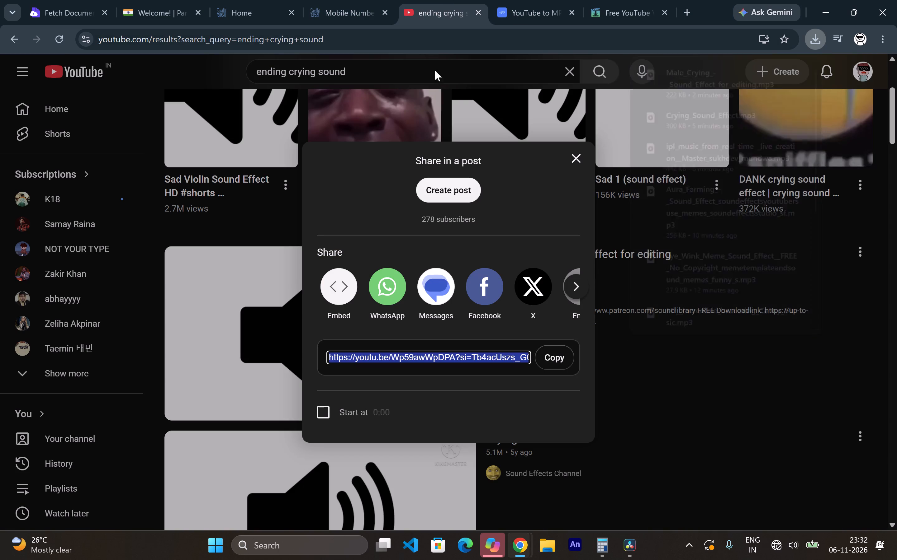
drag(593, 67, 586, 68)
click(577, 69)
text(rcb)
key(space)
text(song)
key(Return)
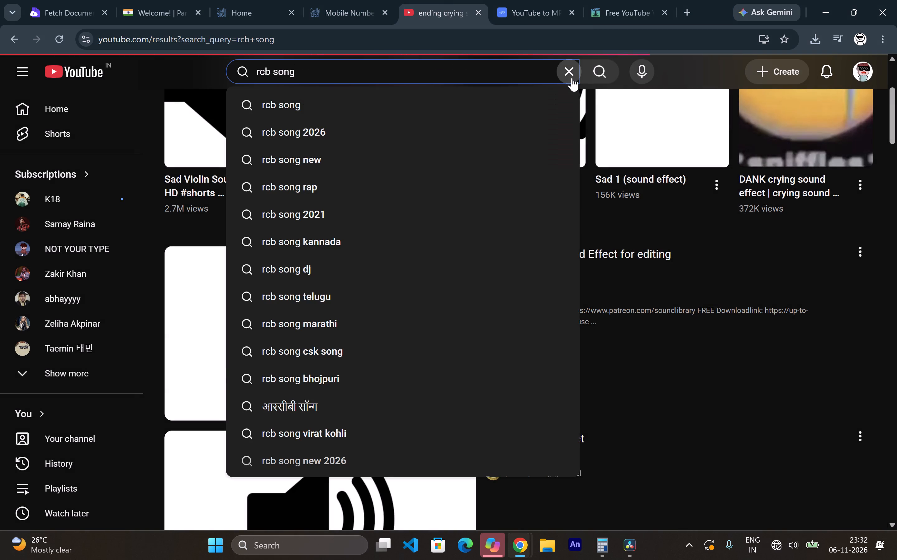
Preview several RCB song Shorts and videos from the search results to find suitable music.
click(225, 321)
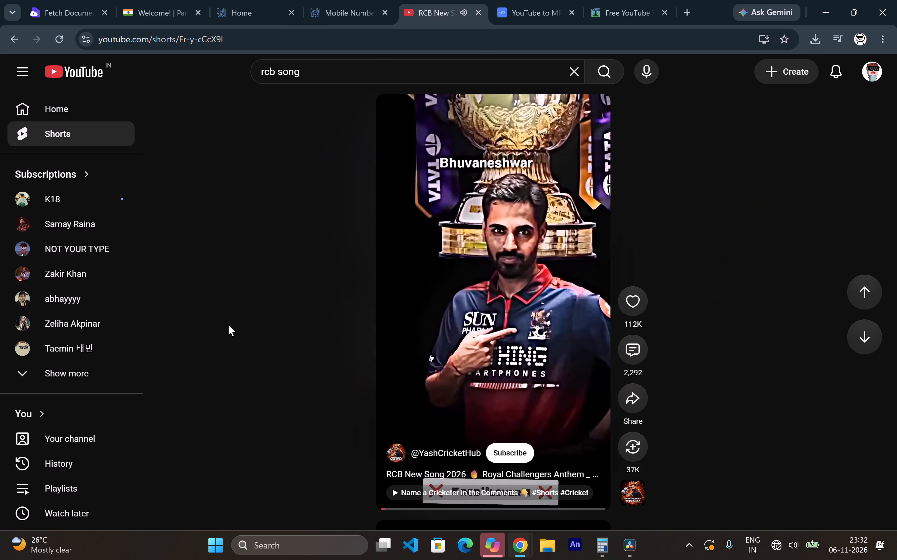
click(10, 35)
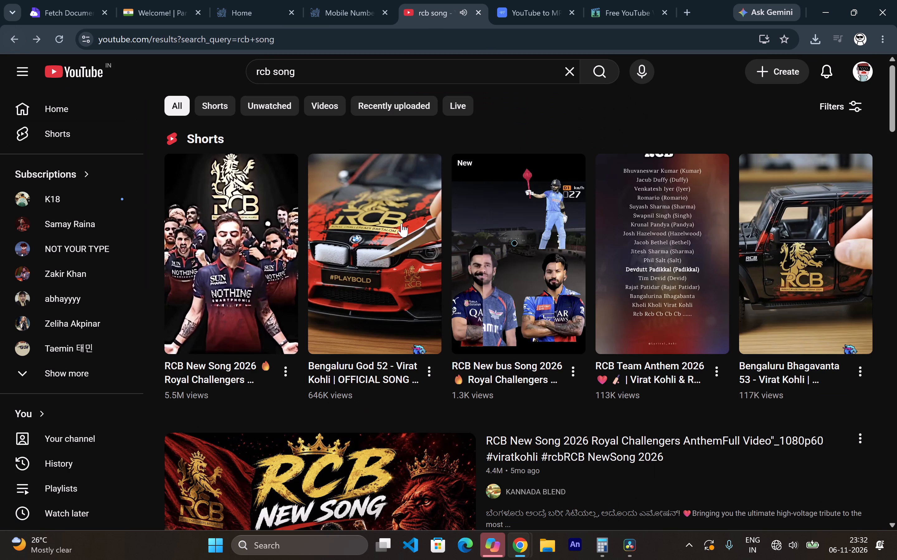
click(401, 223)
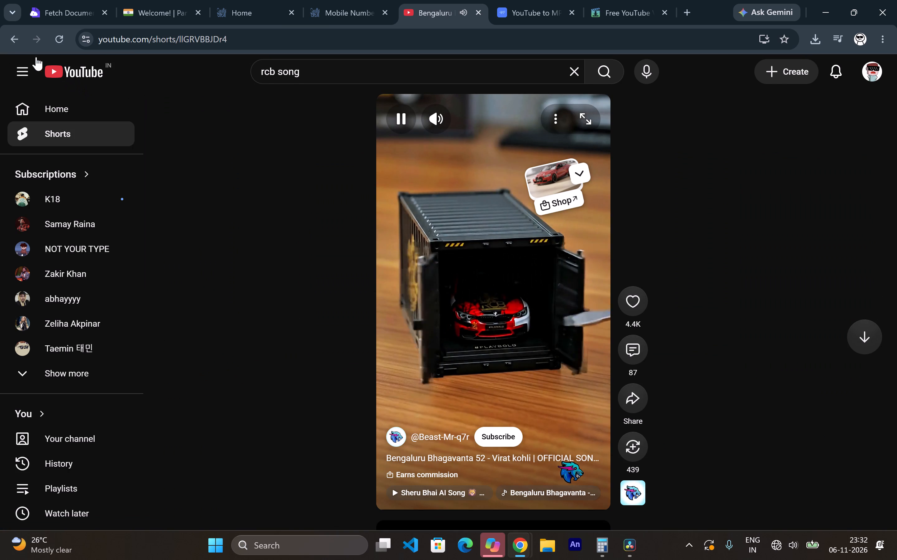
click(9, 34)
scroll(334, 200, down, 4)
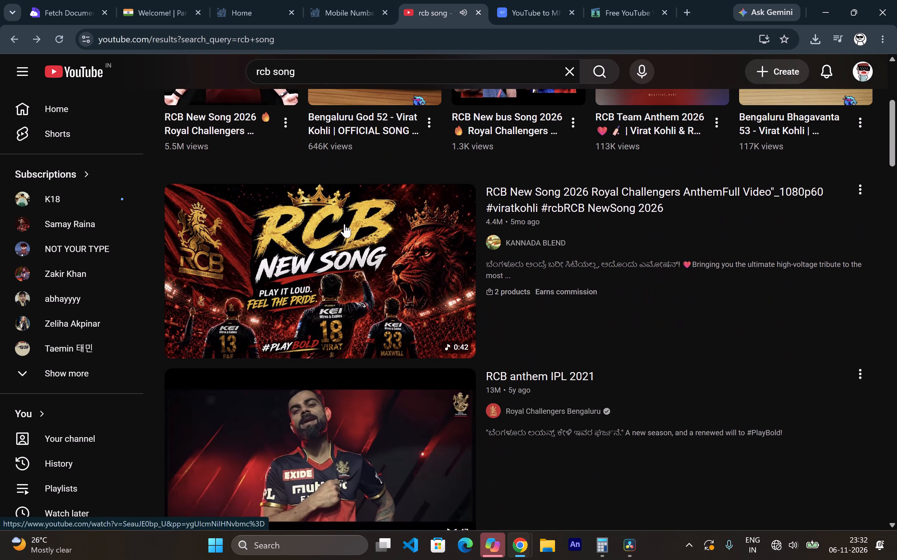
click(427, 234)
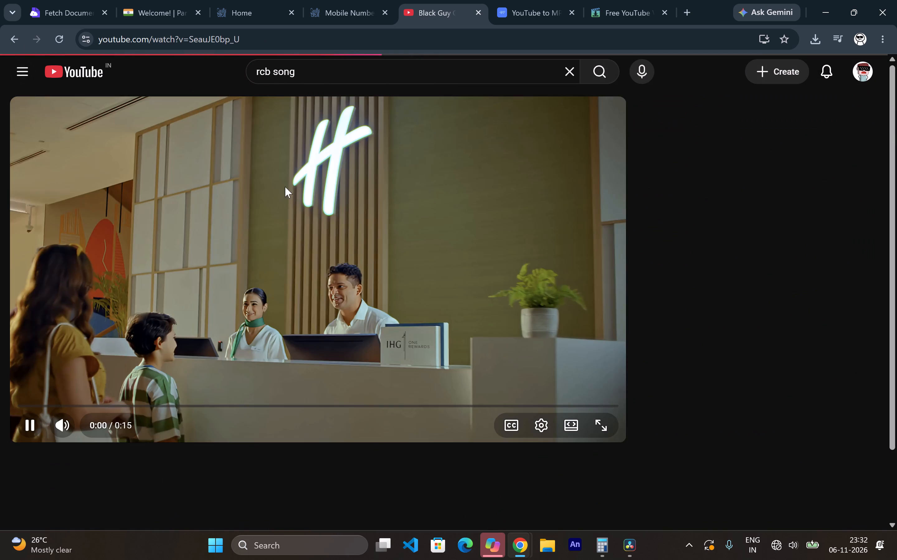
click(12, 45)
scroll(650, 246, up, 2)
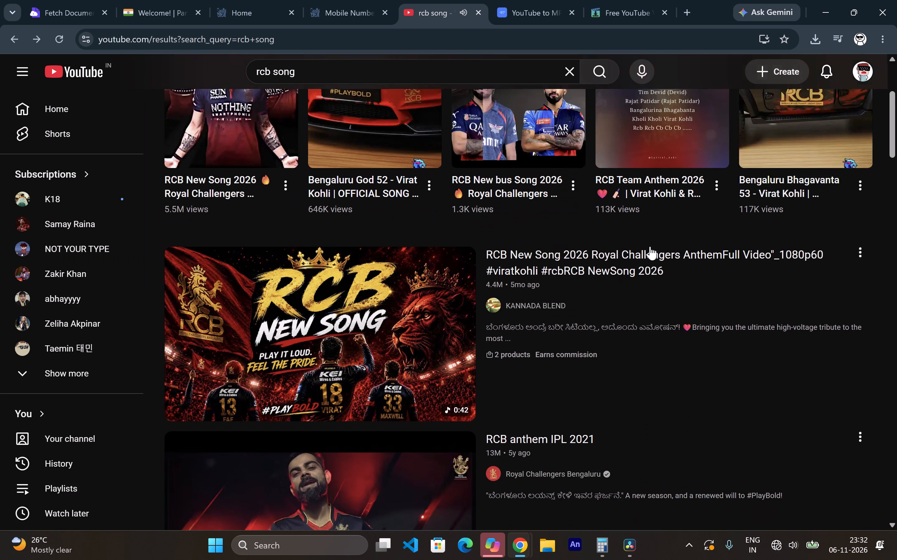
scroll(650, 246, up, 1)
click(511, 223)
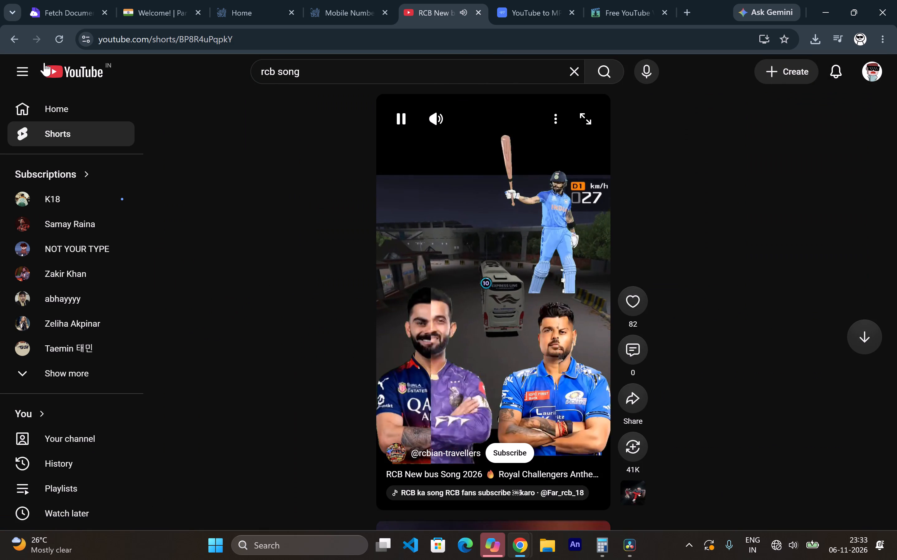
click(13, 44)
click(674, 216)
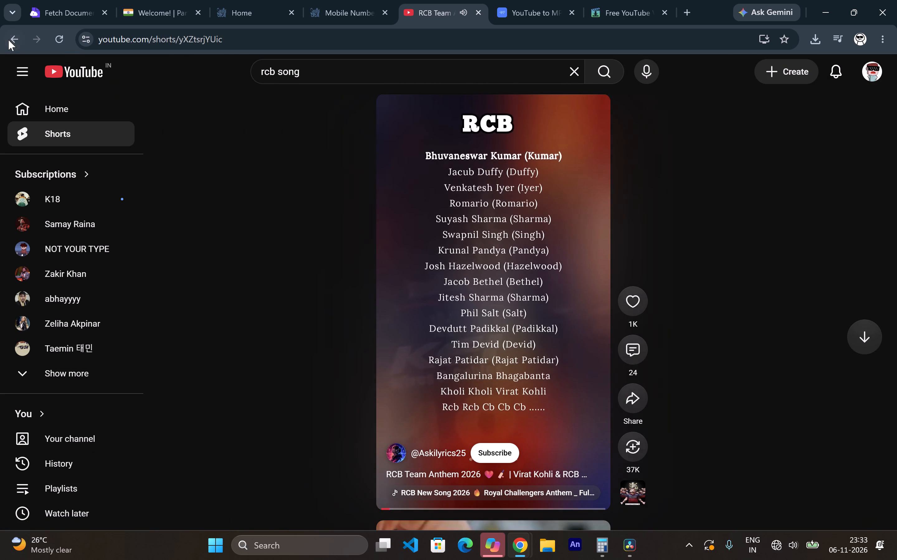
click(8, 40)
Rerun the "rcb song" search and listen to the opening of the video RCB anthem IPL 2021.
click(431, 72)
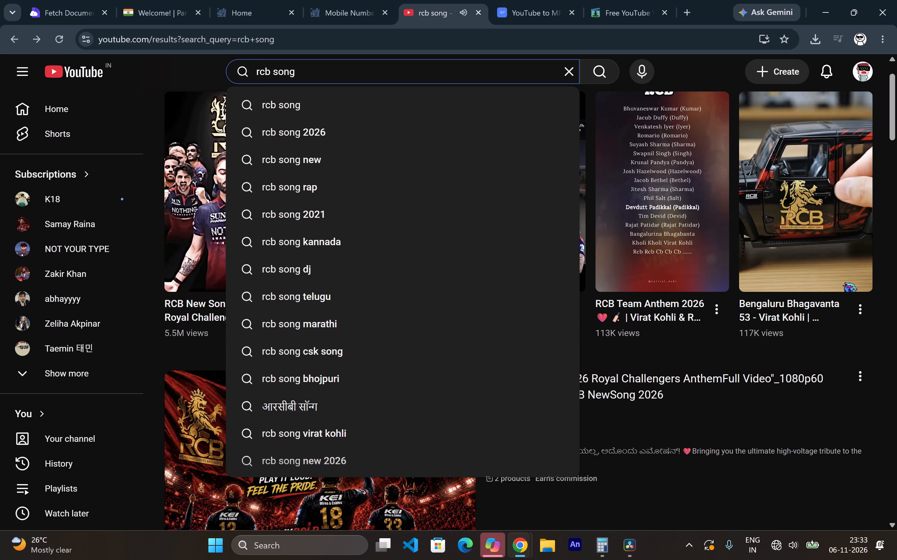
click(610, 68)
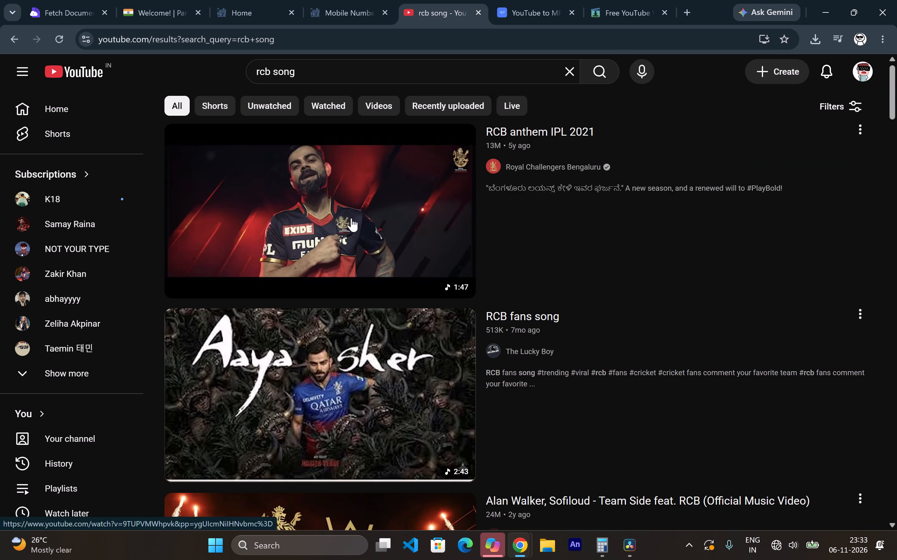
click(440, 198)
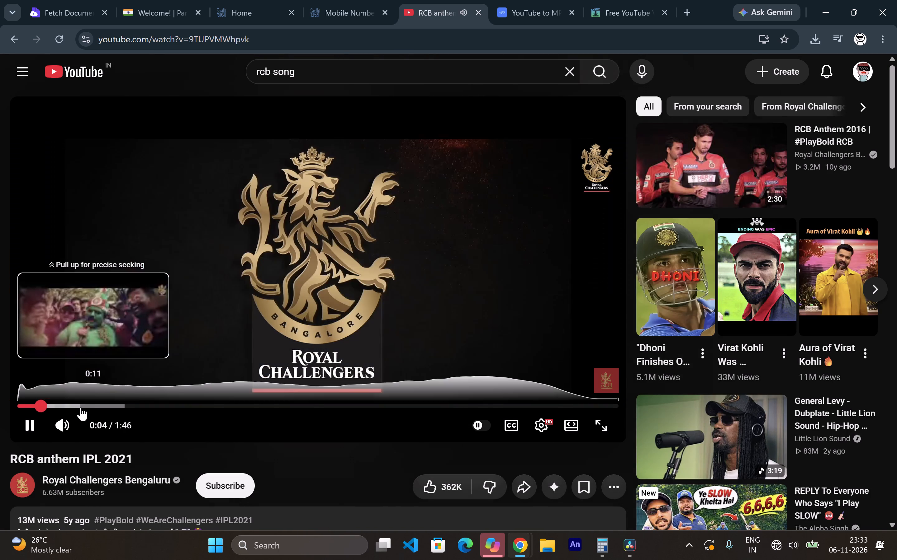
key(space)
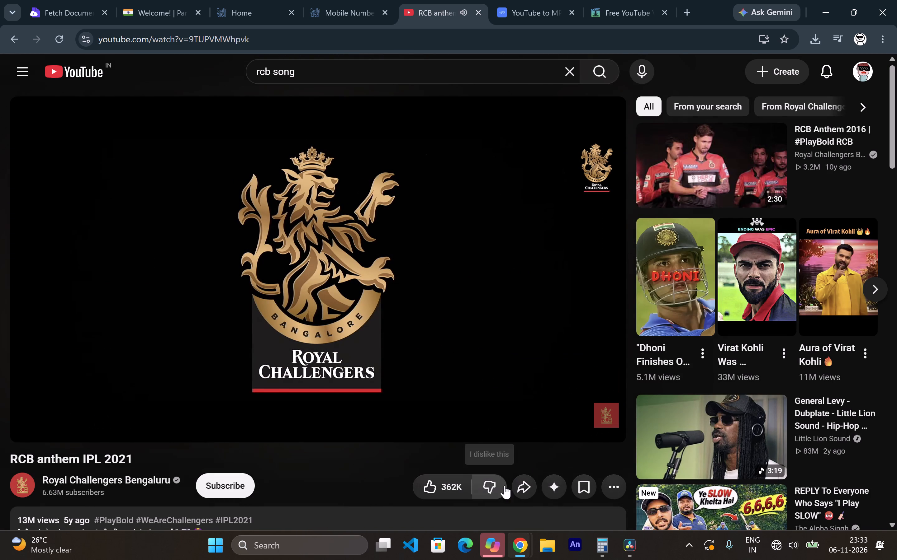
Copy the share link of the RCB anthem IPL 2021 video.
click(522, 488)
click(556, 361)
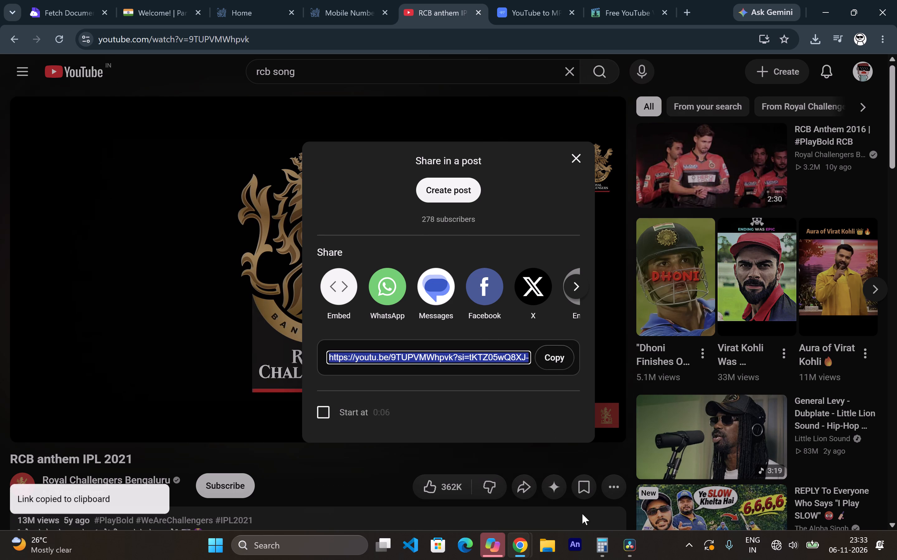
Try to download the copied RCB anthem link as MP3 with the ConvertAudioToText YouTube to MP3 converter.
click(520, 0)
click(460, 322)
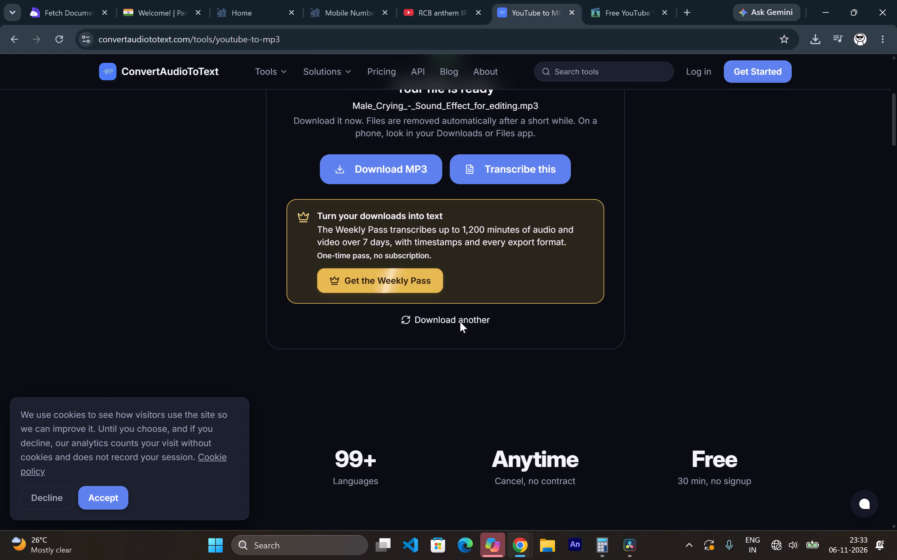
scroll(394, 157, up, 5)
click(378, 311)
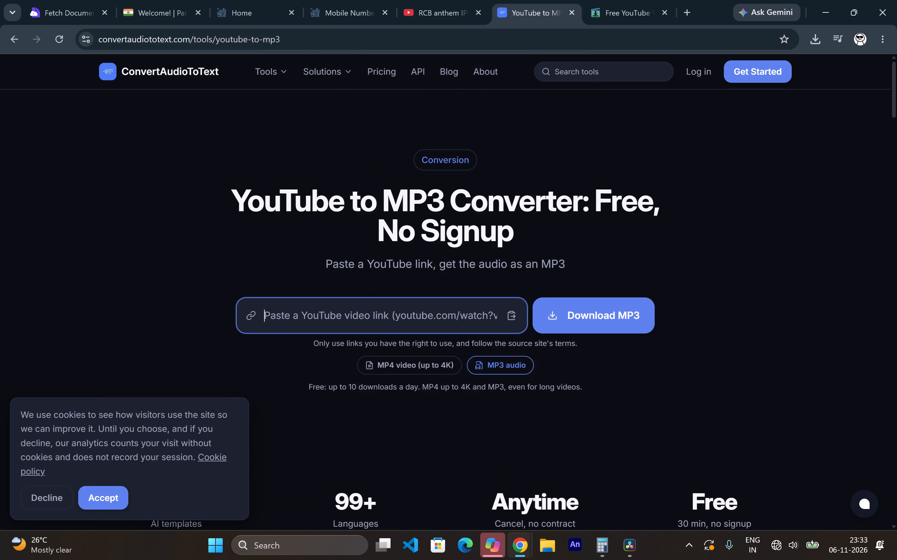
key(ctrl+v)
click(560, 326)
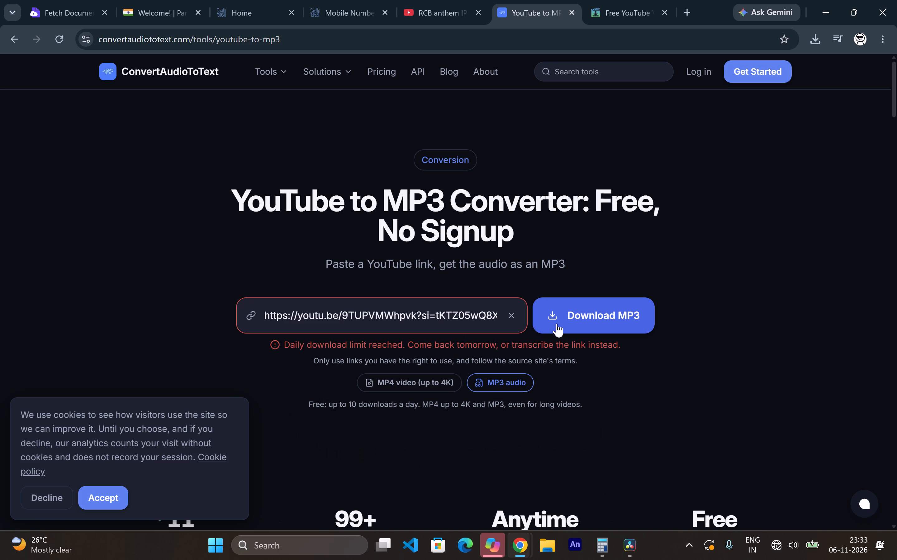
Convert the copied RCB anthem IPL 2021 link at ytmp3.nz and download it as a 128 kbps MP3.
click(16, 42)
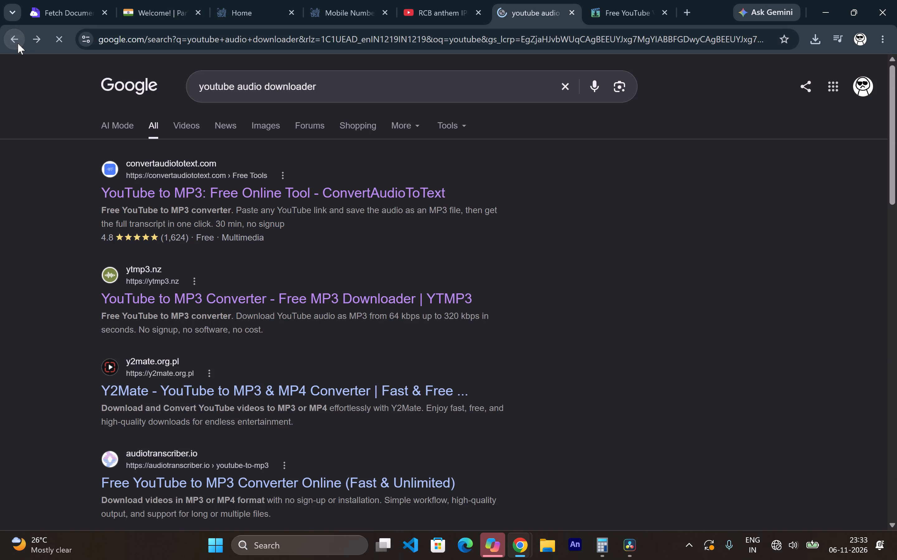
click(184, 303)
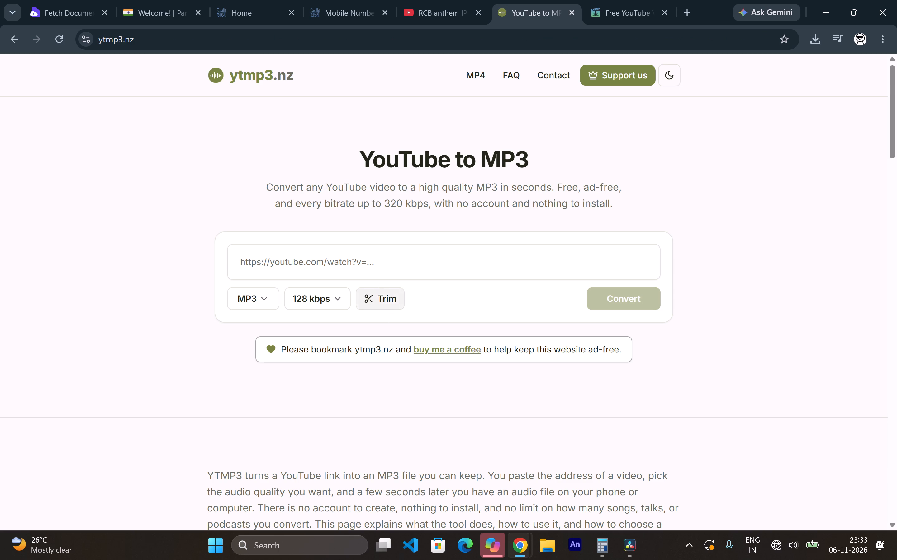
click(377, 268)
key(ctrl+v)
click(607, 299)
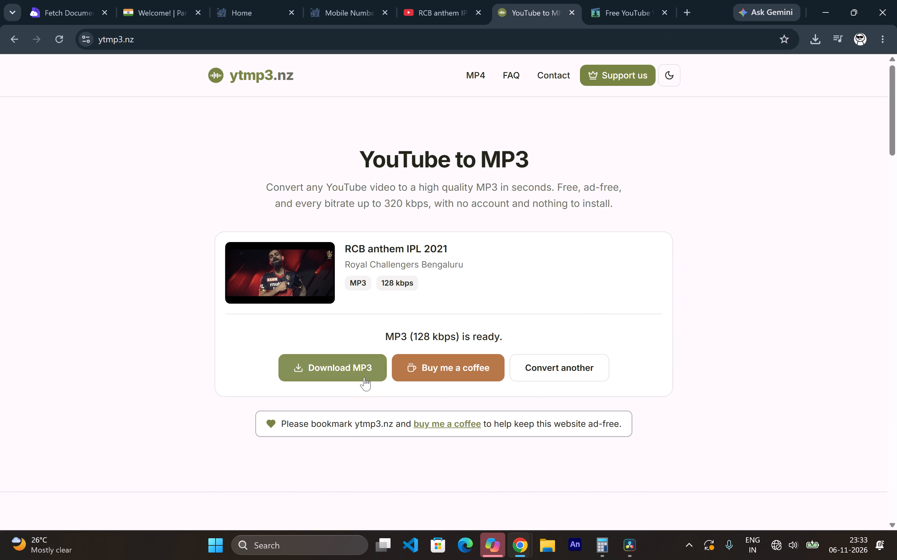
click(364, 375)
Switch to DaVinci Resolve and import RCB anthem IPL 2021.mp3 from Downloads into the media pool.
click(629, 548)
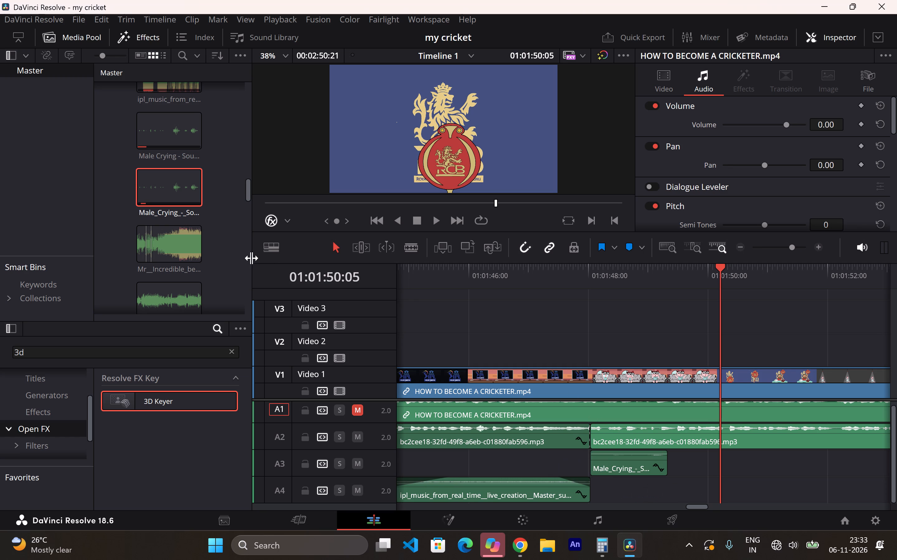
right_click(239, 235)
click(306, 352)
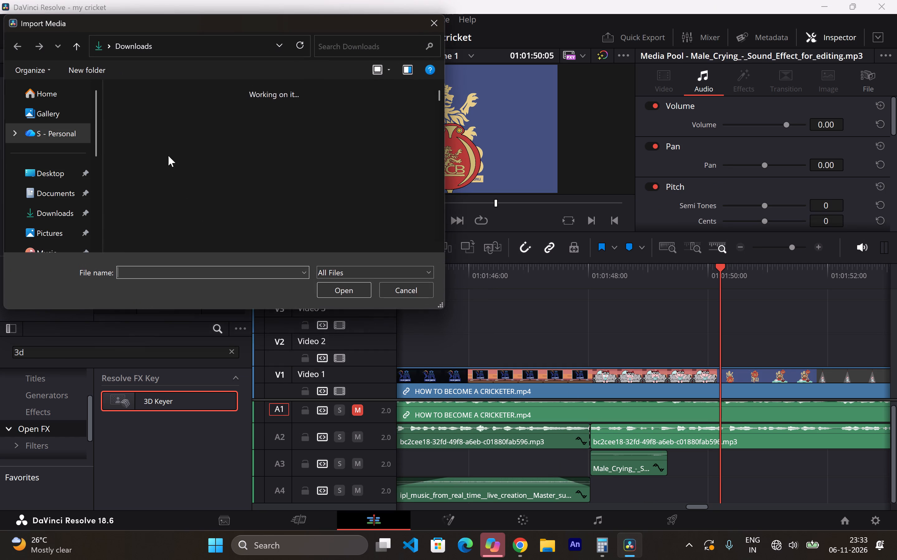
double_click(142, 120)
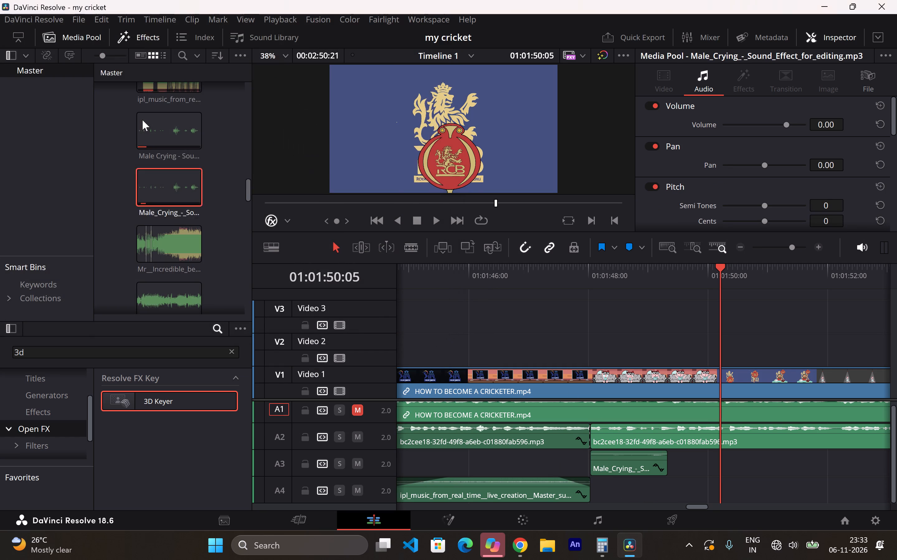
Open RCB anthem IPL 2021.mp3 in the source viewer, listen to its opening and return to the start.
scroll(175, 179, down, 4)
scroll(175, 180, up, 5)
scroll(175, 180, down, 11)
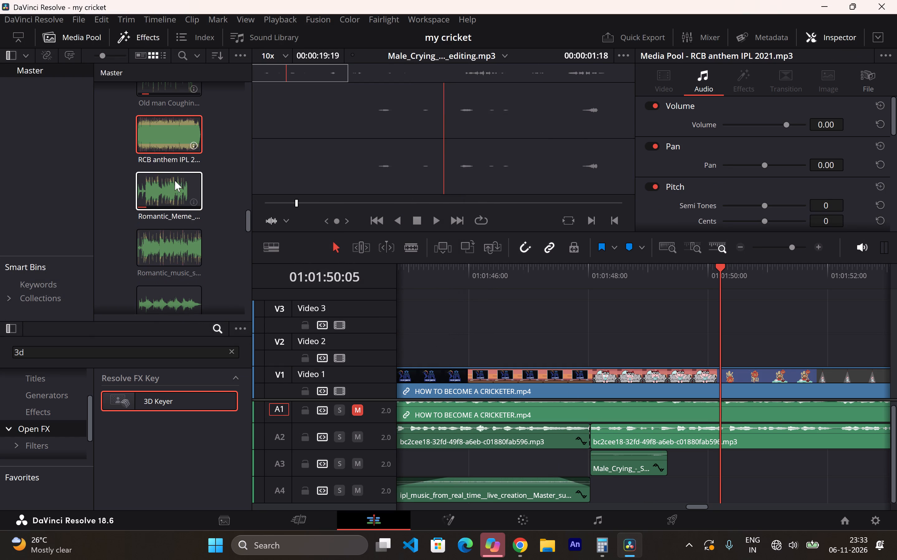
double_click(149, 140)
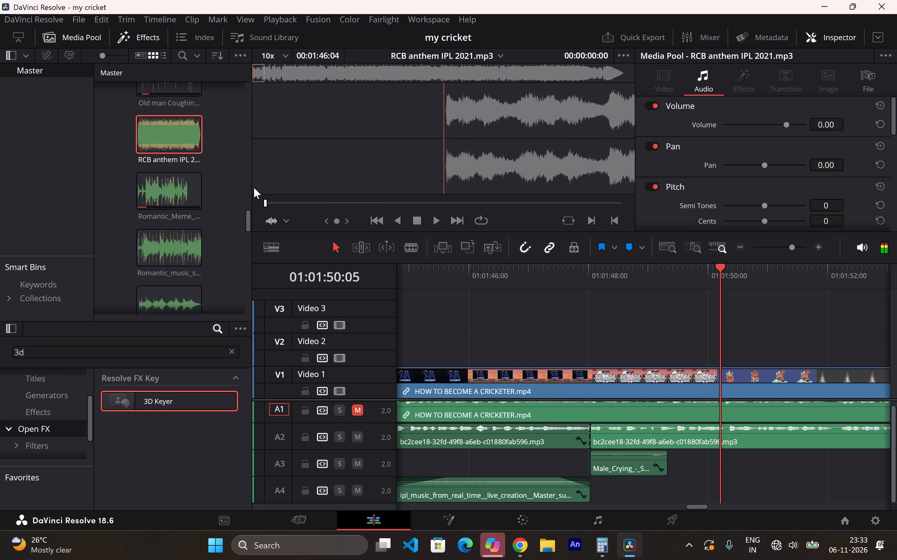
key(space)
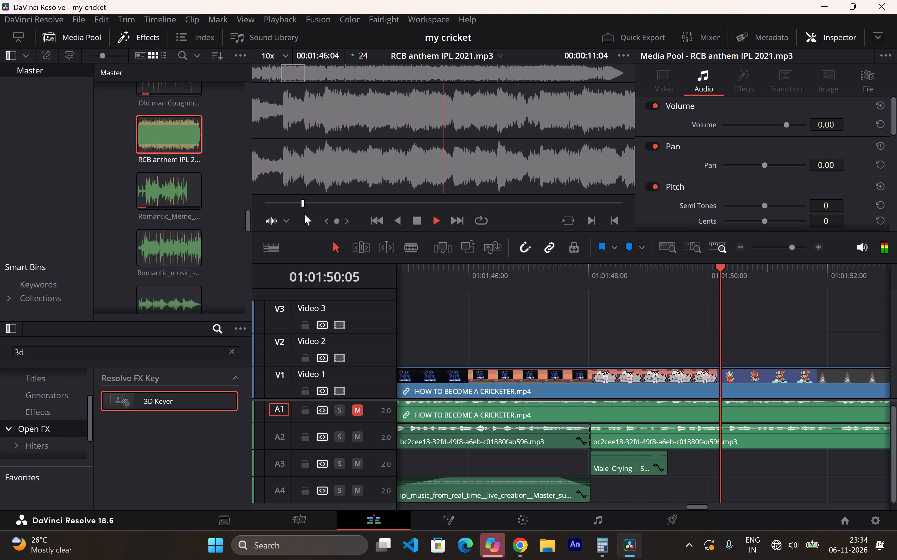
key(space)
drag(306, 204, 301, 203)
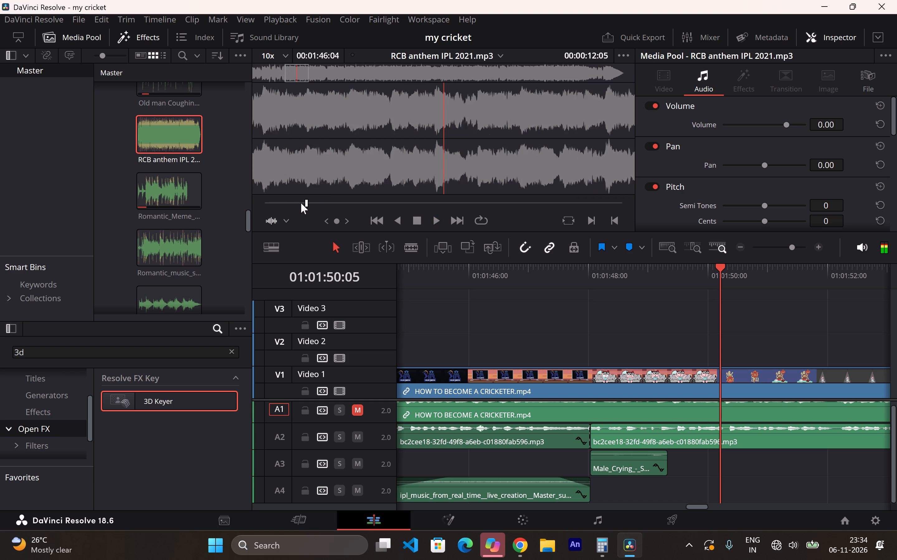
drag(301, 203, 245, 194)
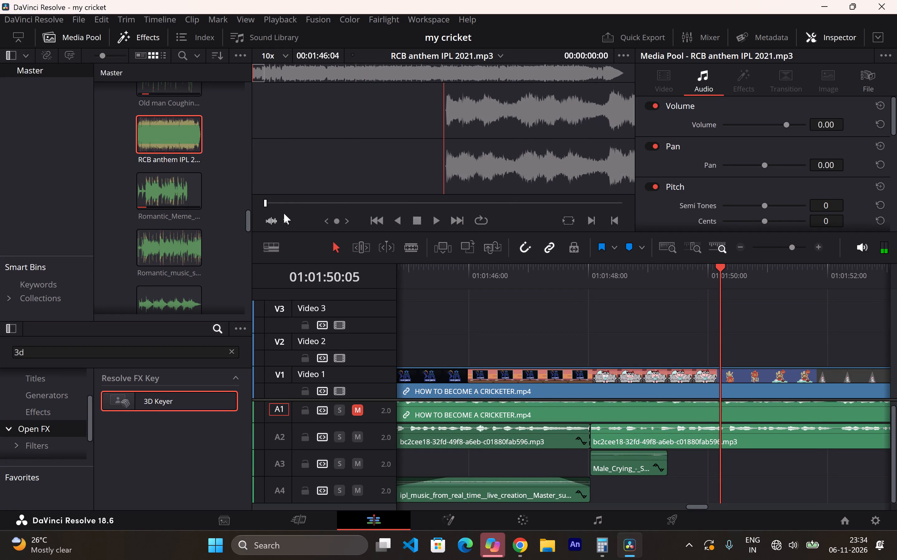
Create a subclip of RCB anthem IPL 2021.mp3 from its start to 00:00:02:16, keeping the suggested name.
right_click(277, 203)
click(310, 231)
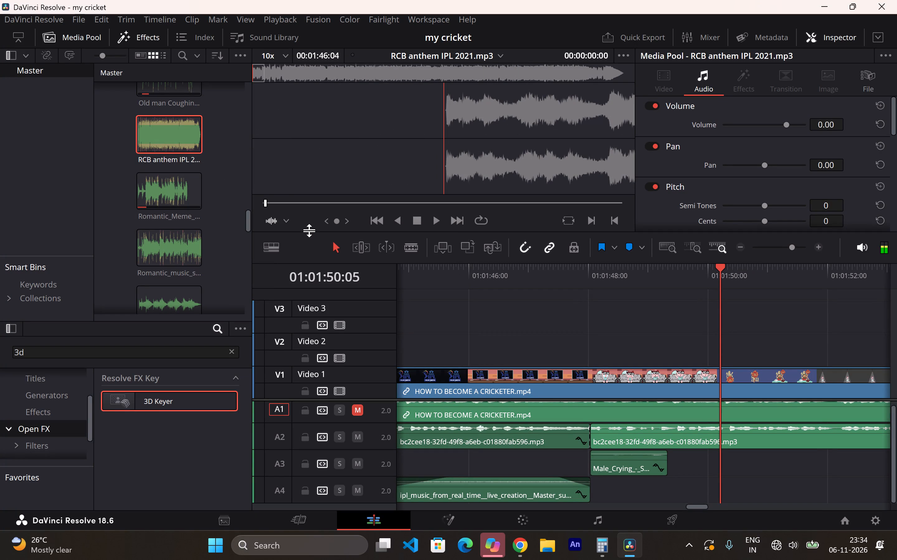
key(space)
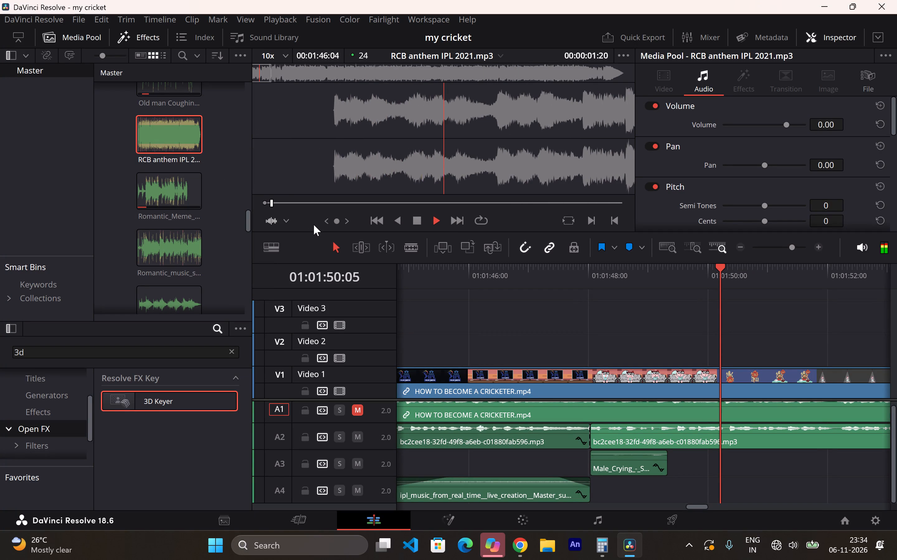
key(space)
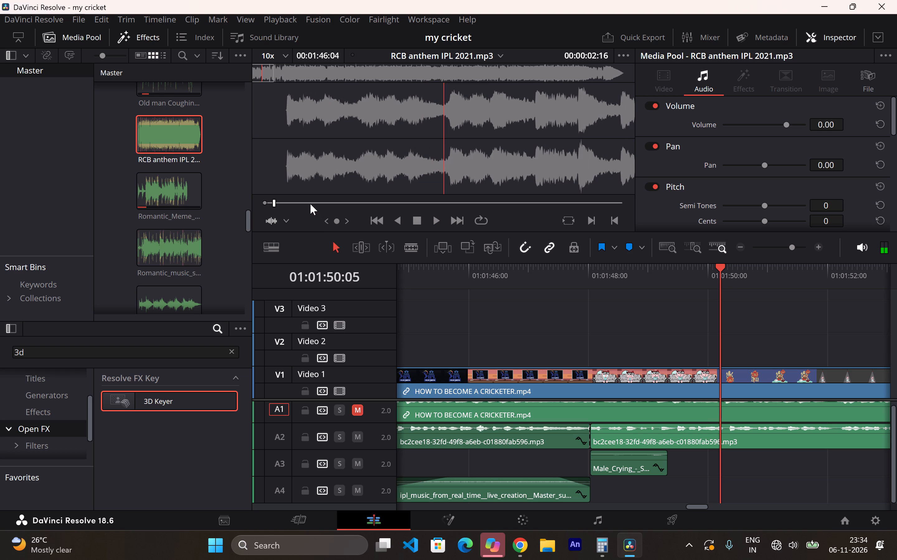
right_click(310, 204)
click(339, 240)
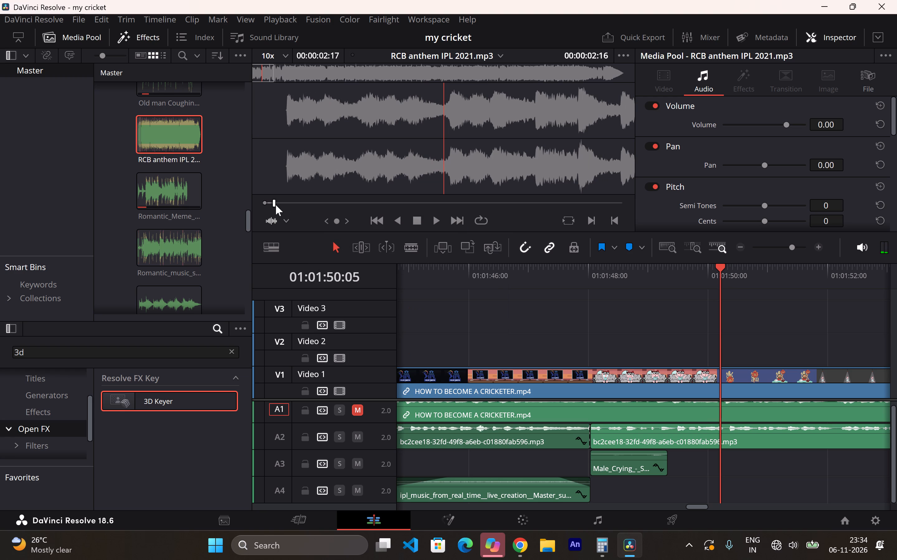
right_click(300, 208)
click(330, 220)
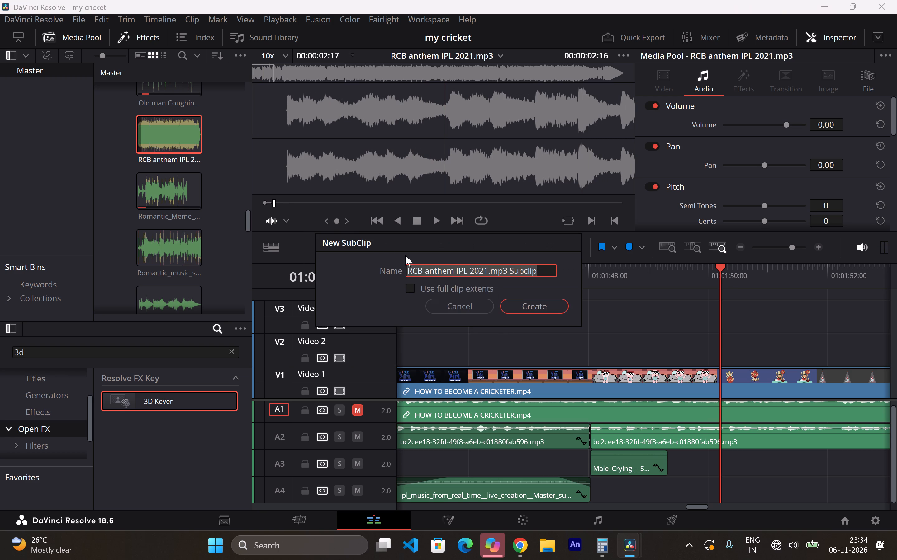
click(512, 306)
Place the RCB anthem subclip on track A3 directly after the Male_Crying clip and play it back.
drag(175, 193, 567, 357)
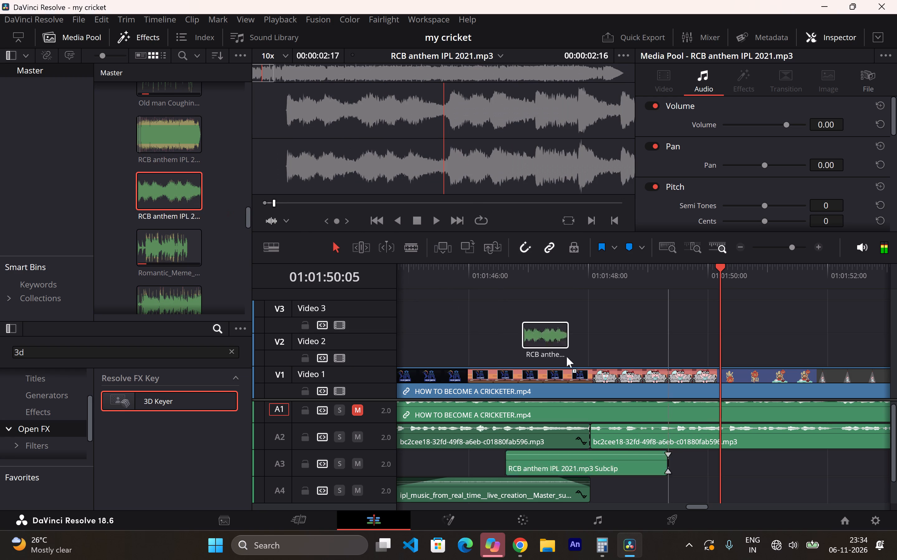
drag(567, 357, 672, 476)
drag(586, 309, 582, 306)
click(586, 282)
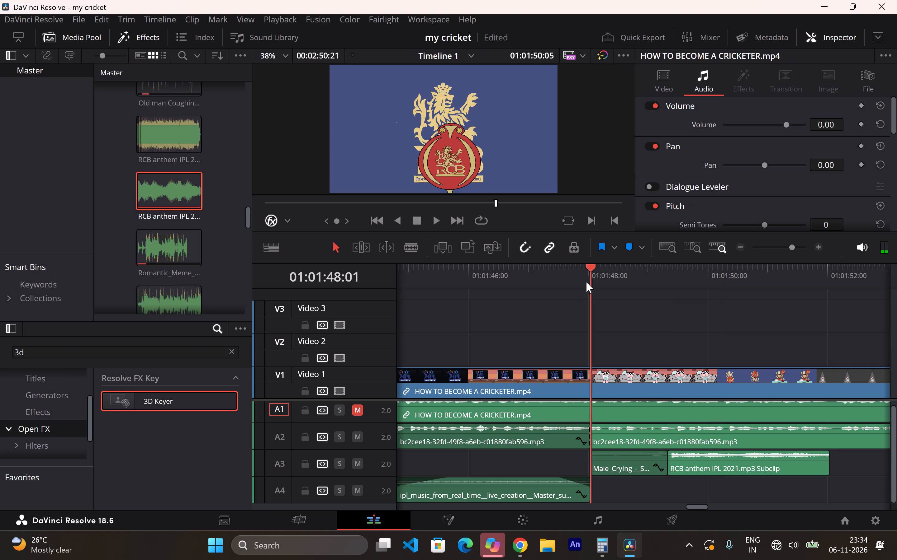
key(space)
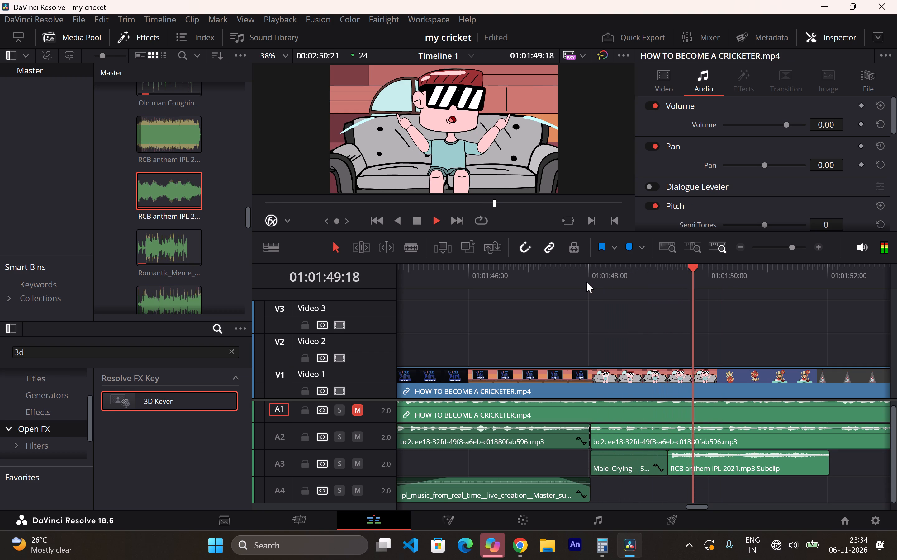
key(space)
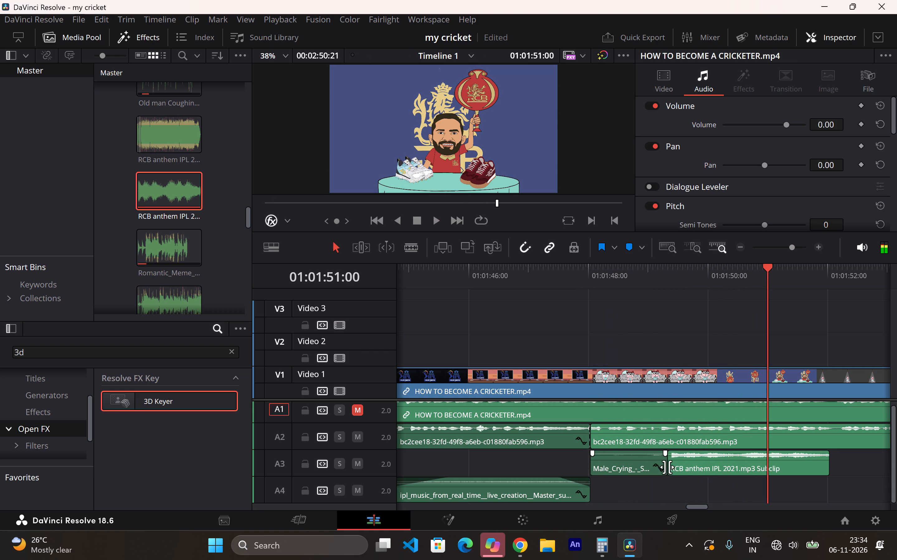
Add a fade-in to the RCB anthem subclip ending at about 01:01:51:00 and play it back.
drag(671, 454, 766, 459)
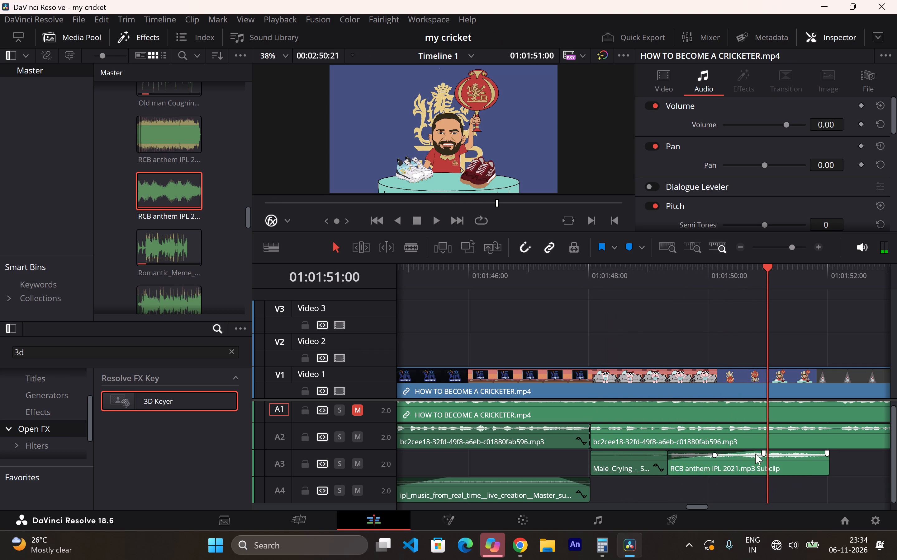
click(594, 293)
key(space)
click(588, 279)
key(space)
key(space)
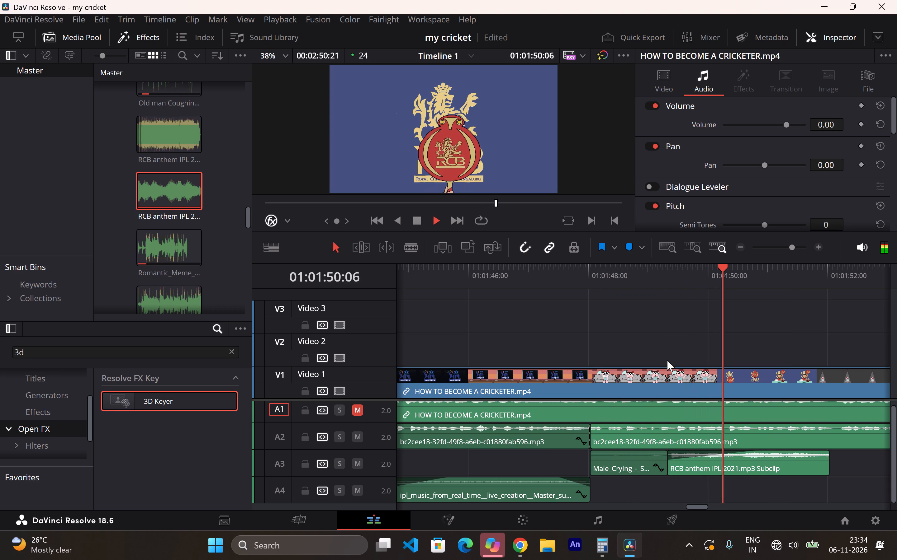
key(space)
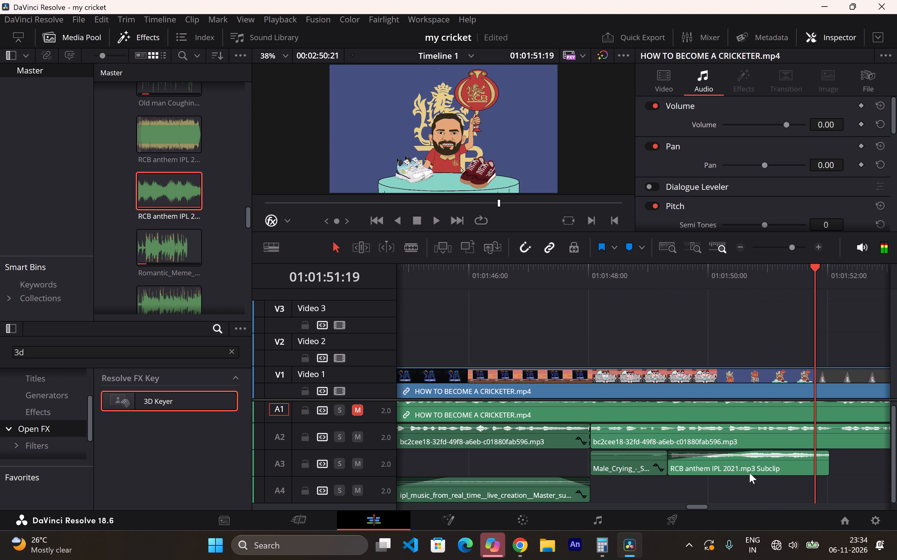
Lower the RCB anthem subclip's volume to about -5 dB, play it back and fine-tune the level.
click(775, 455)
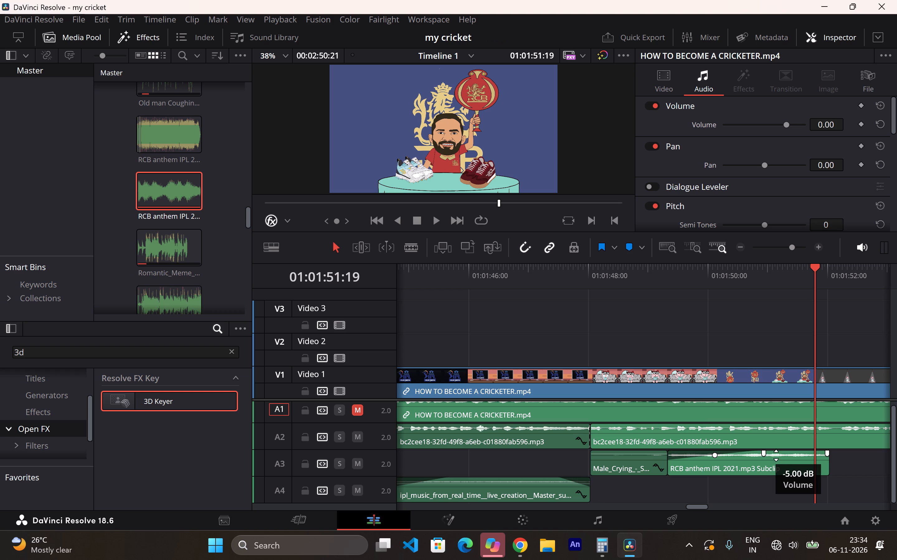
click(622, 282)
key(space)
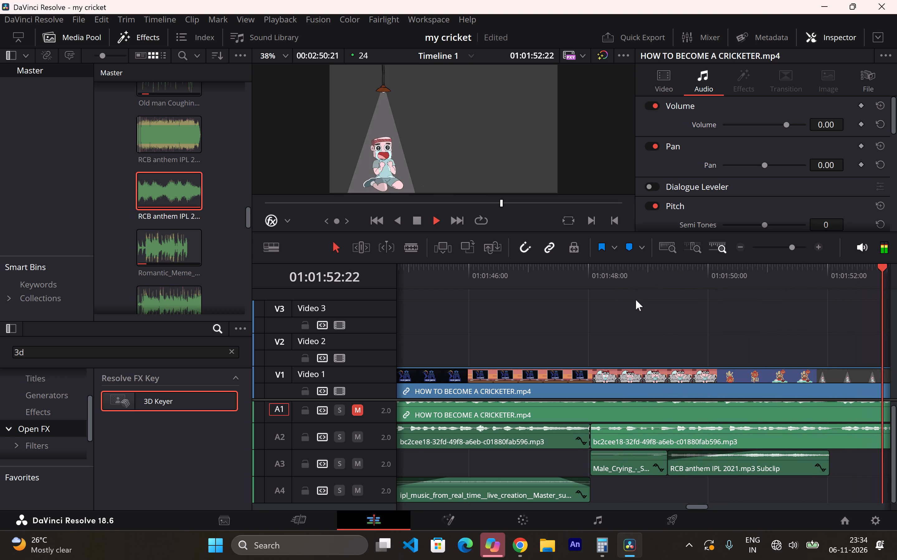
key(space)
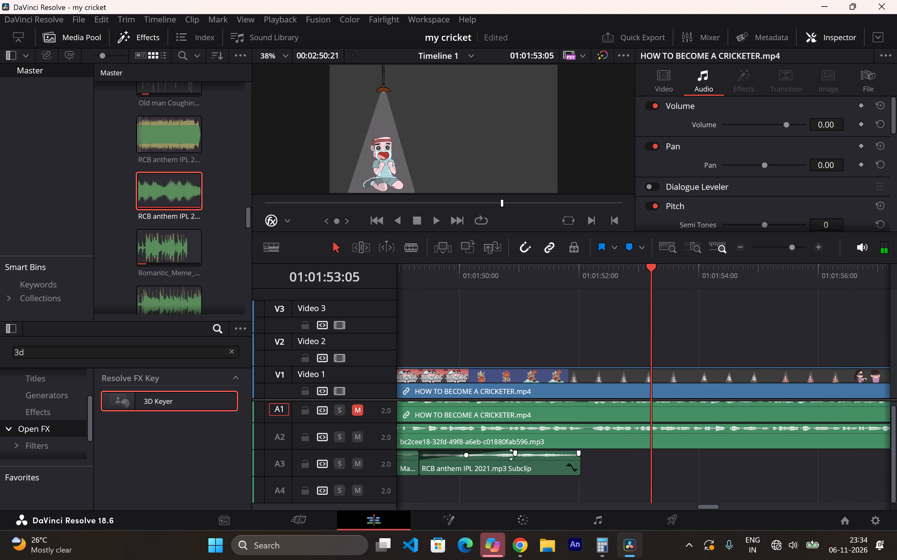
click(529, 456)
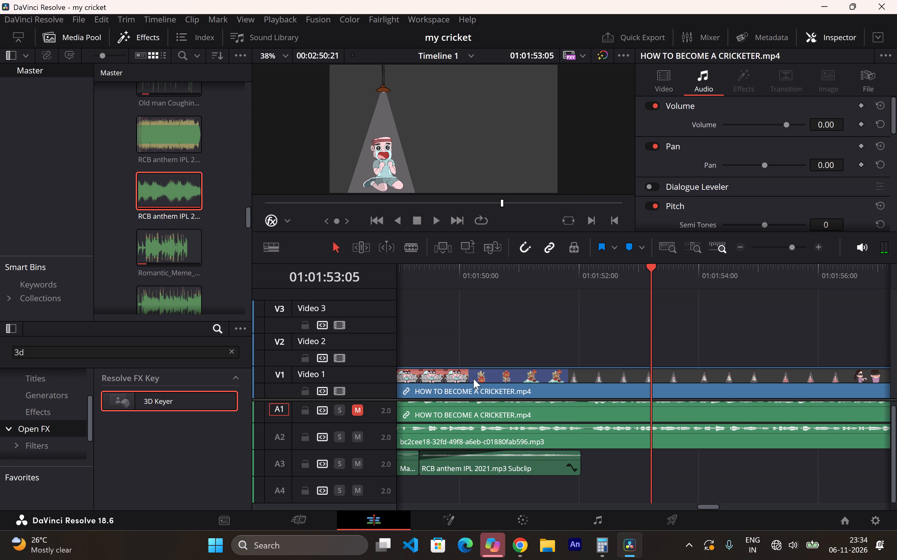
Play from the RCB scene through the spotlight crying scene to review the sound, and park the playhead at 01:01:52:01.
click(399, 271)
key(space)
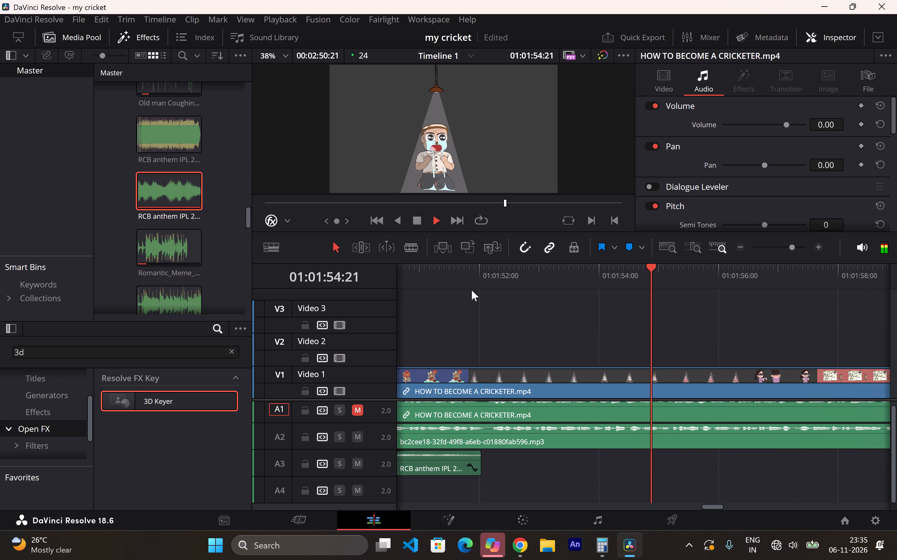
key(space)
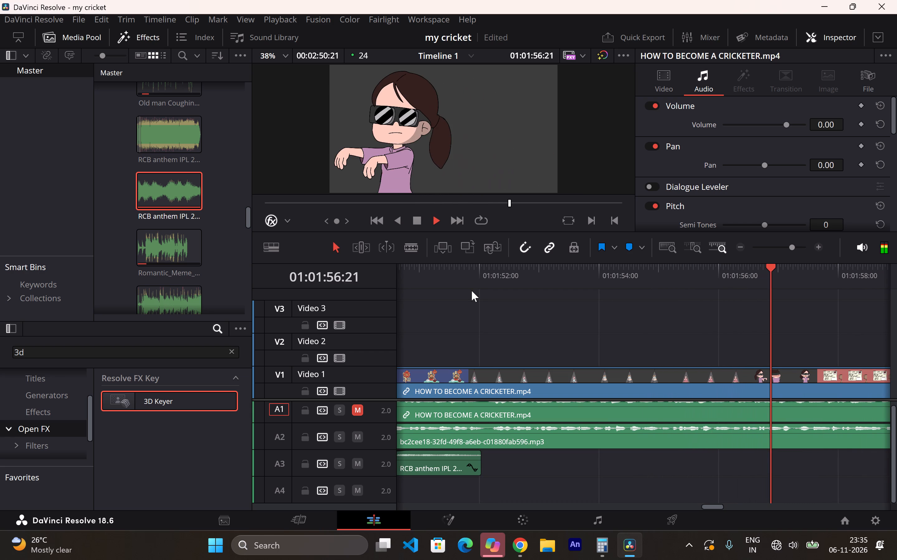
click(458, 272)
key(space)
key(space)
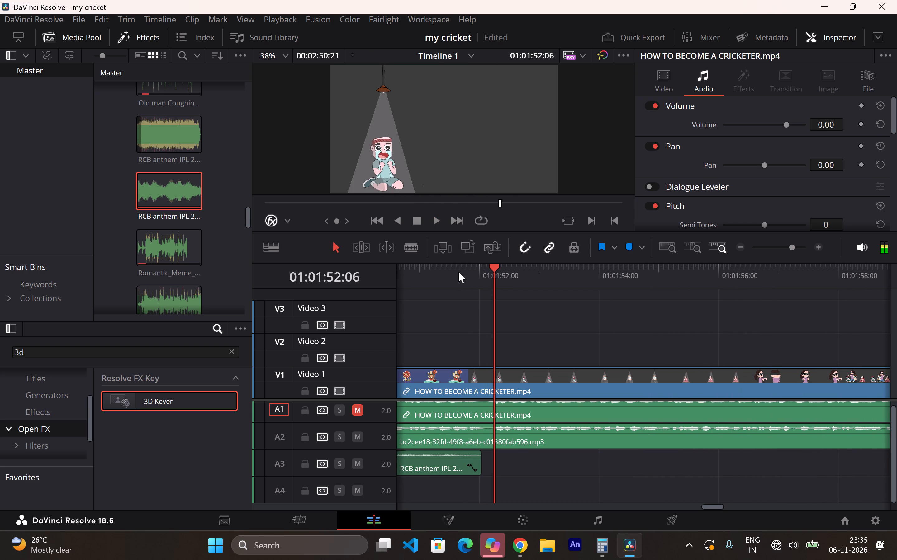
click(485, 281)
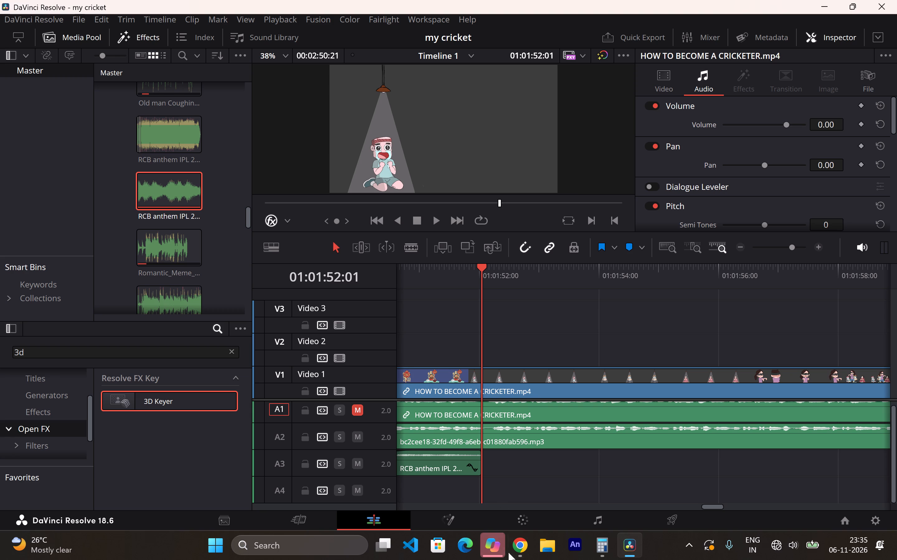
Switch to YouTube in Chrome and search for "baby funny crying sound".
click(523, 547)
click(477, 487)
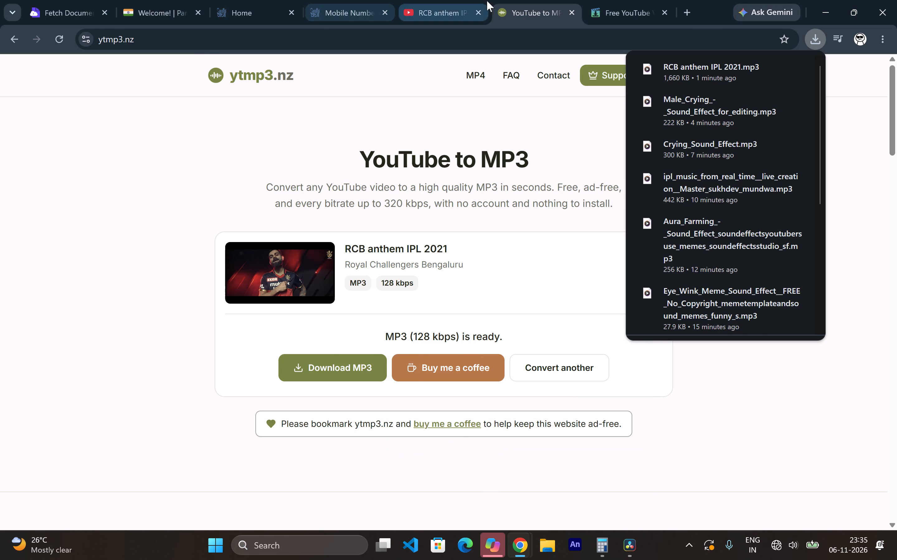
click(487, 1)
drag(563, 82, 568, 79)
click(567, 77)
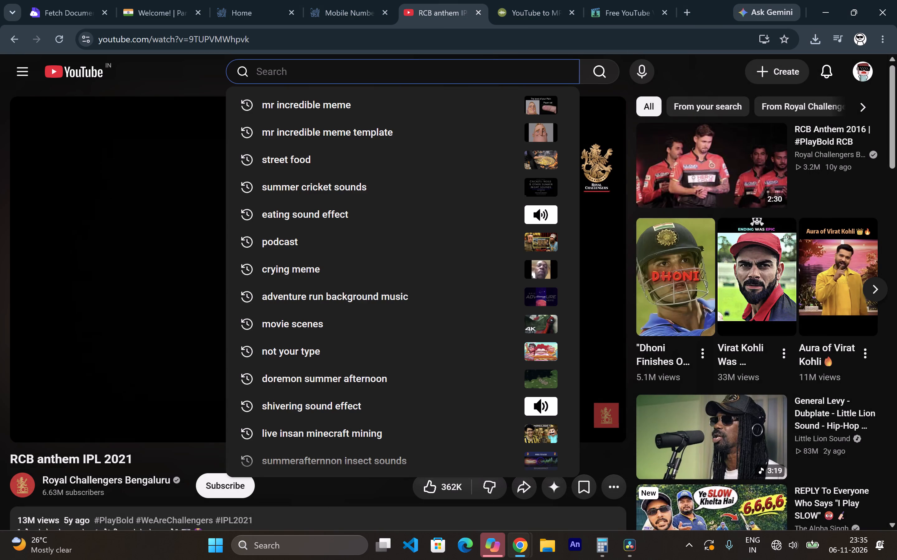
key(f)
text(unny)
key(space)
text(crying)
key(space)
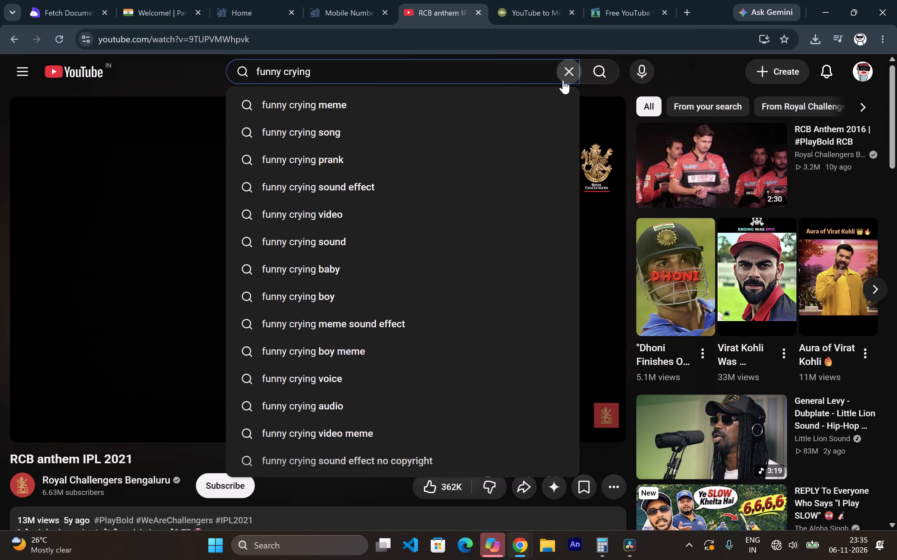
key(BackSpace)
key(BackSpace)
key(BackSpace)
key(BackSpace)
key(BackSpace)
key(BackSpace)
key(BackSpace)
key(BackSpace)
key(BackSpace)
key(BackSpace)
key(BackSpace)
key(BackSpace)
key(BackSpace)
key(BackSpace)
key(BackSpace)
key(BackSpace)
key(BackSpace)
key(BackSpace)
key(BackSpace)
text(bab)
text(y)
key(space)
text(funny crying sound)
key(Return)
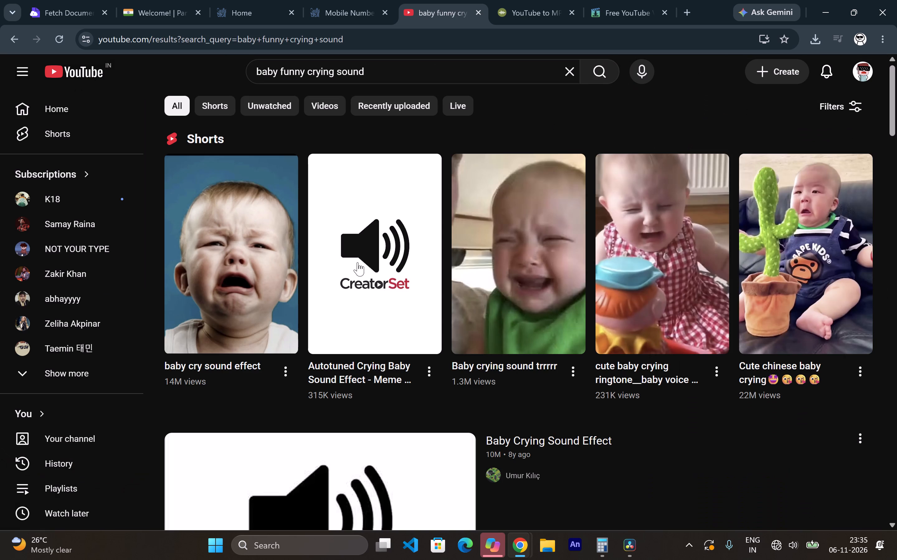
Audition the first three crying-baby Shorts and preview the "Baby Crying Sound Effect" video with sound.
click(289, 249)
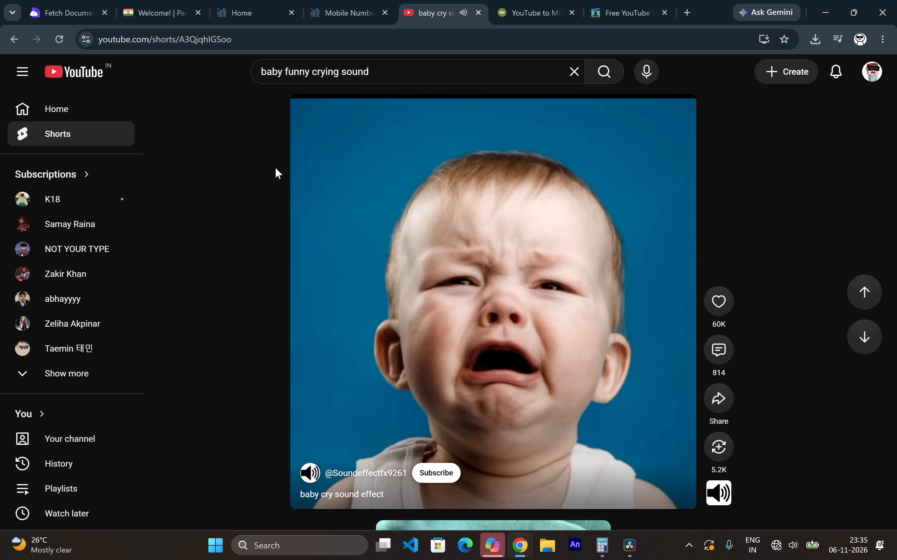
click(7, 40)
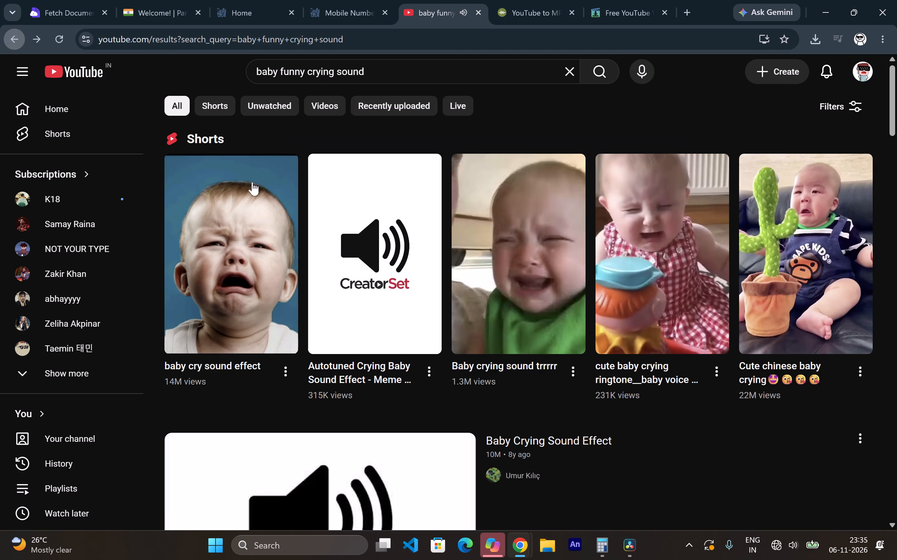
click(403, 239)
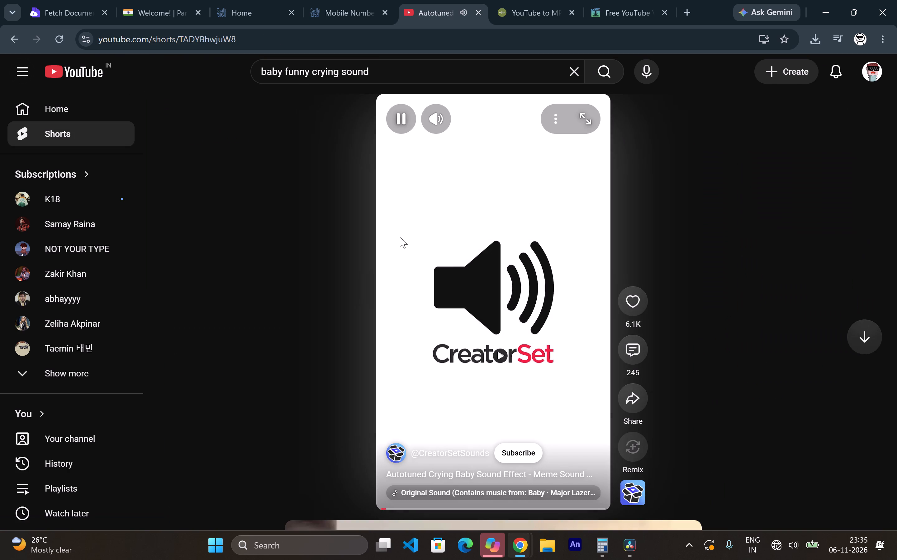
click(18, 40)
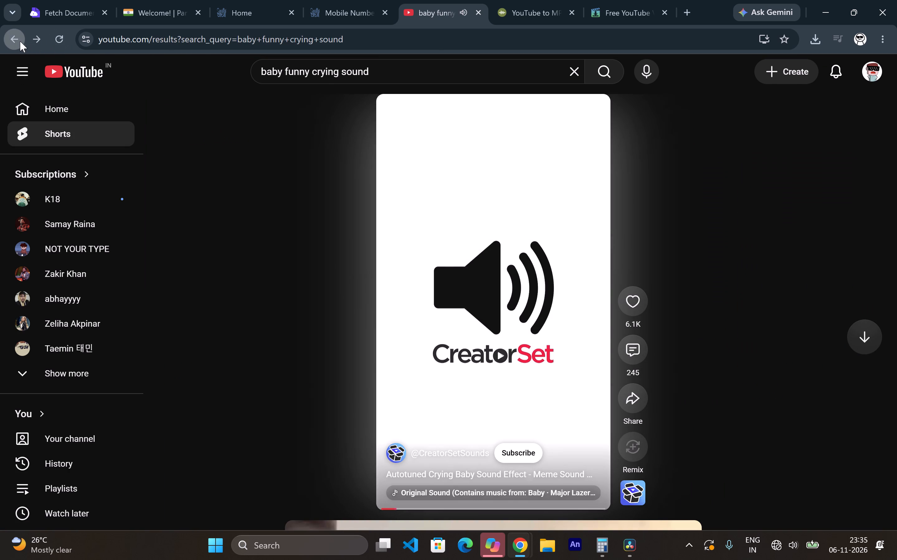
click(507, 247)
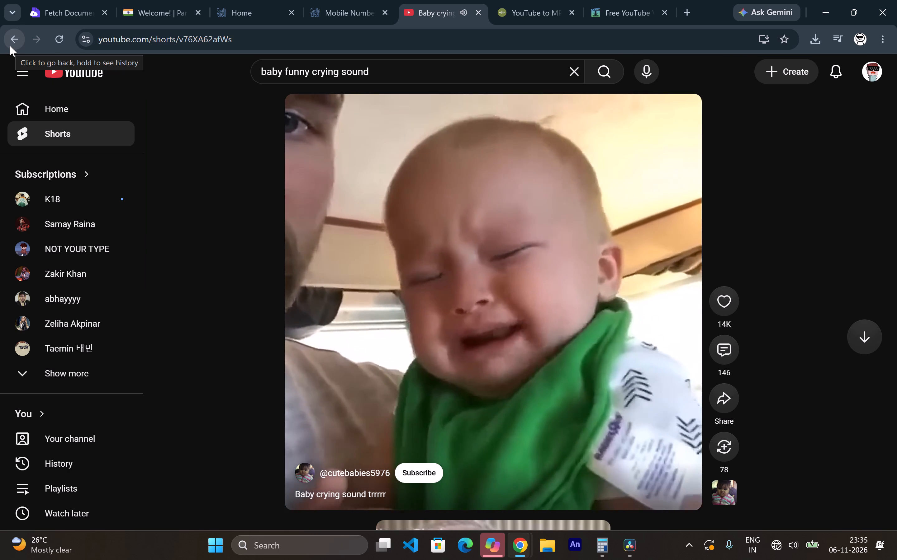
click(10, 45)
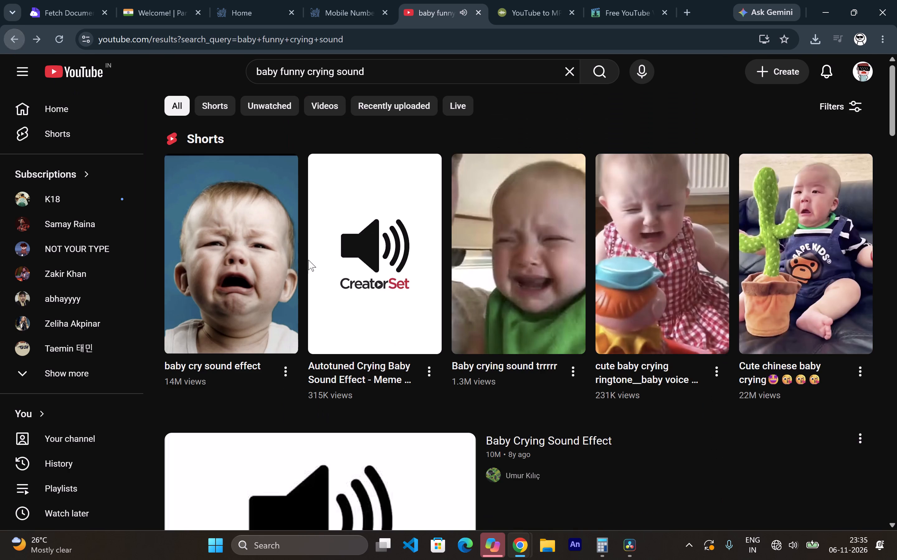
scroll(314, 271, down, 3)
click(465, 264)
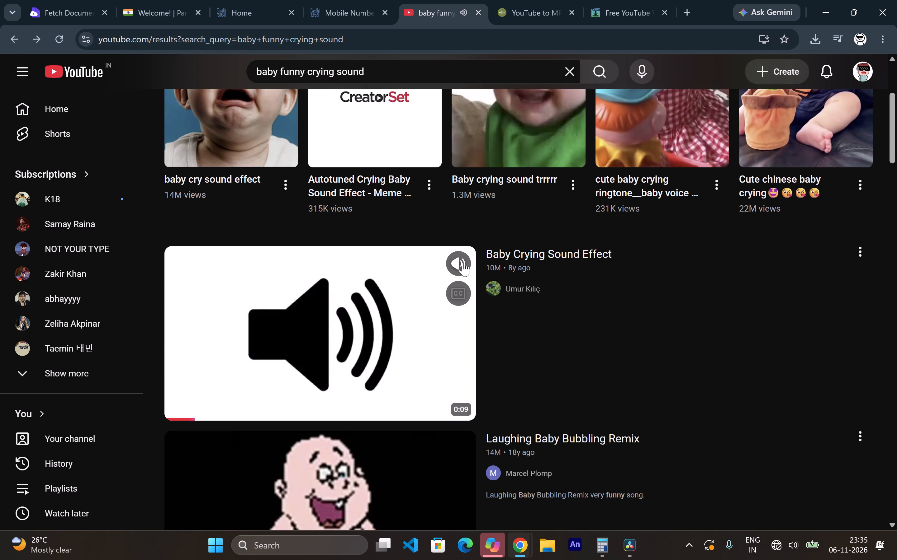
scroll(463, 263, down, 1)
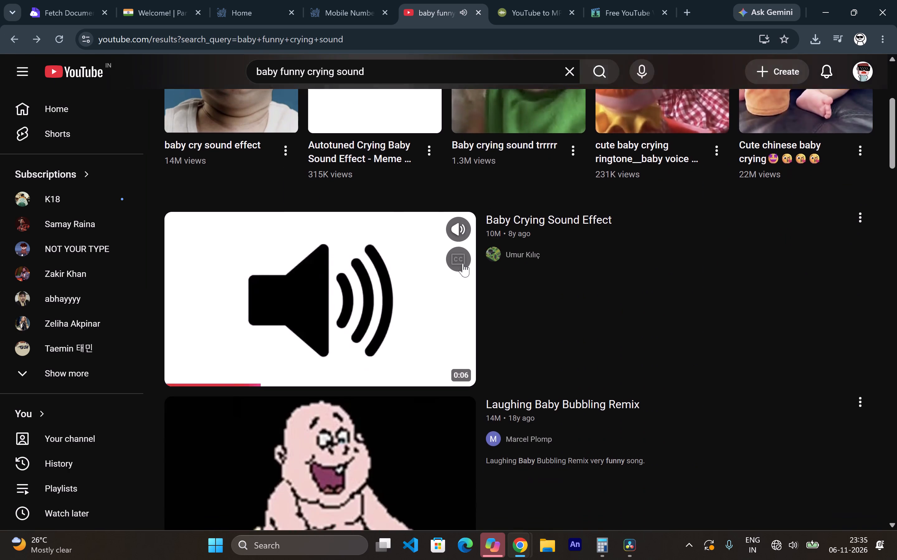
Listen to the Shorts "The crying baby laughed at funny filter" and "Baby cry sound effect" from the results.
scroll(463, 263, down, 1)
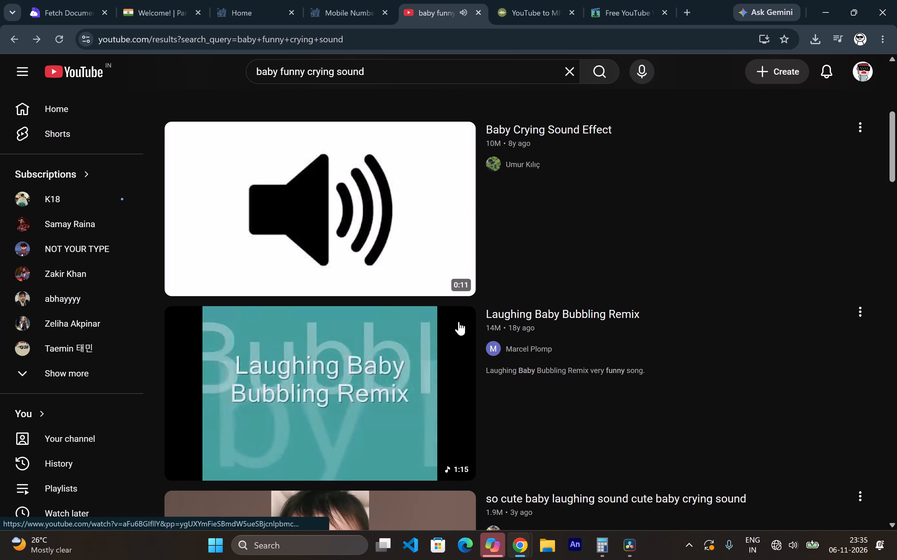
scroll(443, 333, down, 5)
scroll(432, 263, down, 5)
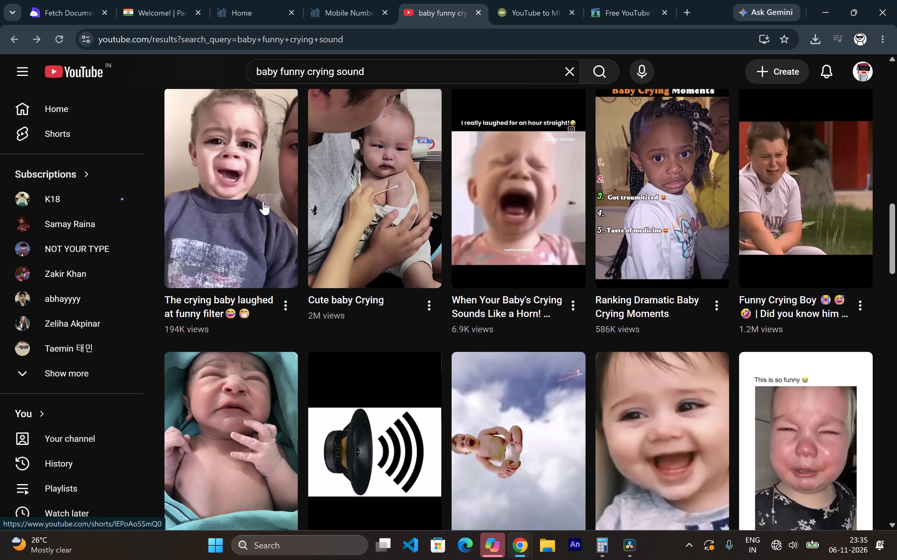
click(263, 201)
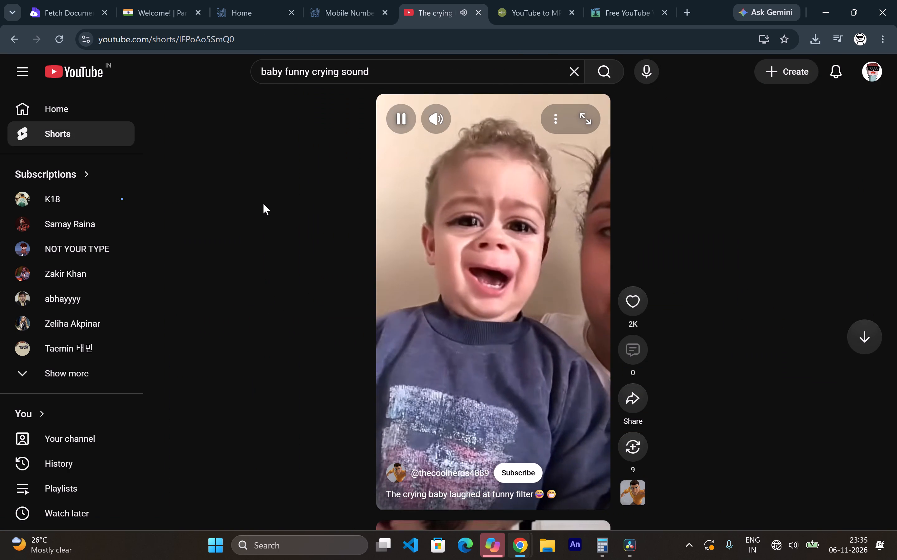
click(16, 43)
scroll(350, 293, down, 4)
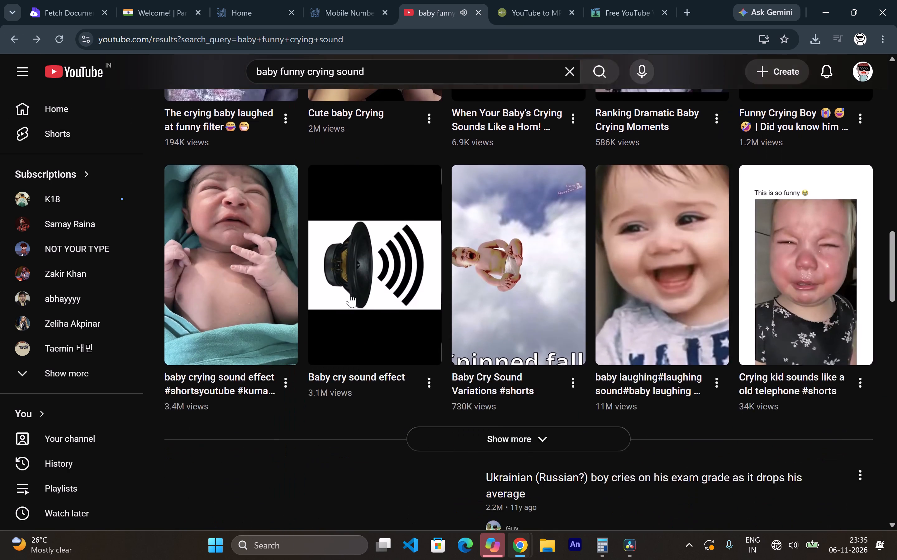
click(351, 212)
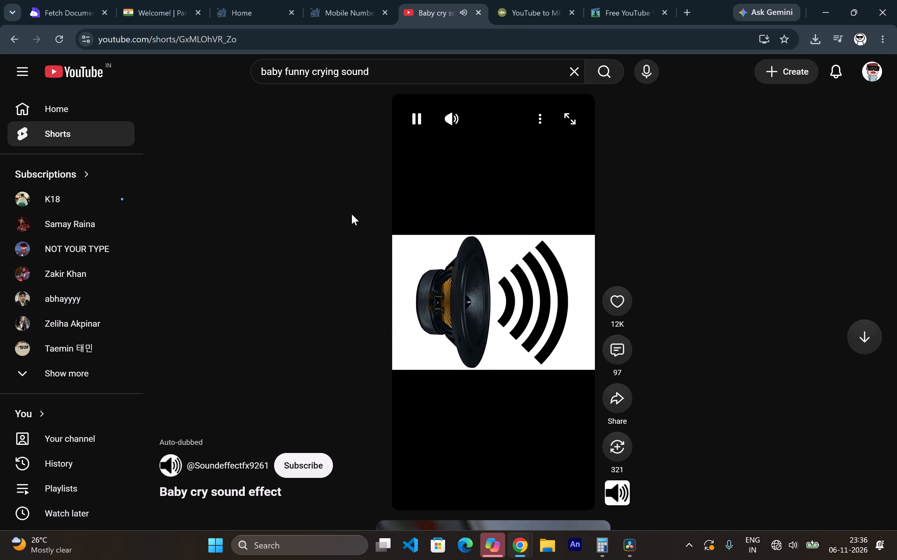
click(4, 44)
scroll(222, 262, down, 2)
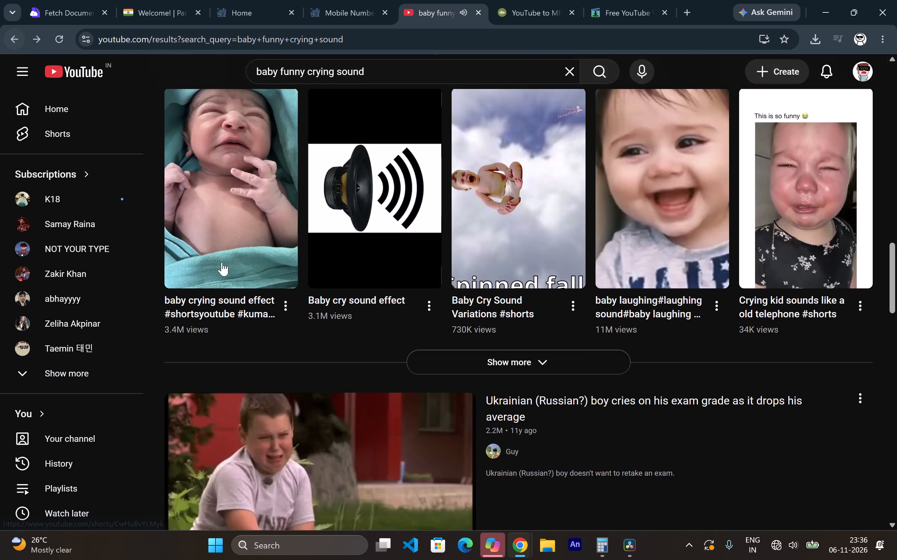
Check the exam-grade crying boy video, "Baby crying in auto tune (Full audio)" and the Play Sounds "Baby Crying Sound Effect".
scroll(222, 262, down, 3)
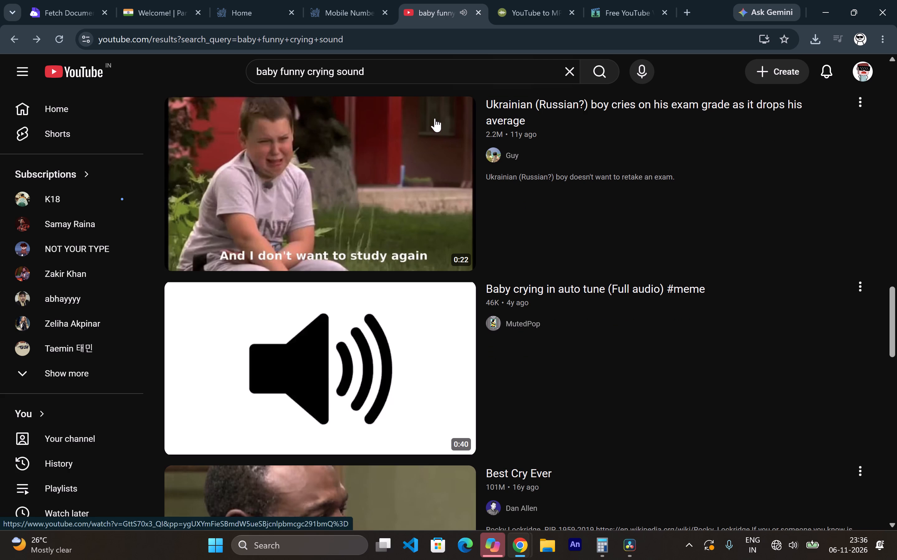
click(442, 110)
click(12, 42)
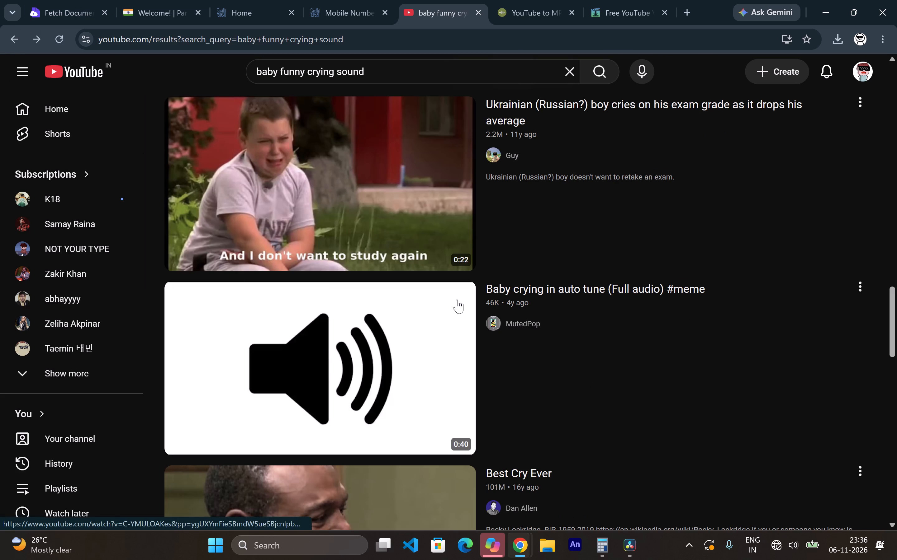
click(458, 300)
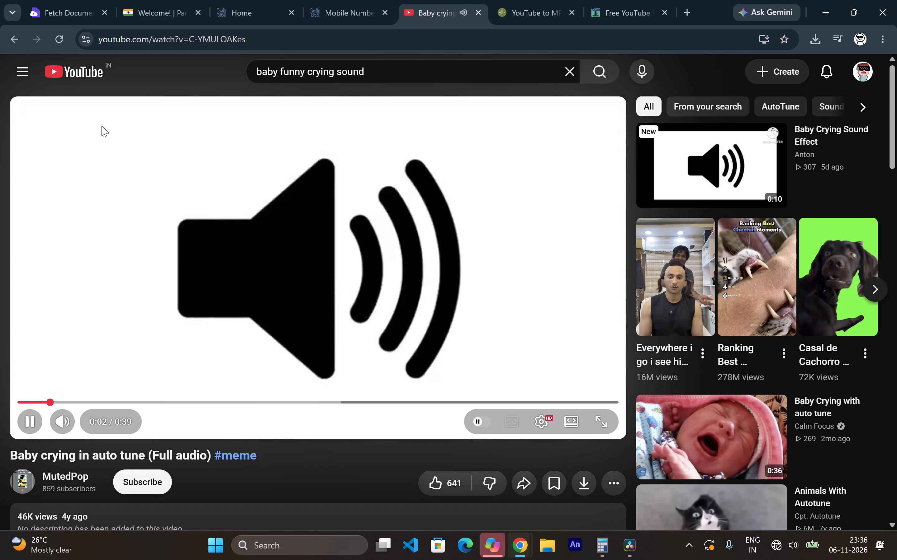
click(4, 35)
scroll(263, 270, down, 2)
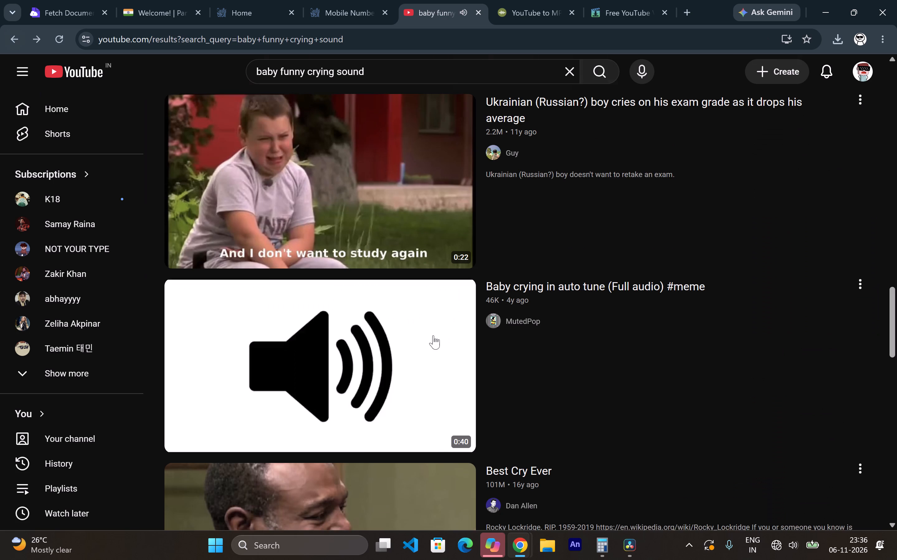
scroll(433, 335, down, 5)
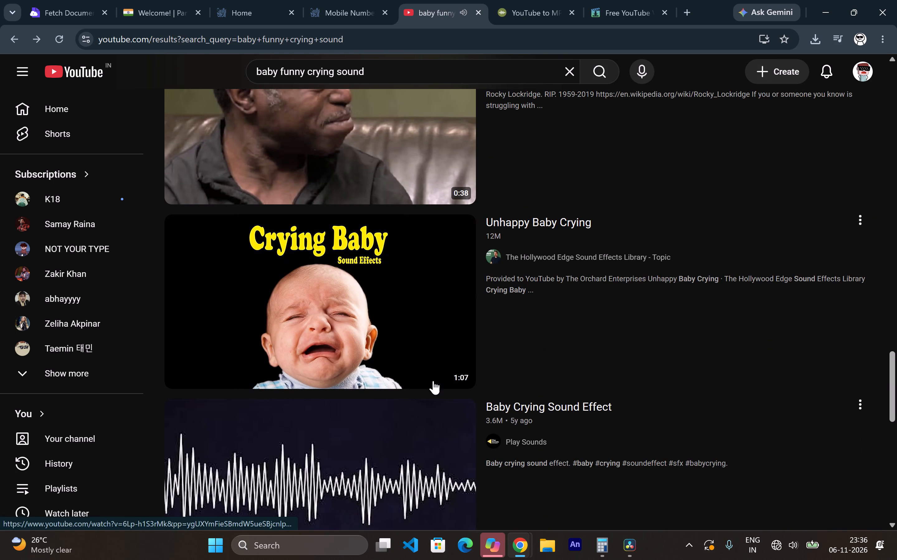
click(420, 461)
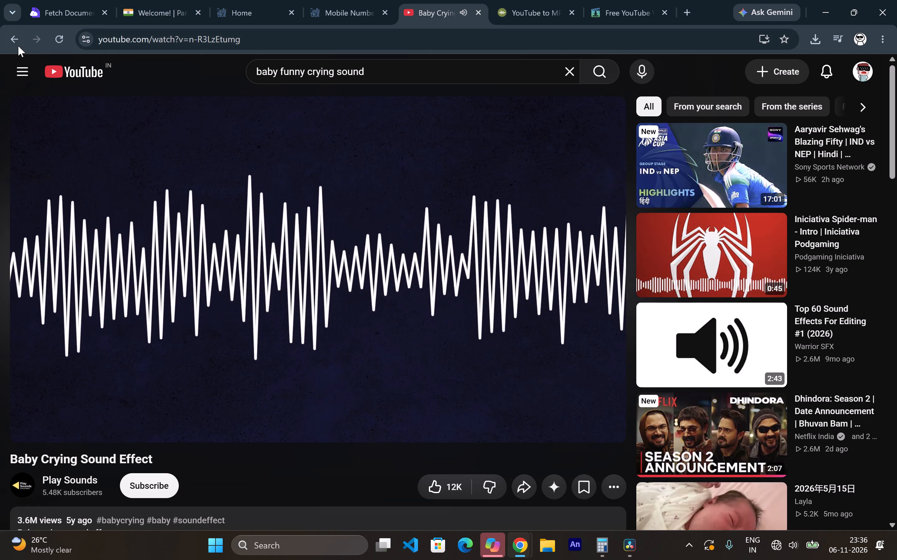
click(10, 37)
Listen through the crying parts of the "Best Cry Ever" video and return to the search results.
click(332, 136)
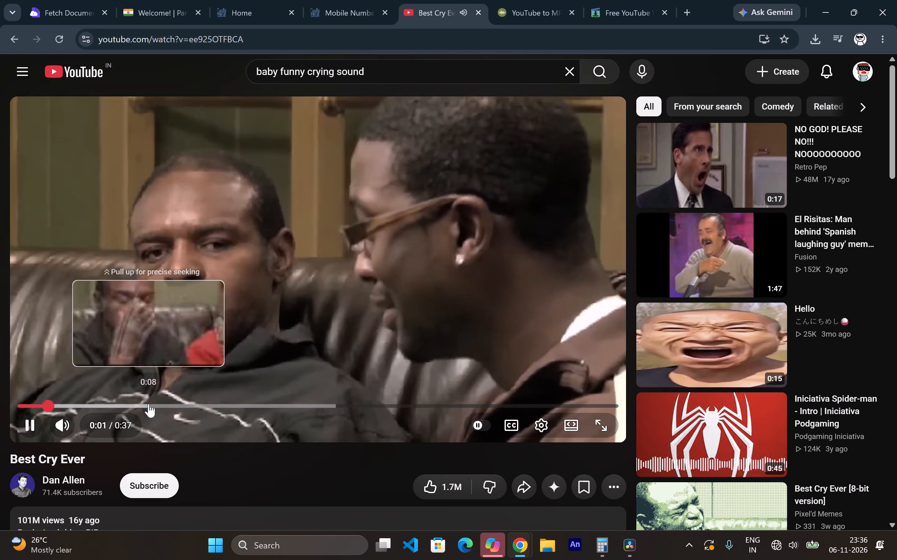
click(149, 404)
click(223, 404)
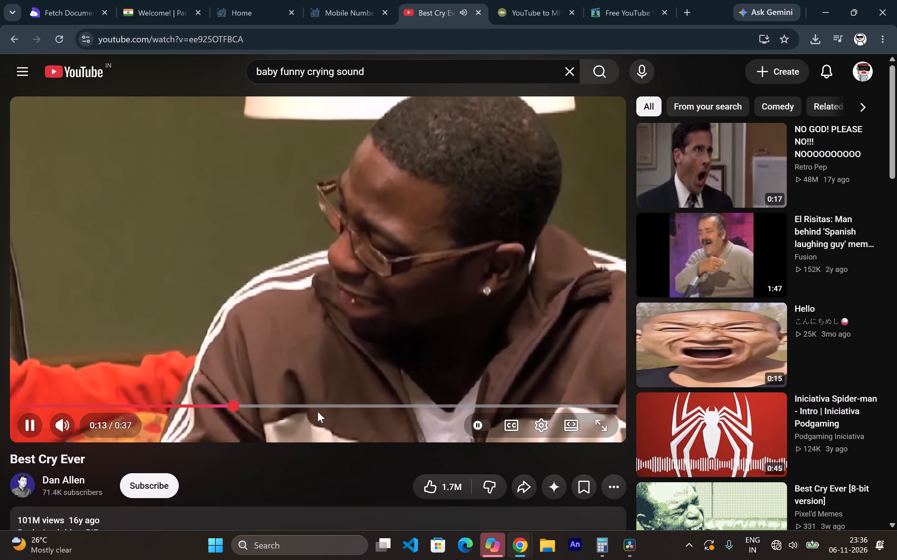
click(318, 412)
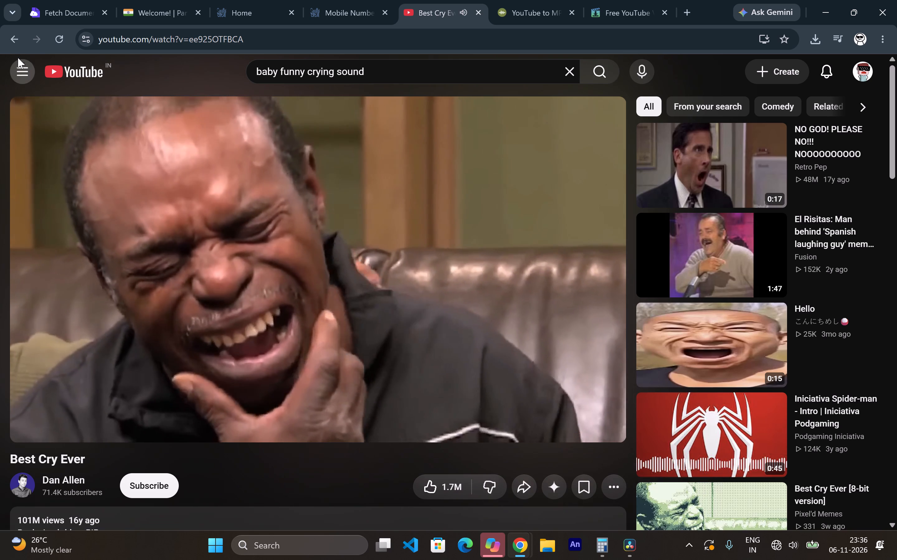
click(14, 47)
Audition the "Twin baby girls fight over pacifier", "Crying Sound Effect", newborn crying and man crying videos in the search results.
scroll(296, 275, down, 6)
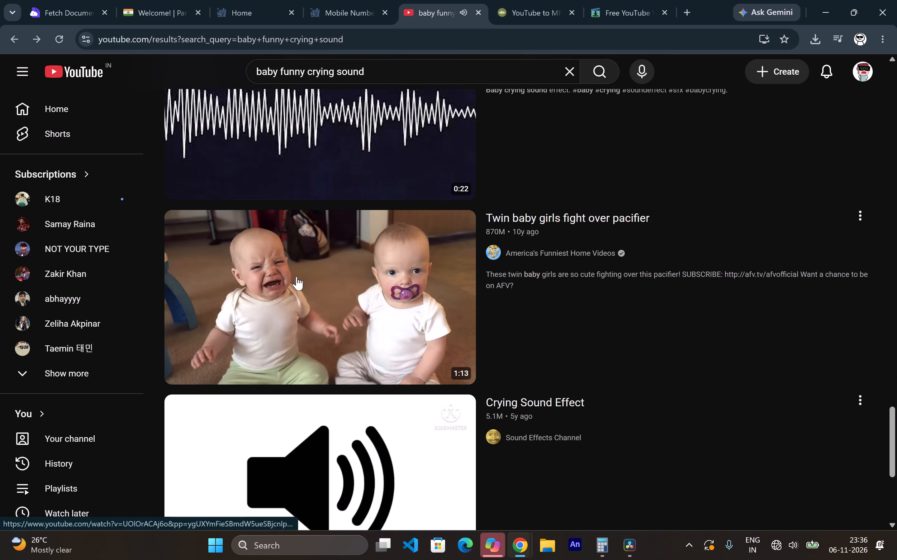
click(457, 233)
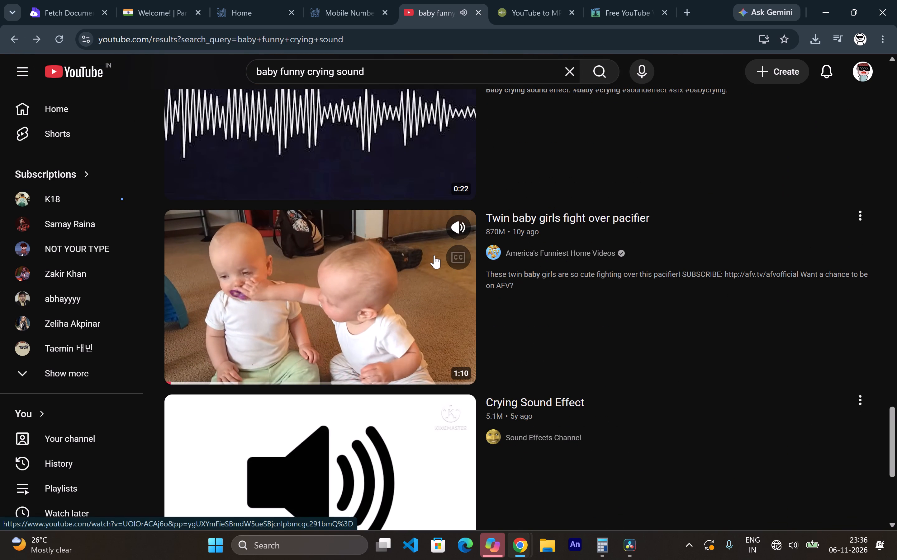
scroll(422, 276, down, 3)
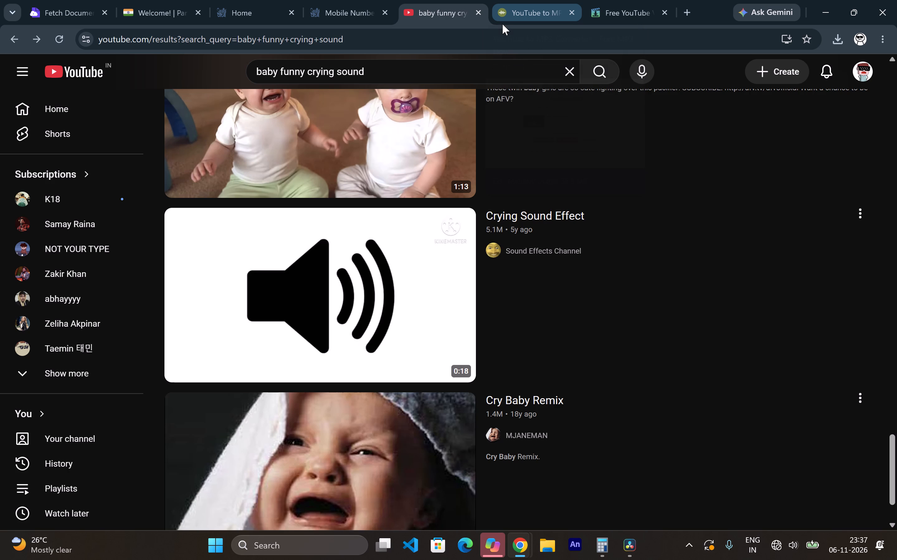
click(453, 225)
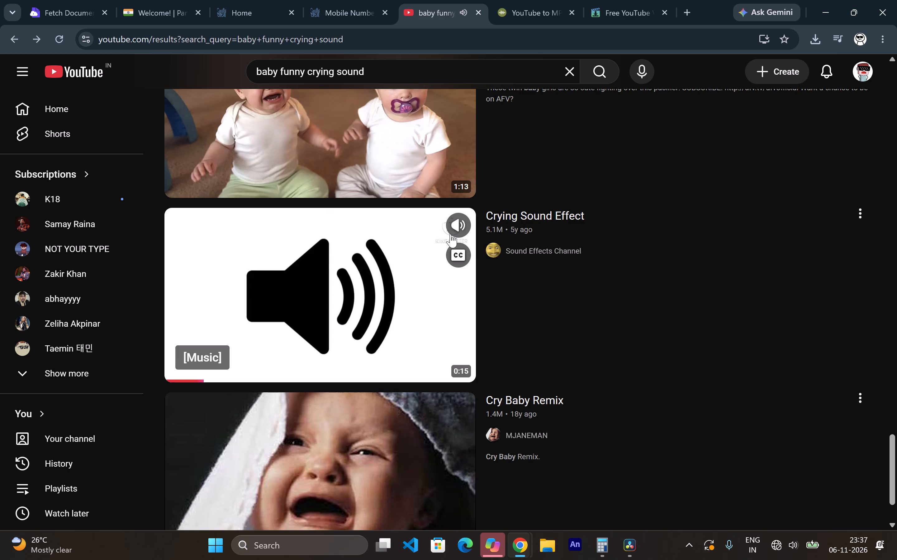
scroll(449, 213, down, 5)
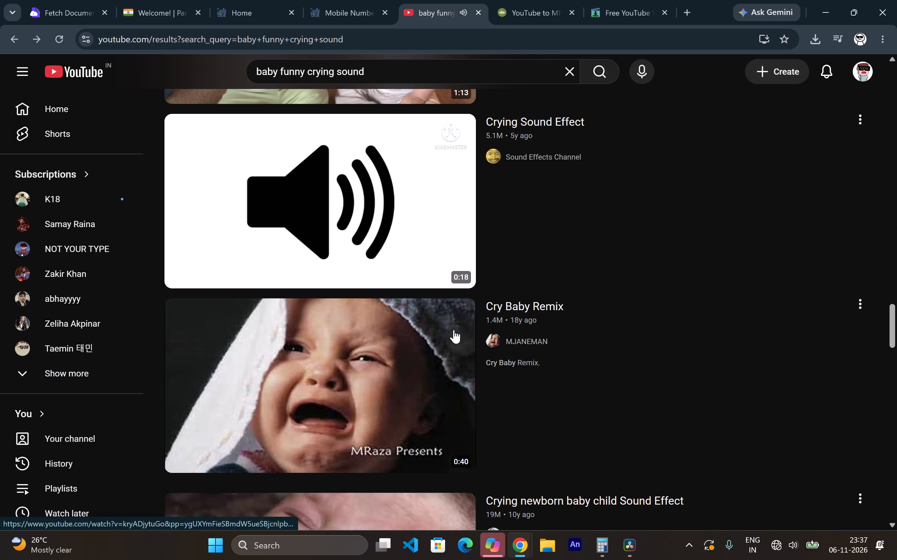
scroll(462, 319, down, 5)
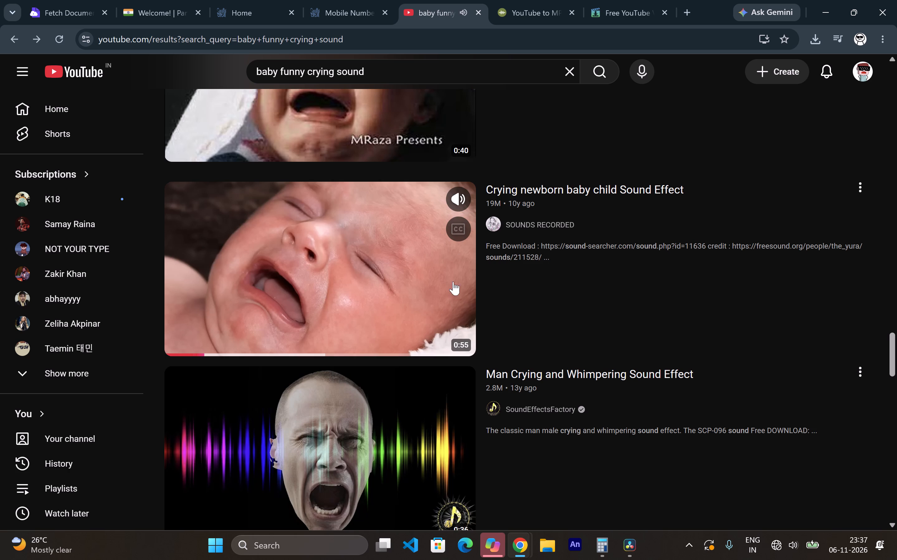
scroll(399, 412, down, 1)
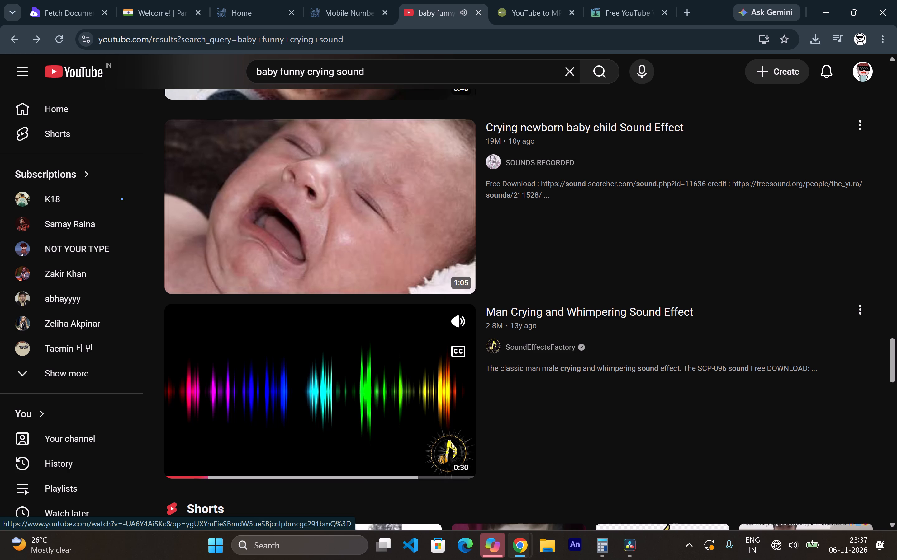
Look past the crying-baby Shorts and preview the "Black Guy crying MEME" video with sound.
scroll(435, 348, down, 5)
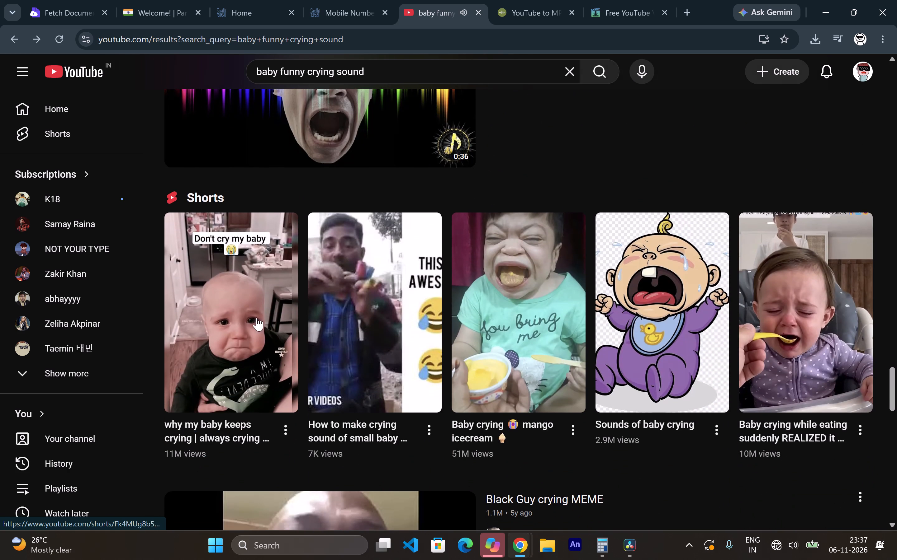
scroll(247, 311, down, 2)
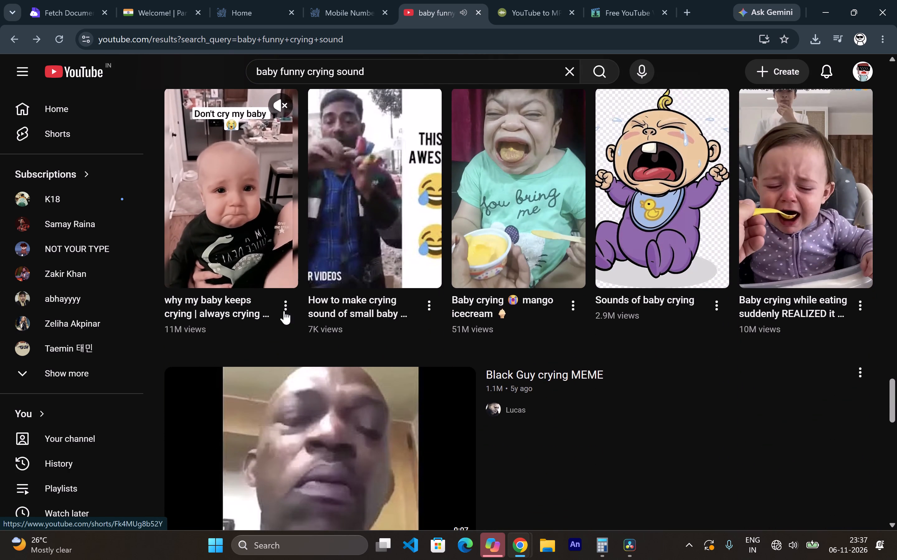
scroll(324, 397, down, 3)
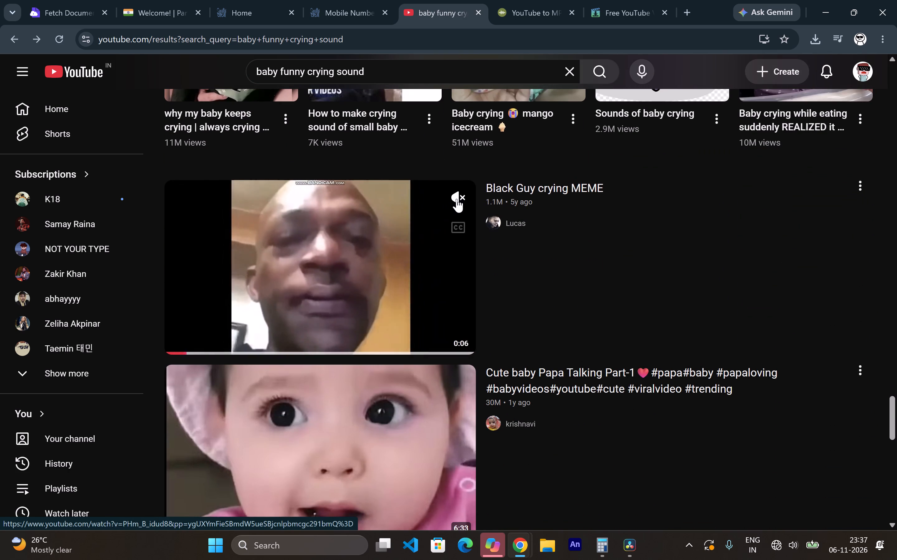
click(457, 199)
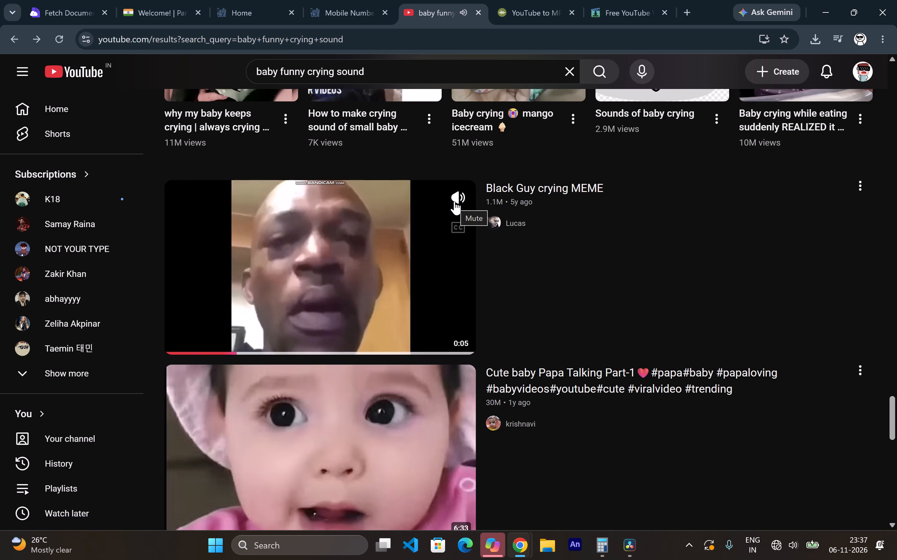
scroll(373, 288, down, 2)
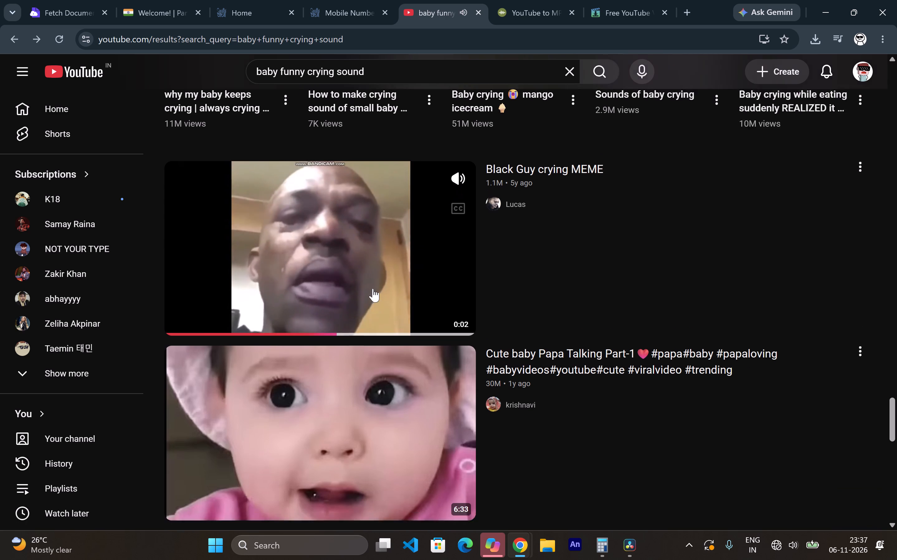
Watch the "Mom kids crying mimicry" Short and return to the search results.
scroll(373, 288, down, 2)
scroll(357, 248, down, 4)
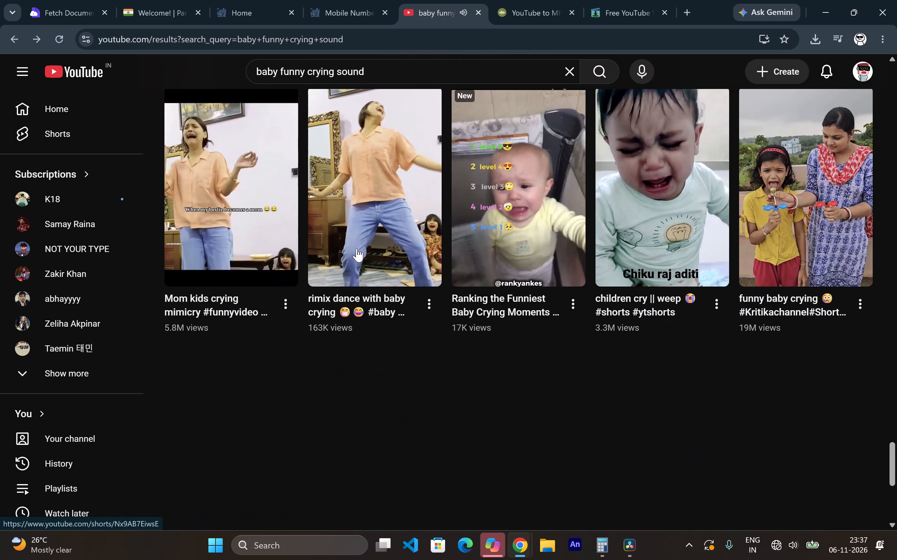
click(247, 182)
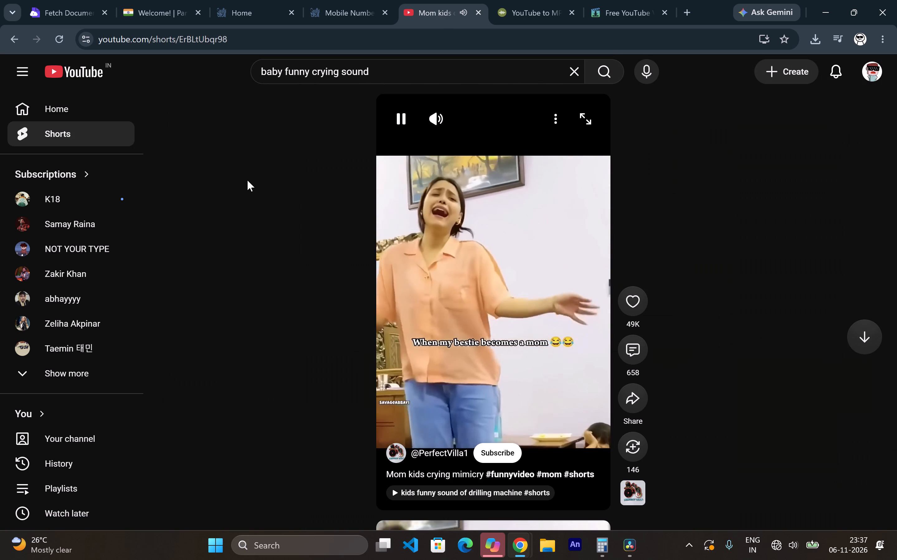
click(19, 37)
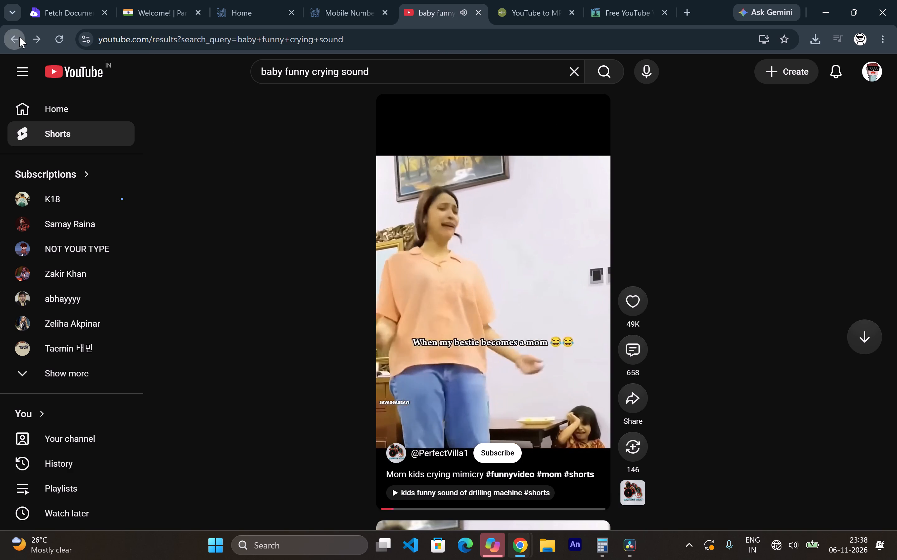
Preview "Baby Crying Loud for one hour - Crying Sound Effects" and copy its share link.
scroll(287, 311, down, 8)
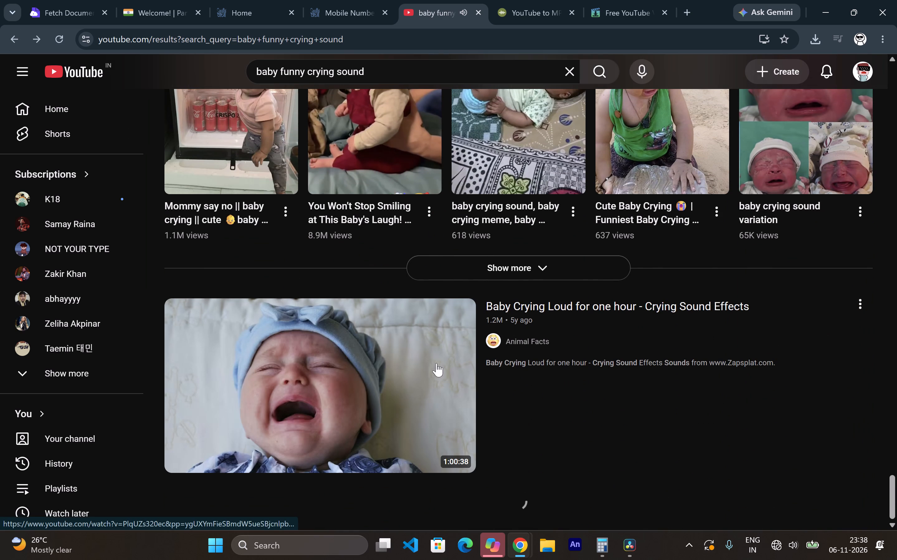
click(463, 307)
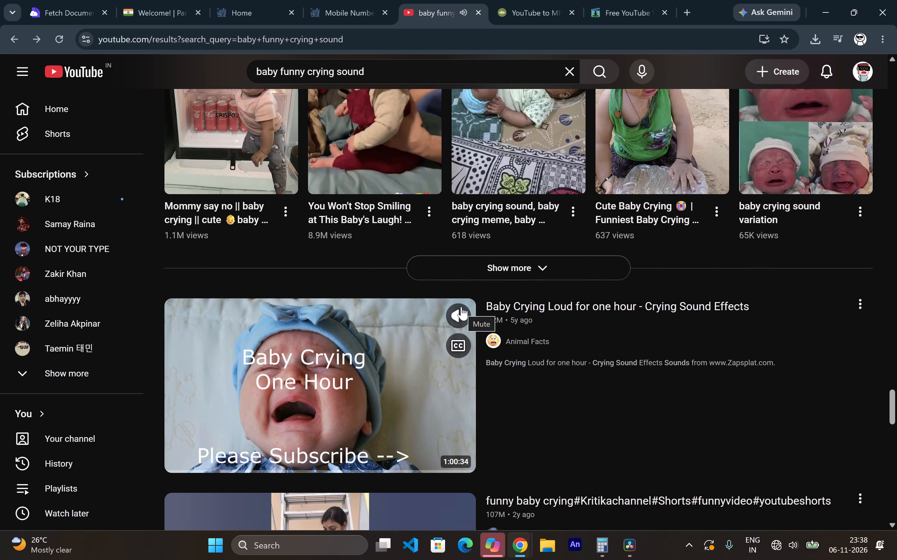
click(865, 307)
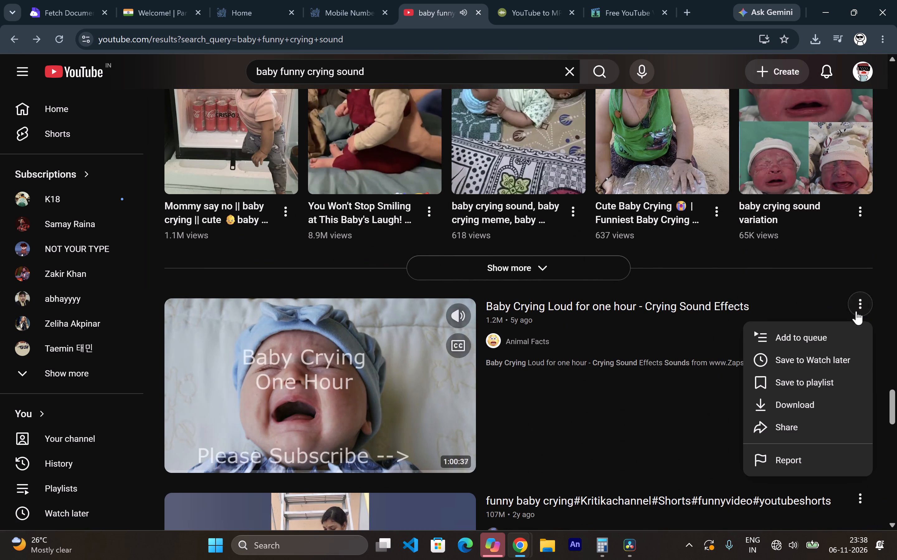
click(805, 421)
click(547, 368)
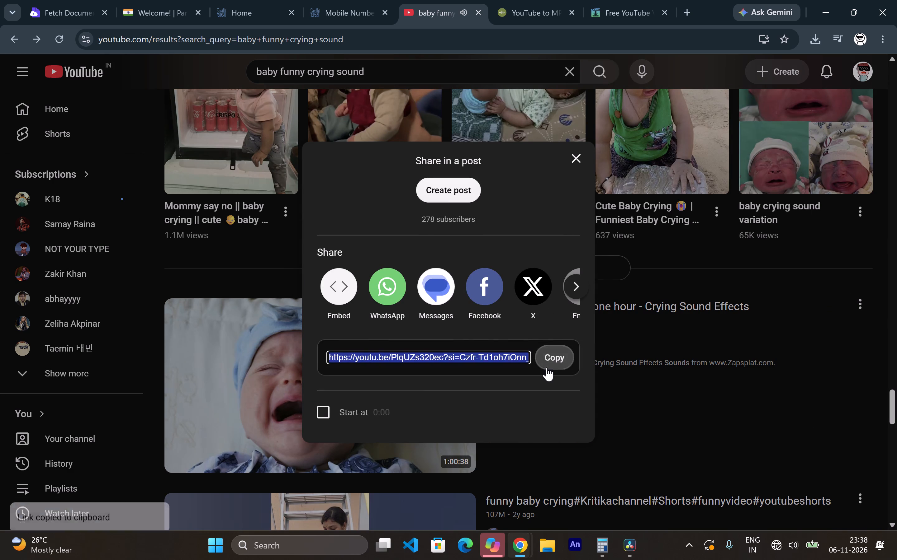
Start a new ytmp3.nz conversion of the copied baby crying link to a 128 kbps MP3.
click(561, 0)
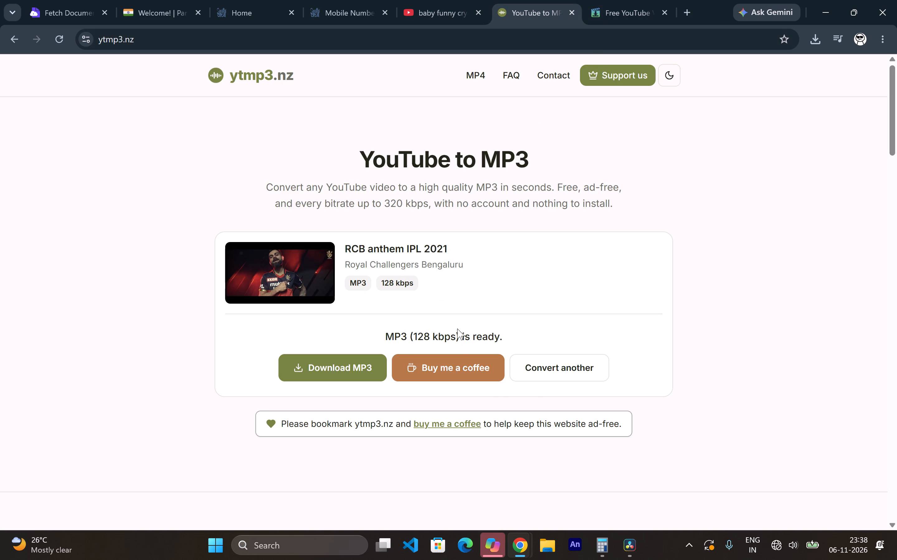
click(547, 369)
click(443, 261)
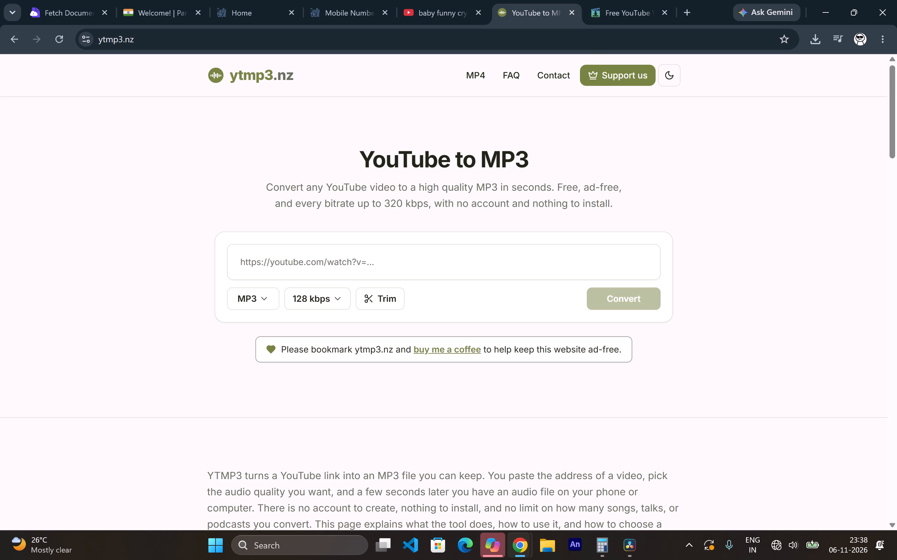
key(ctrl+v)
click(612, 291)
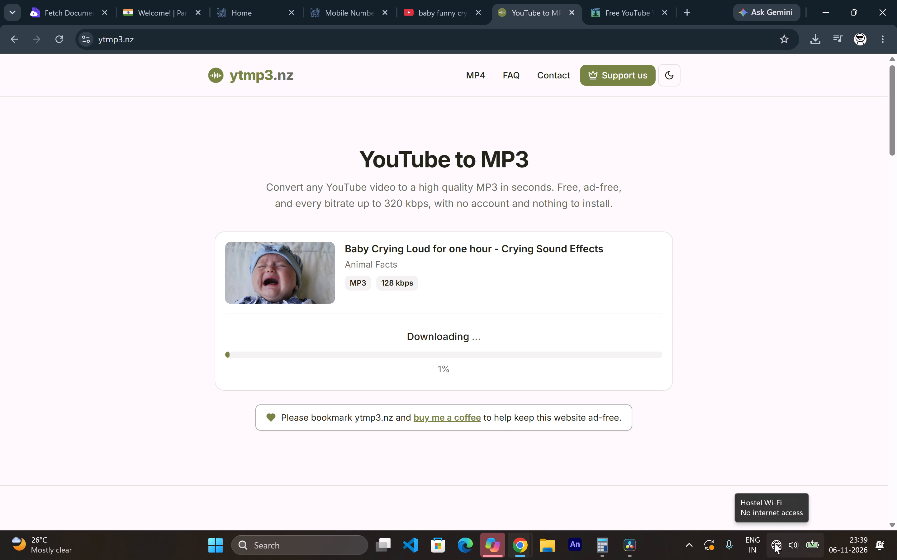
In DaVinci Resolve, play the timeline from 01:01:50:19 into the spotlight crying scene and return the playhead to 01:01:52:01.
click(627, 547)
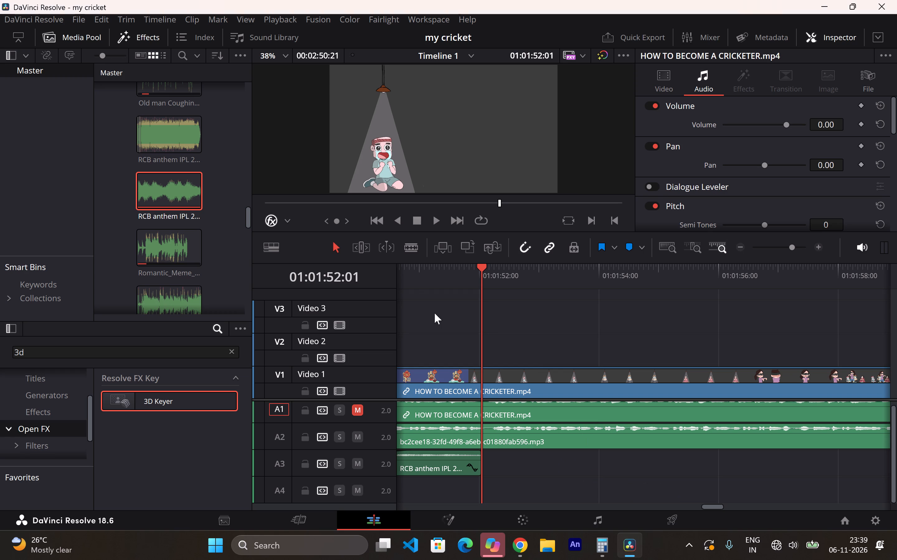
click(408, 281)
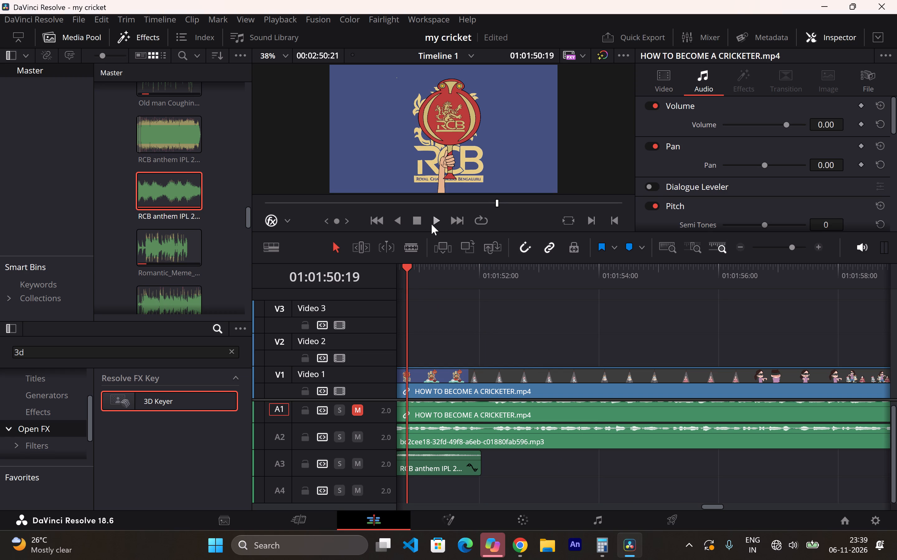
click(433, 224)
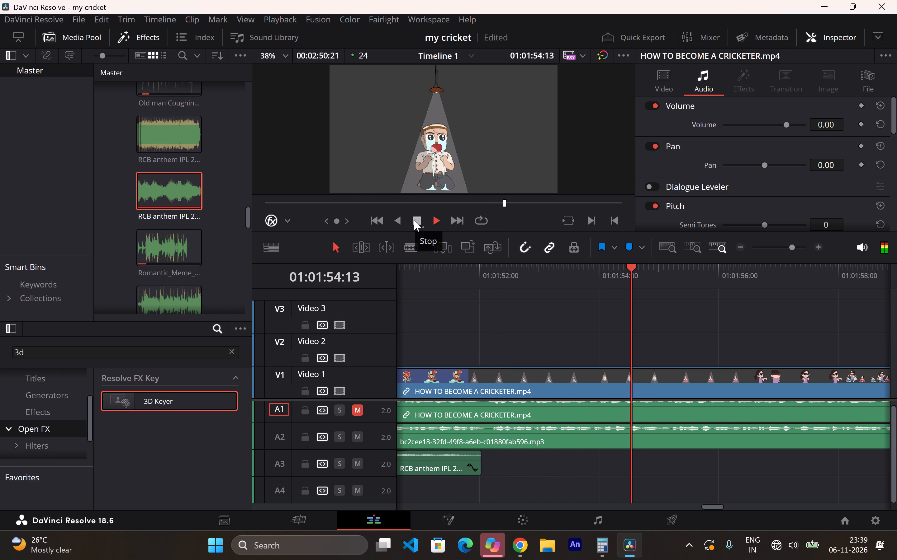
click(414, 220)
drag(636, 272, 475, 266)
Back in the browser, close YouTube's share window and search for "happy crying sound effect".
click(514, 551)
click(455, 489)
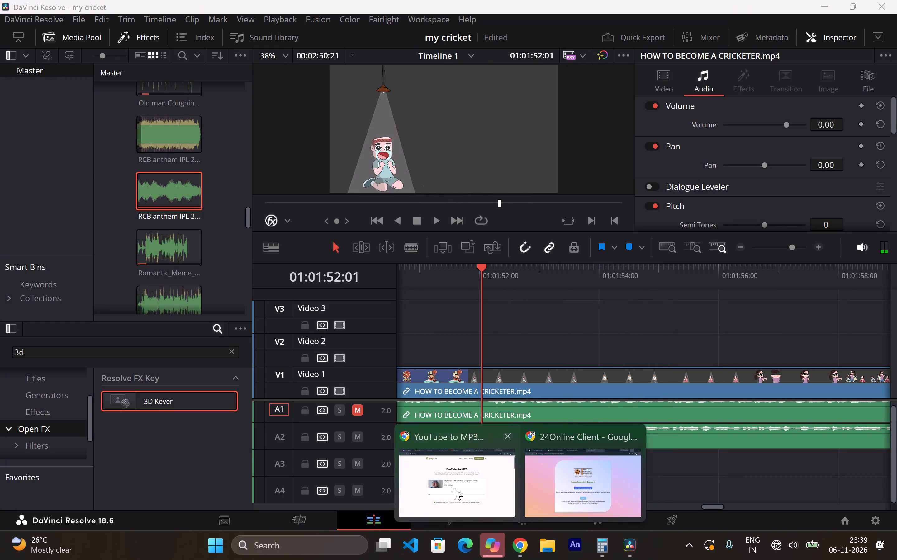
click(399, 0)
click(580, 160)
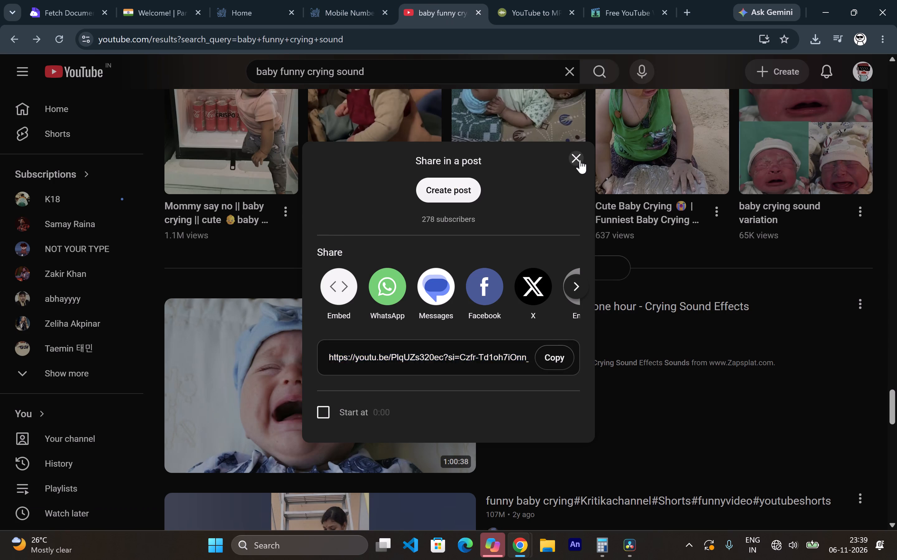
click(566, 81)
key(h)
key(a)
text(ppy)
key(space)
text(crying)
key(space)
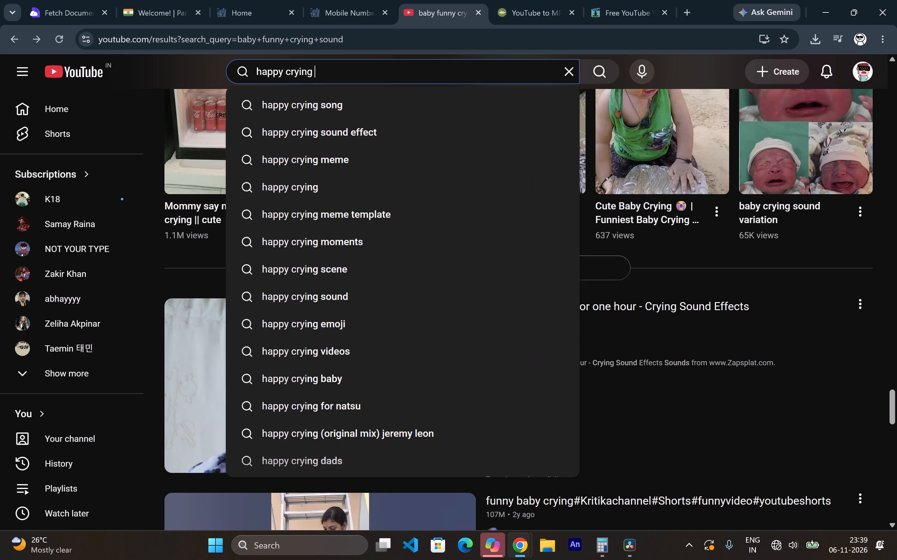
click(527, 128)
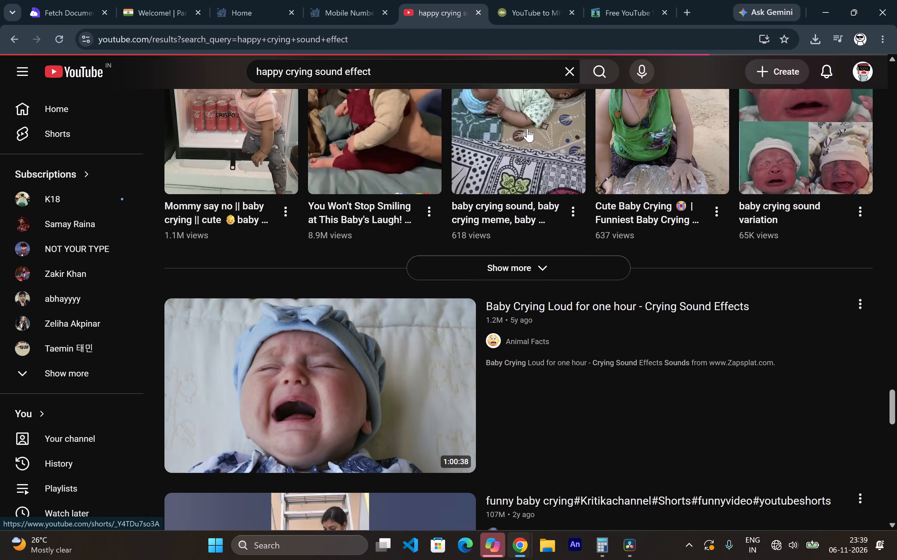
Audition "Laughing But Then Suddenly Crying Sound Effect (Sad)", "VIRAL CRYING SOUND EFFECT" and "[TikTok Audio] Girl Crying Sound Effect".
click(452, 141)
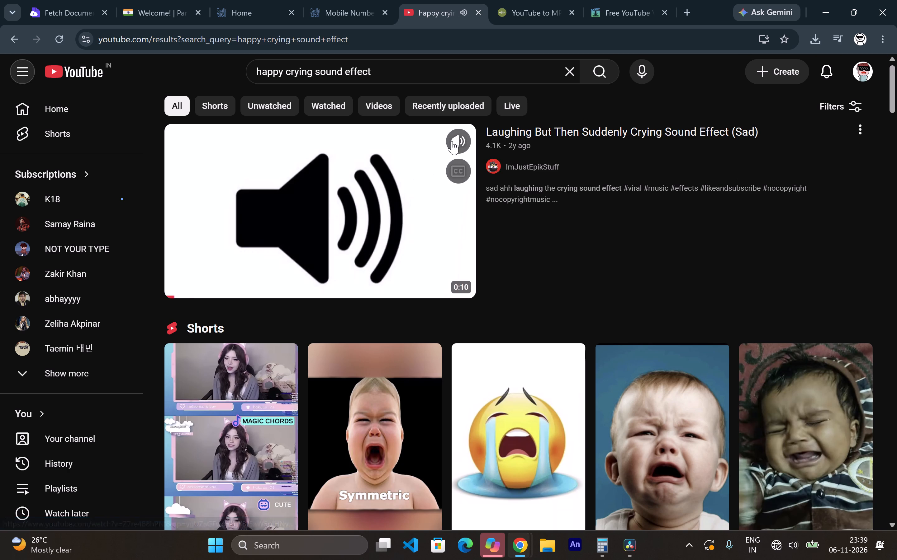
click(452, 142)
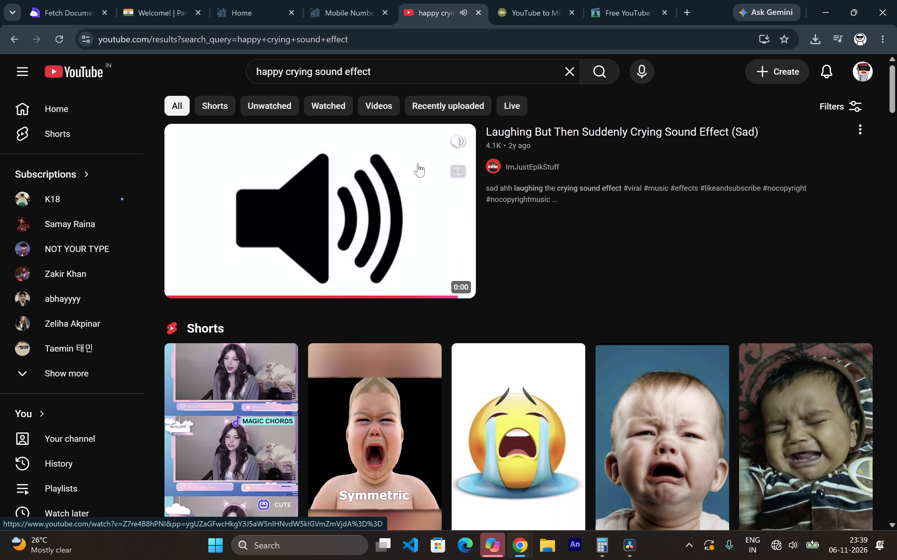
scroll(419, 163, down, 9)
scroll(423, 166, up, 1)
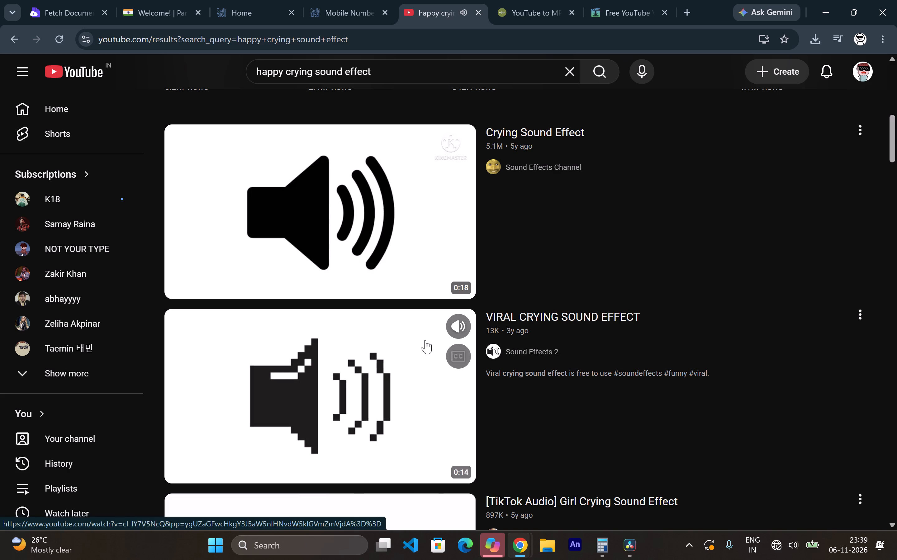
scroll(425, 338, down, 1)
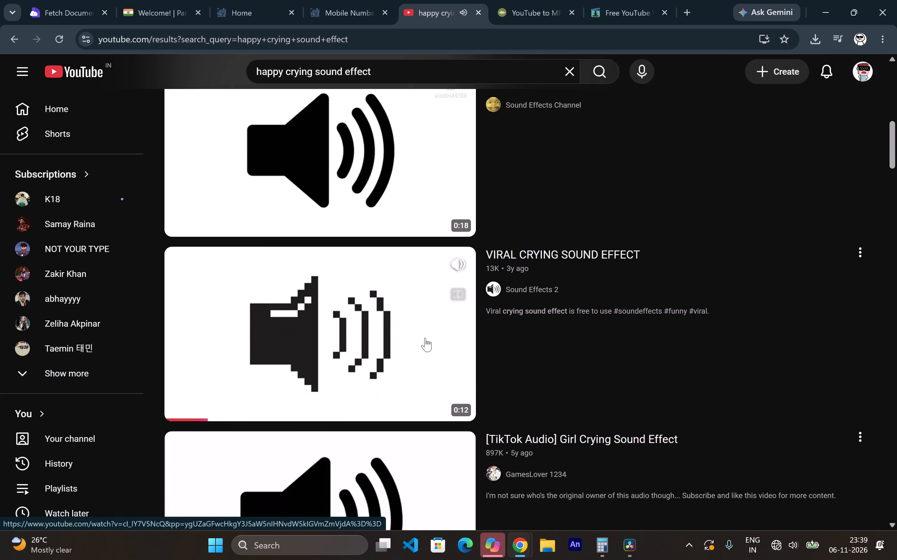
scroll(391, 308, down, 4)
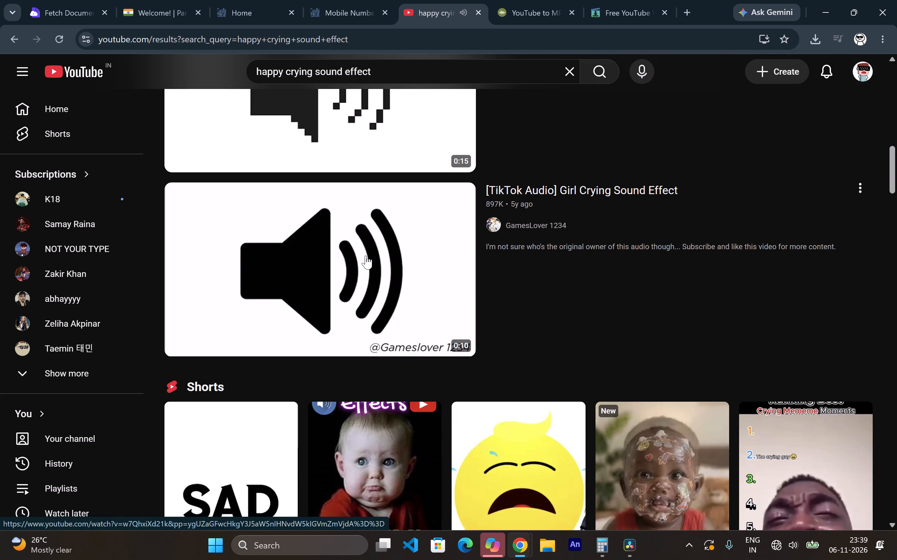
click(465, 205)
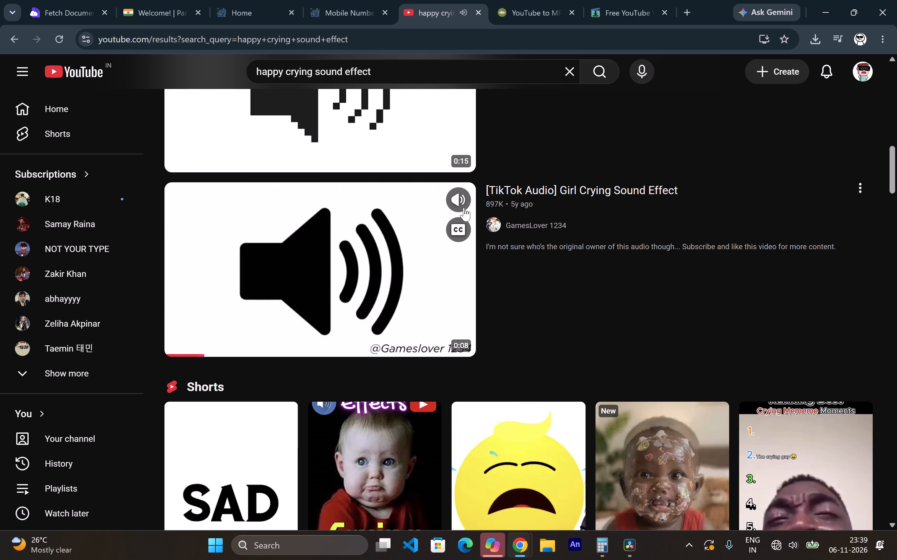
Return to "Laughing But Then Suddenly Crying Sound Effect (Sad)" and audition it again with its sound on.
scroll(456, 215, up, 5)
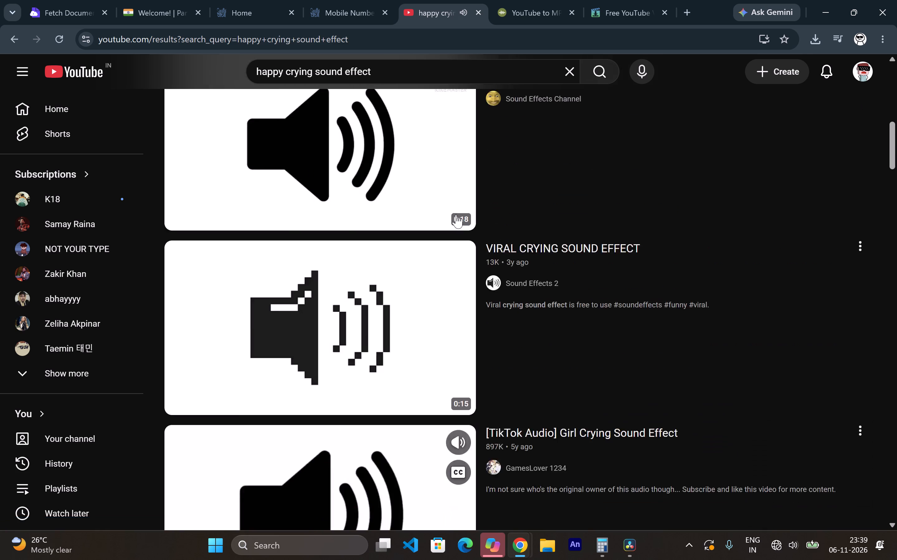
scroll(456, 214, up, 5)
scroll(421, 201, up, 5)
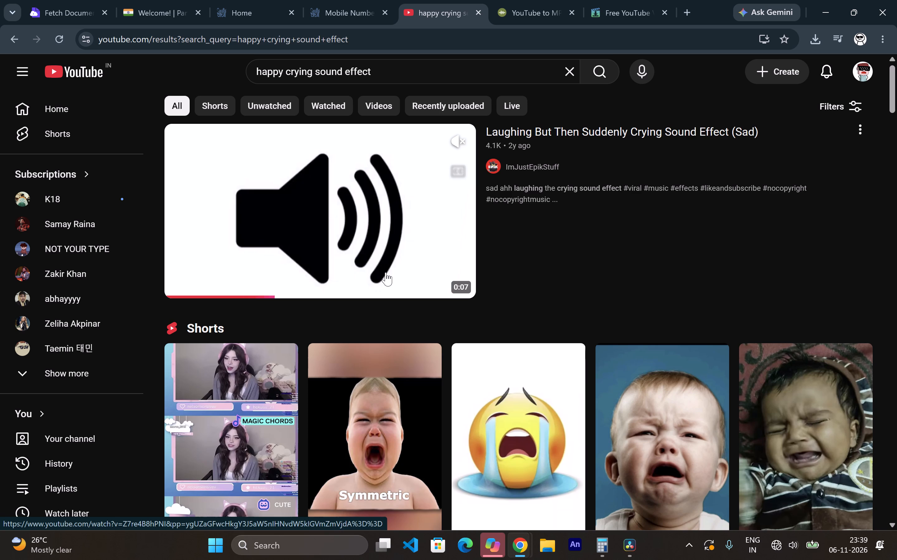
click(456, 137)
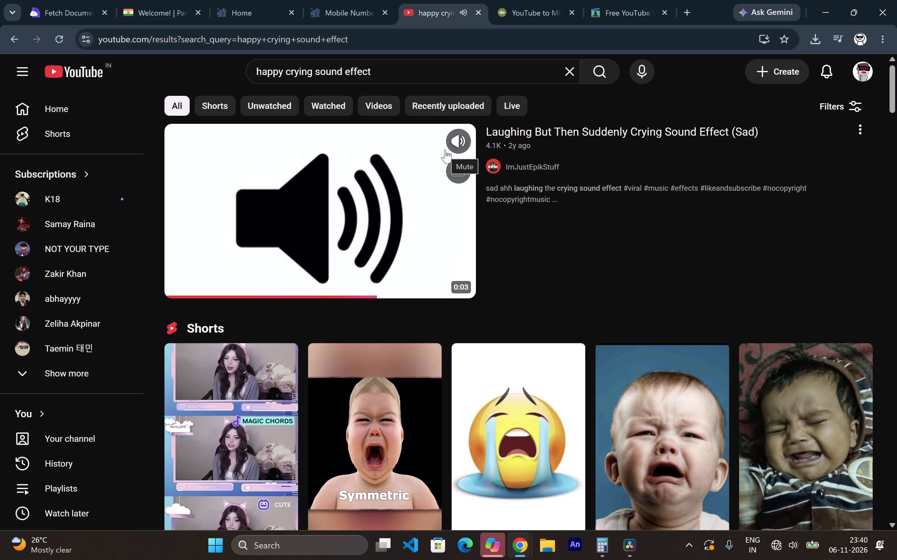
Play the Short "UWU Voice Sound Effect Meme", return to the search results and look through the other crying sound clips.
click(264, 374)
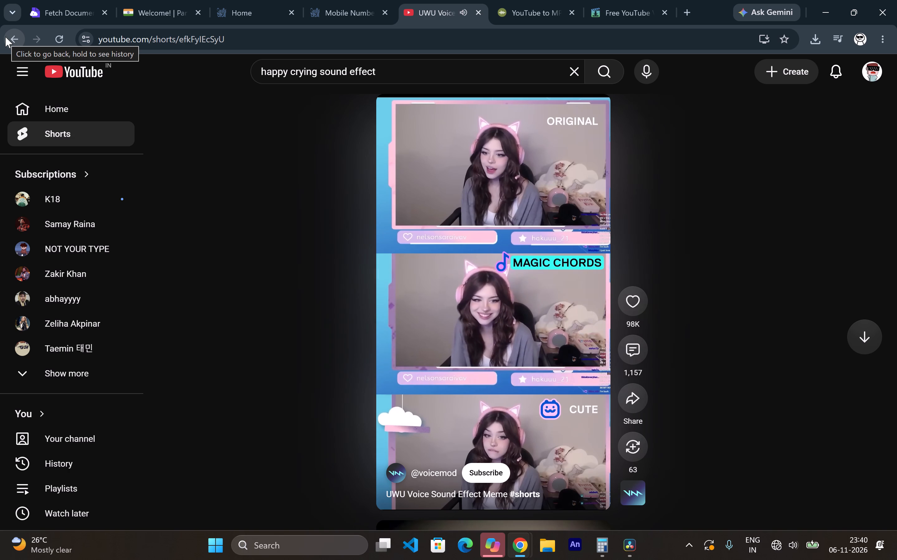
click(6, 37)
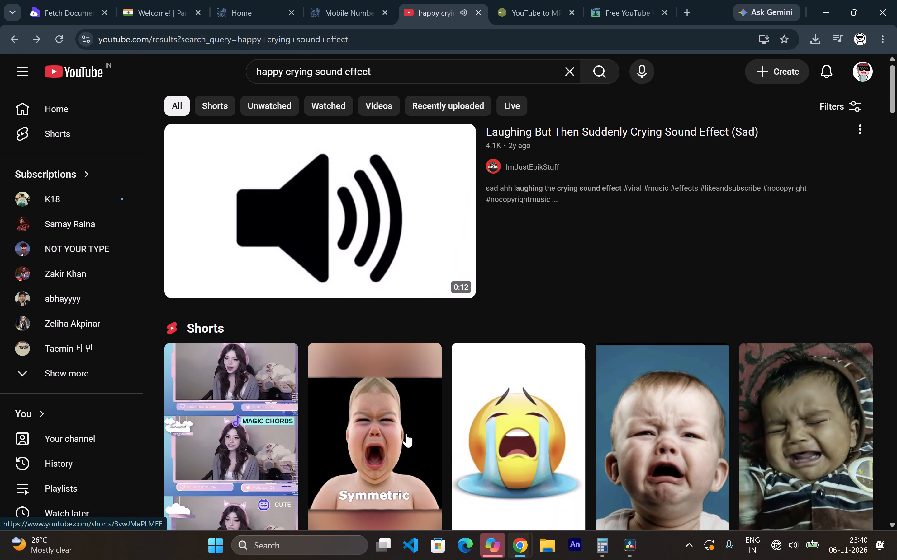
scroll(407, 431, down, 5)
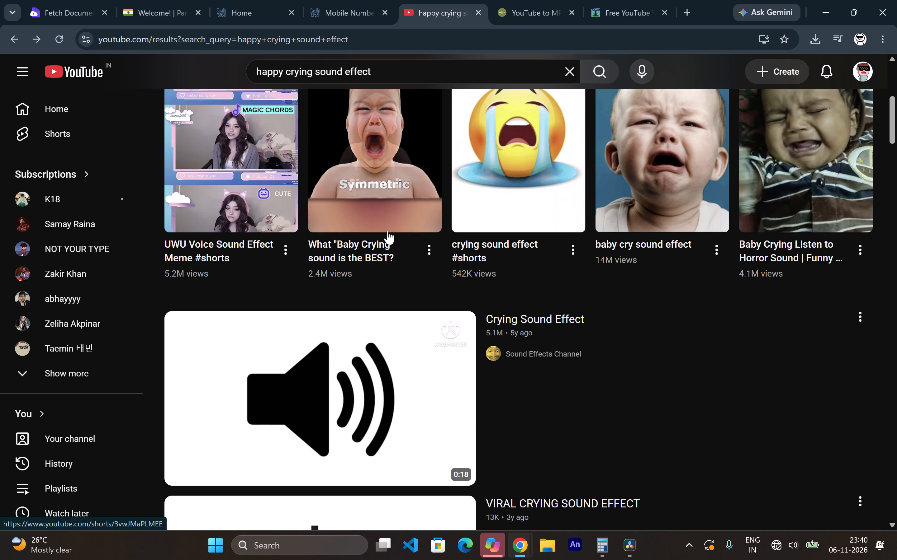
scroll(387, 231, down, 8)
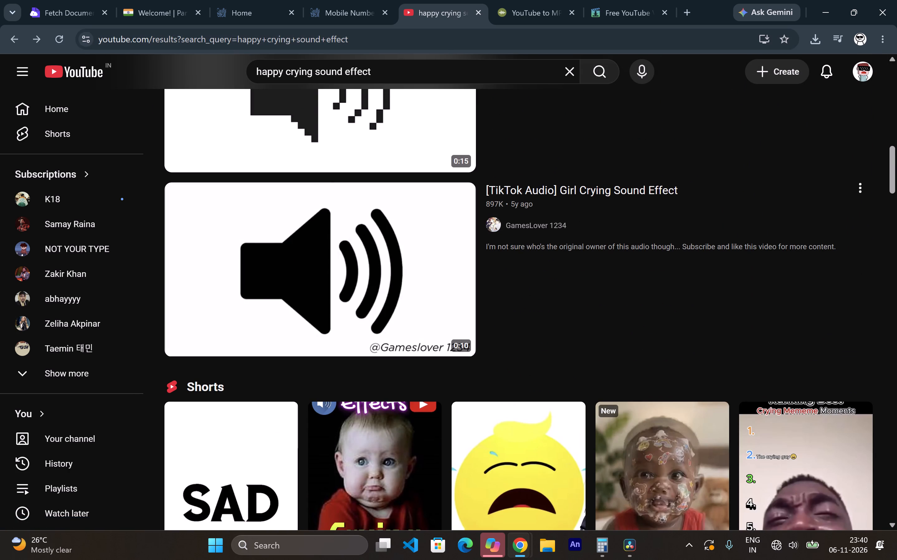
scroll(308, 144, down, 1)
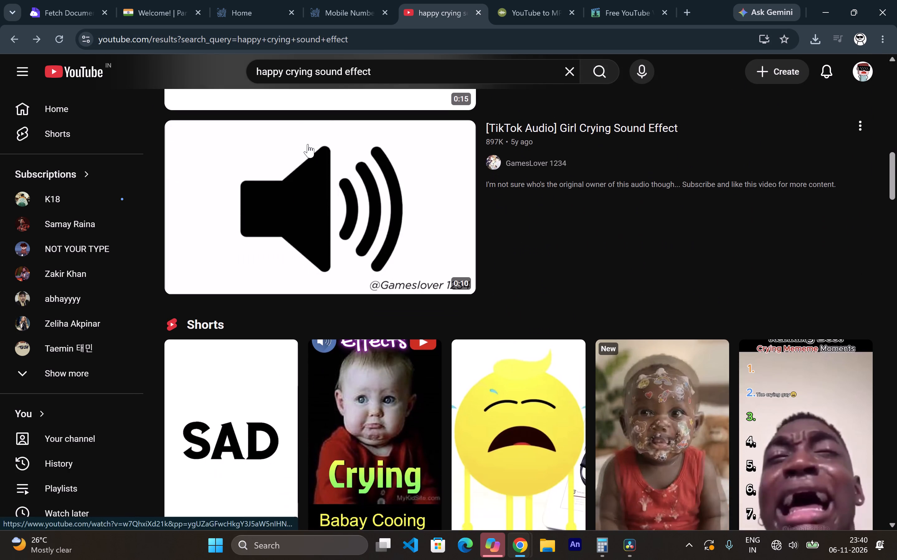
scroll(307, 144, down, 3)
scroll(307, 143, up, 5)
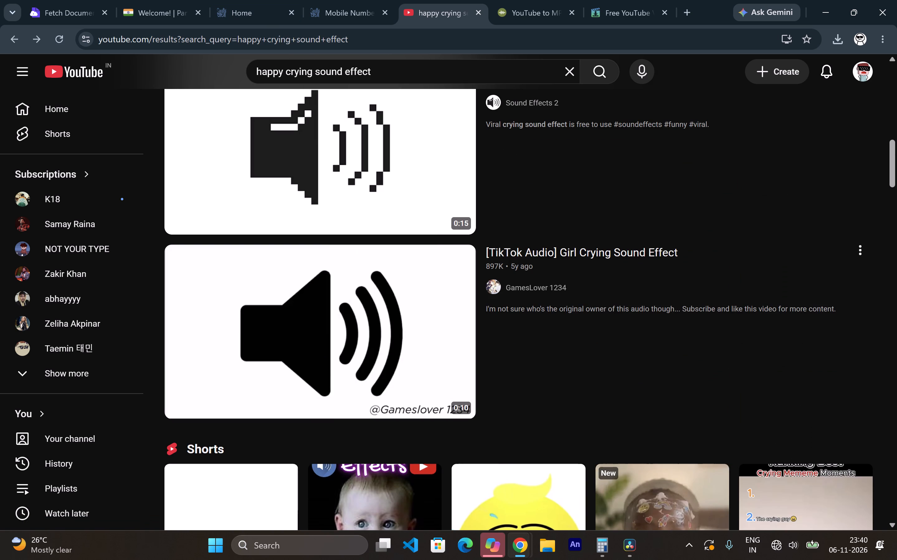
Change the search to "laugh crying sound effect" and look through the results for a suitable clip.
click(284, 74)
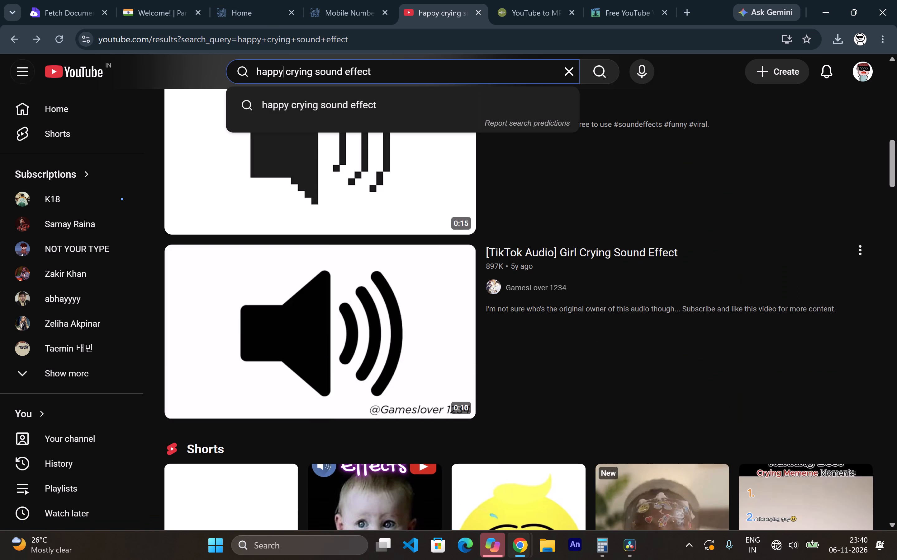
key(BackSpace)
key(BackSpace)
key(BackSpace)
key(BackSpace)
key(BackSpace)
key(BackSpace)
key(BackSpace)
key(BackSpace)
key(BackSpace)
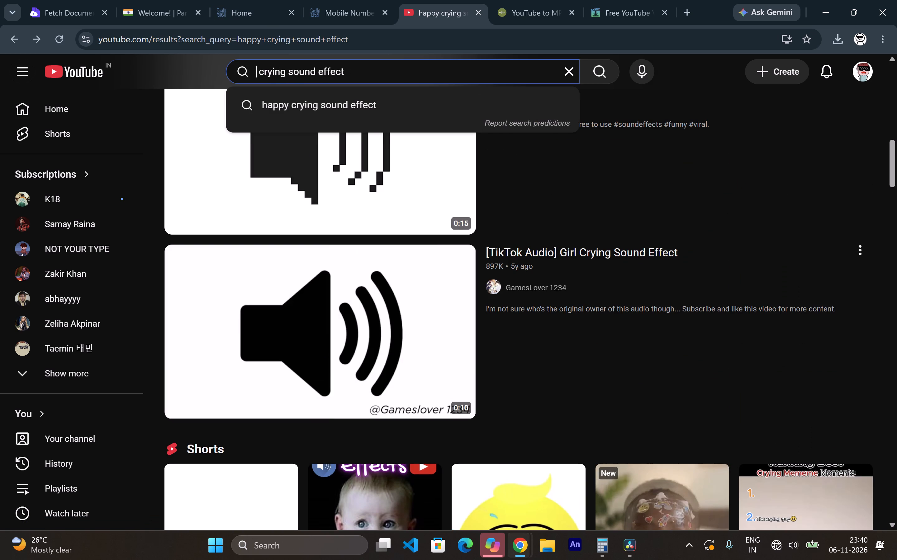
text(la)
text(ugh)
key(Return)
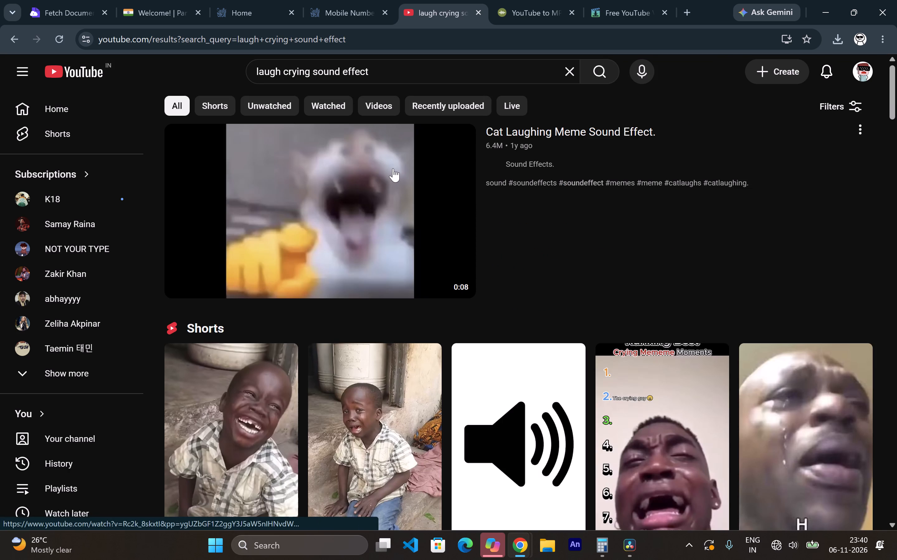
scroll(393, 168, down, 5)
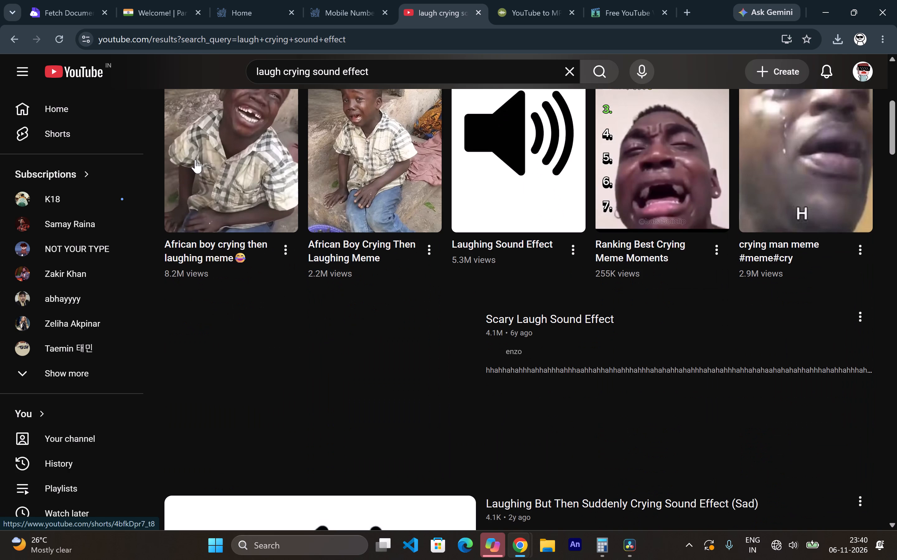
scroll(272, 194, down, 3)
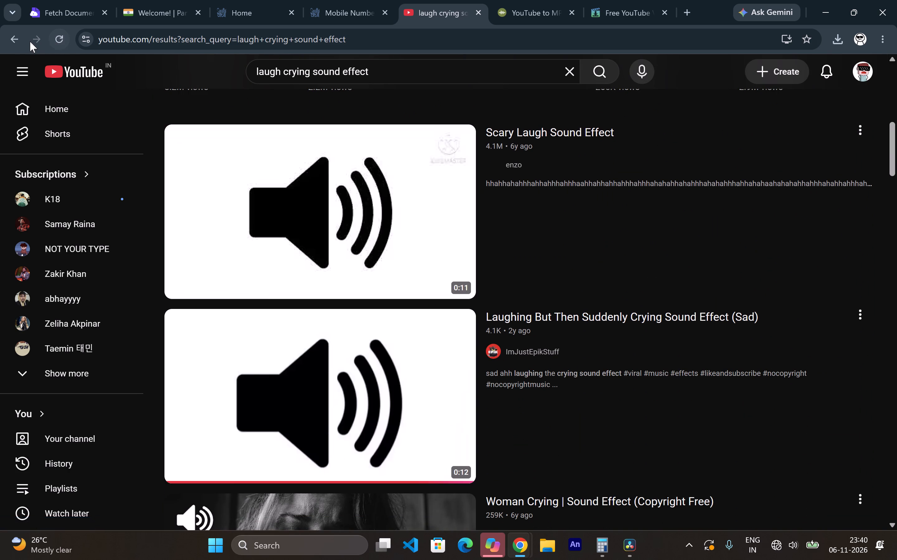
Go back to the "happy crying sound effect" results and open the share window for "Laughing But Then Suddenly Crying Sound Effect (Sad)".
click(19, 41)
scroll(425, 148, up, 2)
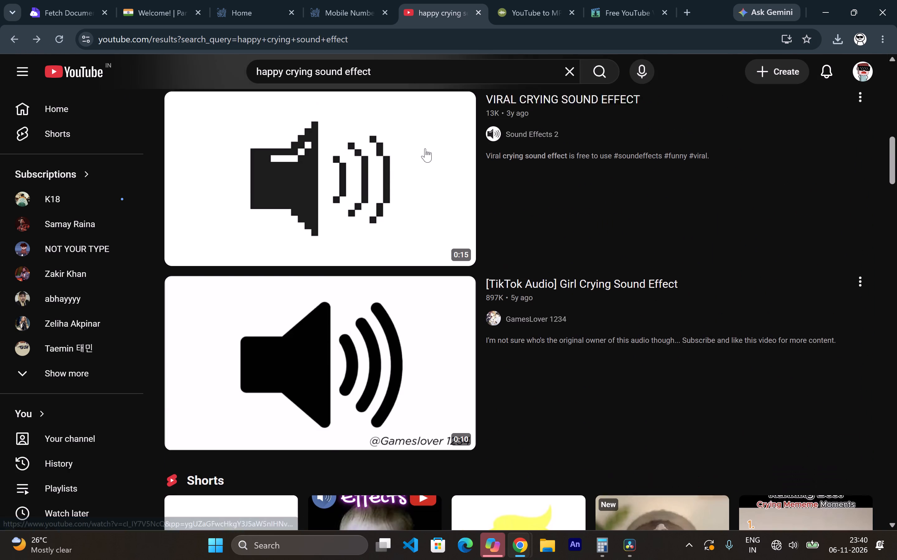
scroll(425, 148, up, 12)
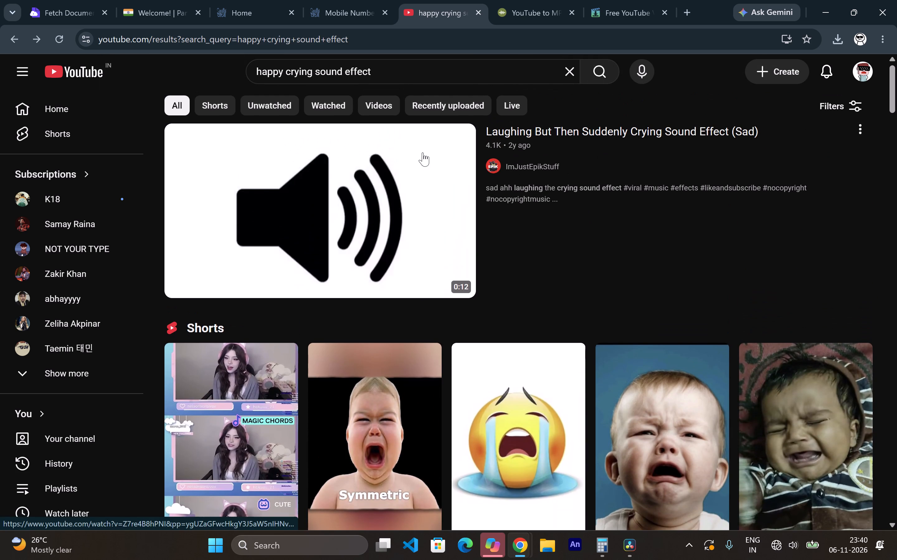
click(865, 134)
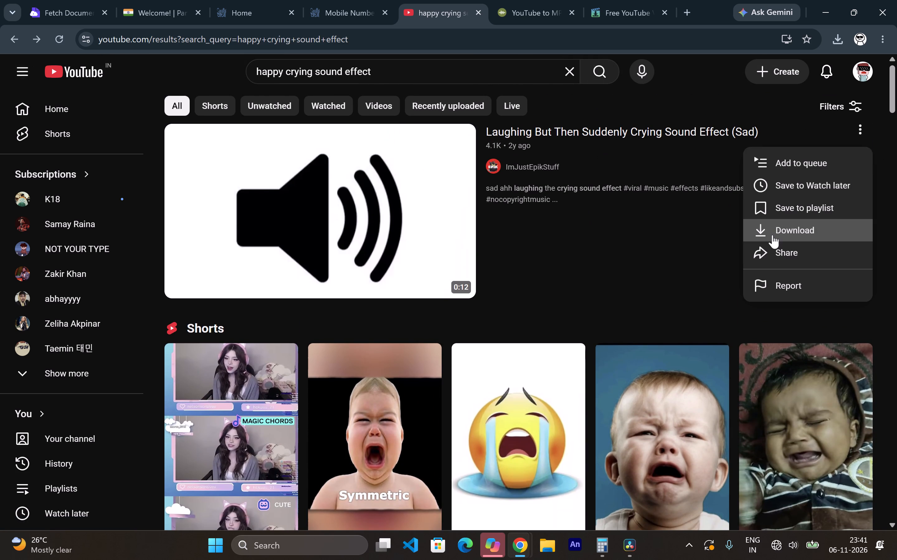
click(774, 246)
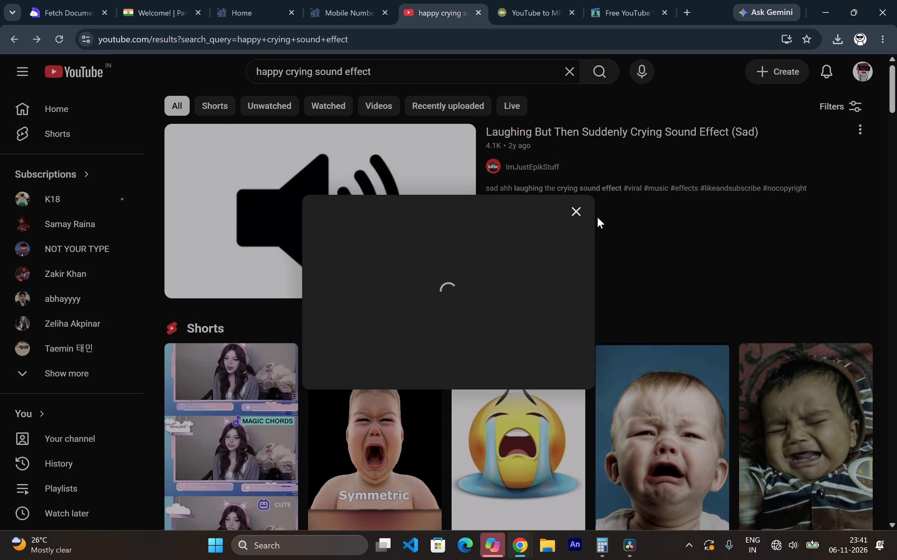
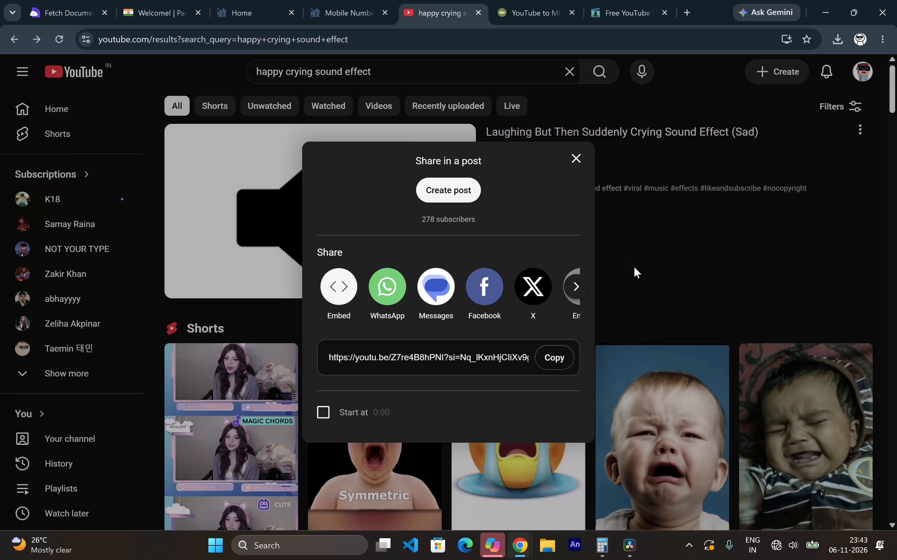
Convert the YouTube video "Laughing But Then Suddenly Crying Sound Effect (Sad)" to a 128 kbps MP3 on ytmp3.nz and download it.
click(554, 358)
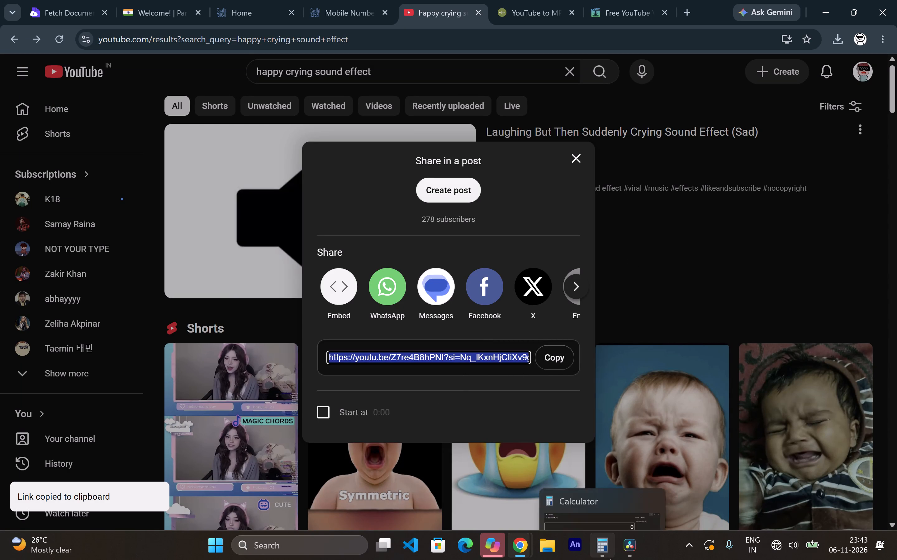
click(546, 0)
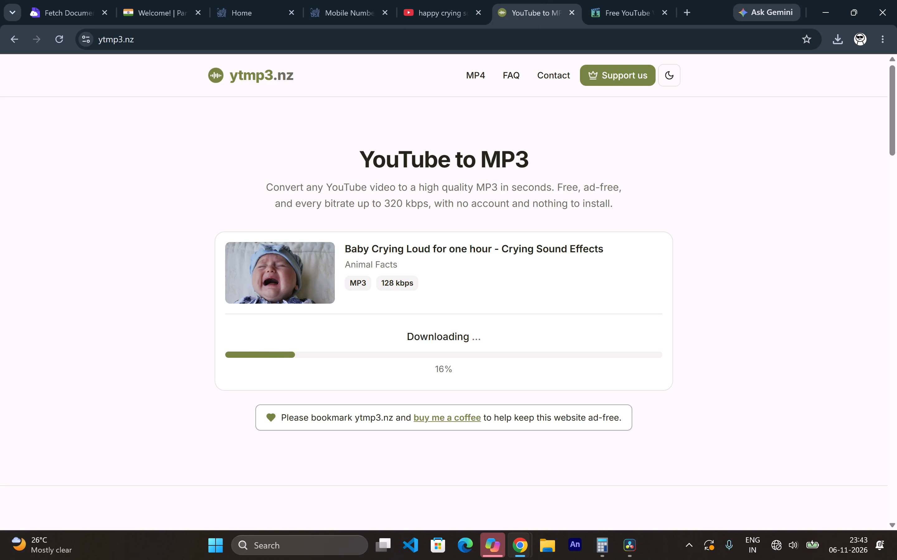
click(64, 40)
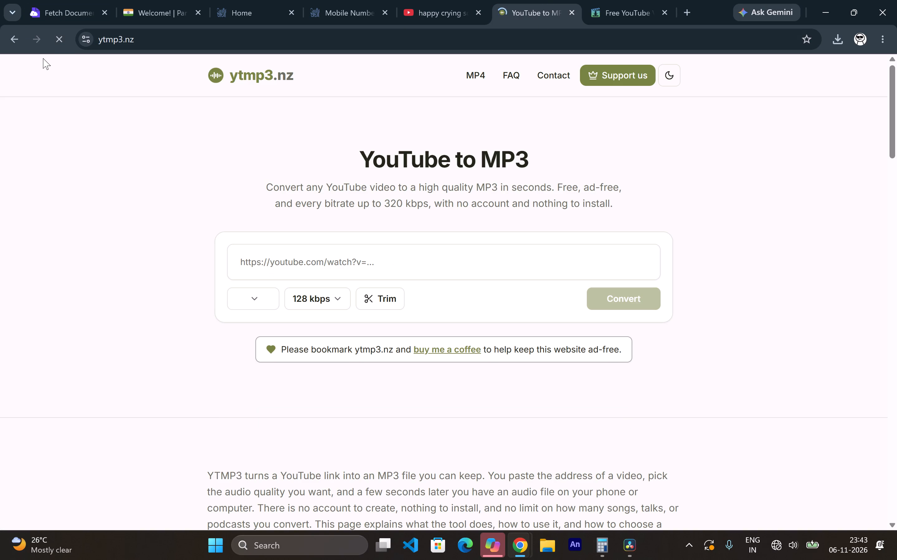
click(241, 267)
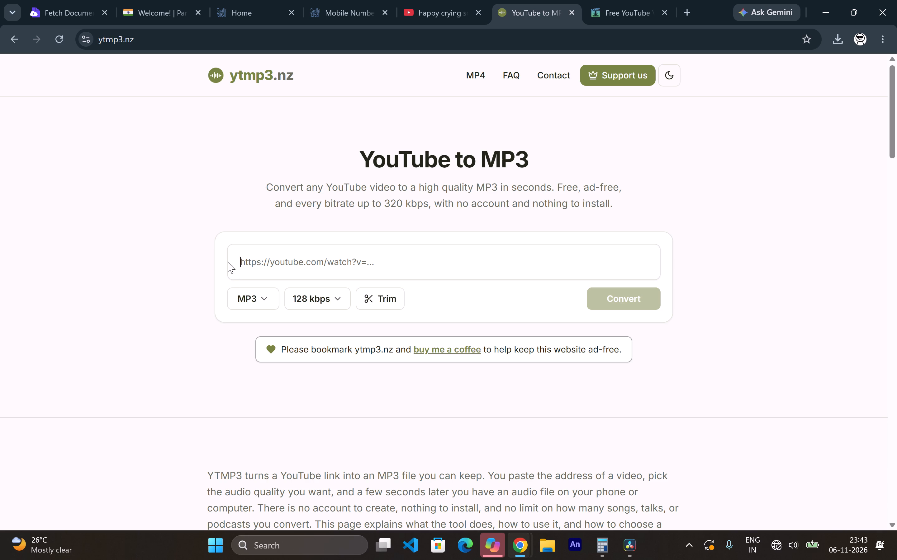
key(ctrl+v)
click(658, 304)
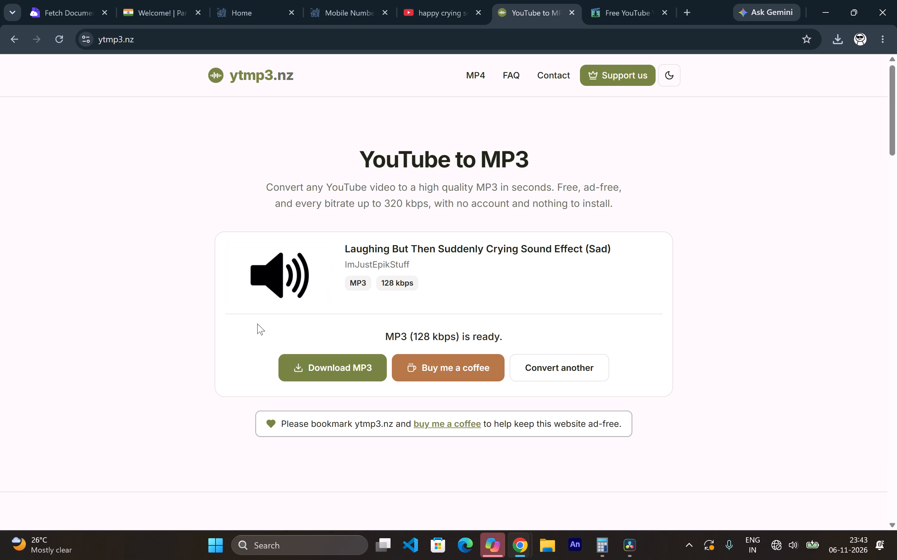
click(298, 363)
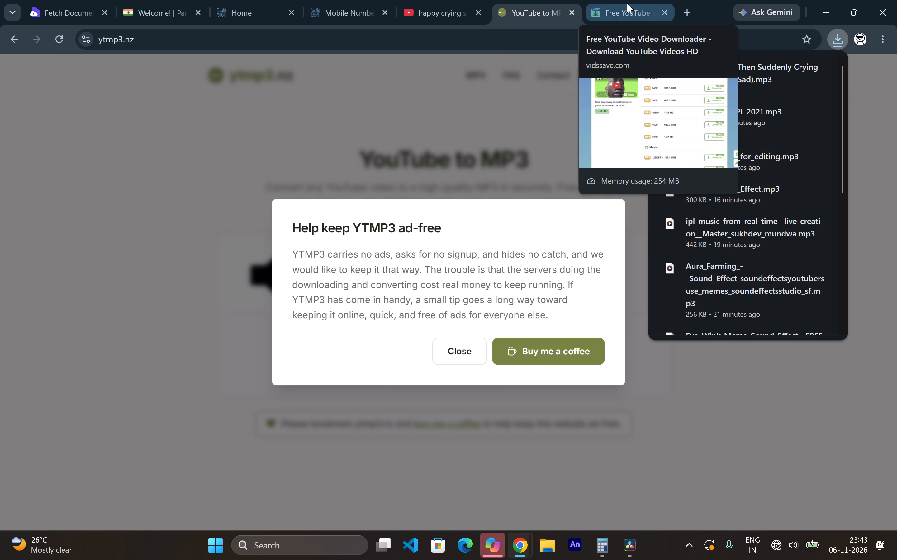
Switch to DaVinci Resolve and import the downloaded "Laughing But Then Suddenly Crying Sound Effect (Sad)" MP3 into the Master bin.
click(633, 546)
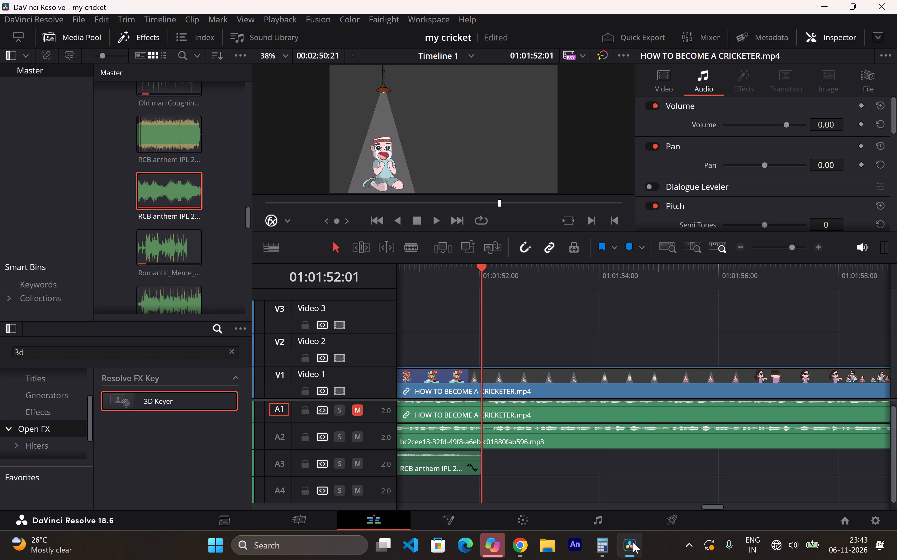
right_click(216, 238)
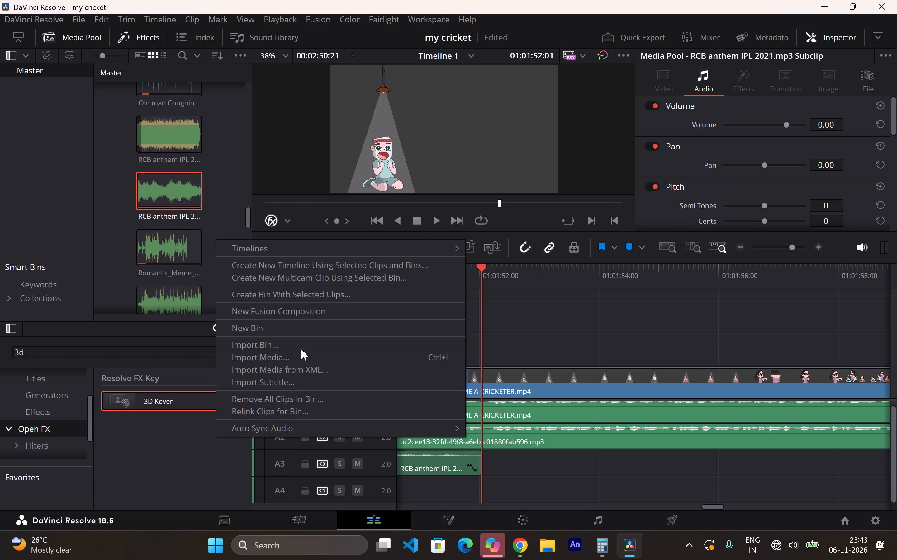
click(307, 357)
double_click(150, 136)
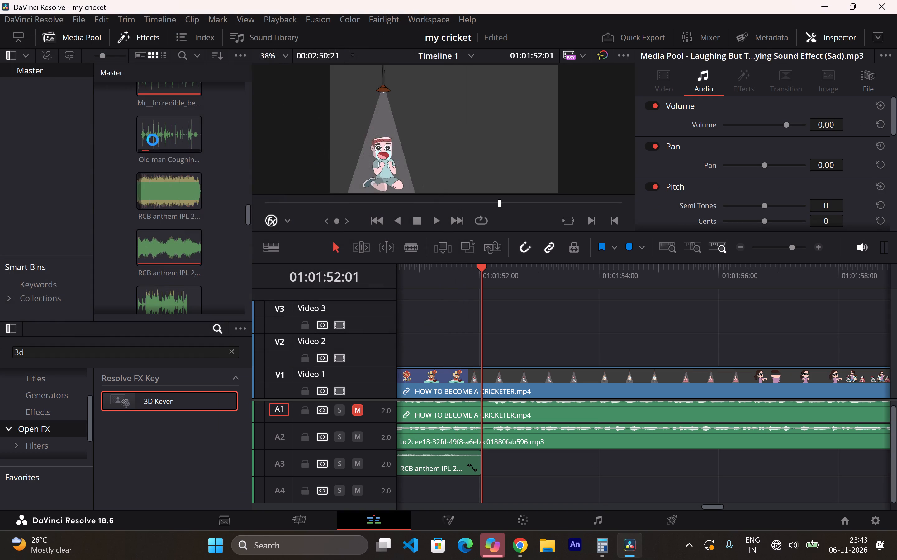
Place the Laughing But Then Suddenly Crying sound on track A3, directly after the RCB anthem subclip at 01:01:52:01.
scroll(185, 210, up, 2)
scroll(185, 210, down, 5)
scroll(185, 212, up, 8)
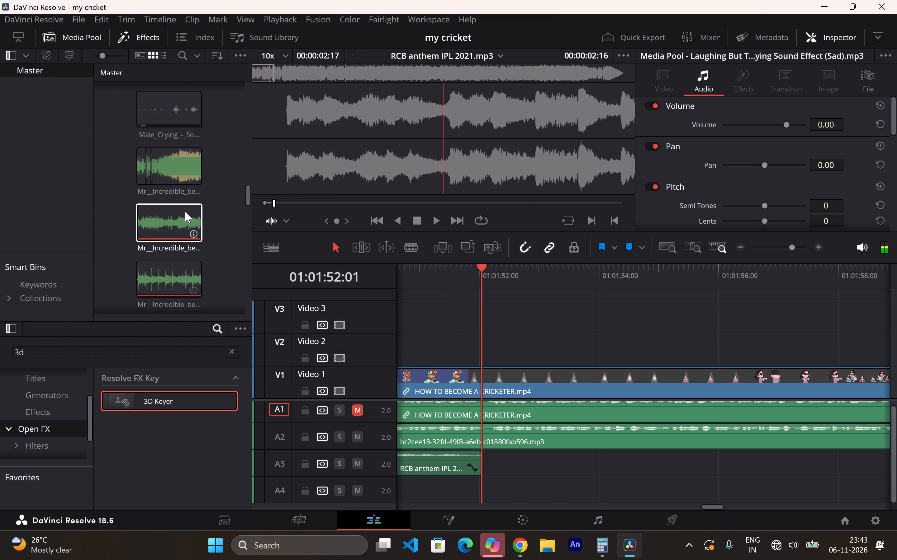
scroll(185, 212, up, 8)
double_click(164, 233)
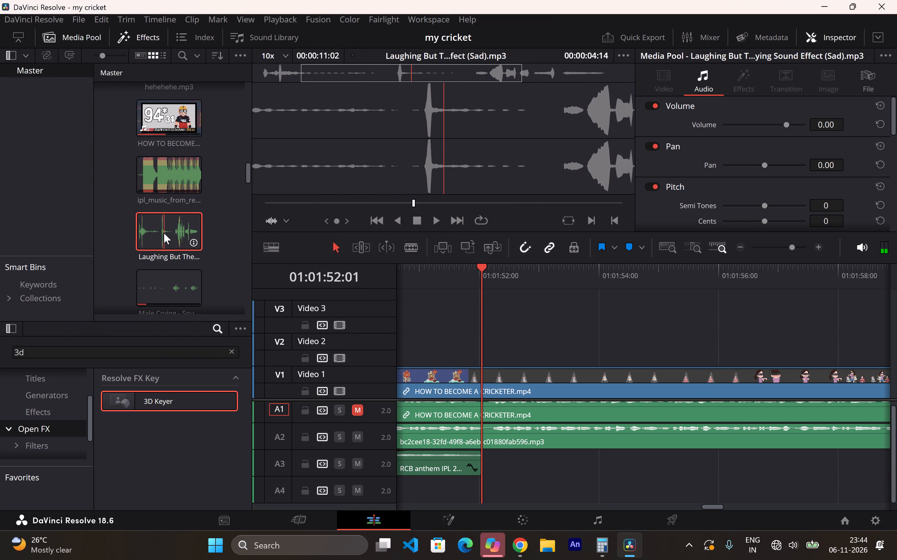
drag(166, 235, 484, 465)
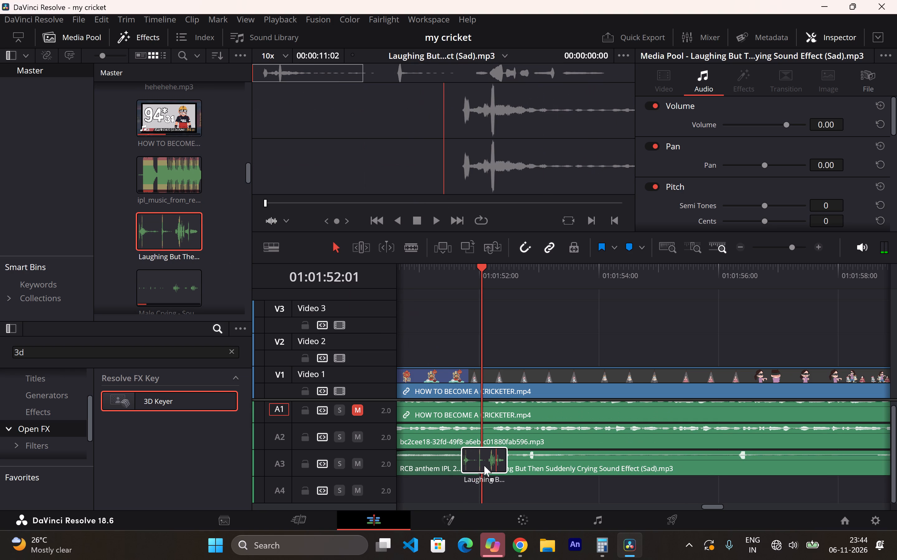
drag(484, 465, 483, 465)
Play through the new A3 sound and split it at about 01:01:58:23 and at 01:02:00:07.
key(space)
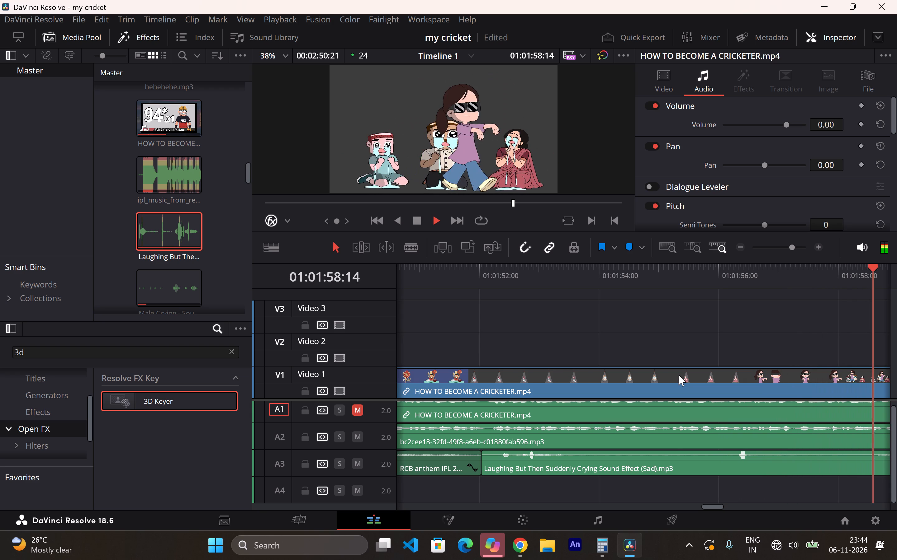
key(space)
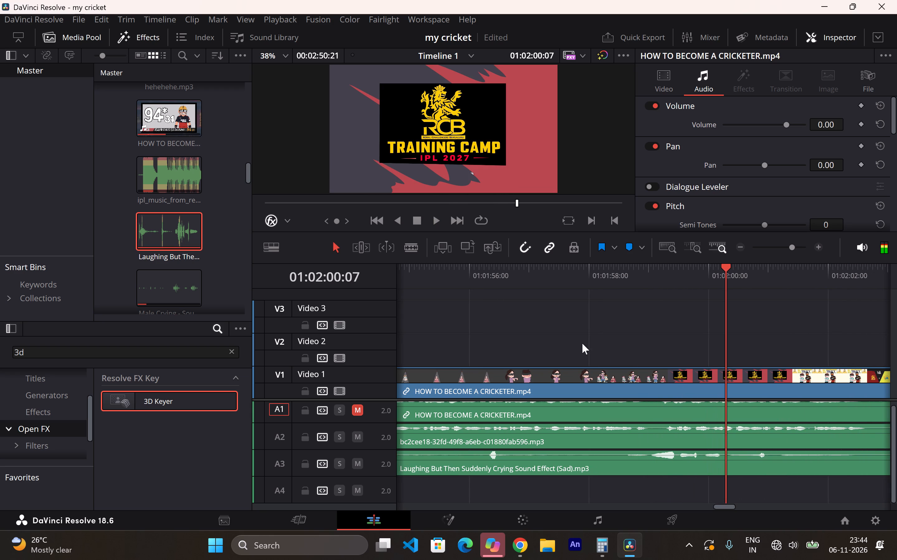
click(409, 237)
click(413, 250)
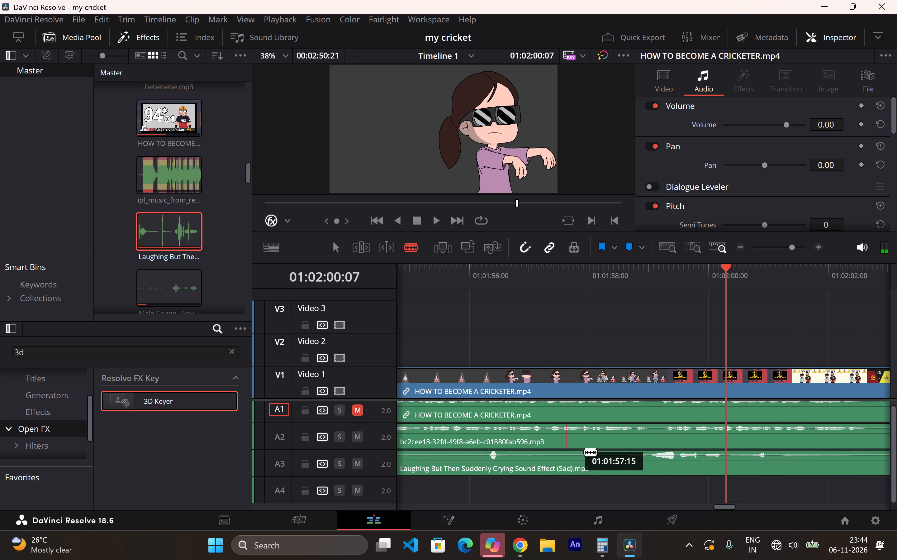
click(648, 473)
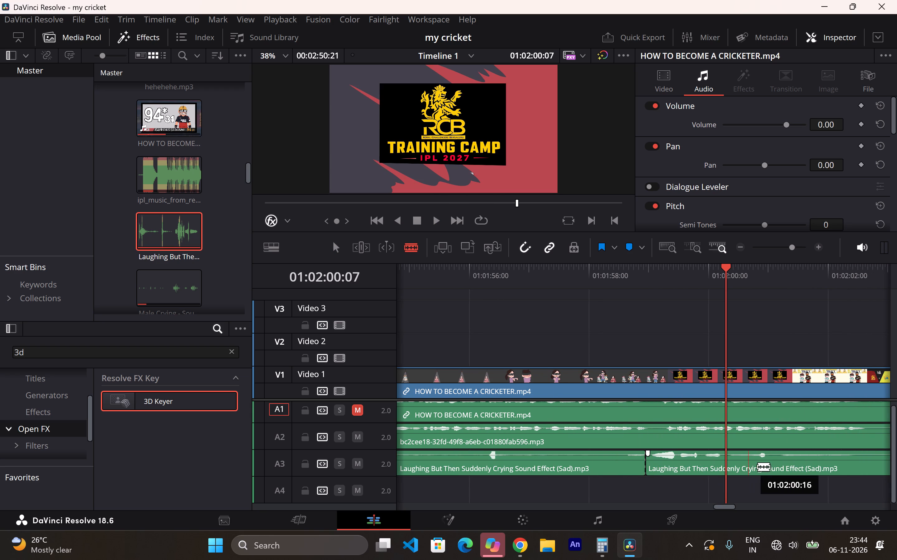
click(732, 467)
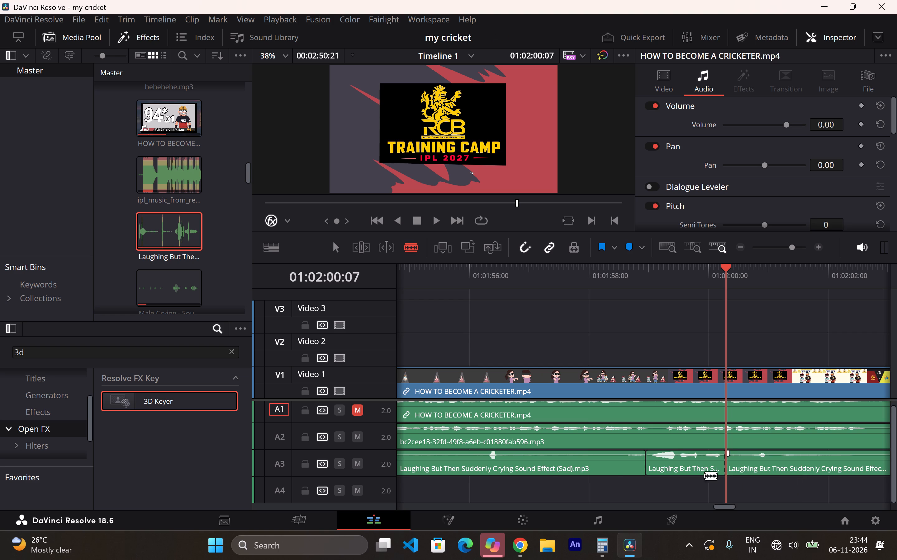
Delete the first and last pieces of the split A3 sound, keeping only the short middle segment.
click(339, 254)
click(492, 465)
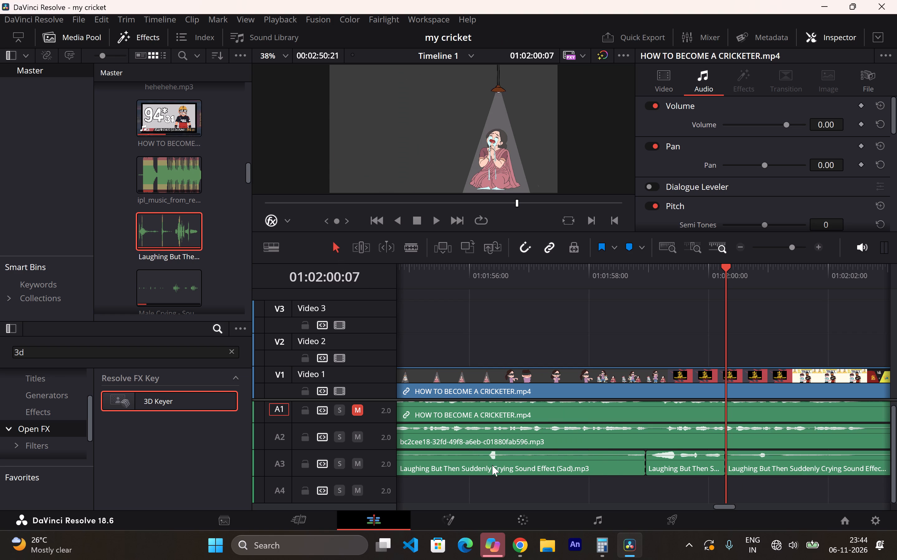
key(BackSpace)
click(762, 470)
key(BackSpace)
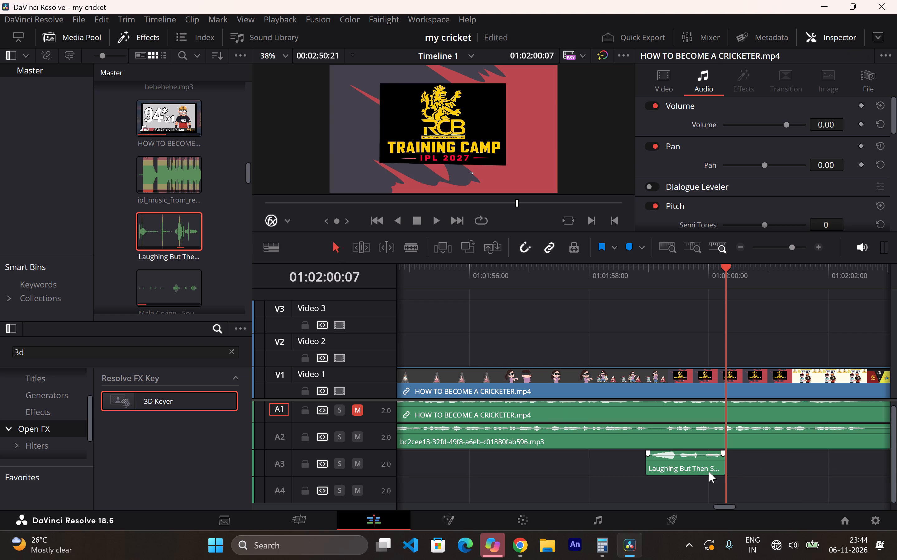
Move the remaining crying segment earlier on A3 so it starts right after the RCB anthem subclip, at about 01:01:52.
drag(686, 469, 491, 453)
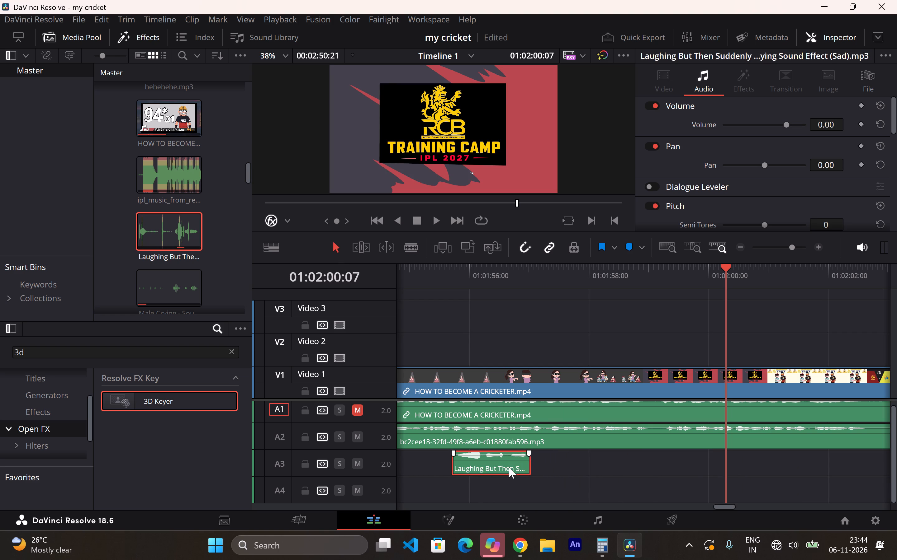
click(433, 273)
drag(506, 274, 525, 278)
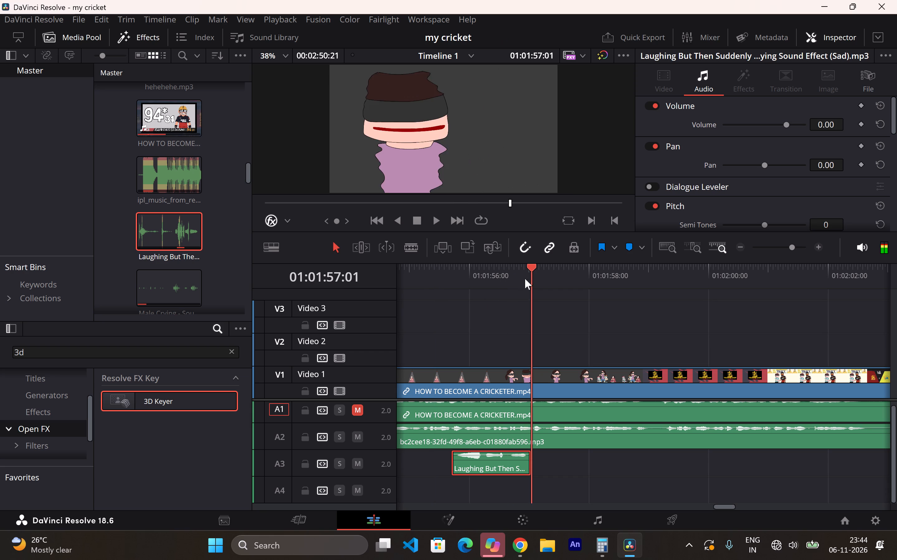
drag(525, 278, 401, 279)
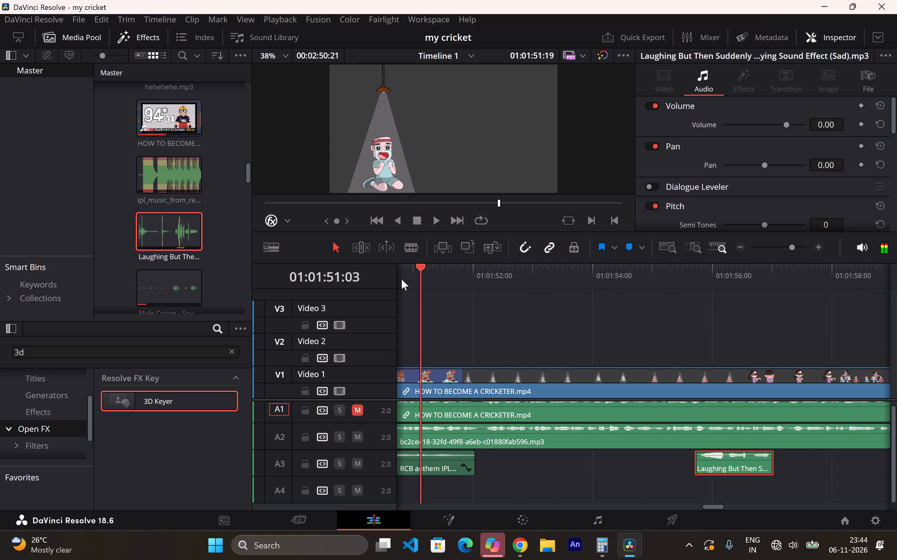
drag(401, 279, 672, 305)
key(space)
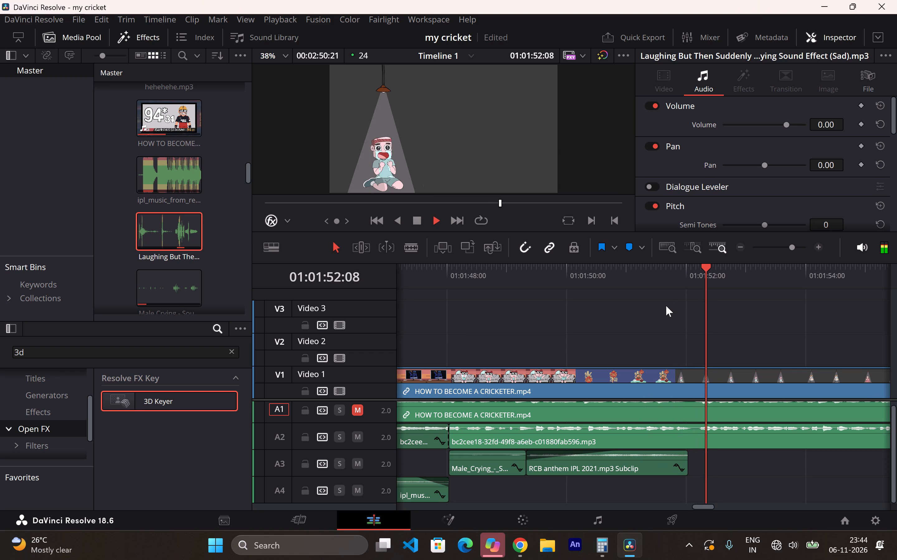
key(space)
key(space)
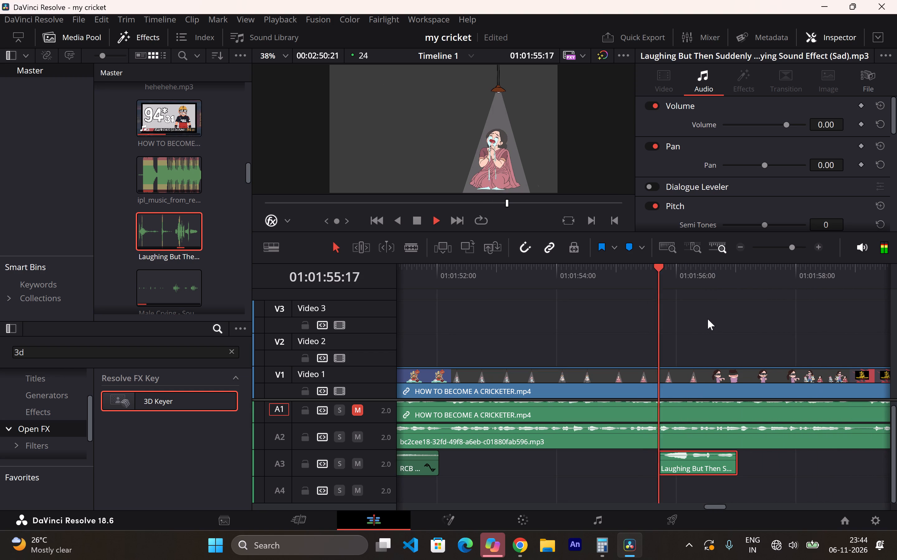
key(space)
drag(705, 459, 493, 450)
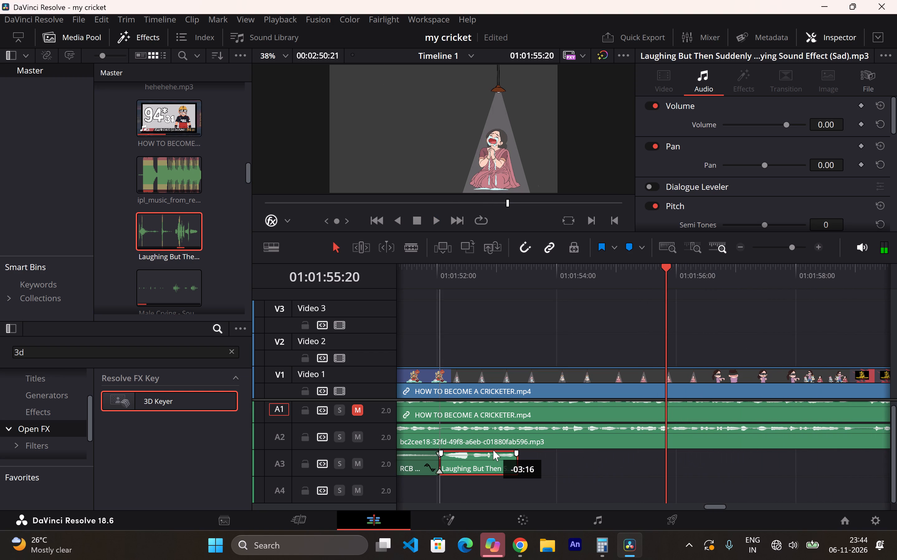
drag(493, 450, 491, 450)
Play the crying segment against the picture and paste a copy of it on A3 at 01:01:54:16.
click(423, 295)
click(425, 270)
key(space)
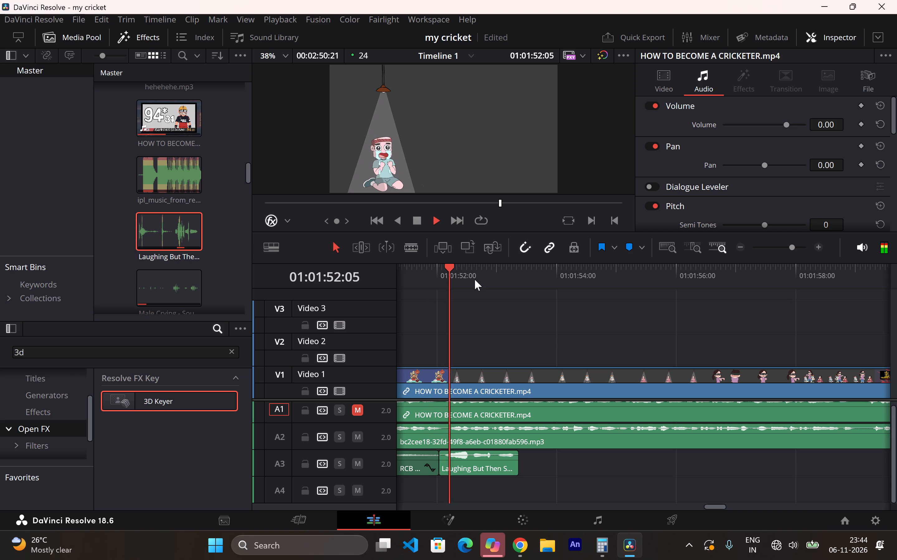
key(space)
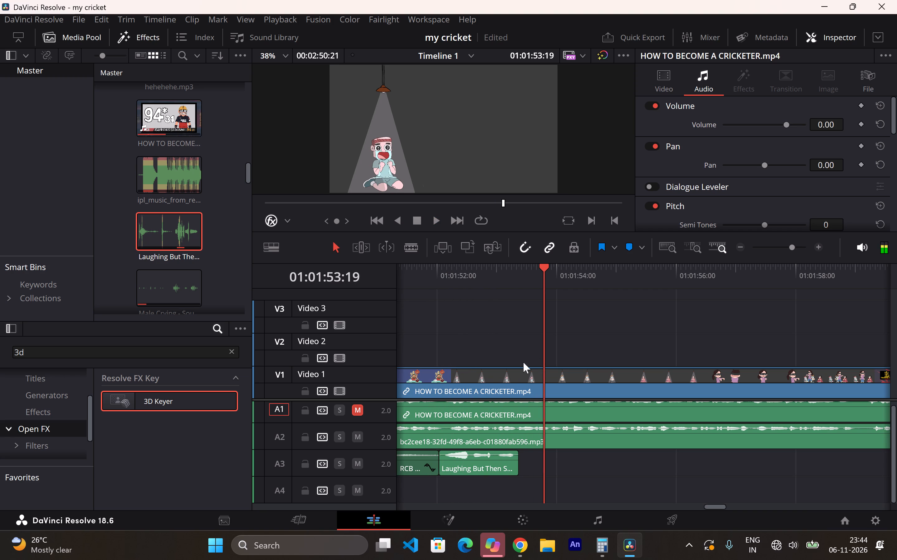
key(space)
key(space)
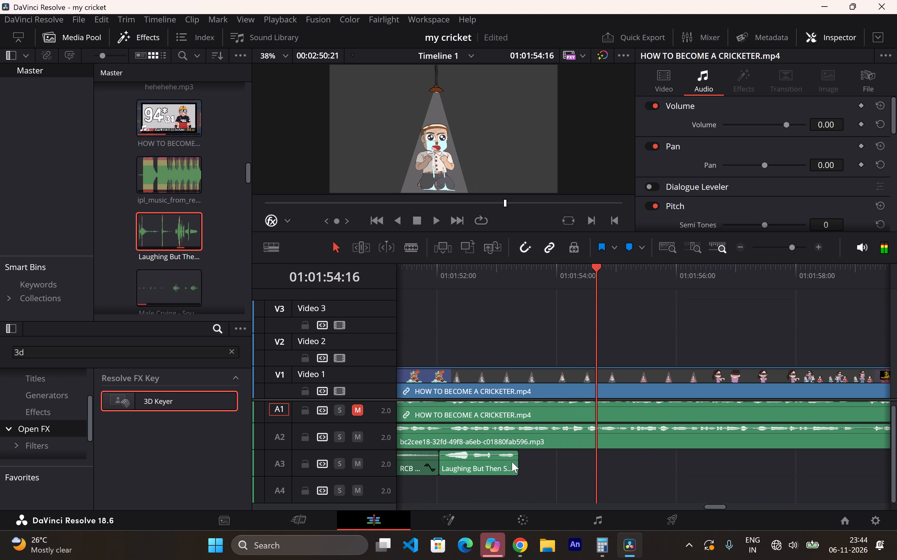
right_click(485, 464)
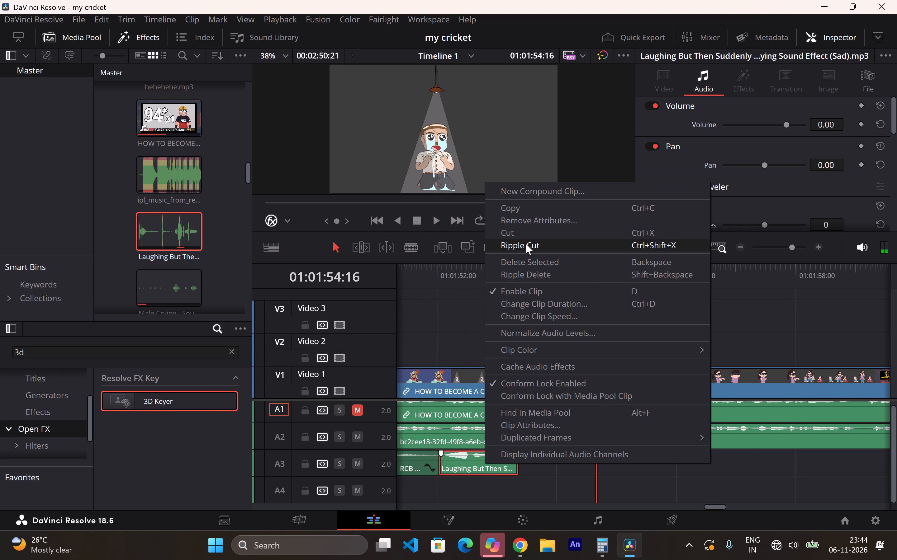
click(526, 210)
right_click(605, 465)
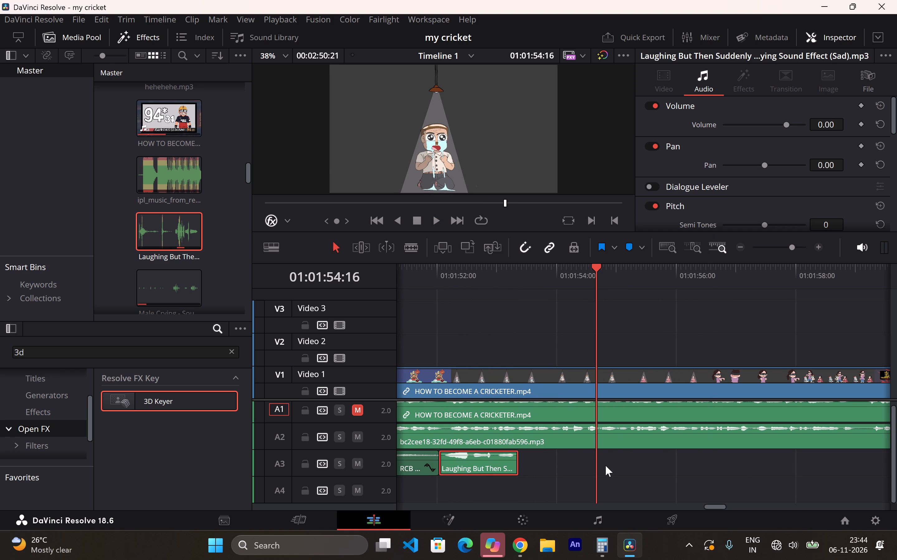
click(629, 479)
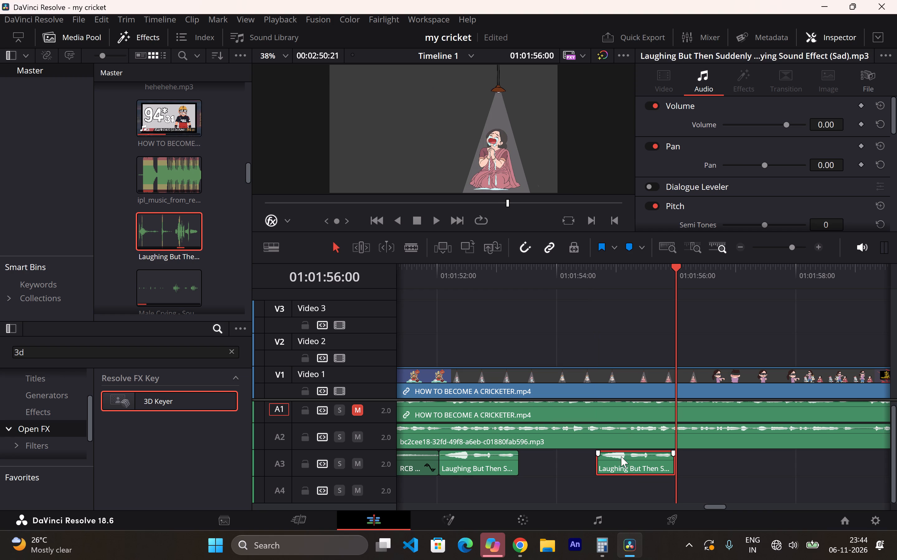
Move the pasted crying segment earlier on A3 to start at about 01:01:53:19, as the man's crying shot begins.
drag(537, 292, 523, 291)
click(520, 267)
key(space)
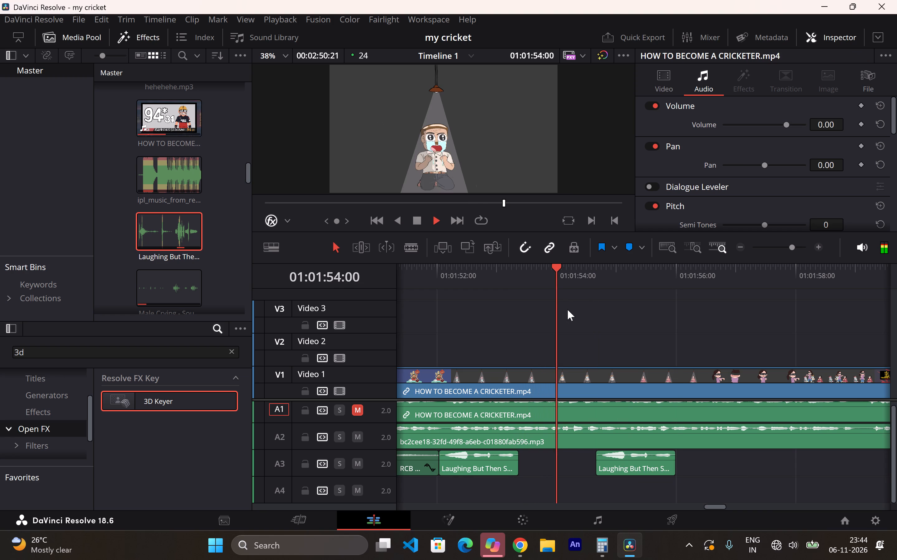
key(space)
drag(619, 463, 557, 456)
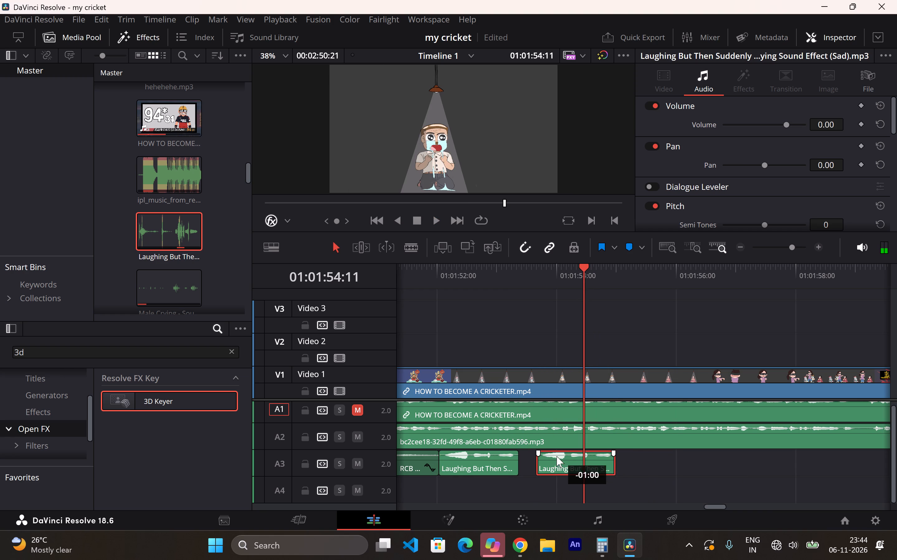
drag(557, 456, 565, 459)
Play on to the woman's crying shot and paste another copy of the crying segment on A3 at 01:01:55:11.
click(482, 274)
key(space)
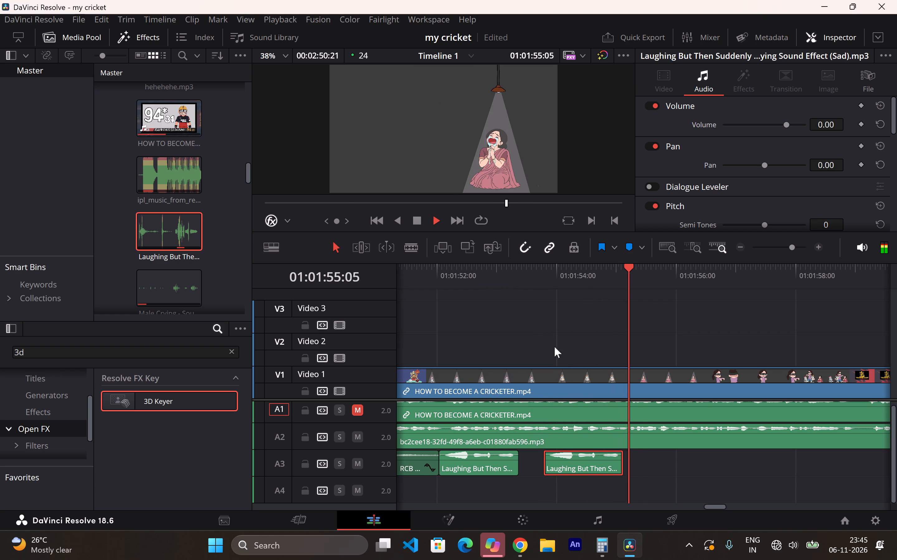
key(space)
right_click(651, 458)
click(676, 472)
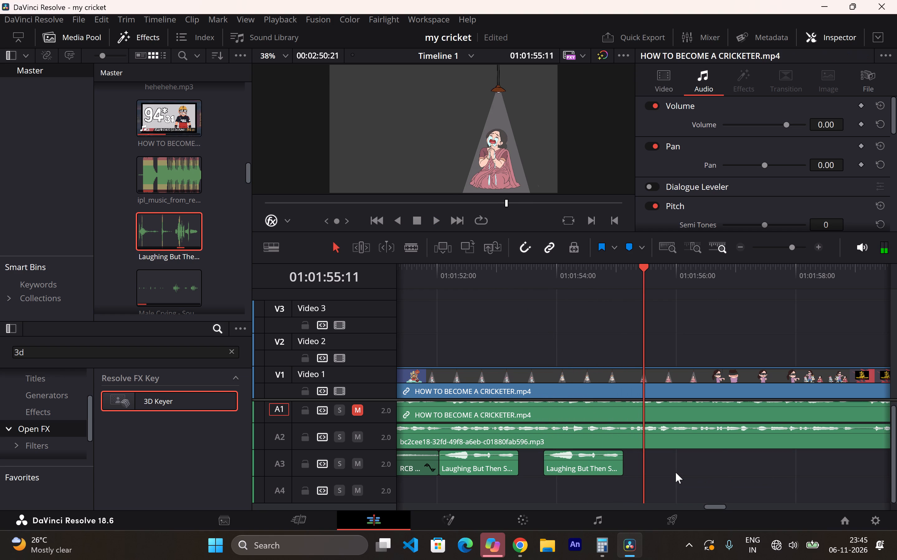
Move the third crying segment earlier on A3 to start right after the second one, at about 01:01:55:03, and play it against the picture.
drag(680, 469, 666, 466)
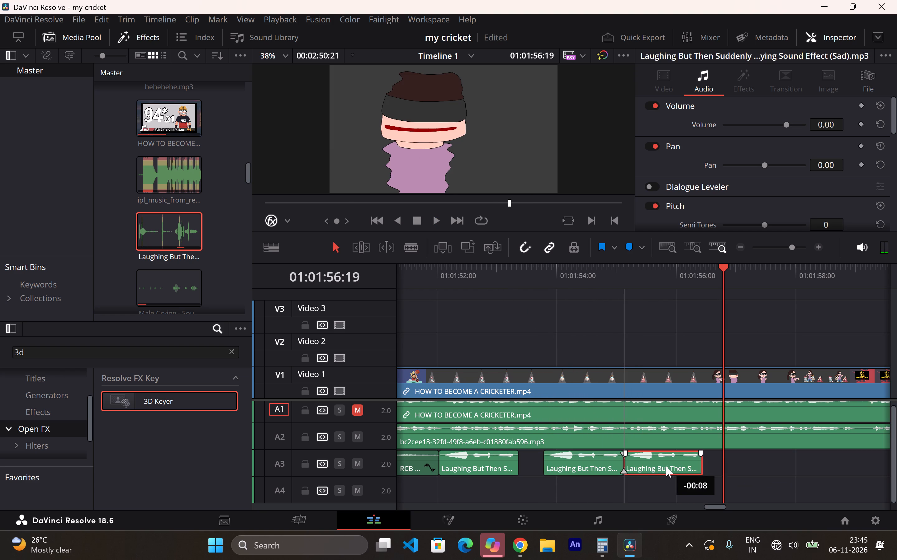
drag(666, 466, 672, 466)
drag(442, 291, 436, 289)
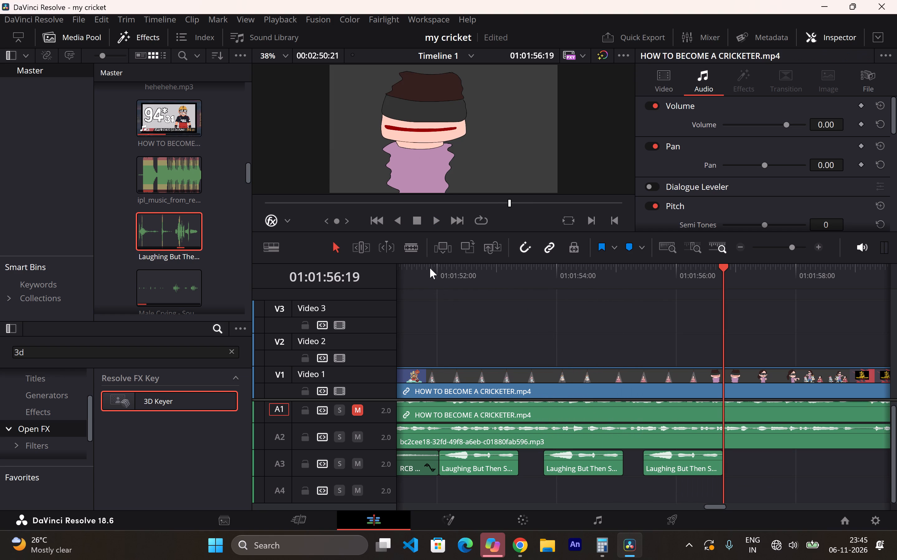
click(431, 268)
key(space)
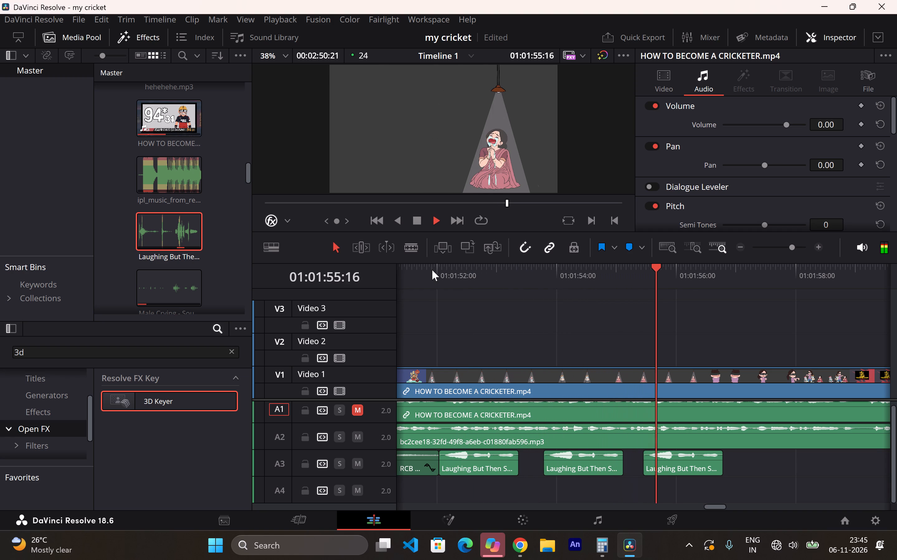
key(space)
drag(661, 458, 653, 456)
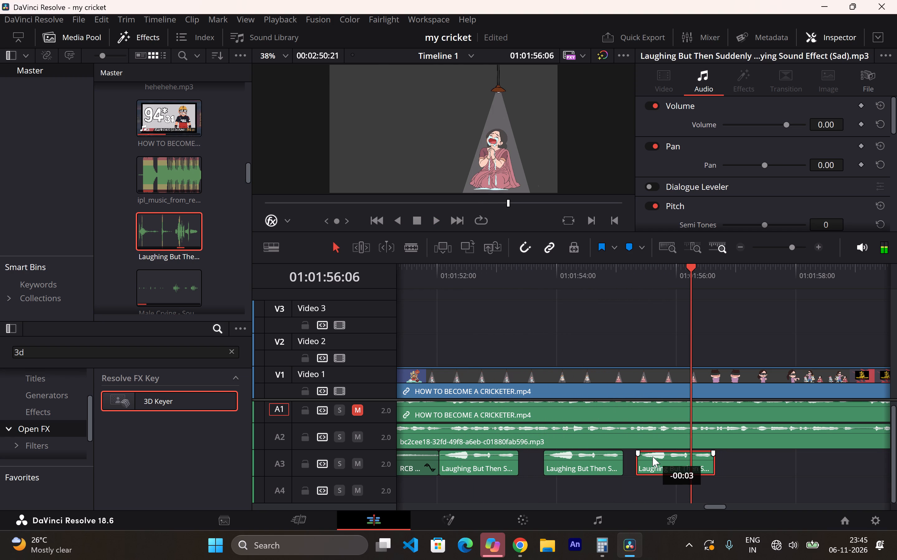
drag(653, 456, 646, 455)
click(439, 282)
key(space)
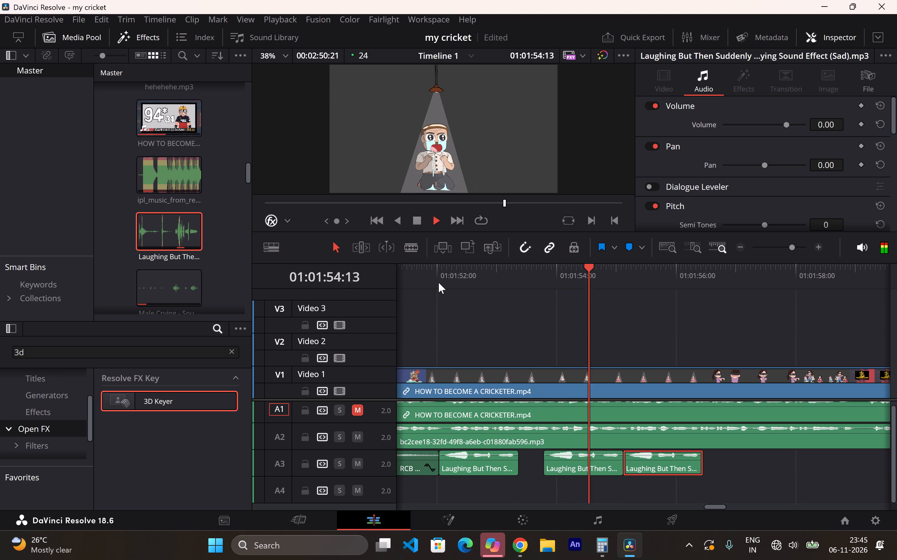
key(space)
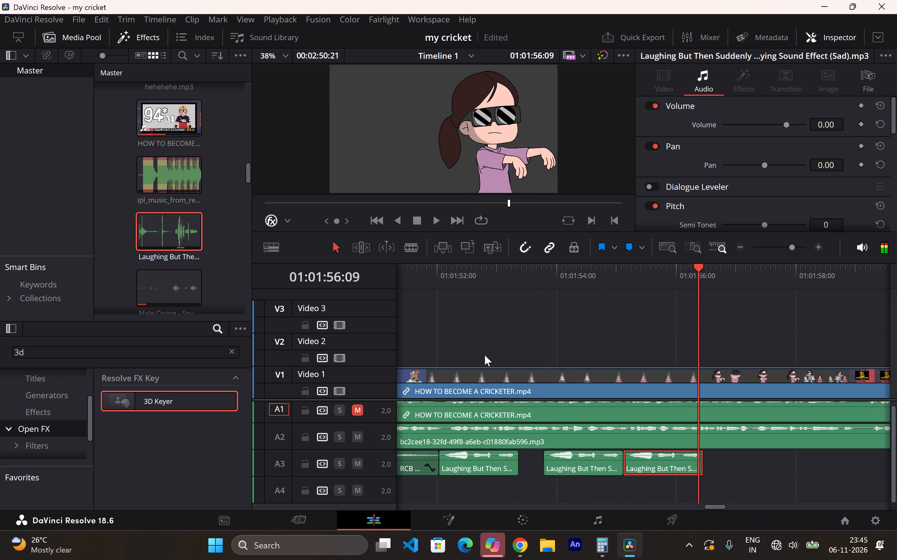
Lower the volume of all three crying segments on A3 to -10 dB each and play the section to check the mix.
click(473, 453)
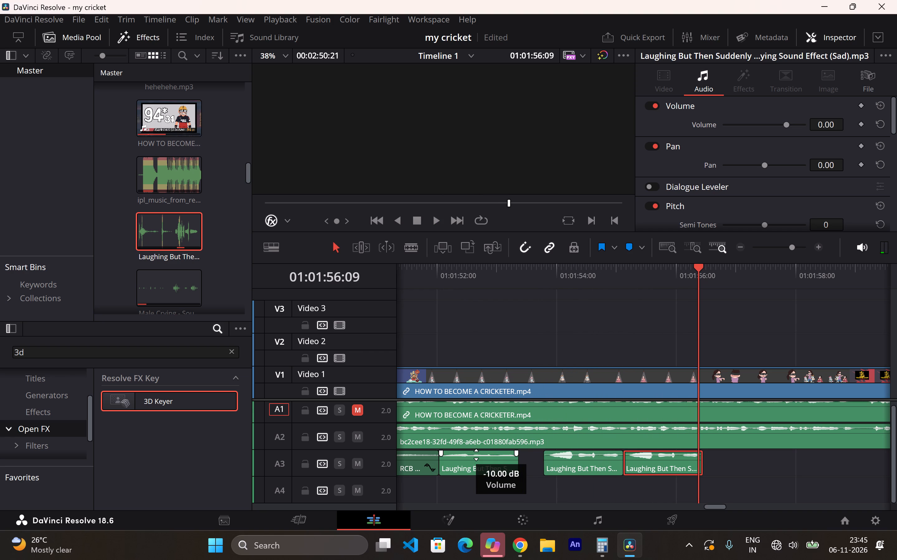
key(space)
key(space)
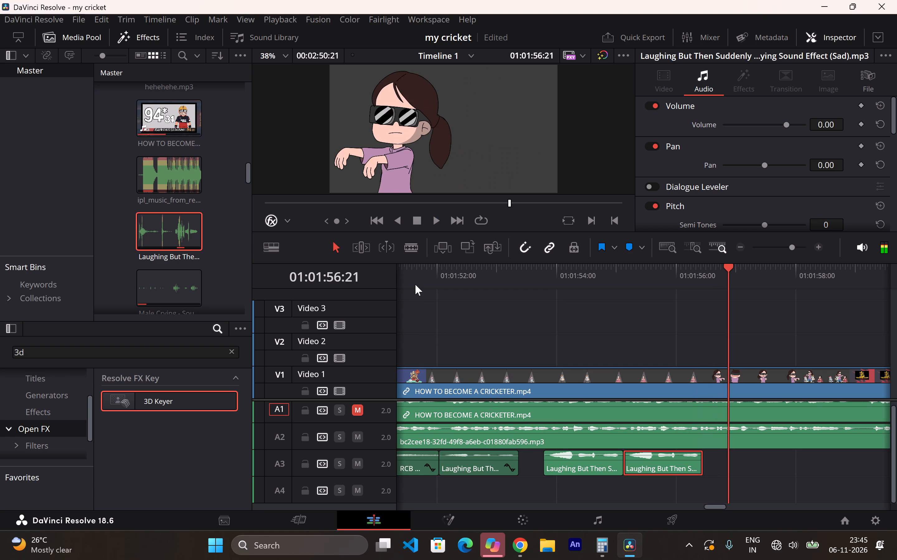
click(415, 284)
key(space)
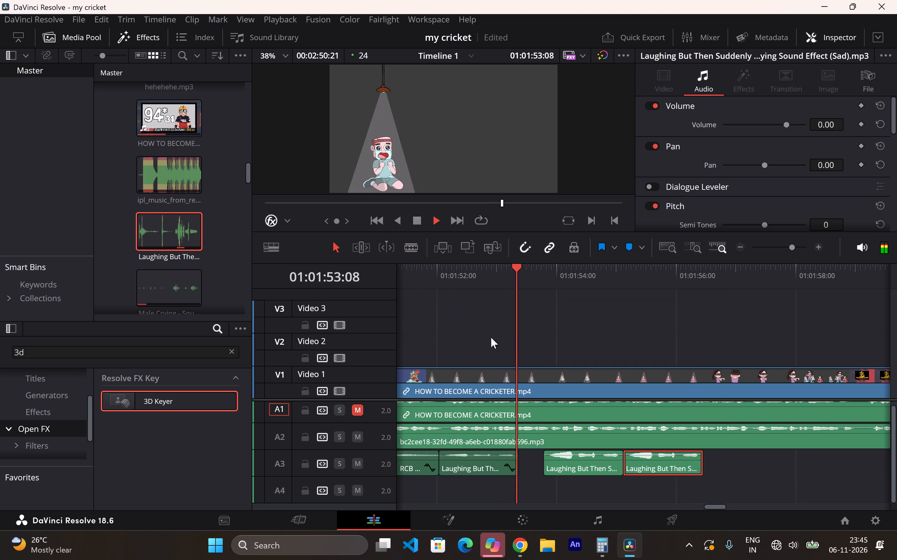
key(space)
click(563, 453)
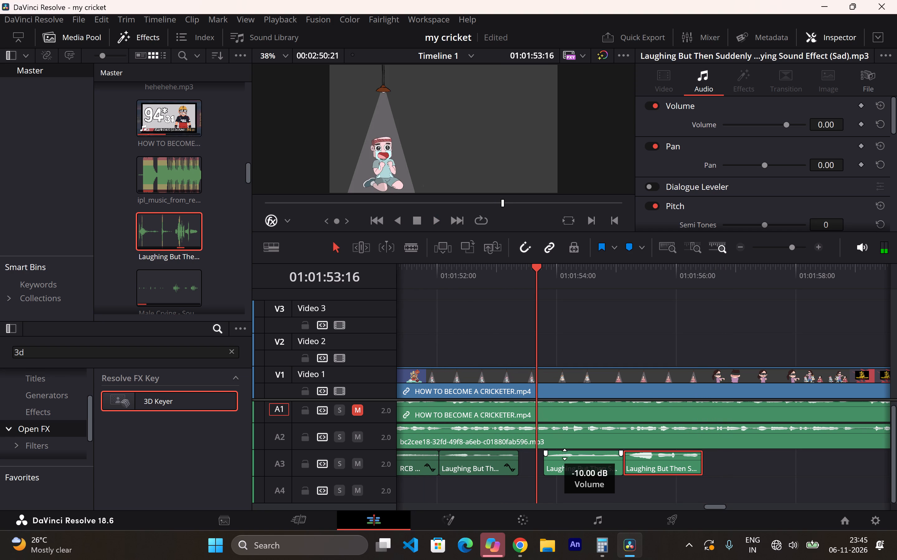
drag(644, 454, 645, 454)
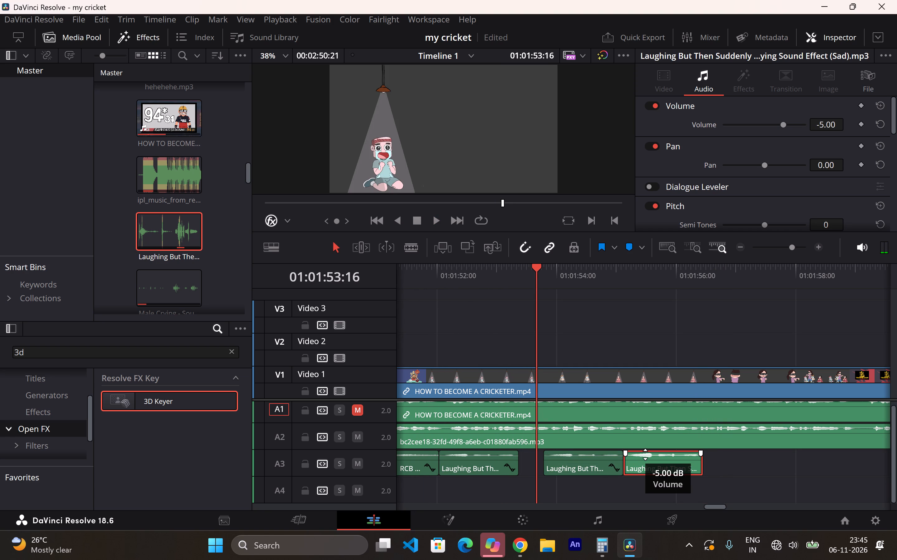
drag(645, 454, 647, 456)
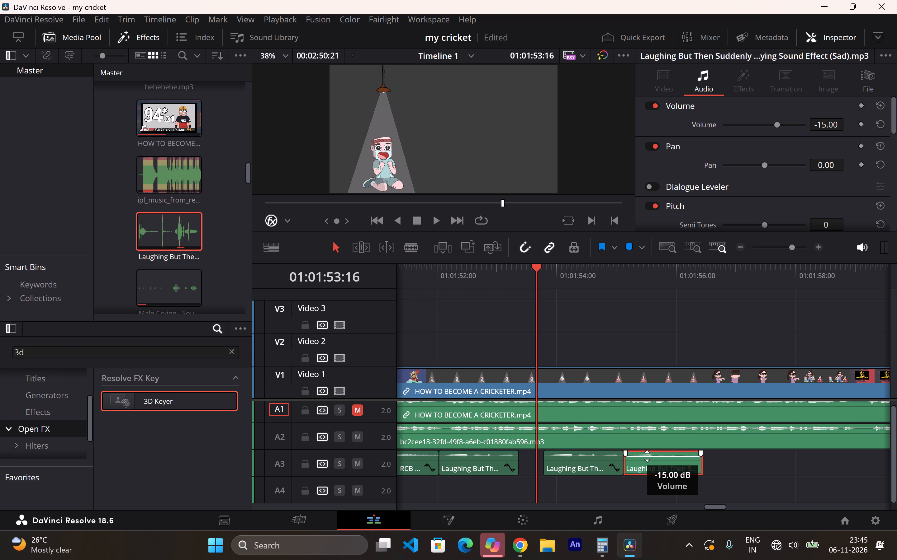
drag(647, 456, 648, 455)
key(space)
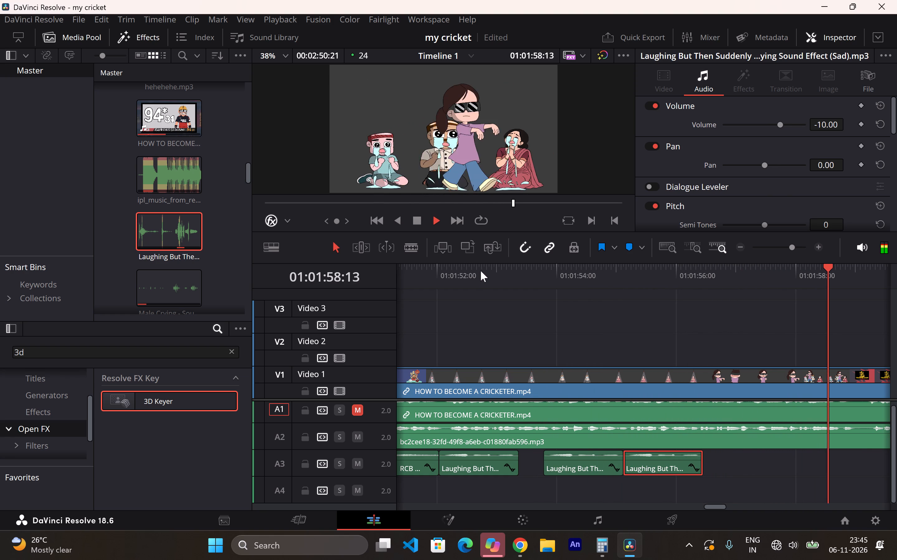
key(space)
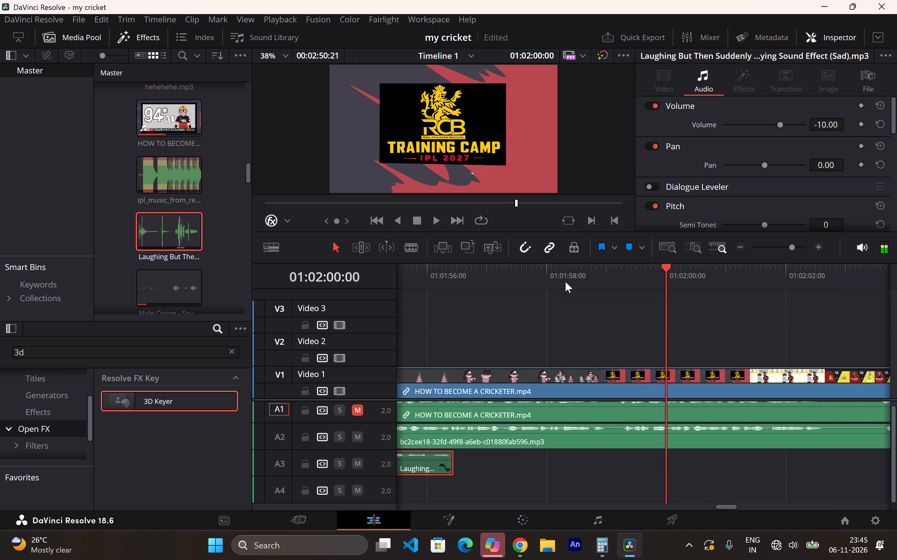
Switch to the YouTube page in Chrome and search for "tong song".
click(517, 537)
click(481, 473)
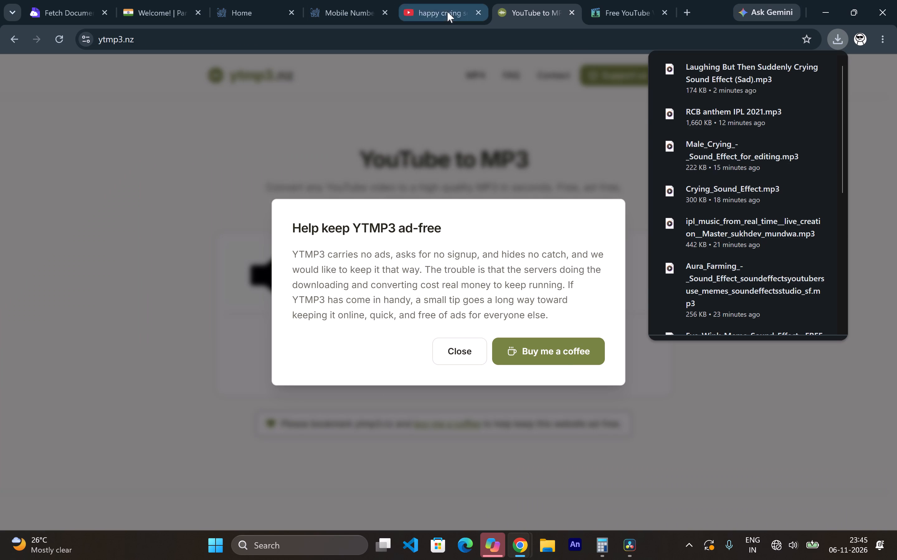
click(447, 12)
double_click(570, 77)
text(ton)
text(g so)
key(n)
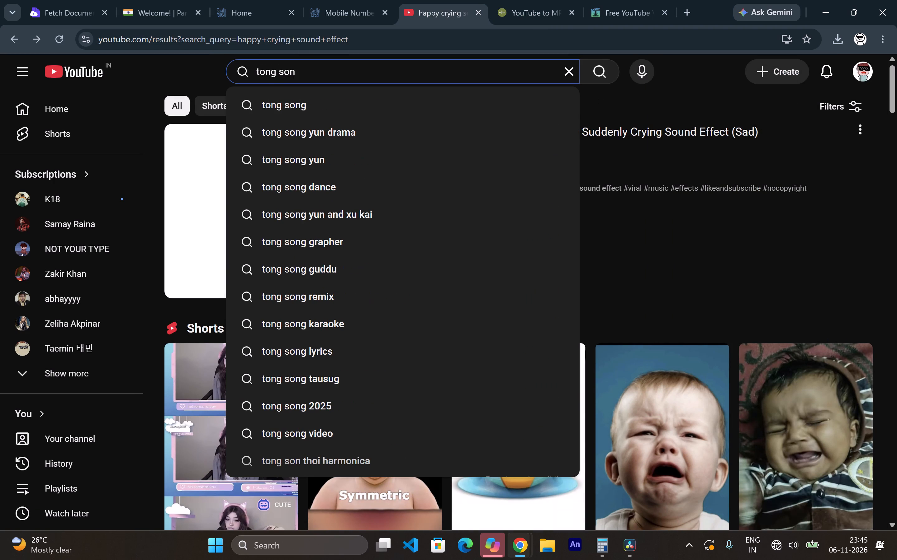
click(386, 110)
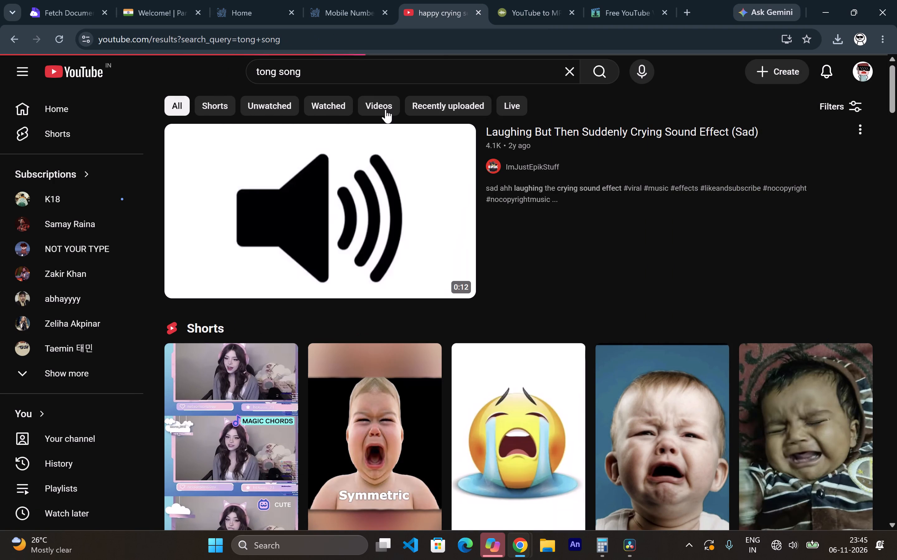
Change the YouTube search to "tong sound effect".
click(331, 71)
key(BackSpace)
key(BackSpace)
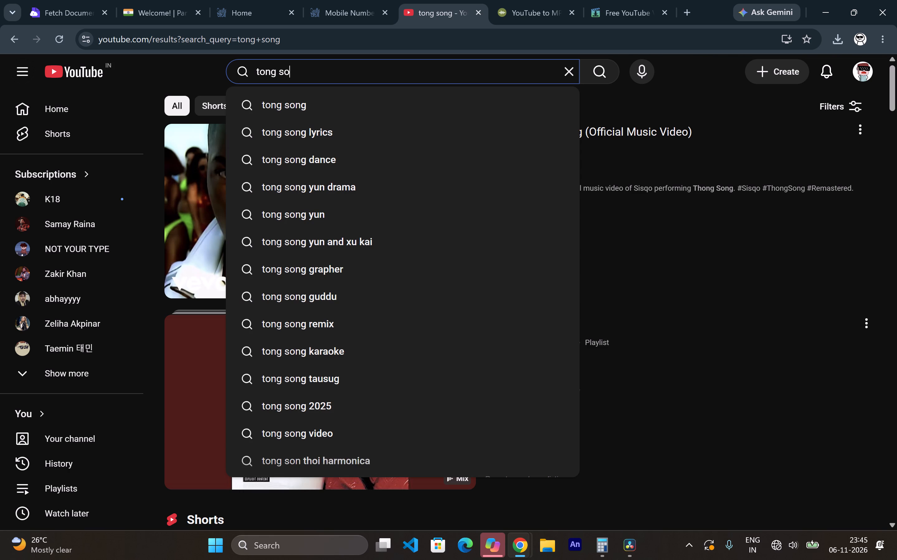
text(und)
key(space)
key(m)
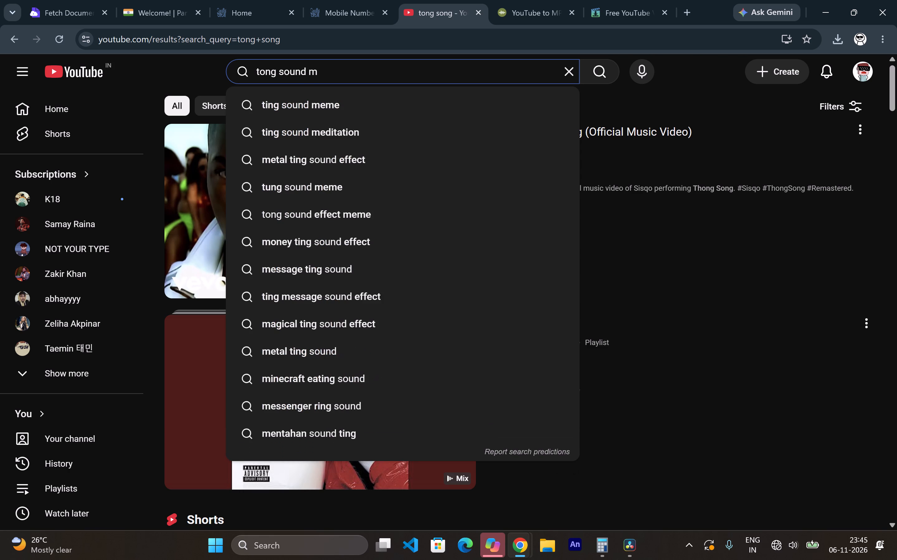
key(BackSpace)
click(256, 96)
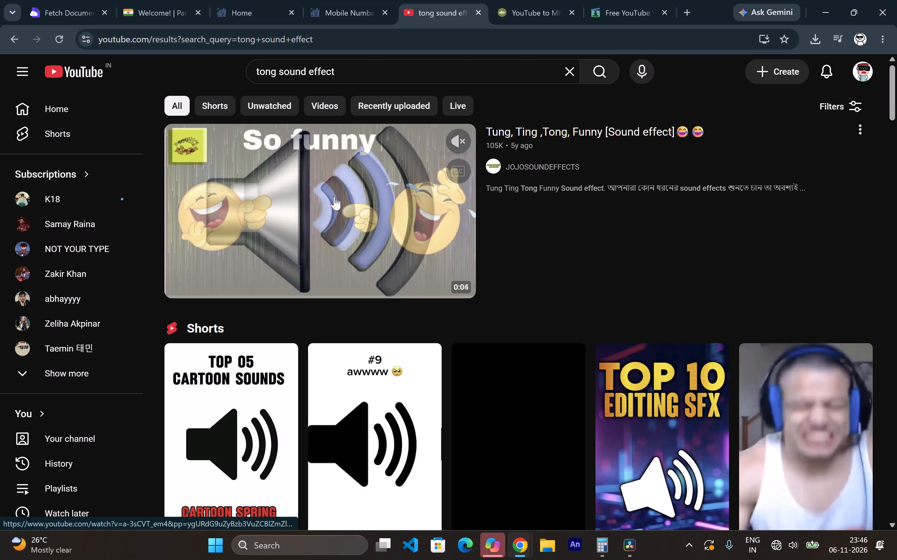
Preview the "Tung, Ting ,Tong, Funny" video and the "MOST VIRAL SOUND EFFECTS" short for a suitable tong sound.
click(467, 141)
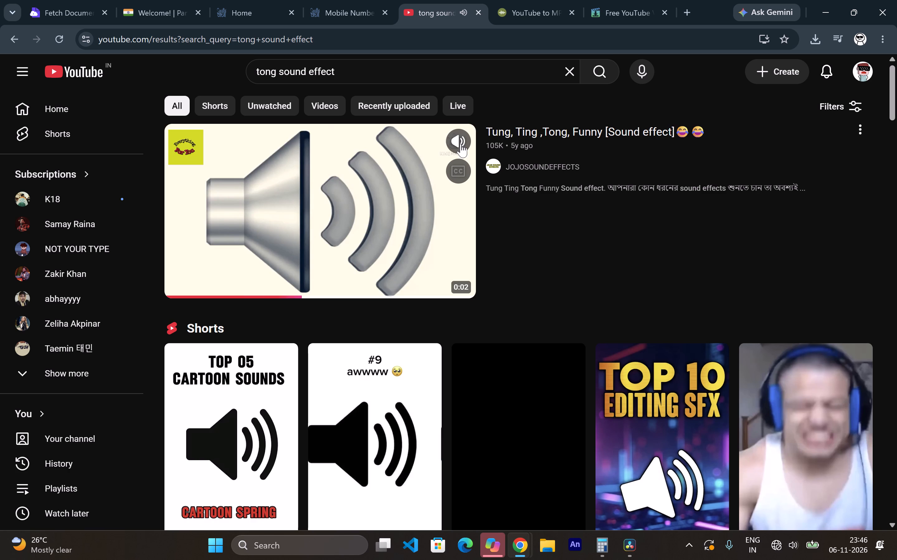
click(460, 143)
scroll(235, 353, down, 7)
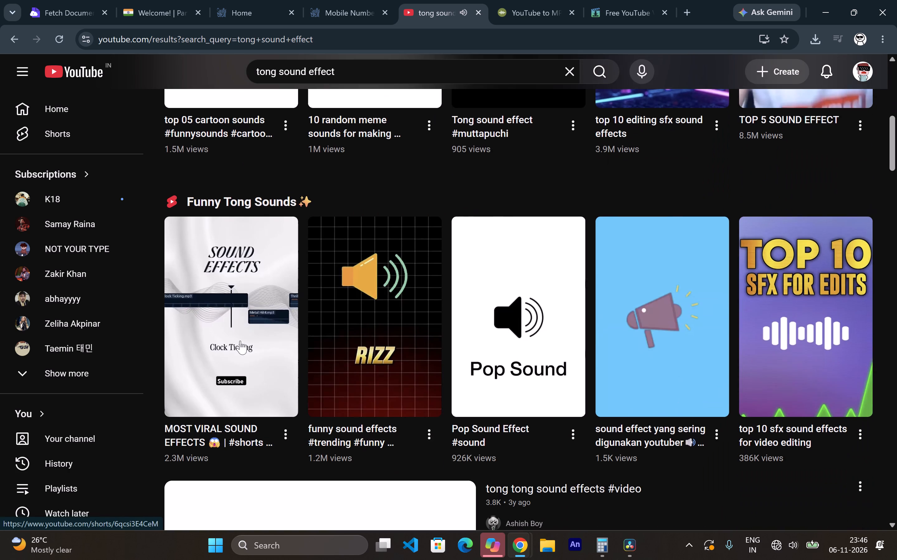
click(243, 324)
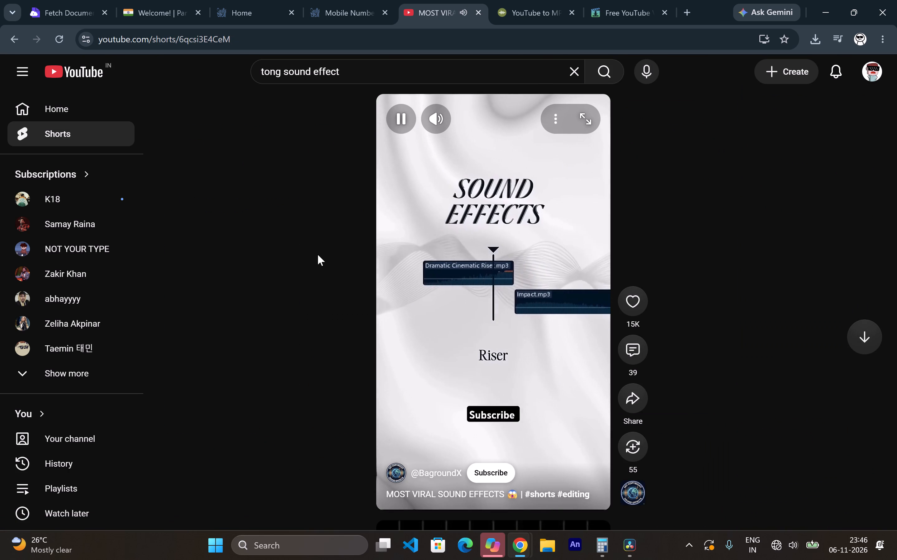
click(6, 47)
scroll(322, 255, down, 4)
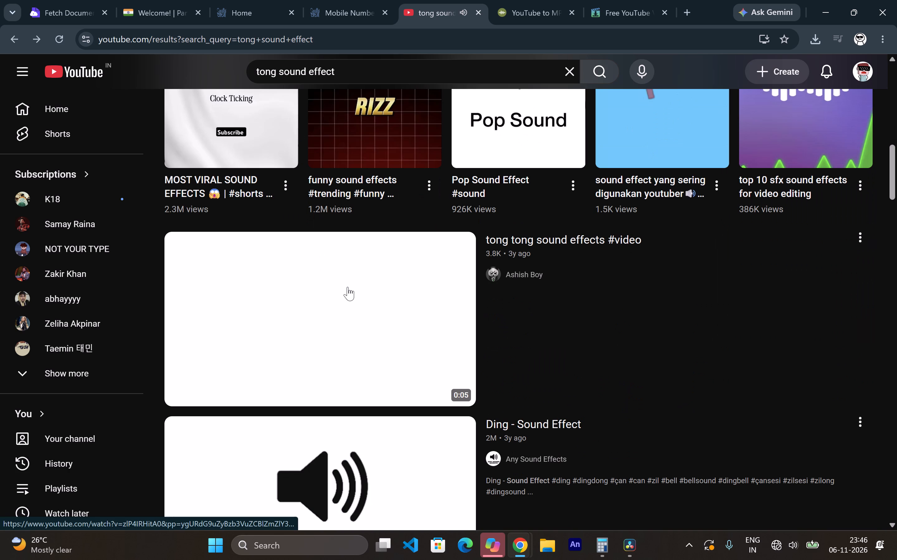
Search YouTube for "long bell sound effect".
click(571, 74)
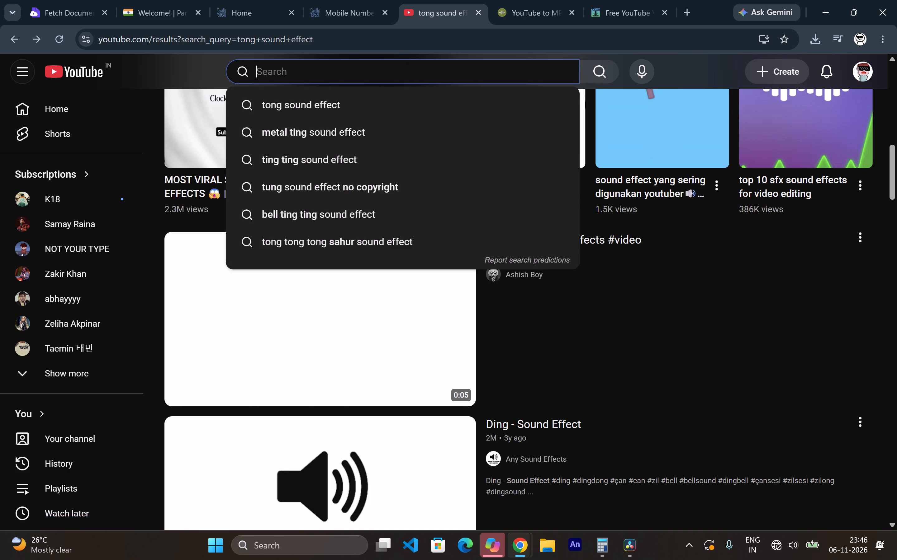
text(long brll)
key(space)
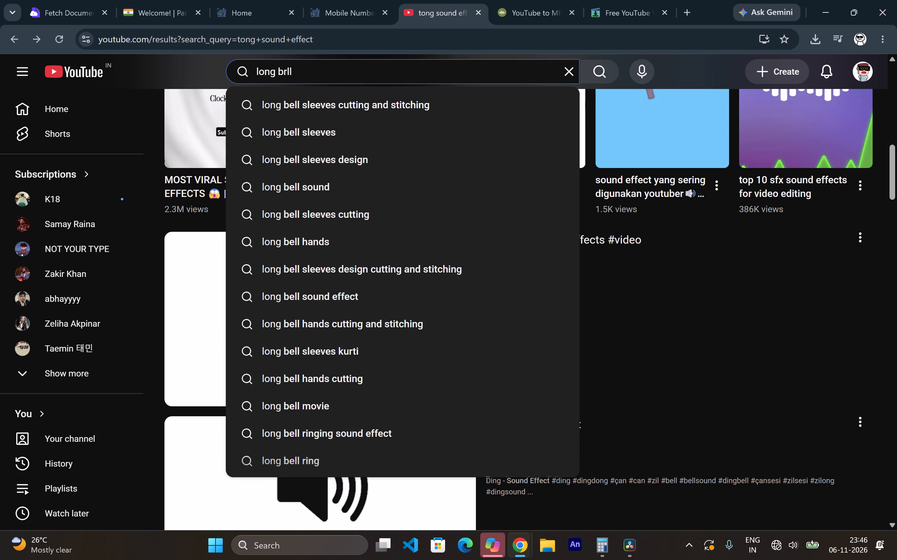
text(doung)
key(space)
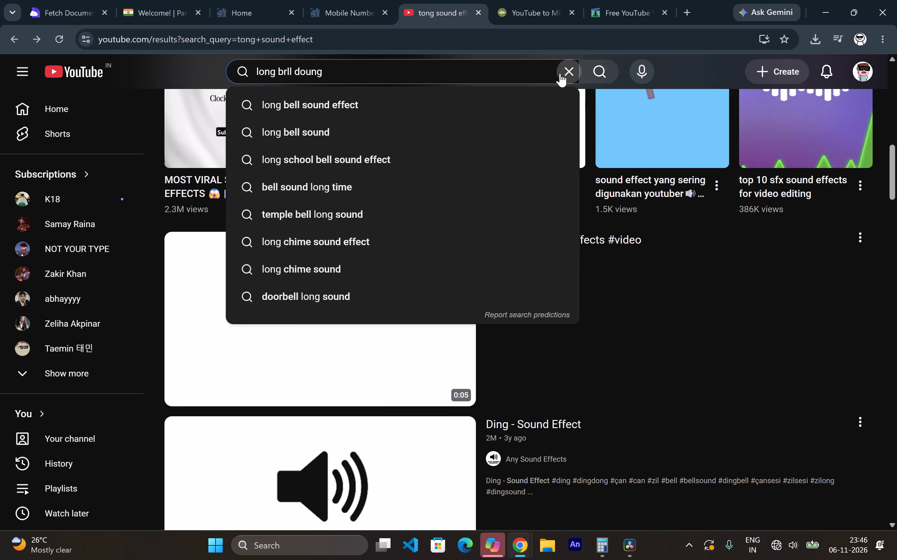
click(417, 110)
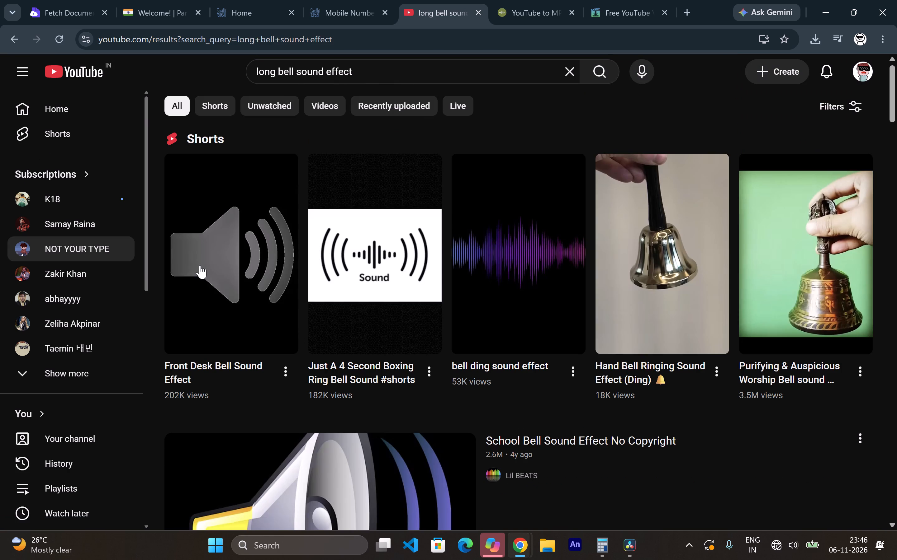
Listen to the "Front Desk Bell Sound Effect" short and preview the two school bell sound effect videos.
drag(203, 266, 210, 269)
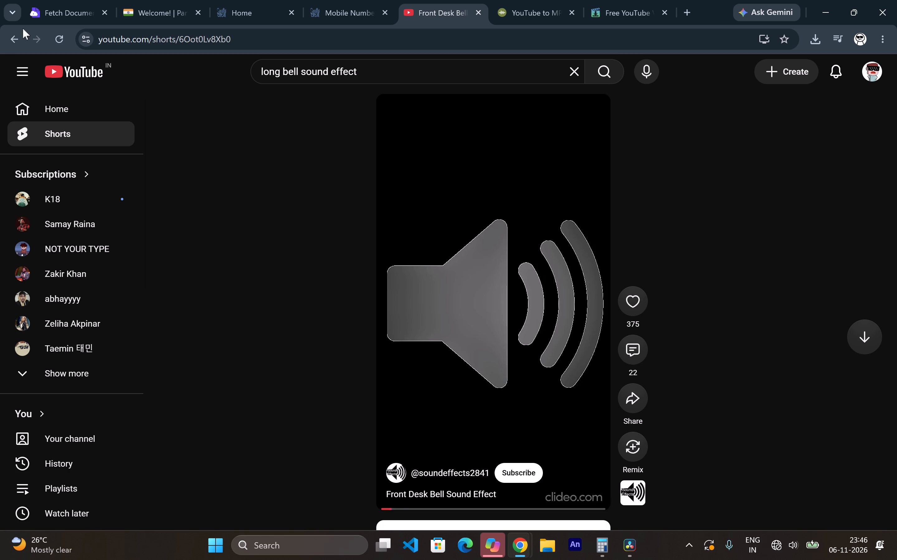
click(14, 38)
scroll(368, 249, down, 4)
click(461, 207)
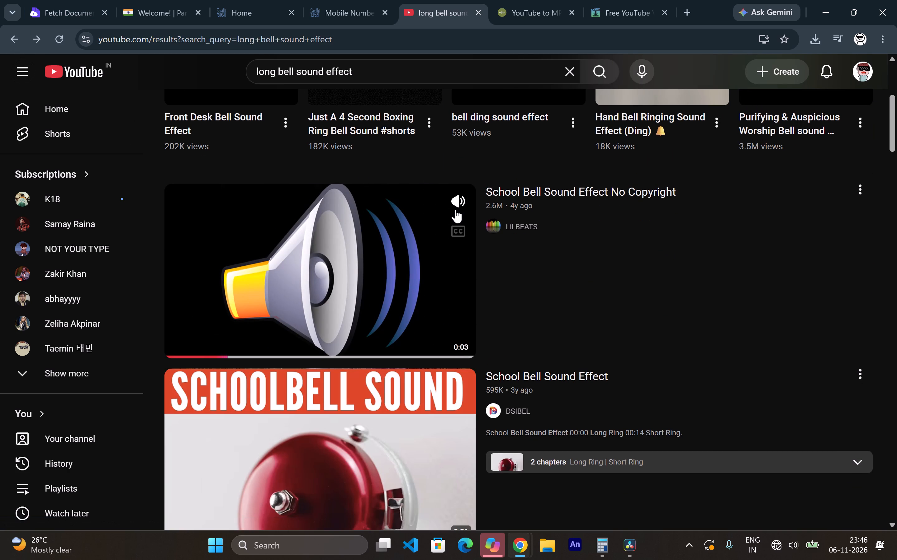
scroll(372, 238, down, 4)
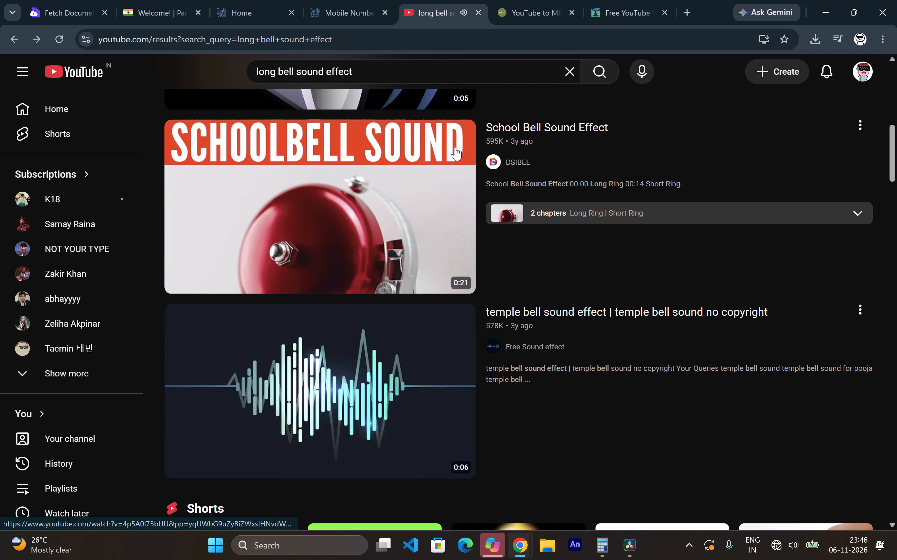
click(455, 142)
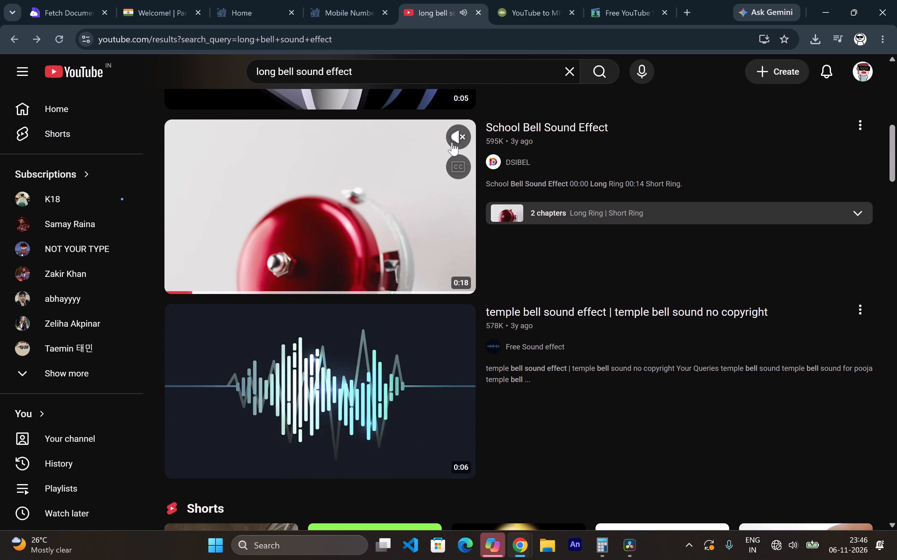
scroll(437, 159, up, 4)
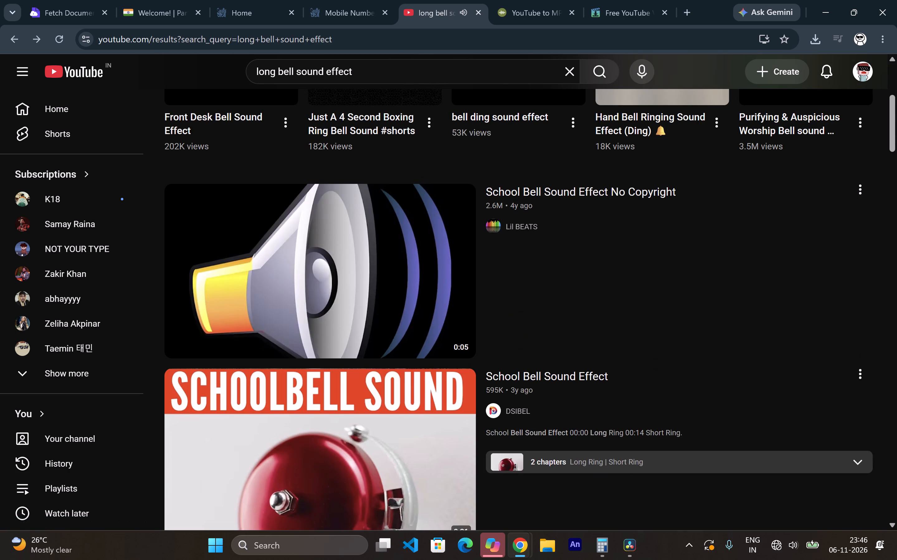
Search YouTube for "silent whistle sound".
click(571, 80)
text(si)
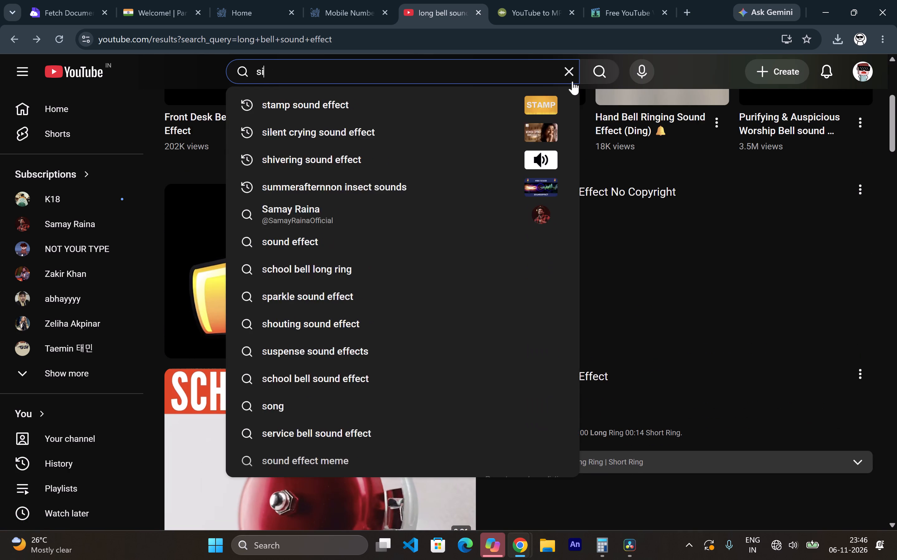
key(l)
text(ent)
key(space)
key(w)
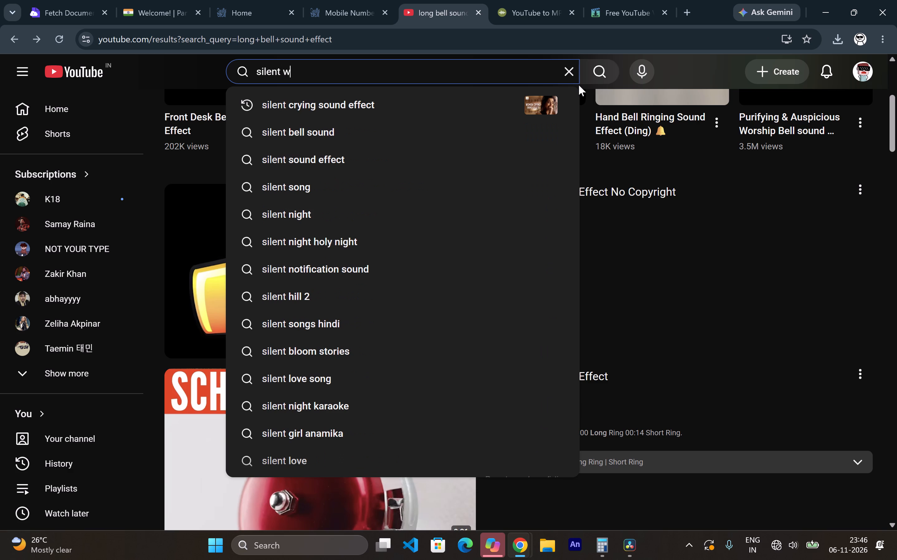
key(h)
key(i)
key(s)
key(t)
text(le)
key(space)
text(so)
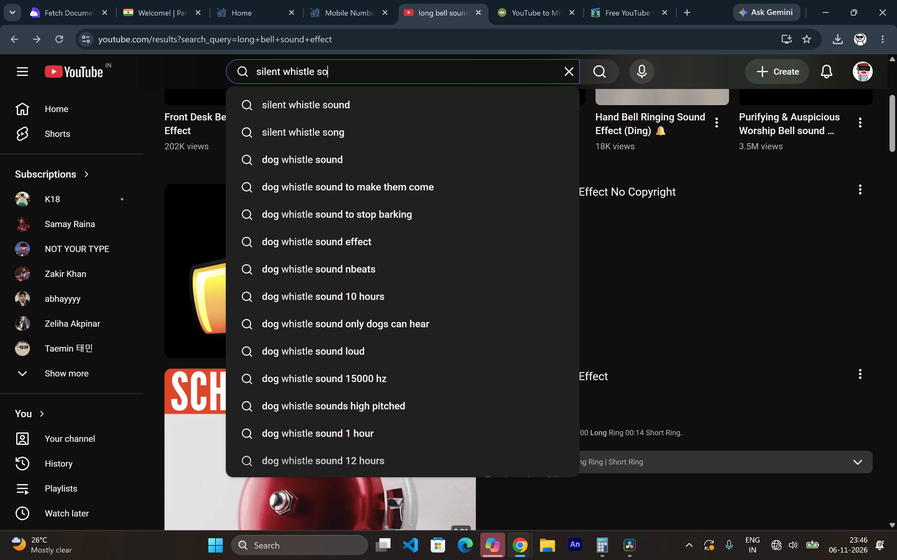
key(u)
key(d)
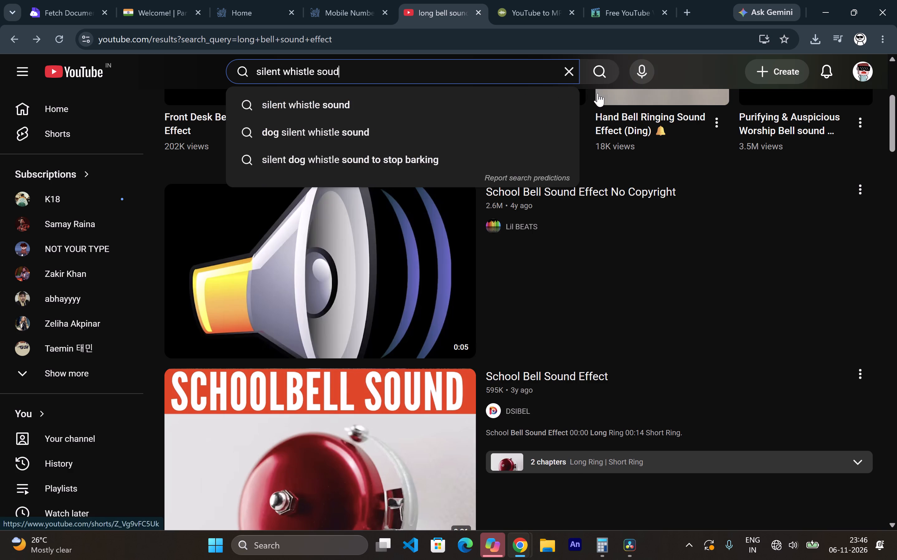
click(558, 93)
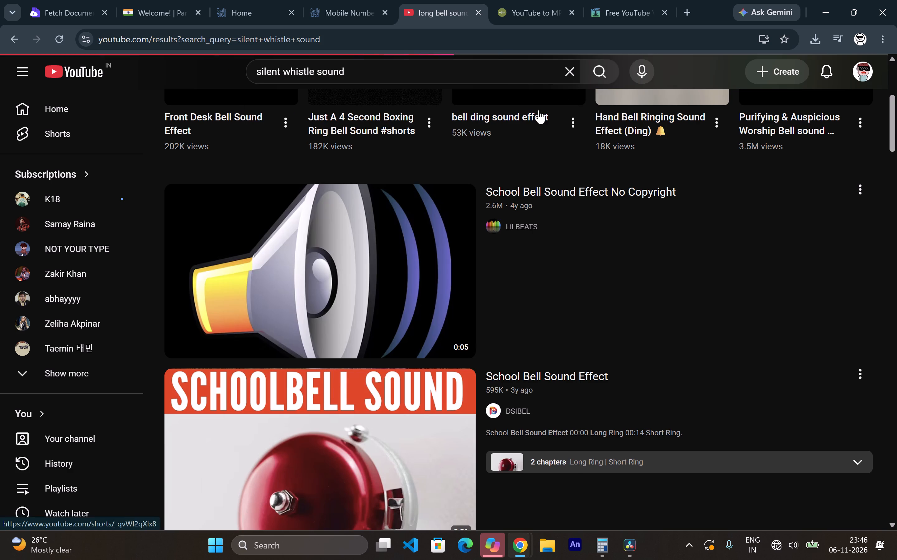
Listen to the "TOP 4 dog whistle sounds" and "Whistle | Royalty Free Sound Effects" shorts and preview the dog whistle videos for a suitable sound.
click(210, 285)
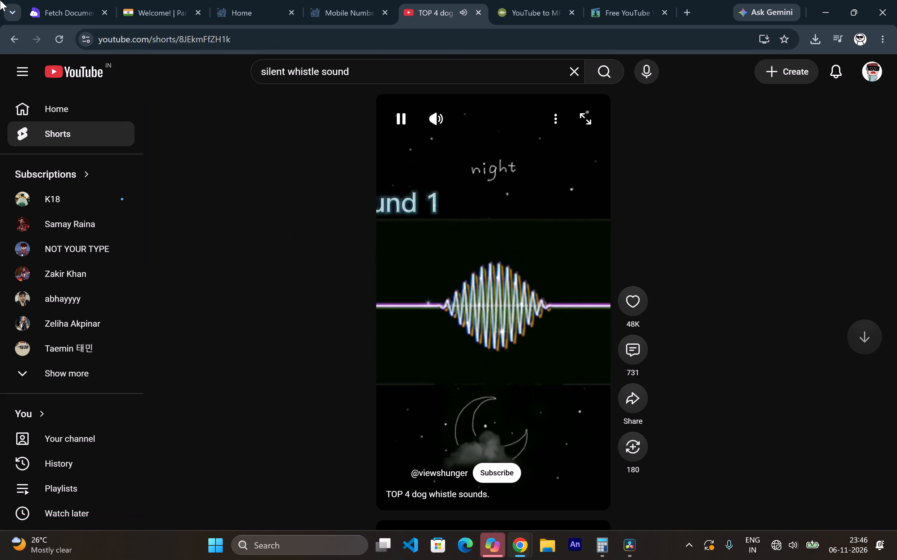
click(20, 41)
scroll(315, 264, down, 4)
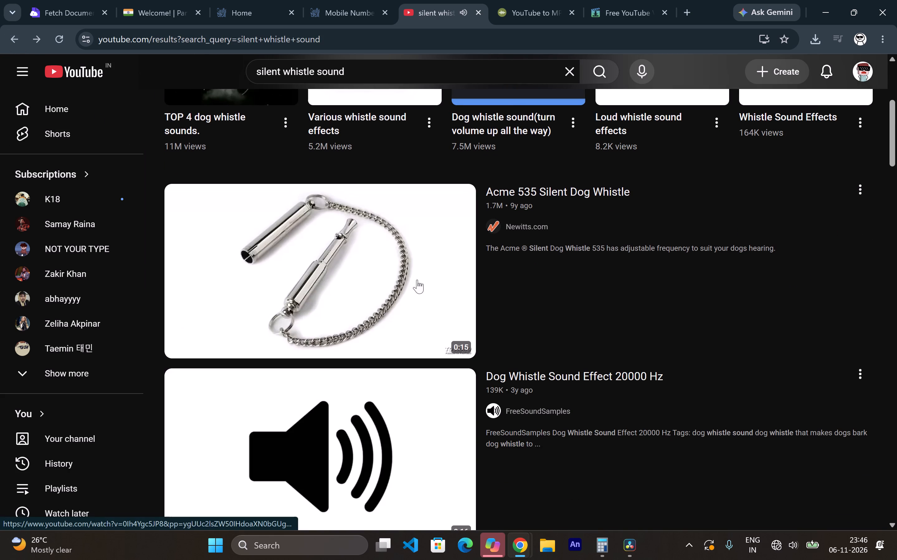
click(452, 204)
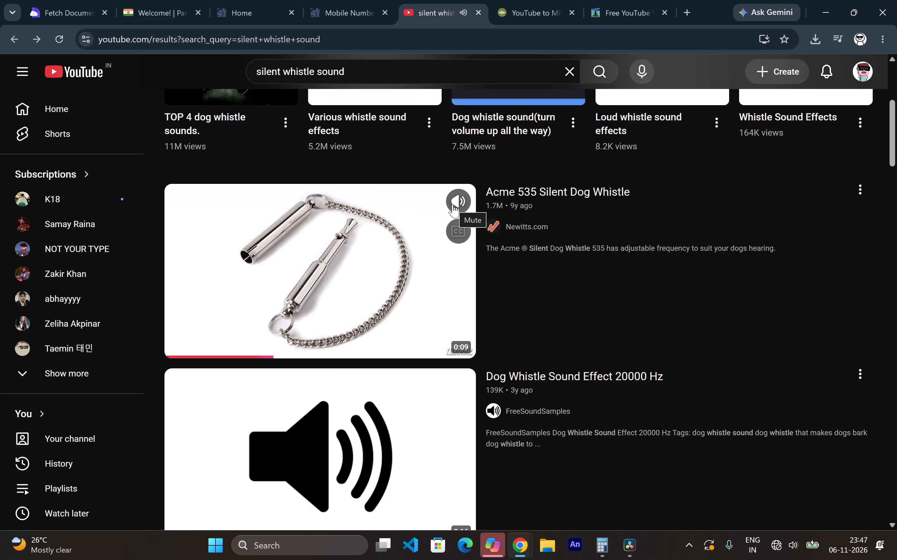
scroll(453, 205, down, 4)
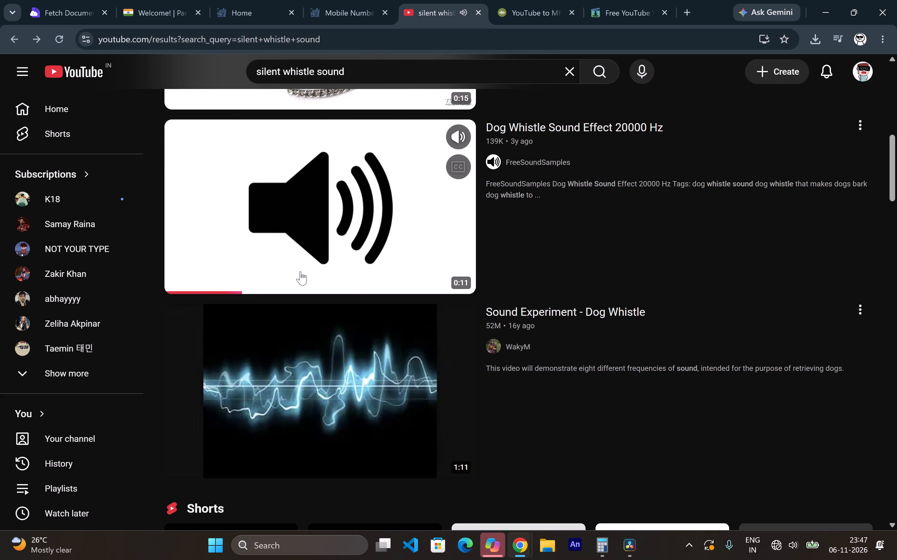
click(304, 285)
click(347, 283)
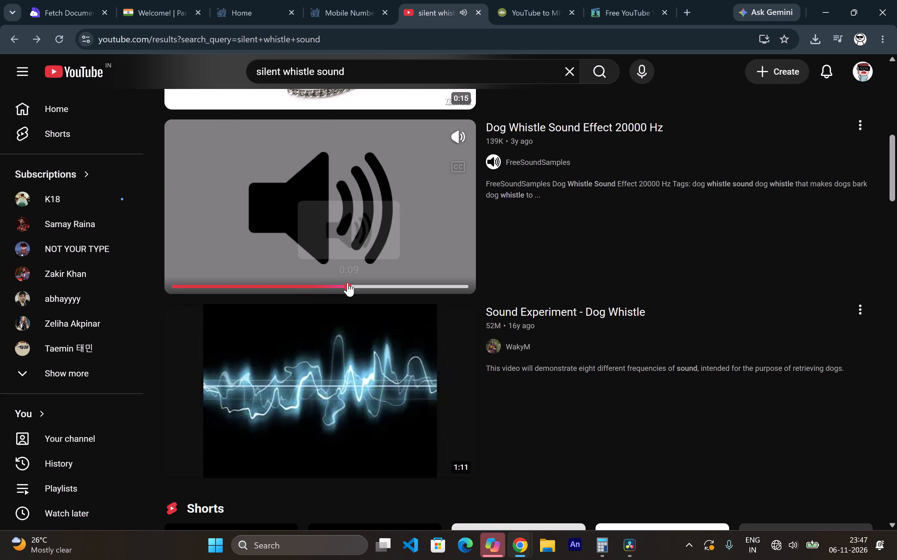
click(402, 282)
scroll(220, 142, down, 4)
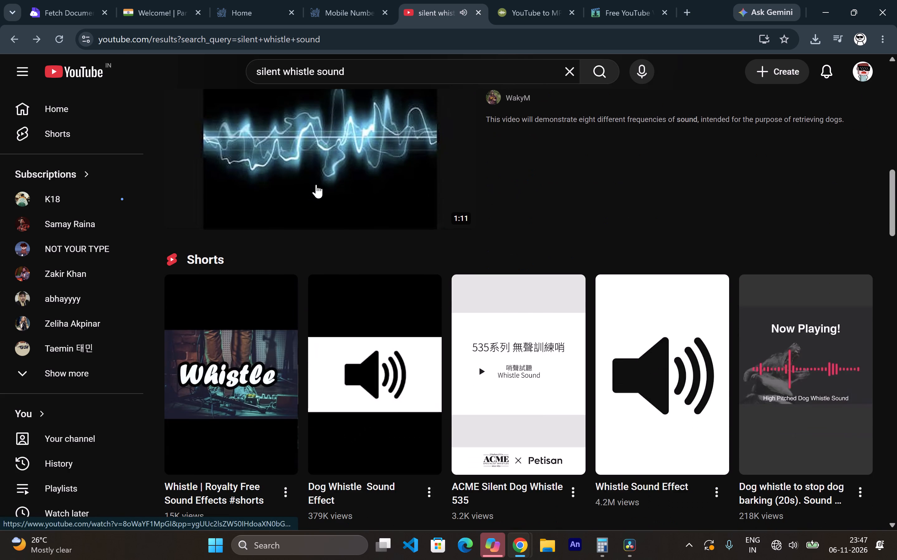
scroll(324, 171, up, 2)
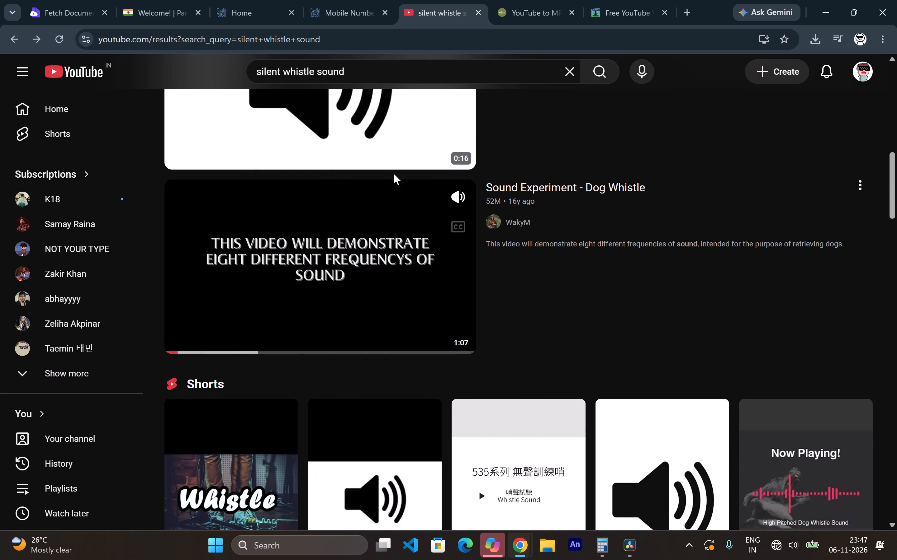
scroll(337, 240, down, 5)
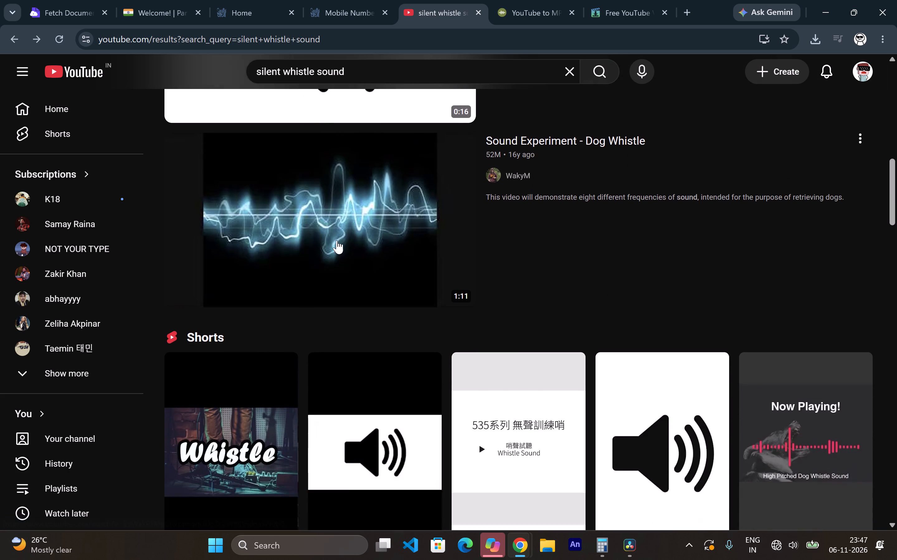
click(284, 212)
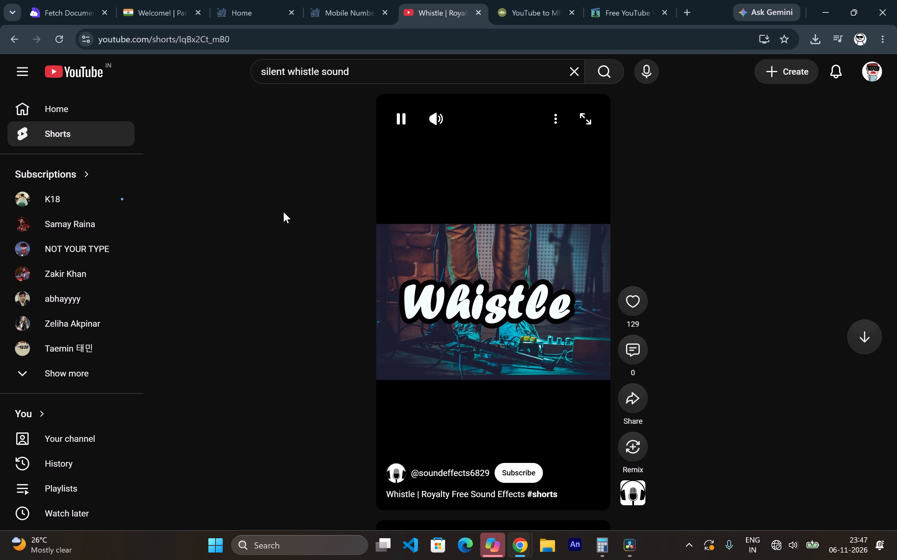
click(12, 42)
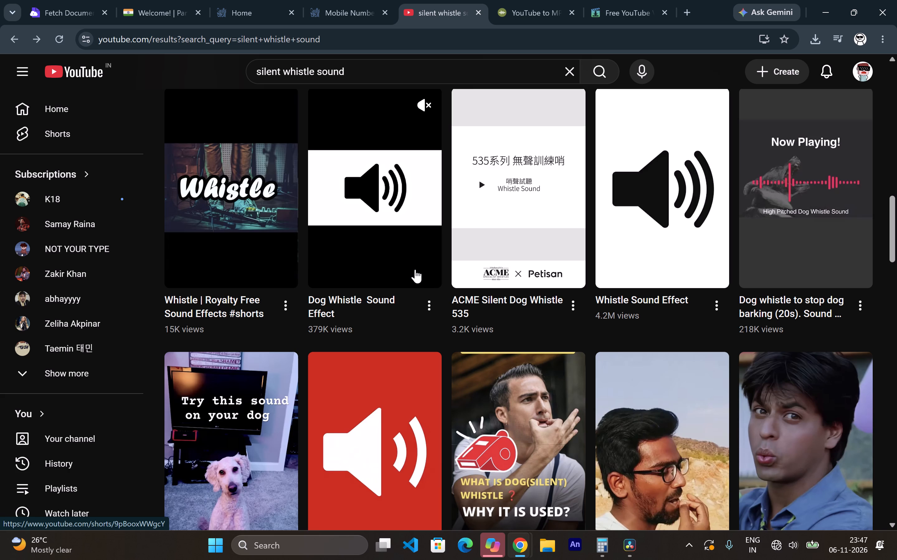
Change the YouTube search to "ancient chinese bell sound".
click(570, 78)
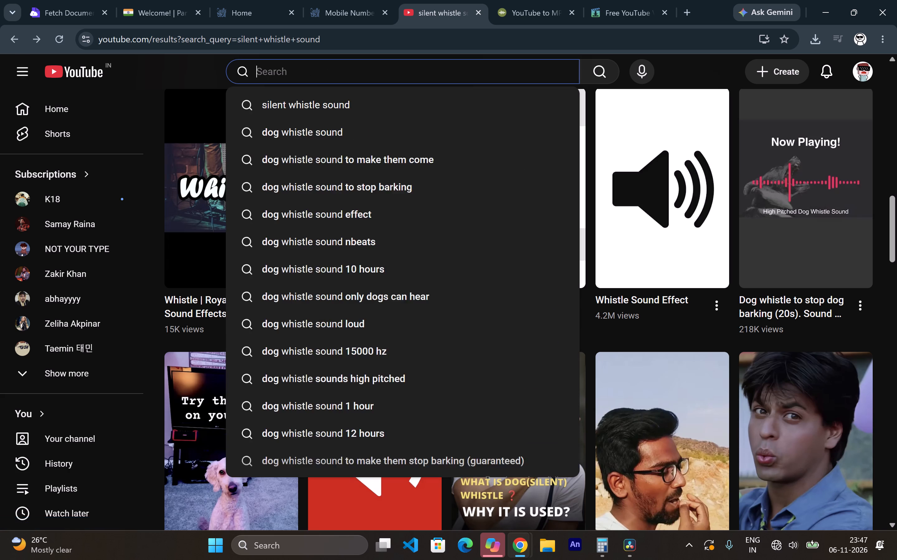
text(ancient)
key(space)
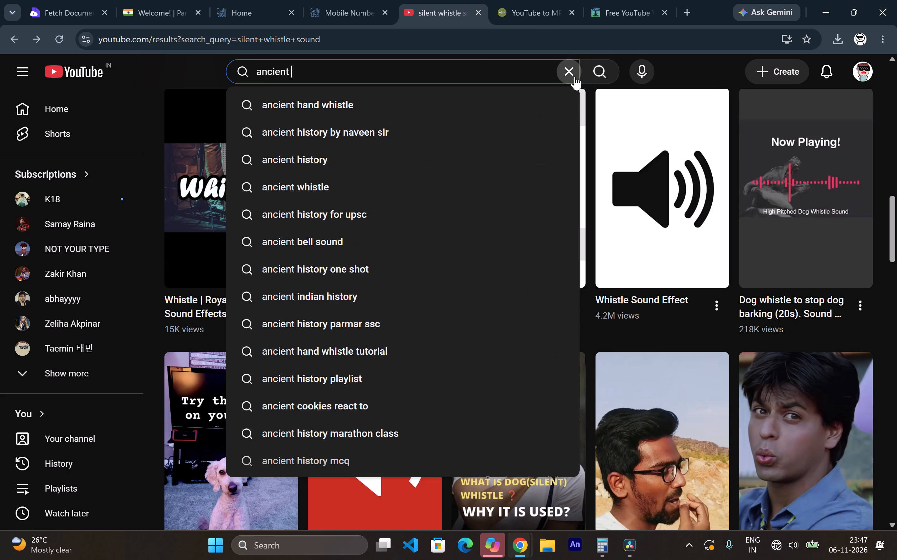
text(chinese)
key(space)
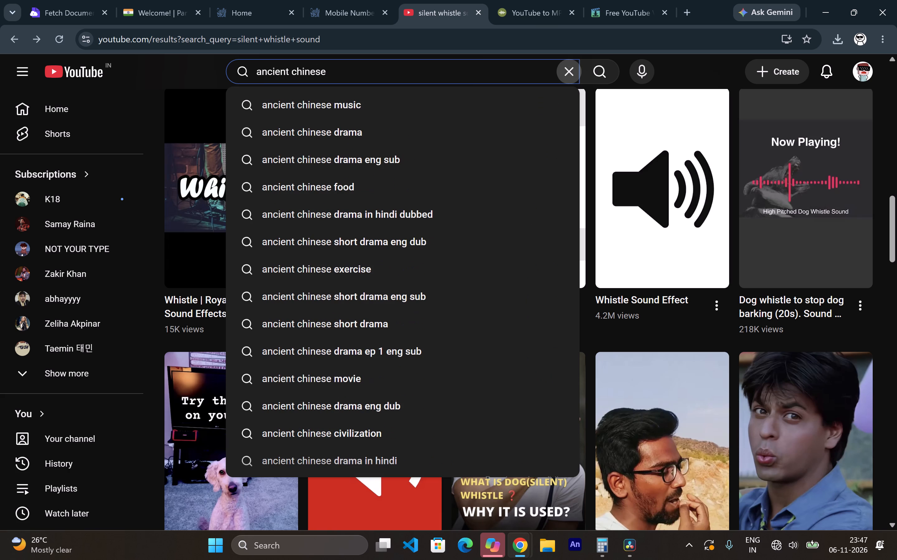
text(bel)
key(l)
key(space)
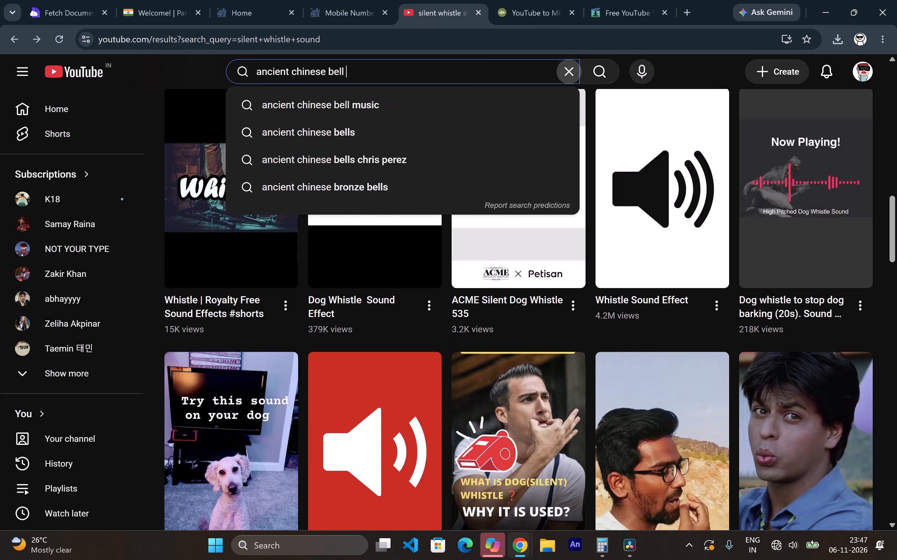
text(sound)
key(Return)
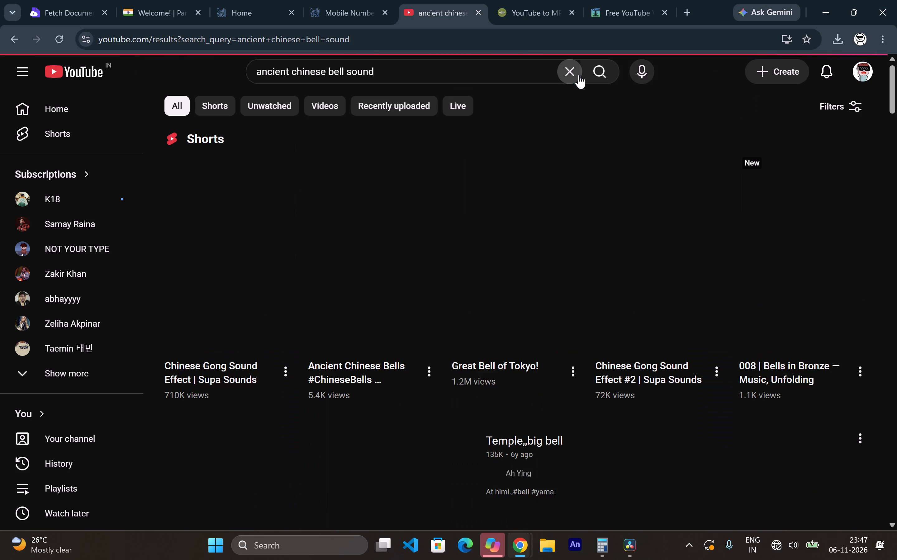
Listen to the first "Chinese Gong Sound Effect" and "Ancient Chinese Bells" shorts and preview the "Chinese bell ringing - Sound Effect (HD)" video.
click(246, 251)
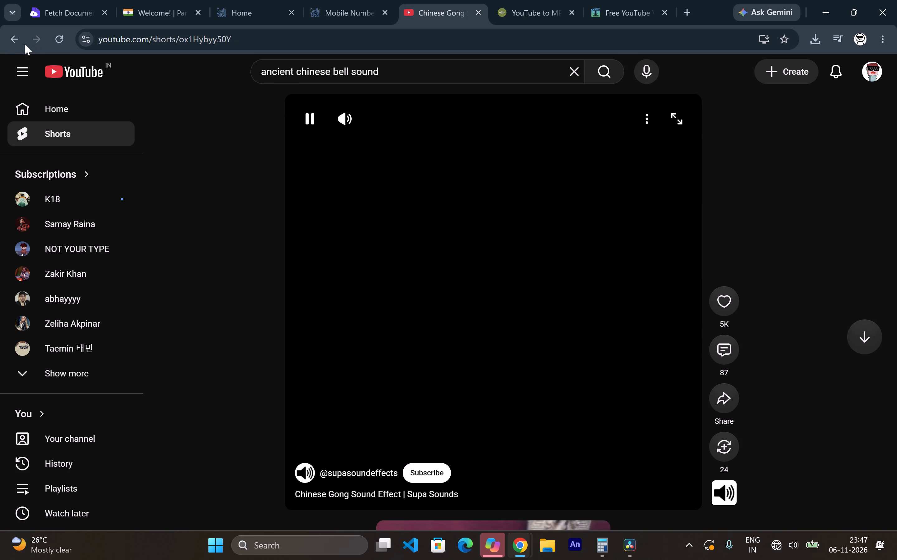
click(17, 35)
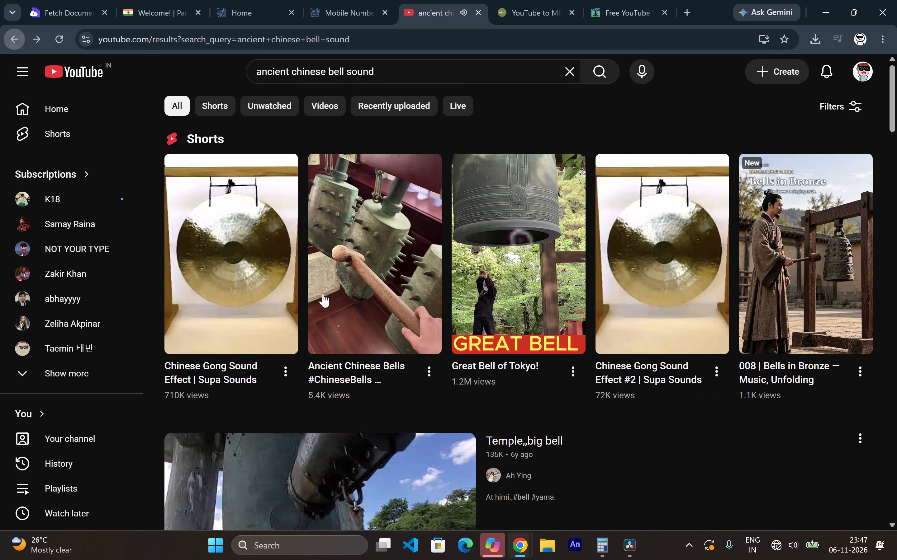
click(348, 242)
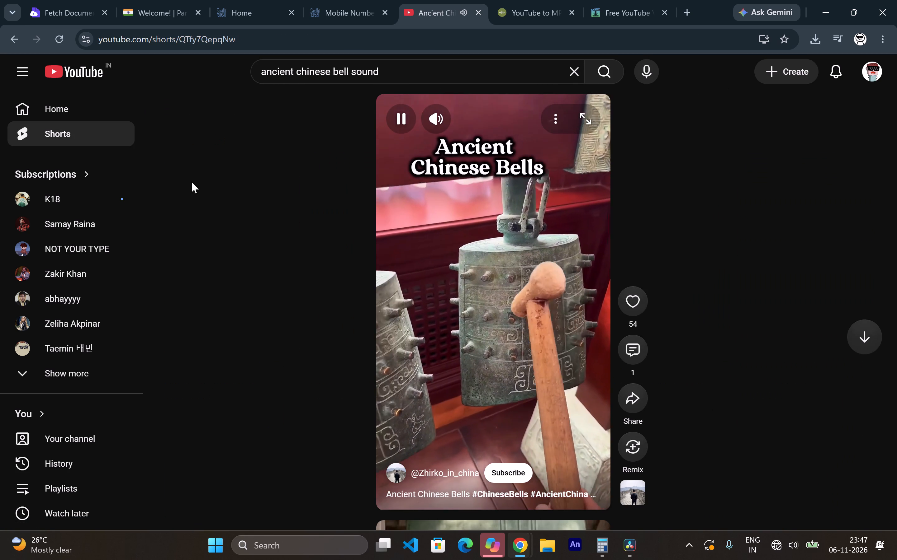
click(11, 44)
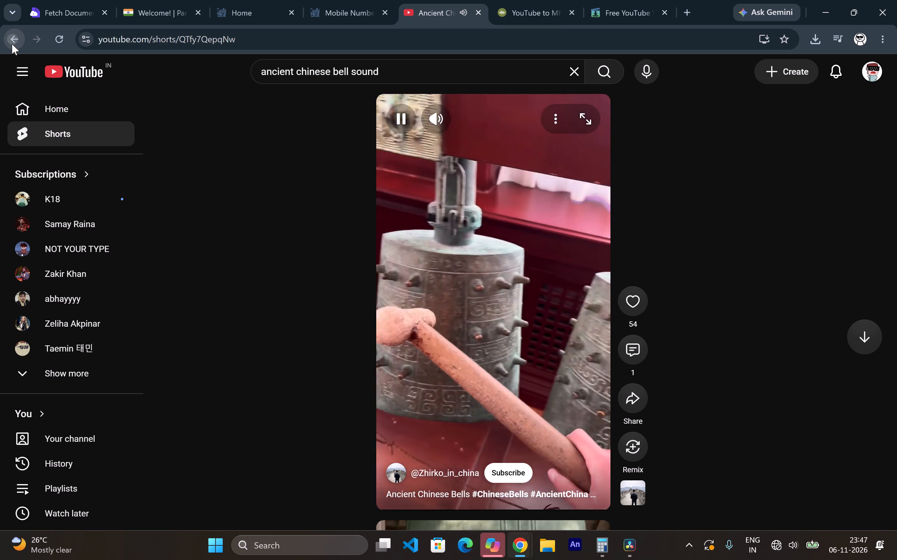
scroll(363, 224, down, 4)
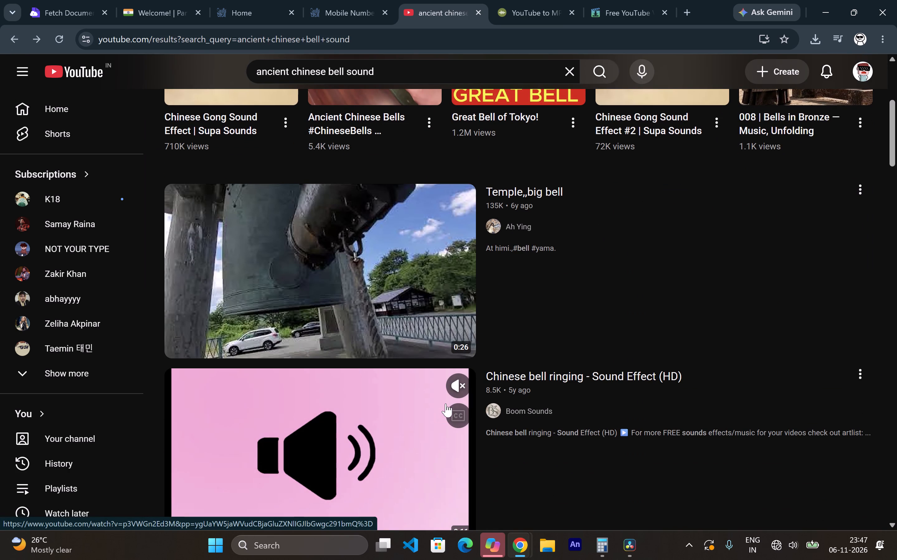
click(451, 392)
scroll(425, 394, down, 2)
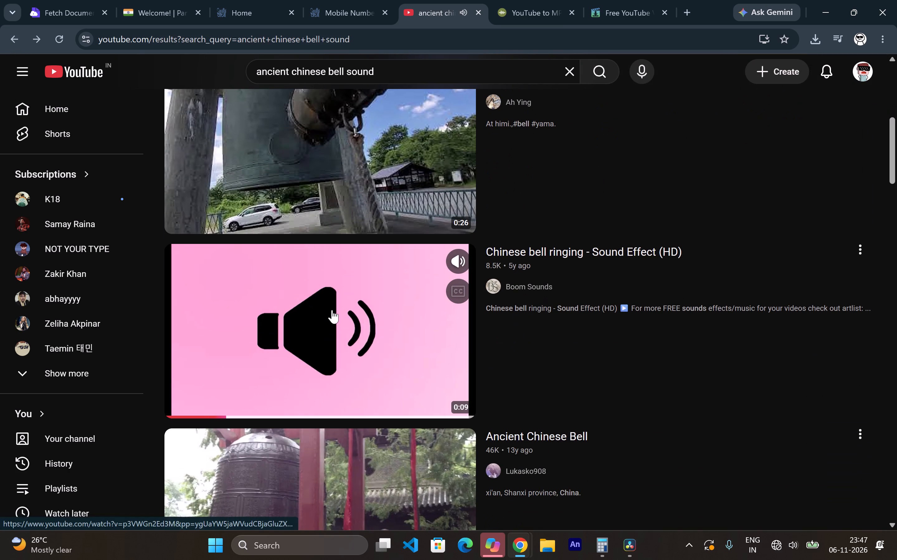
scroll(331, 309, down, 2)
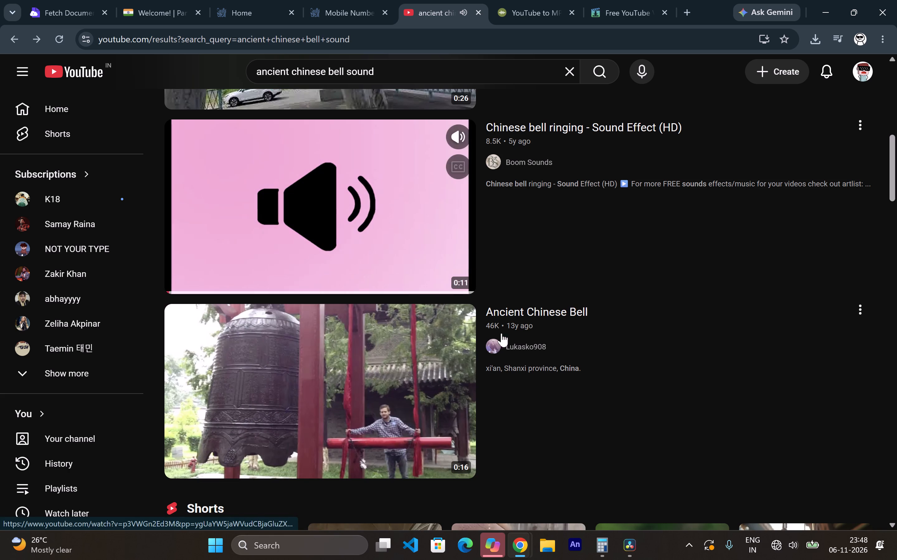
Switch to DaVinci Resolve and look through the Master bin's audio clips for an existing sound that suits the shot.
click(626, 547)
scroll(190, 202, down, 2)
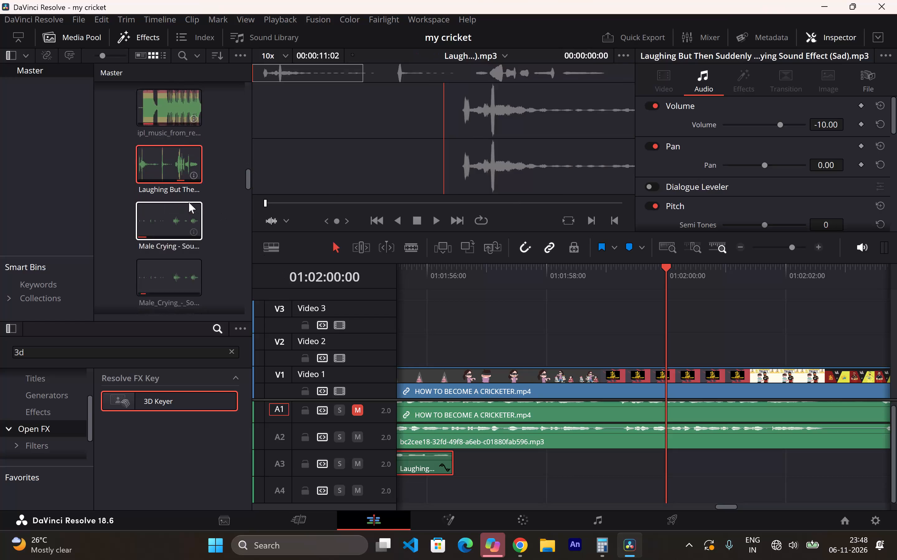
scroll(189, 202, down, 1)
scroll(189, 202, up, 11)
scroll(189, 201, down, 8)
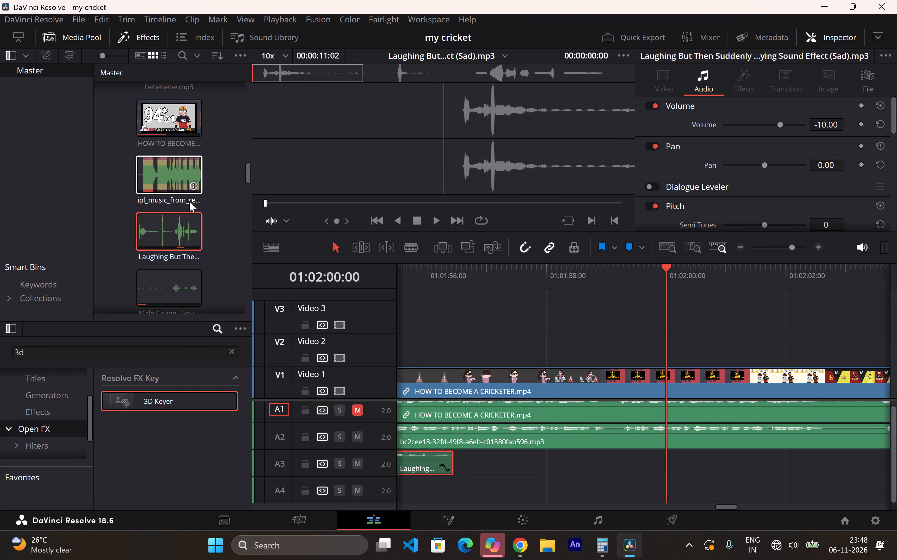
scroll(189, 201, down, 11)
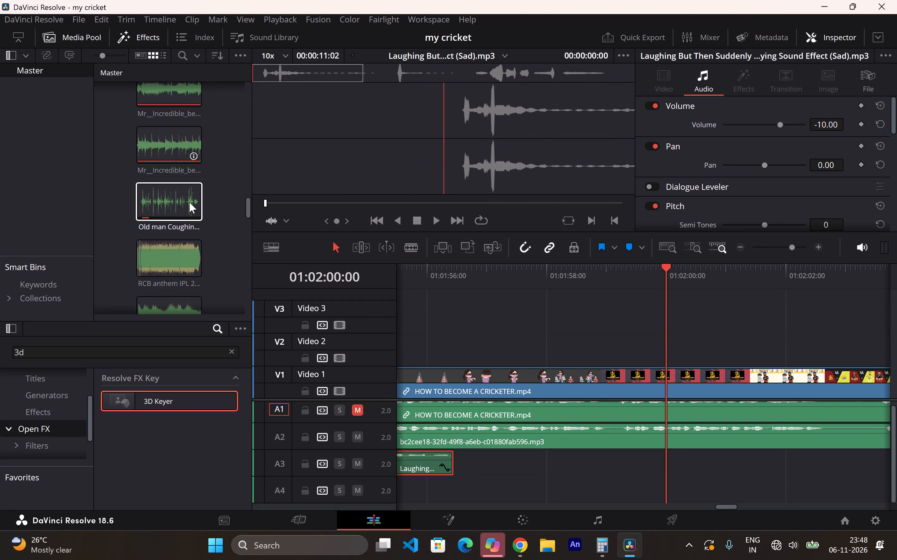
scroll(189, 202, down, 2)
scroll(193, 160, up, 1)
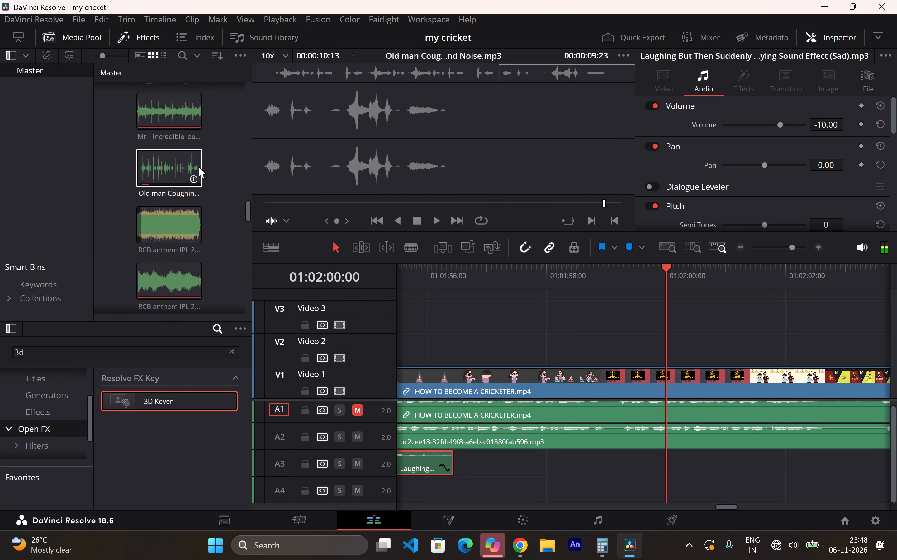
scroll(195, 167, down, 4)
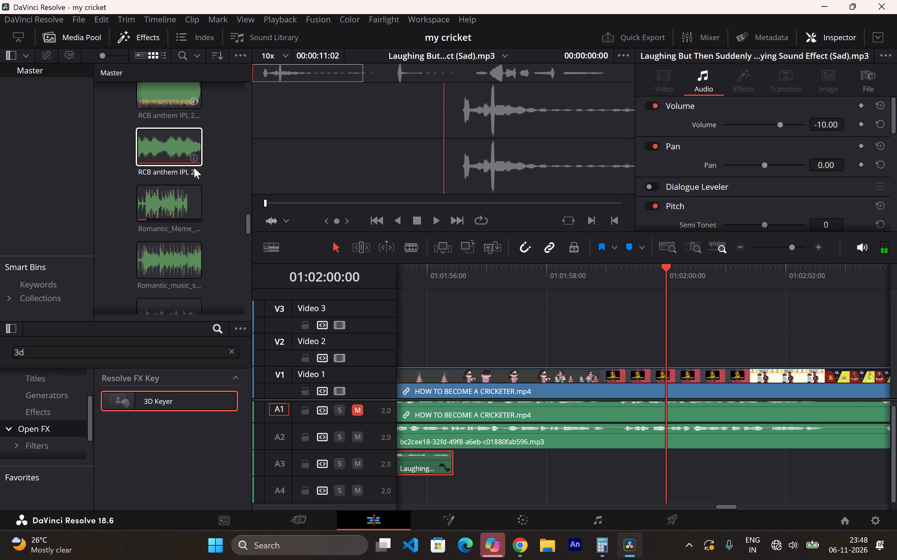
scroll(193, 167, down, 5)
scroll(191, 166, up, 7)
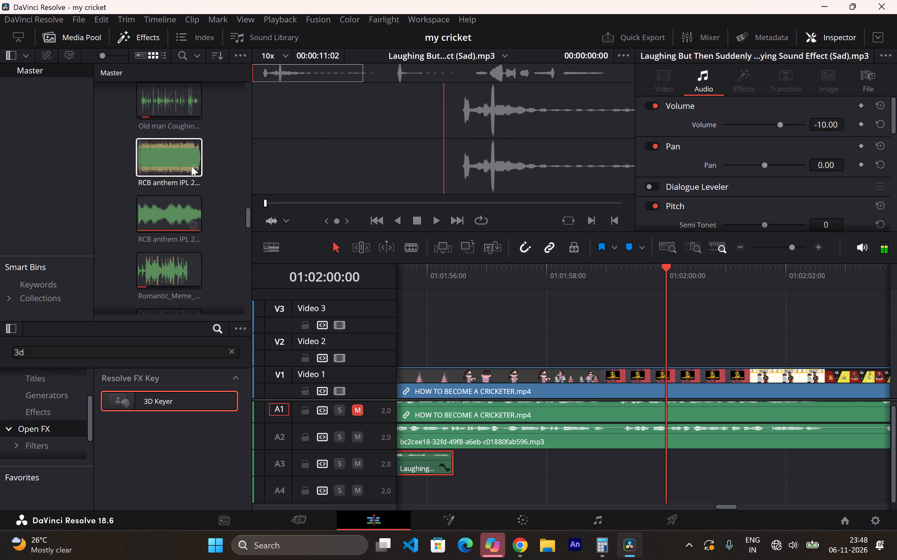
scroll(191, 166, up, 11)
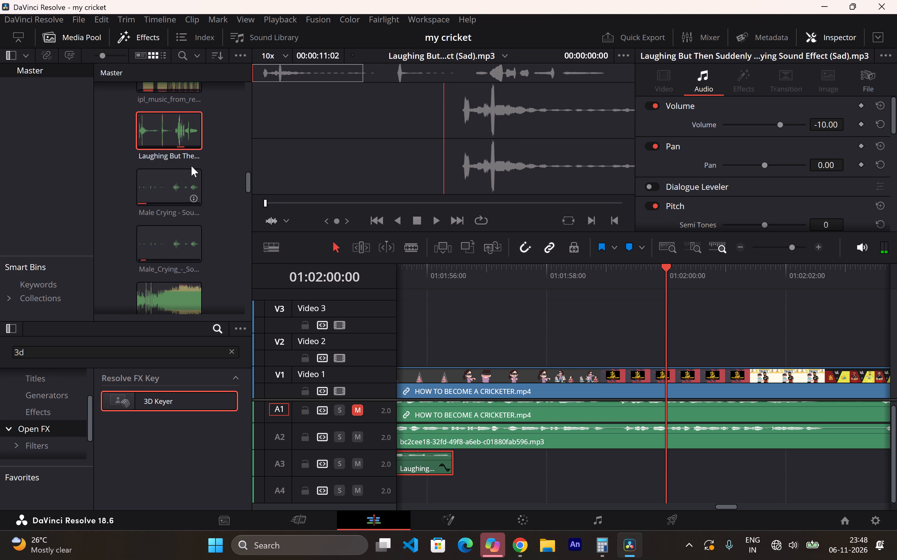
scroll(191, 166, up, 3)
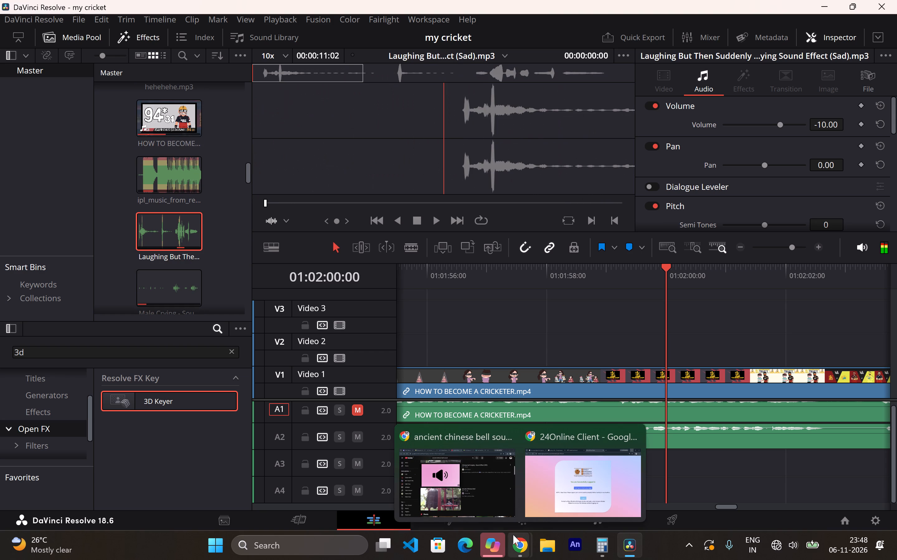
Switch to YouTube in Chrome and change the search to "owl sound effect".
click(513, 537)
click(478, 494)
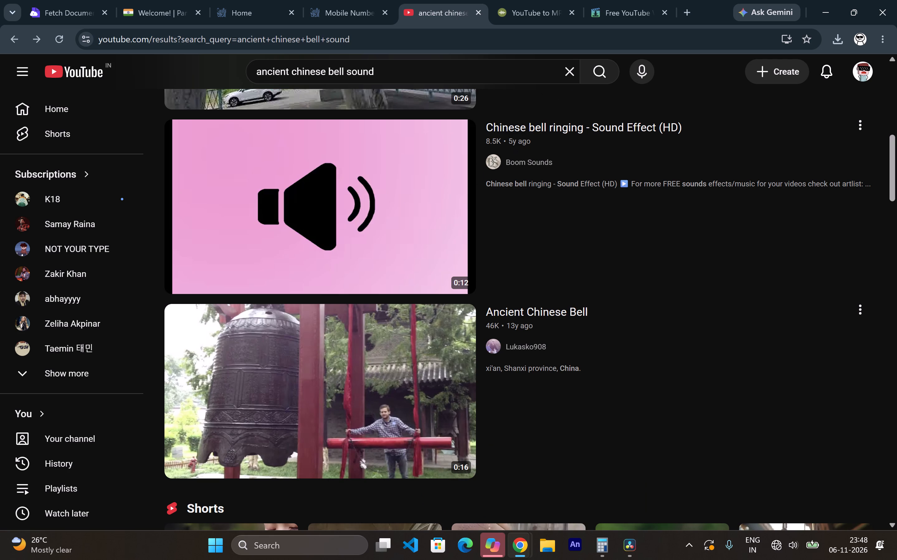
click(573, 71)
key(o)
text(wl)
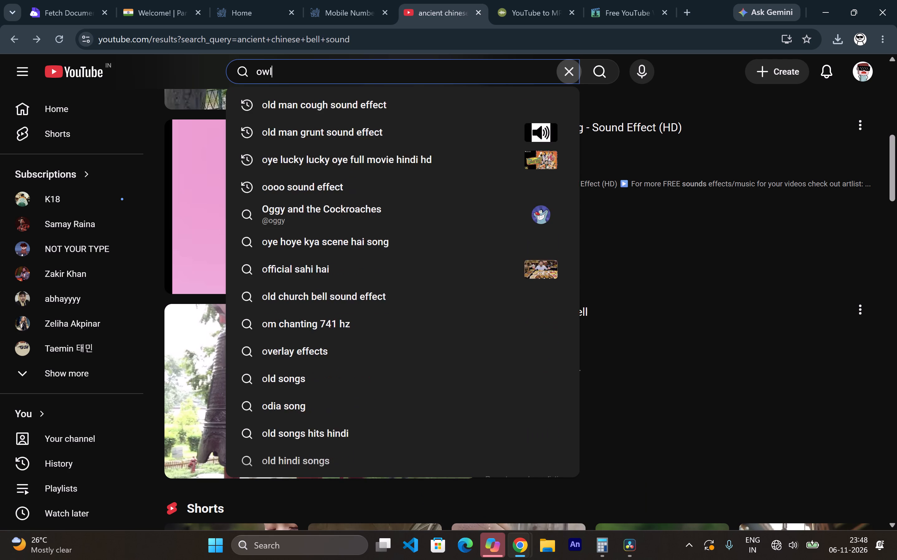
key(space)
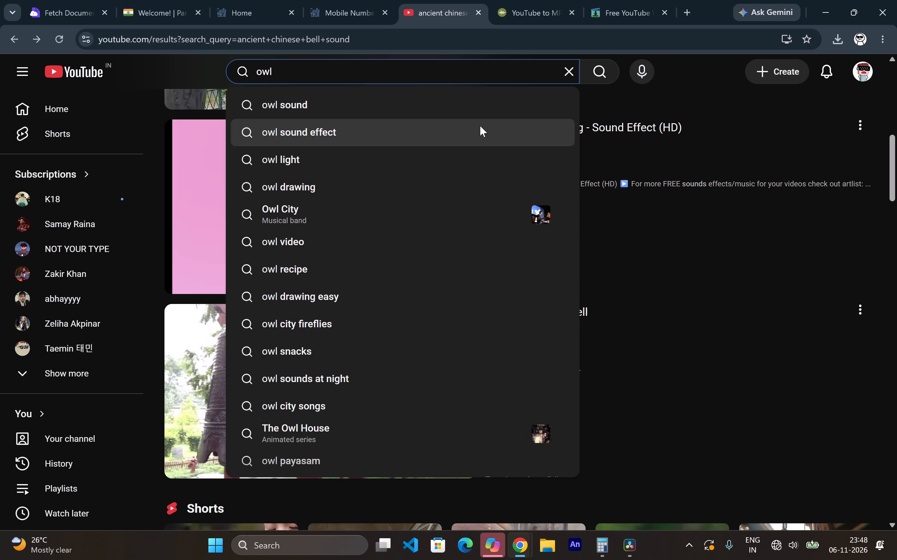
click(480, 126)
Listen to the "owl sounds at night" short and preview the "Sound Effects - Owl Hooting Noise" video with sound.
click(209, 218)
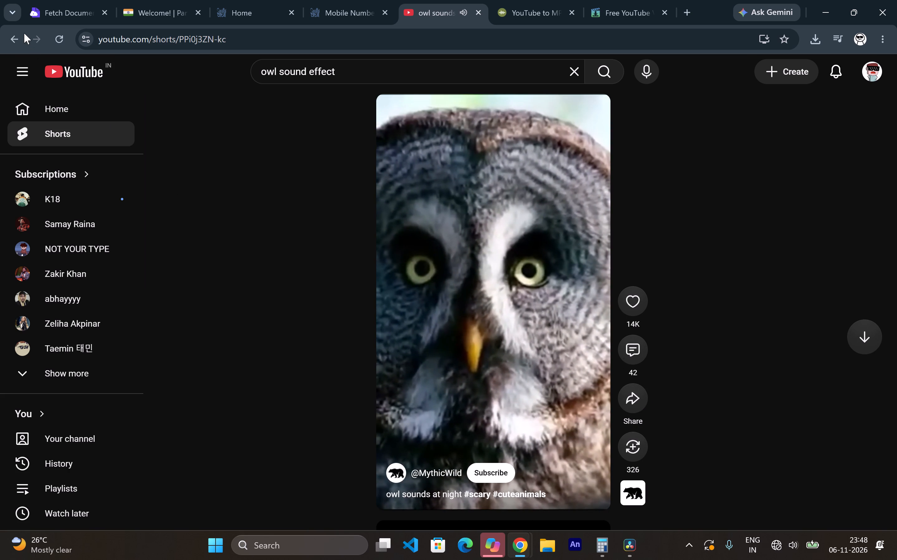
click(22, 37)
scroll(259, 272, down, 4)
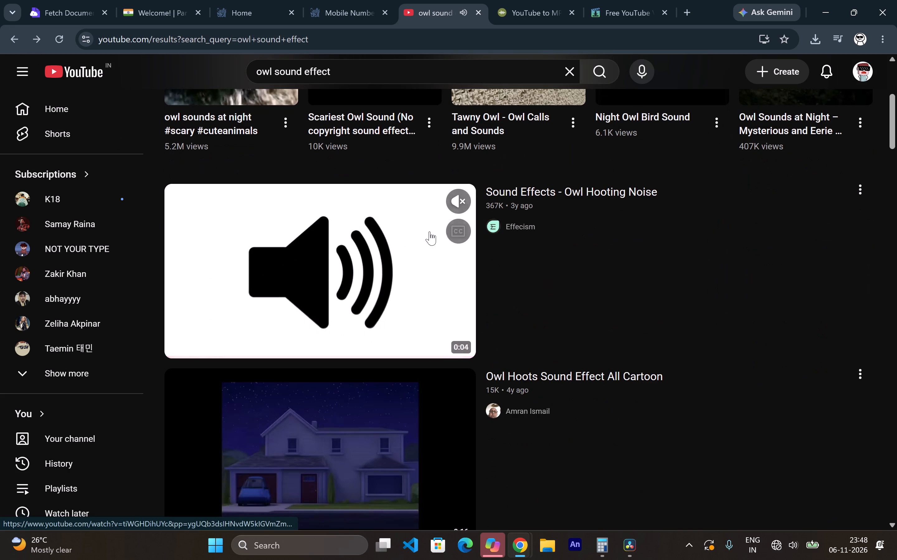
click(458, 211)
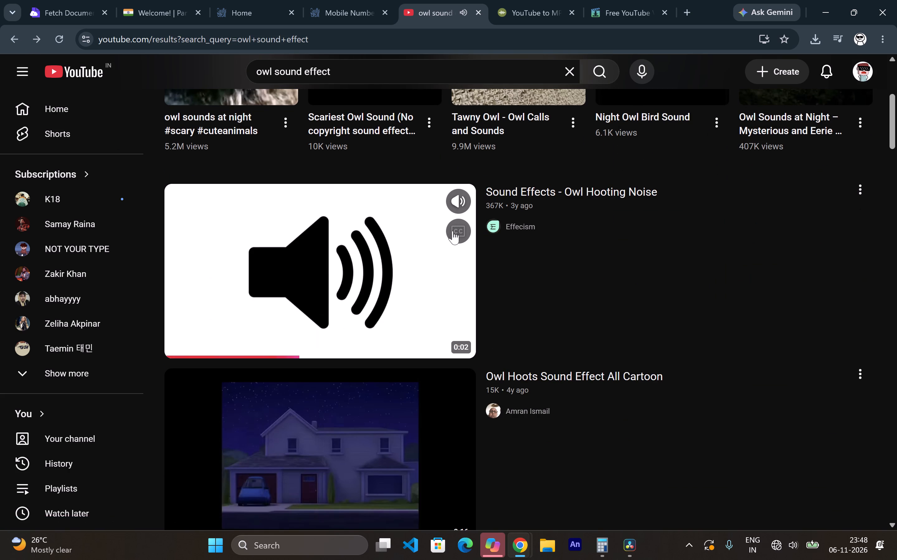
Copy the share link of "Sound Effects - Owl Hooting Noise" and use ytmp3.nz to download it as a 128 kbps MP3.
click(858, 192)
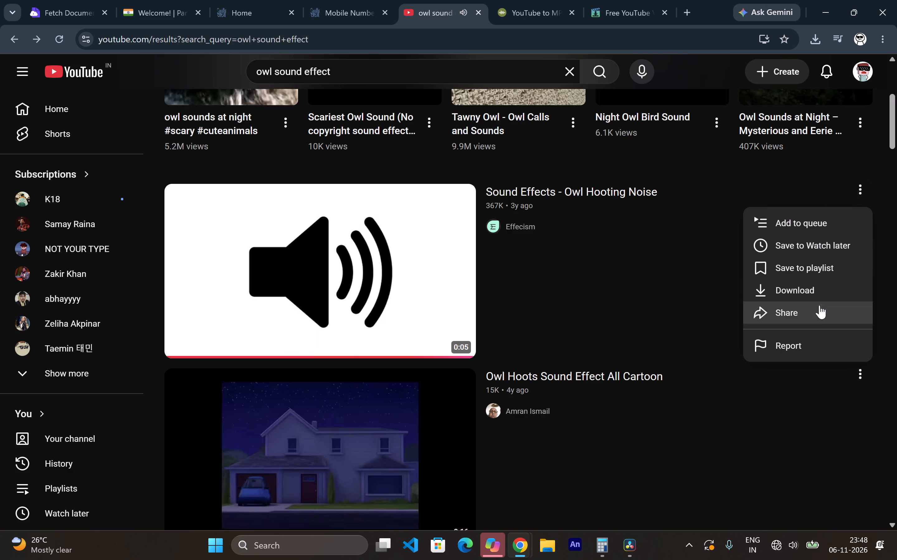
click(823, 313)
click(557, 351)
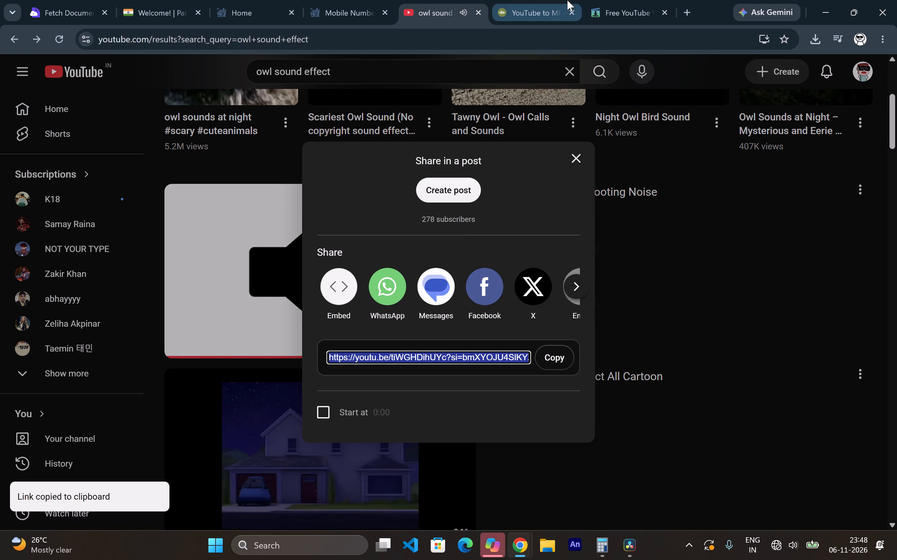
click(562, 1)
click(441, 356)
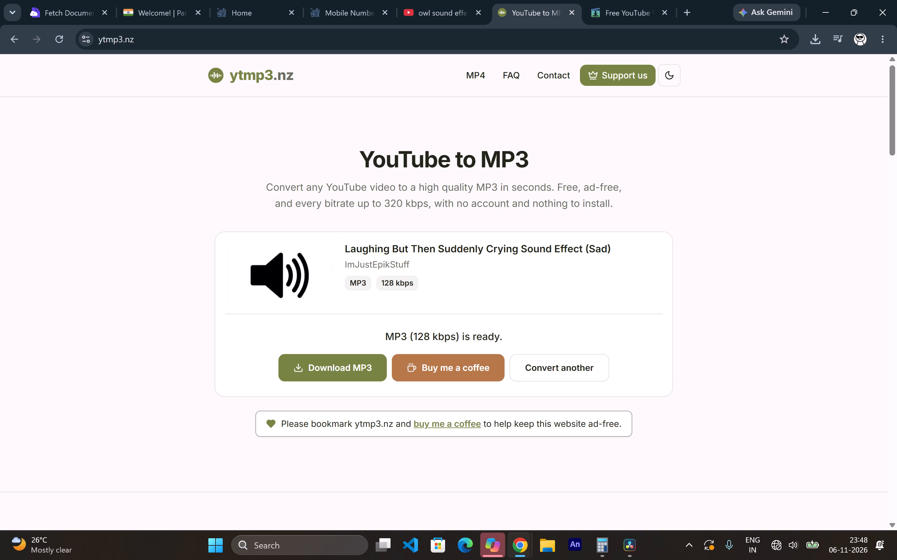
click(574, 373)
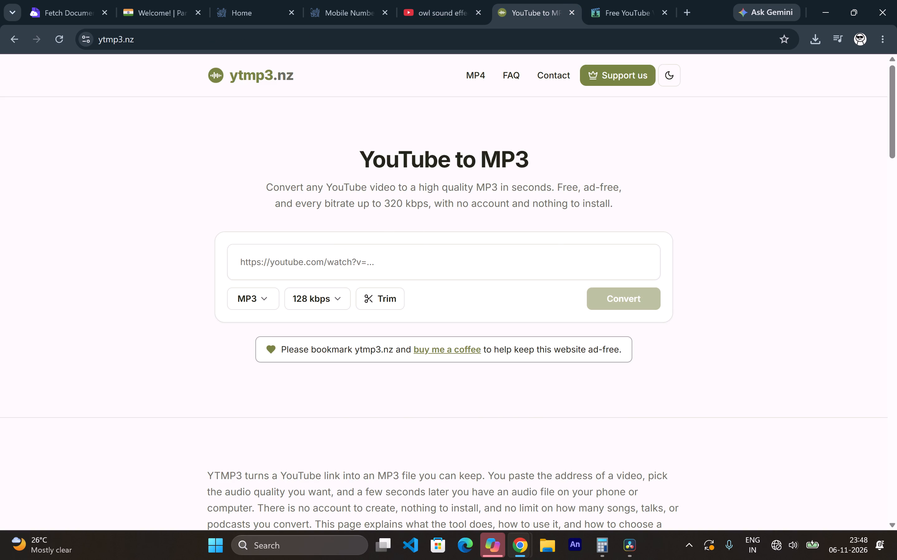
drag(393, 265, 394, 269)
key(ctrl+v)
click(606, 309)
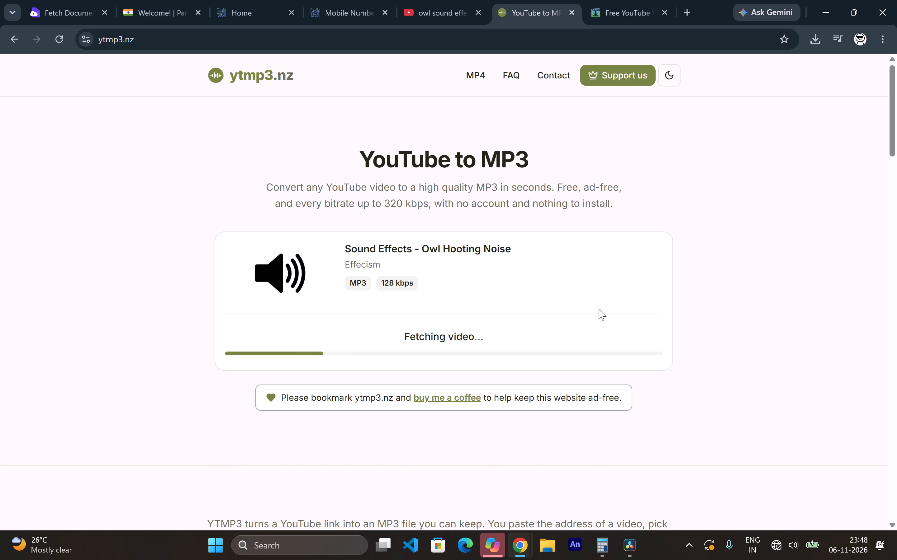
click(318, 367)
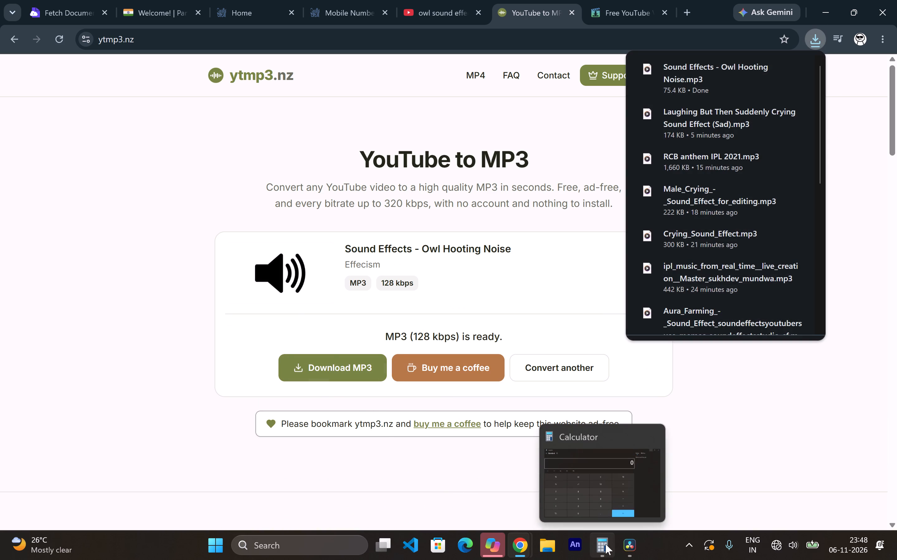
Switch to DaVinci Resolve and import the "Sound Effects - Owl Hooting Noise" file from Downloads into the Master bin.
click(631, 548)
right_click(225, 236)
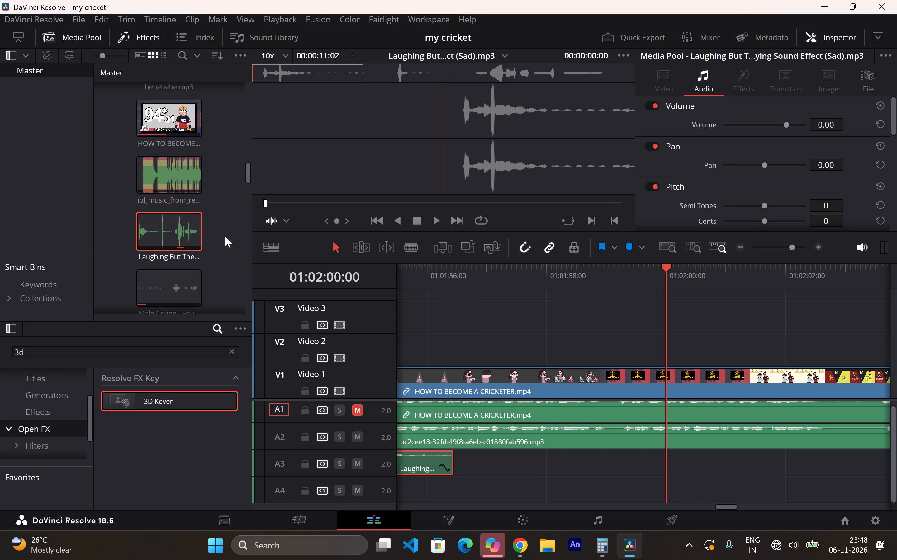
click(268, 358)
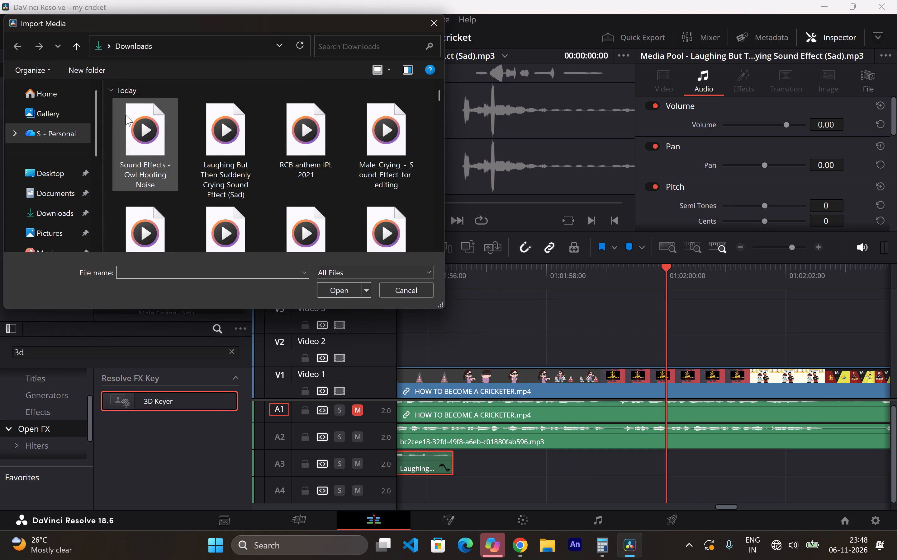
double_click(134, 129)
Place the owl hooting clip from the Master bin on track A3 directly after the laughing-then-crying clip.
scroll(150, 213, down, 6)
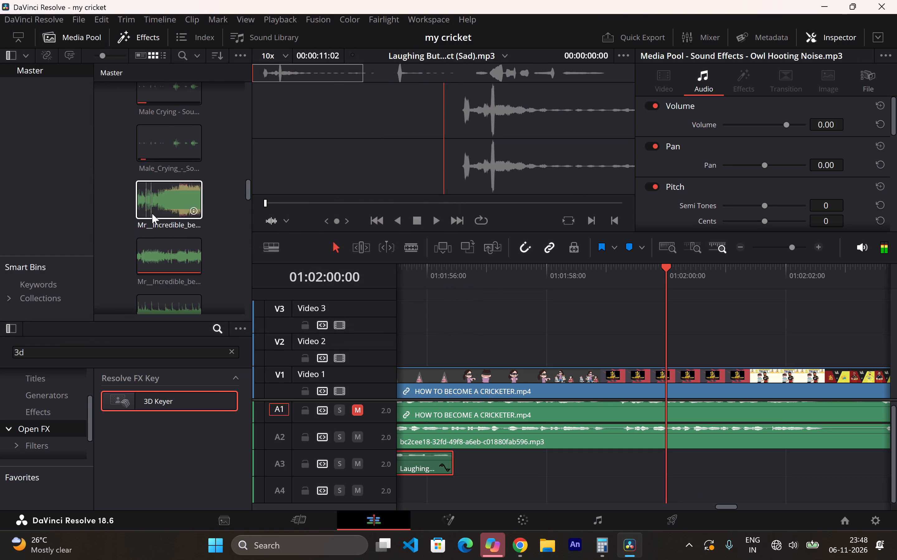
scroll(152, 213, down, 18)
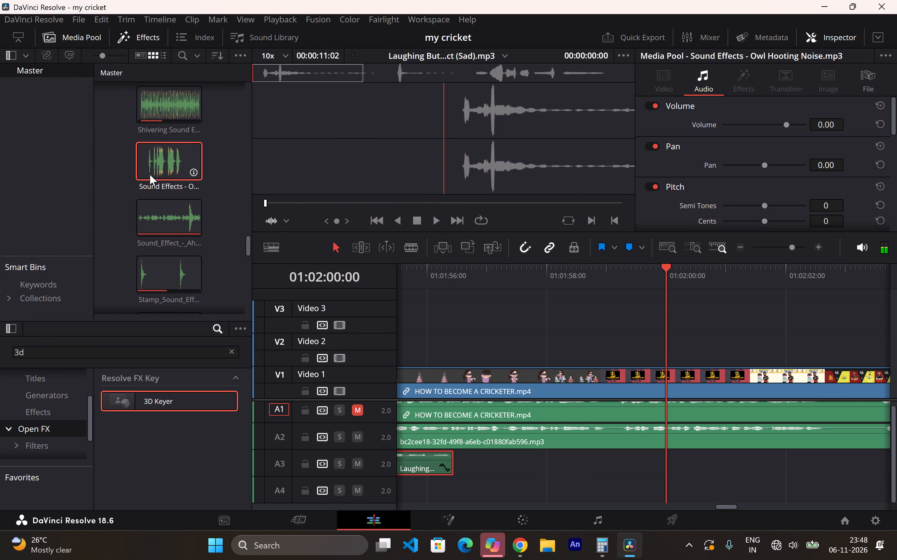
drag(160, 152, 453, 474)
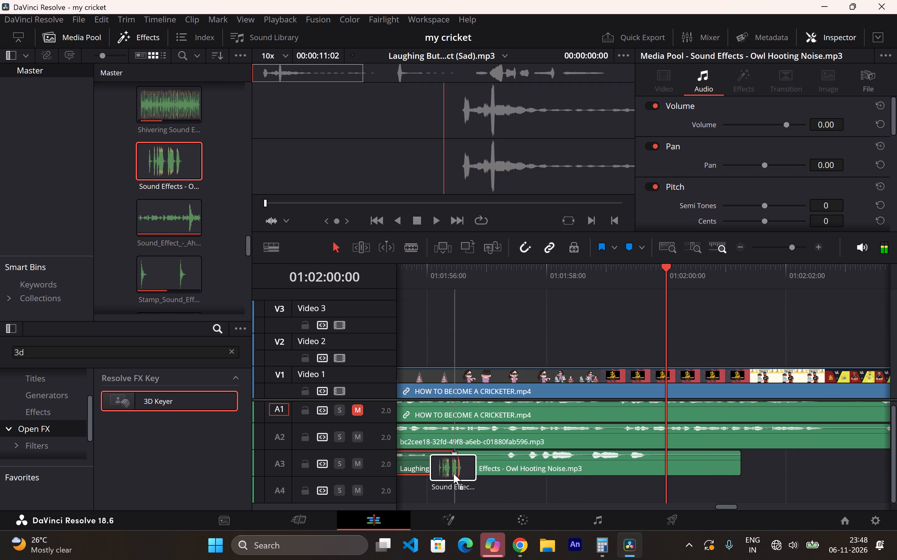
drag(453, 474, 452, 474)
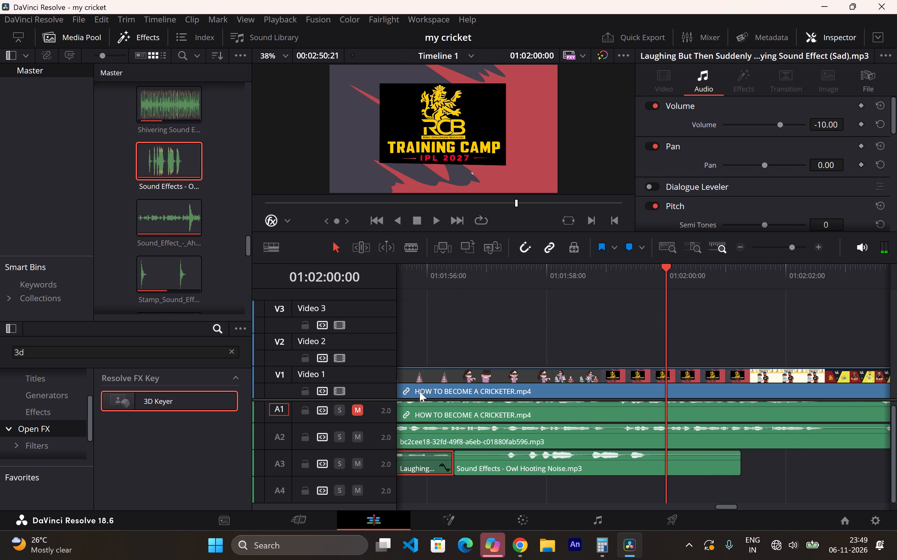
Cut the owl clip just before its first hoot, delete the silent start, and move the rest against the laughing clip's end.
click(407, 249)
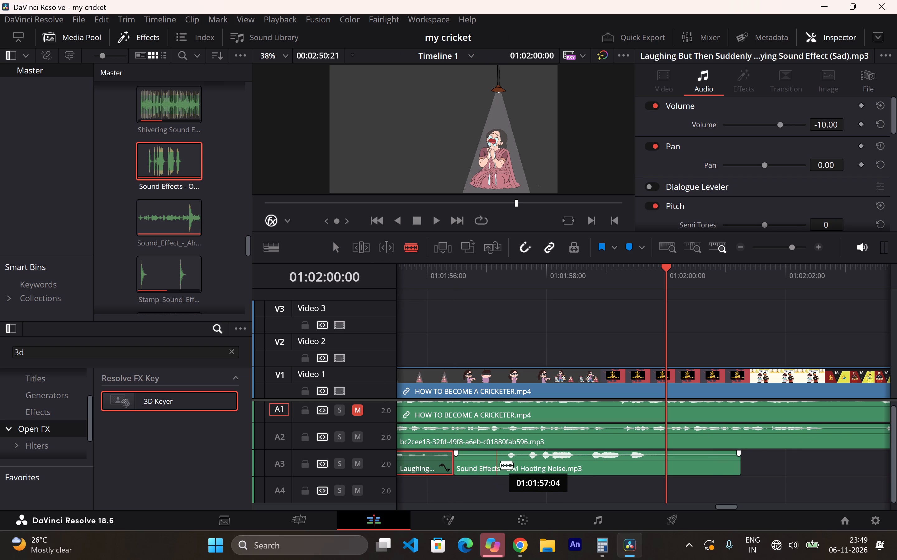
click(506, 468)
click(341, 250)
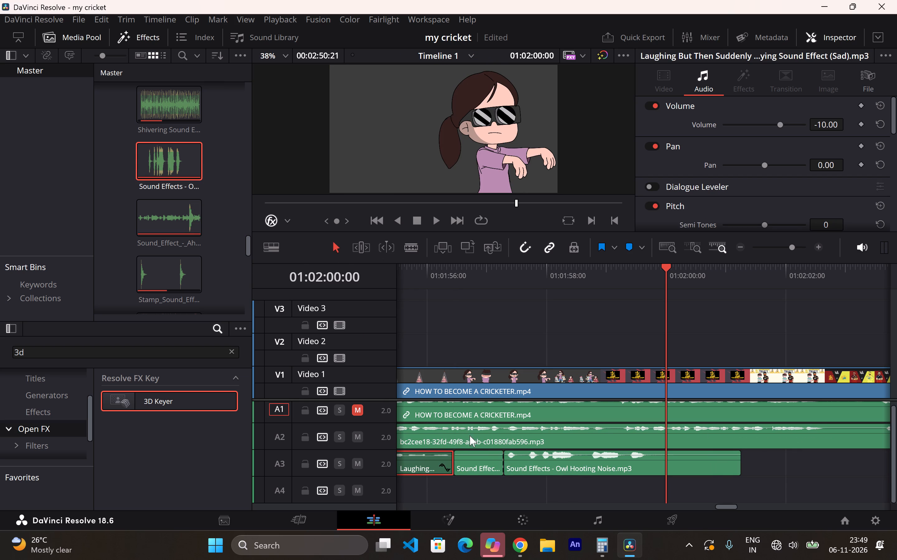
click(474, 464)
key(BackSpace)
drag(528, 468, 517, 468)
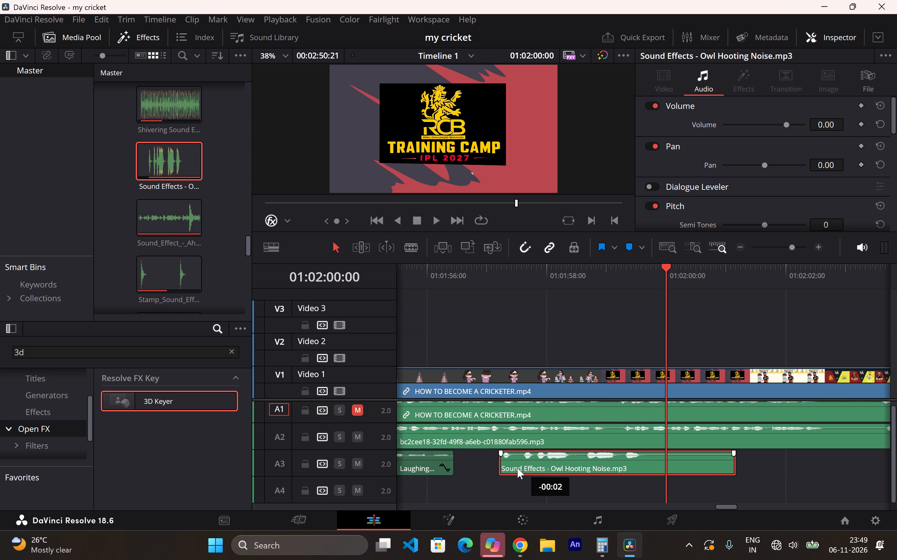
drag(517, 468, 472, 464)
Play the timeline from about 01:01:56 to check the owl sound's timing against the training camp shot.
click(428, 273)
key(space)
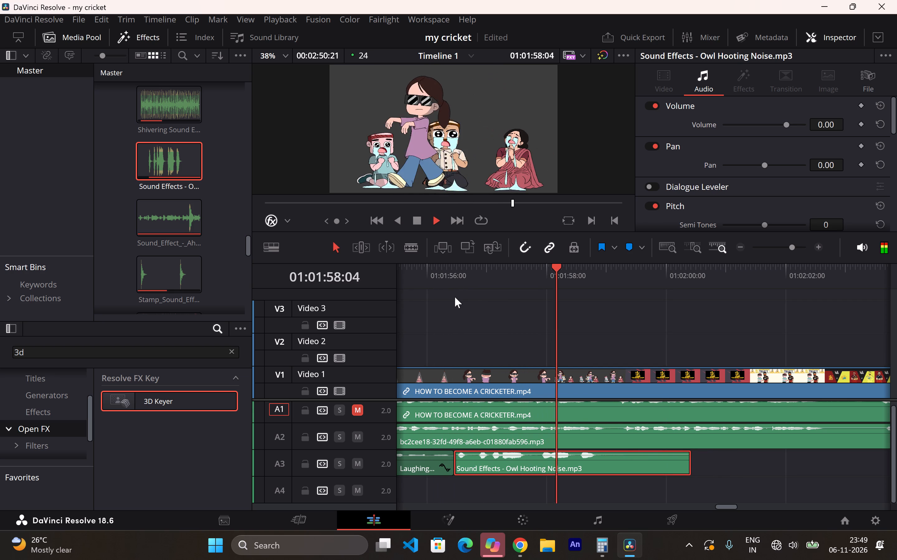
key(space)
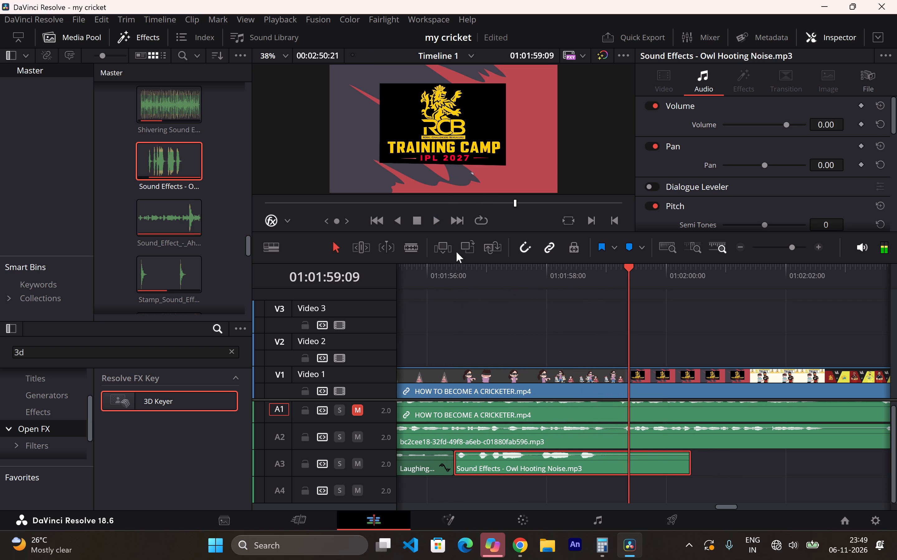
Split the owl hooting clip on track A3 at 01:01:59:02 and delete the part after the cut.
click(416, 243)
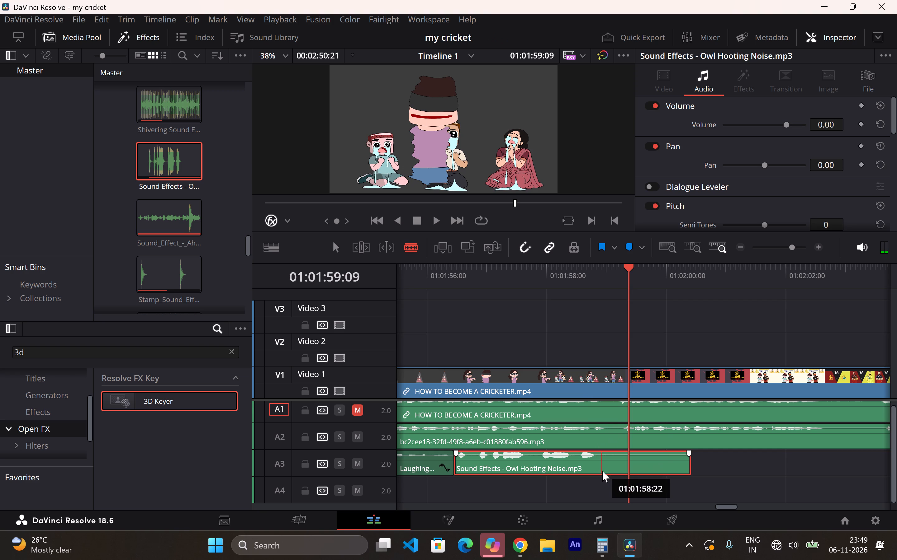
drag(628, 266, 623, 266)
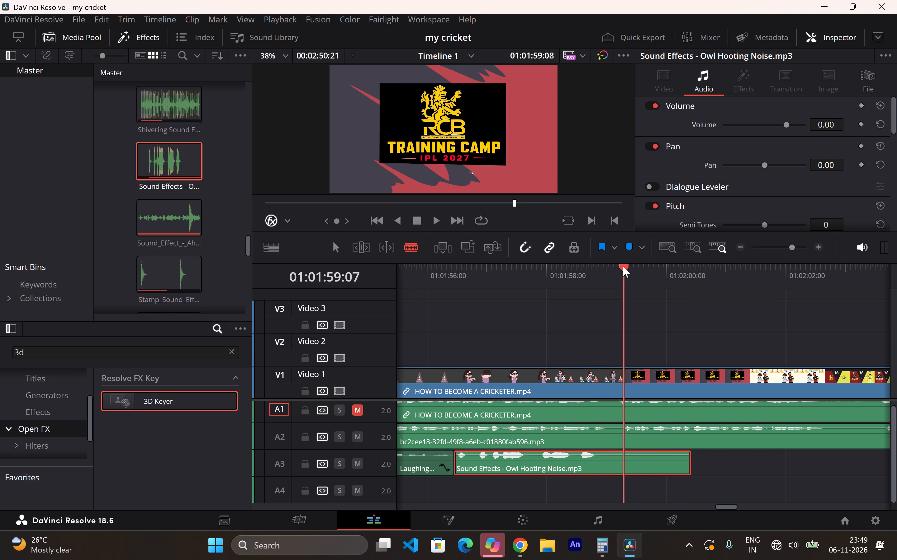
drag(623, 266, 610, 272)
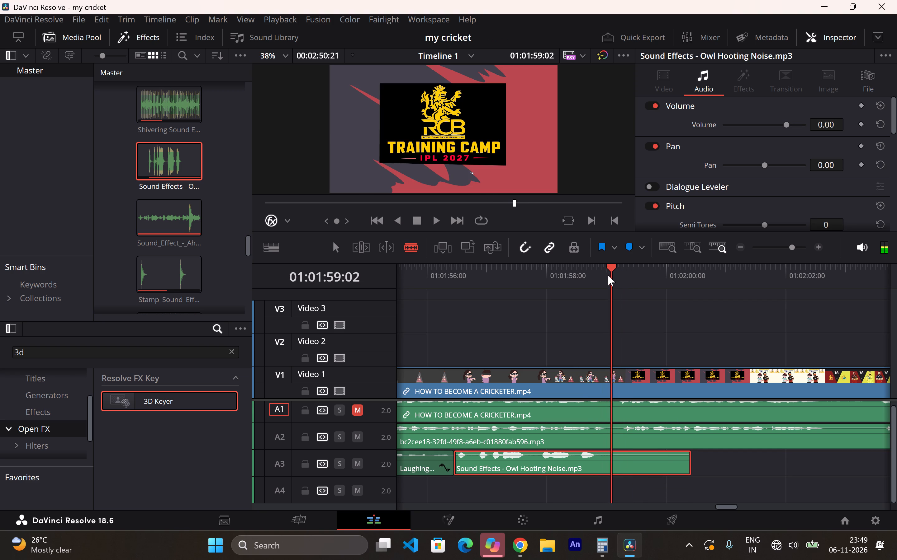
click(612, 466)
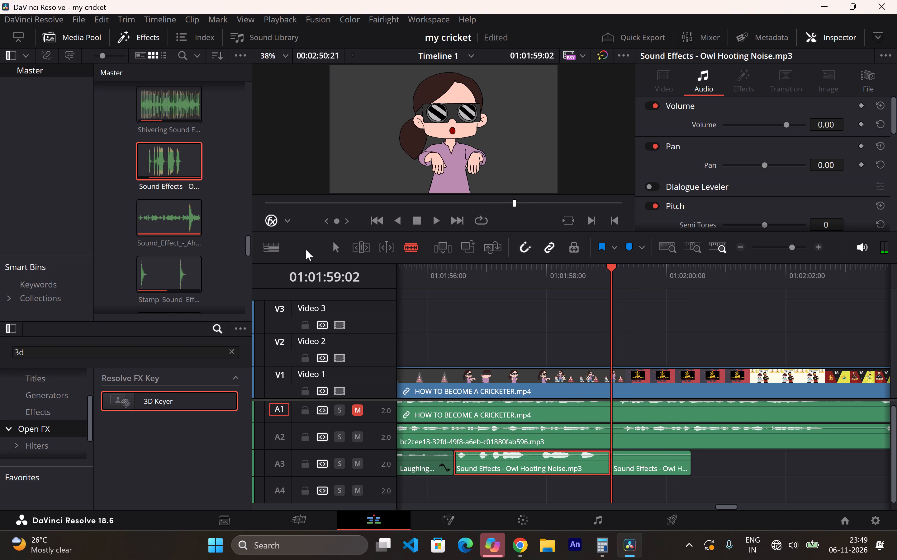
click(341, 243)
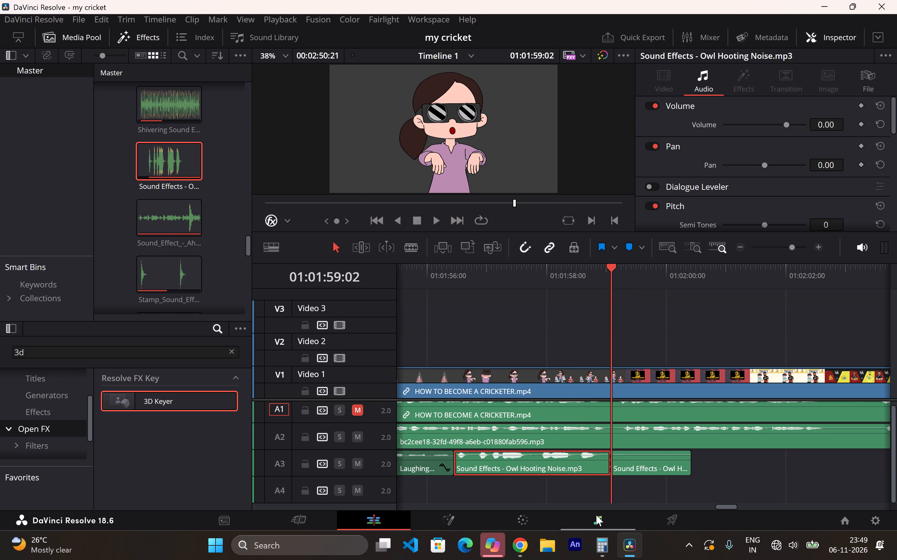
click(635, 466)
key(BackSpace)
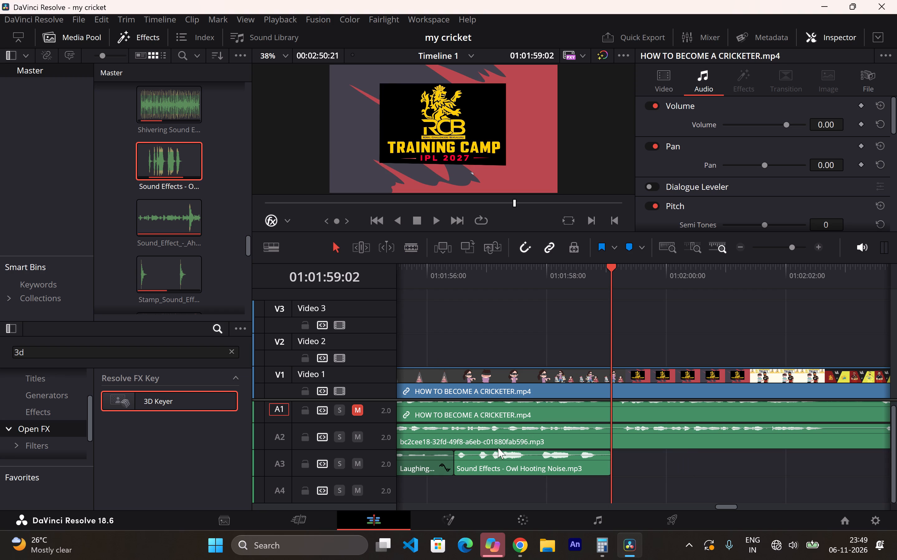
Lower the owl hooting clip's volume on track A3 to -10 dB.
click(508, 455)
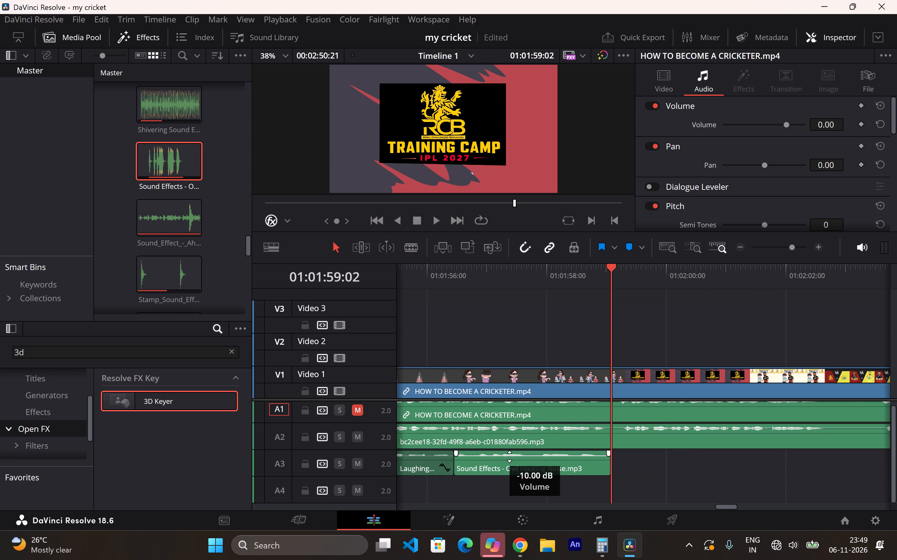
Play back the end of the laughing clip, the owl hooting clip and the following RCB Trust handshake shot.
click(399, 277)
key(space)
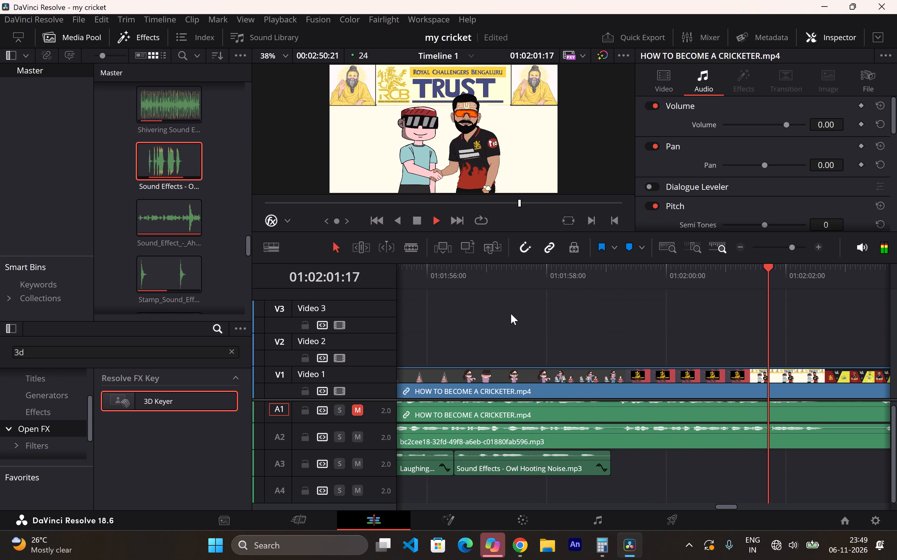
key(space)
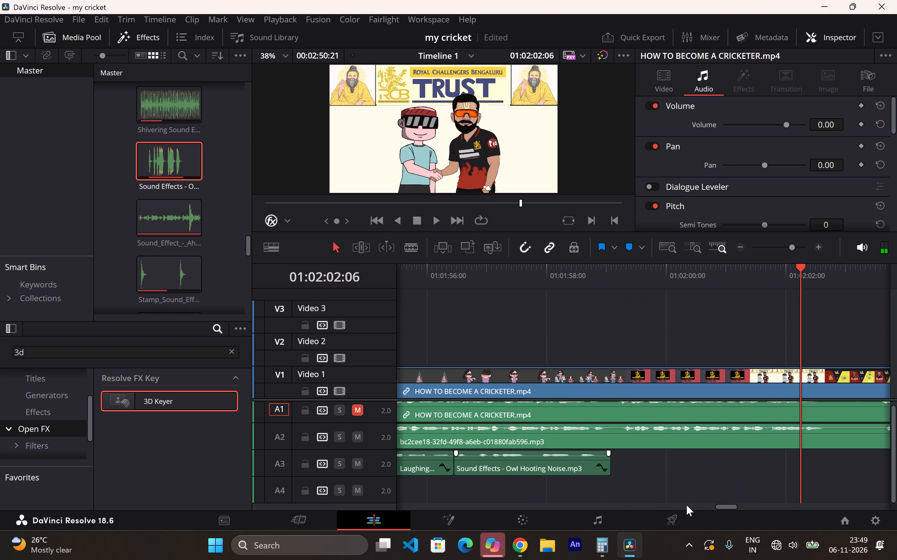
Play back the timeline repeatedly from the RCB training camp shot through the Trust handshake, IPL versus and stadium shots.
drag(724, 506, 728, 507)
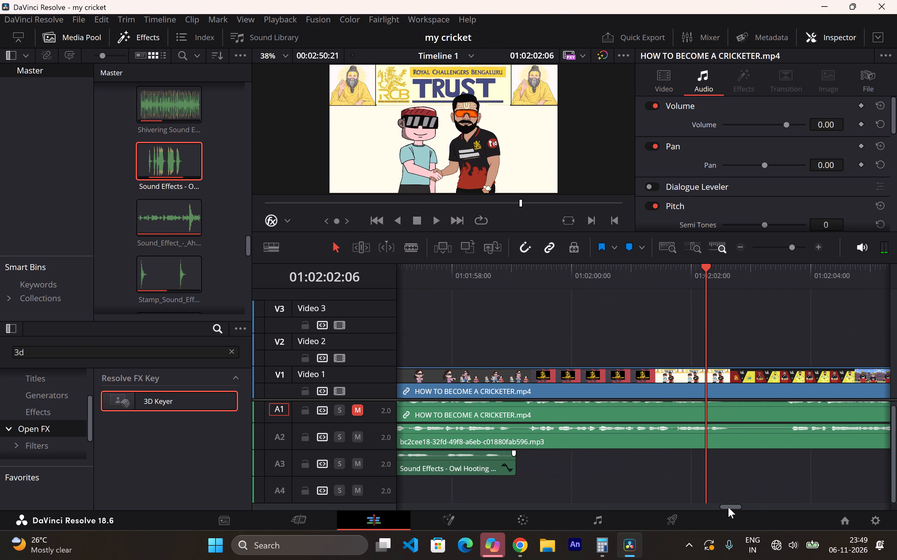
drag(728, 507, 731, 507)
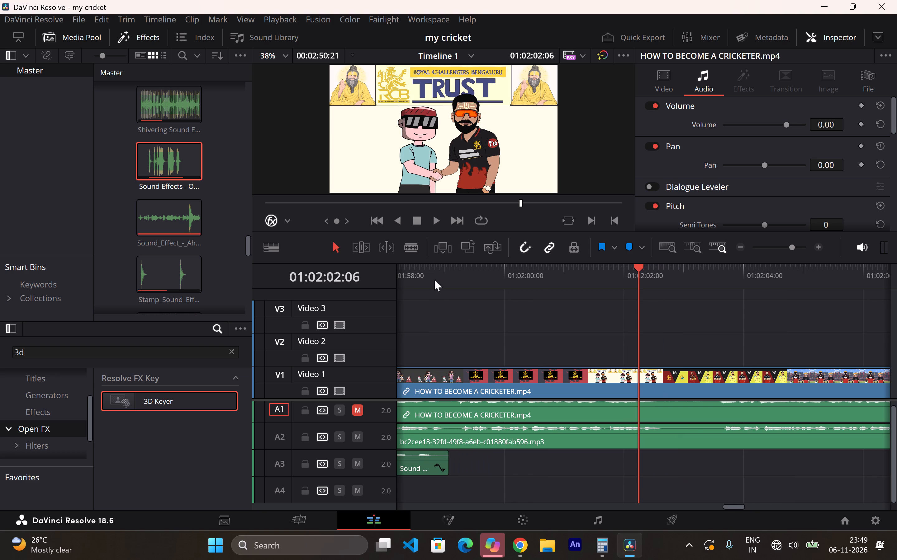
click(437, 293)
click(443, 280)
key(space)
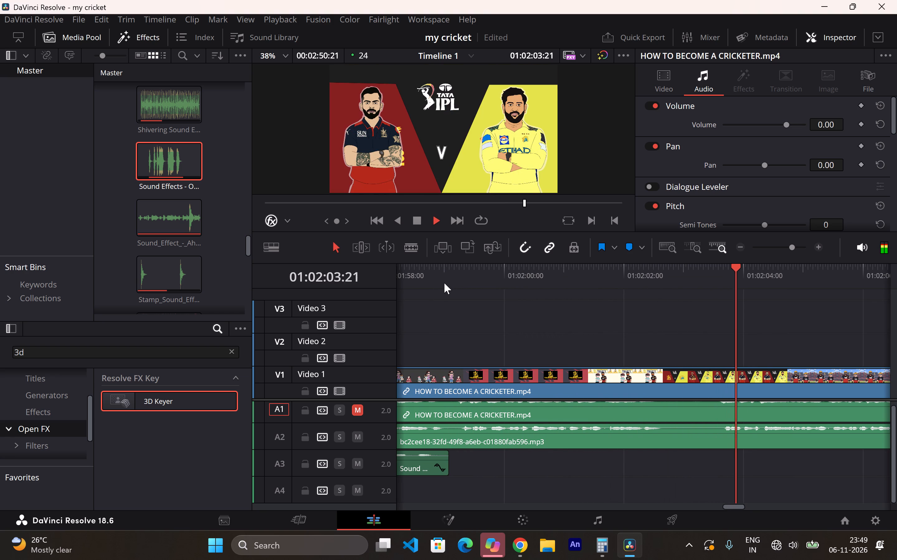
key(space)
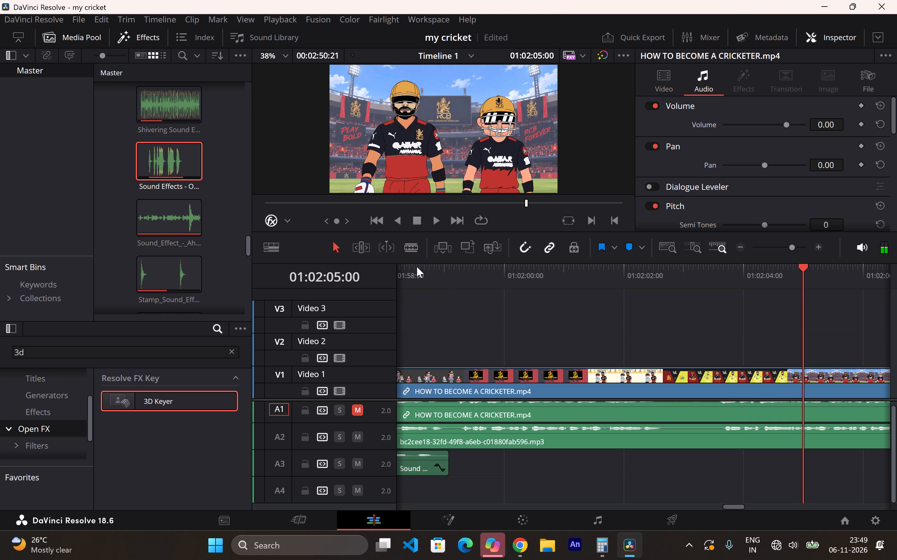
click(427, 282)
key(space)
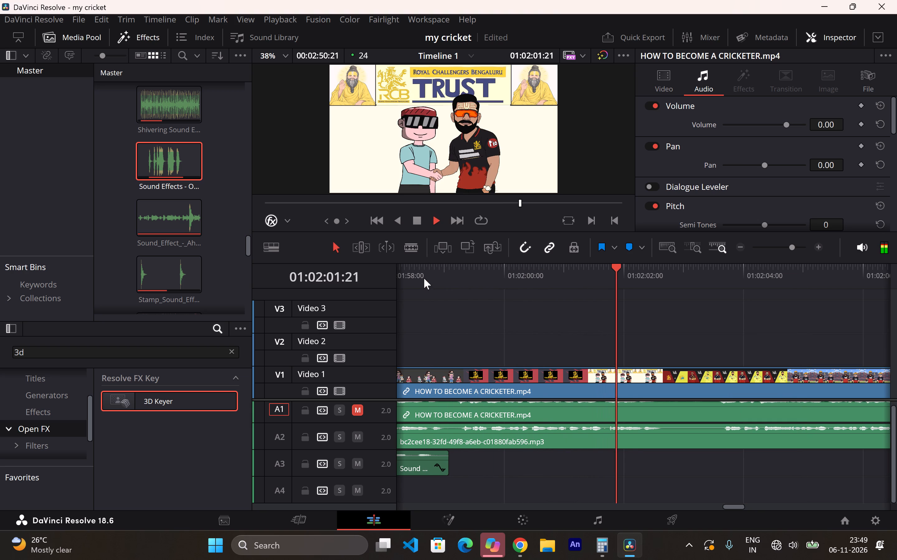
key(space)
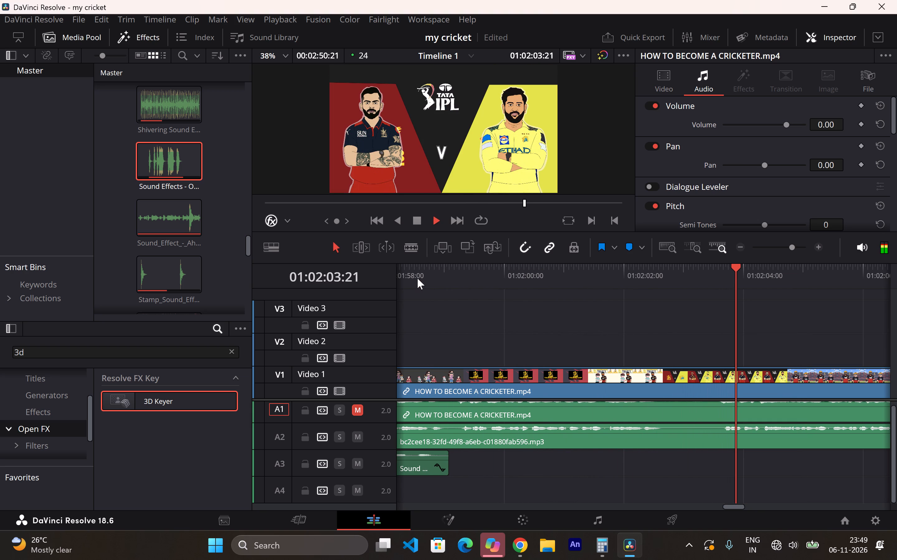
click(434, 288)
key(space)
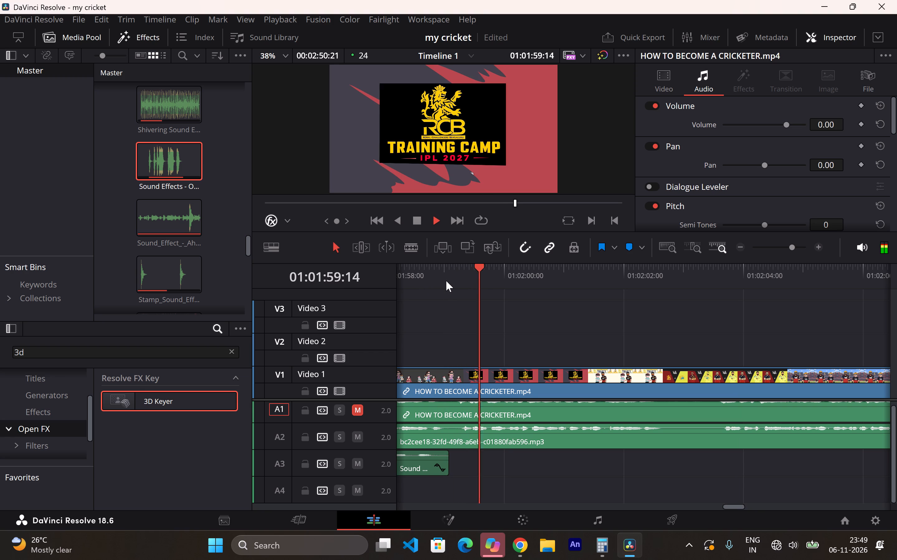
key(space)
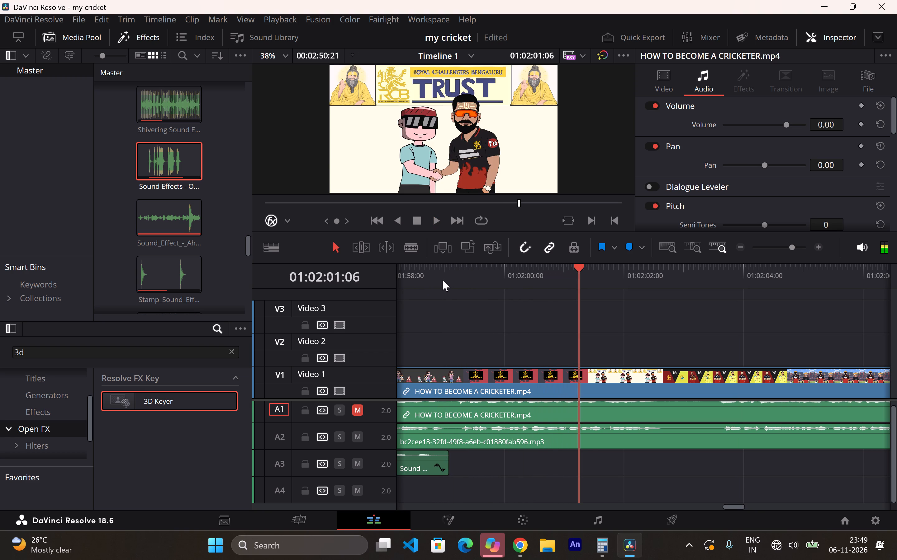
key(space)
key(space)
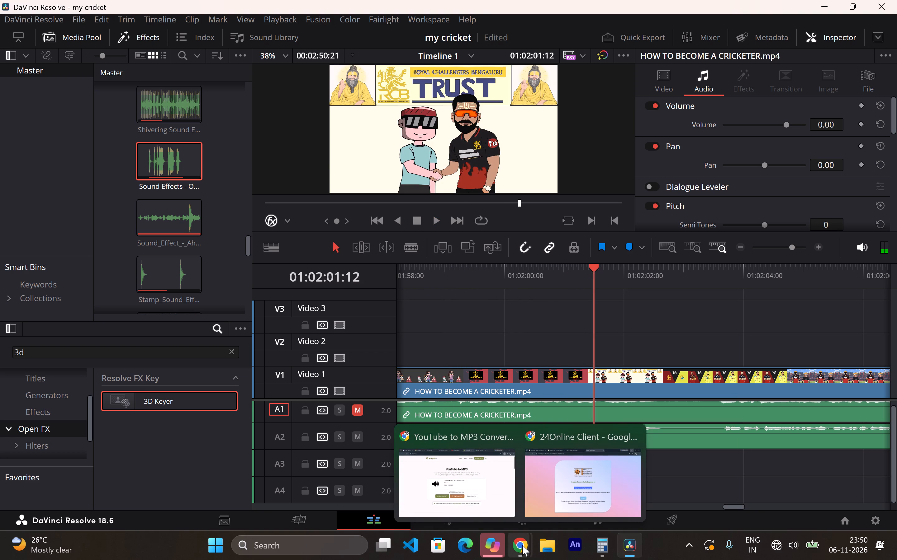
Switch to YouTube in Chrome and search for "rcb chanting".
click(522, 545)
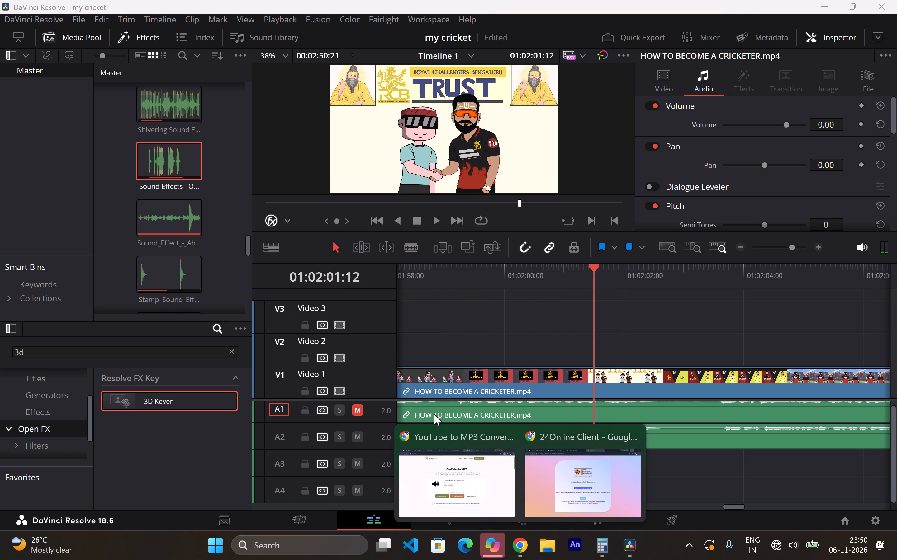
click(464, 458)
click(416, 4)
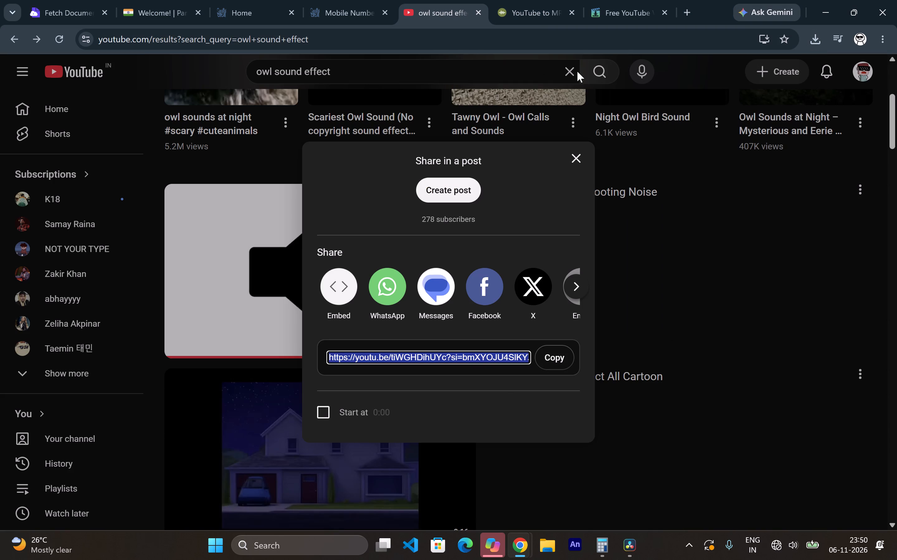
click(577, 71)
drag(573, 76, 577, 82)
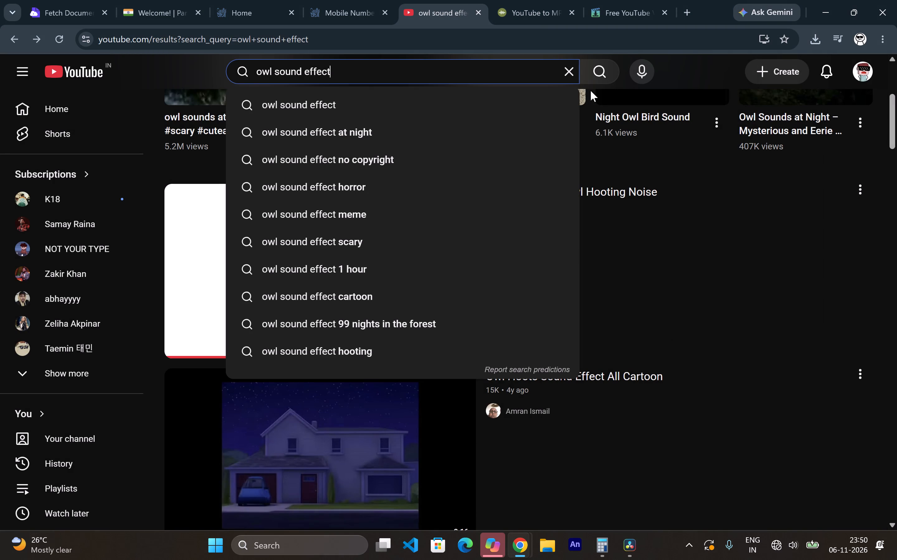
click(571, 74)
key(r)
text(cb)
text(ch)
text(ant)
key(BackSpace)
key(BackSpace)
key(BackSpace)
key(BackSpace)
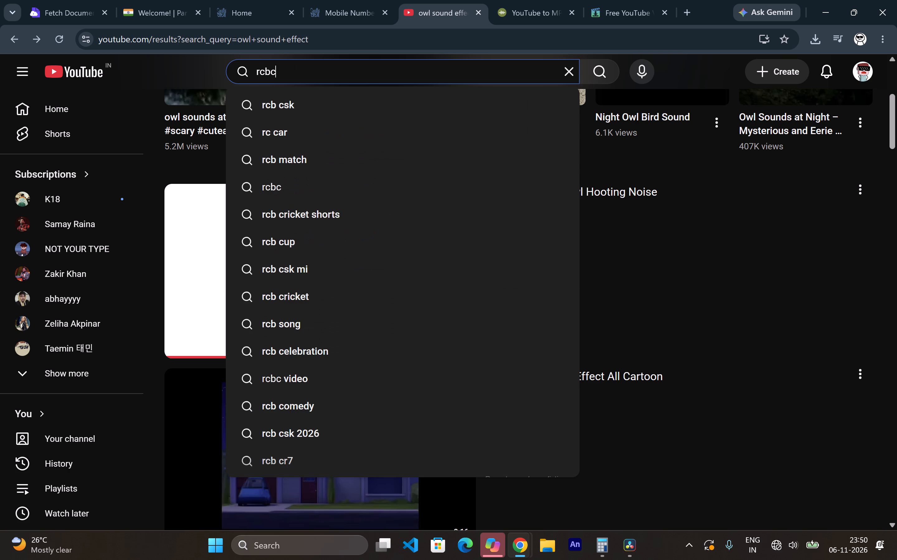
key(BackSpace)
key(space)
text(c)
text(hanting)
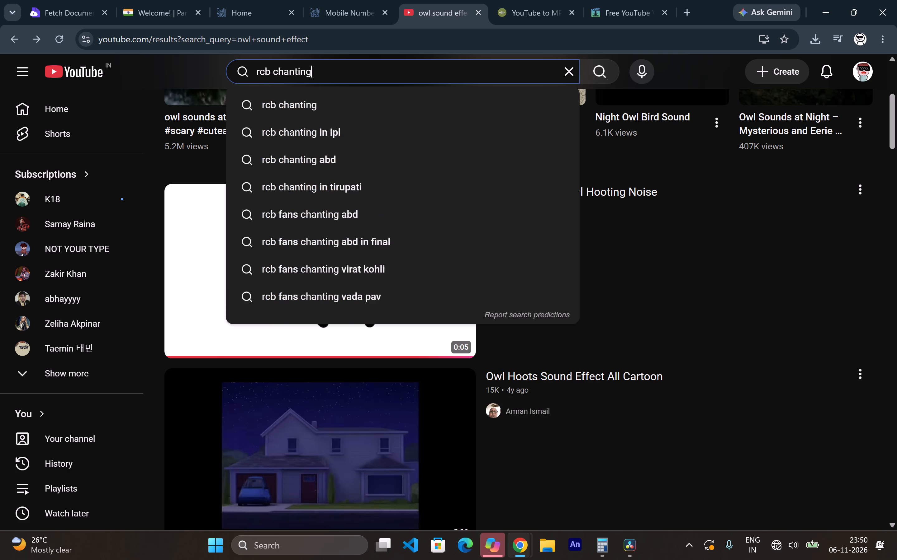
click(532, 103)
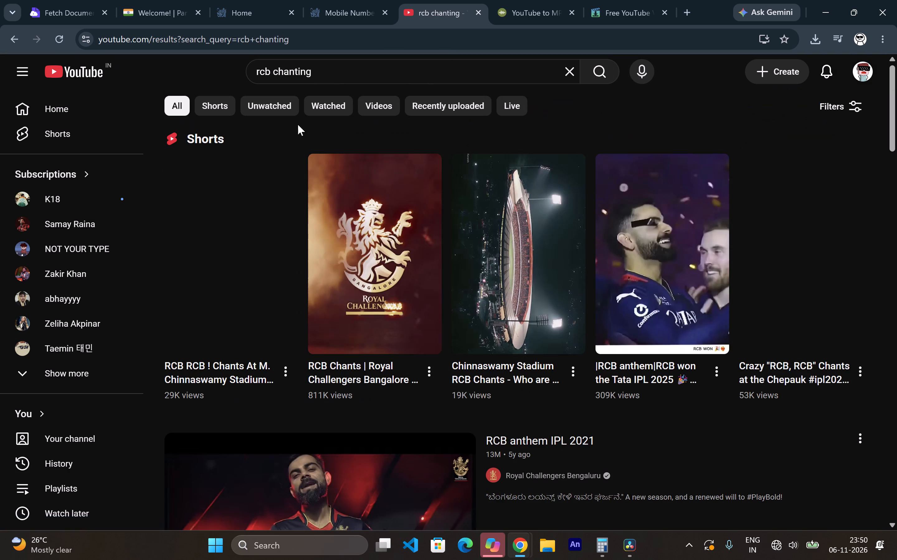
Preview the Short of RCB chants at M. Chinnaswamy Stadium and return to the search results.
click(204, 211)
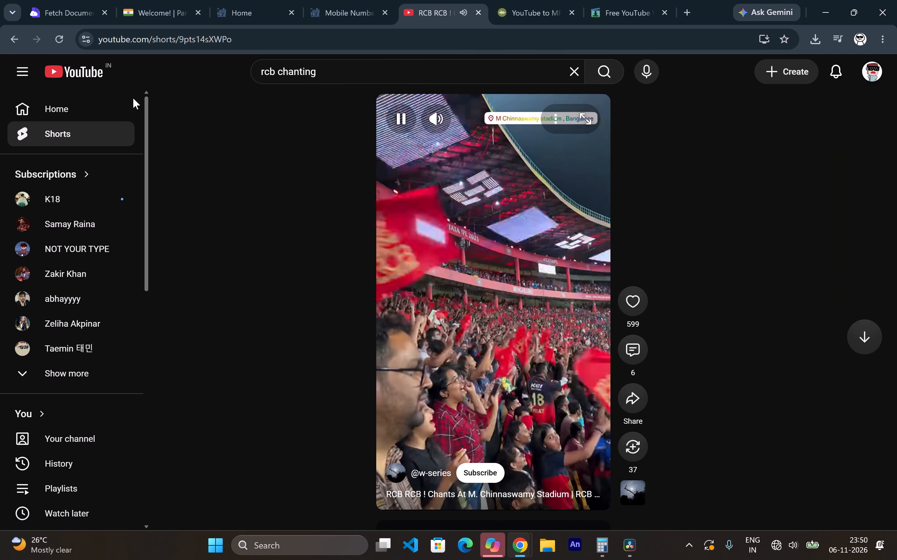
click(10, 45)
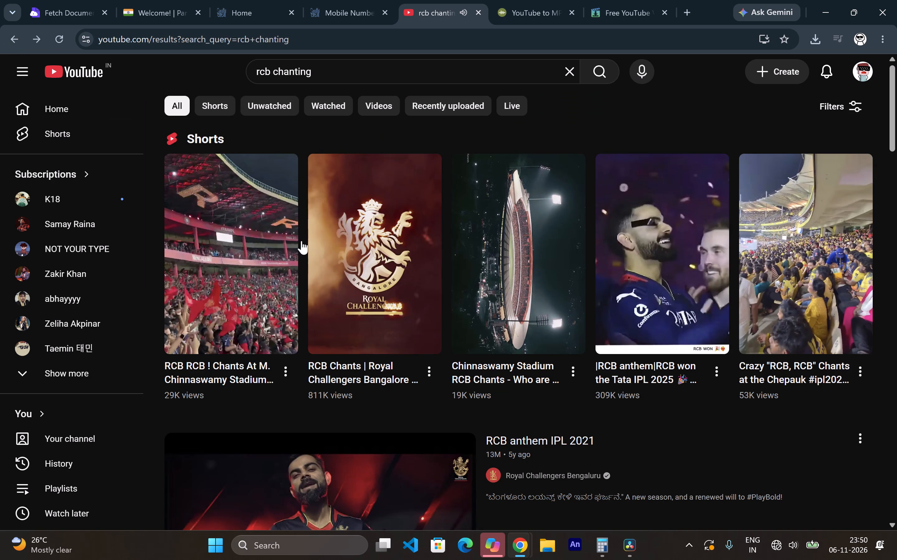
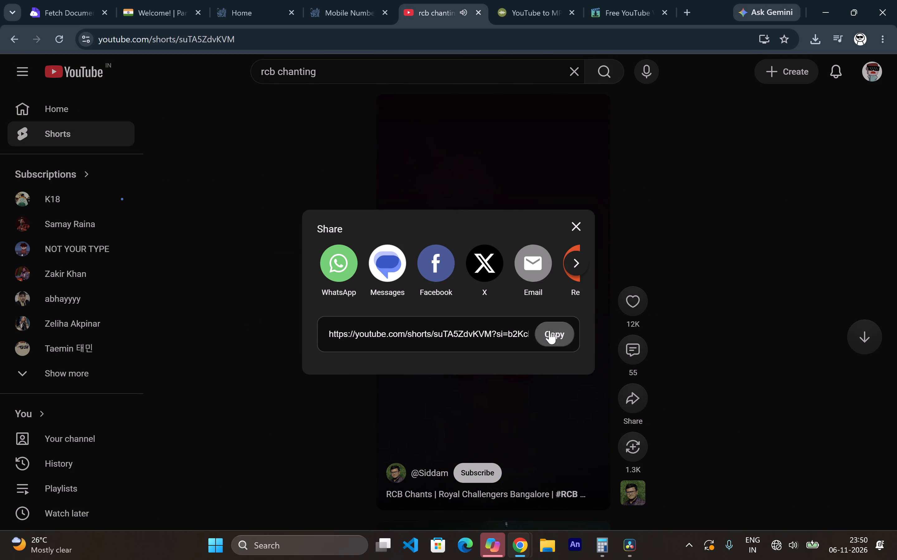
Convert the copied RCB Chants Short link to a 128 kbps MP3 on ytmp3.nz and download it.
click(569, 235)
click(574, 231)
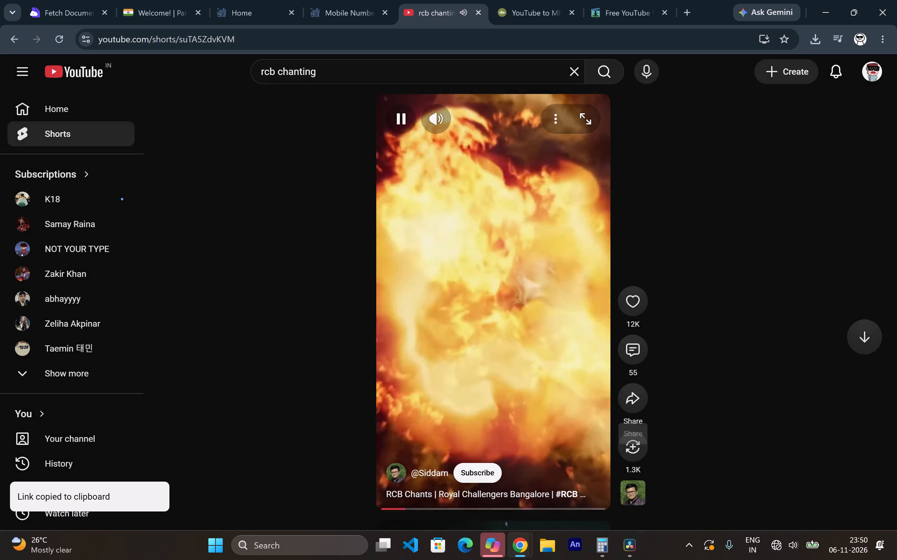
click(570, 230)
click(517, 0)
click(540, 369)
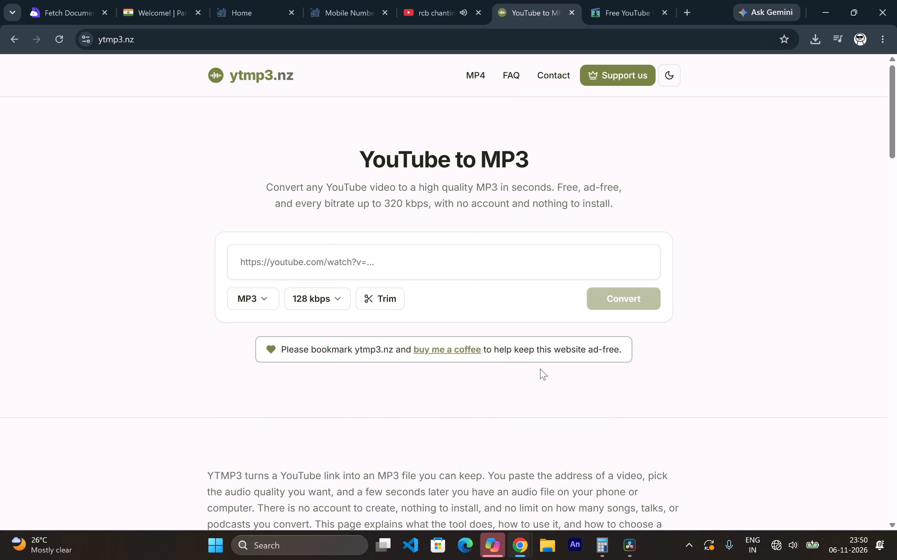
click(417, 277)
key(ctrl+v)
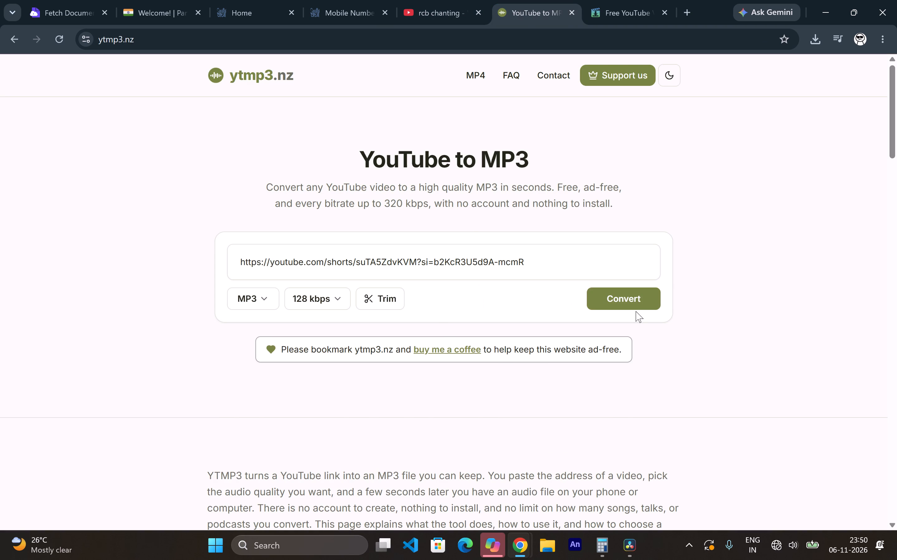
click(637, 307)
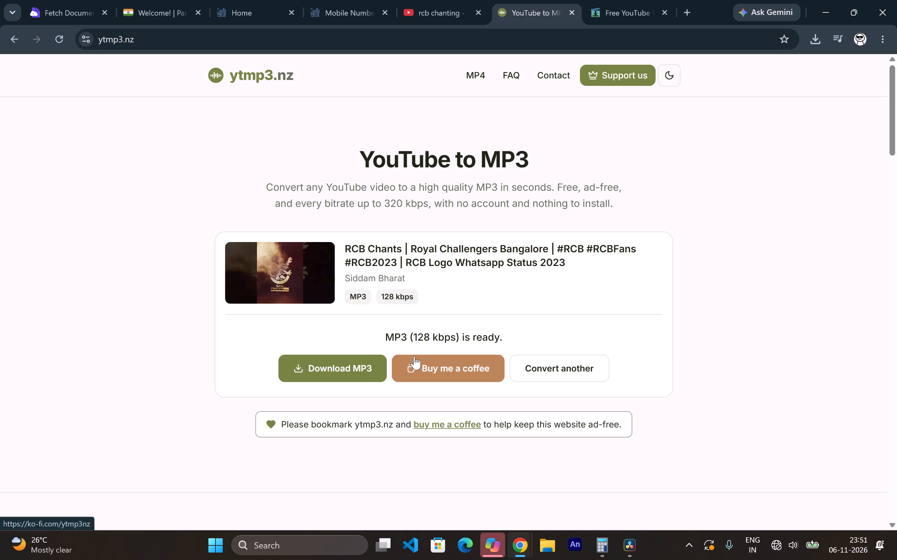
click(349, 367)
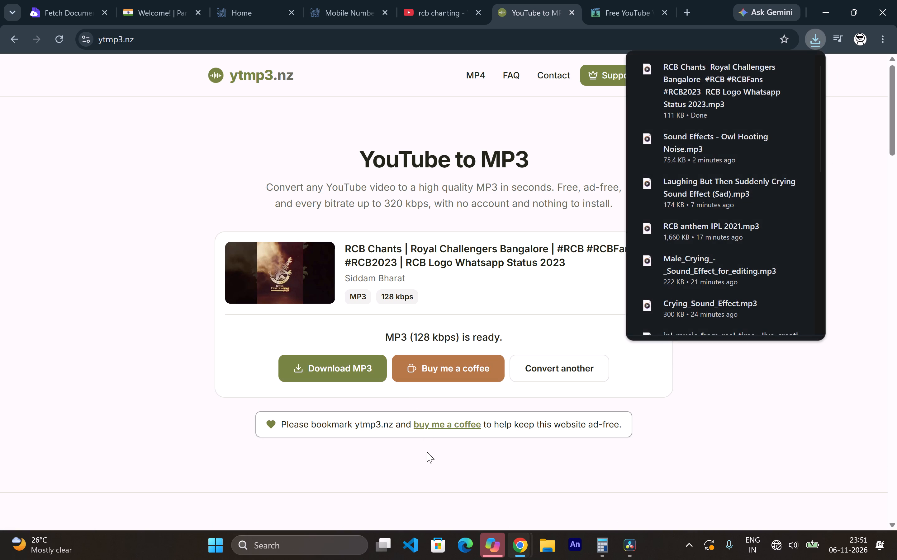
Switch to DaVinci Resolve and import the downloaded RCB Chants Royal Challengers Bangalore MP3 into the media pool.
click(626, 549)
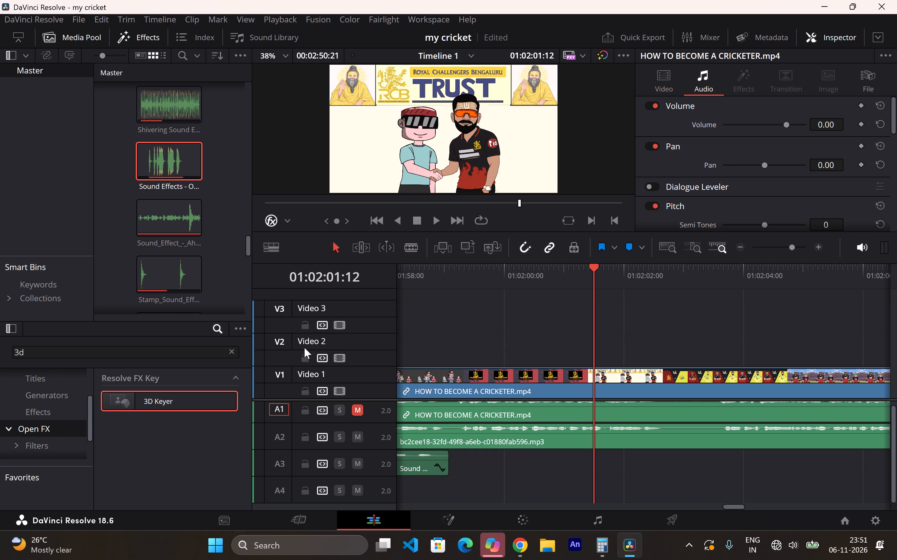
right_drag(225, 274, 225, 268)
click(294, 392)
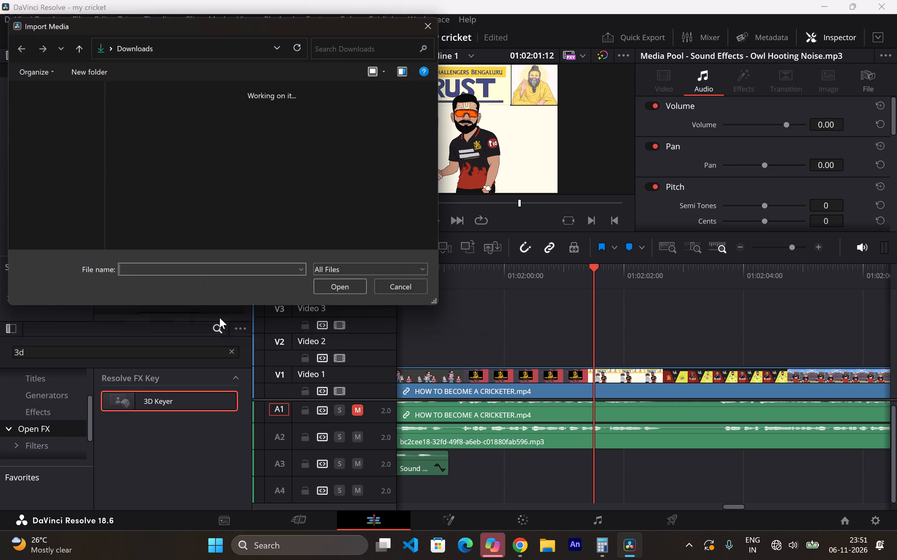
click(141, 149)
drag(142, 151, 143, 153)
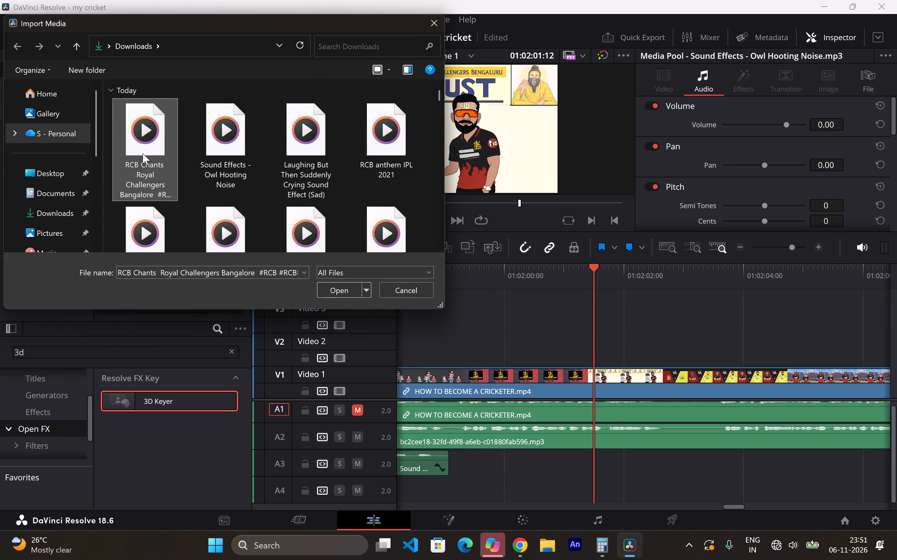
double_click(143, 153)
Find the RCB Chants clip in the media pool and place it on track A3 directly after the owl hooting clip.
scroll(163, 185, down, 3)
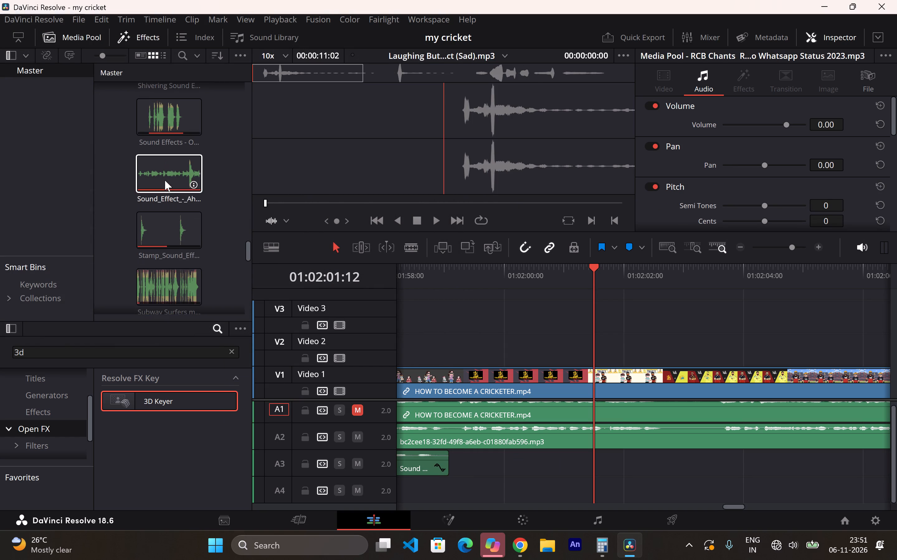
scroll(165, 180, down, 12)
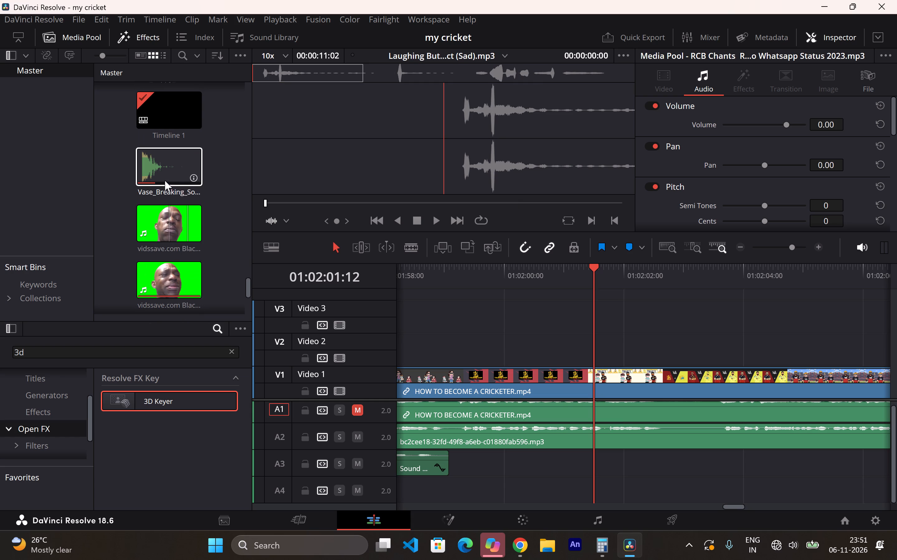
scroll(165, 180, down, 7)
scroll(165, 180, up, 9)
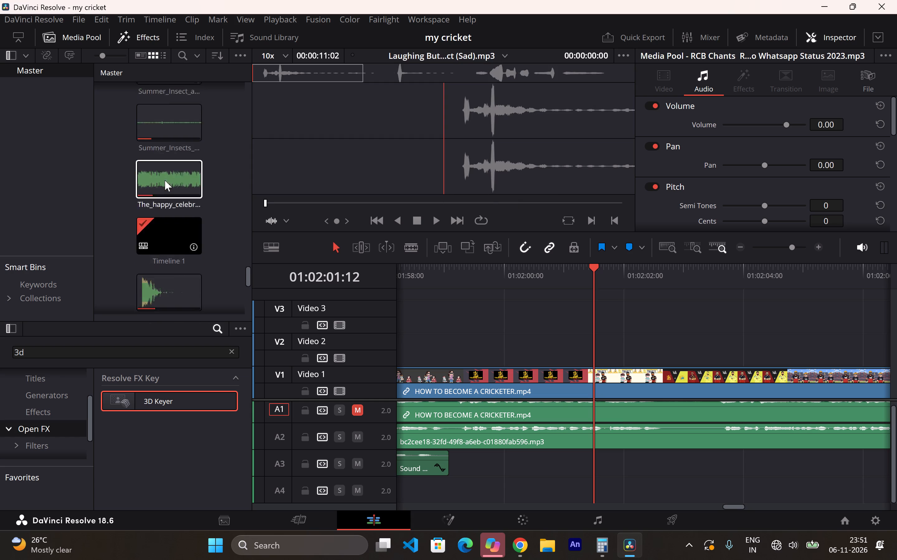
scroll(165, 180, up, 15)
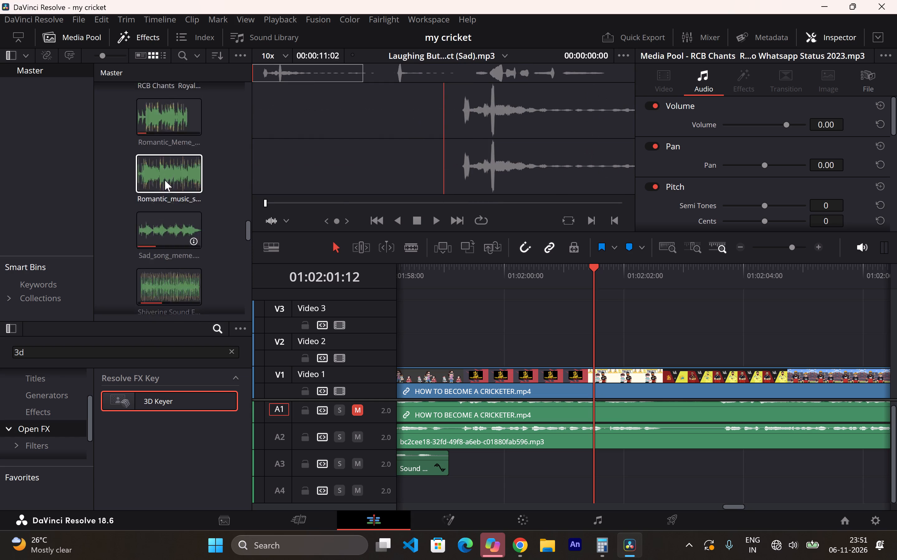
scroll(165, 180, up, 2)
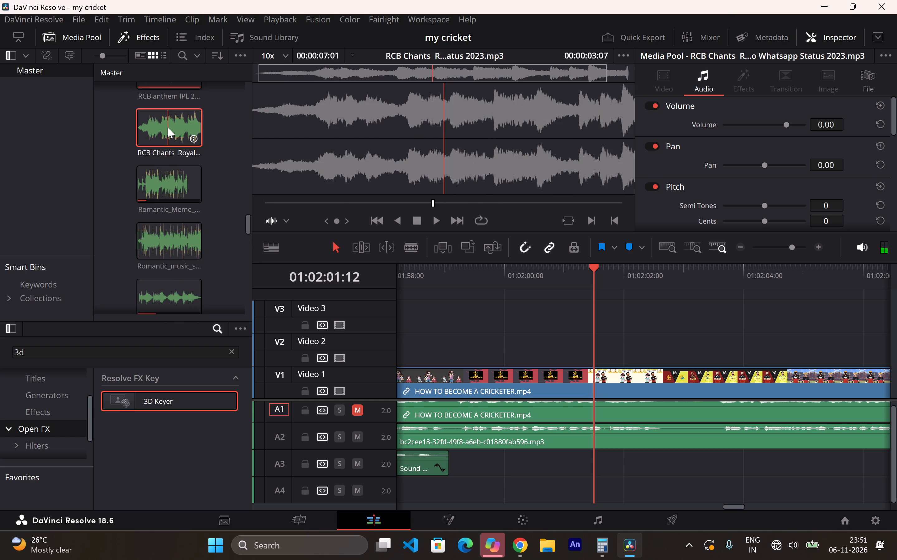
drag(168, 128, 495, 436)
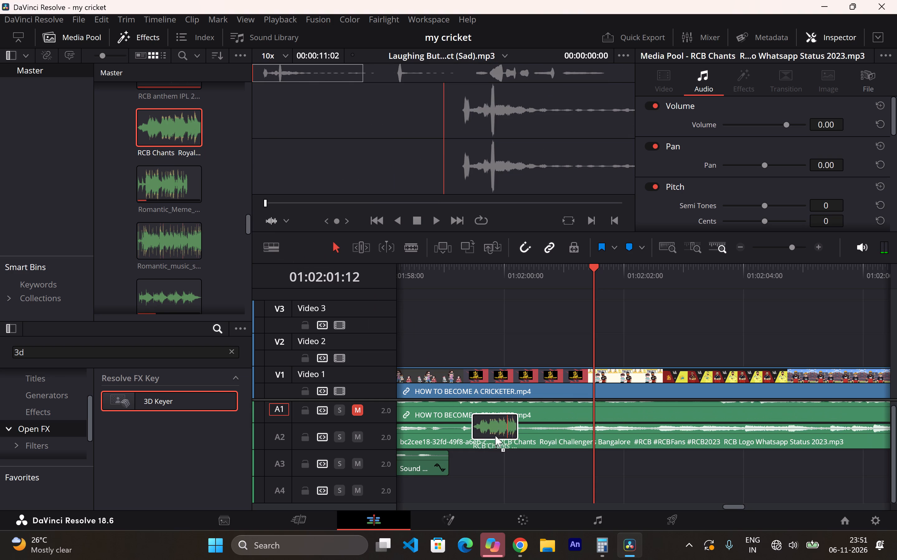
drag(495, 436, 458, 460)
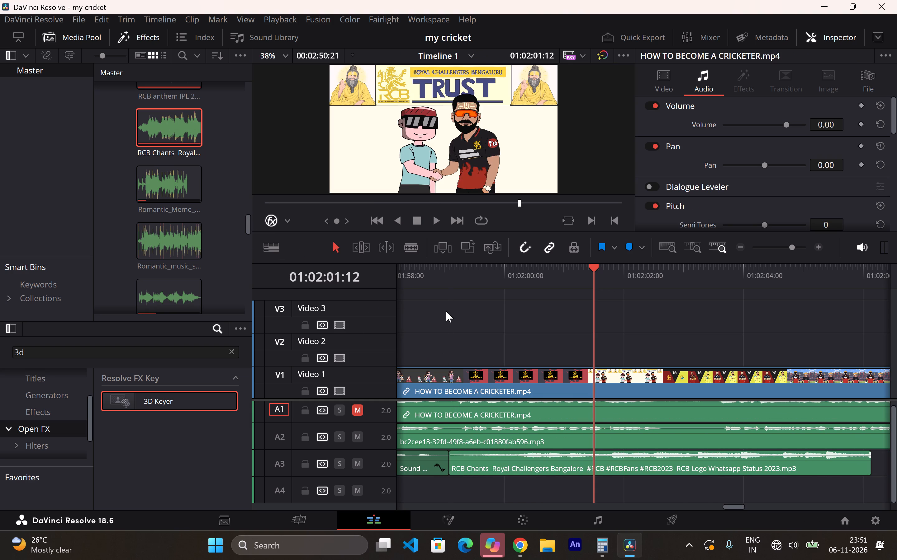
Play back the RCB Chants clip, split it at 01:02:00:03 and delete the part before the cut.
click(448, 306)
click(451, 288)
key(space)
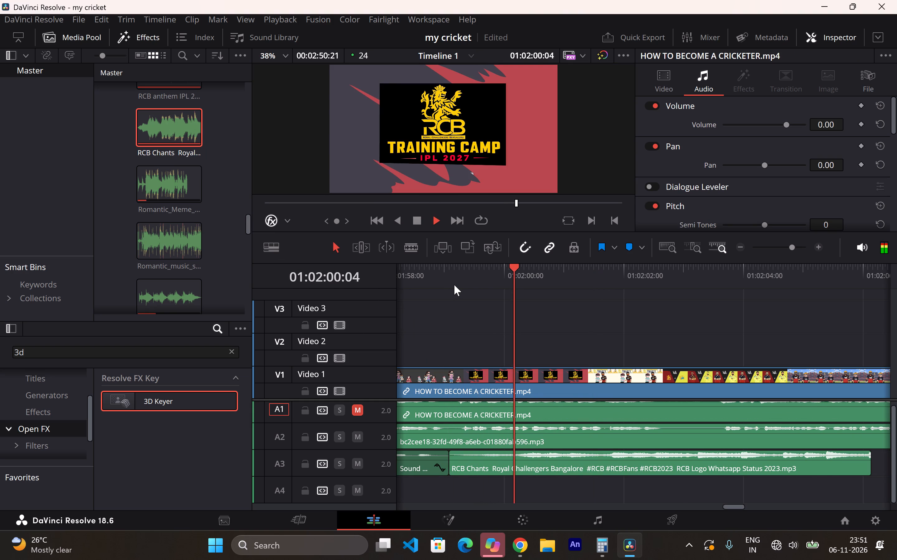
key(space)
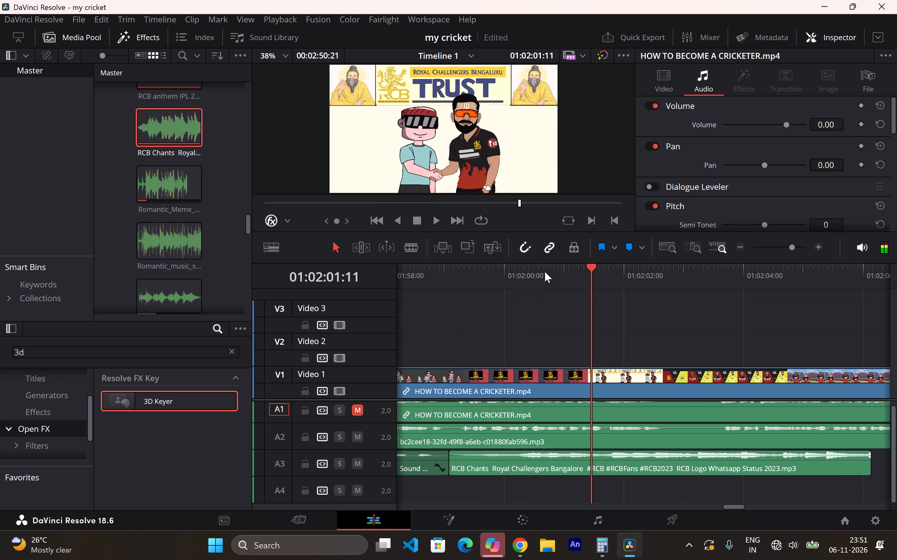
drag(573, 271, 460, 260)
key(space)
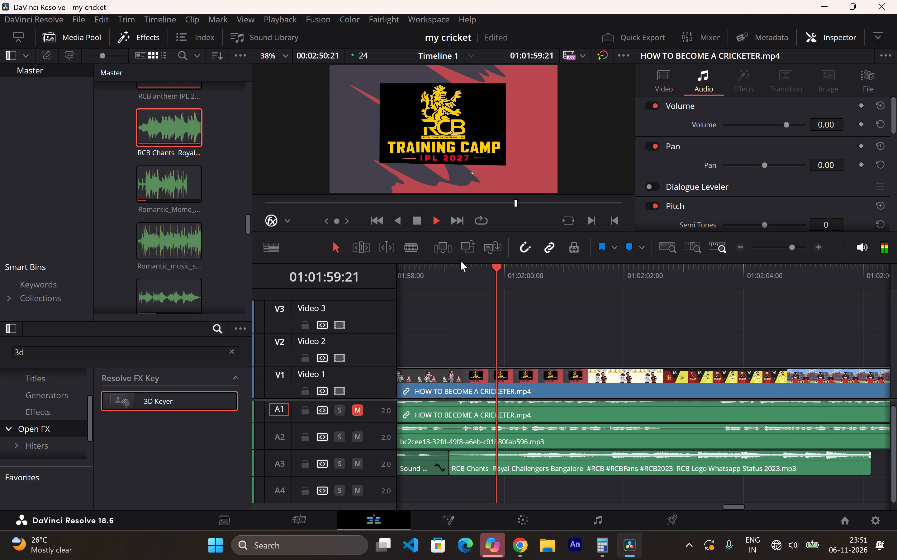
key(space)
drag(533, 270, 517, 270)
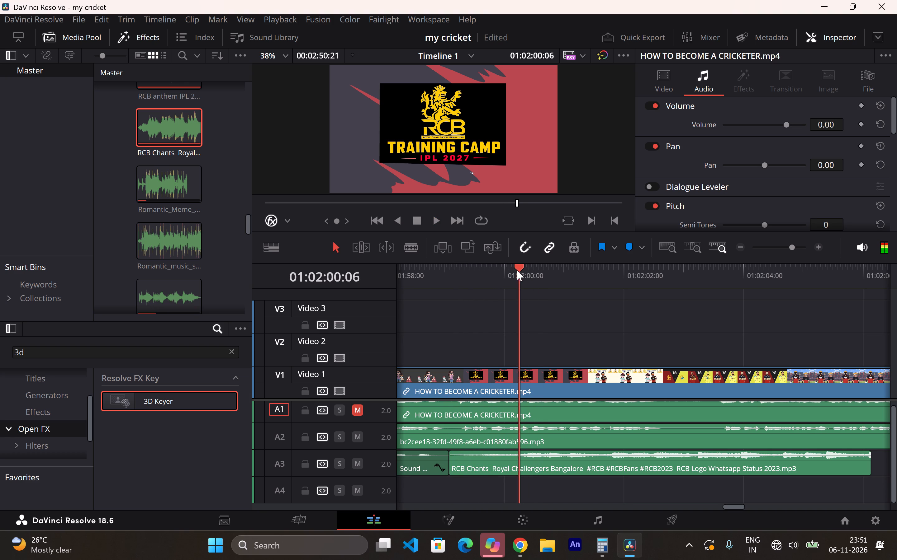
drag(517, 270, 512, 268)
click(417, 249)
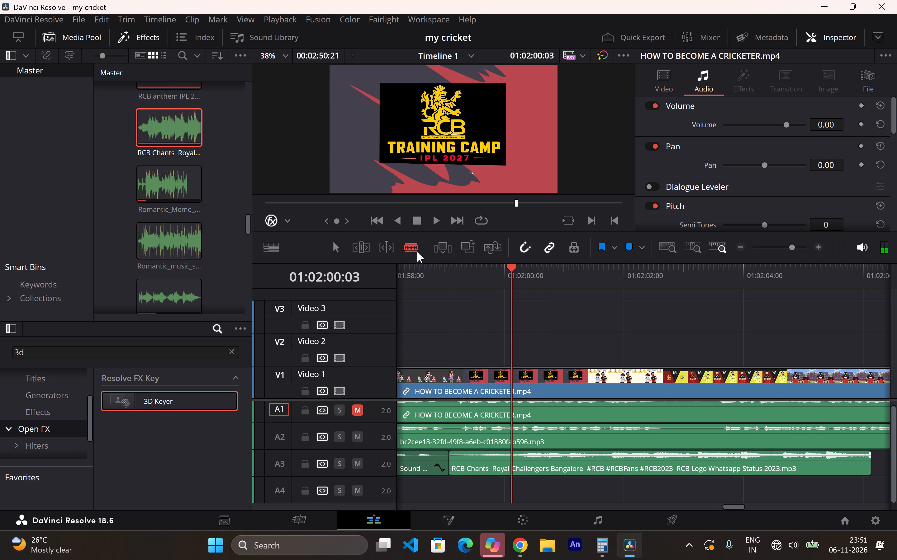
click(513, 468)
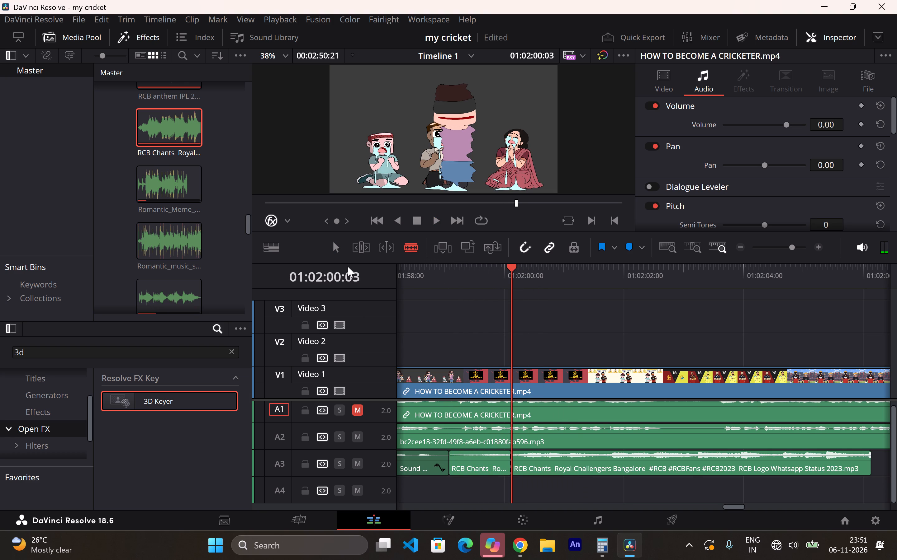
click(333, 250)
click(480, 459)
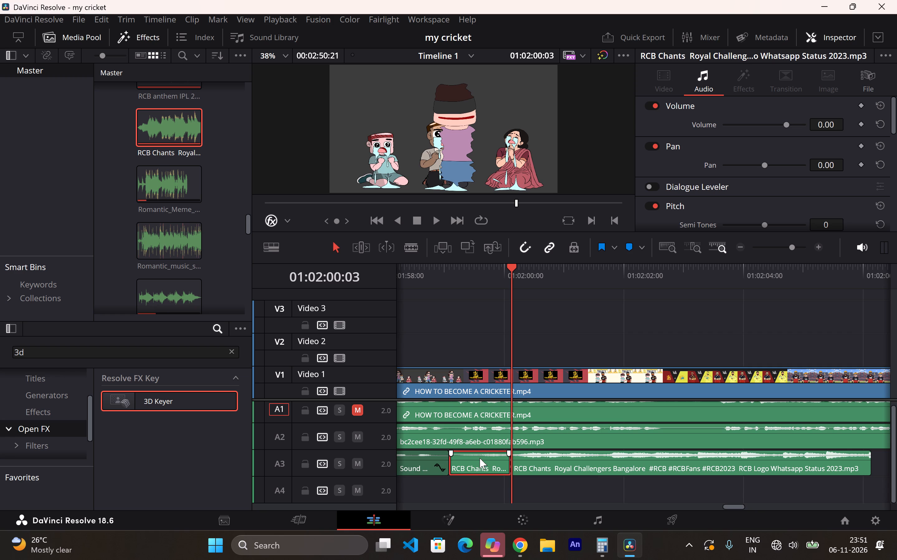
key(BackSpace)
Move the remaining RCB Chants clip on track A3 back against the end of the owl hooting clip.
drag(530, 470, 477, 455)
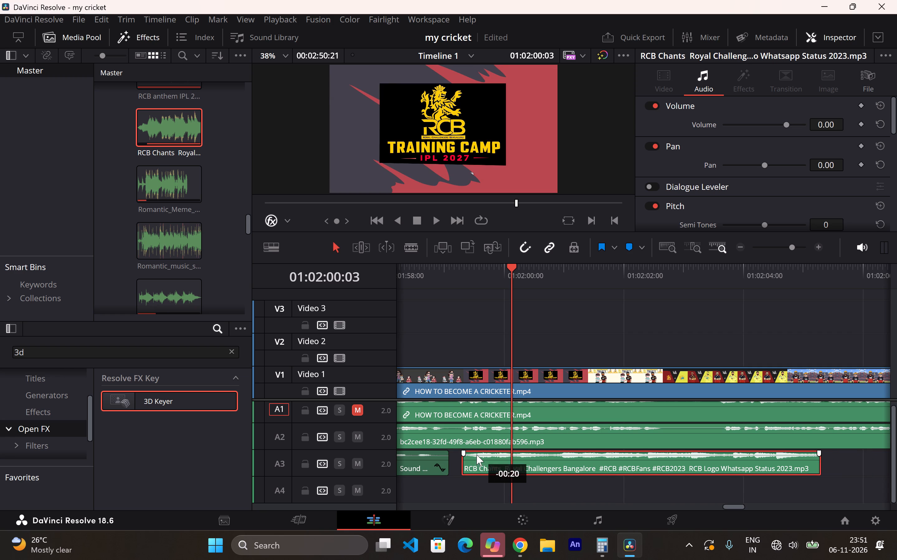
drag(477, 455, 468, 452)
Set the volume of the RCB Chants clip to -15 dB.
click(470, 456)
click(471, 456)
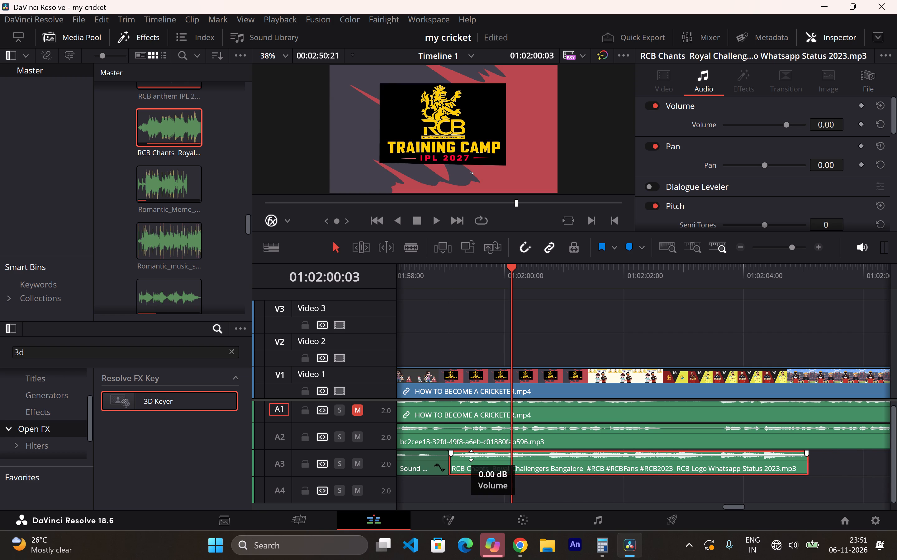
Play back the RCB Chants clip repeatedly from the training camp shot into the RCB Trust handshake shot.
drag(436, 283, 431, 282)
key(space)
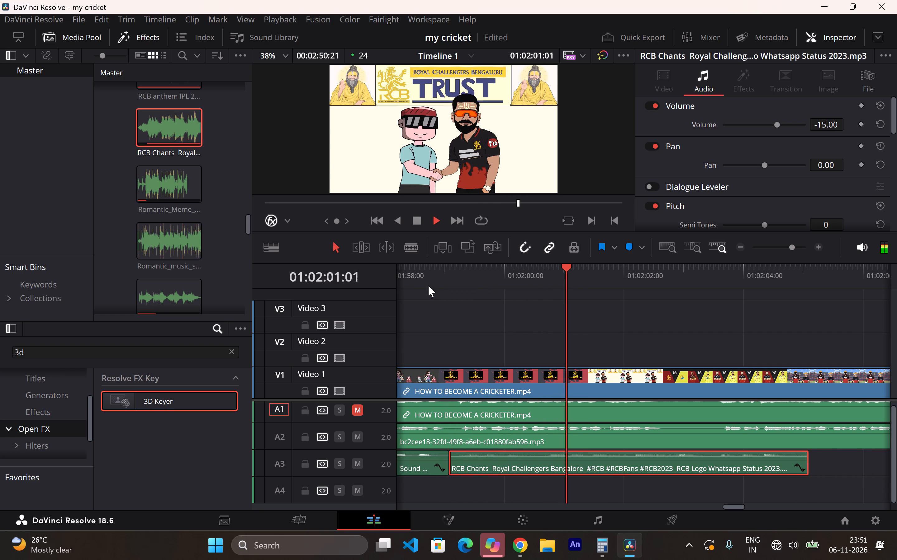
key(space)
drag(581, 271, 562, 273)
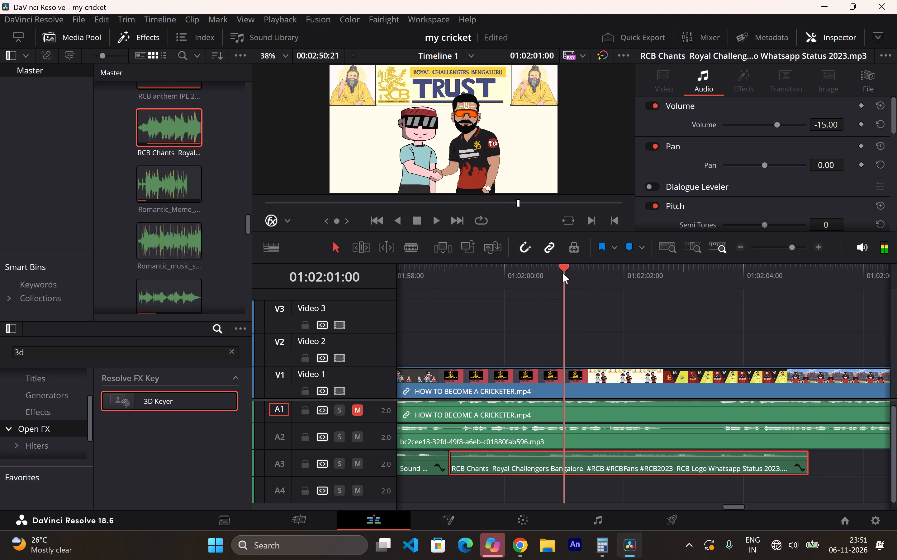
drag(562, 273, 553, 273)
key(space)
key(space)
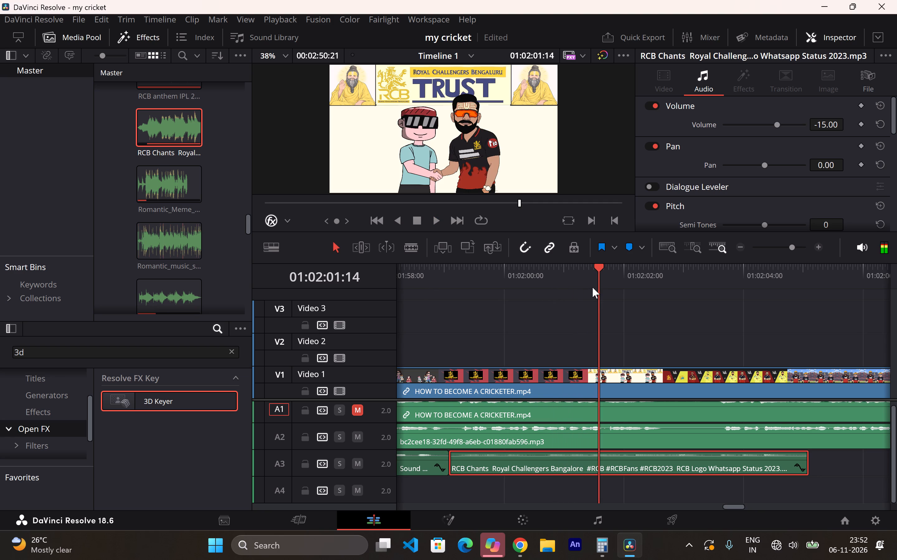
drag(595, 272, 497, 260)
key(space)
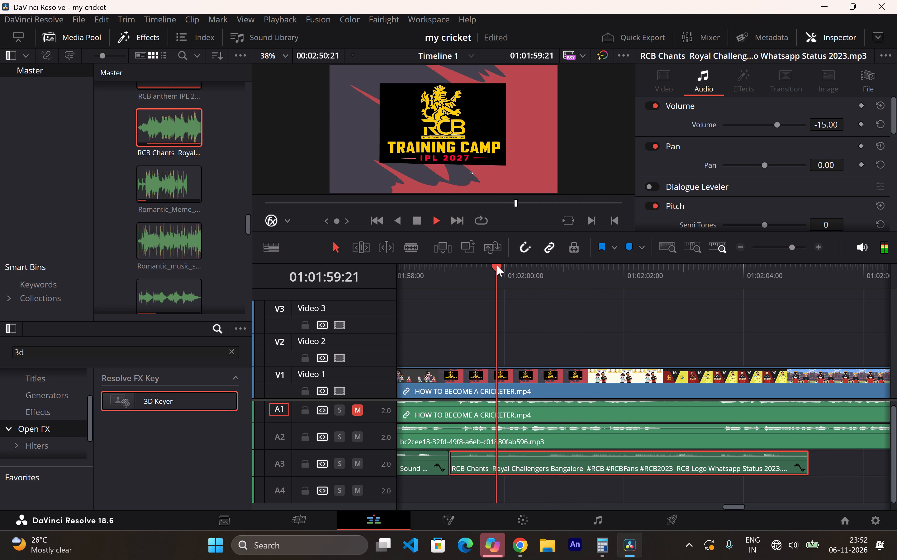
key(space)
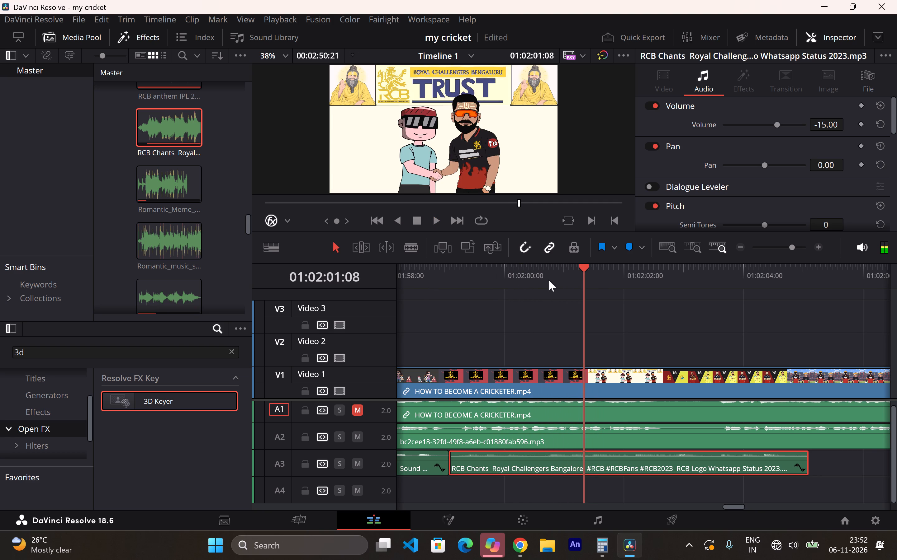
Split the RCB Chants clip at 01:02:01:03 and delete the part after the cut.
drag(566, 277, 571, 277)
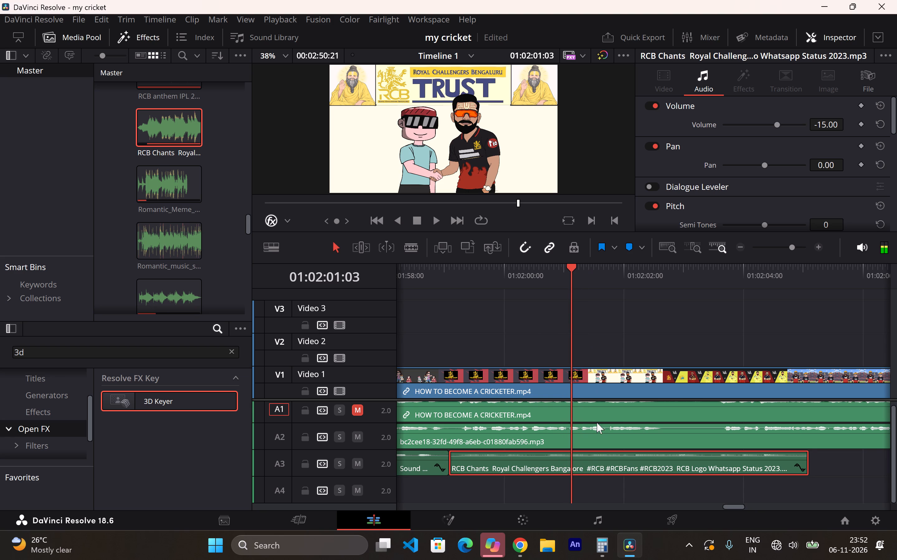
click(416, 246)
click(578, 468)
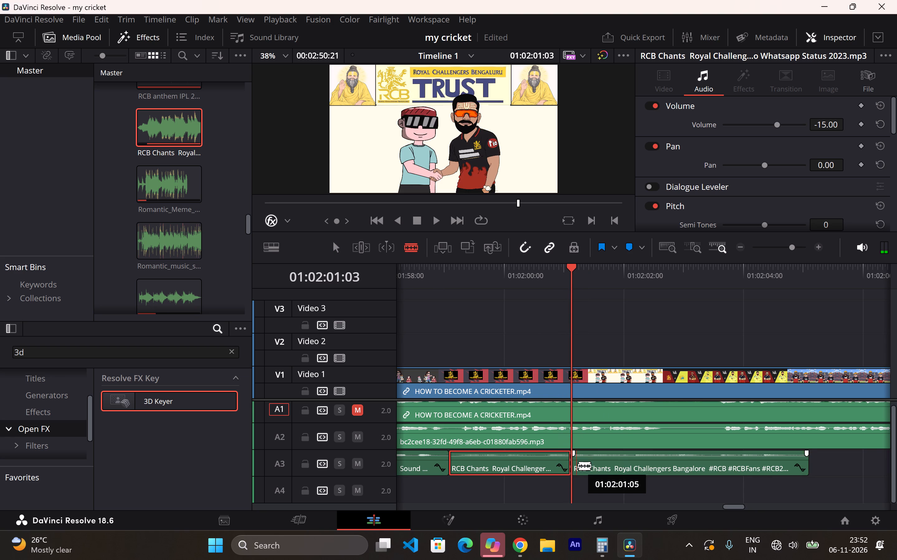
click(332, 247)
click(665, 462)
key(BackSpace)
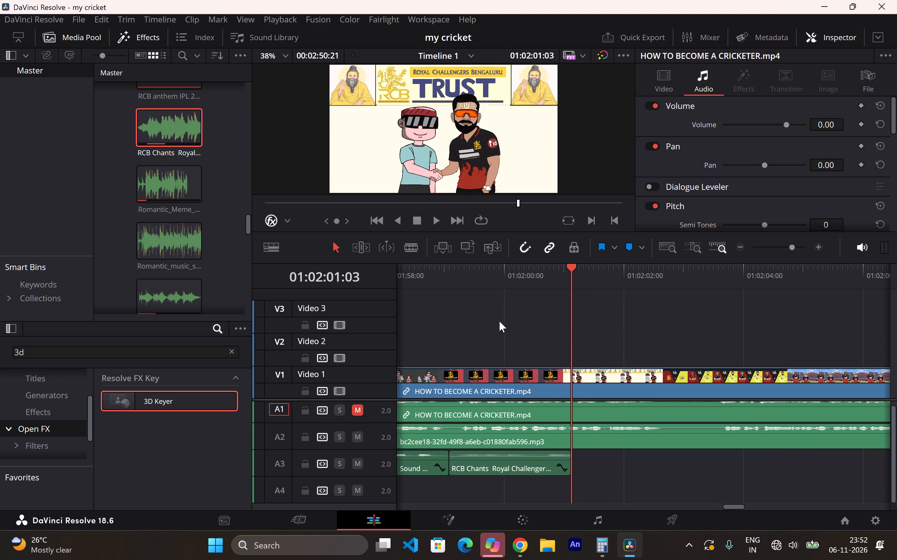
Play back the trimmed RCB Chants clip from the end of the owl hooting clip into the Trust handshake shot.
click(444, 277)
key(space)
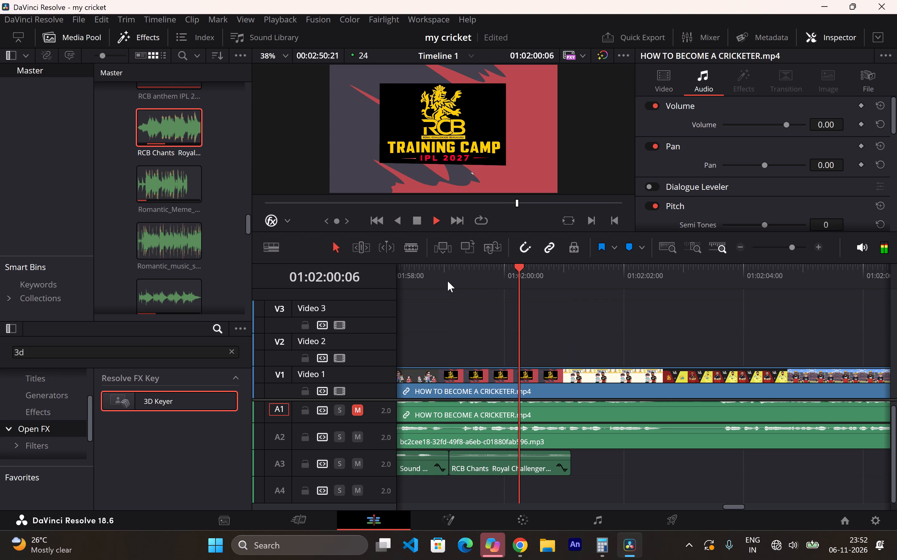
key(space)
Switch to the YouTube page in Chrome and clear the existing search text.
click(521, 544)
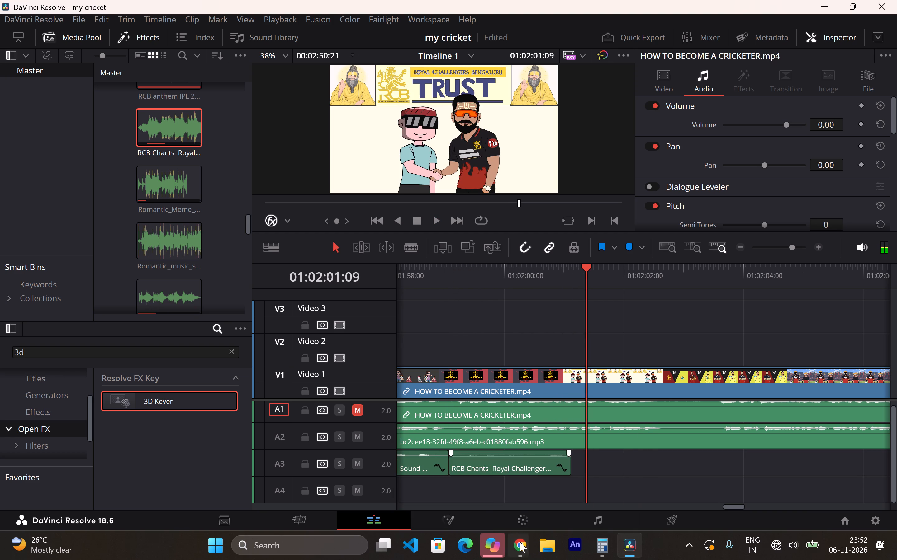
click(522, 546)
drag(524, 549, 517, 544)
click(478, 497)
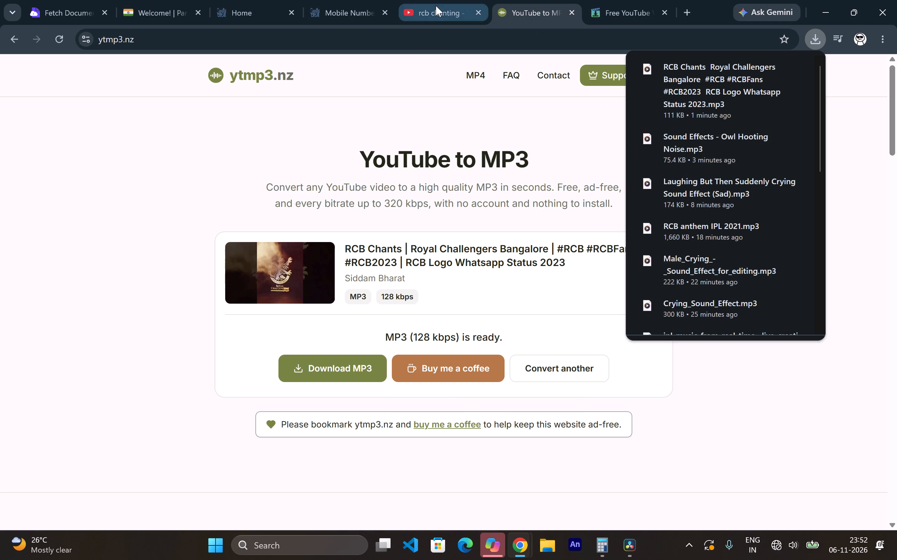
click(436, 6)
click(575, 71)
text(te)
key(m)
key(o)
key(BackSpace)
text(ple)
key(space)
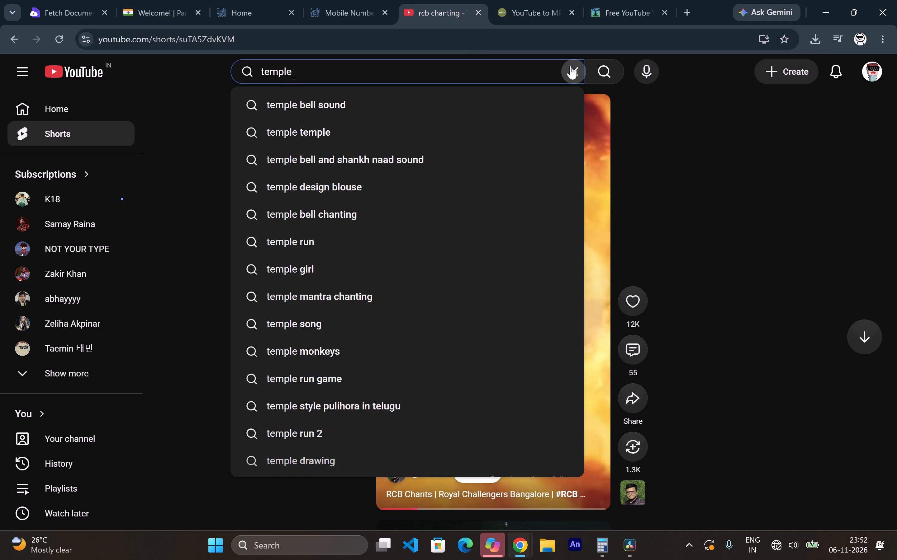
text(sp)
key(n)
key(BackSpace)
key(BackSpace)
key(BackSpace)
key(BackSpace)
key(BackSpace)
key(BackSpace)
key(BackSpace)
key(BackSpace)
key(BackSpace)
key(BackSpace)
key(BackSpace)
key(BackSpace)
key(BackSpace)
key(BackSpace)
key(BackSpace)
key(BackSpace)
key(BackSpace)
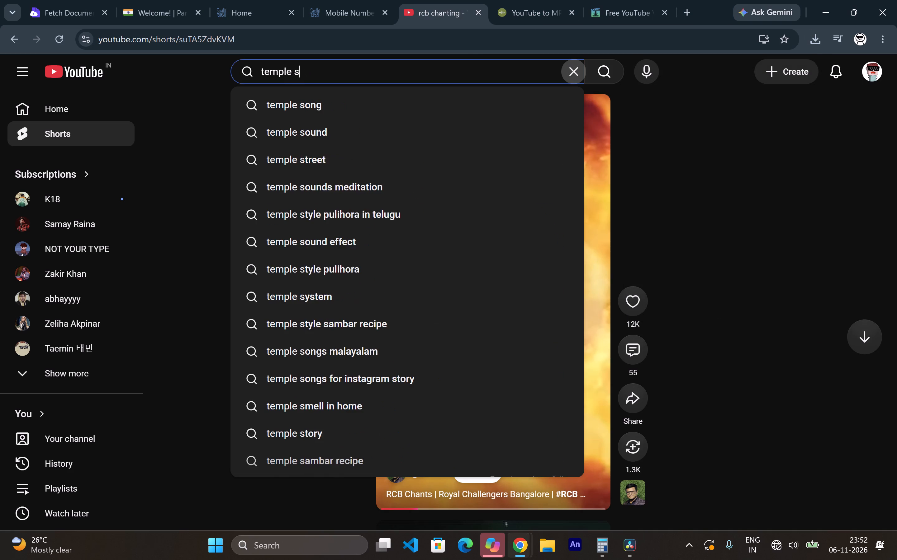
Search YouTube for "indian temple sound".
text(id)
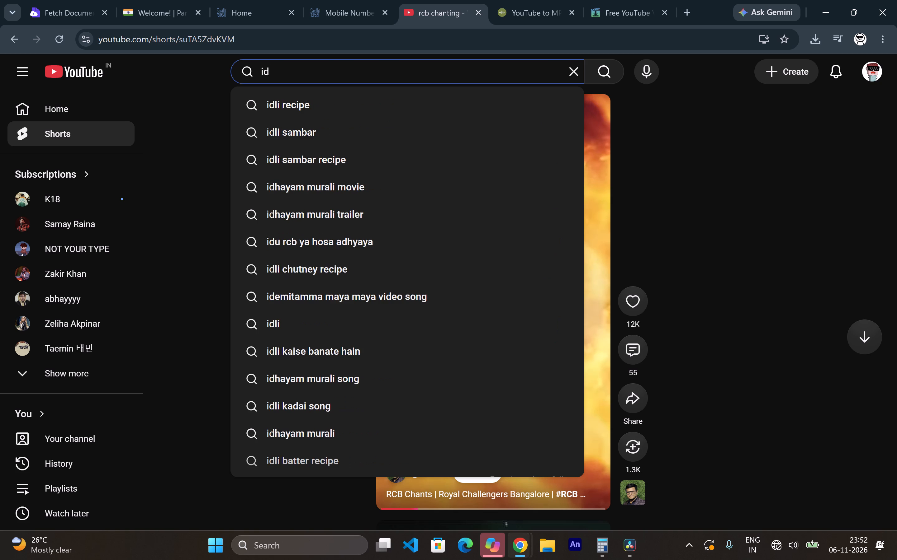
key(BackSpace)
text(ndian)
key(space)
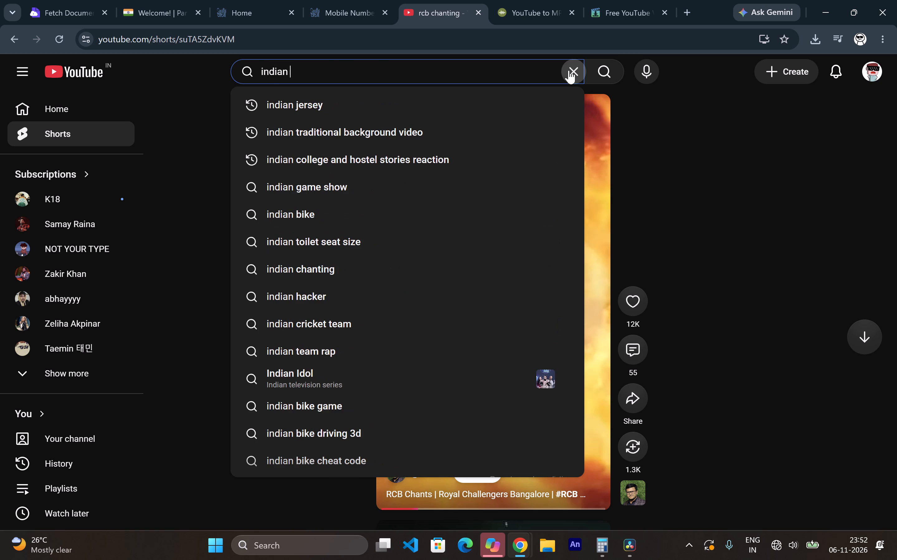
text(temple sounf)
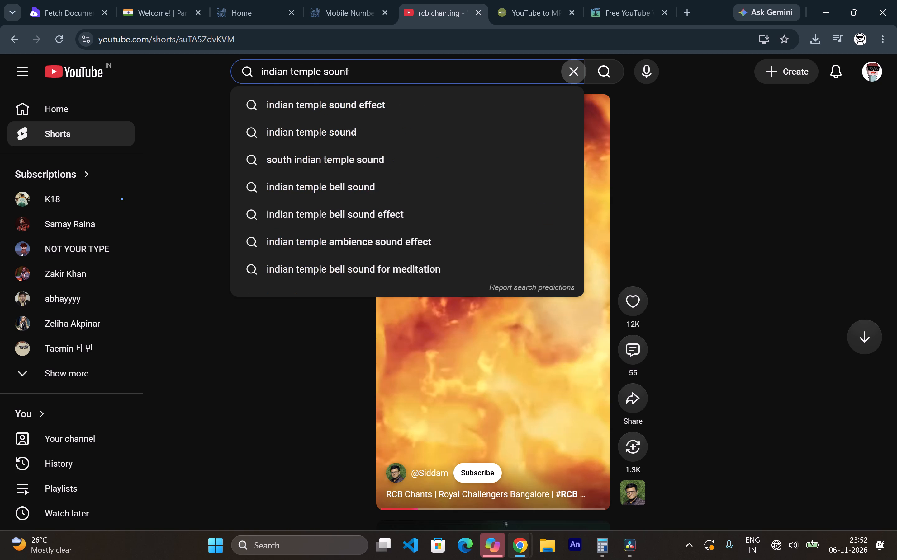
click(371, 141)
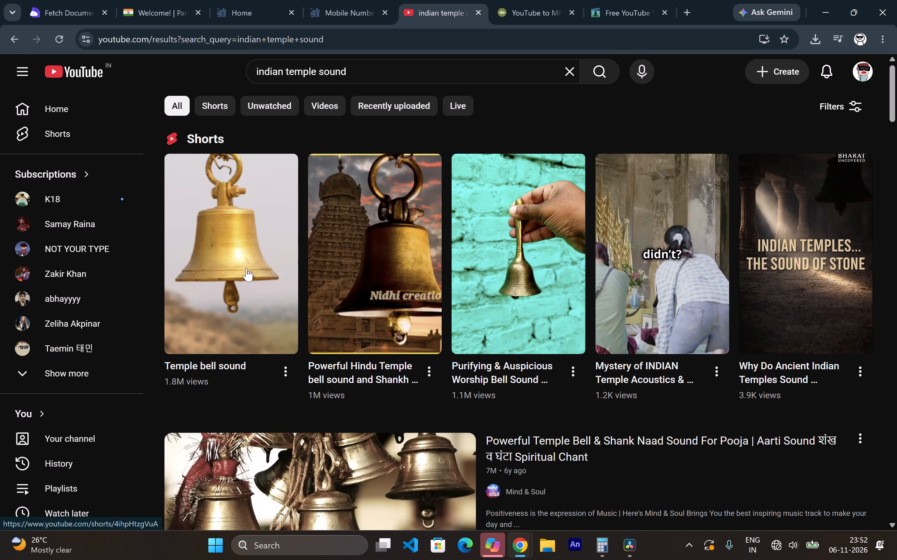
Preview the first four Shorts in the top row of results to compare their temple bell sounds.
click(246, 268)
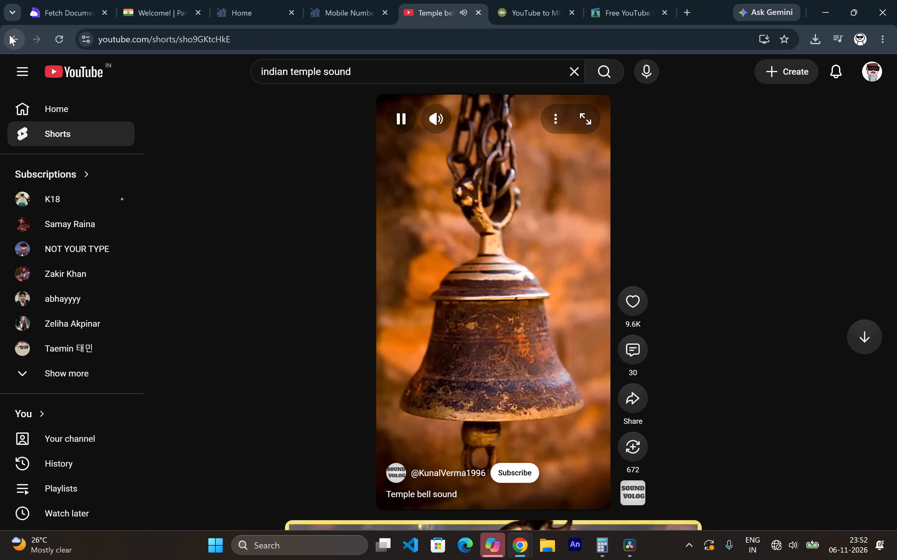
click(9, 35)
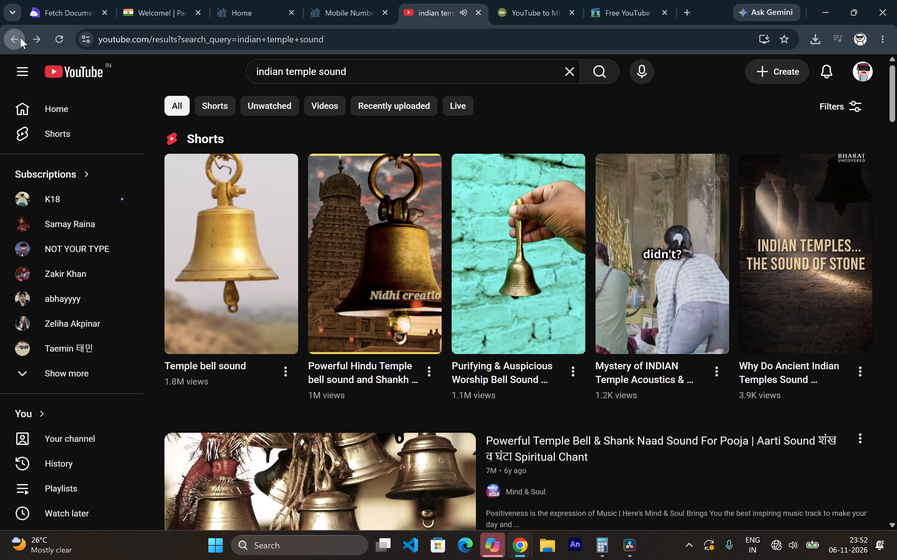
scroll(282, 259, down, 4)
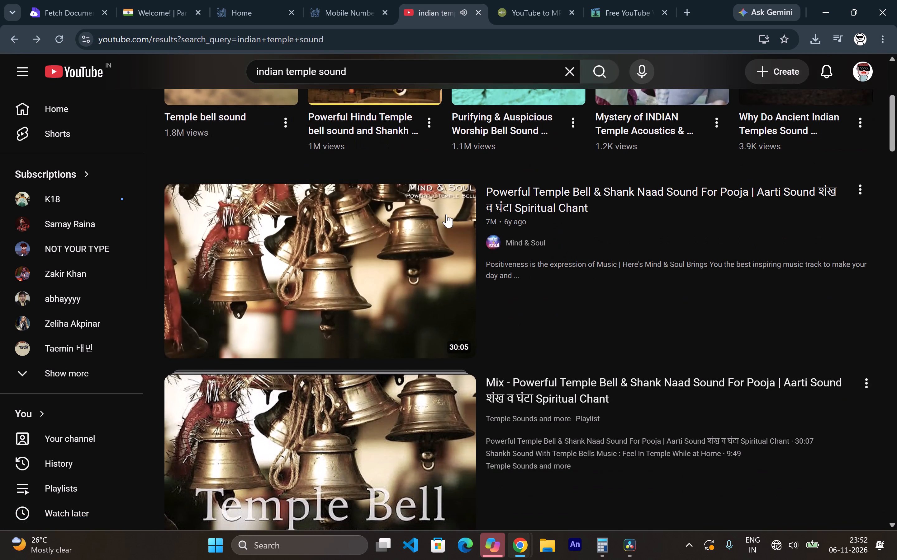
scroll(438, 219, up, 4)
click(409, 216)
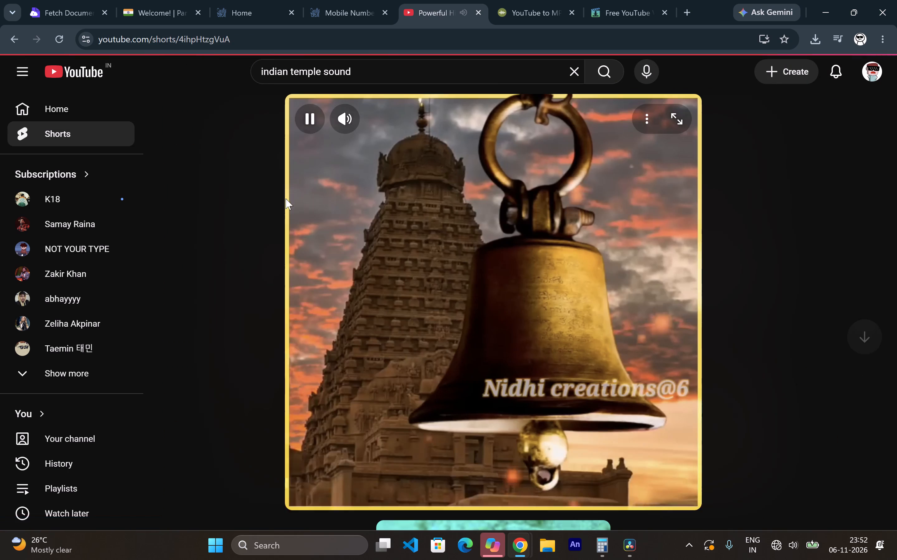
click(4, 44)
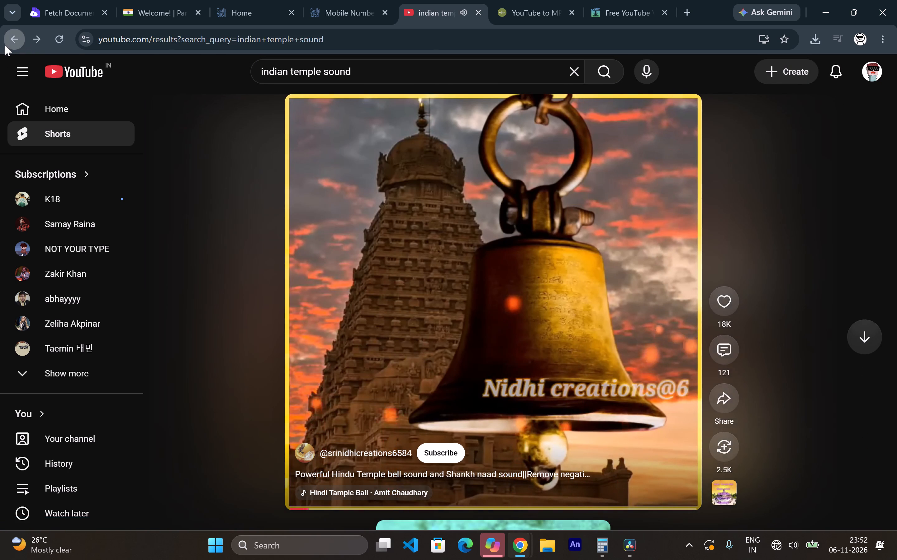
click(509, 192)
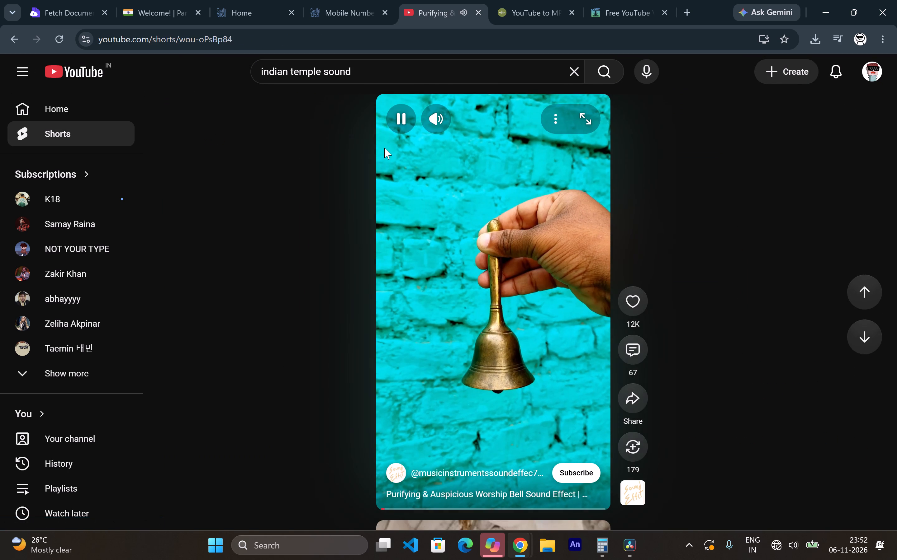
click(7, 33)
click(709, 222)
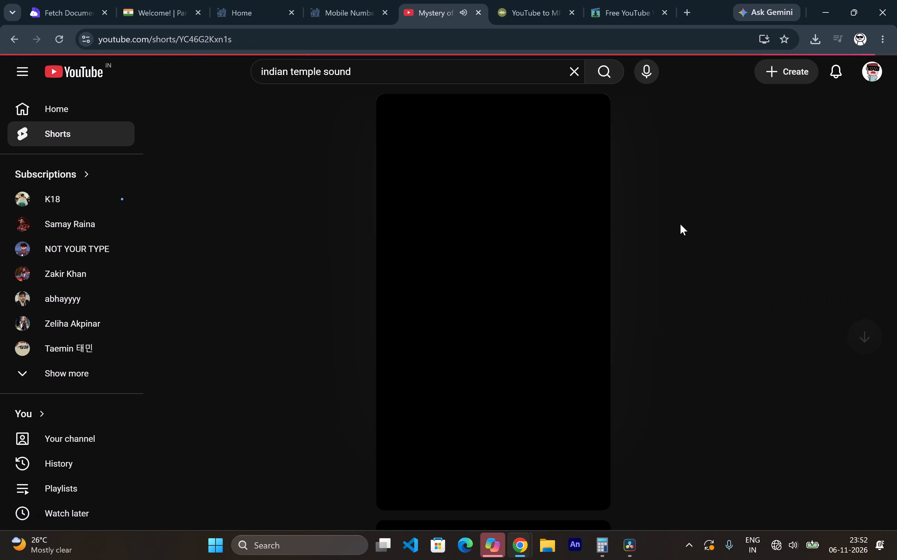
click(3, 35)
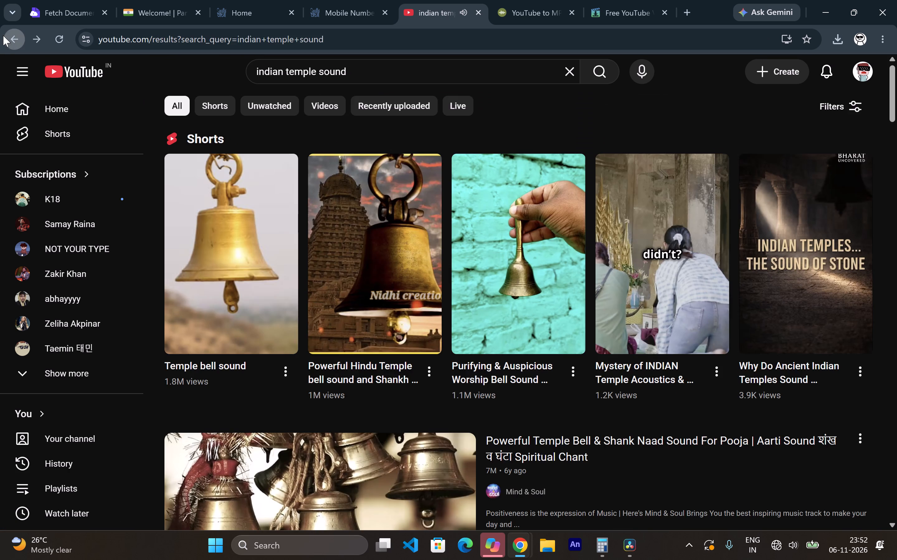
Preview more temple Shorts further down the results, from the Vittala Temple musical pillars to the Sound of Temple Bells video.
scroll(314, 310, down, 14)
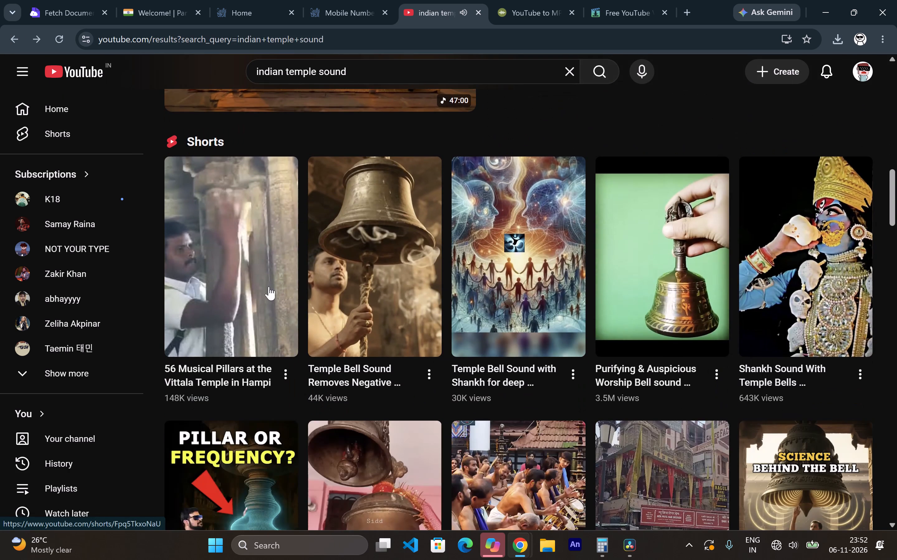
click(241, 272)
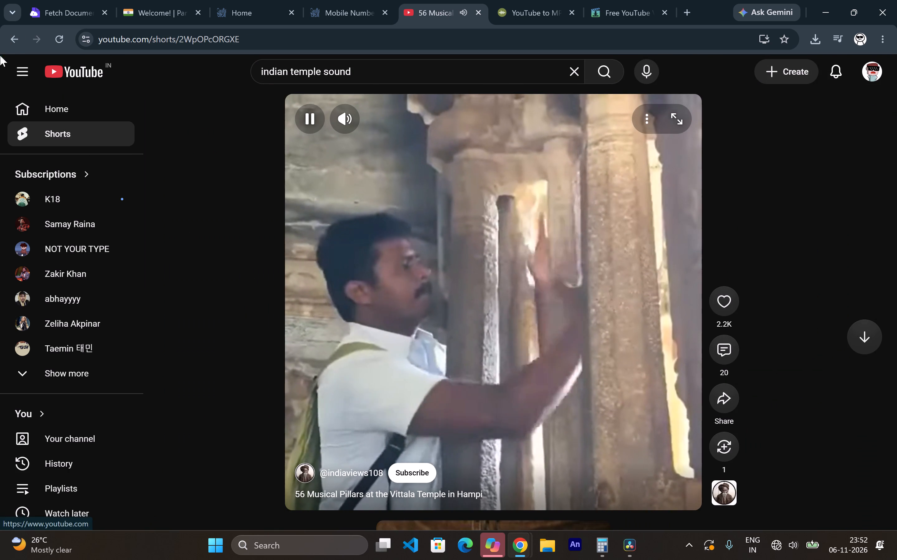
click(12, 40)
click(371, 214)
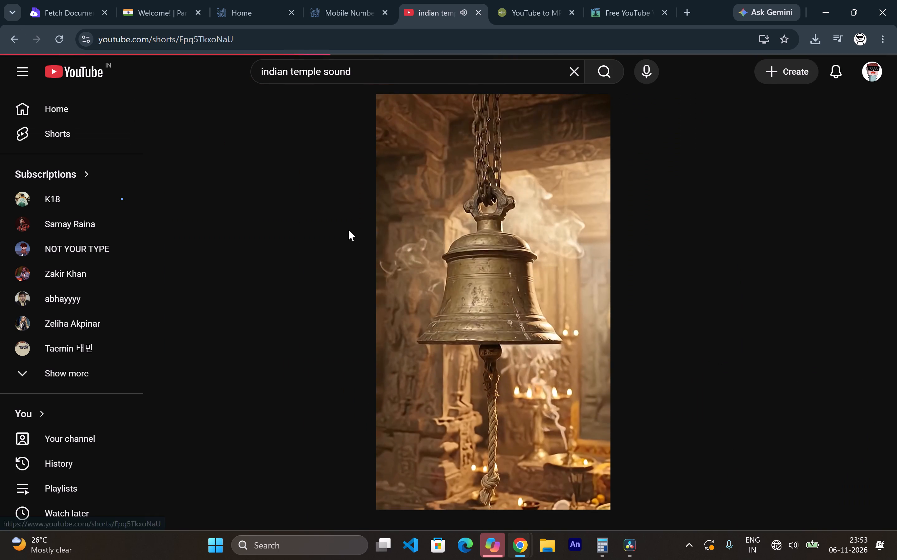
click(12, 40)
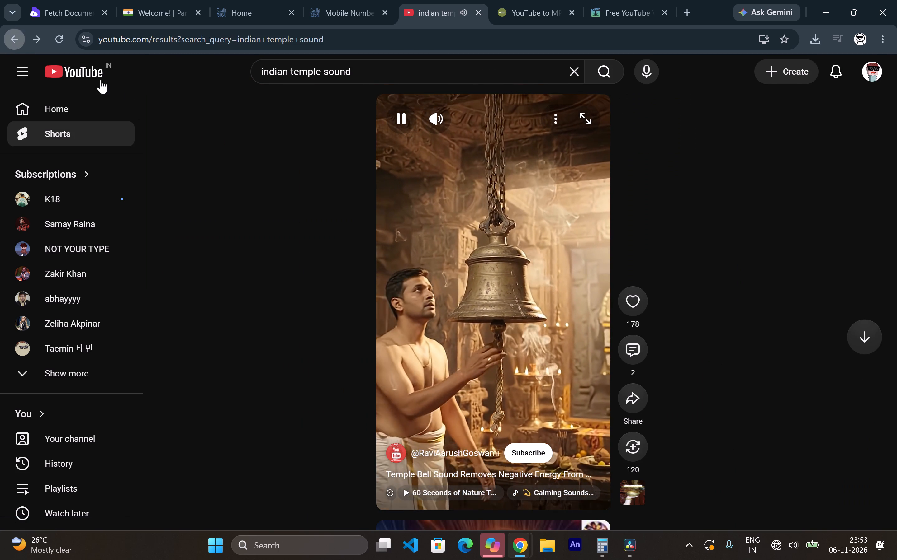
click(522, 277)
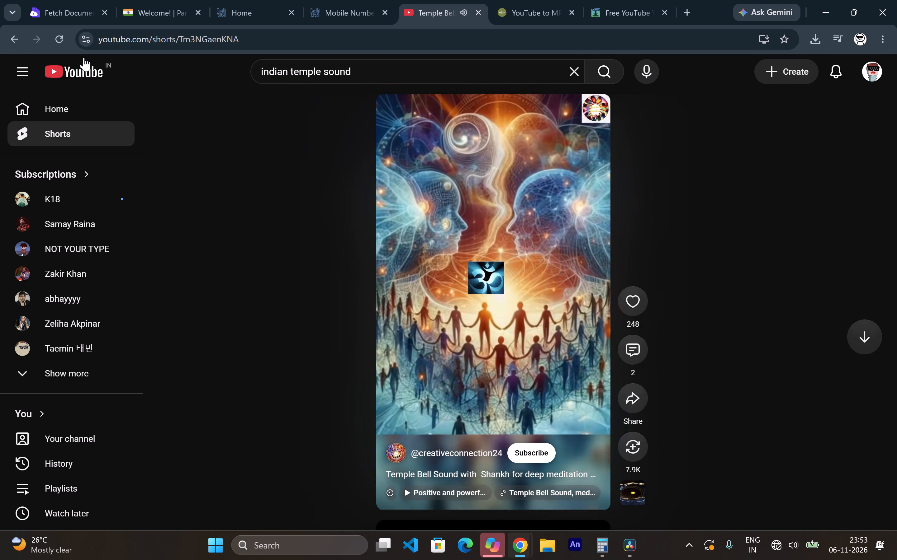
click(9, 38)
click(668, 240)
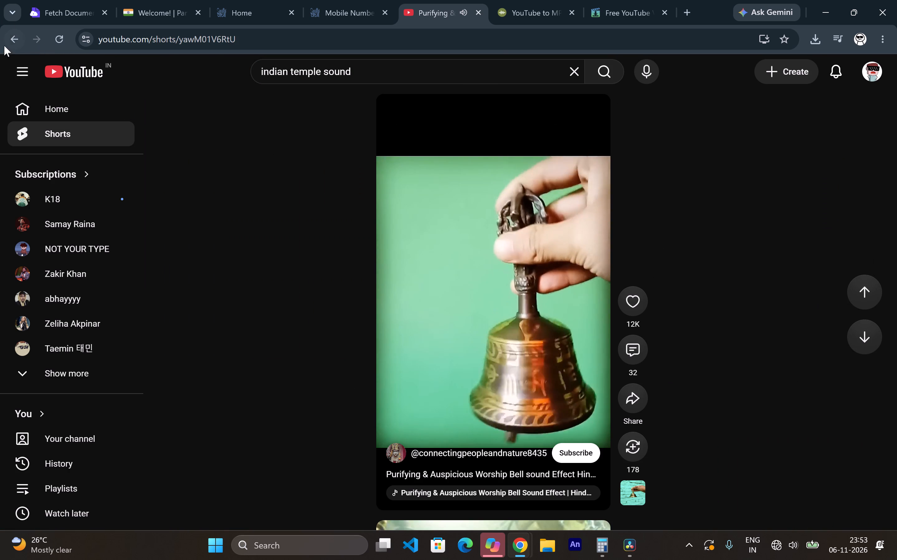
click(9, 43)
scroll(291, 277, down, 3)
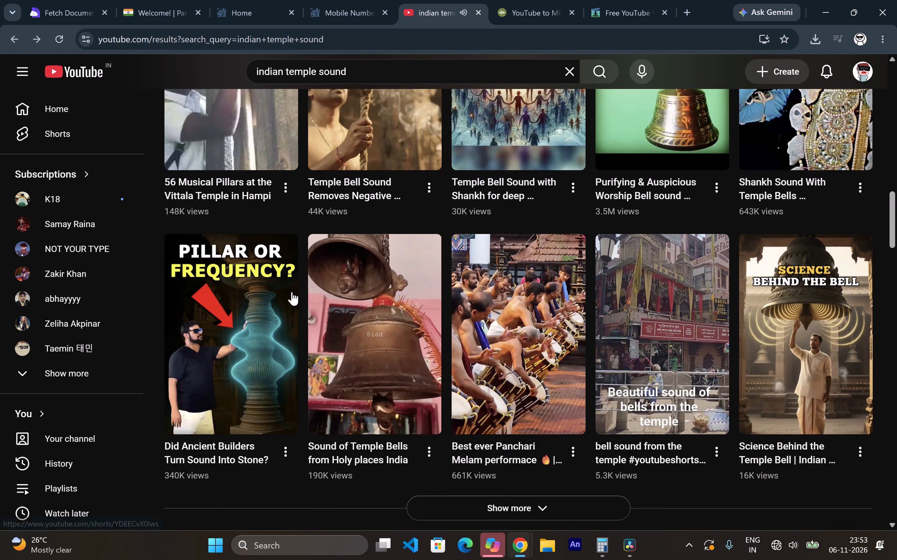
click(331, 296)
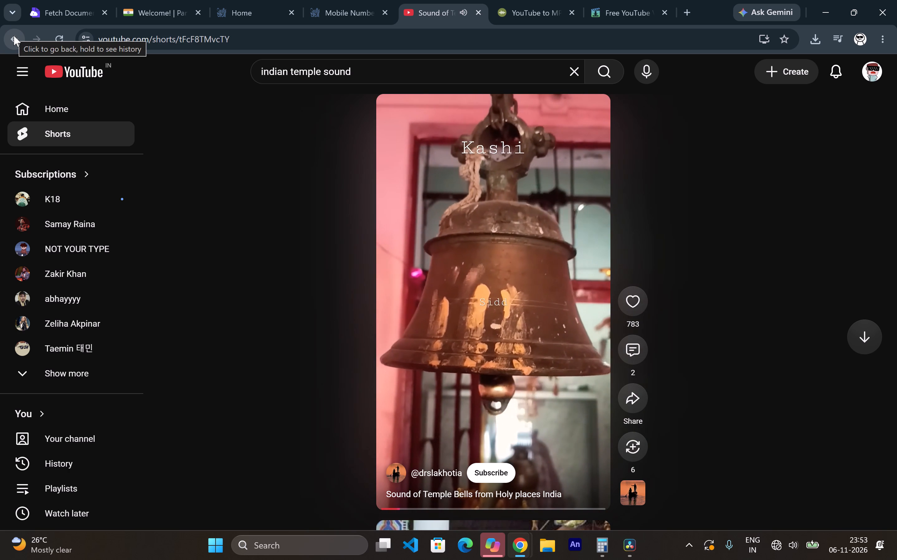
click(14, 35)
Play the "Temple bell sound" Short from the top row of results, pause it and copy its share link.
scroll(367, 286, up, 5)
scroll(343, 278, up, 6)
scroll(282, 194, up, 5)
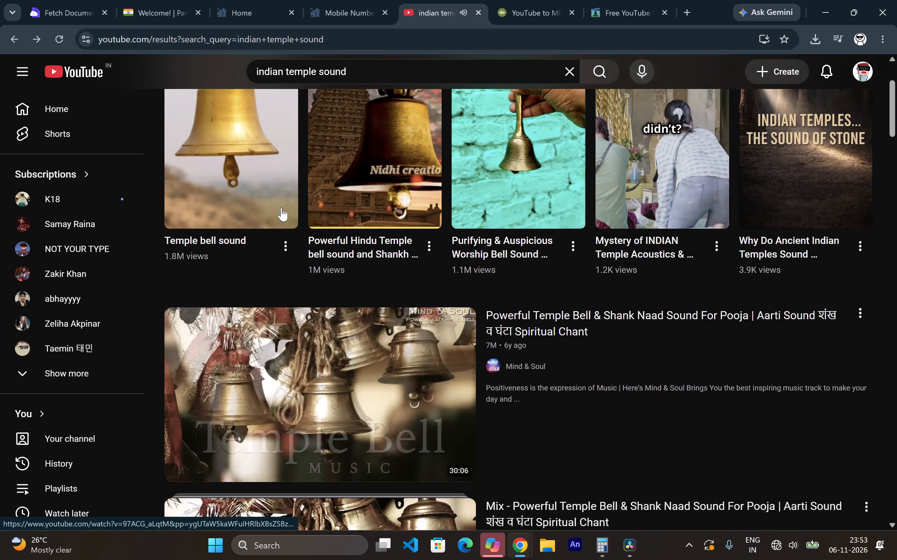
click(248, 192)
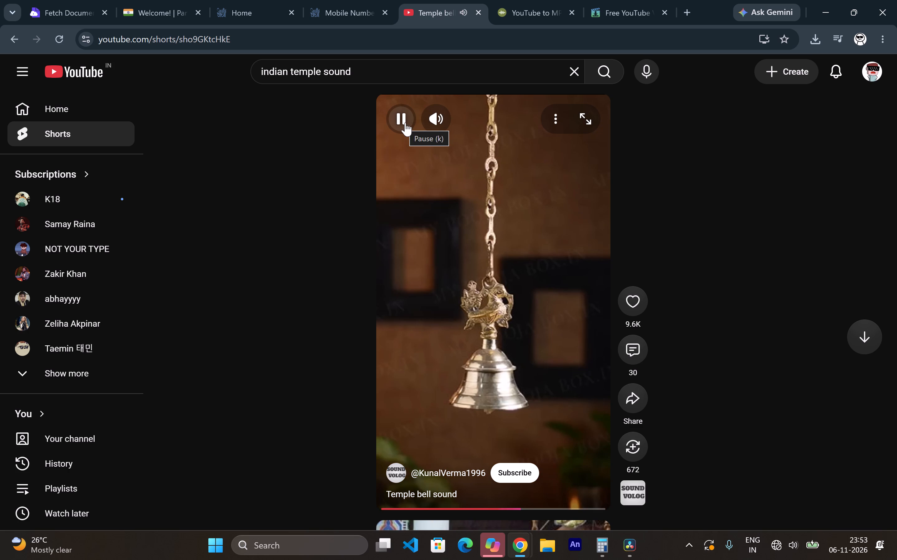
click(405, 123)
click(626, 404)
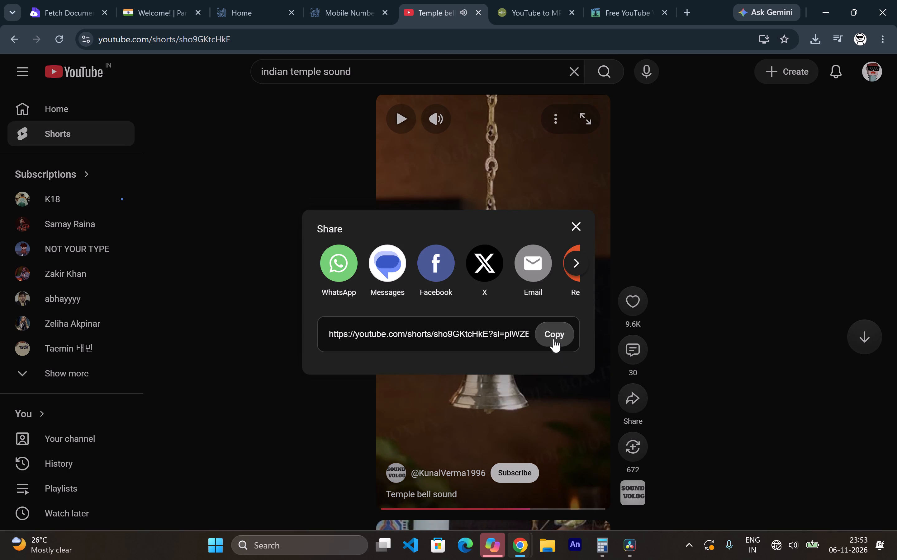
click(553, 330)
Convert the copied Temple bell sound link to a 128 kbps MP3 on ytmp3.nz and download it.
click(555, 0)
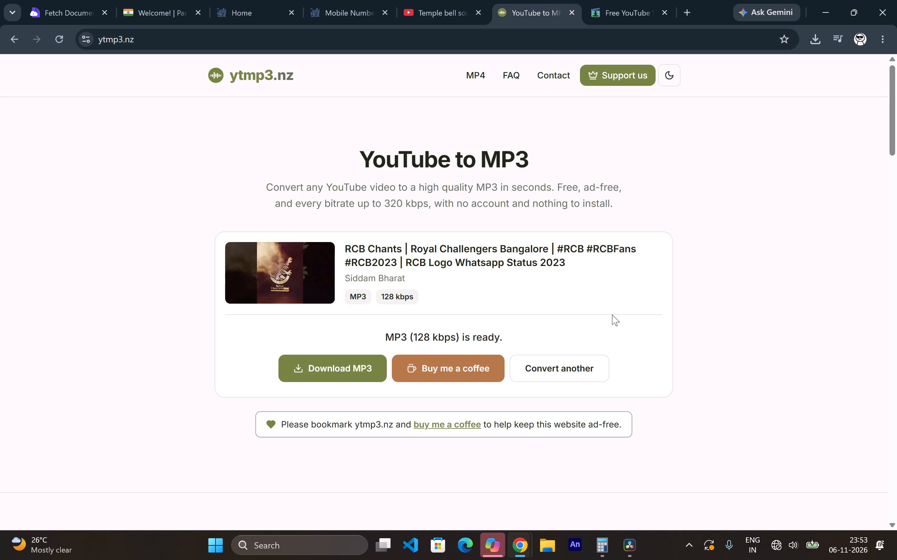
click(551, 374)
click(369, 258)
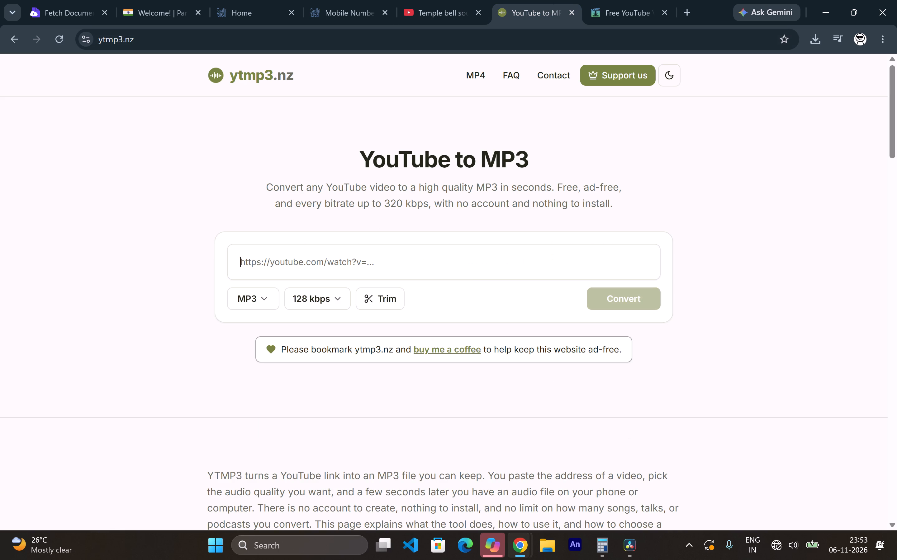
key(ctrl+v)
click(631, 312)
click(628, 302)
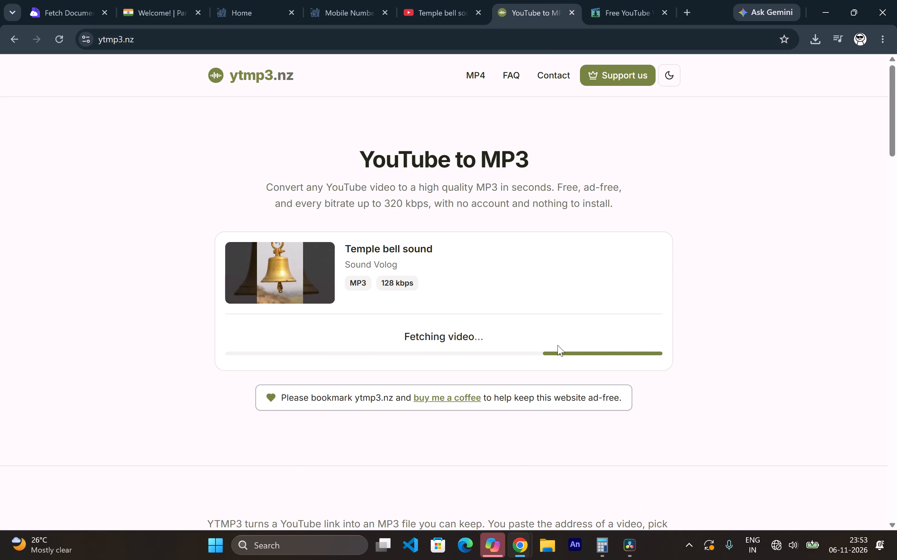
click(349, 364)
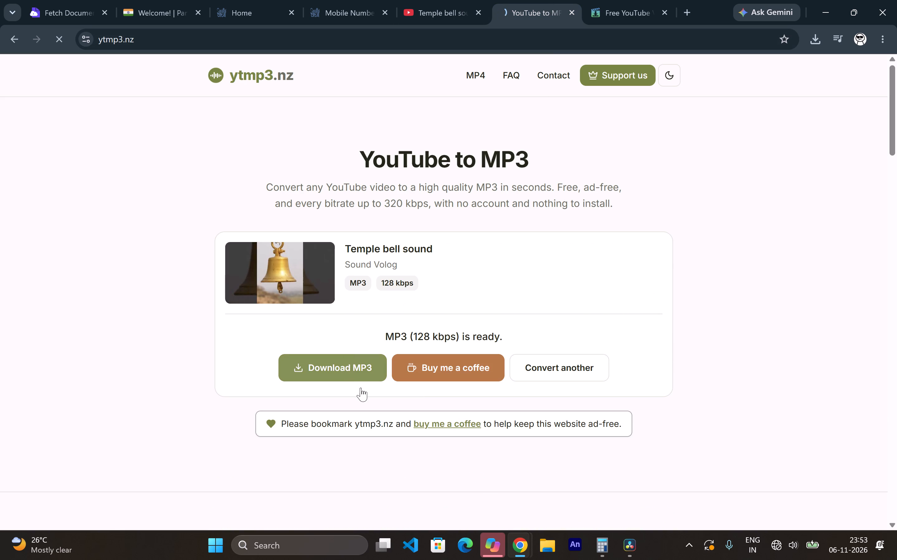
Switch to DaVinci Resolve and import the downloaded Temple bell sound.mp3 into the Master bin.
click(623, 549)
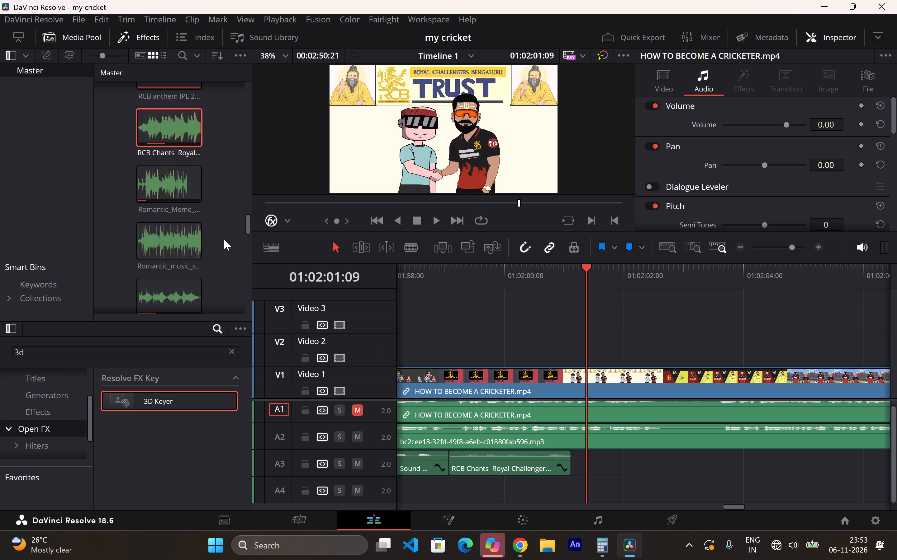
right_click(220, 253)
click(306, 376)
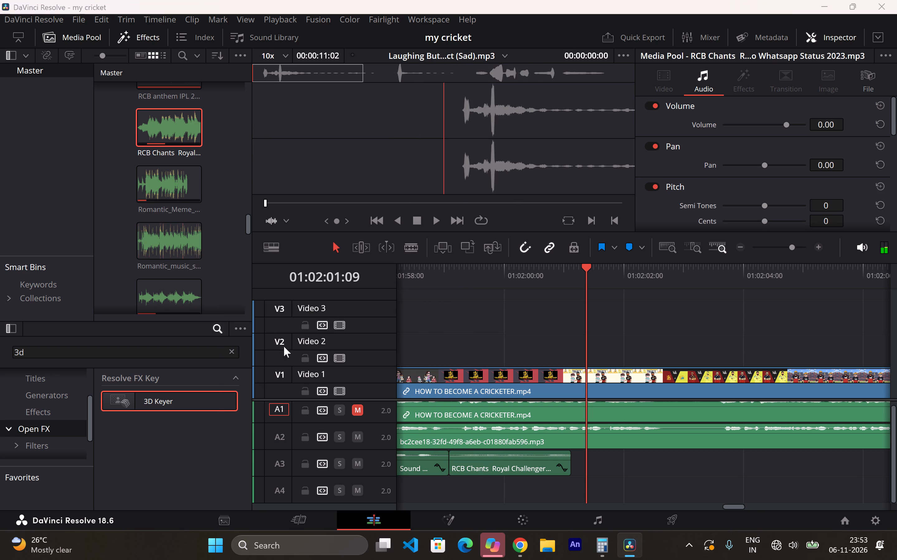
double_click(140, 123)
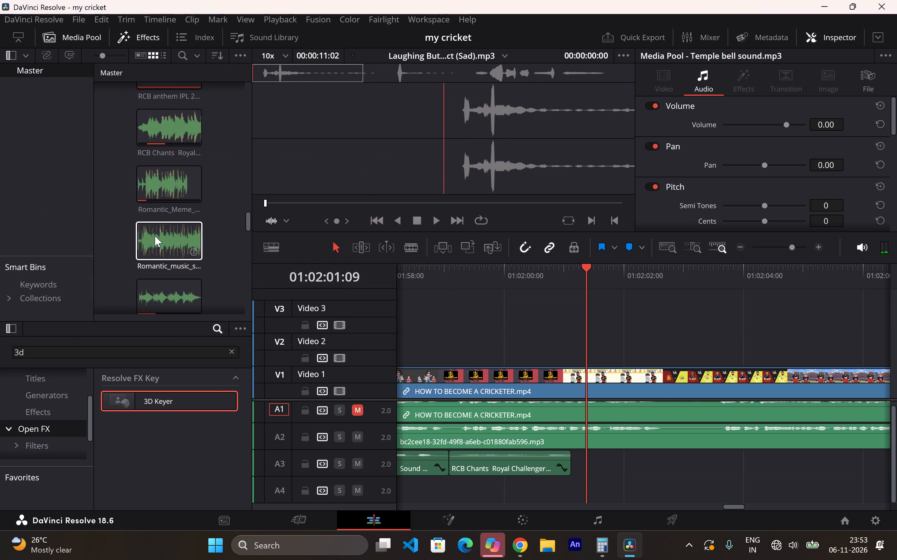
Place Temple bell sound.mp3 on Audio 3 directly after the RCB Chants clip and play back that section.
scroll(156, 230, down, 16)
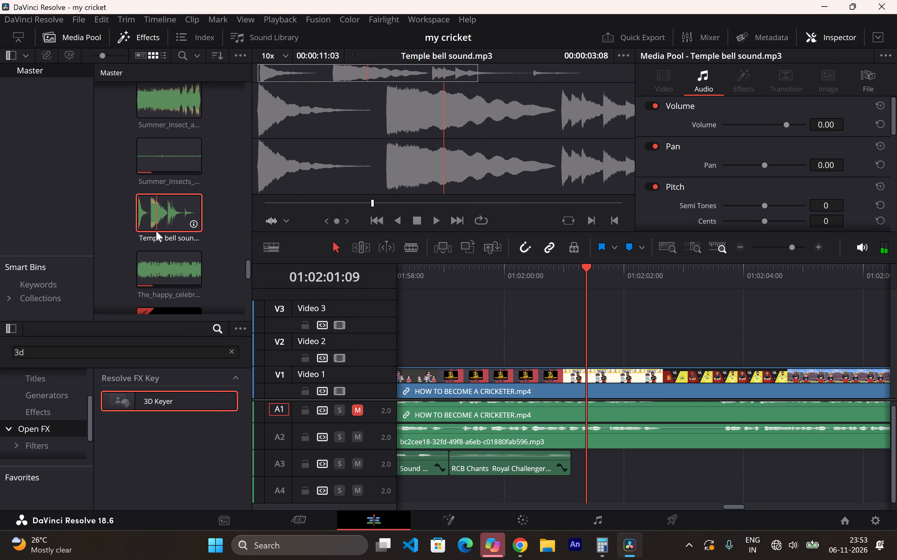
double_click(155, 223)
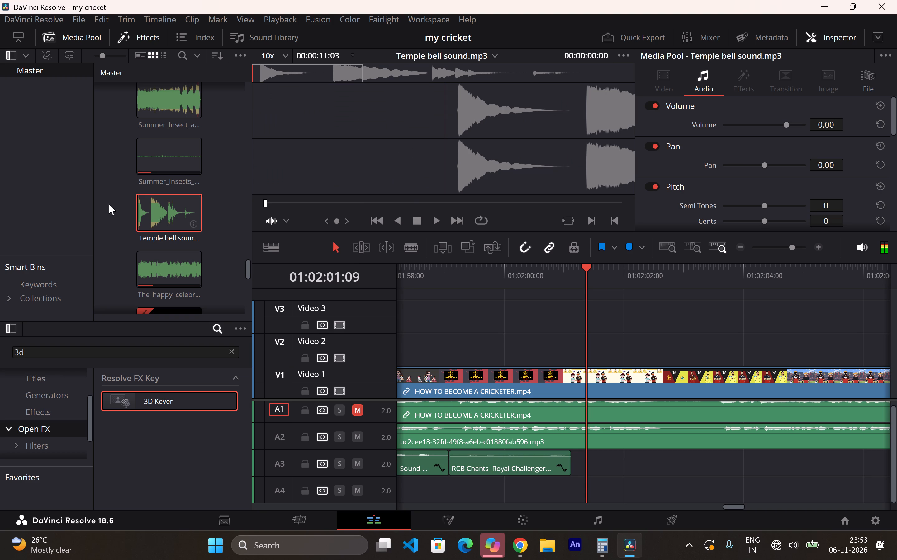
drag(155, 210, 572, 471)
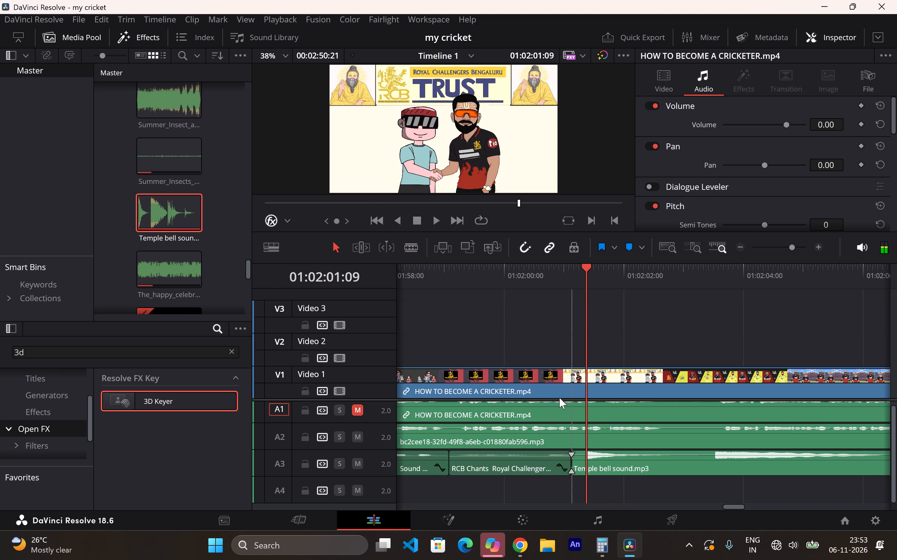
click(496, 282)
key(space)
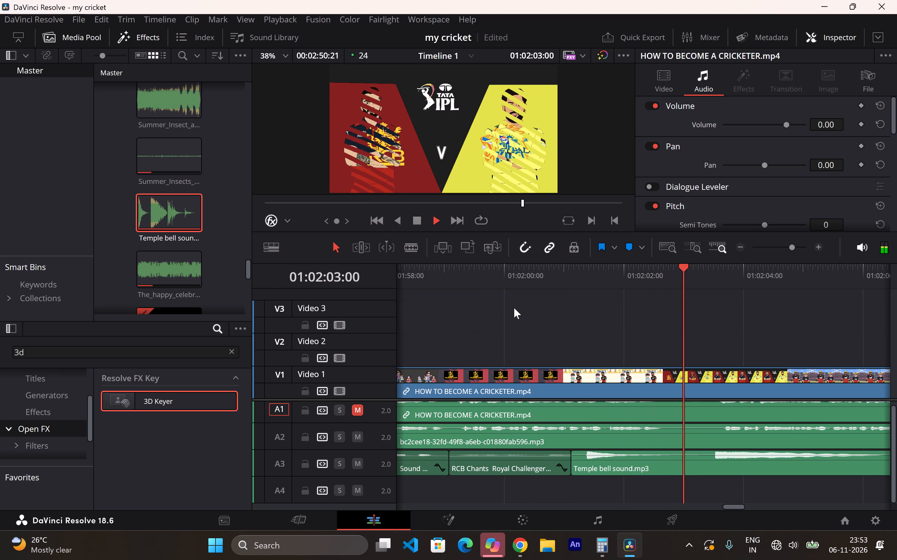
key(space)
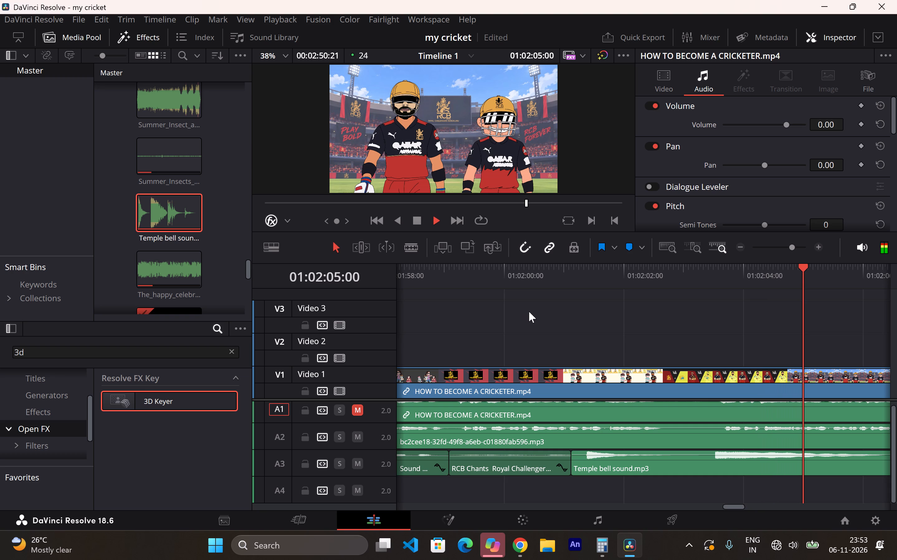
Split the Temple bell sound clip near the end of the RCB Trust handshake shot, delete the remainder, and play the section back.
click(411, 246)
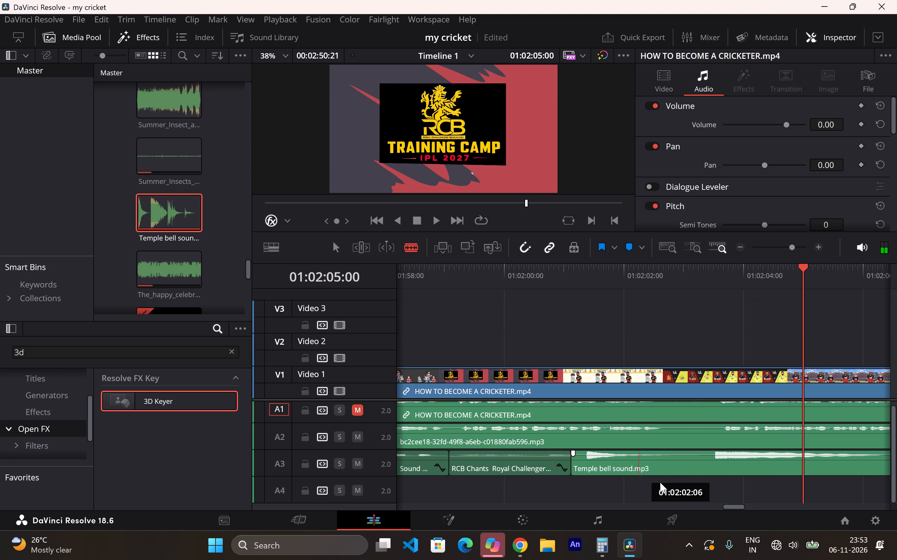
click(671, 467)
click(336, 246)
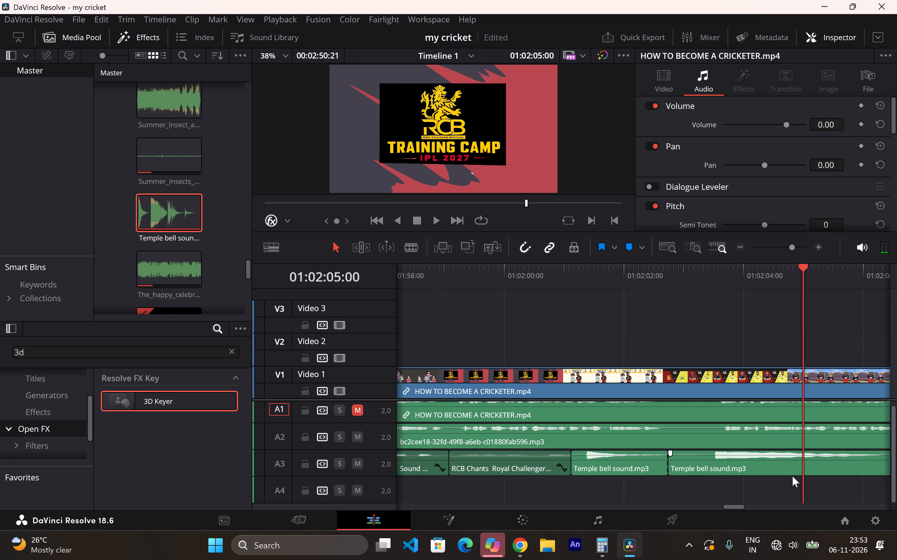
click(772, 466)
key(BackSpace)
click(512, 302)
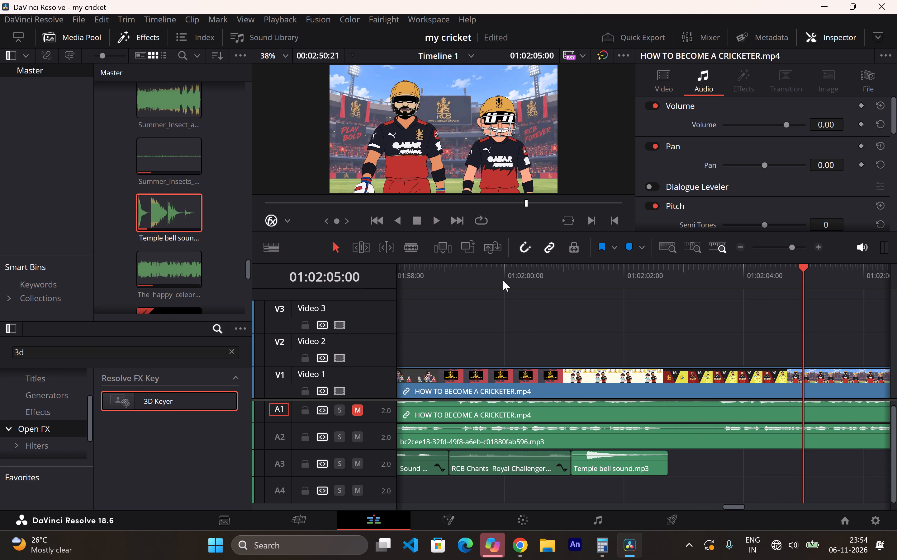
click(504, 279)
key(space)
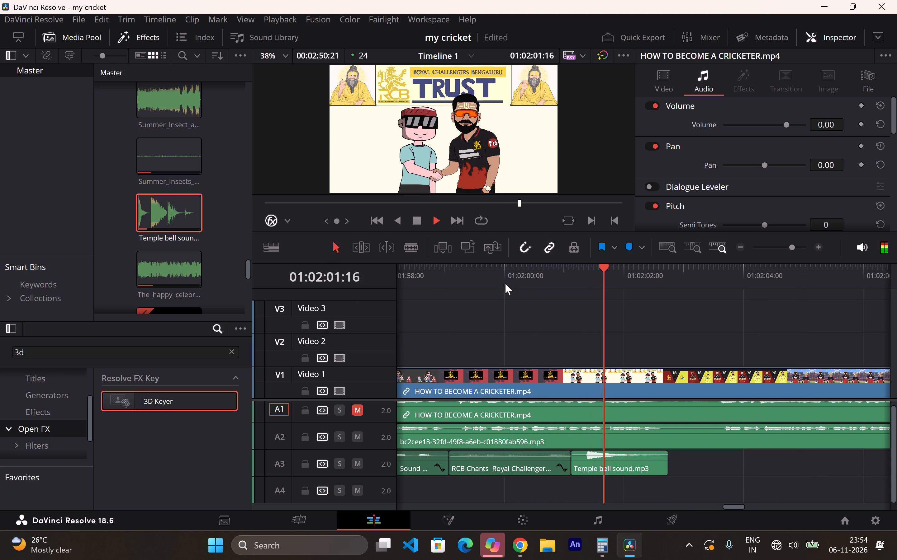
key(space)
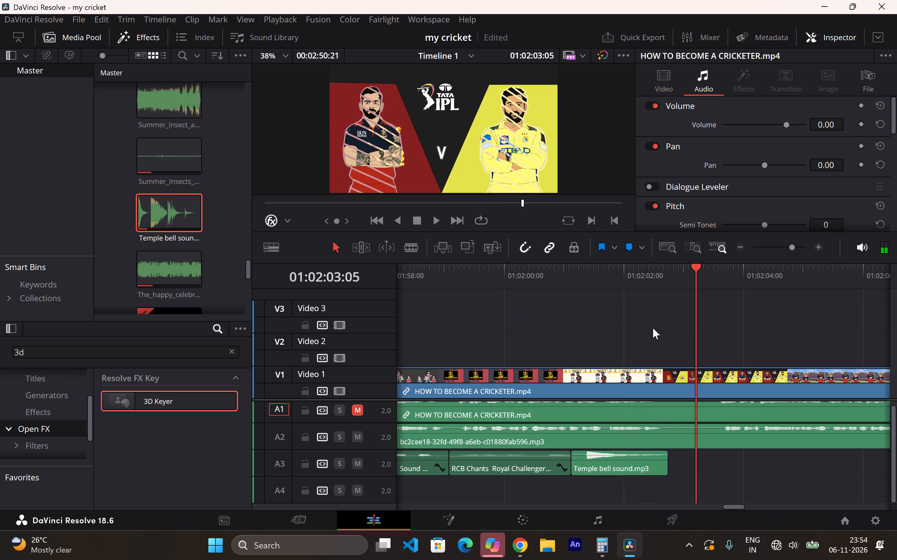
Switch to the YouTube page in Chrome and search for "transition sound effects".
click(524, 547)
click(501, 497)
click(439, 0)
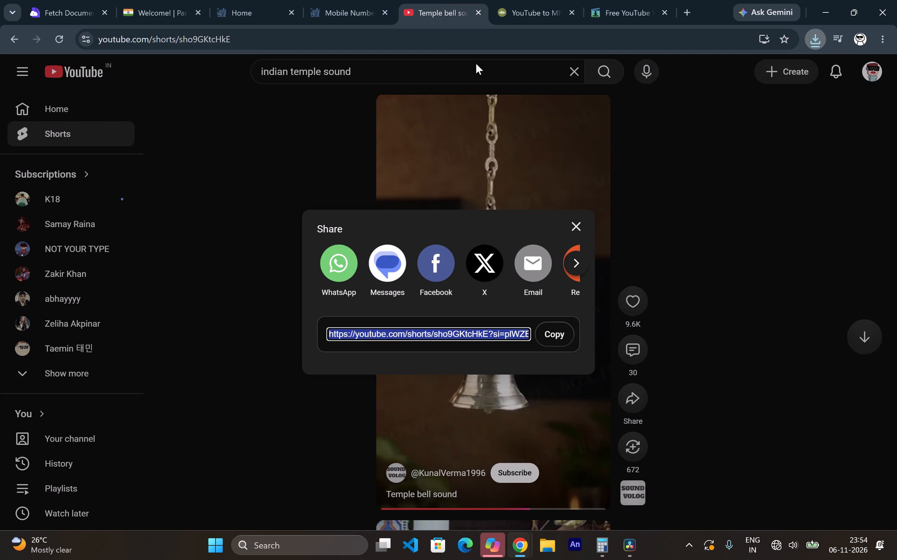
click(584, 71)
click(577, 69)
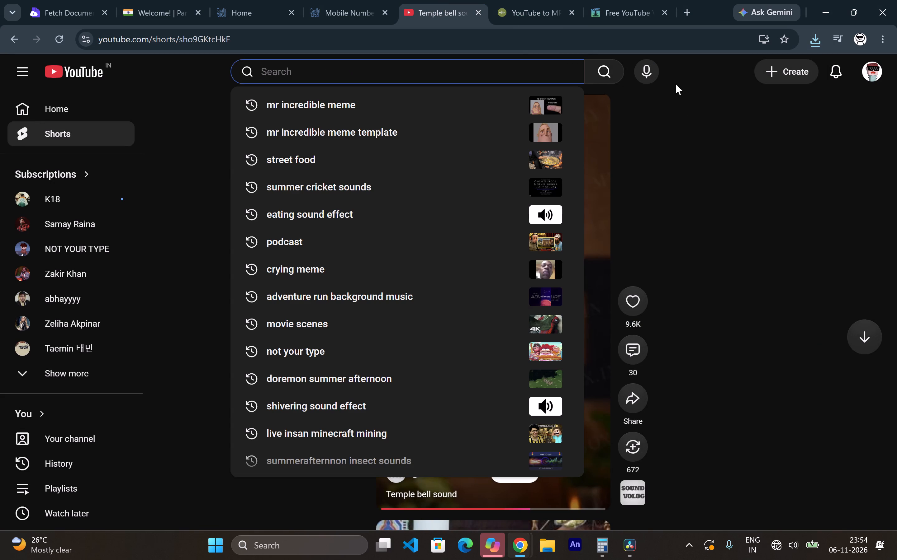
text(an)
key(BackSpace)
key(BackSpace)
text(tran)
text(sition)
key(space)
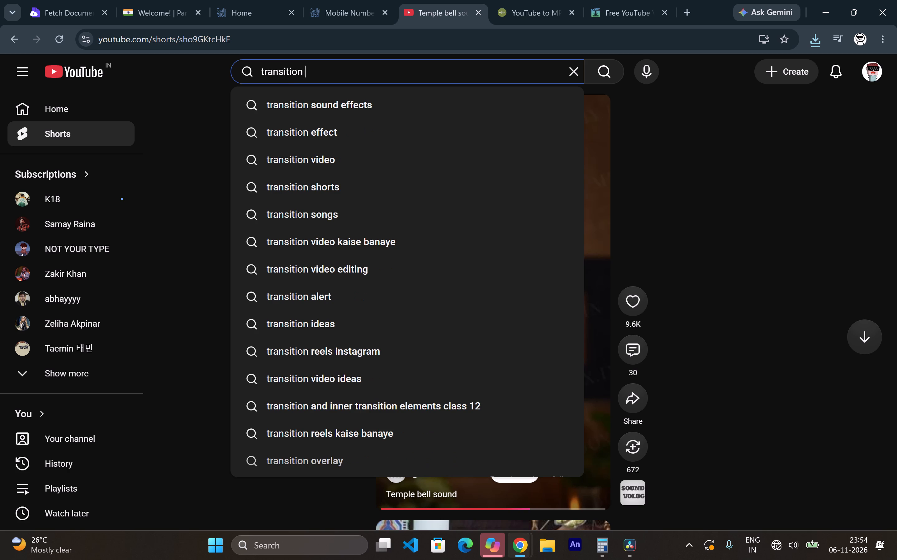
click(510, 106)
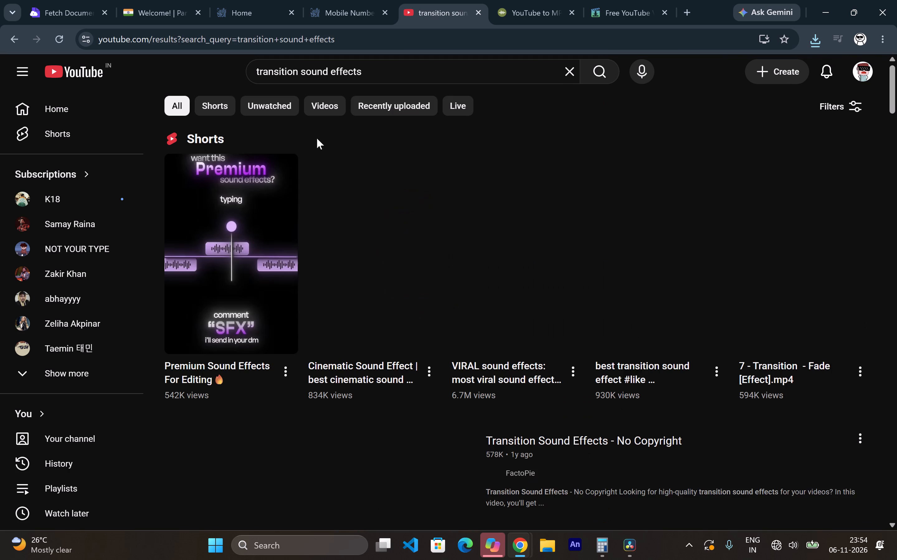
Play the "Premium Sound Effects For Editing" Short from the results, copy its share link and pause it.
click(192, 250)
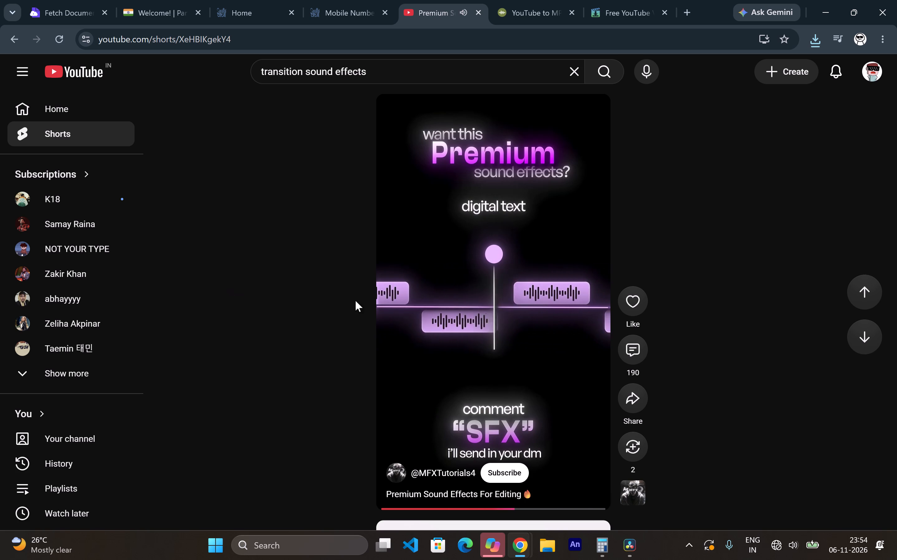
click(634, 413)
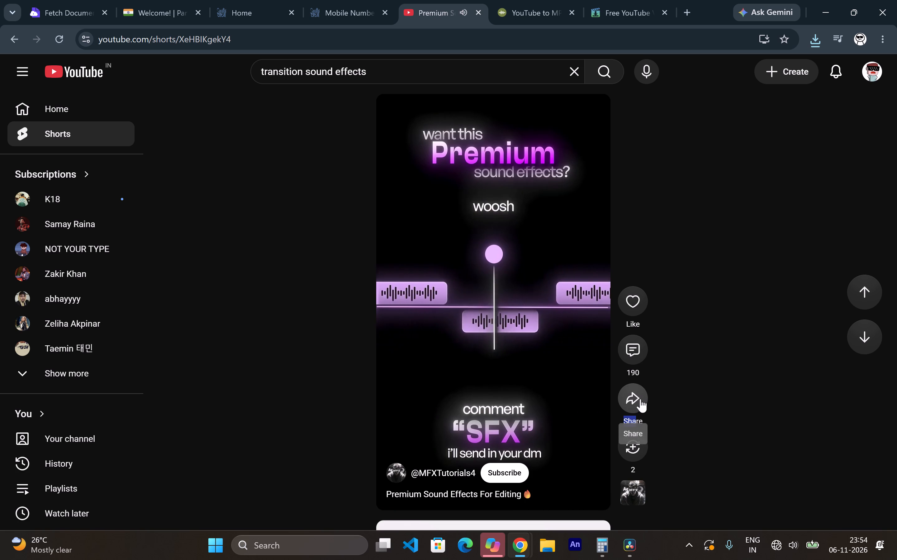
click(639, 401)
click(561, 330)
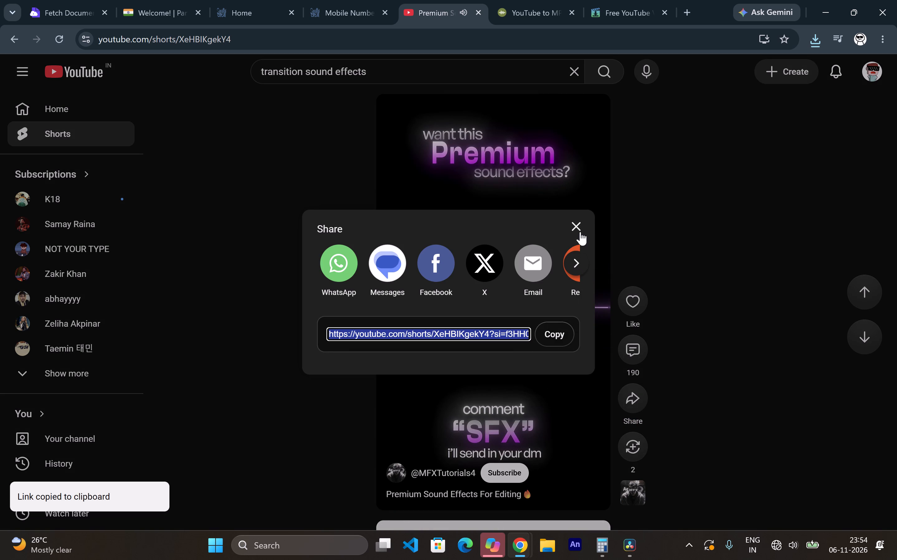
click(577, 226)
click(559, 198)
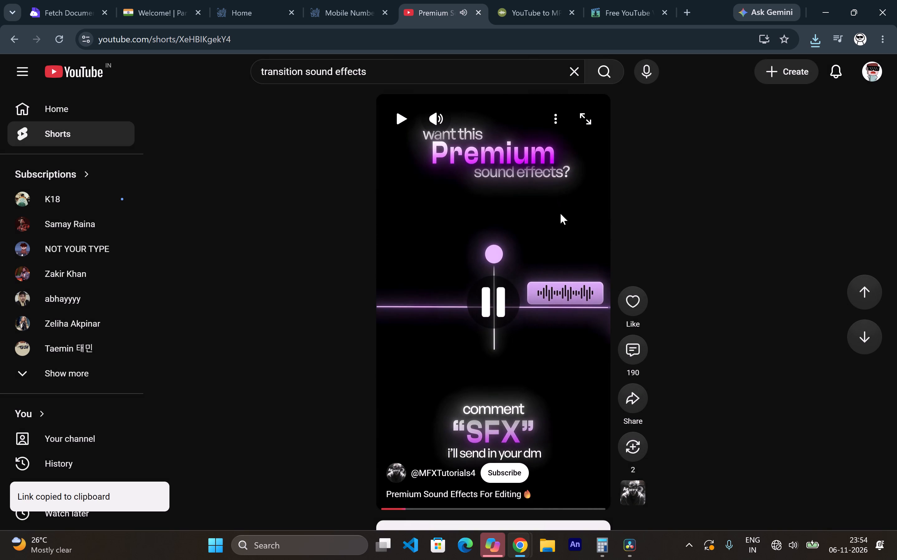
Convert the copied Premium Sound Effects For Editing link to a 128 kbps MP3 on ytmp3.nz and download it.
click(571, 0)
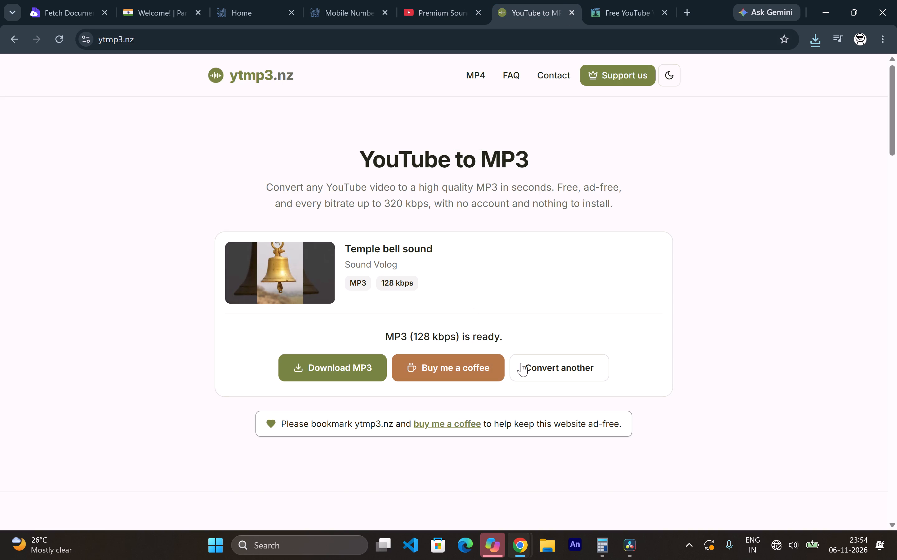
click(532, 366)
drag(436, 264, 439, 267)
key(ctrl+v)
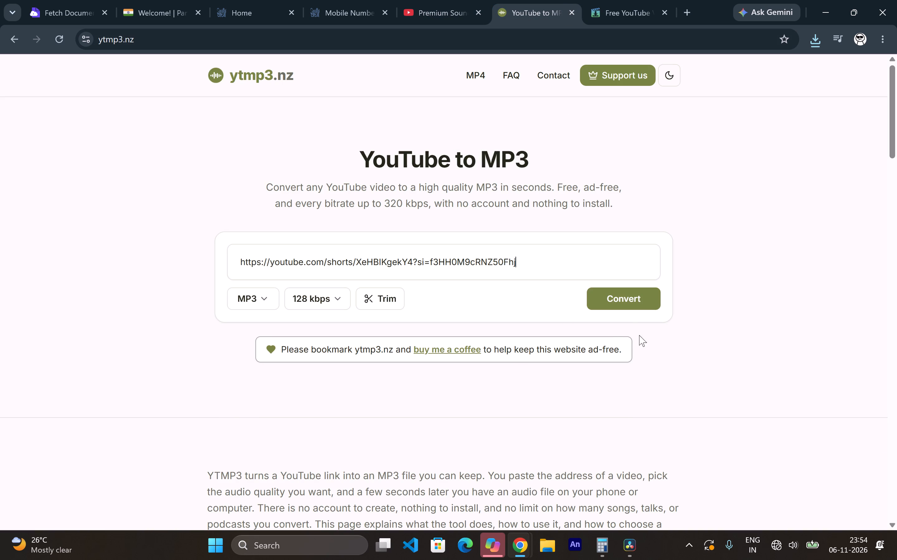
click(616, 296)
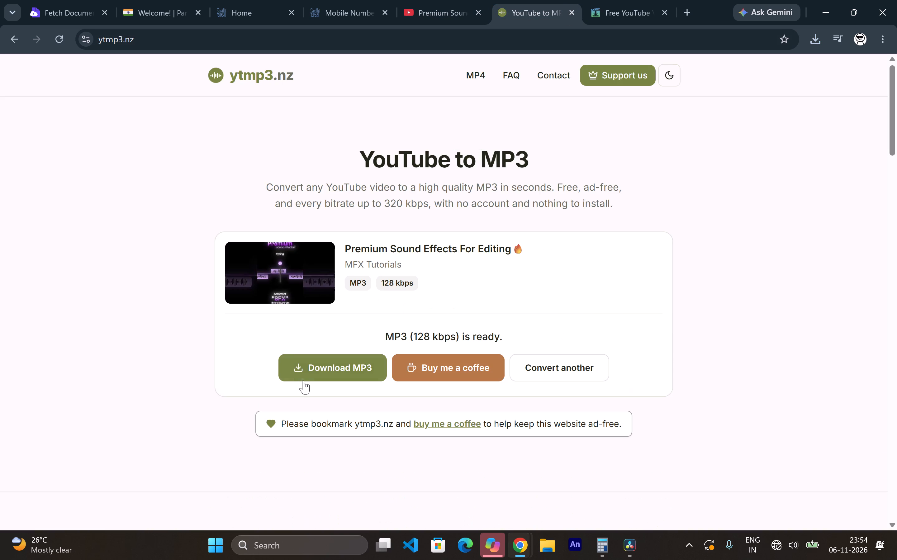
click(301, 365)
Switch to DaVinci Resolve and import the downloaded Premium Sound Effects For Editing file into the Master bin.
click(633, 557)
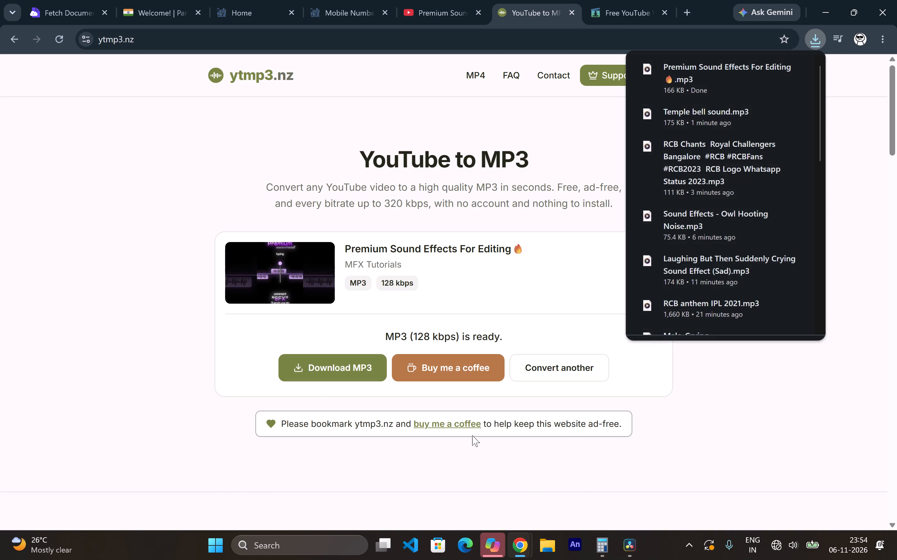
click(627, 545)
right_click(226, 291)
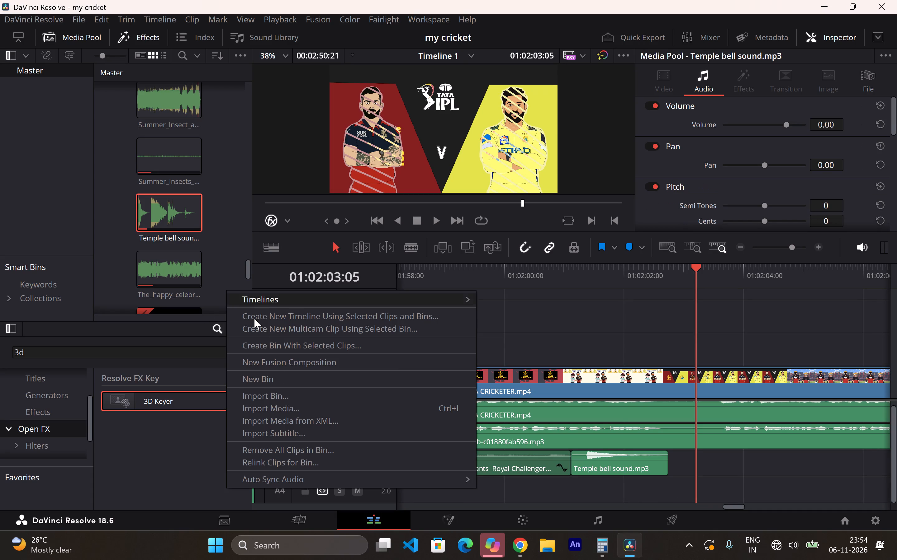
click(295, 411)
click(138, 152)
drag(140, 152, 144, 154)
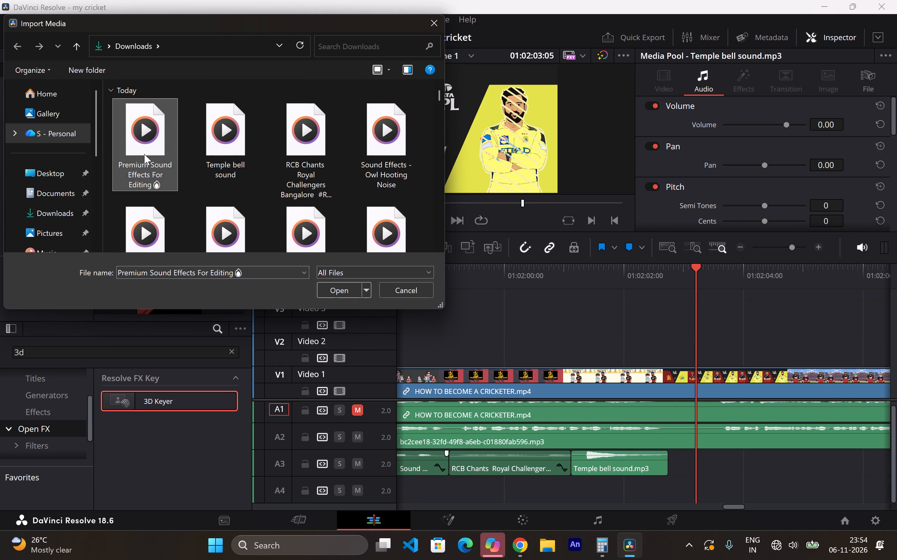
double_click(143, 142)
Look through the Master bin's audio clips for the imported Premium Sound Effects For Editing clip.
scroll(149, 206, up, 4)
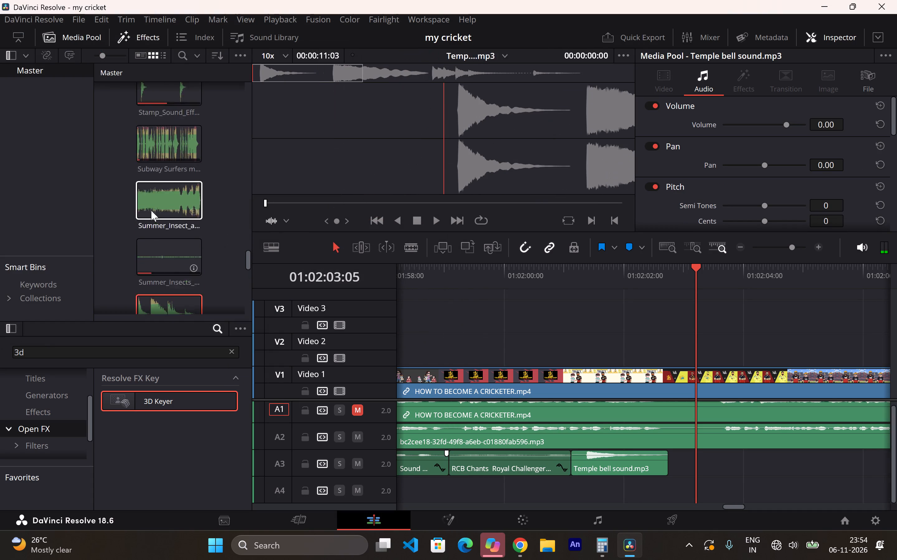
scroll(151, 210, up, 16)
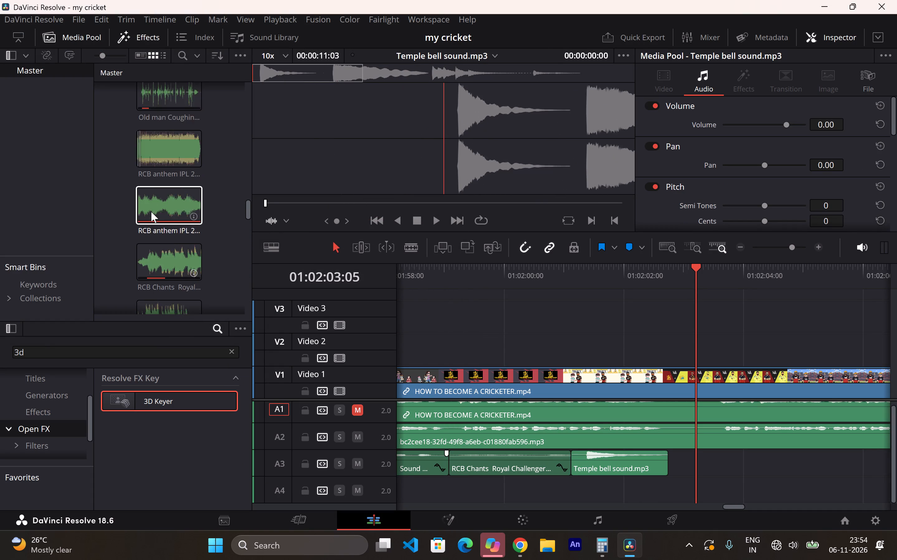
scroll(151, 212, up, 10)
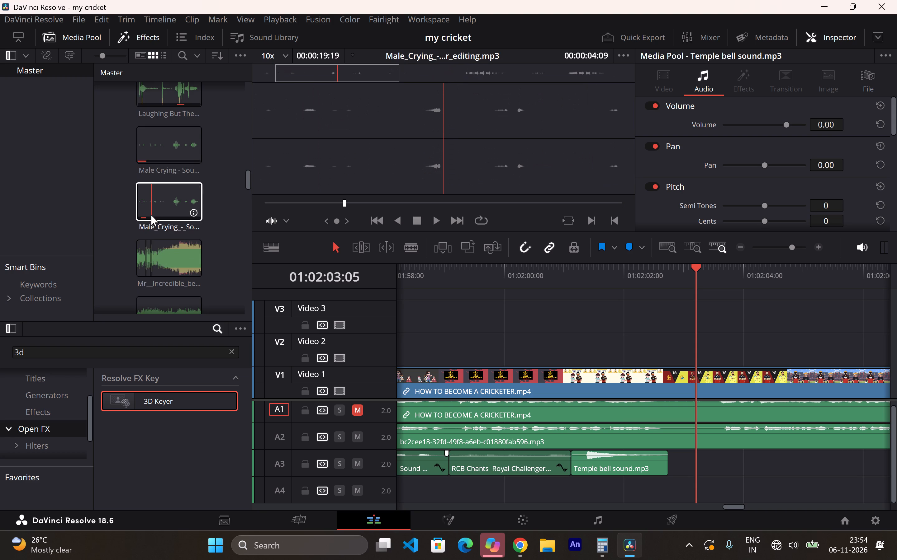
scroll(151, 215, down, 10)
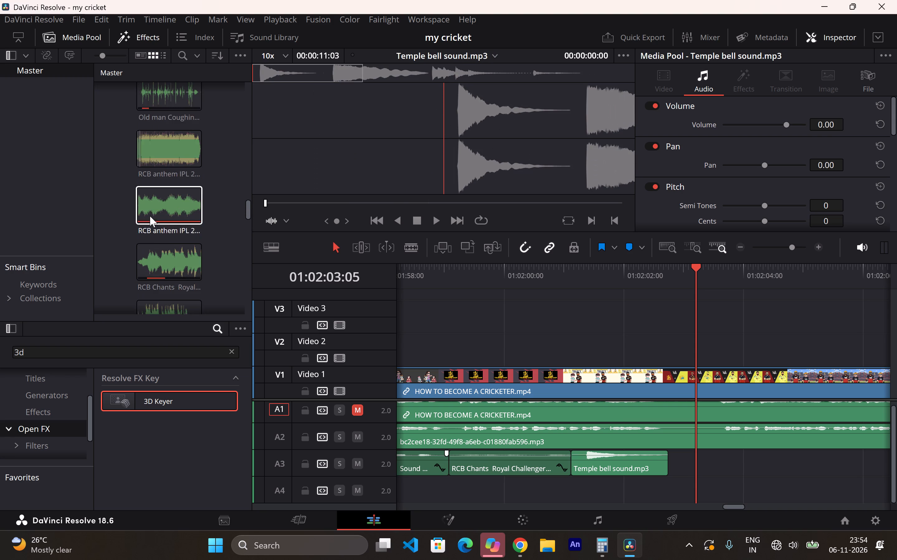
scroll(150, 216, down, 2)
scroll(149, 217, up, 8)
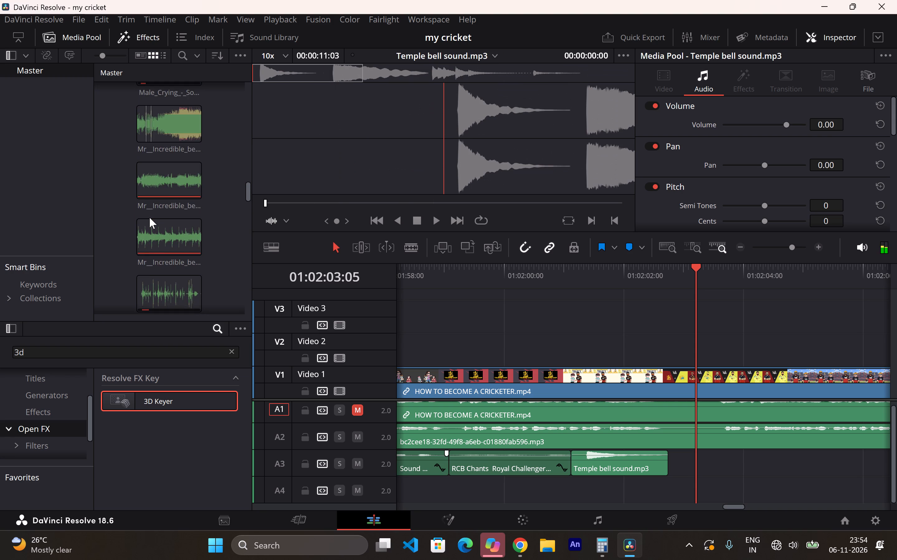
scroll(149, 217, up, 7)
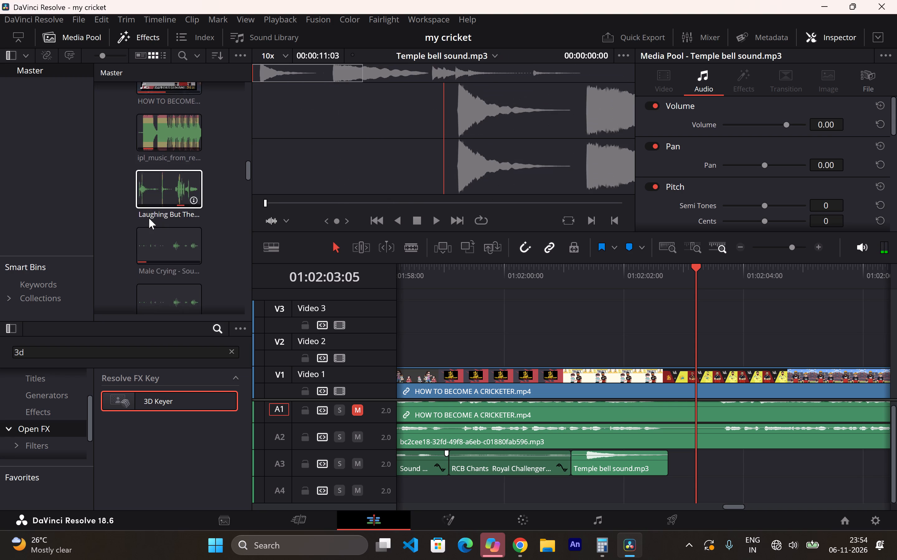
scroll(149, 218, up, 1)
scroll(149, 219, down, 11)
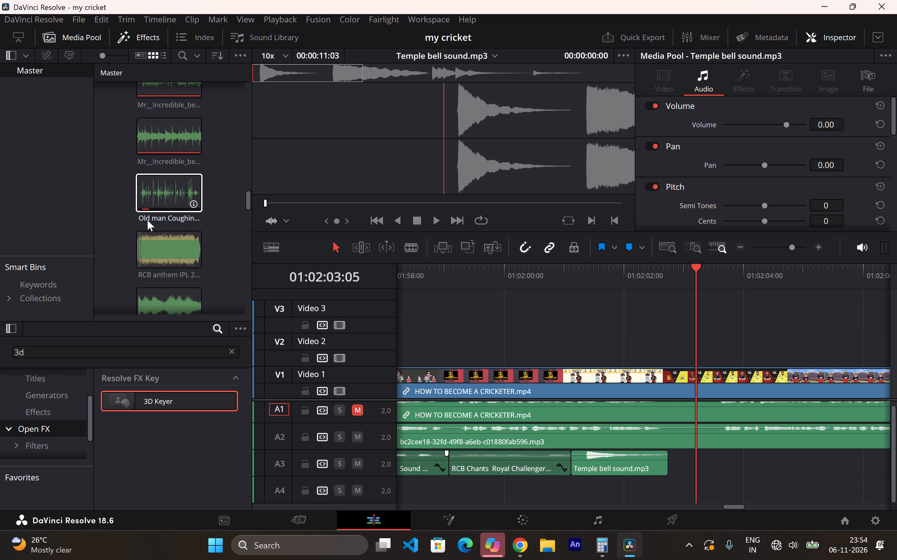
scroll(147, 220, down, 7)
scroll(147, 222, up, 5)
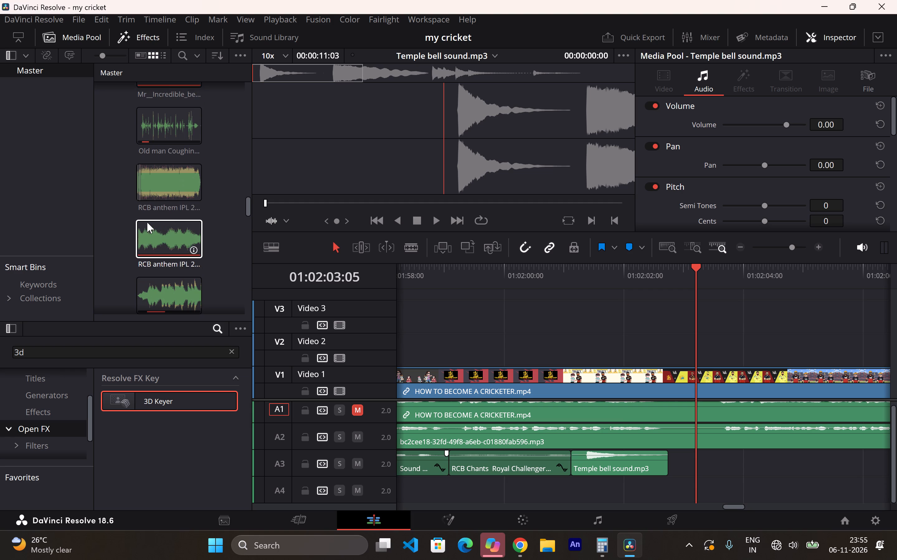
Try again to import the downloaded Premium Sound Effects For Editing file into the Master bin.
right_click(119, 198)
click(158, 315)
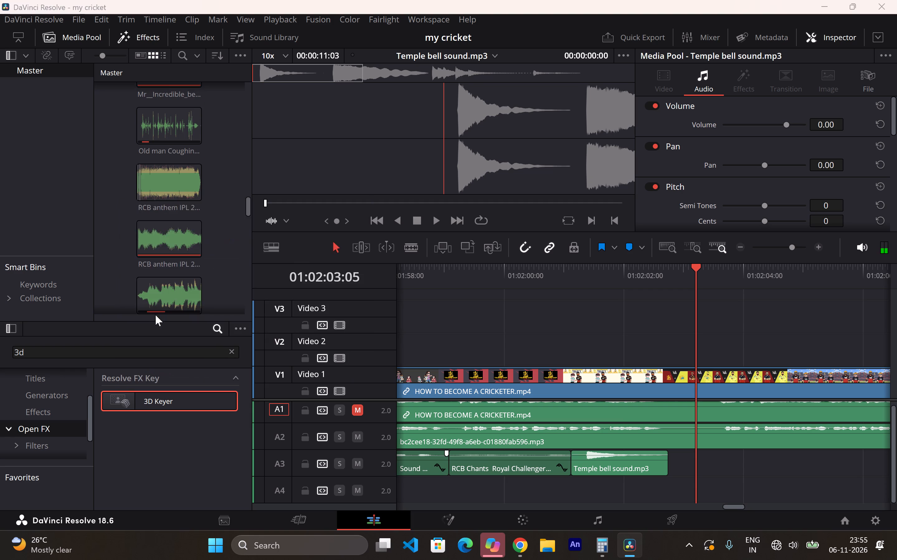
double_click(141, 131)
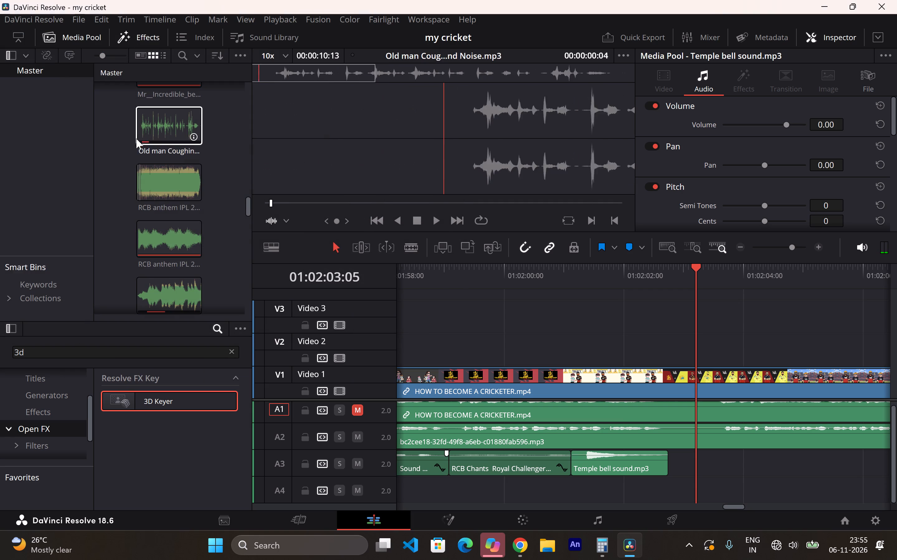
Look through the whole Master bin for the imported Premium Sound Effects For Editing clip.
scroll(132, 156, up, 7)
scroll(133, 162, down, 17)
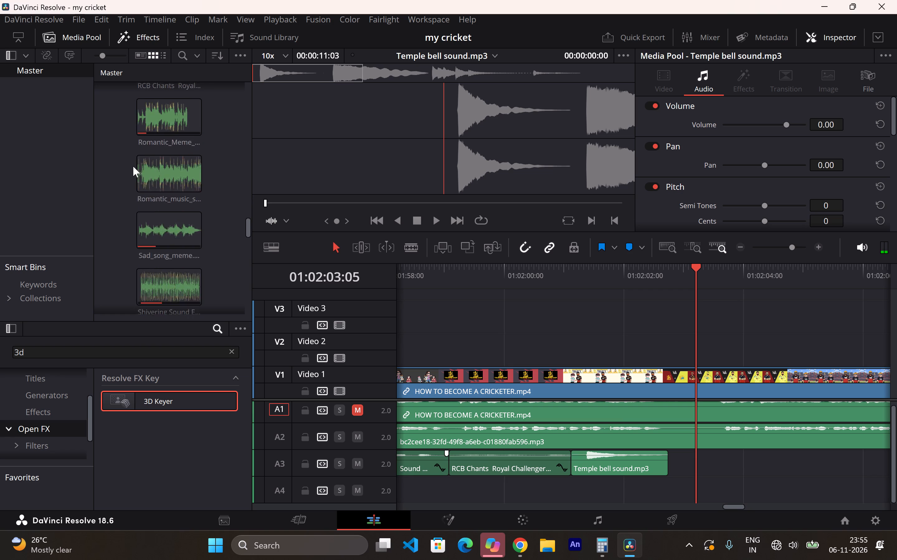
scroll(133, 166, down, 17)
scroll(131, 167, up, 3)
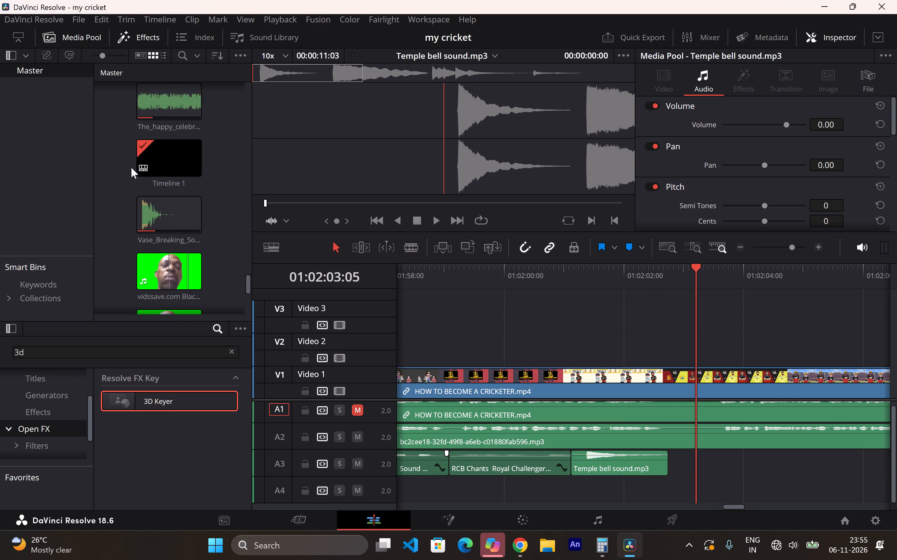
scroll(131, 167, up, 16)
scroll(131, 167, up, 12)
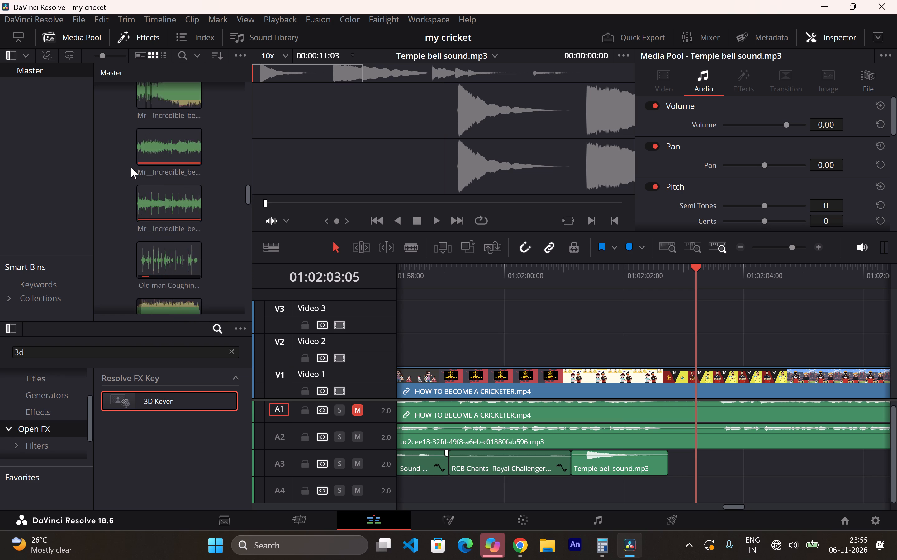
scroll(131, 167, up, 19)
scroll(131, 168, up, 7)
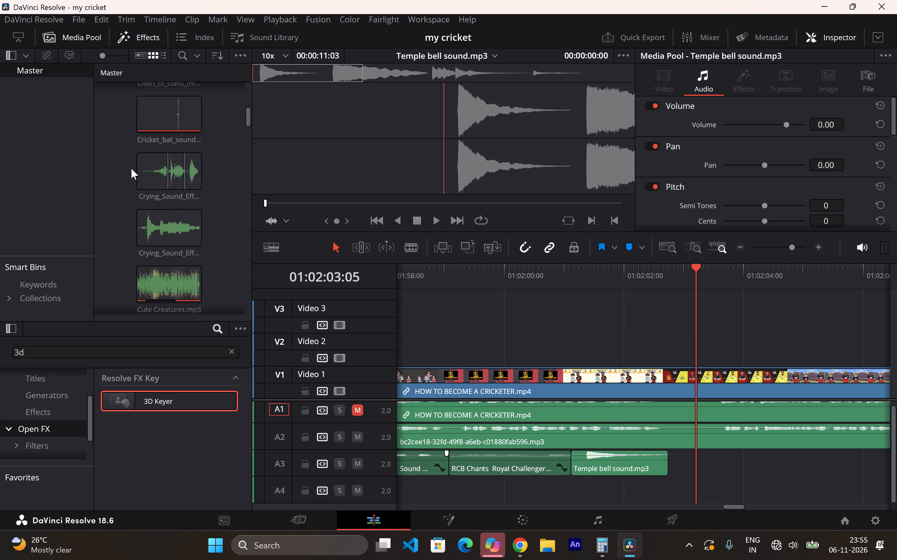
scroll(131, 169, up, 13)
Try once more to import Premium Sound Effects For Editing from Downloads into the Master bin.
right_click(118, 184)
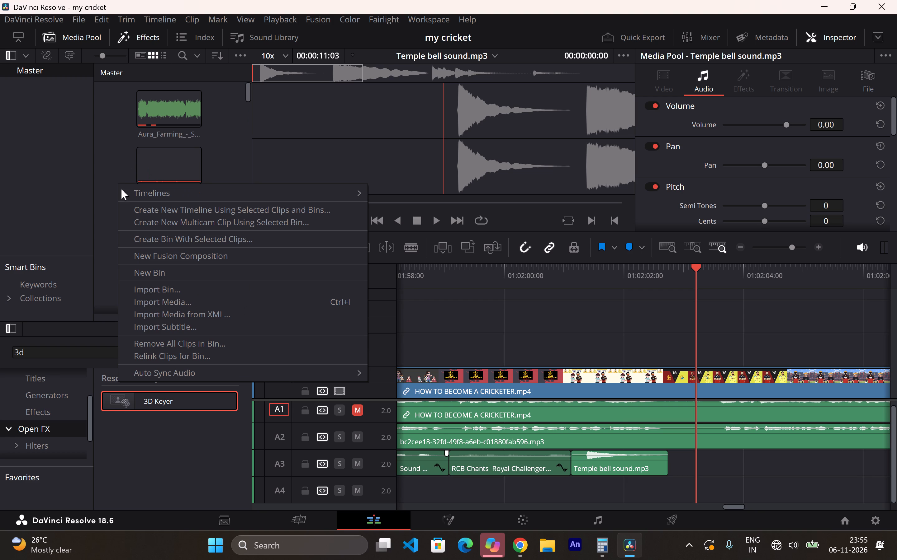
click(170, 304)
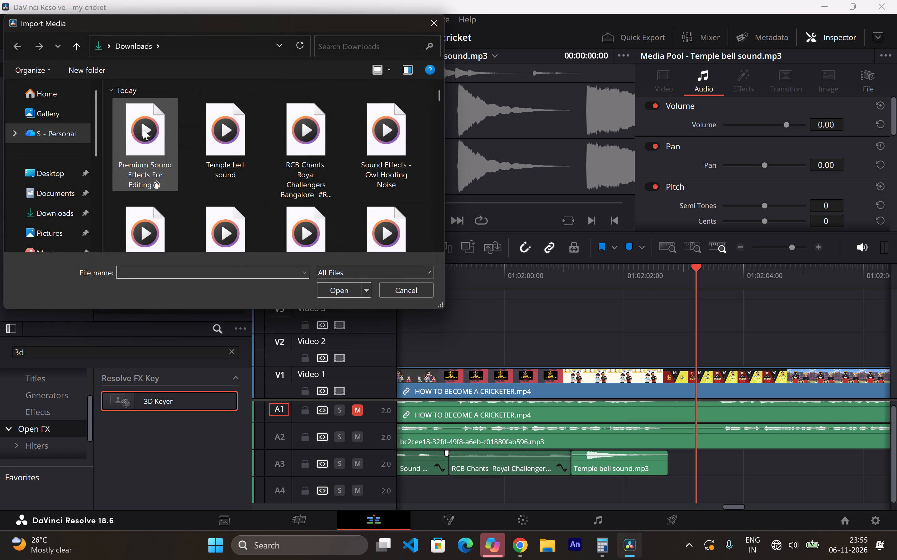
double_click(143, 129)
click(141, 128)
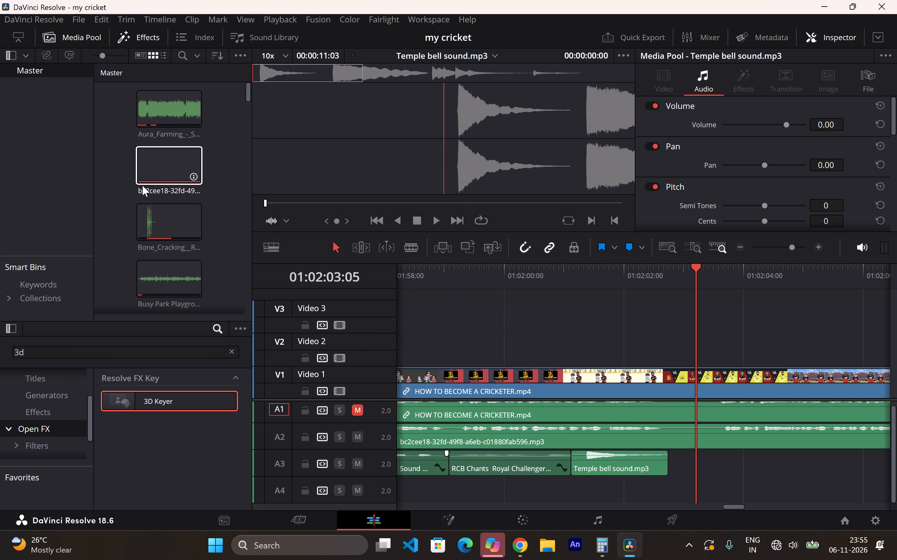
Check the Master bin's audio clips again for the Premium Sound Effects For Editing clip.
scroll(142, 185, down, 18)
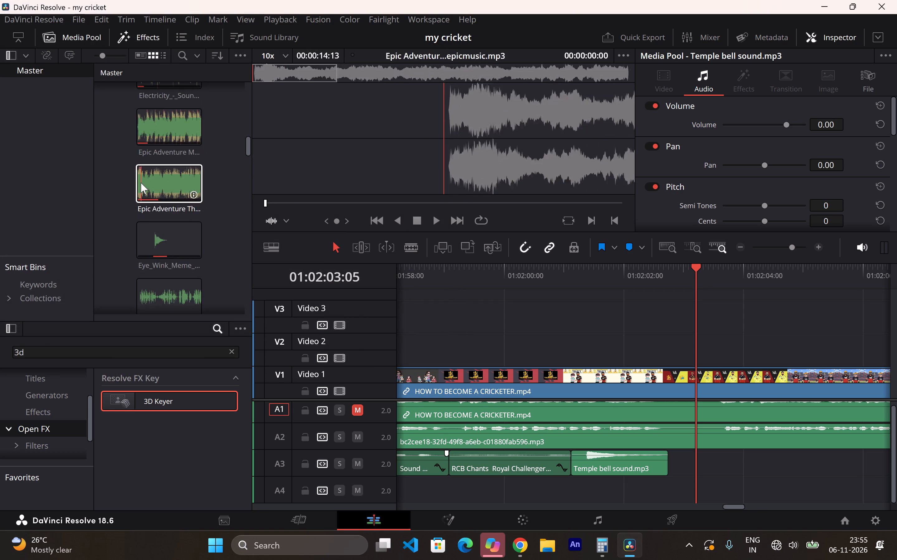
scroll(141, 183, down, 17)
scroll(141, 180, down, 4)
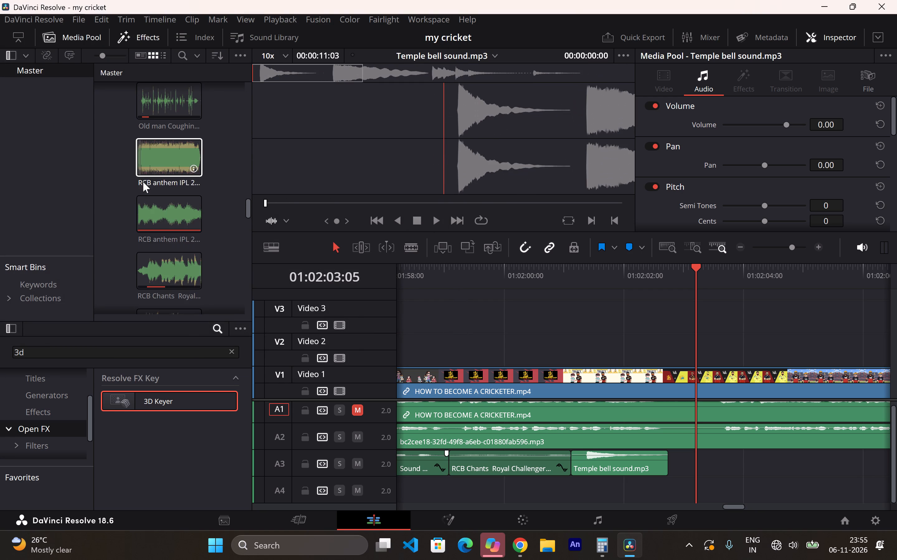
scroll(145, 182, down, 18)
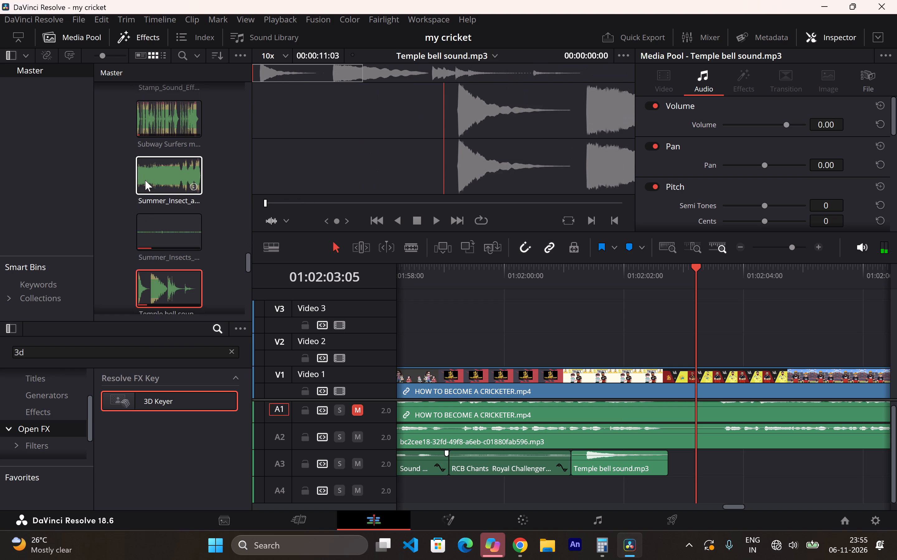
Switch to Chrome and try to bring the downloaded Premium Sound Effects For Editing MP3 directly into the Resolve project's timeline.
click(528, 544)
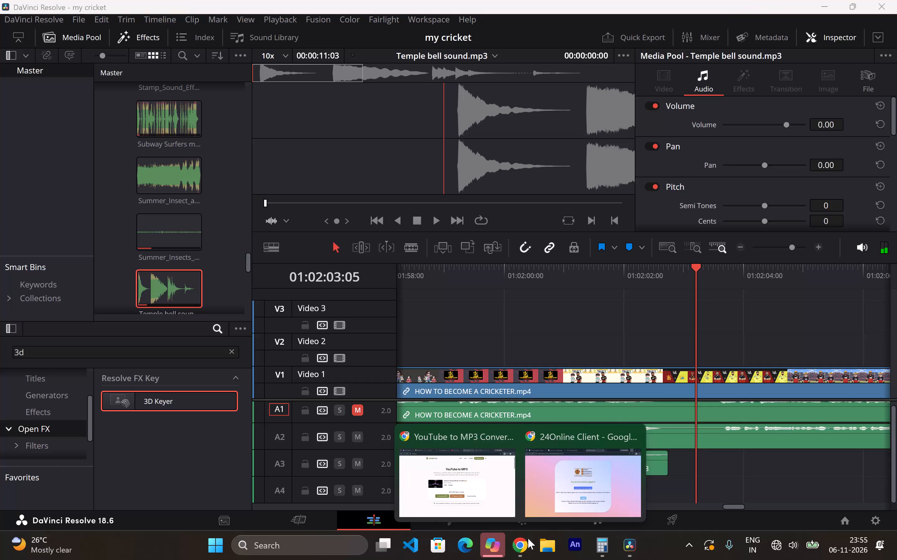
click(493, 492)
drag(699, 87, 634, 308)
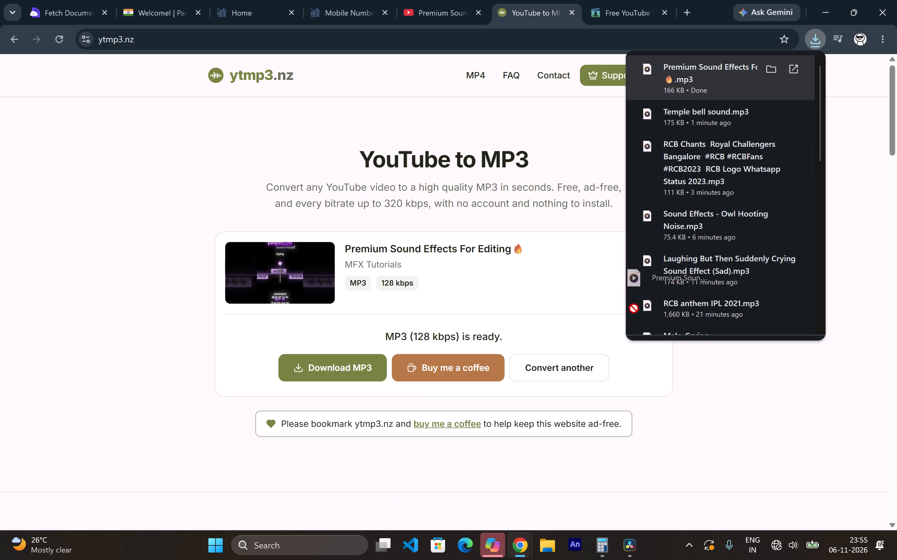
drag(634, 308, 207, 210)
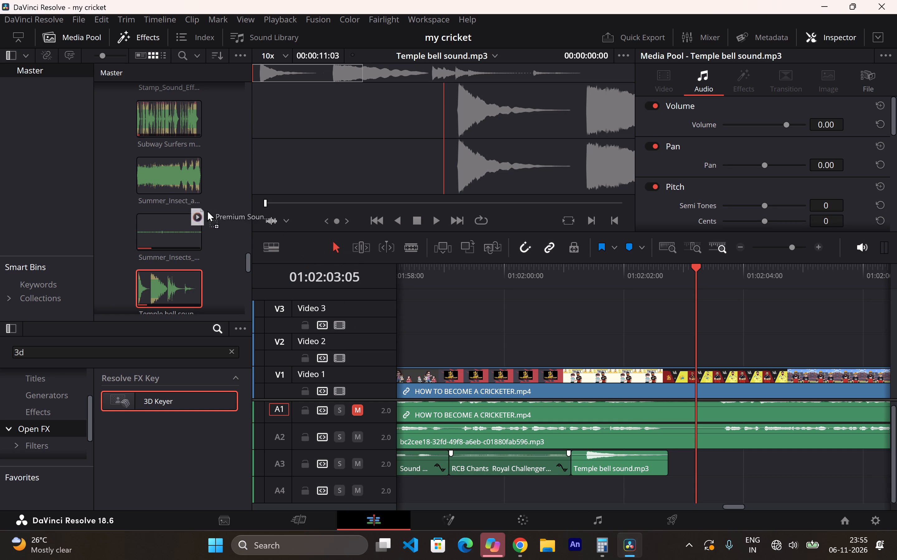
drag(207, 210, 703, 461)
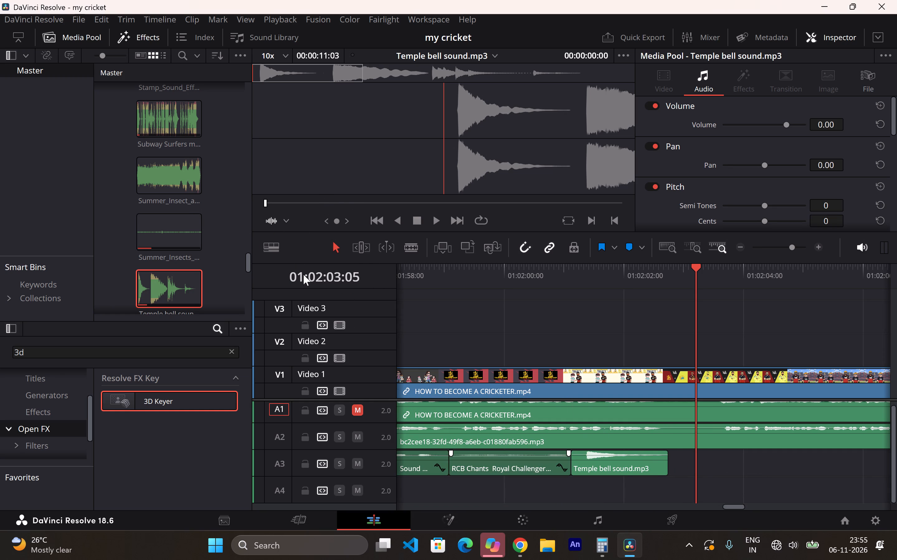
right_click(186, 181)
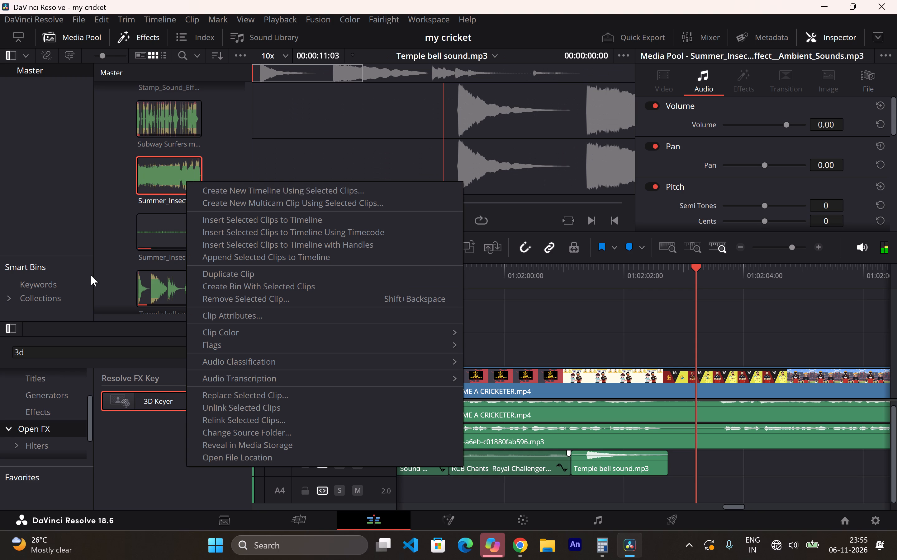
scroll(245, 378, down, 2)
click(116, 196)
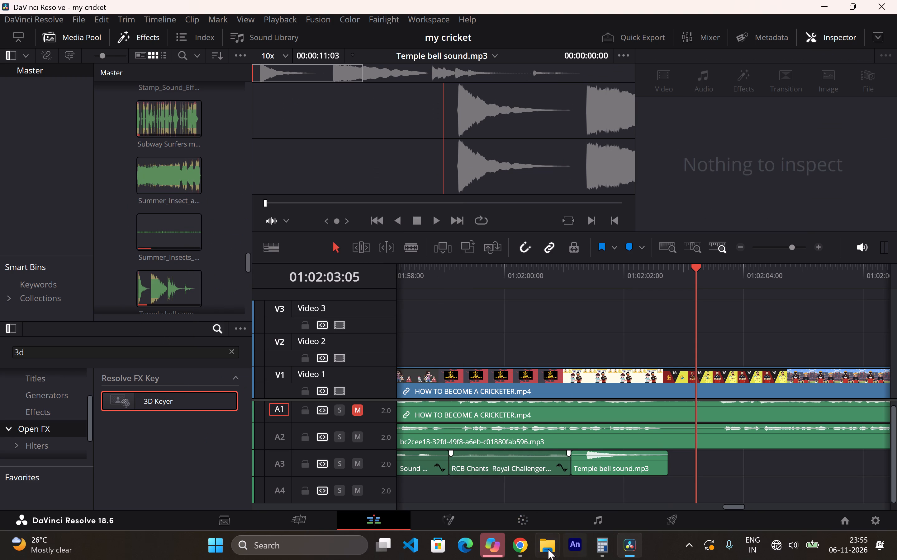
Switch to Chrome and download the Premium Sound Effects For Editing MP3 again from ytmp3.nz.
click(489, 494)
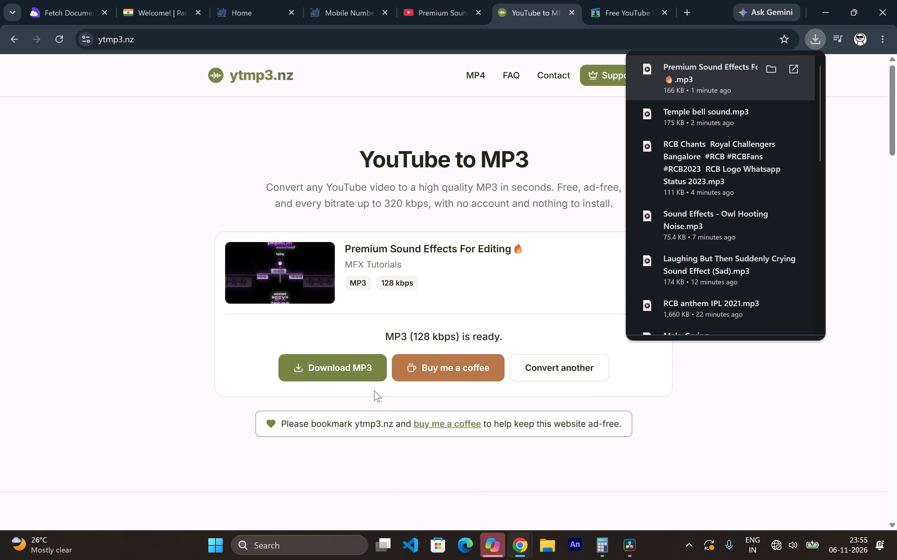
click(349, 365)
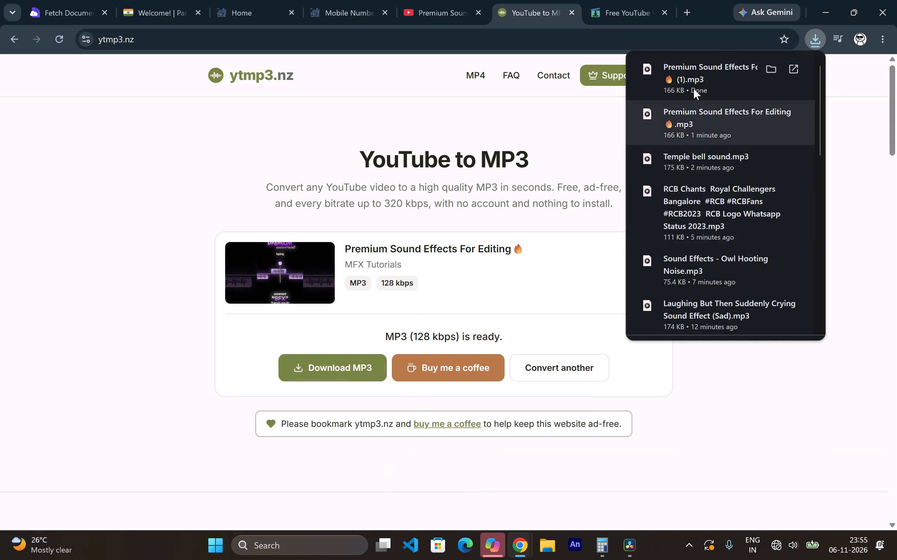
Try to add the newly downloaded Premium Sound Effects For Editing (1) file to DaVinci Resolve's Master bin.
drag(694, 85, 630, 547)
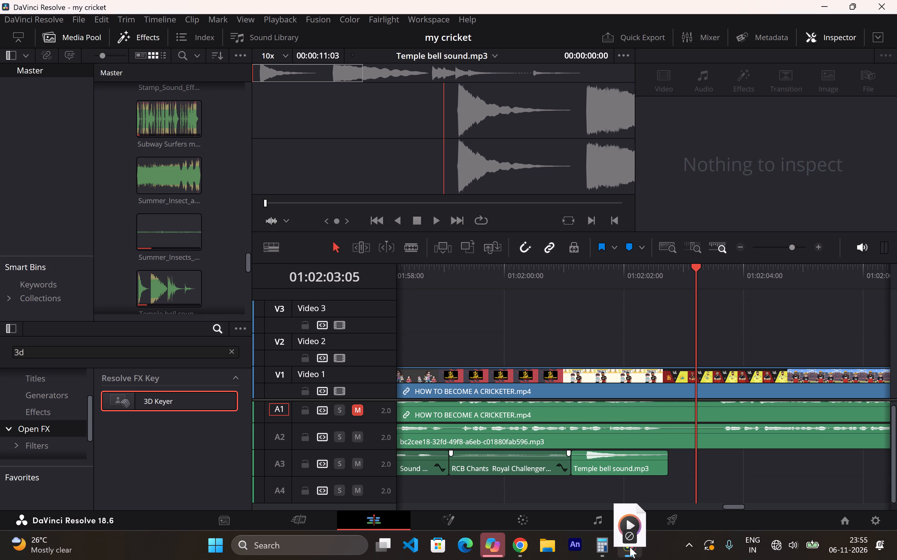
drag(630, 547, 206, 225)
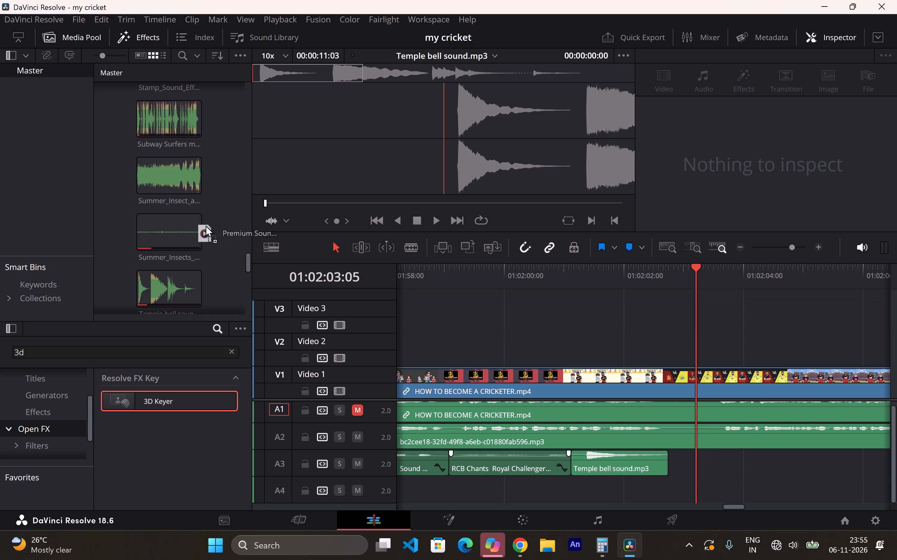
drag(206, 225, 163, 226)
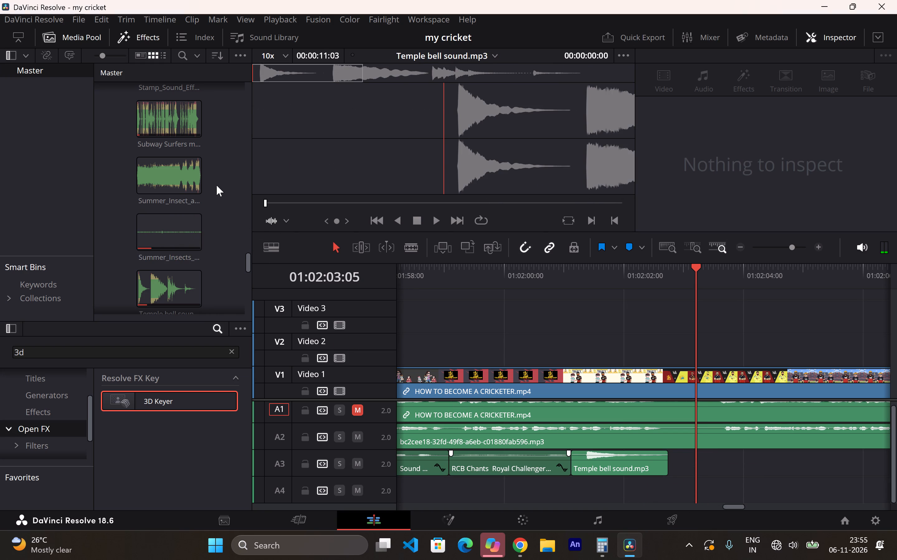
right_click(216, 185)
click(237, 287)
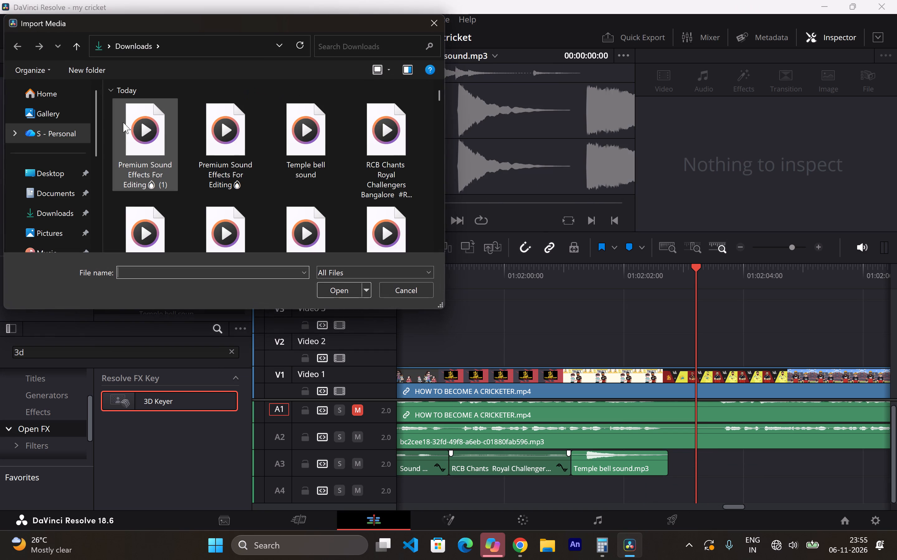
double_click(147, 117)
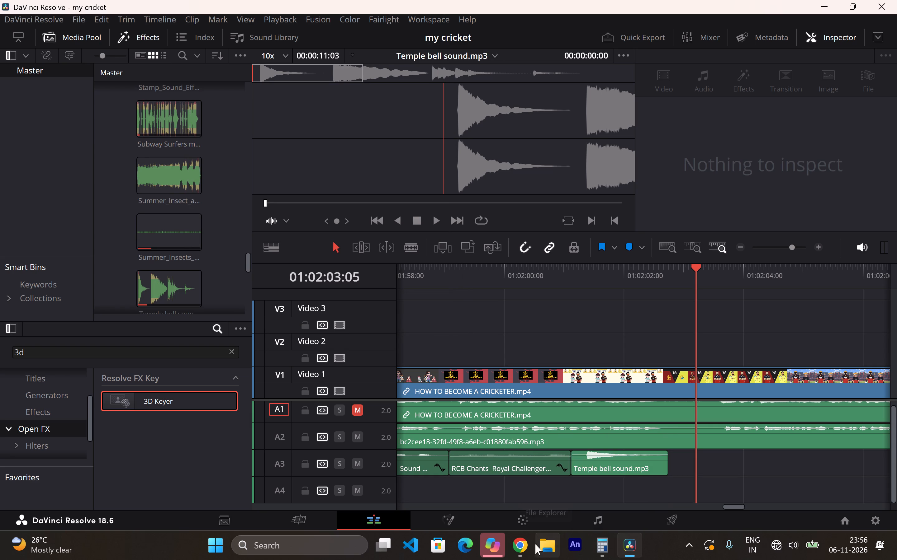
From Chrome's download list, show the Premium Sound Effects For Editing (1) file in its folder and rename it as ojojoj.
click(523, 544)
click(458, 482)
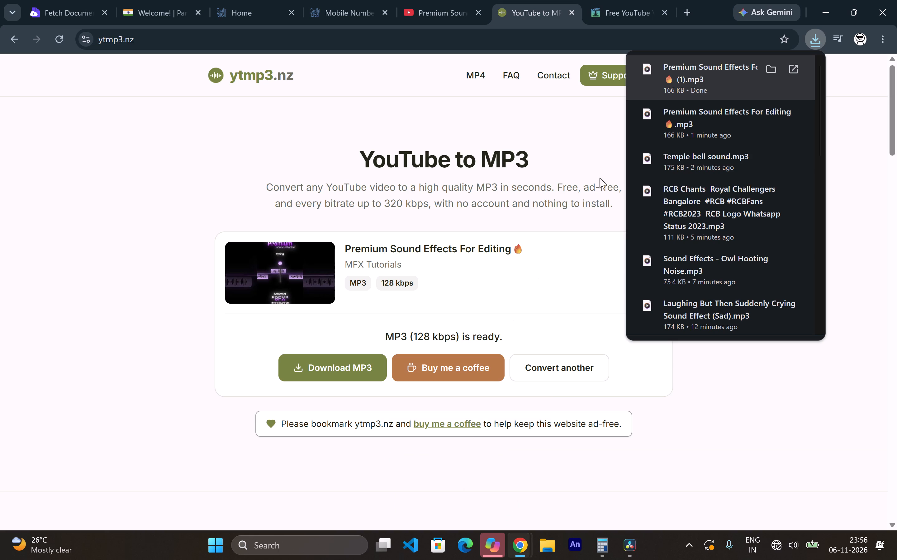
click(773, 70)
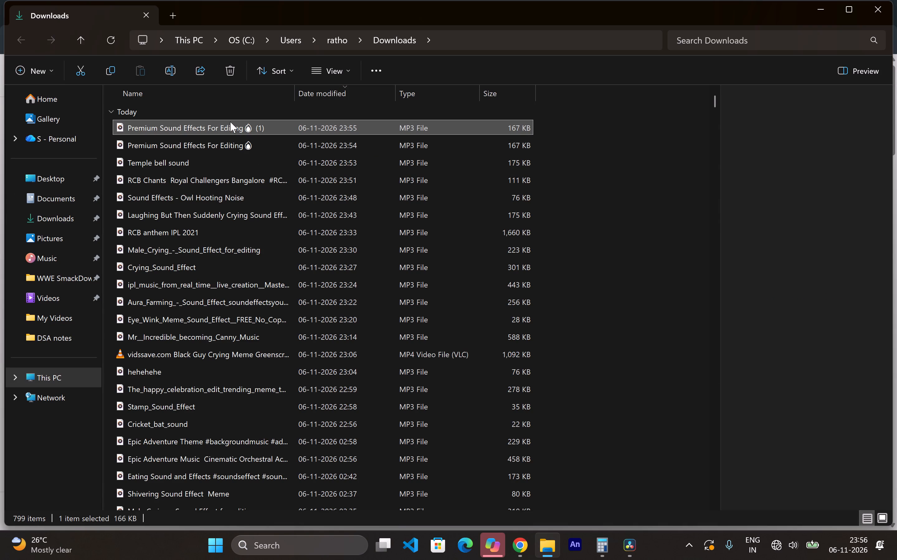
right_click(230, 122)
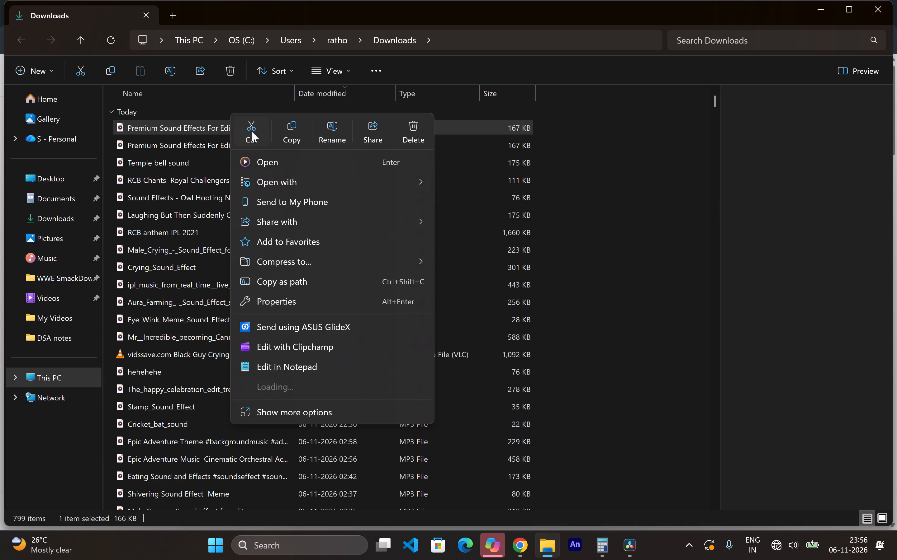
click(337, 130)
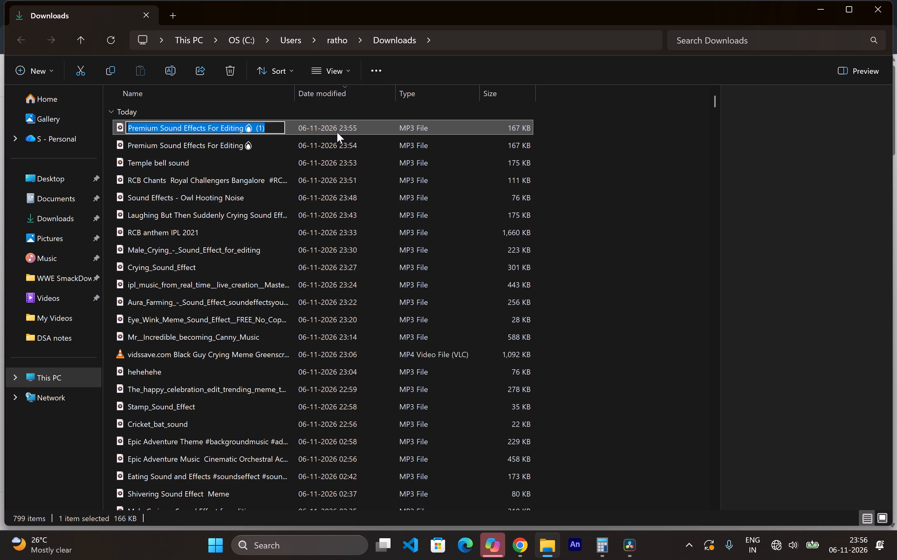
key(BackSpace)
text(ojo)
key(j)
text(oj)
key(Return)
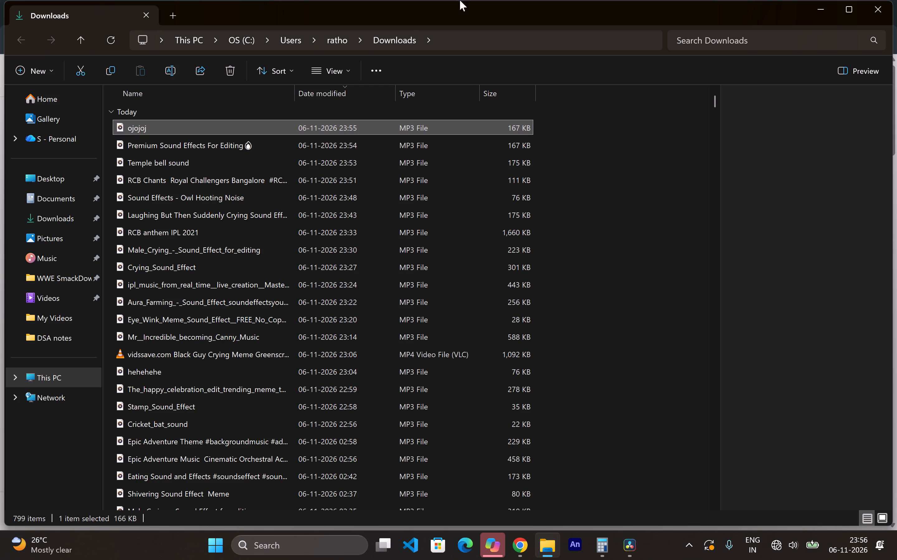
Place the ojojoj MP3 from Downloads on audio track A3 of the Resolve timeline, directly after the Temple bell sound clip.
drag(131, 131, 156, 148)
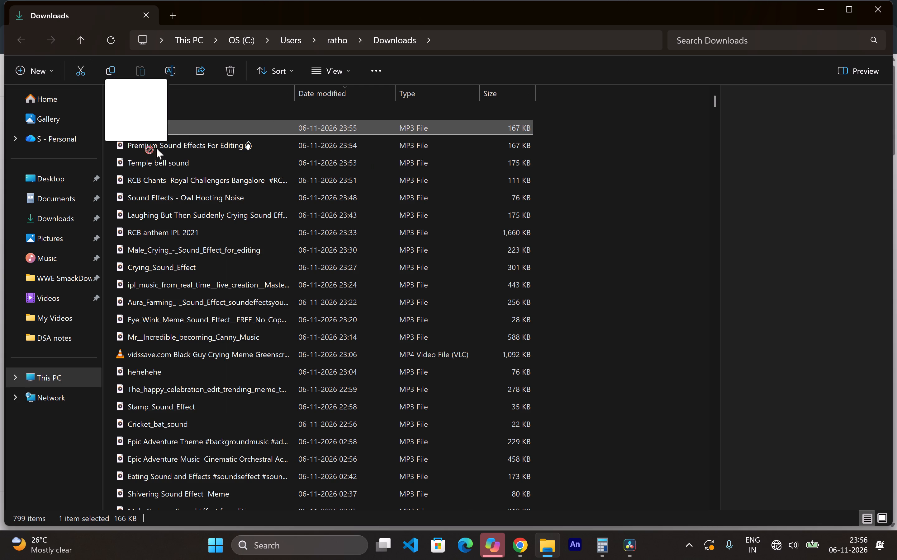
drag(156, 148, 699, 482)
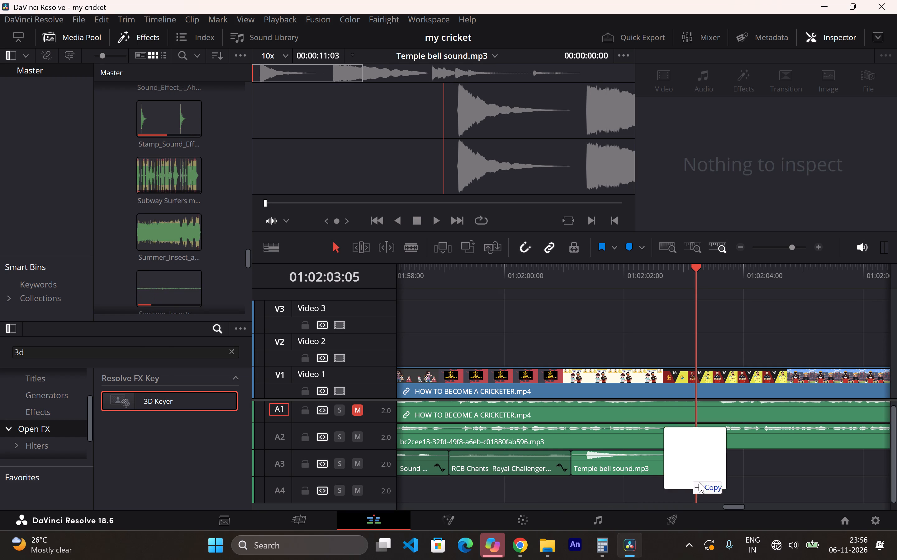
drag(699, 482, 669, 463)
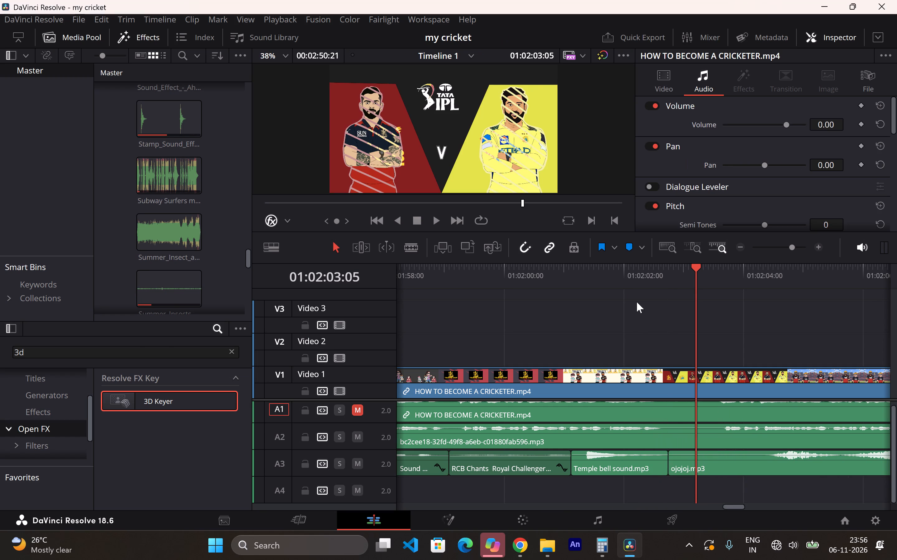
Split the ojojoj clip on A3 at about 01:02:04:08 and delete the portion before the cut.
click(638, 285)
key(space)
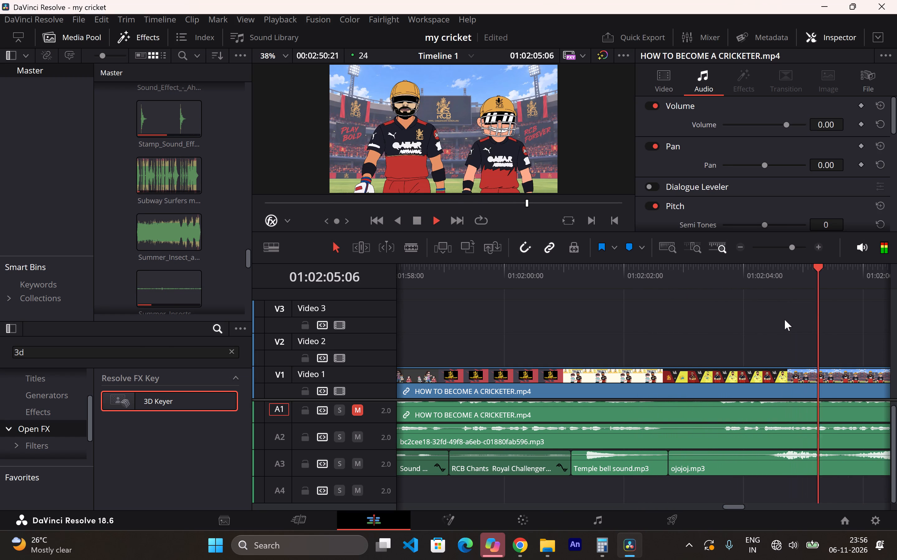
key(space)
click(415, 254)
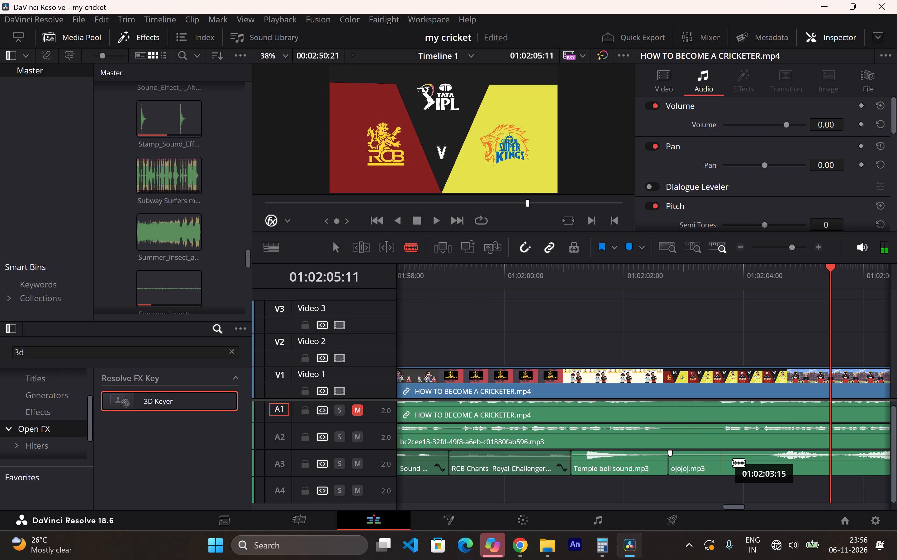
click(773, 460)
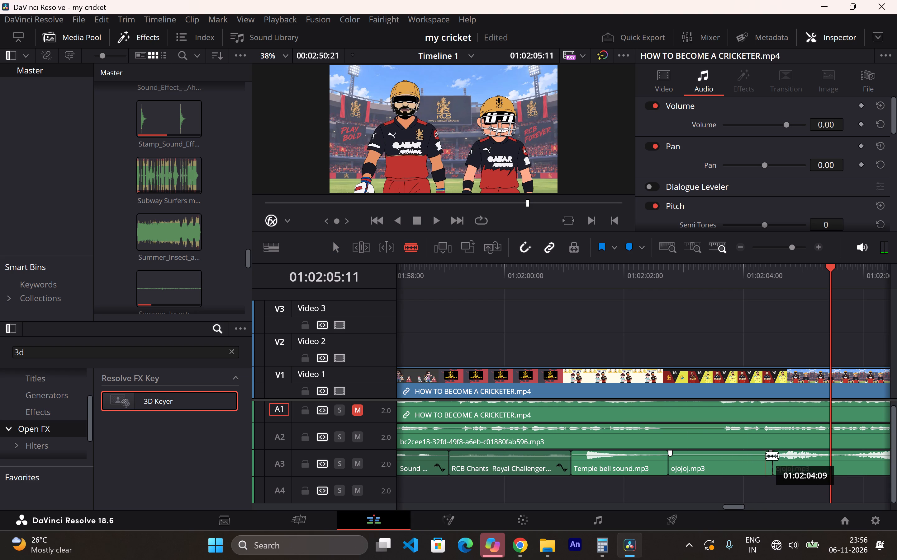
key(ctrl+z)
click(767, 459)
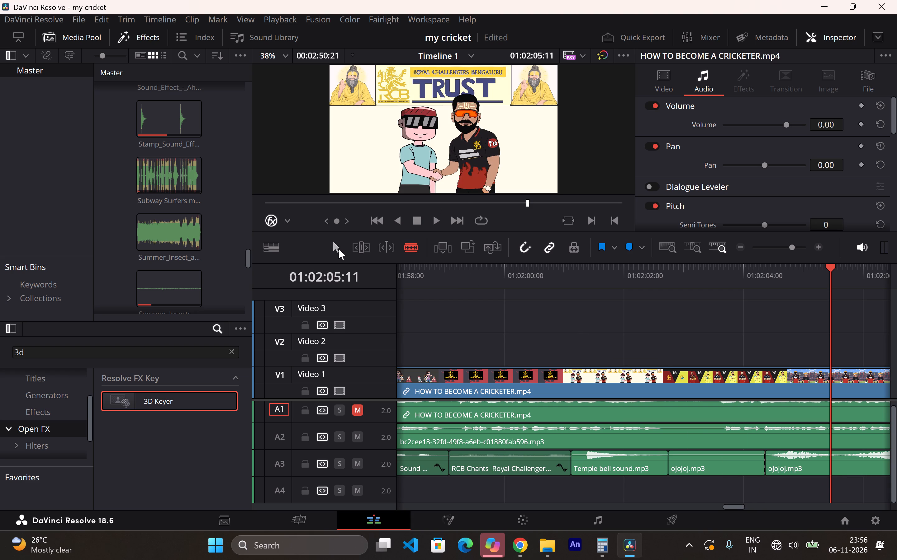
click(339, 249)
click(713, 460)
key(BackSpace)
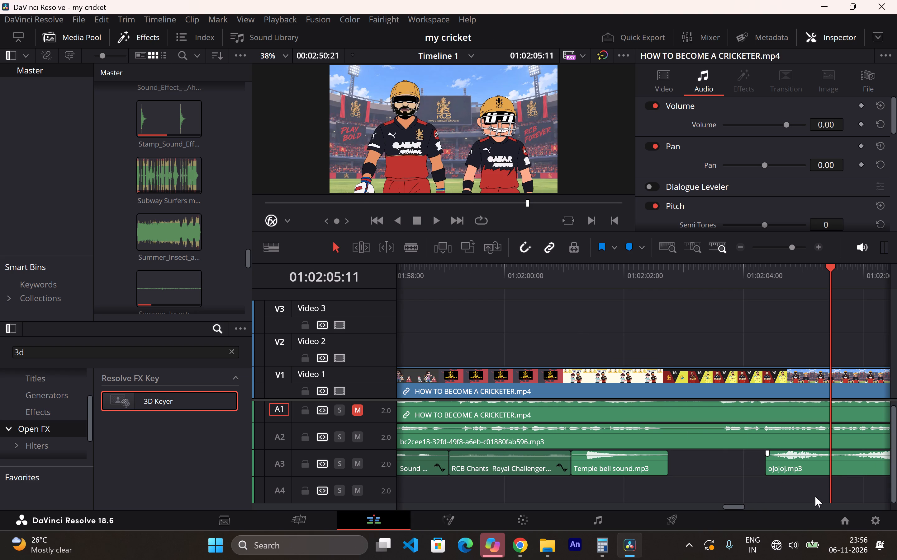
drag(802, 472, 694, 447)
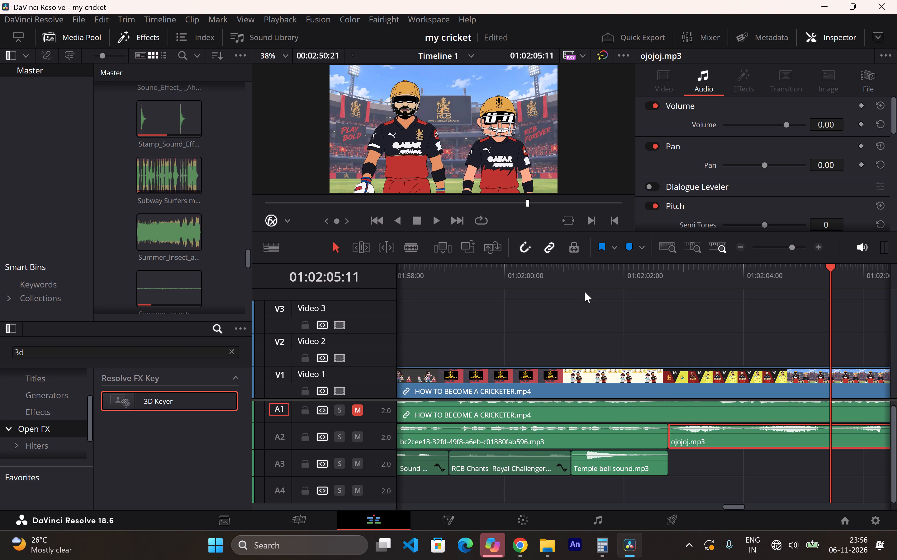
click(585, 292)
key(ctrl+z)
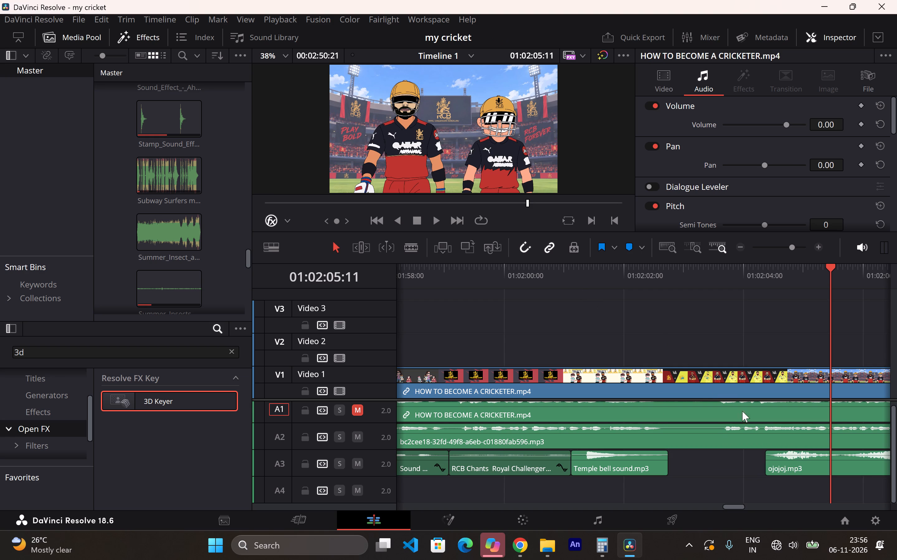
Move the remaining ojojoj clip on A3 directly against the end of the Temple bell sound clip and play it back.
drag(786, 469, 688, 461)
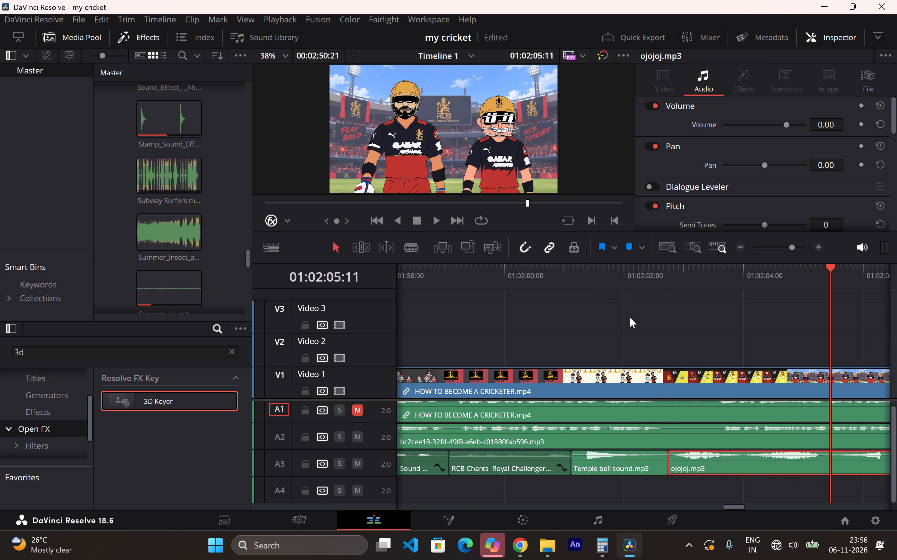
click(589, 287)
key(space)
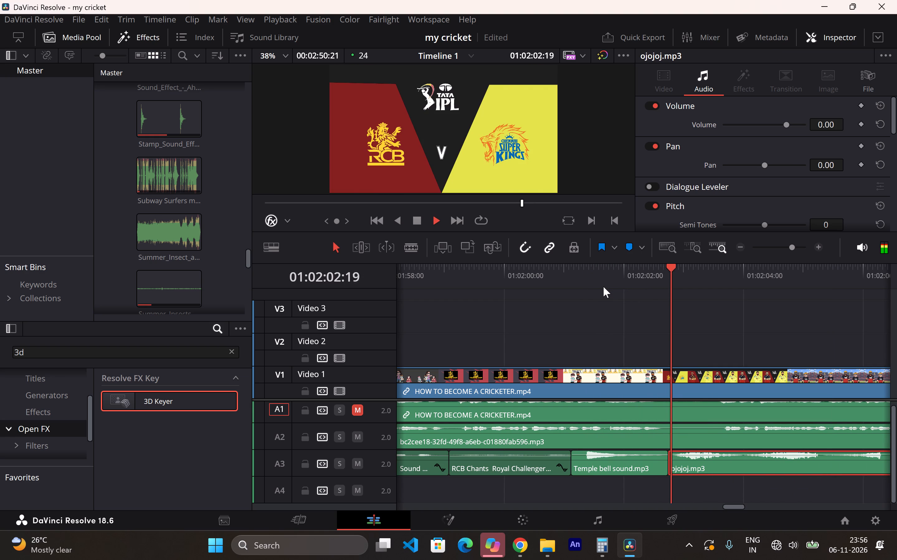
key(space)
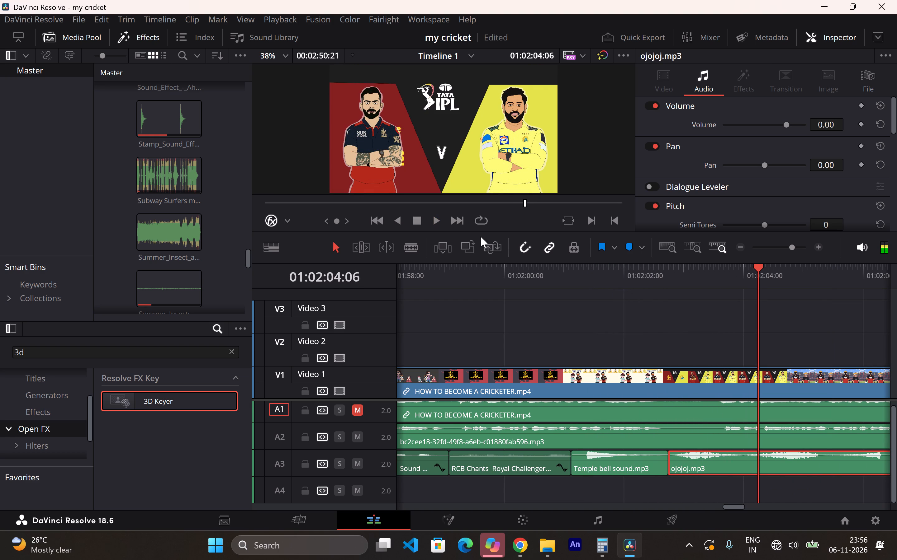
Split the ojojoj clip at about 01:02:04:00 and delete everything after the cut.
click(408, 247)
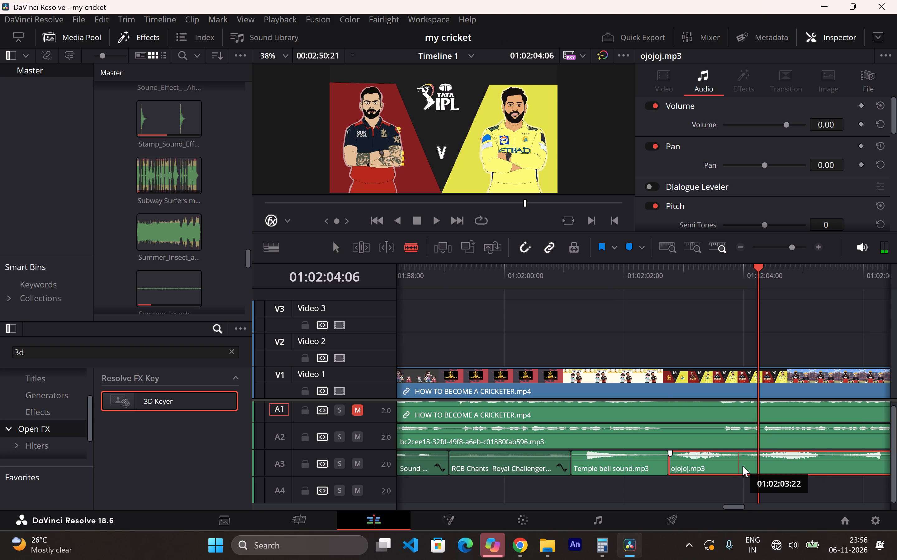
drag(744, 467, 737, 464)
click(337, 252)
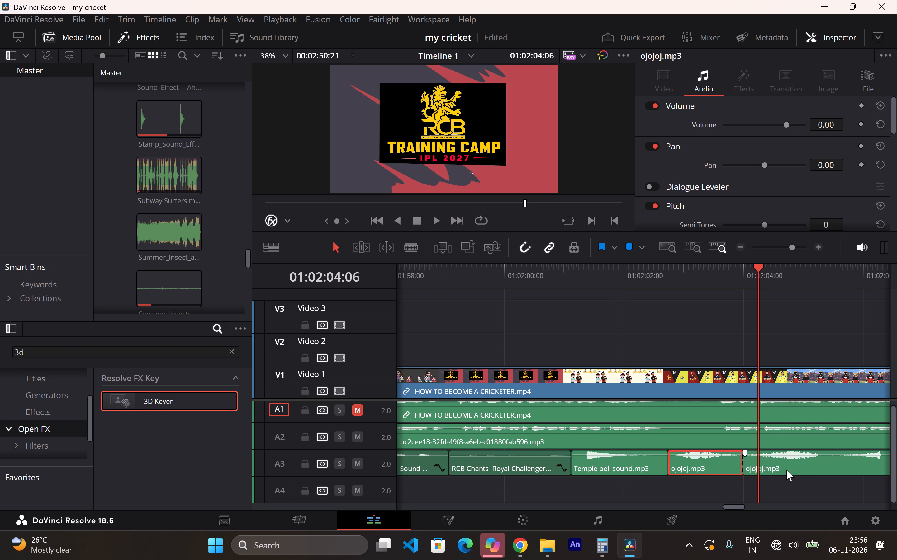
click(787, 471)
key(BackSpace)
Play back the versus shot, and then the longer stretch from the IPL auction scene onward, to check the sound effects.
drag(624, 298, 621, 298)
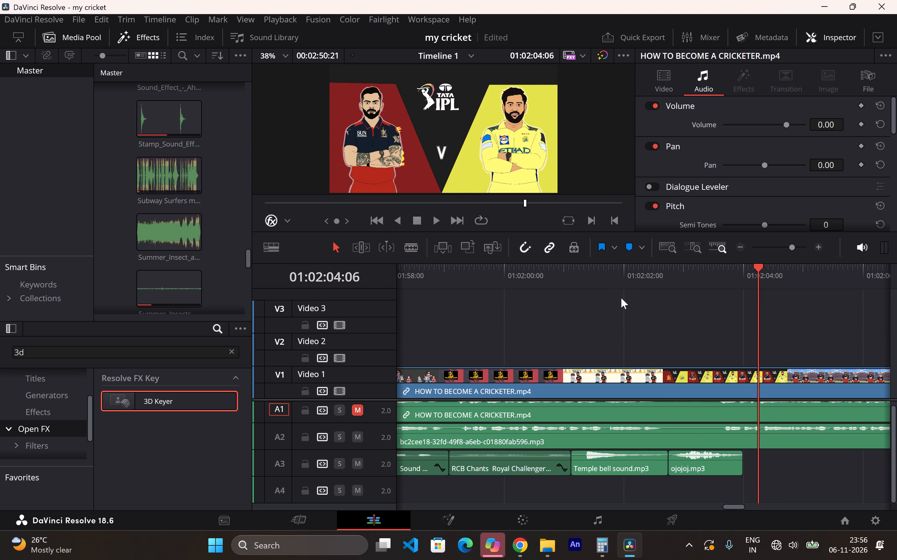
drag(622, 285, 624, 287)
key(space)
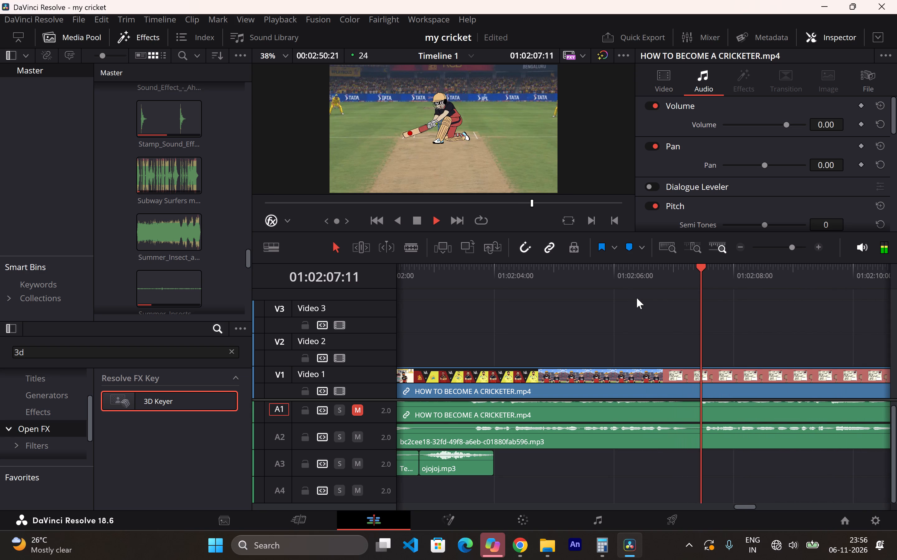
key(space)
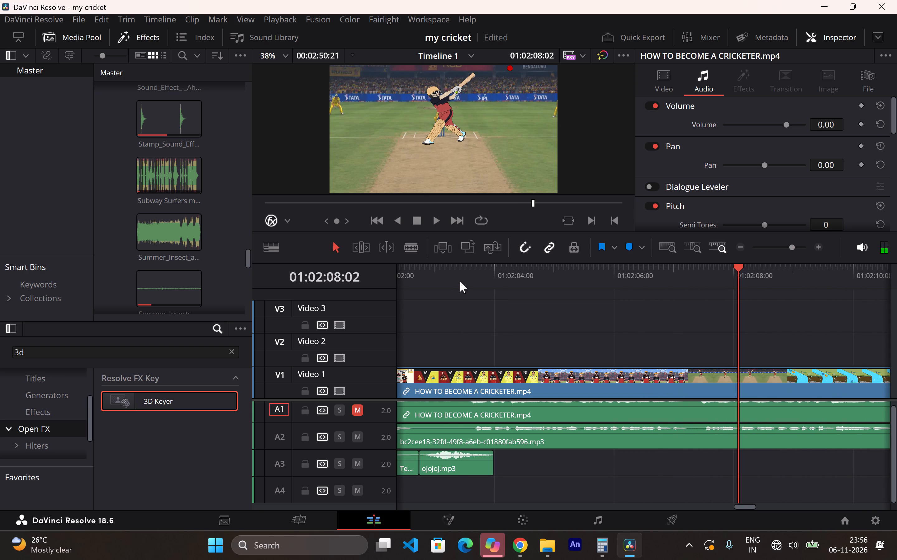
click(460, 282)
key(space)
key(space)
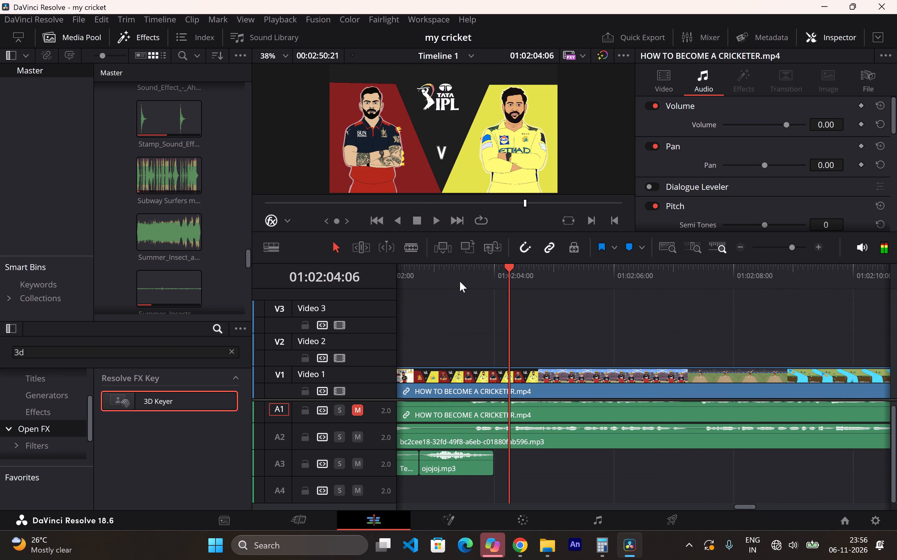
drag(501, 286, 500, 285)
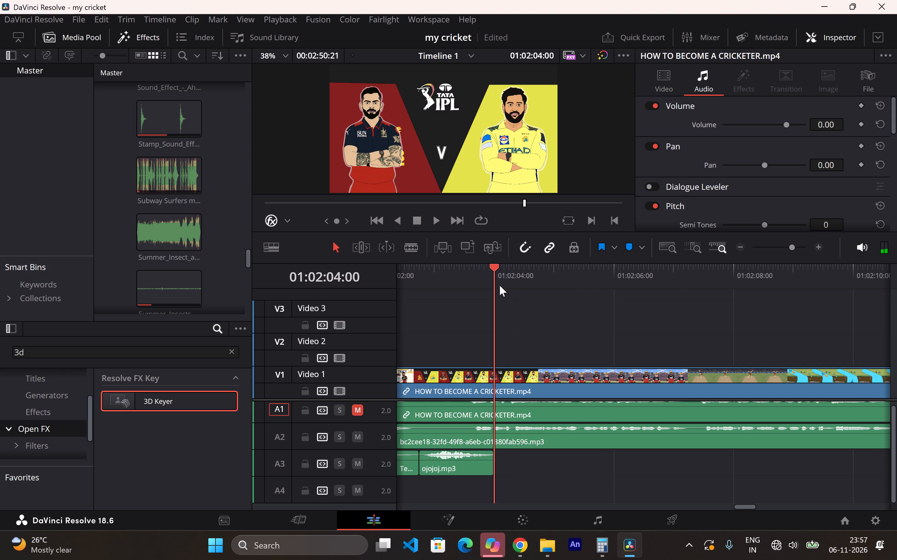
drag(500, 285, 733, 317)
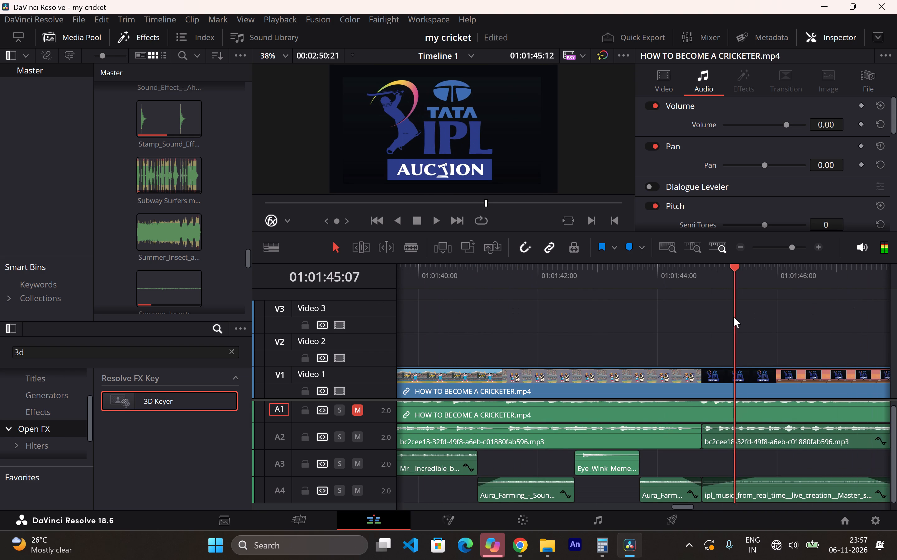
drag(733, 317, 724, 319)
key(space)
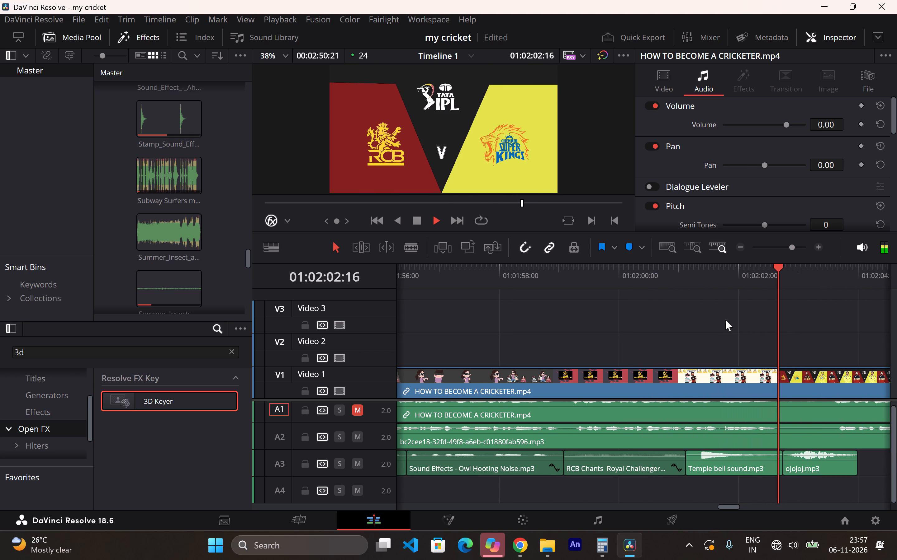
key(space)
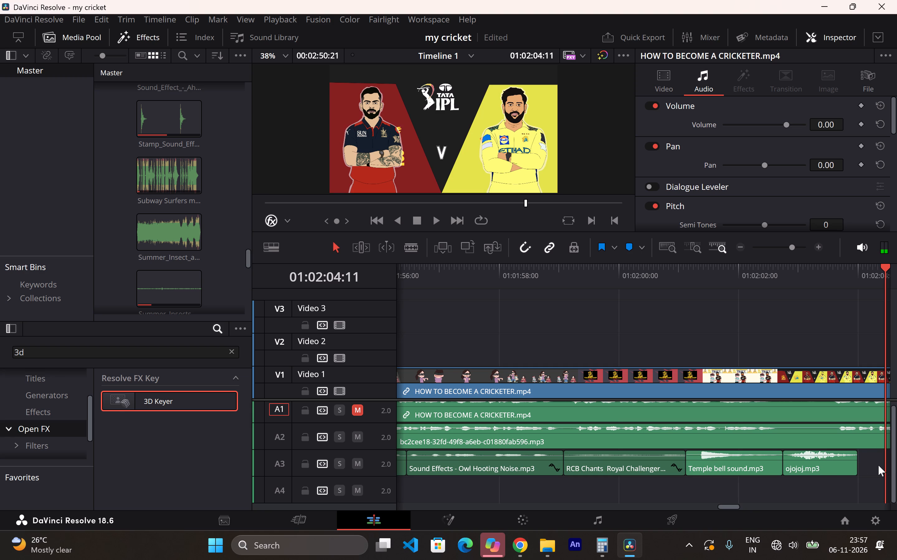
Lower the ojojoj clip's volume on A3 to about -5 dB and play back the versus shot.
click(811, 454)
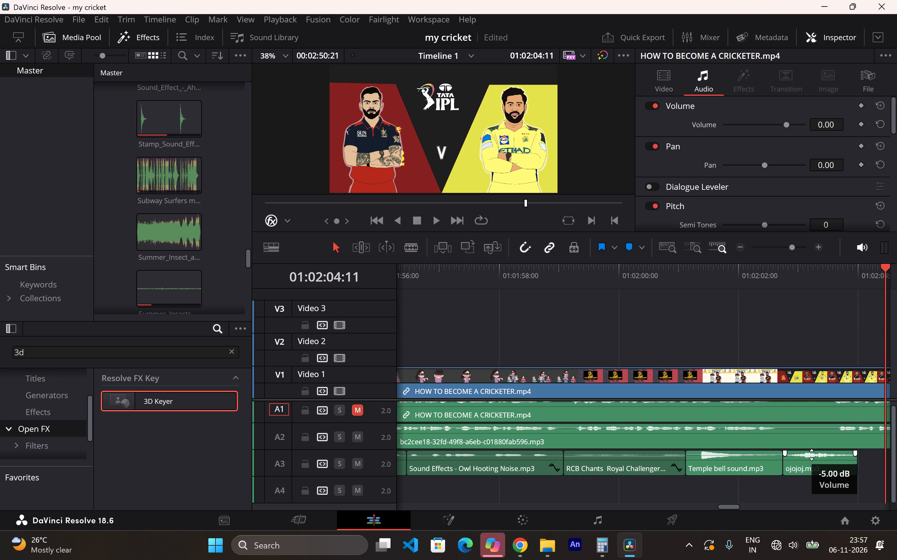
click(659, 283)
key(space)
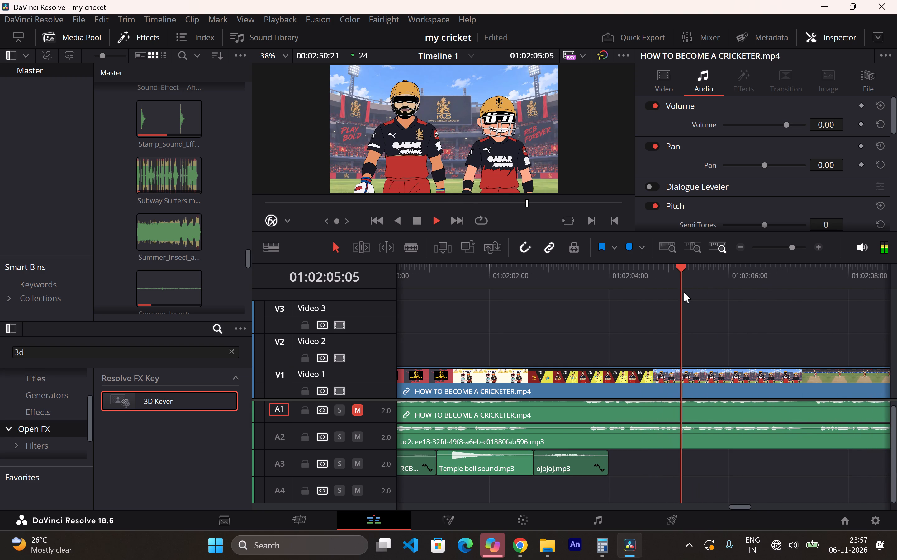
key(space)
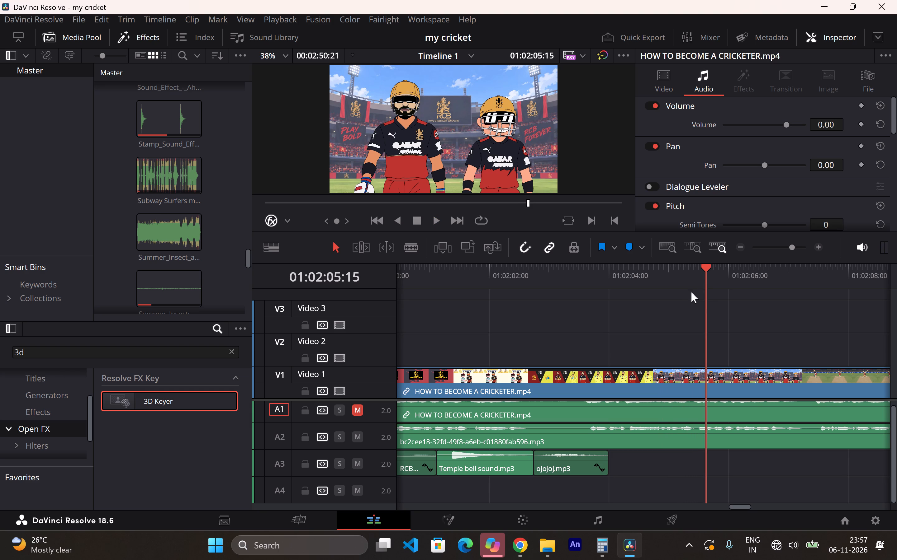
Place hehehehe.mp3 from the Master bin on audio track A3, directly after the ojojoj clip.
scroll(133, 211, up, 9)
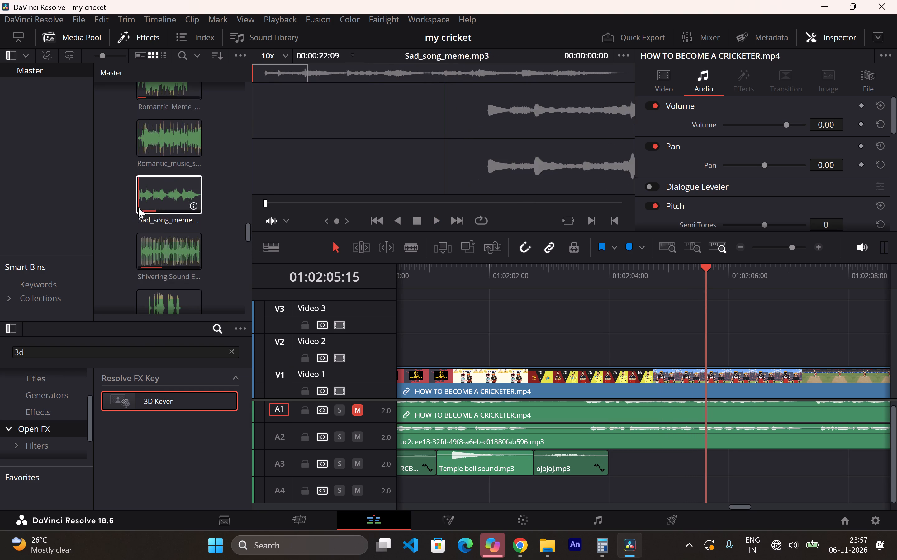
scroll(138, 207, up, 15)
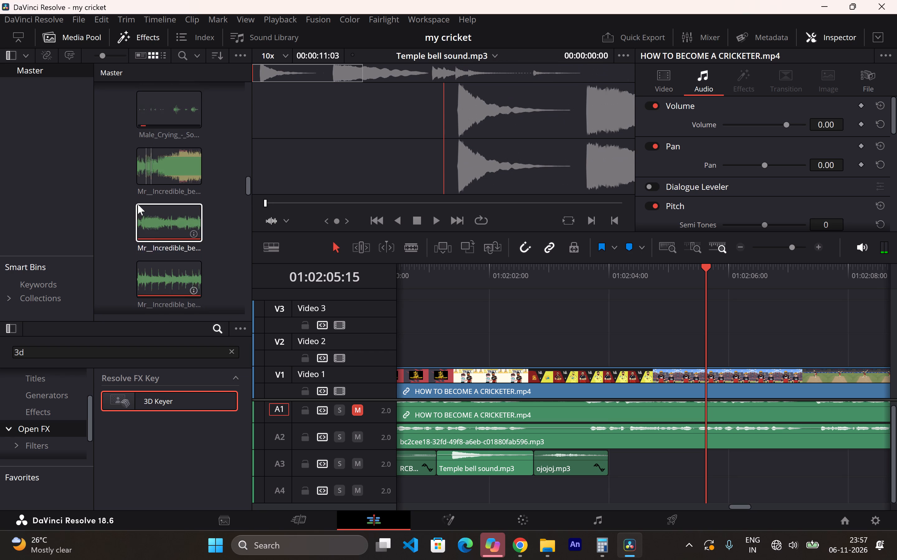
scroll(138, 204, up, 12)
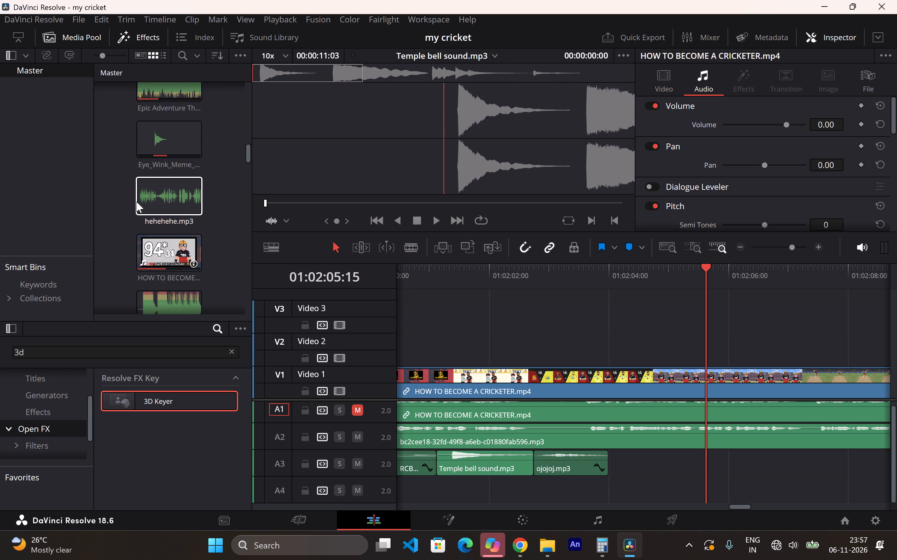
scroll(136, 202, up, 1)
drag(151, 236, 554, 422)
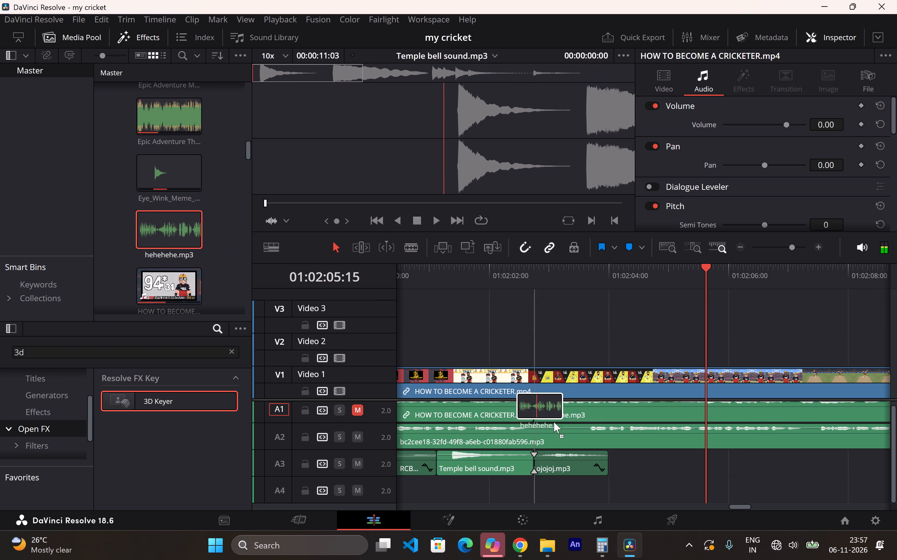
drag(554, 422, 611, 463)
Play back the new hehehehe clip and add a fade-in of just under one second at its start.
click(534, 274)
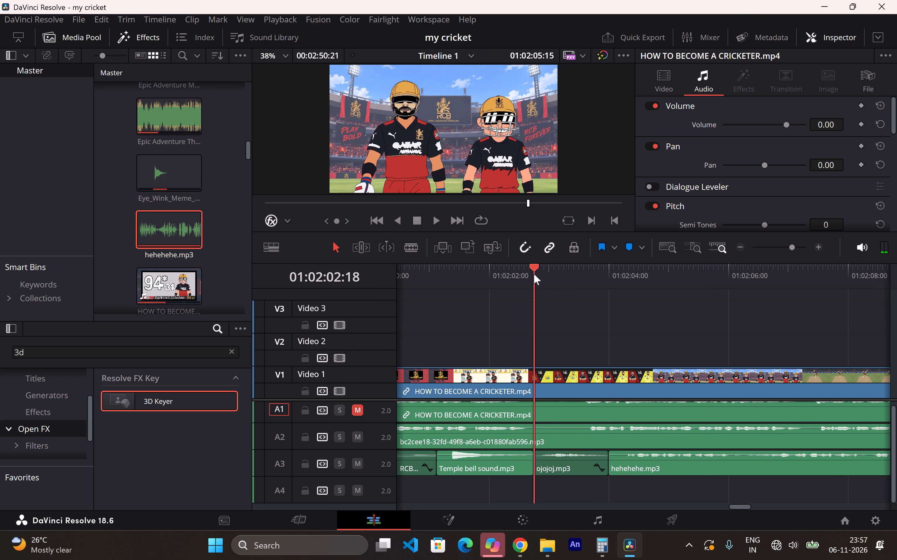
key(space)
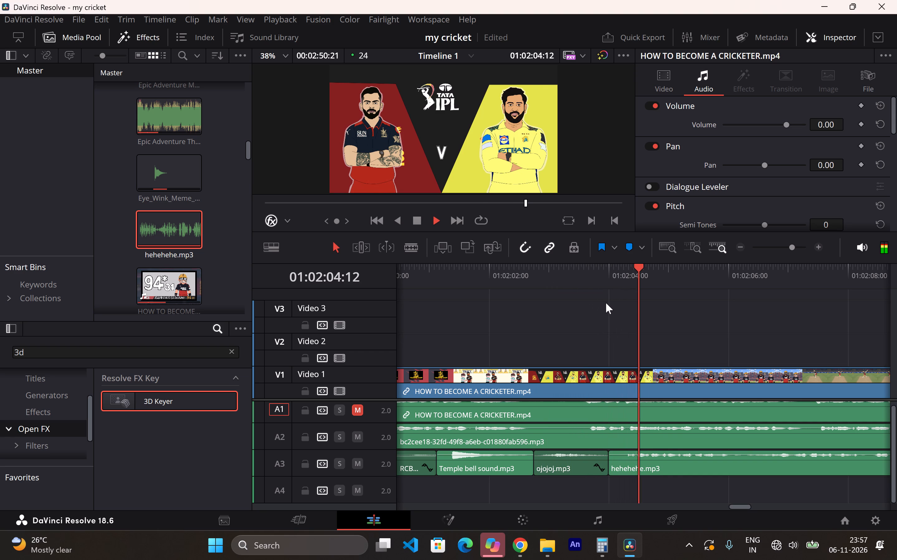
key(space)
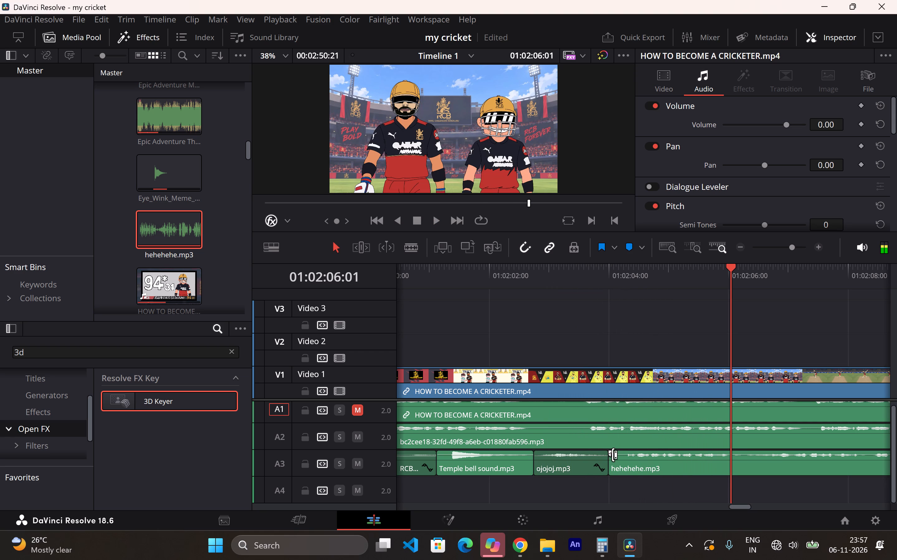
drag(611, 455, 659, 455)
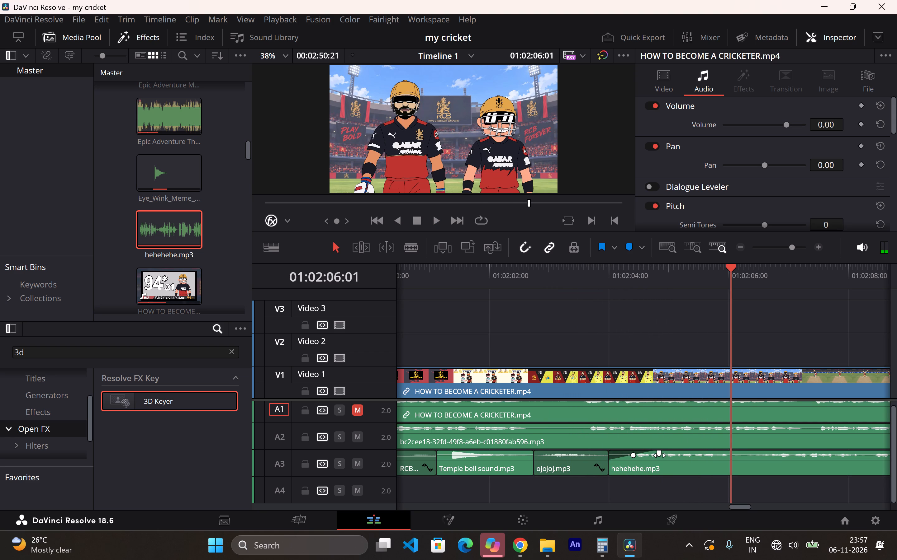
Lower the volume of the hehehehe clip on A3 and play it back into the batting shot.
click(672, 453)
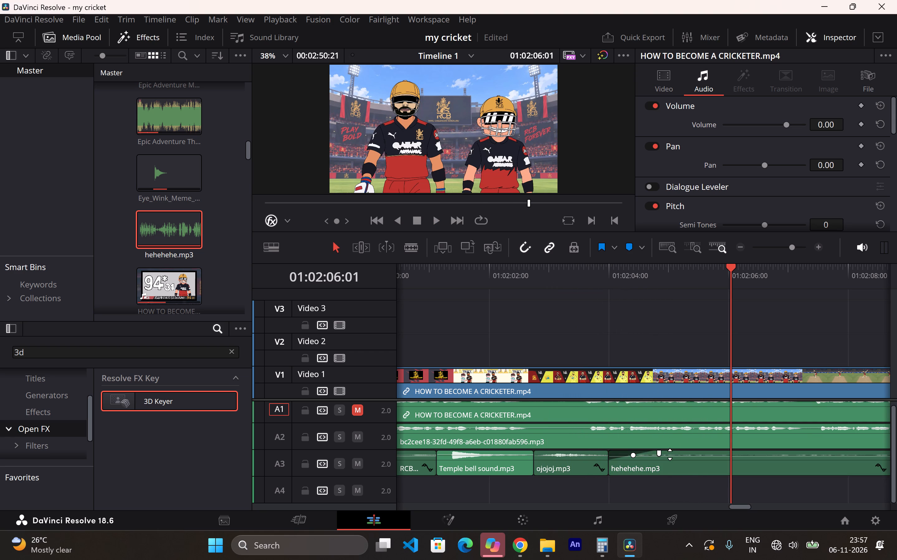
click(670, 455)
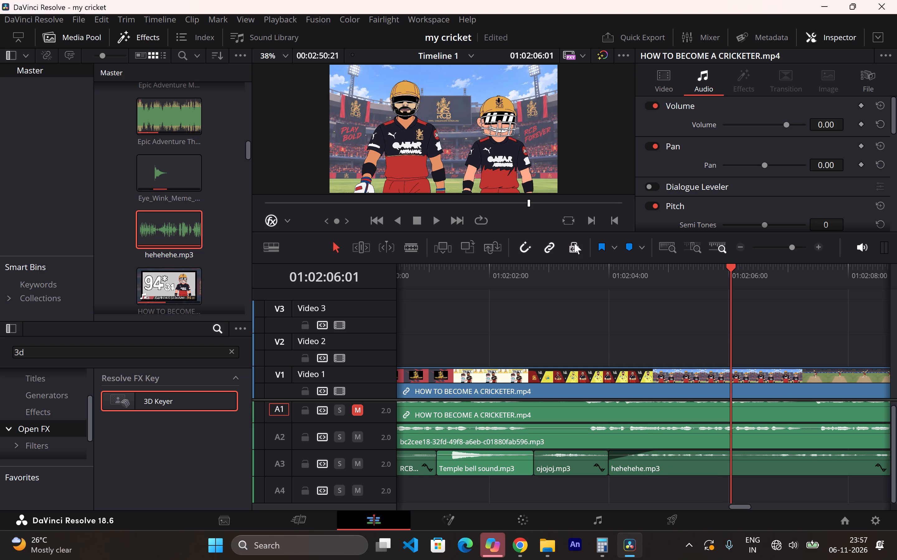
click(603, 283)
key(space)
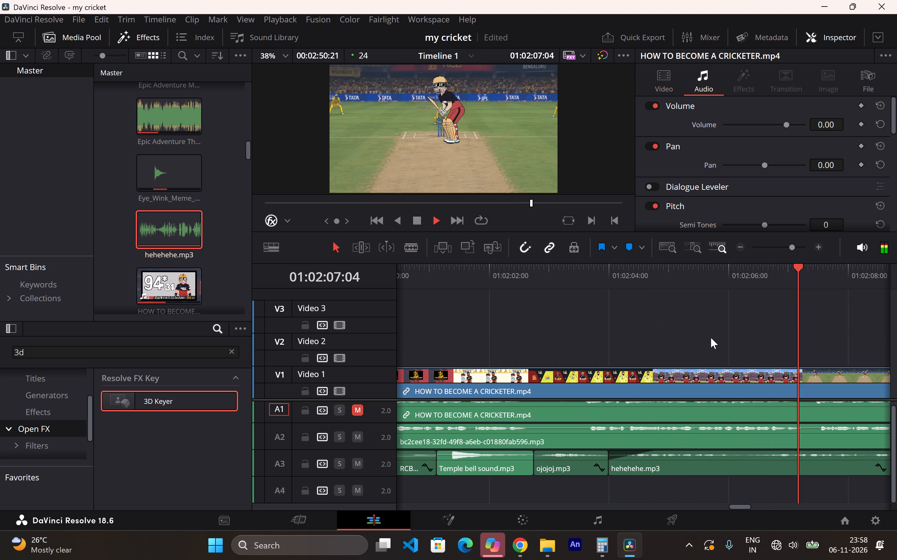
key(space)
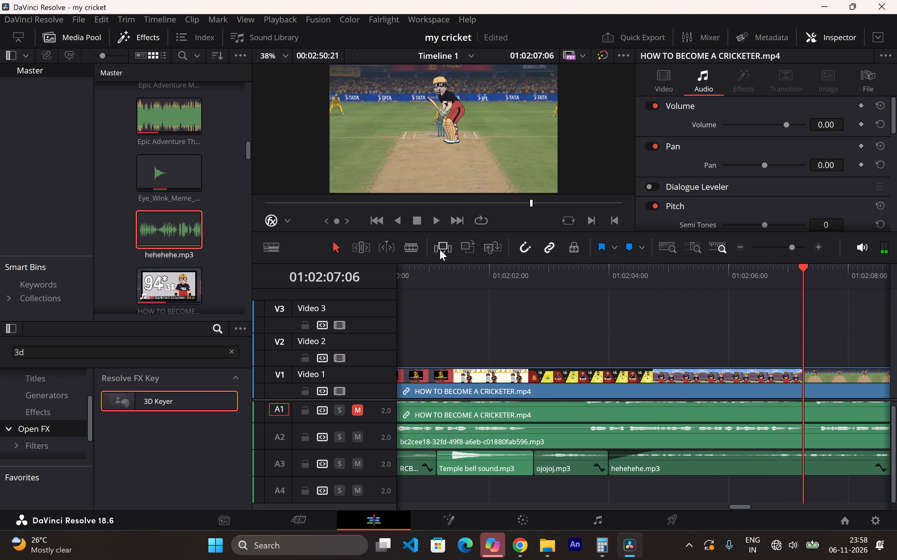
Split the hehehehe clip on A3 at 01:02:07:06, where the batting shot starts, and delete the part after the cut.
click(414, 245)
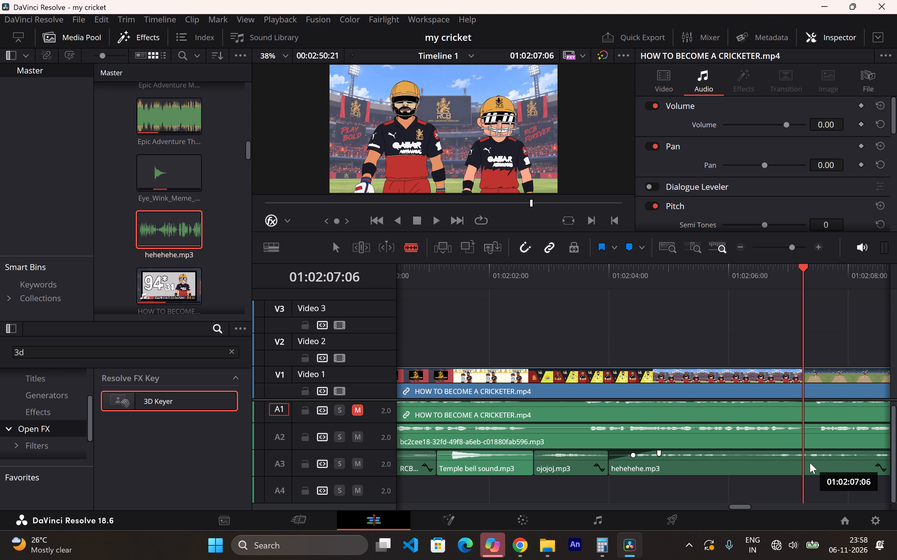
click(810, 463)
drag(337, 254, 341, 252)
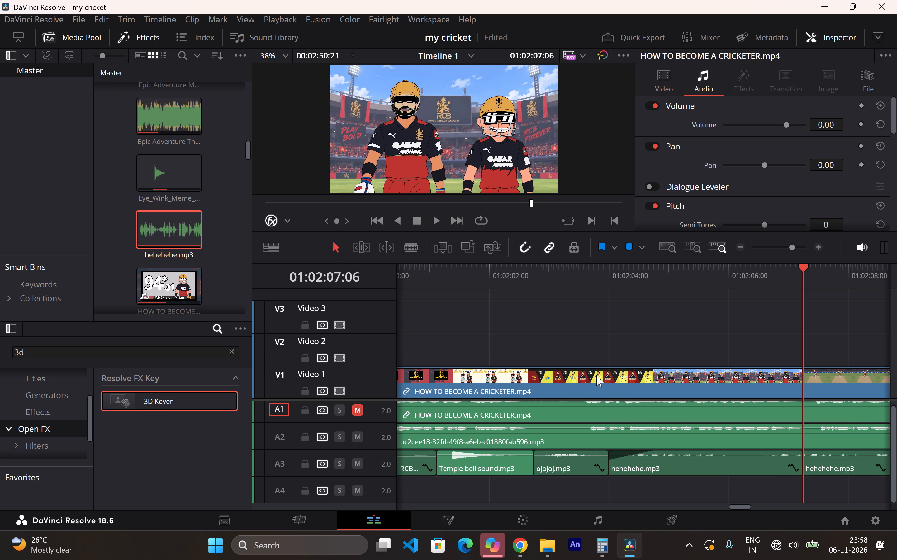
click(821, 460)
key(BackSpace)
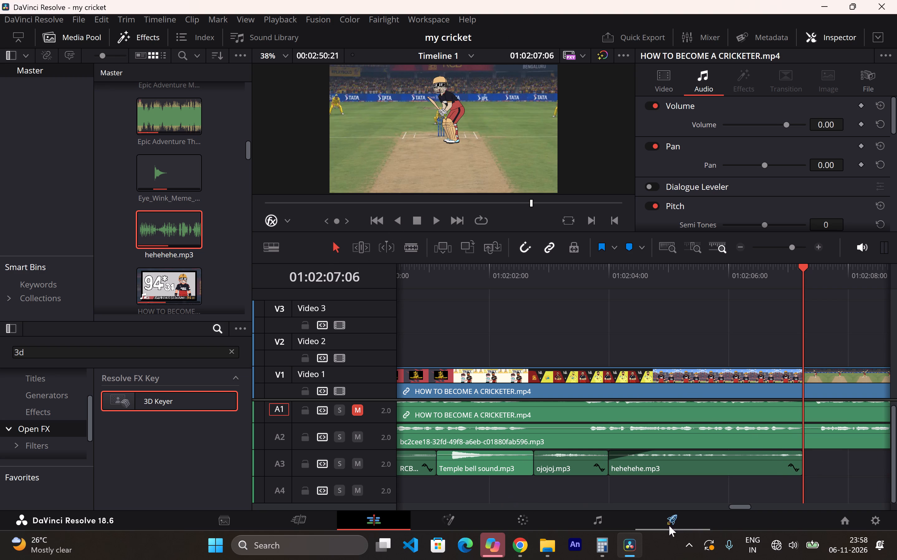
Place Cricket_bat_sound.mp3 from the Master bin on audio track A3, directly after the hehehehe clip.
drag(738, 503, 742, 505)
drag(741, 509, 745, 511)
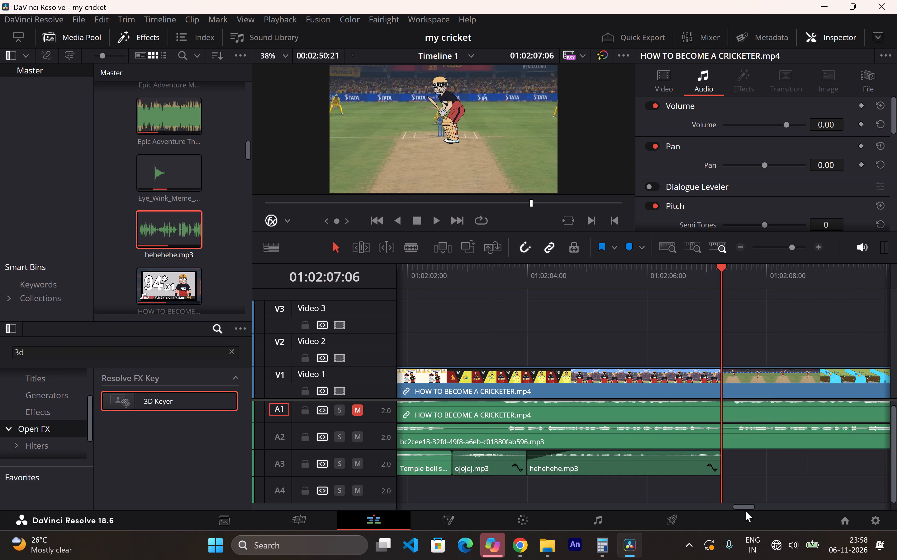
drag(745, 511, 756, 516)
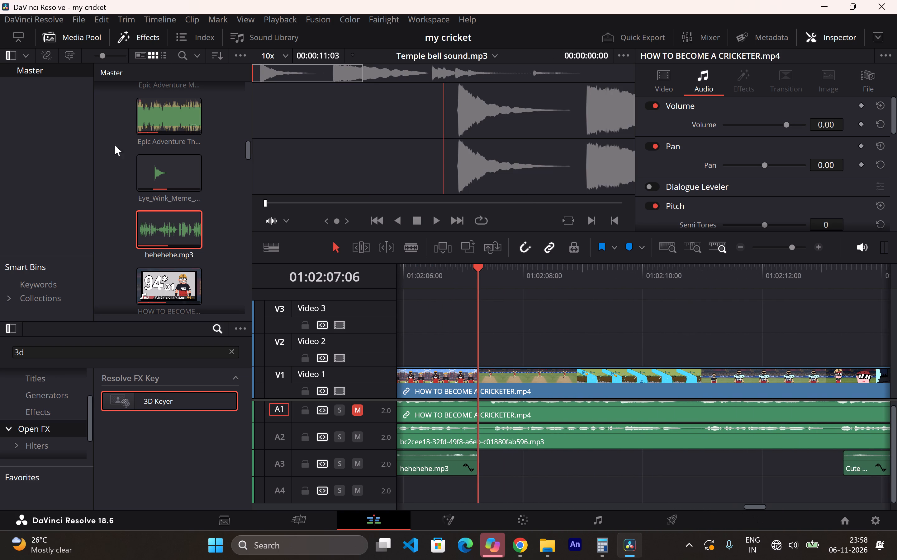
scroll(128, 186, down, 12)
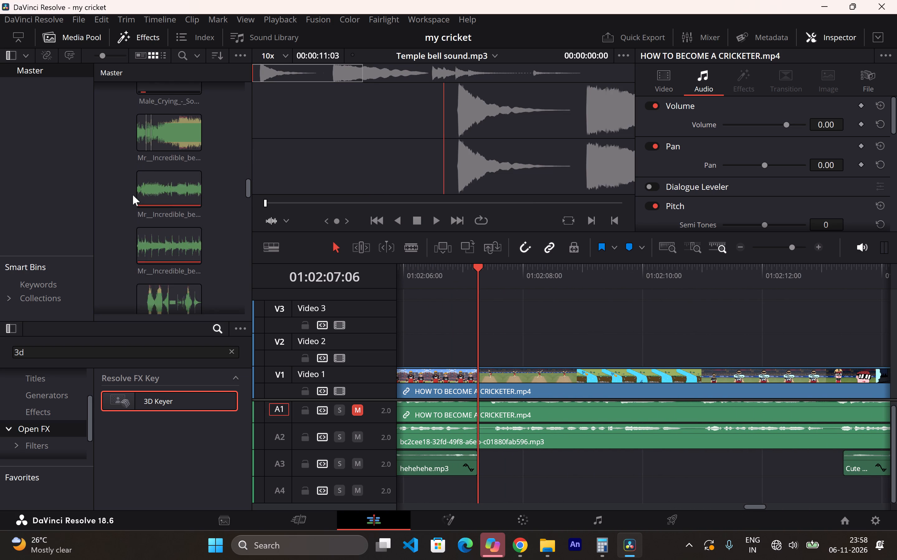
scroll(133, 195, down, 2)
scroll(133, 195, up, 17)
scroll(135, 194, up, 5)
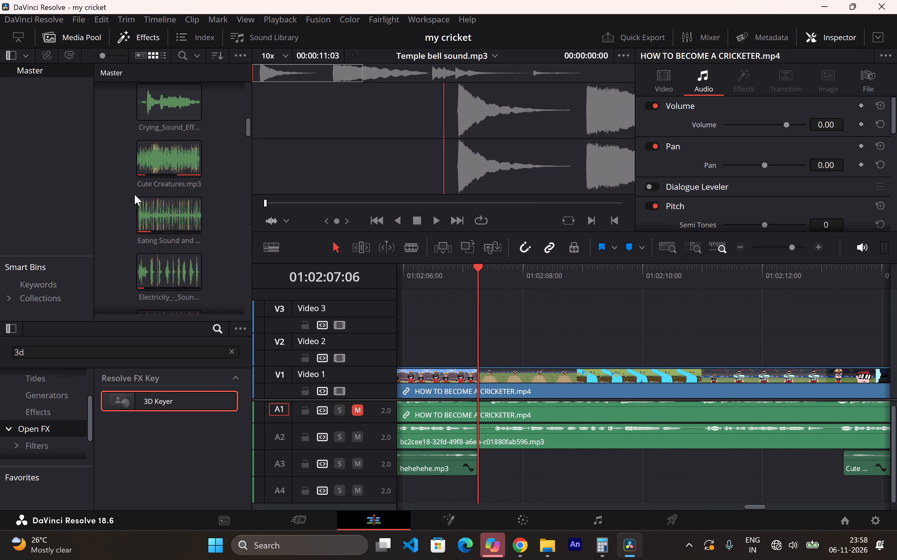
scroll(135, 194, up, 2)
scroll(156, 158, up, 4)
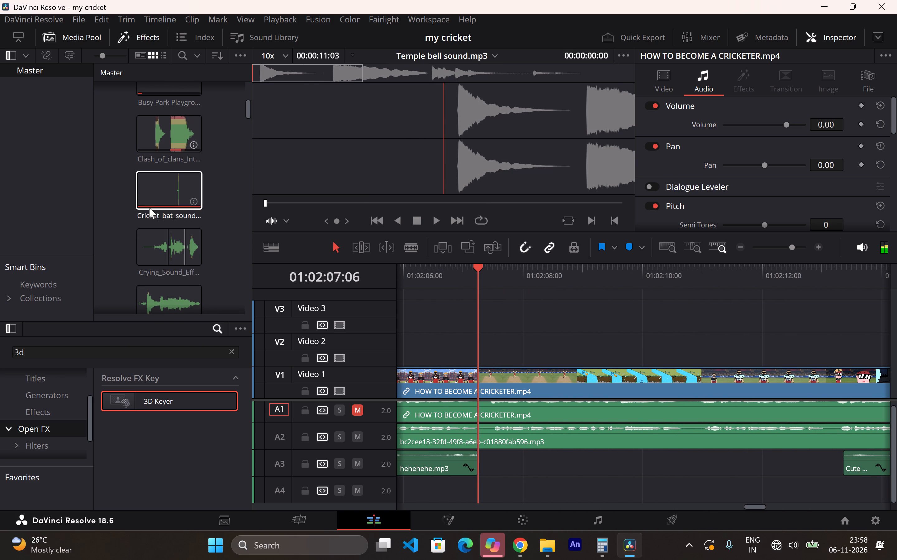
double_click(154, 189)
drag(167, 192, 510, 346)
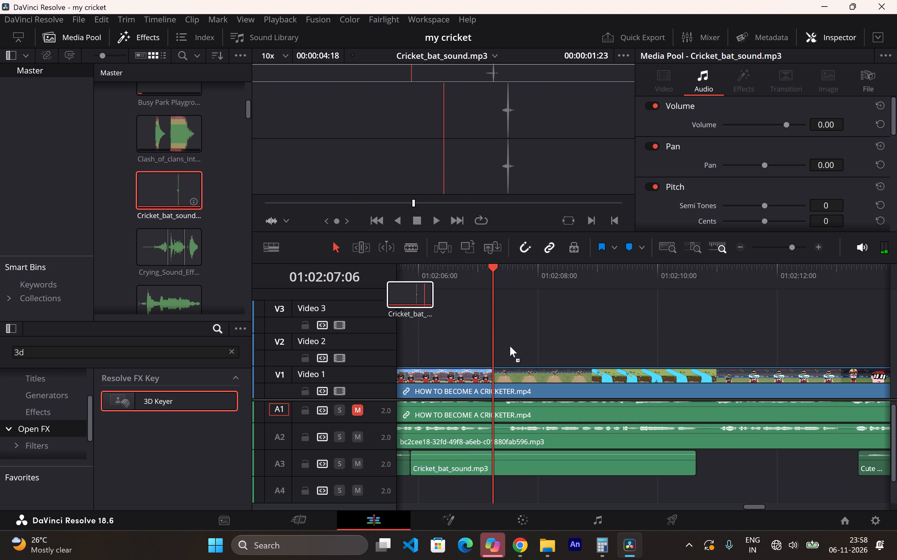
drag(510, 346, 500, 470)
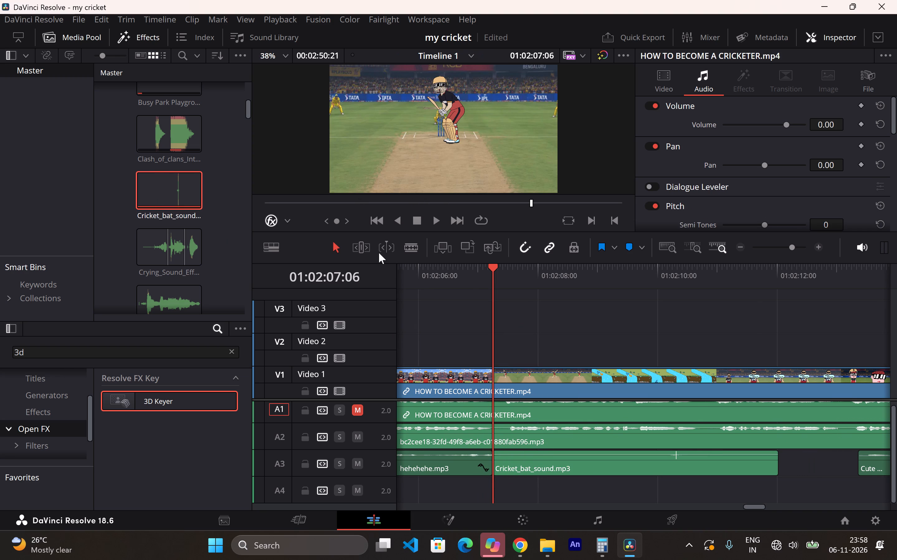
Cut the Cricket_bat_sound clip on both sides of its bat-hit peak and delete the pieces before and after it.
click(407, 250)
click(668, 469)
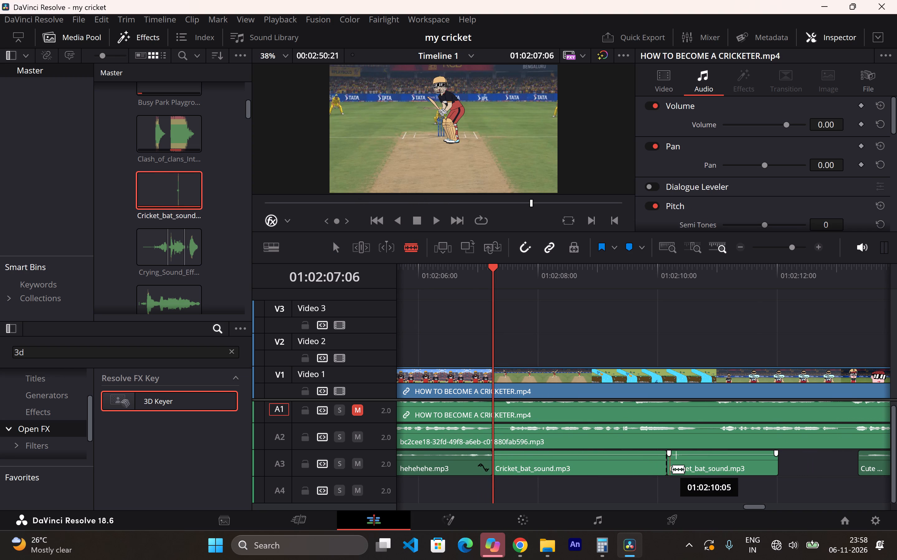
click(696, 469)
click(333, 249)
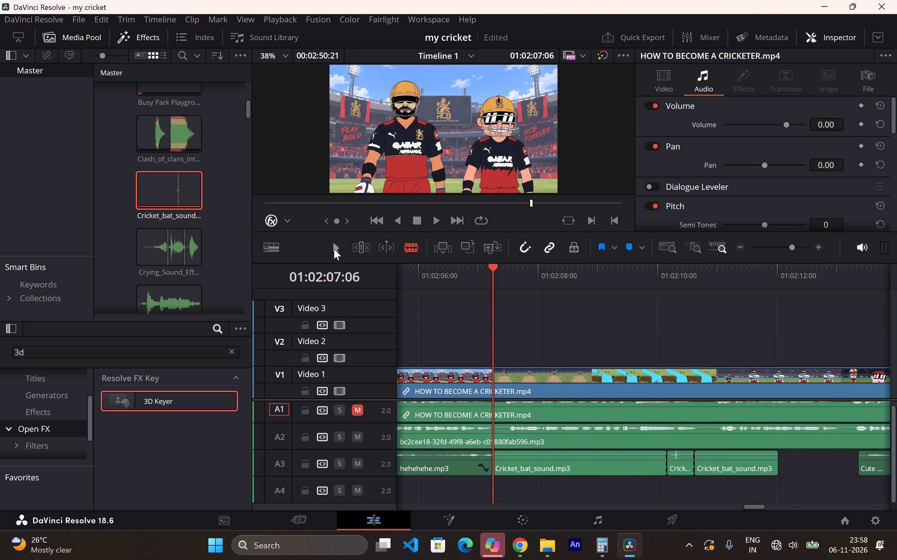
click(572, 460)
key(BackSpace)
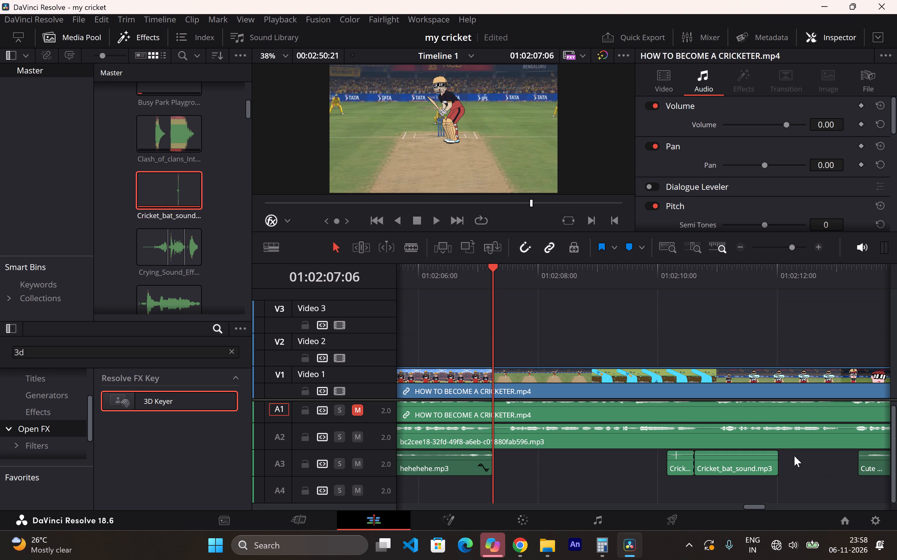
click(744, 464)
key(BackSpace)
drag(690, 472, 686, 470)
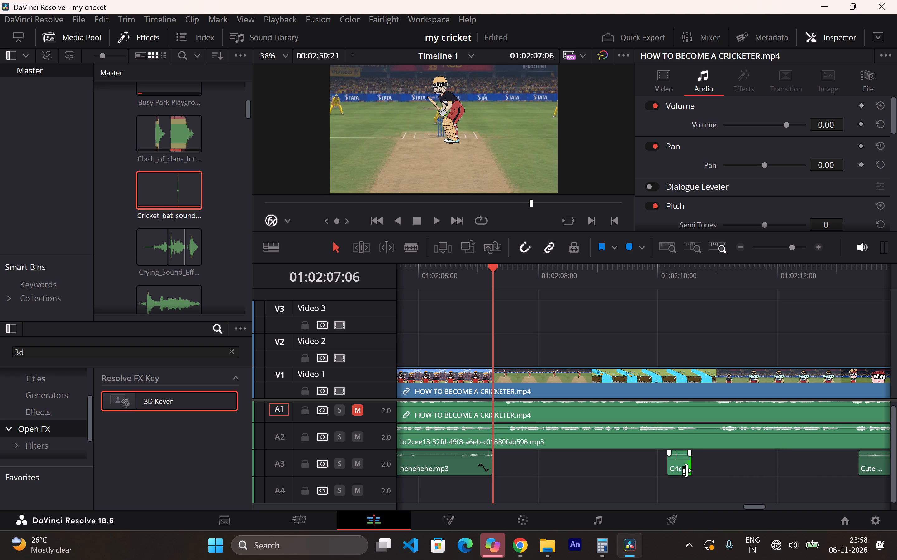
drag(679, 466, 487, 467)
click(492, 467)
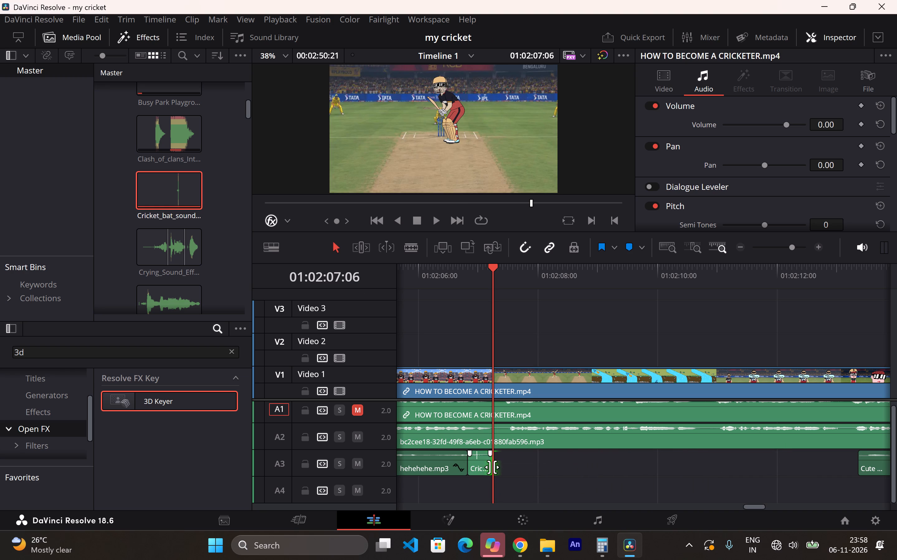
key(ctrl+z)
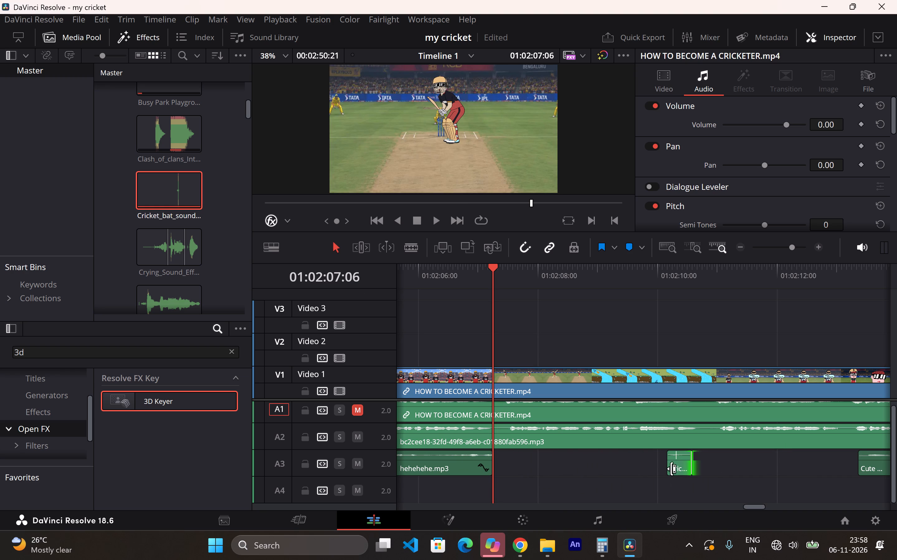
Move the short bat-hit clip on A3 directly behind the hehehehe clip at 01:02:07:06 and play back the batting shot.
click(673, 468)
drag(679, 466, 543, 473)
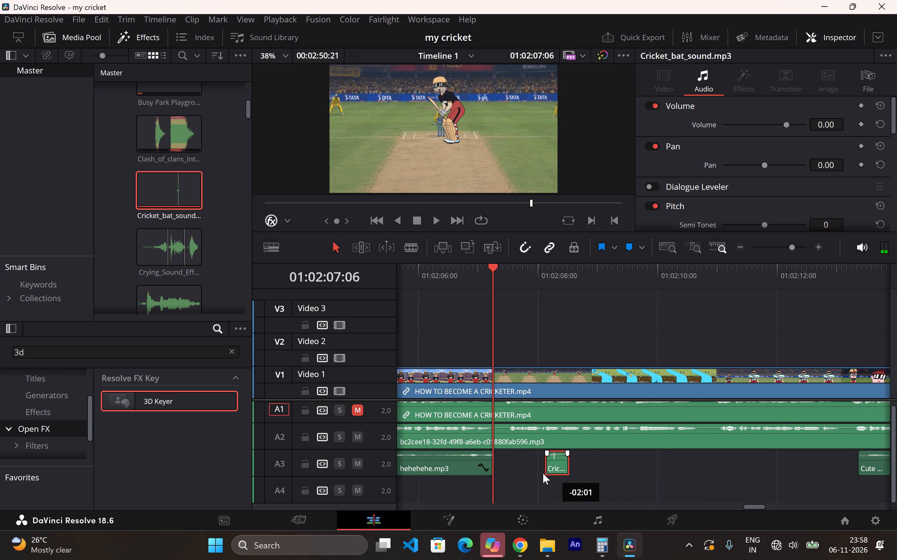
drag(543, 473, 509, 465)
click(436, 286)
key(space)
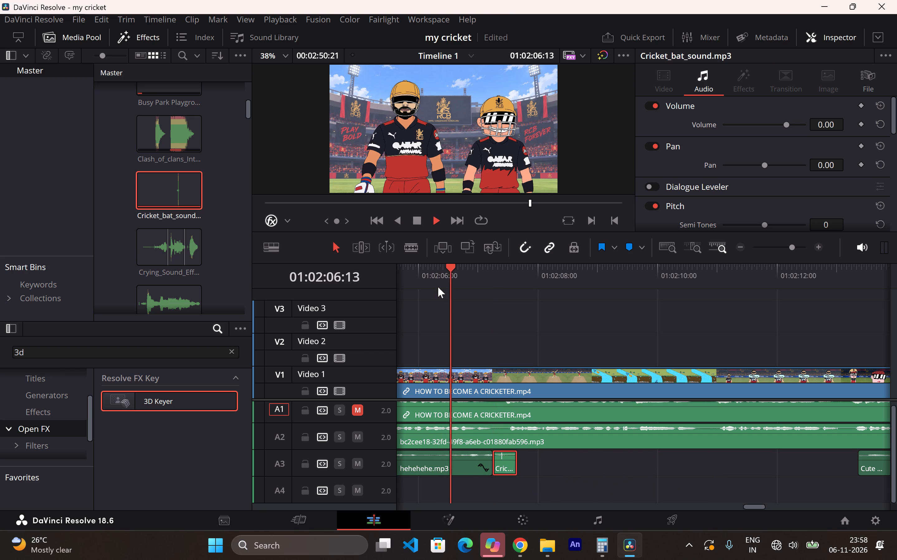
key(space)
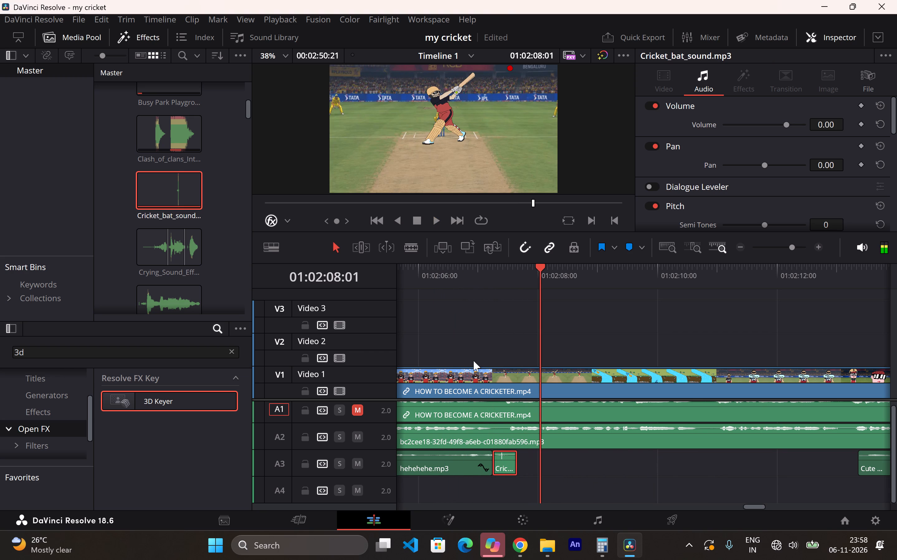
Copy the bat-hit clip, paste a duplicate on A3, move it directly behind the first, and play back the batting shot.
right_click(505, 470)
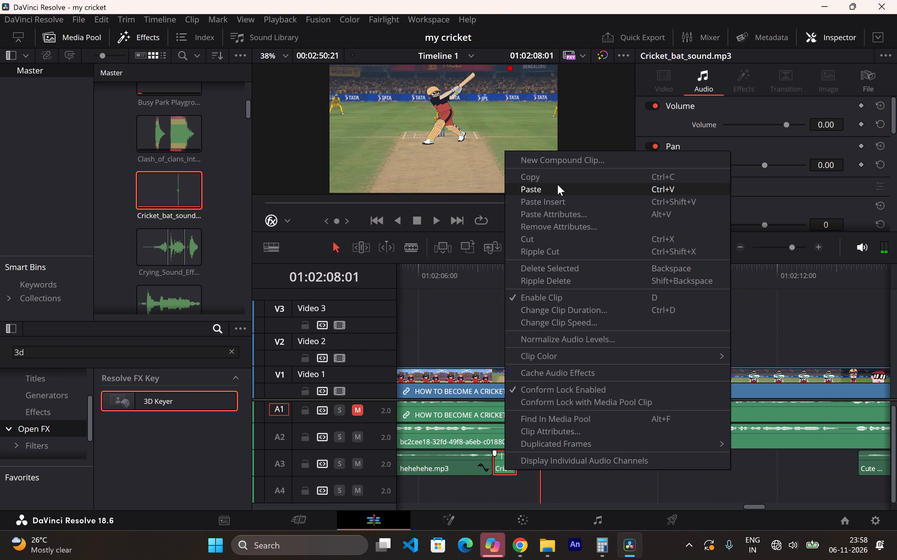
click(553, 180)
right_click(541, 469)
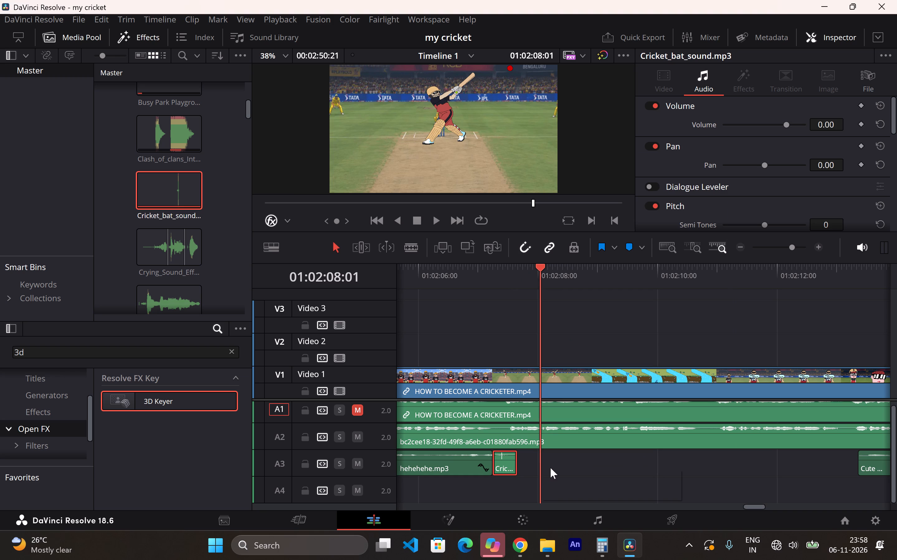
click(572, 479)
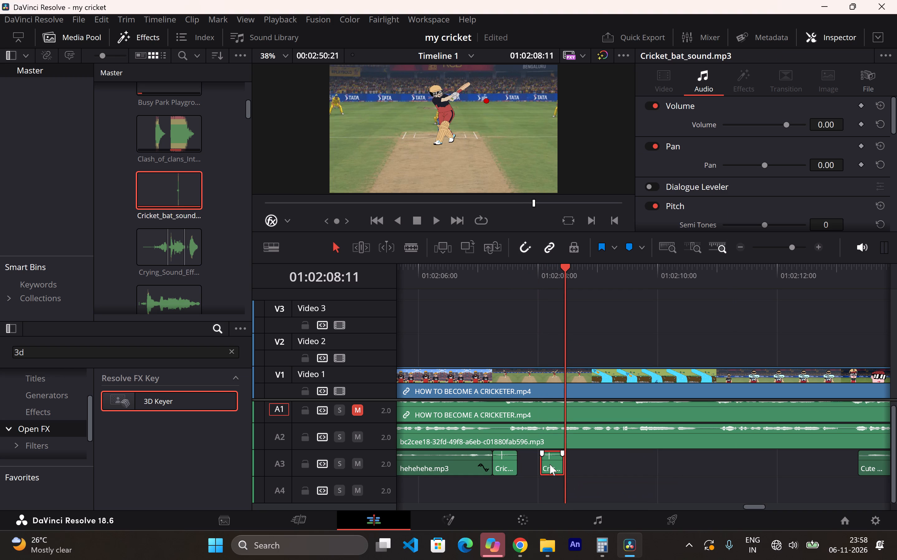
drag(549, 463, 529, 459)
right_click(580, 463)
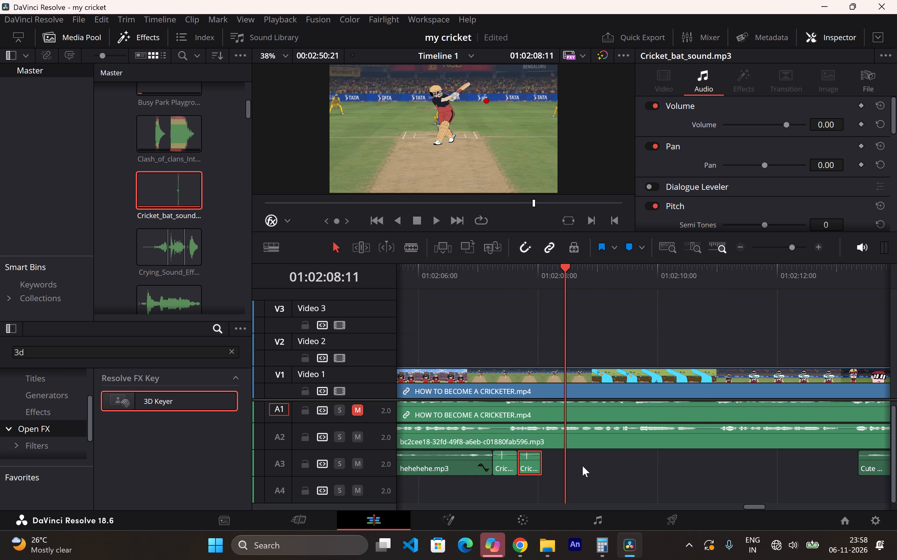
click(575, 459)
click(492, 268)
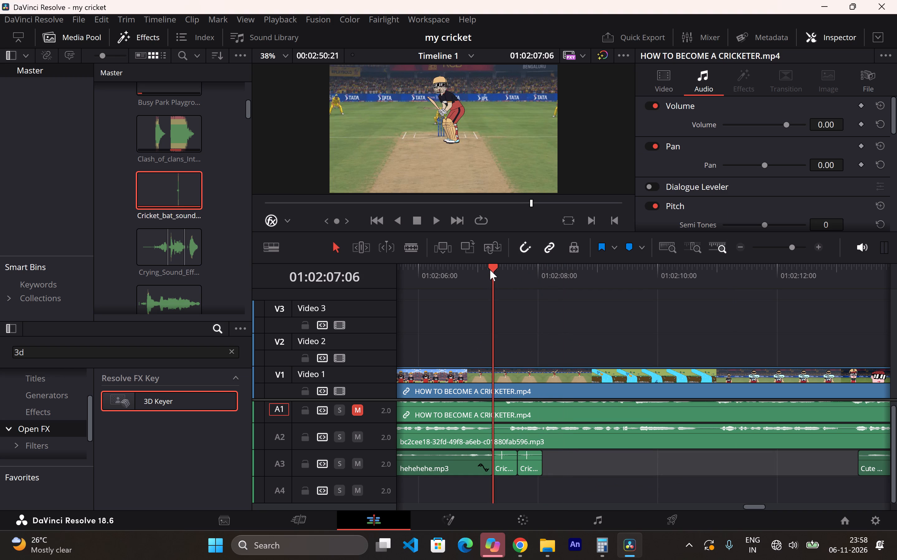
key(space)
key(space)
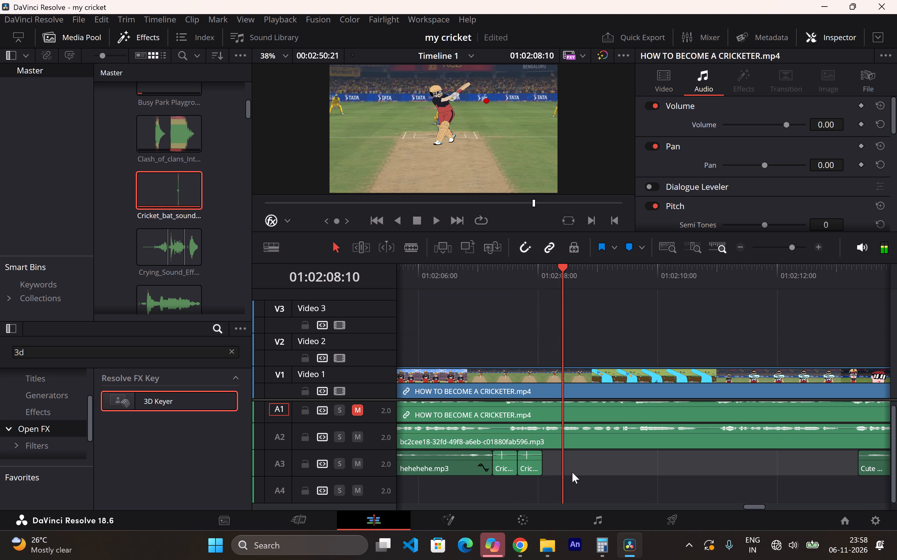
Paste three more copies of the bat-hit clip on A3 from 01:02:08:10 onward and play back the batting shot.
click(574, 473)
right_click(573, 463)
click(595, 470)
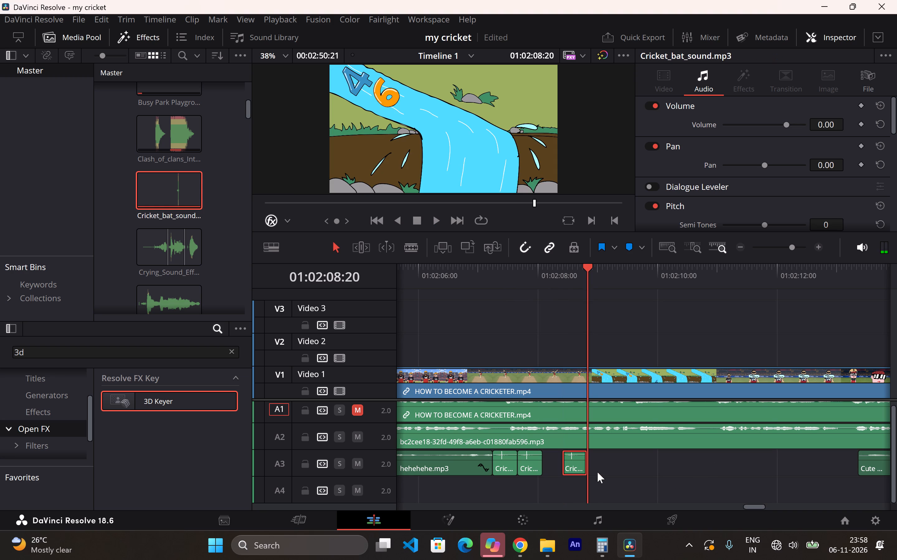
right_click(613, 467)
click(631, 475)
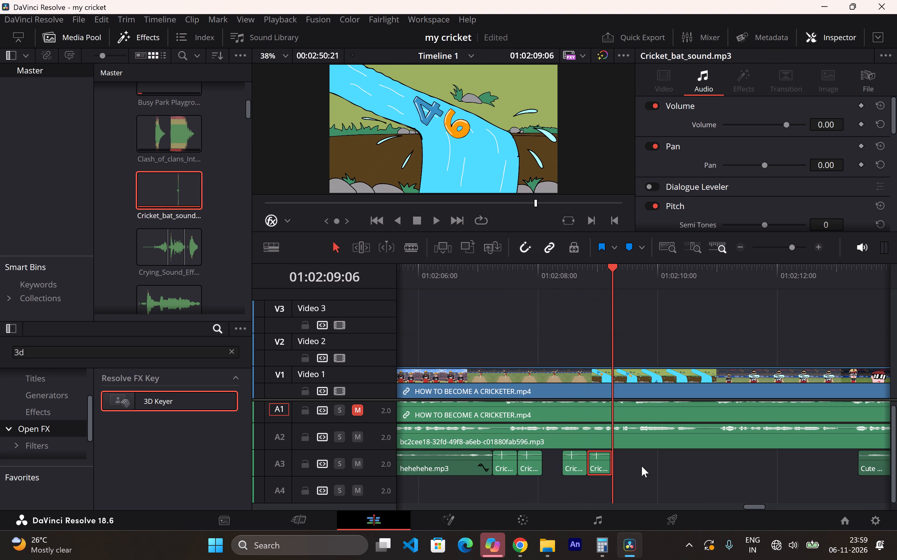
right_click(642, 466)
click(661, 478)
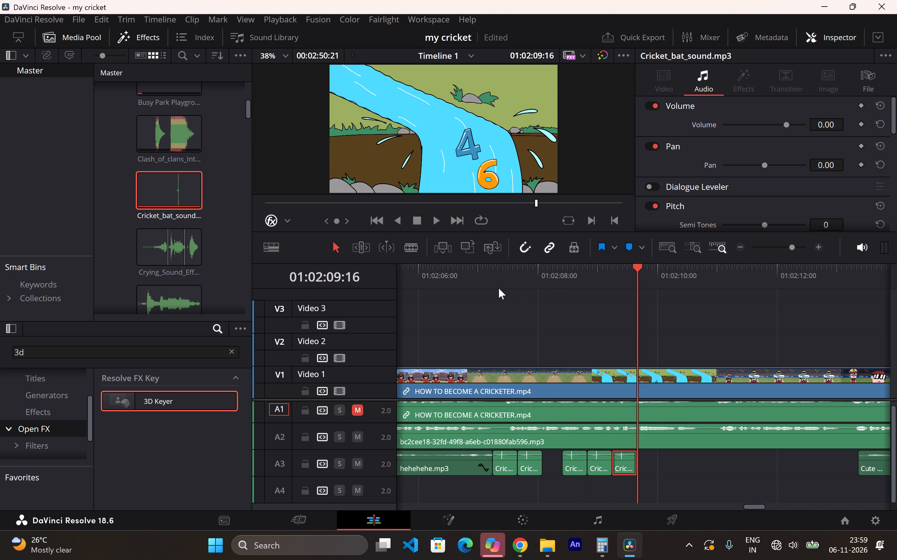
click(470, 281)
key(space)
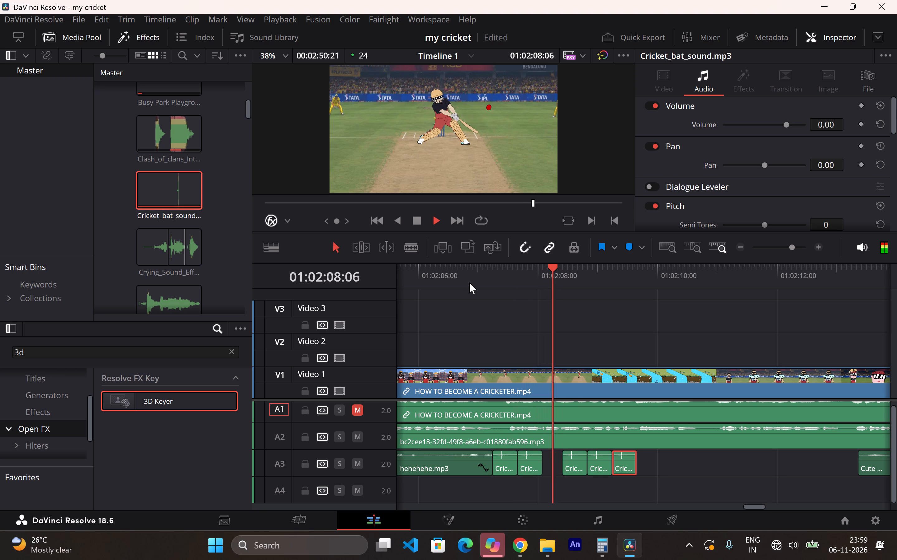
key(space)
Move the last three bat-hit clips on A3 earlier so all five sit back to back, and play back the batting shot.
drag(572, 464, 565, 462)
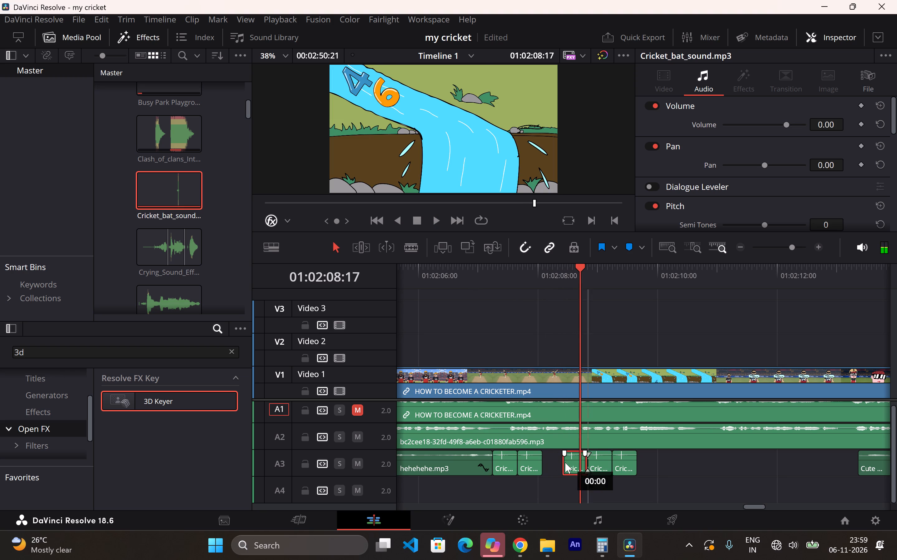
drag(565, 462, 553, 462)
drag(599, 467, 581, 466)
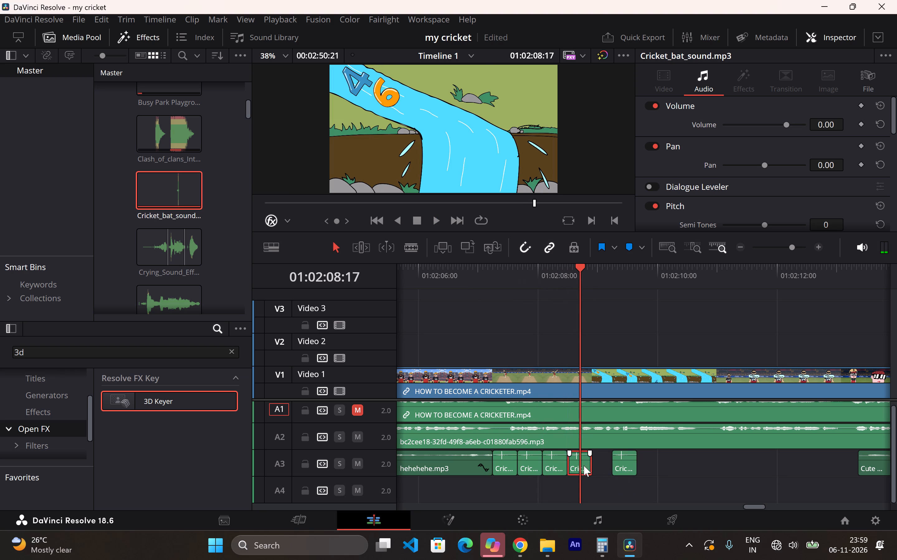
drag(625, 469, 609, 469)
click(459, 283)
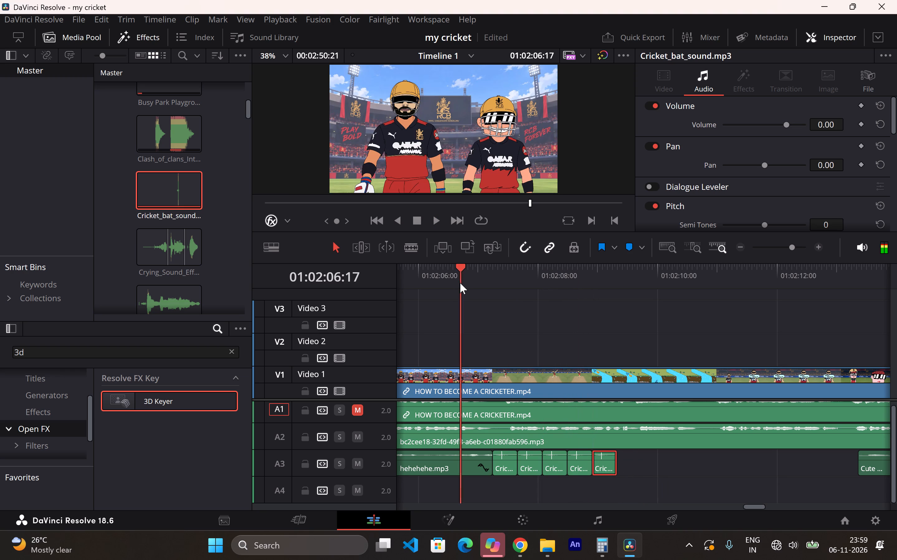
key(space)
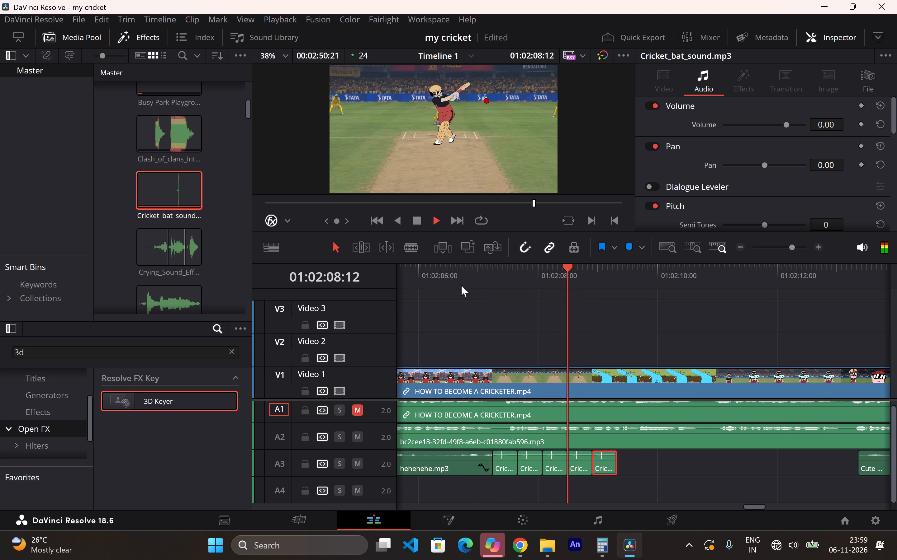
key(space)
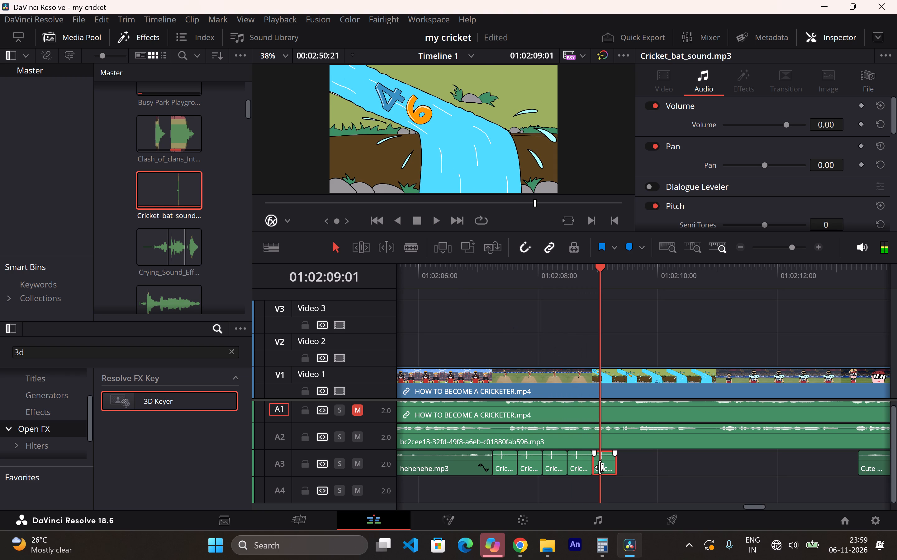
click(609, 460)
Delete the fifth bat-hit clip on A3, where the river shot begins.
key(BackSpace)
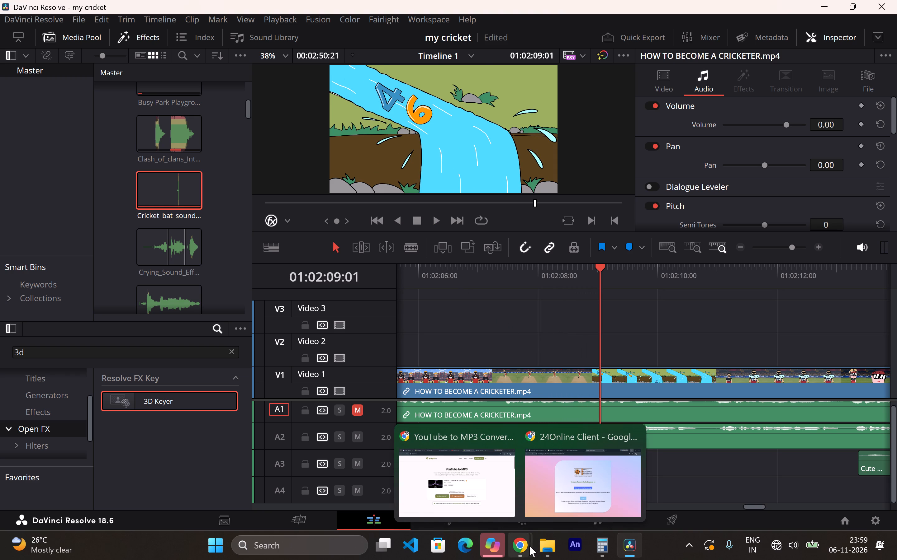
Switch to the YouTube page in Chrome and search for "flowing water sound effect".
click(529, 546)
click(481, 508)
click(417, 4)
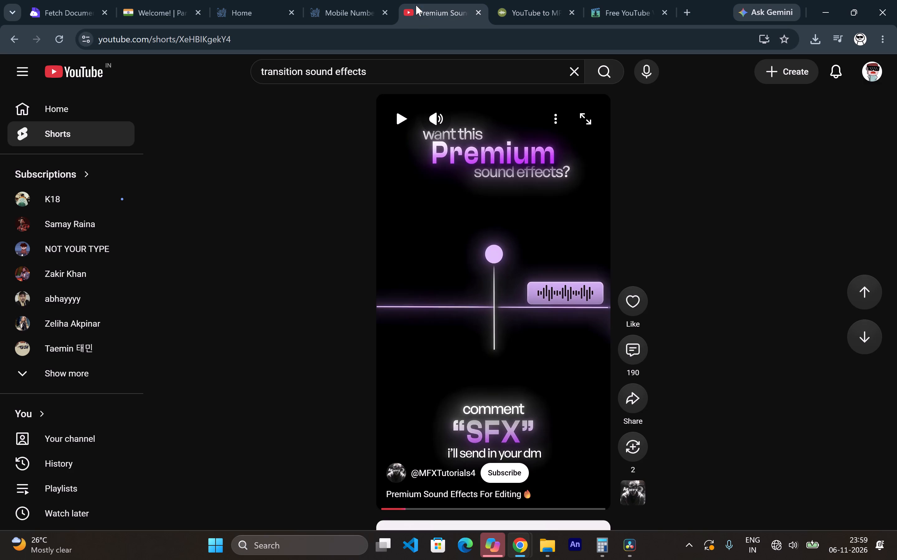
click(585, 75)
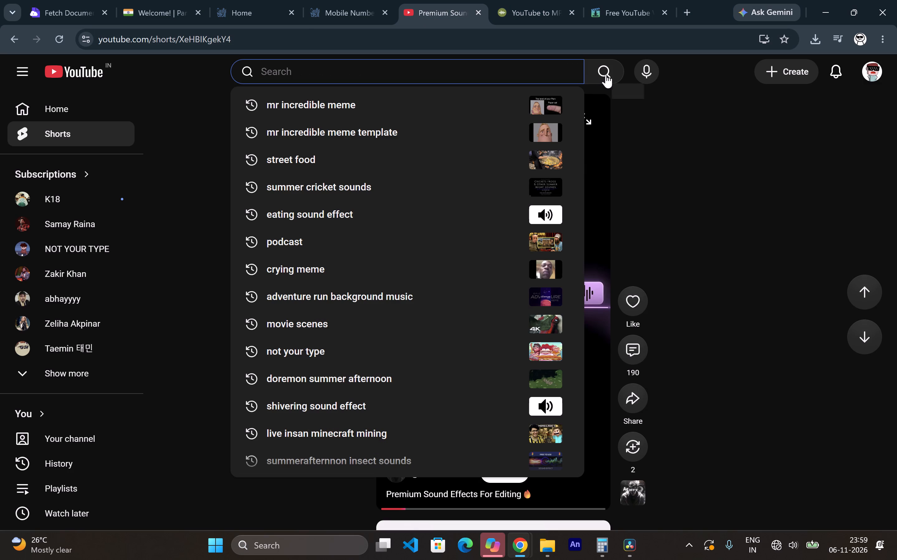
text(fl)
text(owing)
key(space)
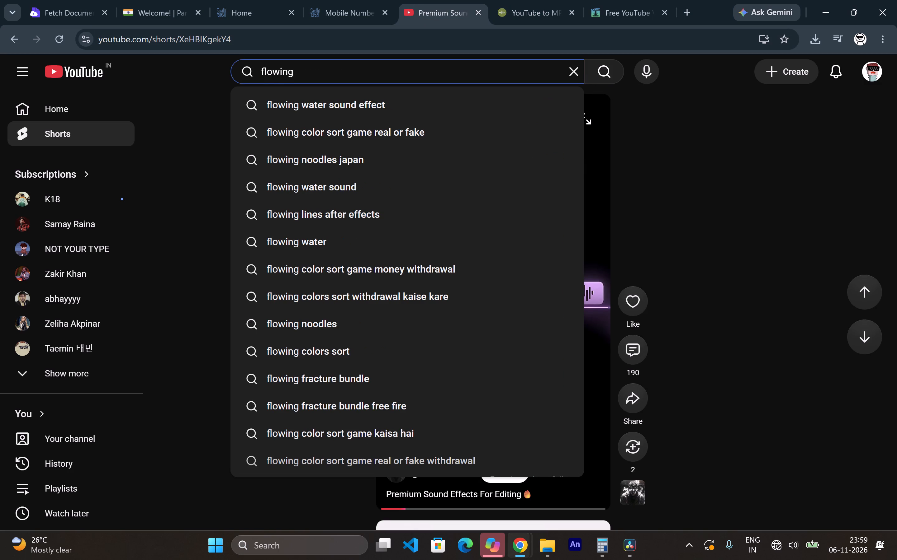
click(542, 91)
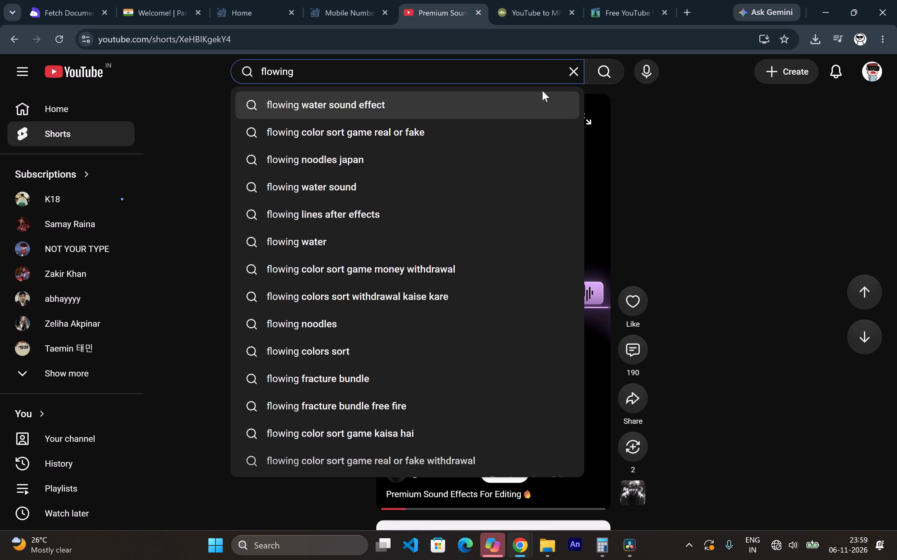
click(542, 69)
click(459, 115)
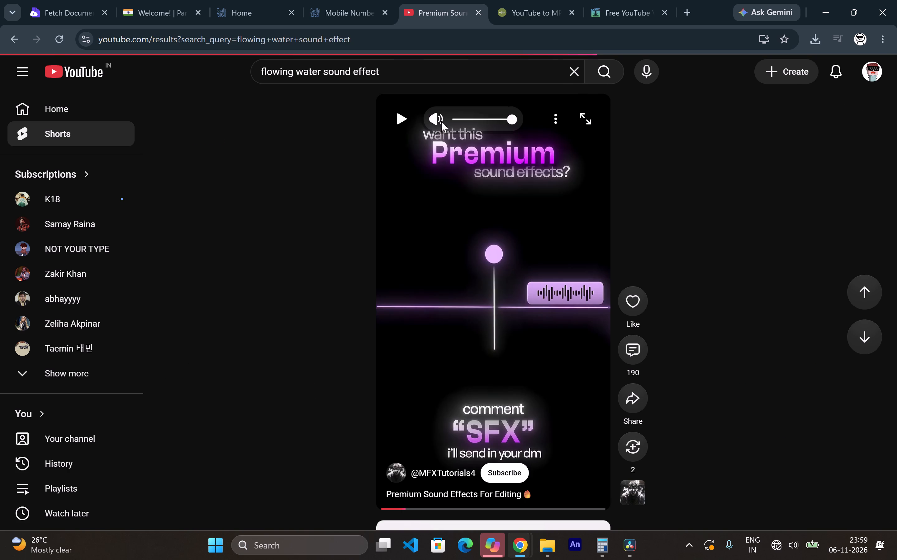
Preview several flowing-water results, including the sink and glass Shorts, "Flowing Water - Sound Effect" and "River sound effect".
click(340, 272)
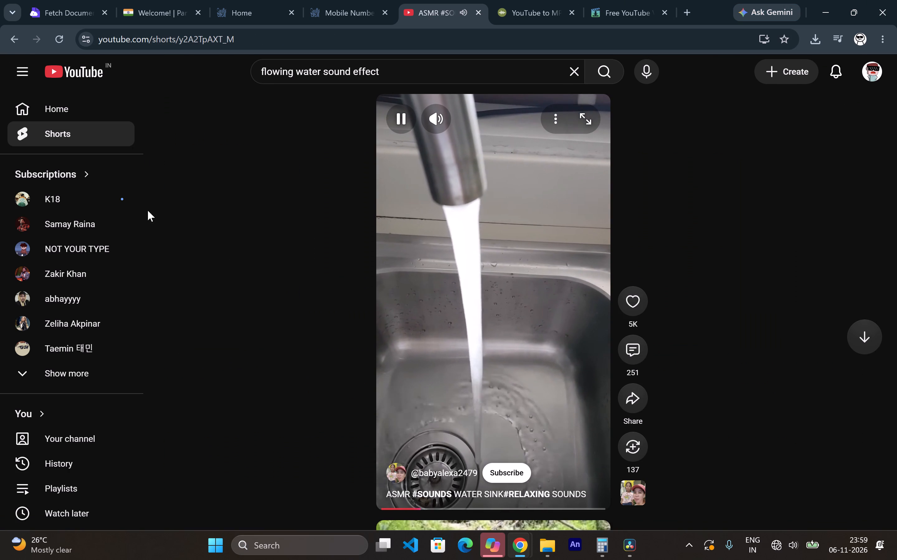
click(13, 44)
click(257, 291)
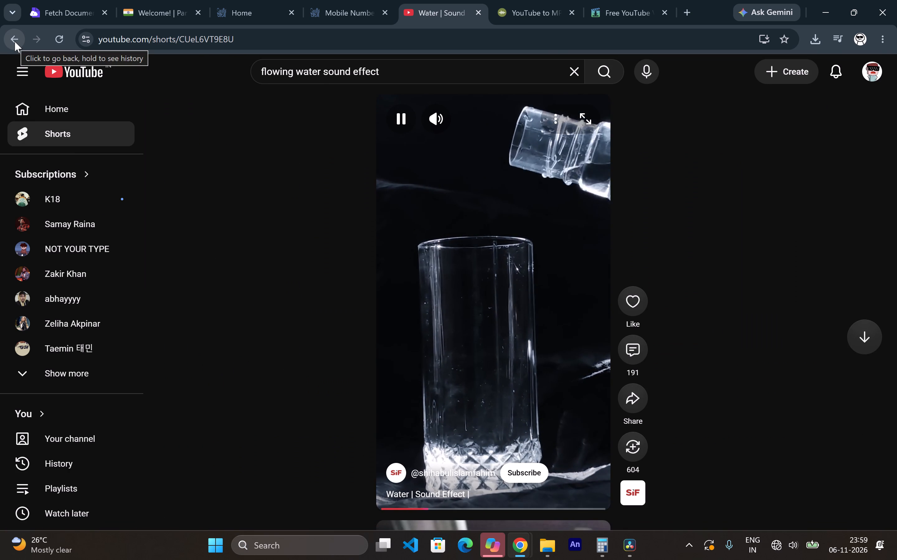
click(15, 41)
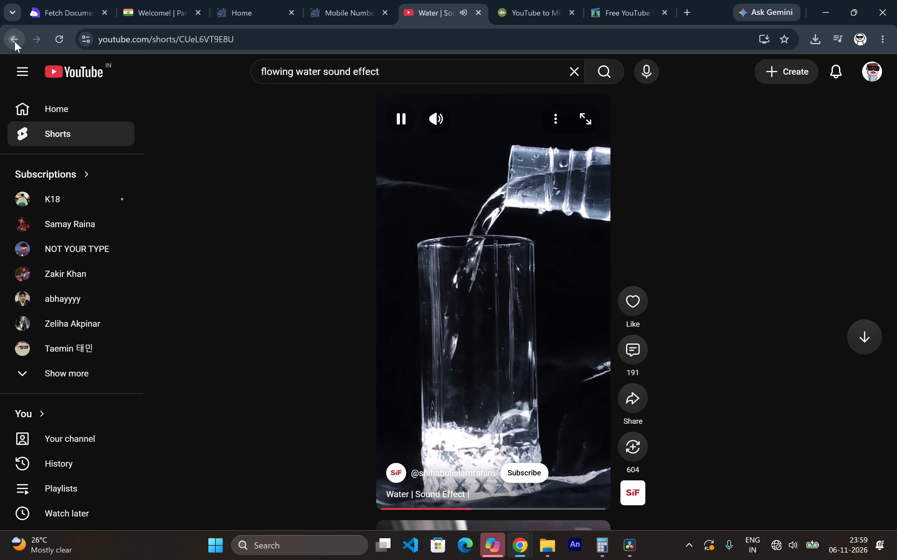
scroll(248, 234, down, 4)
scroll(328, 266, down, 2)
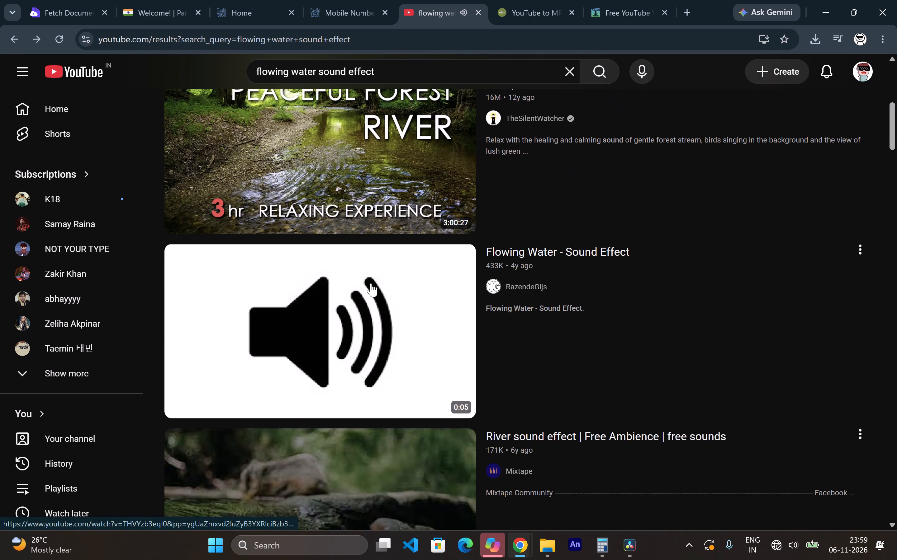
click(459, 261)
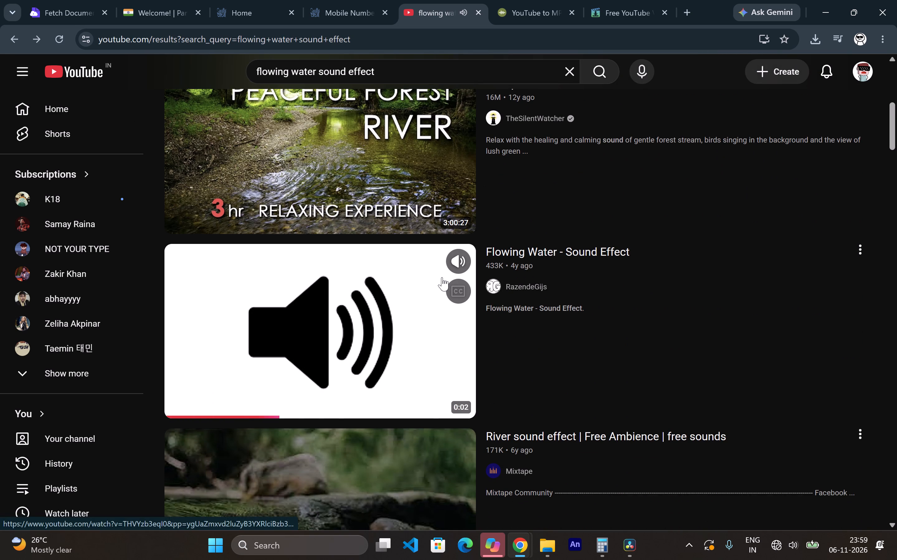
click(454, 256)
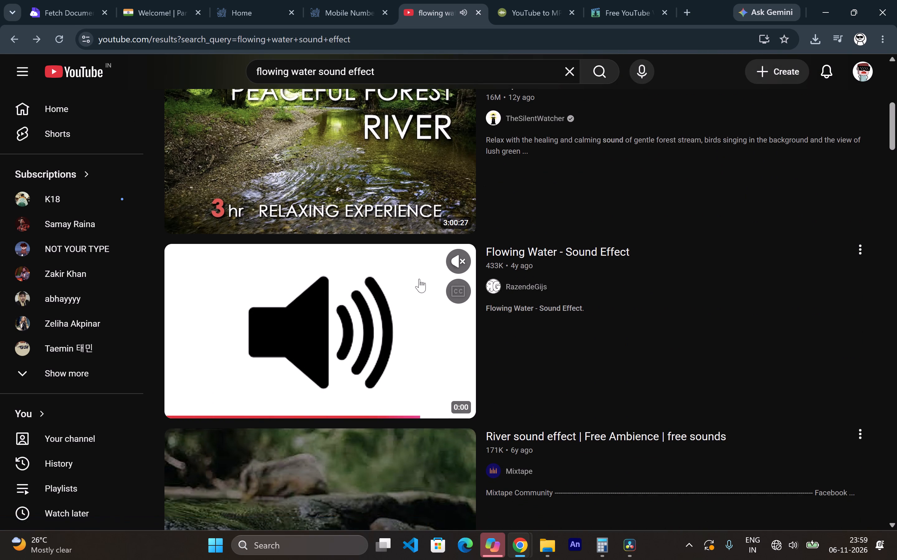
scroll(417, 279, down, 4)
click(456, 199)
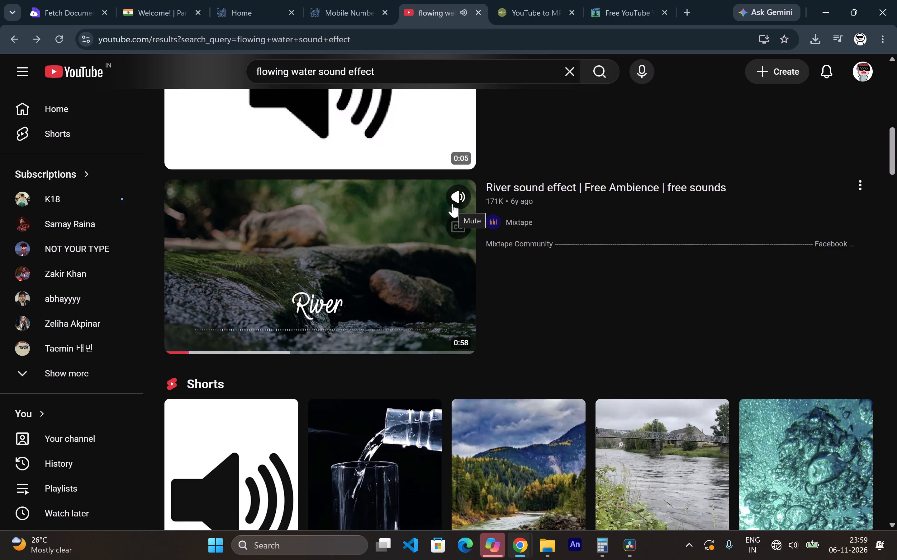
click(452, 204)
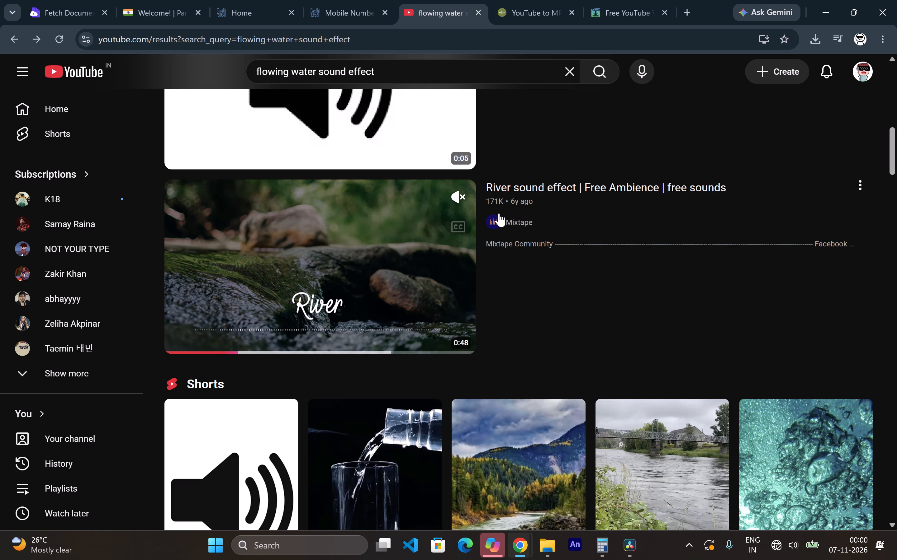
Search YouTube for "waterfall sound effect" and preview the Short "Soothing Waterfall Sound - Relaxing Nature Sounds".
click(571, 66)
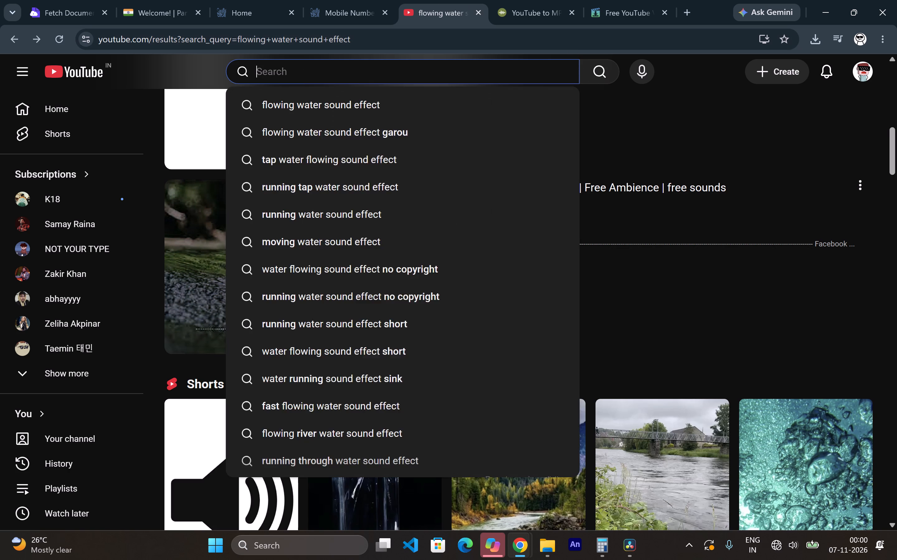
key(w)
key(a)
text(terfa)
text(ll)
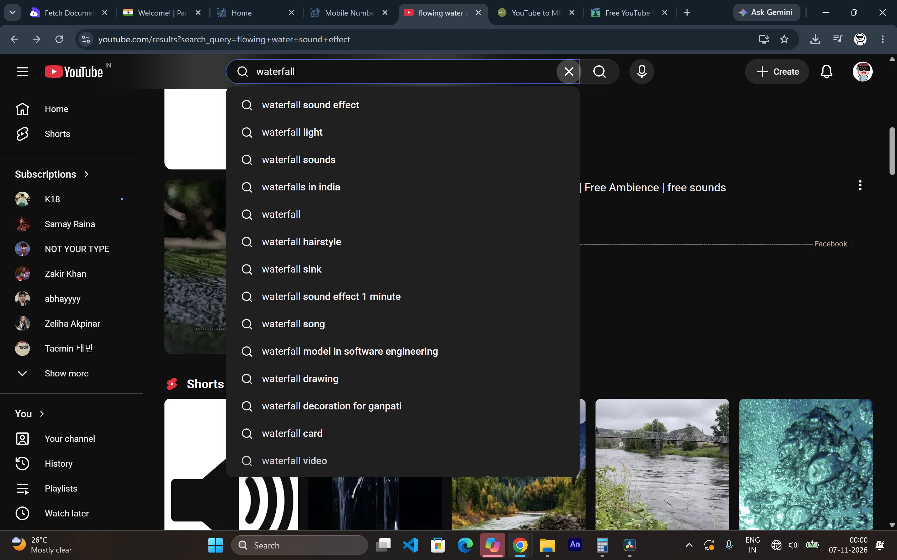
click(435, 110)
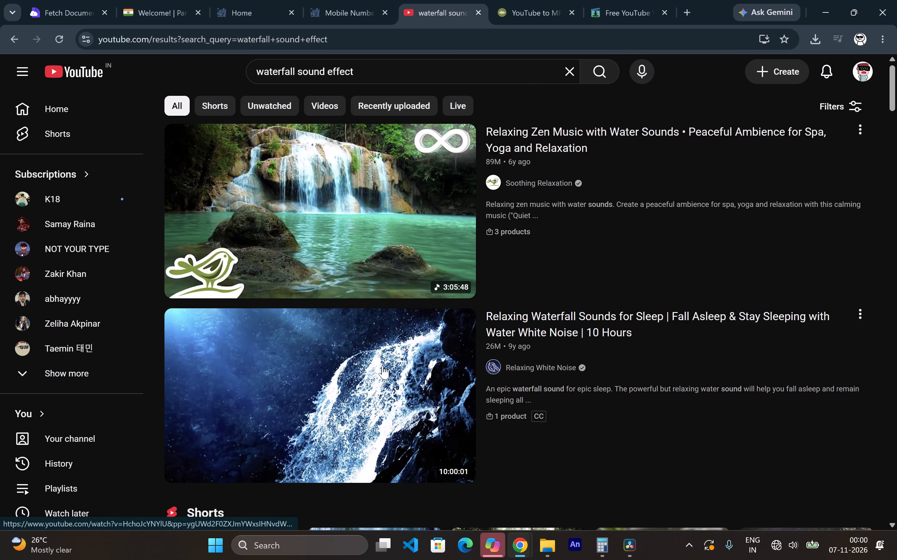
scroll(383, 366, down, 4)
scroll(370, 325, down, 2)
scroll(197, 282, down, 1)
drag(197, 278, 193, 278)
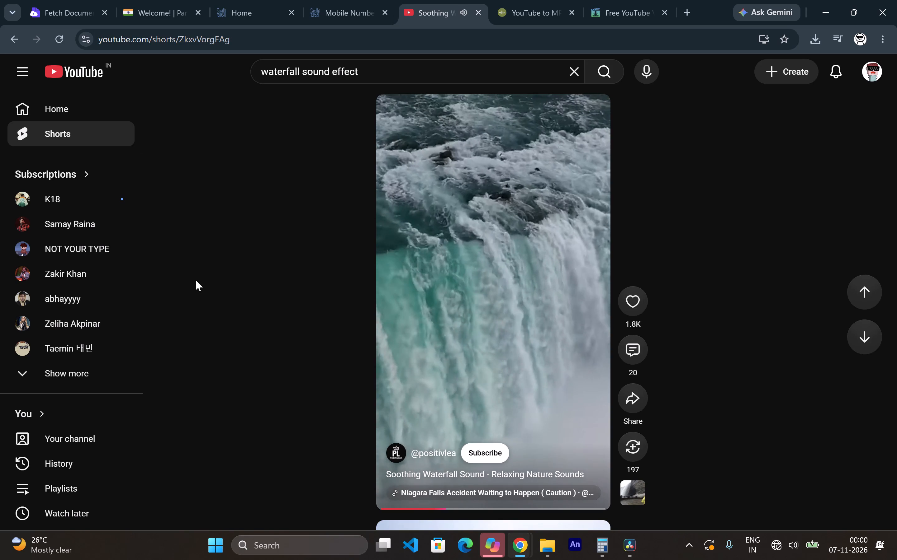
click(8, 30)
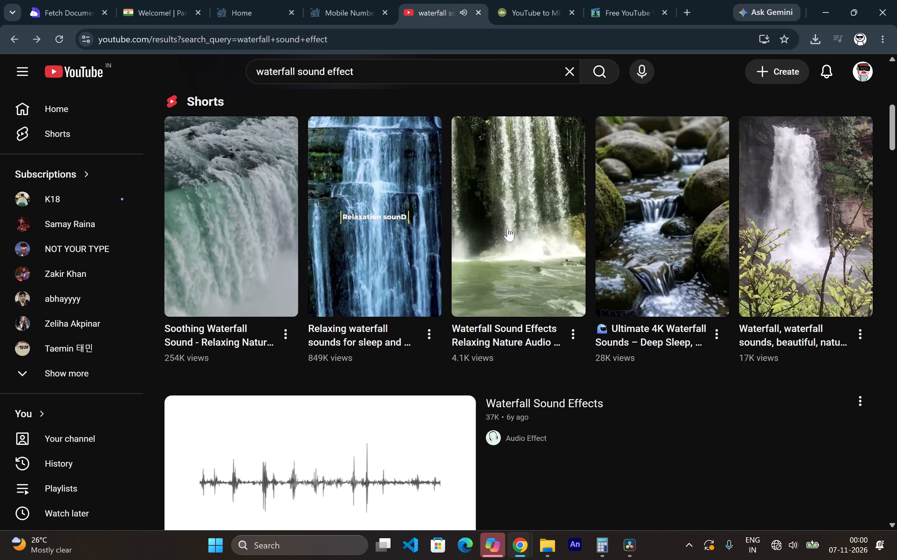
Extend the search to "waterfall sound effect cartton" and preview the cartoon background and White Noise waterfall results.
click(367, 72)
key(space)
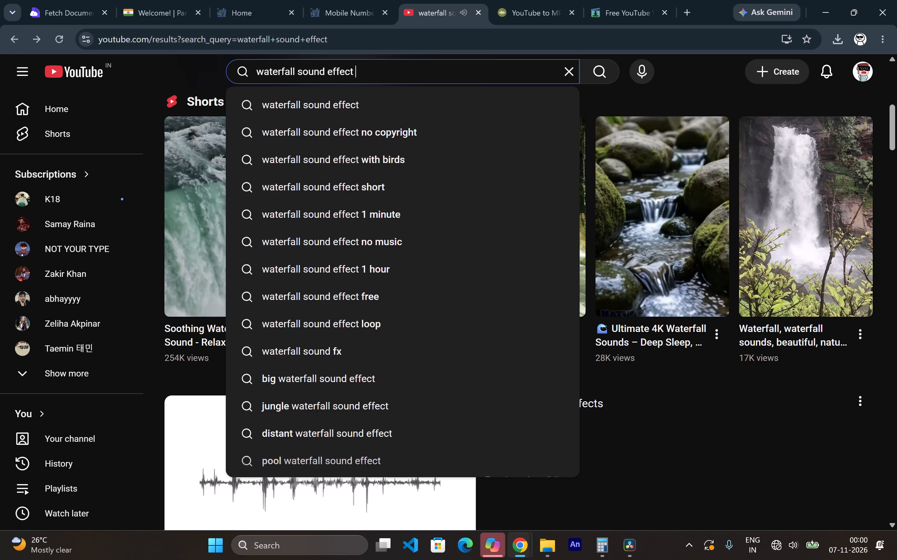
text(c)
text(ar)
key(t)
text(ton)
key(Return)
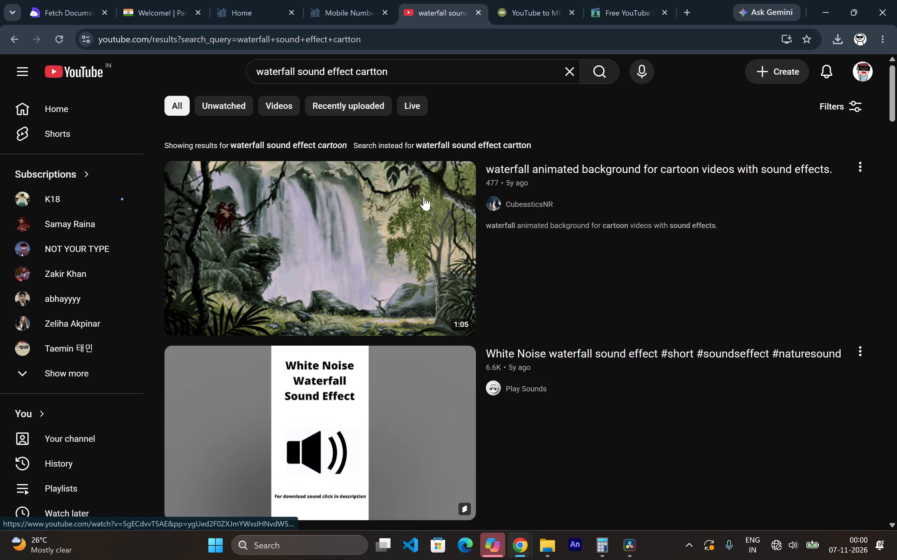
click(451, 182)
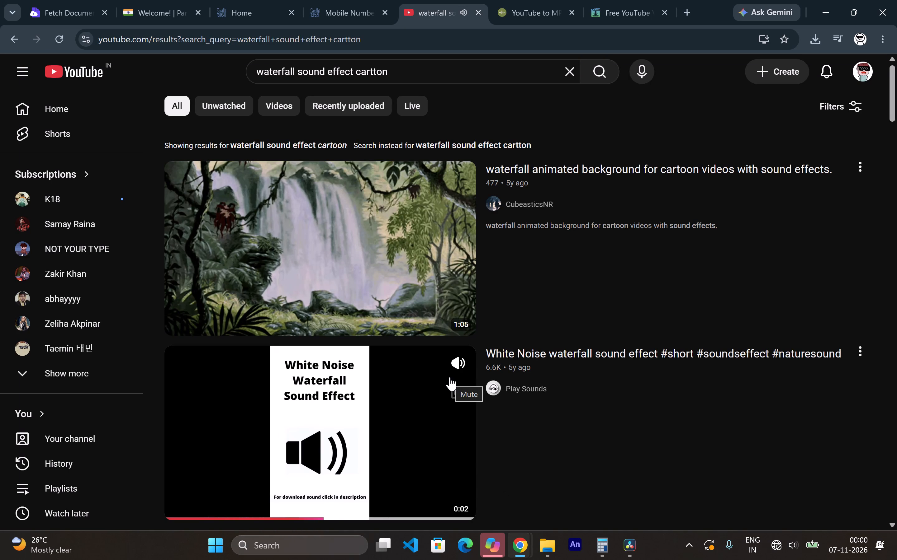
Copy the link of "White Noise waterfall sound effect" and convert it to a 128 kbps MP3 on ytmp3.nz.
click(863, 348)
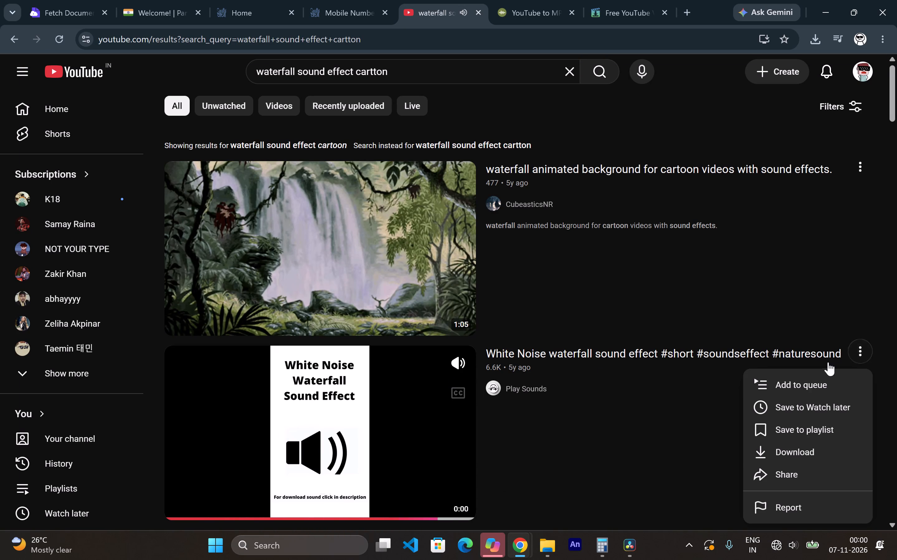
click(806, 468)
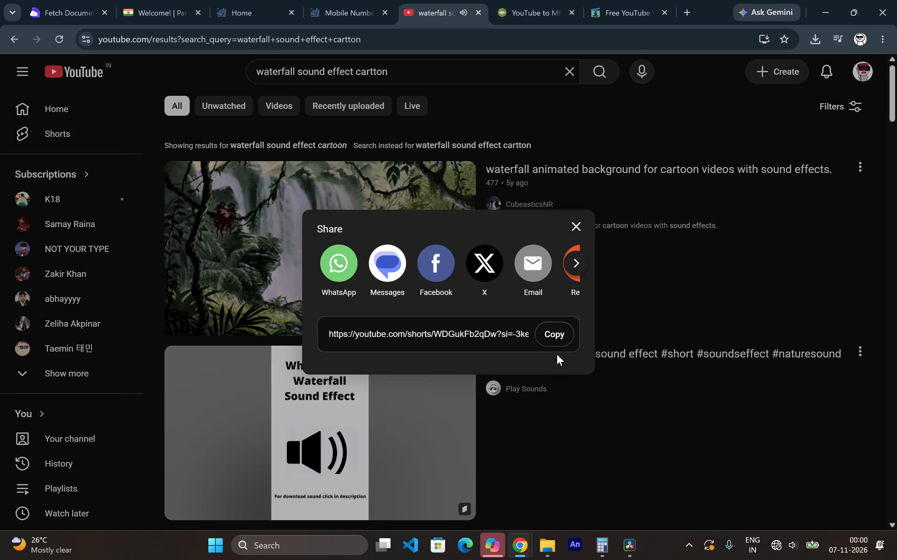
click(553, 340)
click(525, 16)
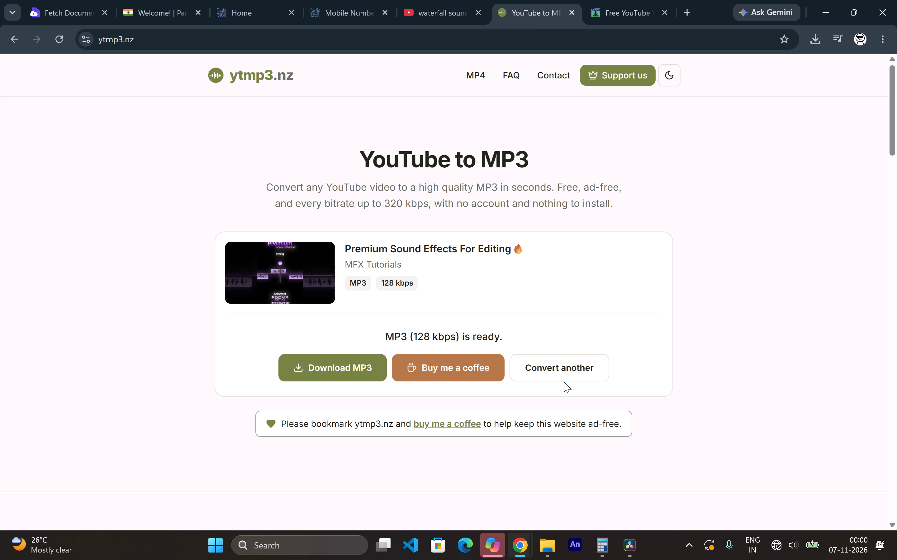
click(564, 382)
click(553, 367)
click(413, 256)
key(ctrl+v)
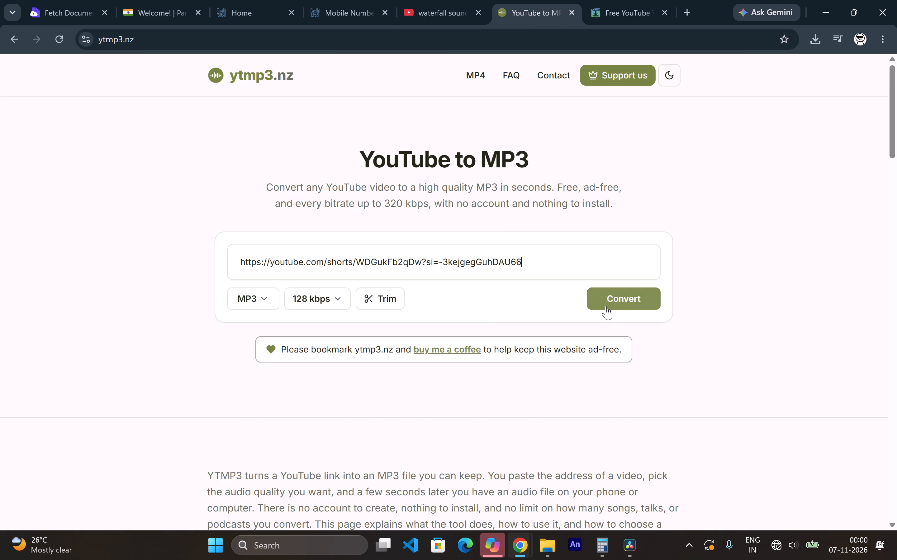
click(607, 306)
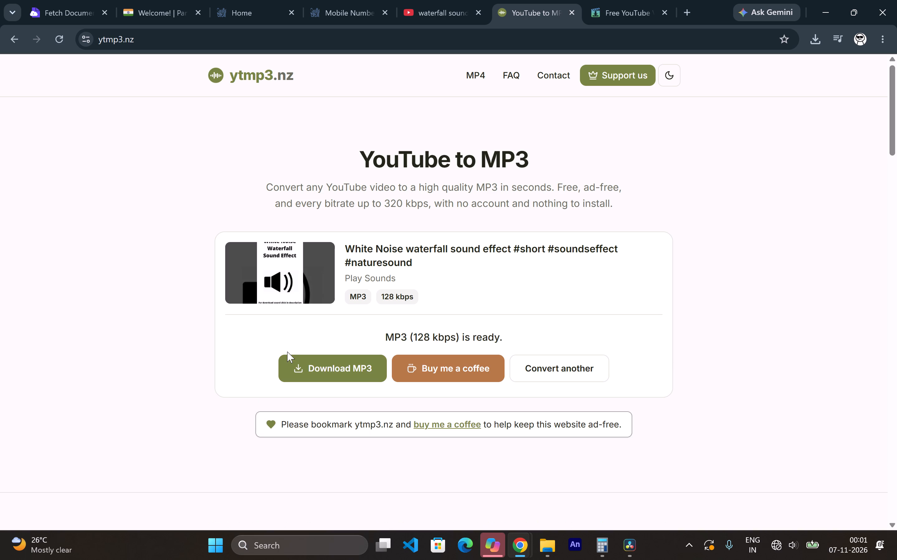
Download the converted White Noise waterfall MP3 and check it in the recent download history.
click(300, 368)
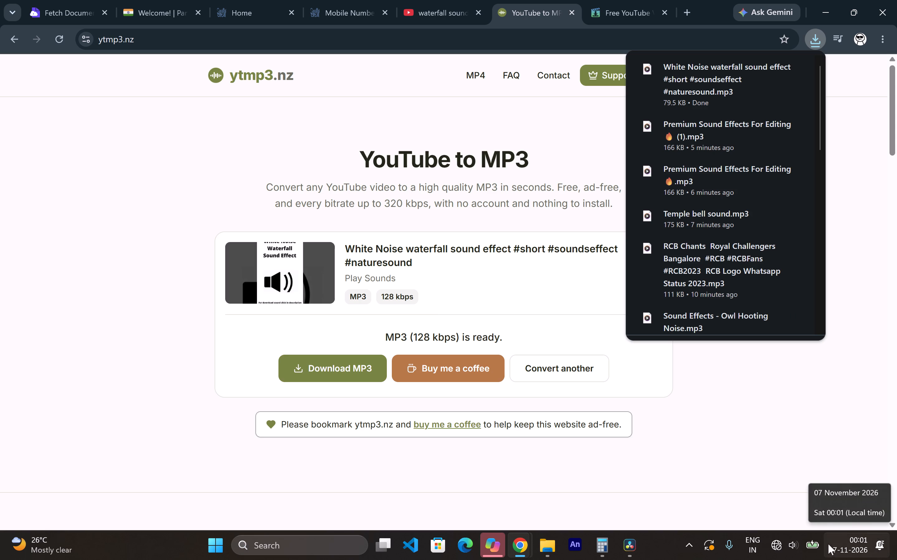
click(703, 410)
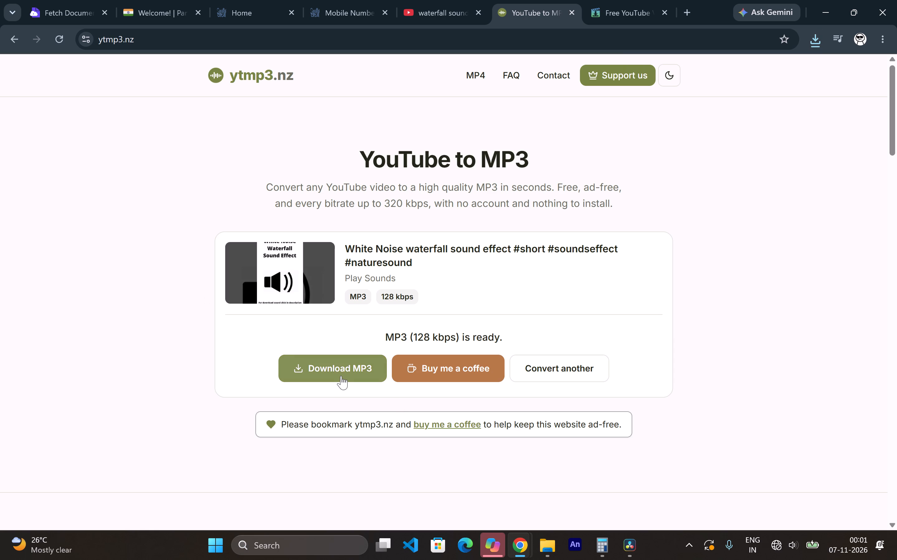
click(811, 43)
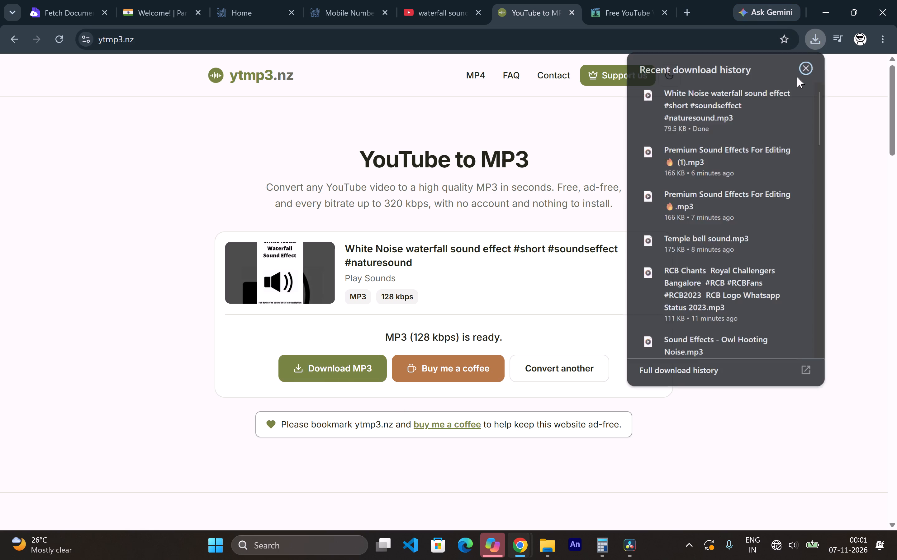
click(846, 156)
Switch to DaVinci Resolve and import the White Noise waterfall sound effect MP3 from Downloads into the Master bin.
click(625, 552)
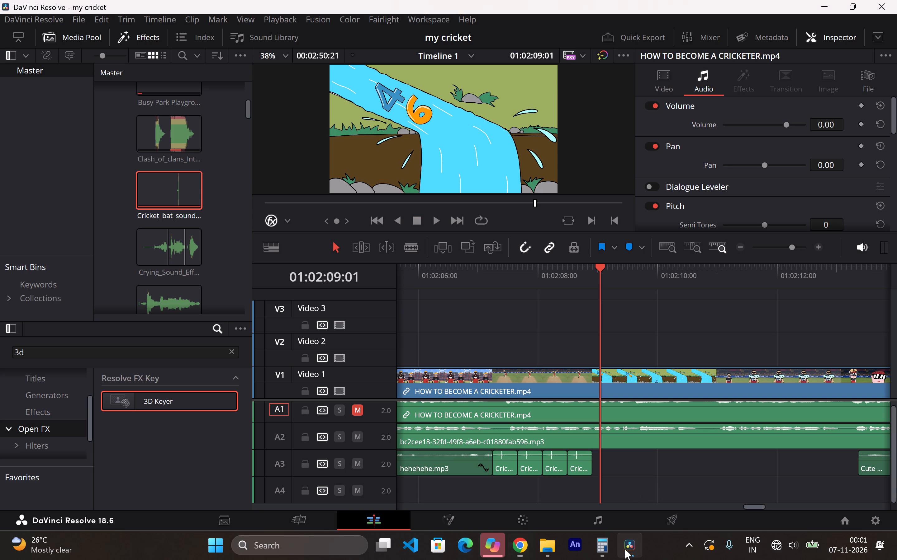
right_click(230, 225)
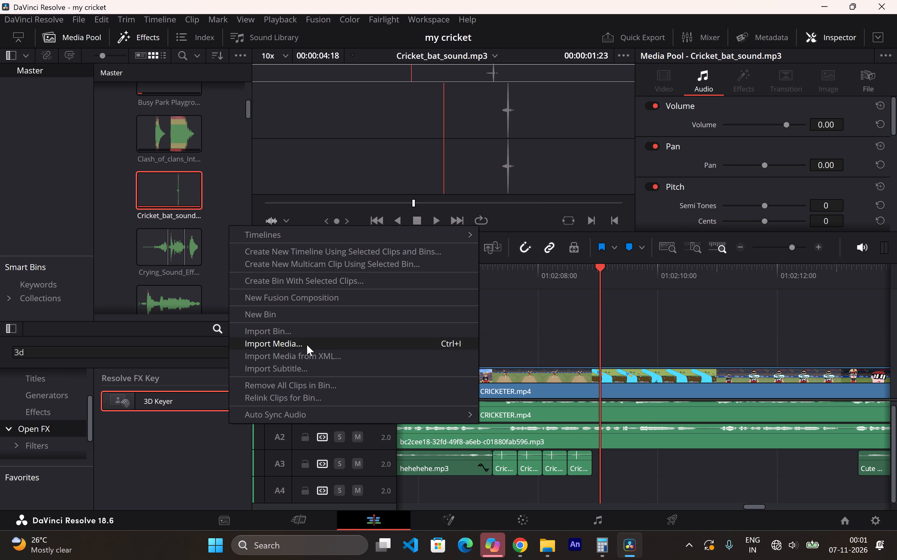
click(307, 342)
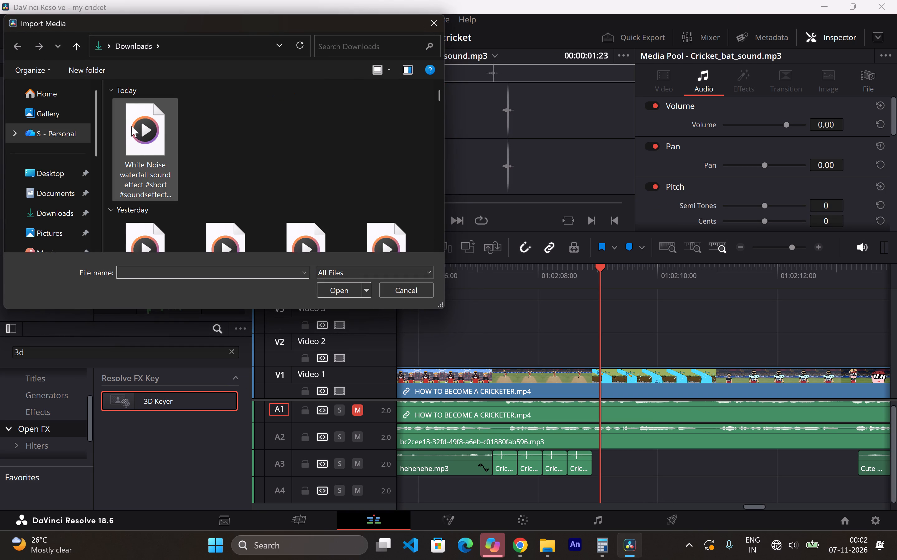
double_click(131, 126)
Place the White Noise waterfall clip from the Master bin on A3, directly after the last bat hit under the river shot.
scroll(162, 171, up, 4)
scroll(163, 175, down, 6)
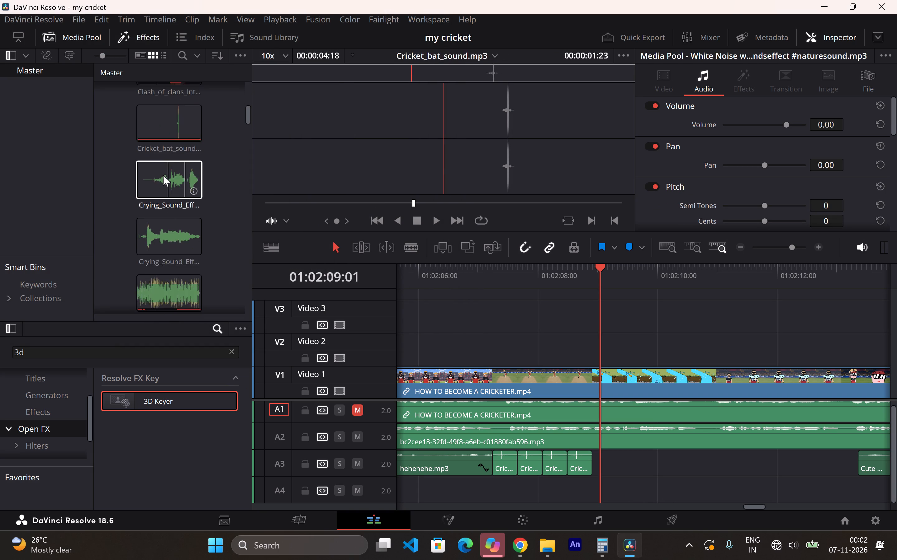
scroll(163, 175, down, 20)
scroll(163, 175, down, 19)
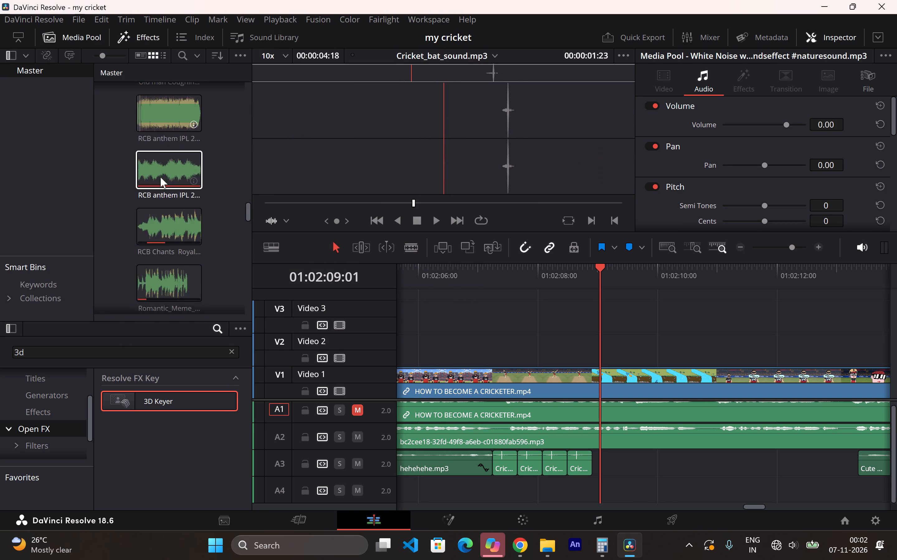
scroll(160, 177, down, 20)
scroll(160, 177, down, 8)
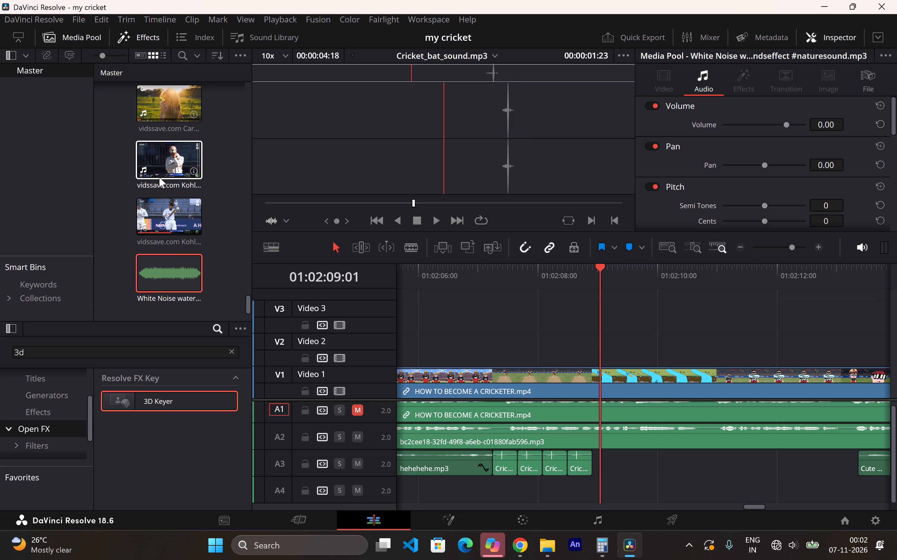
scroll(159, 177, down, 1)
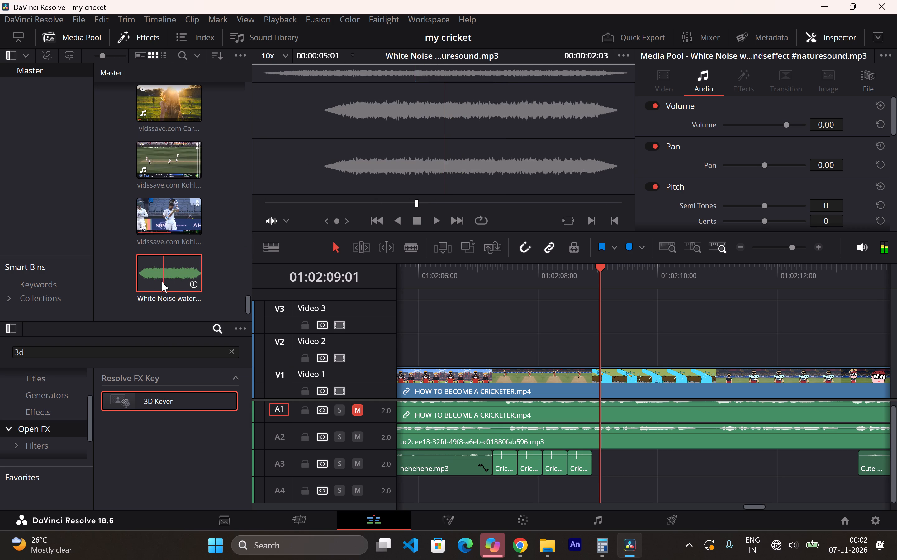
drag(154, 280, 468, 491)
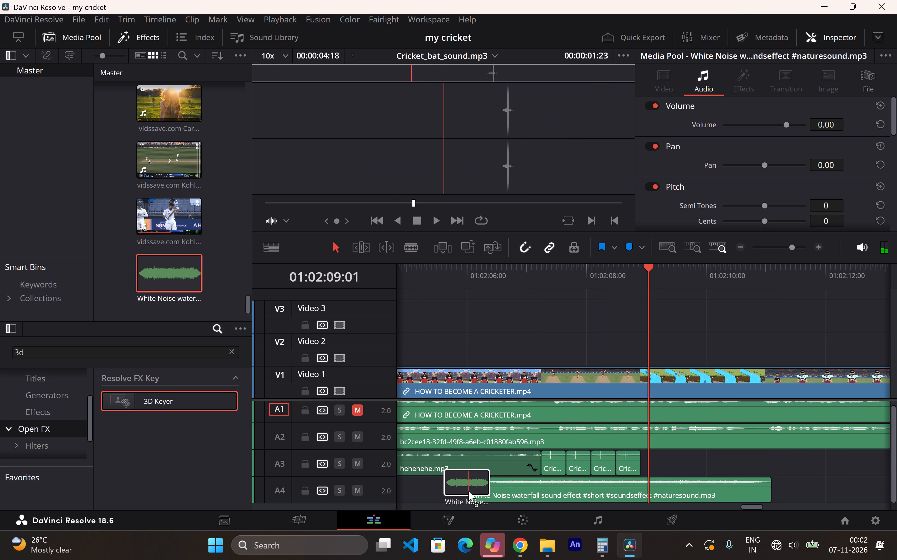
drag(468, 491, 513, 499)
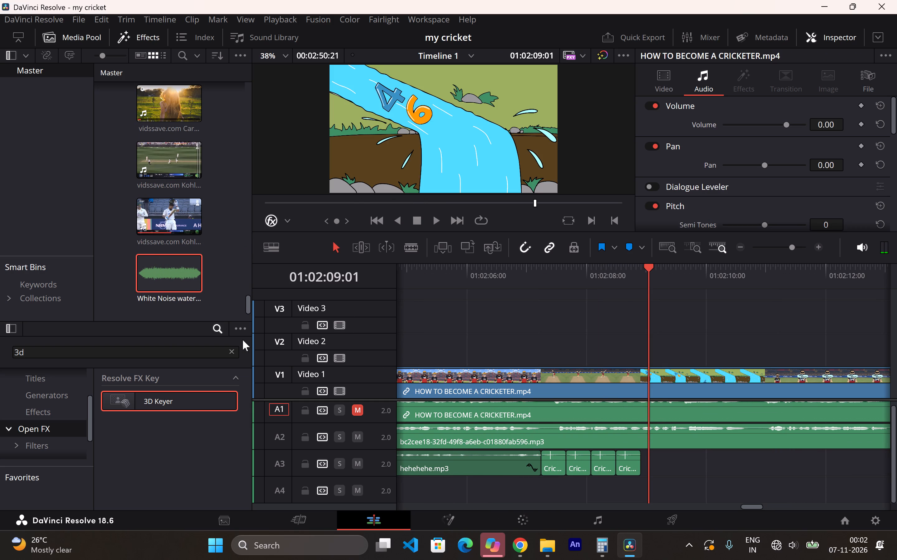
drag(167, 273, 693, 467)
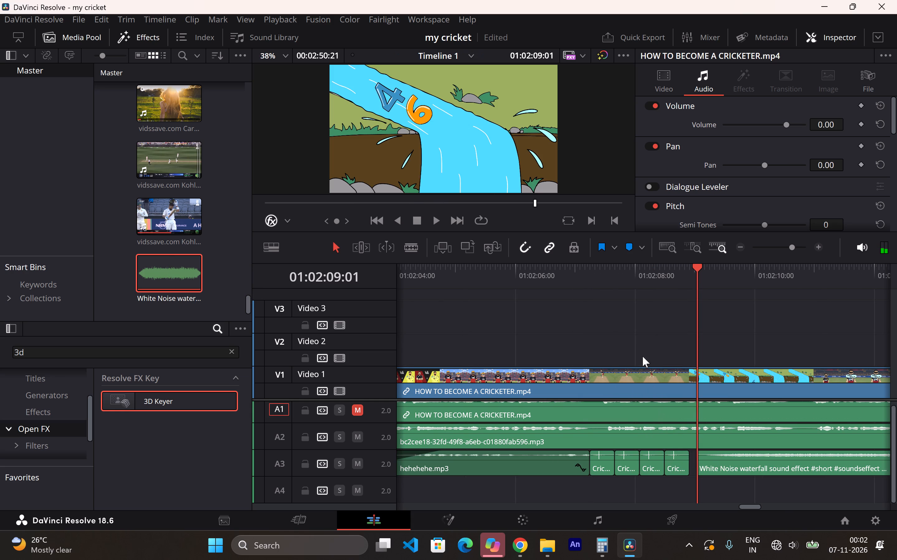
drag(750, 460, 740, 460)
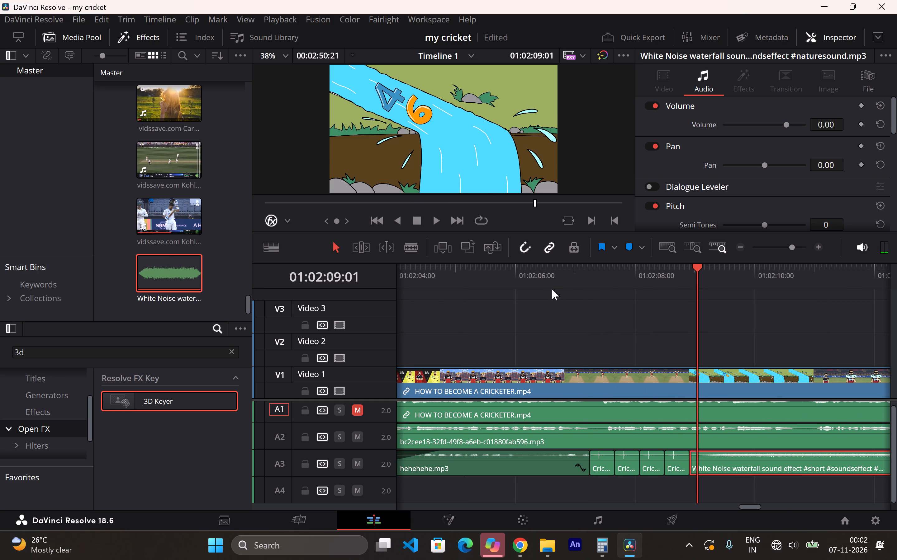
Split the waterfall clip on A3 at 01:02:10:17 and delete the part after the cut.
click(551, 285)
click(433, 219)
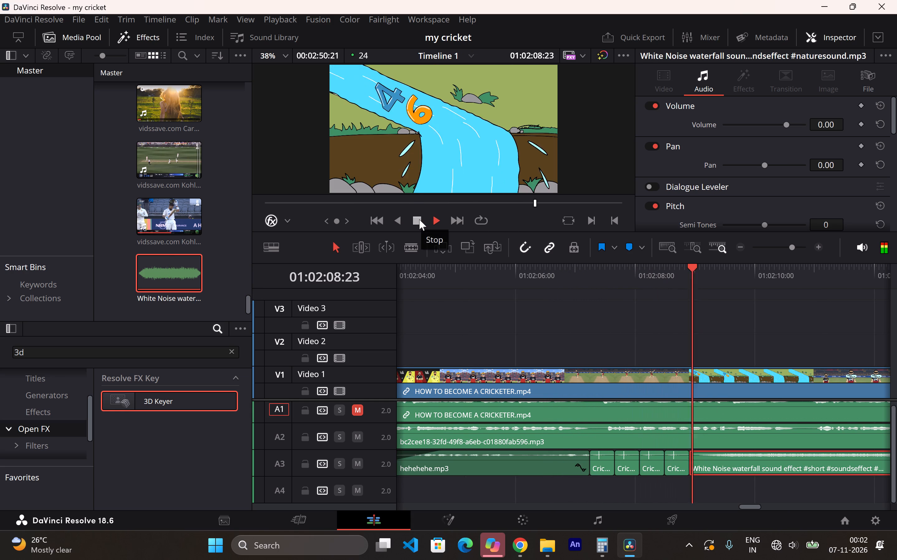
click(419, 219)
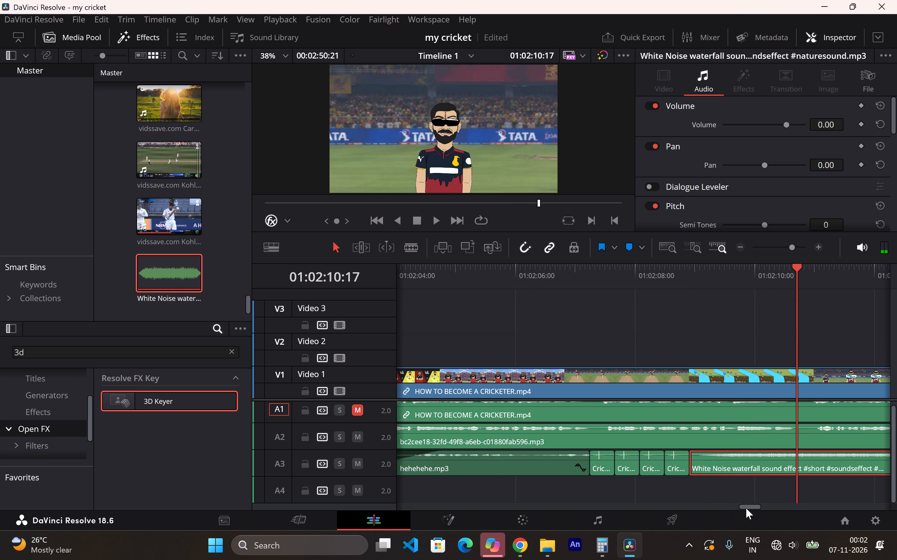
drag(747, 508, 755, 510)
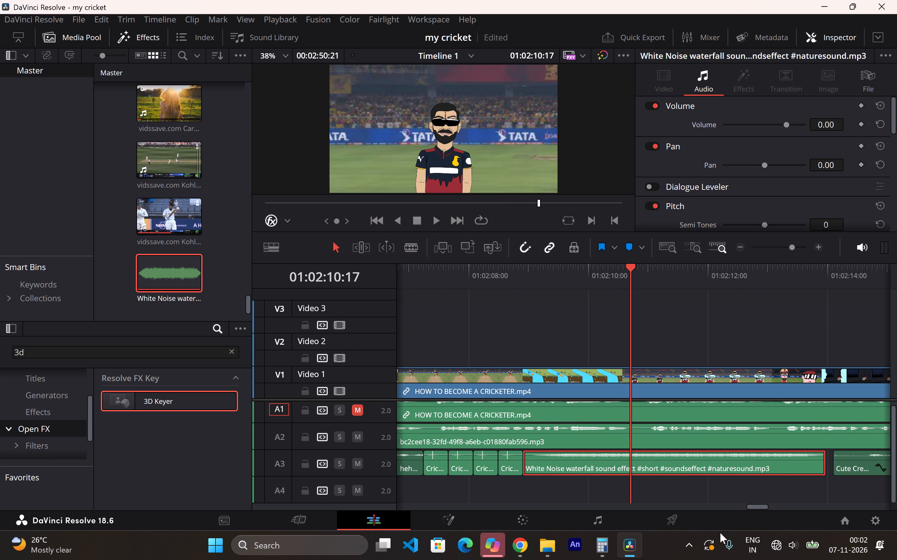
click(415, 244)
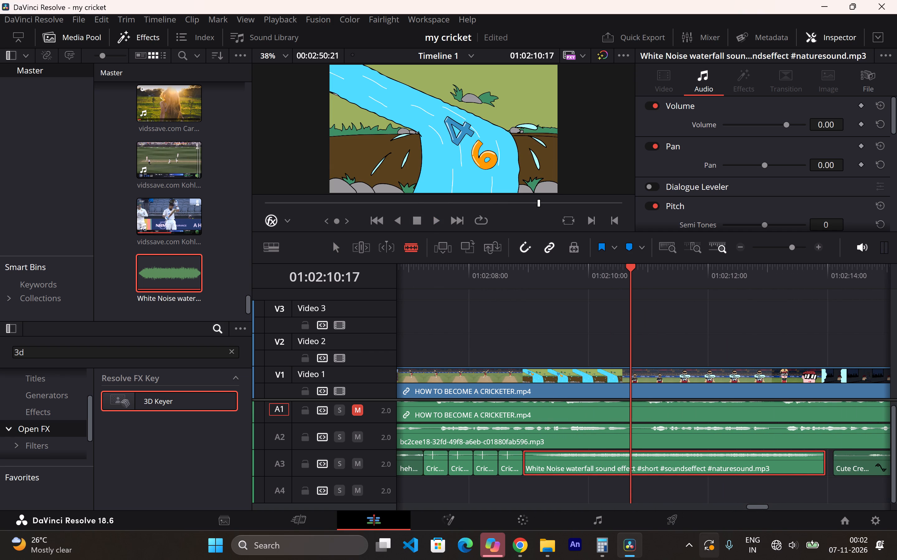
click(633, 468)
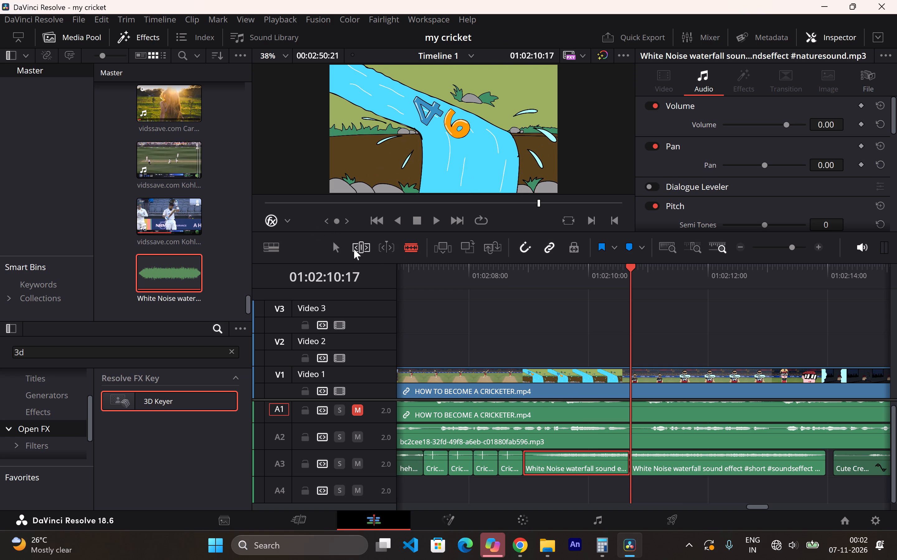
click(336, 242)
click(663, 457)
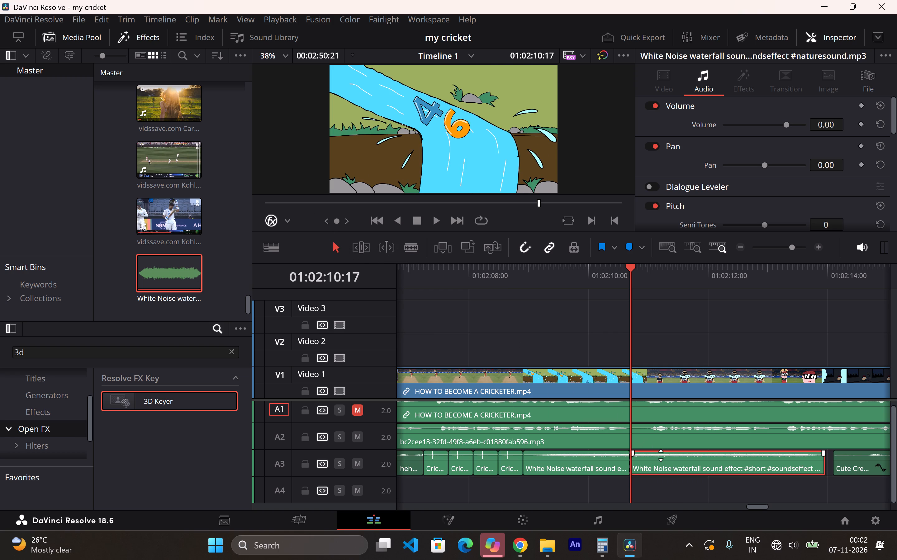
key(Escape)
key(BackSpace)
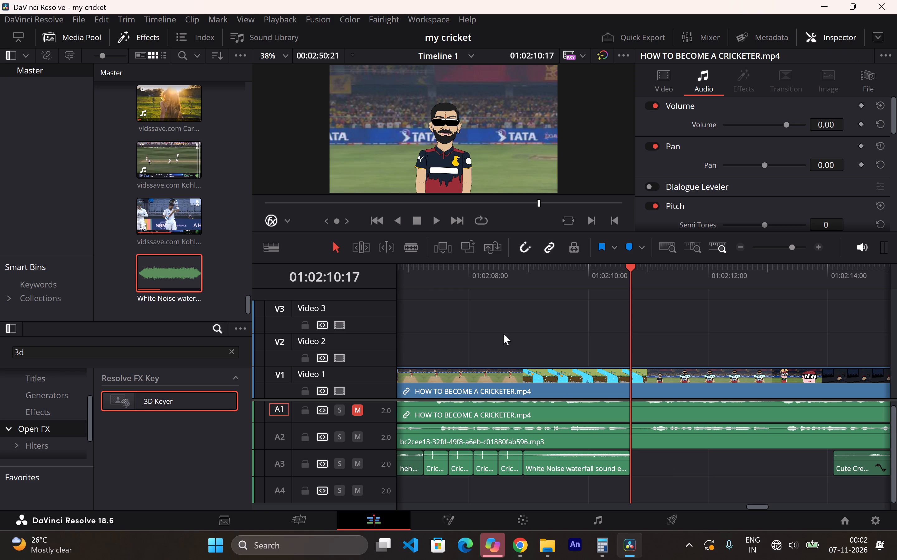
Play back the bat hits and river shot, and lower the waterfall clip's volume on A3 to about -5 dB.
click(417, 285)
key(space)
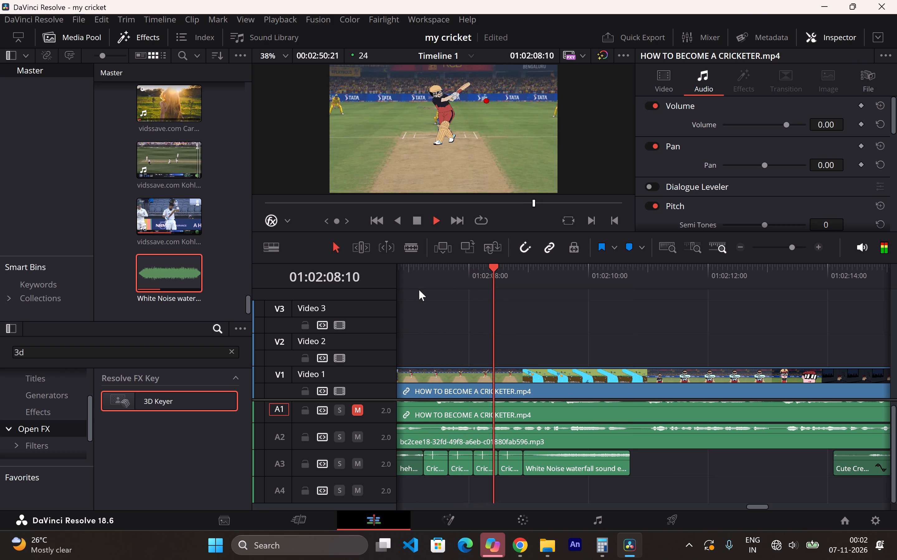
key(space)
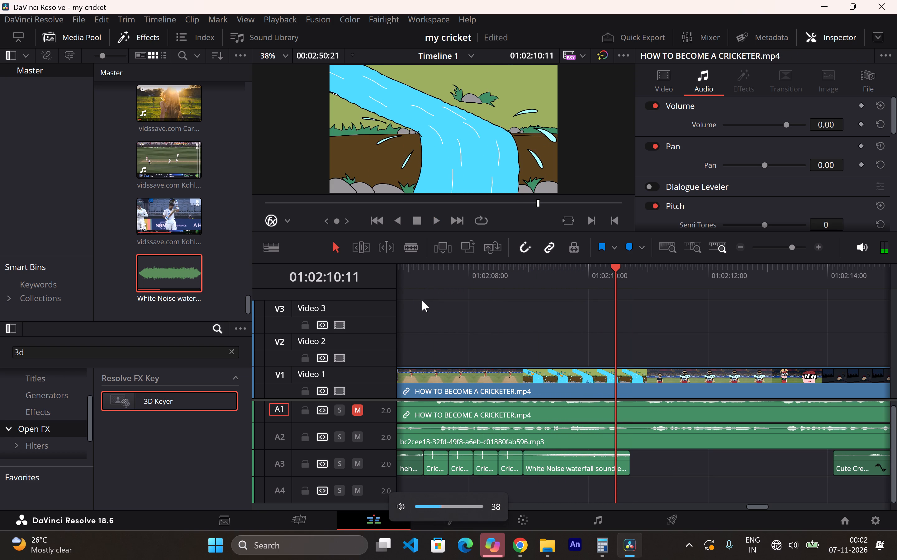
click(427, 293)
click(431, 281)
key(space)
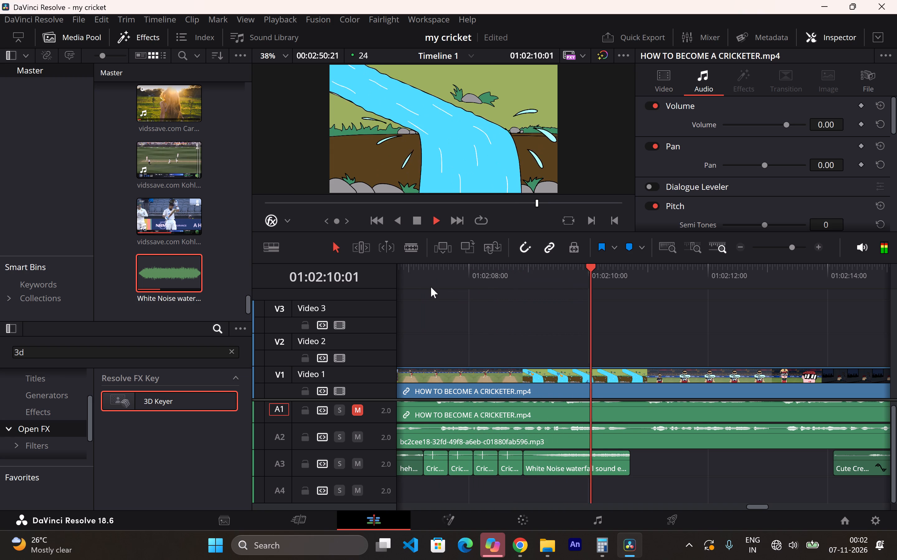
key(space)
click(559, 455)
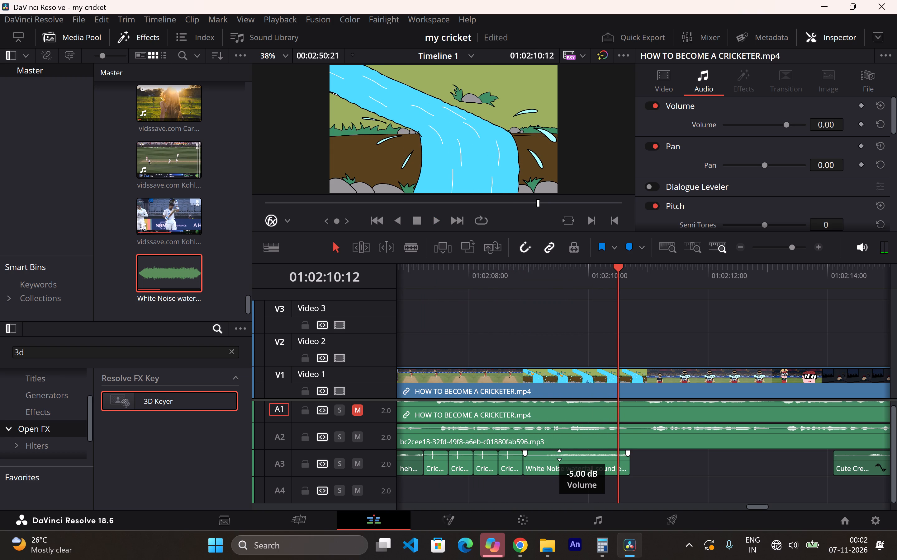
click(452, 291)
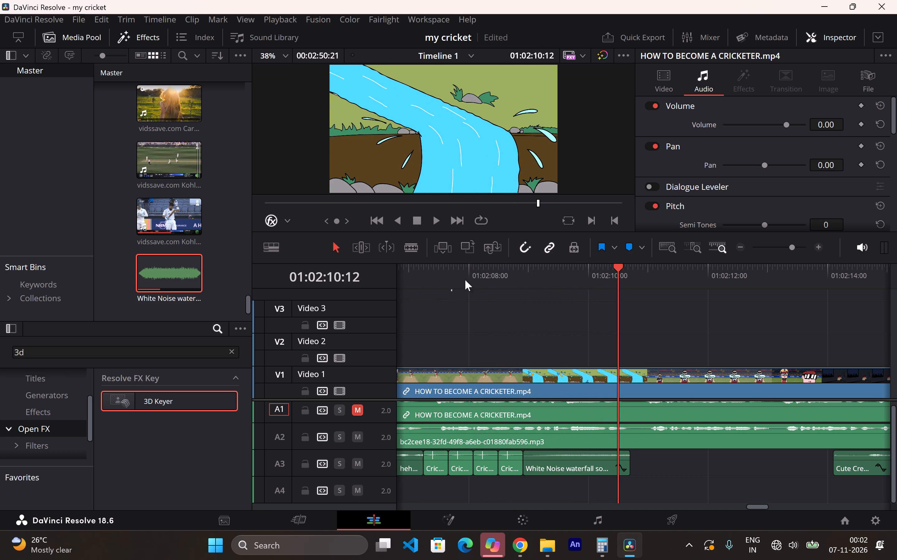
Play and scrub from the river shot through the speech-bubble shot to check the waterfall sound and the section following it.
click(473, 275)
key(space)
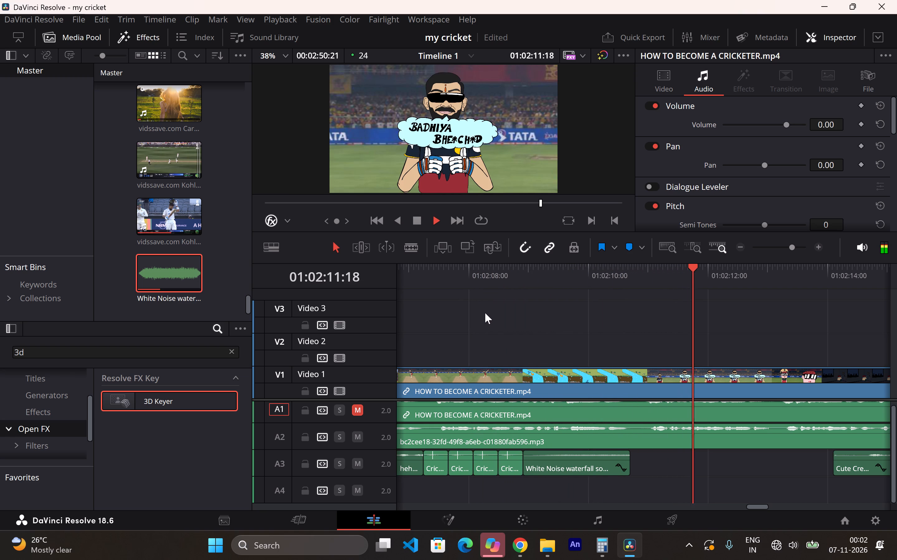
key(space)
drag(727, 271, 646, 277)
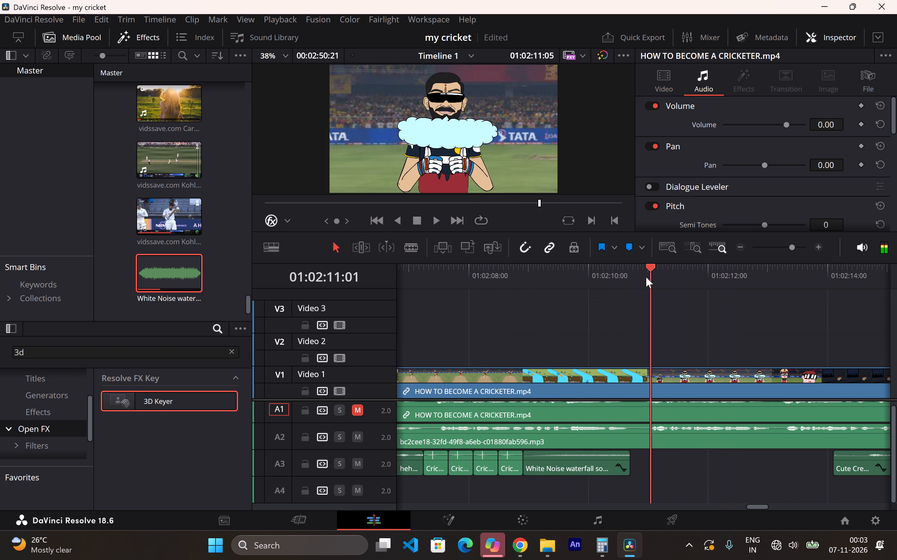
drag(646, 277, 809, 298)
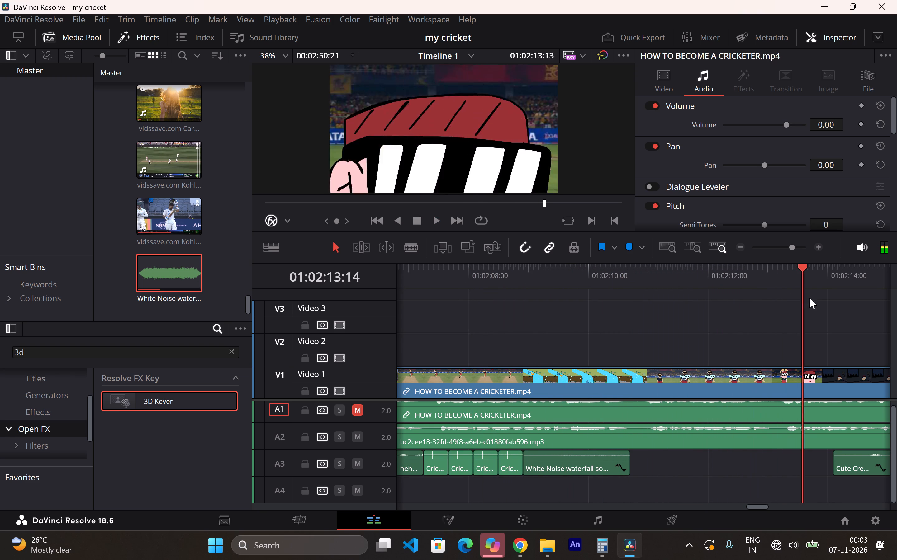
drag(809, 298, 646, 298)
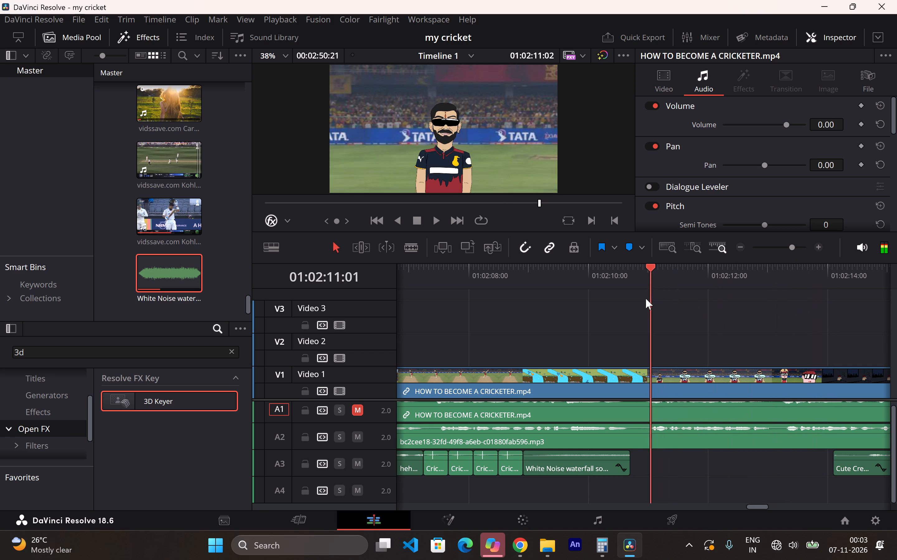
drag(646, 298, 545, 302)
key(space)
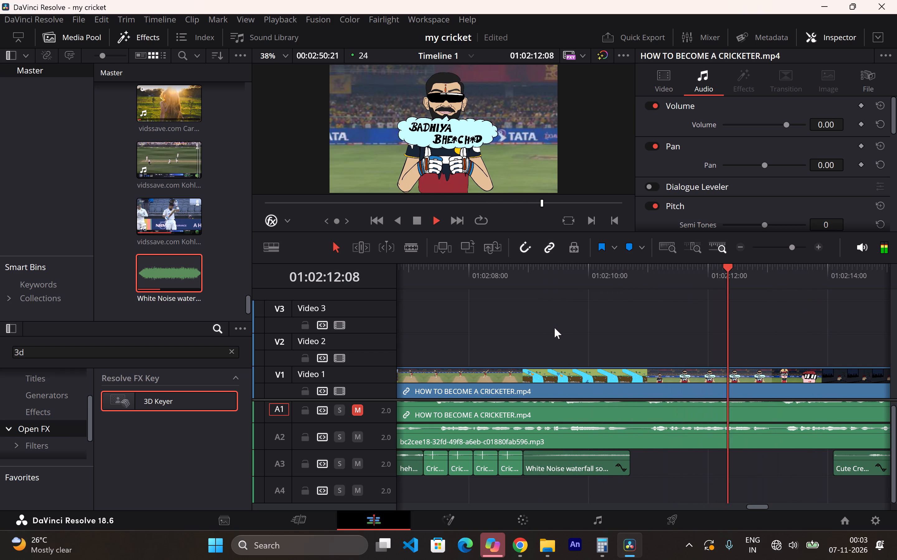
key(space)
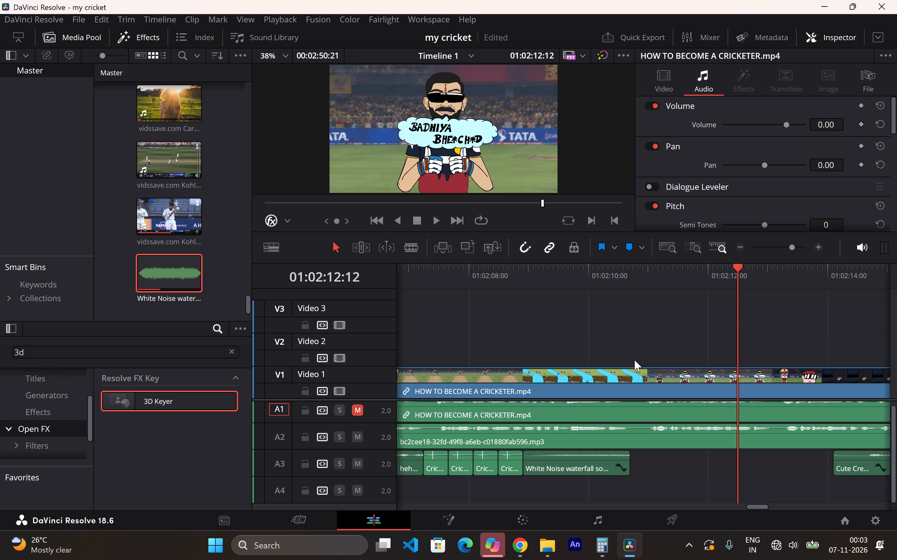
Switch to Chrome, search YouTube for "bhenchod sound" and preview the first #cidmemes Short in the results.
click(521, 554)
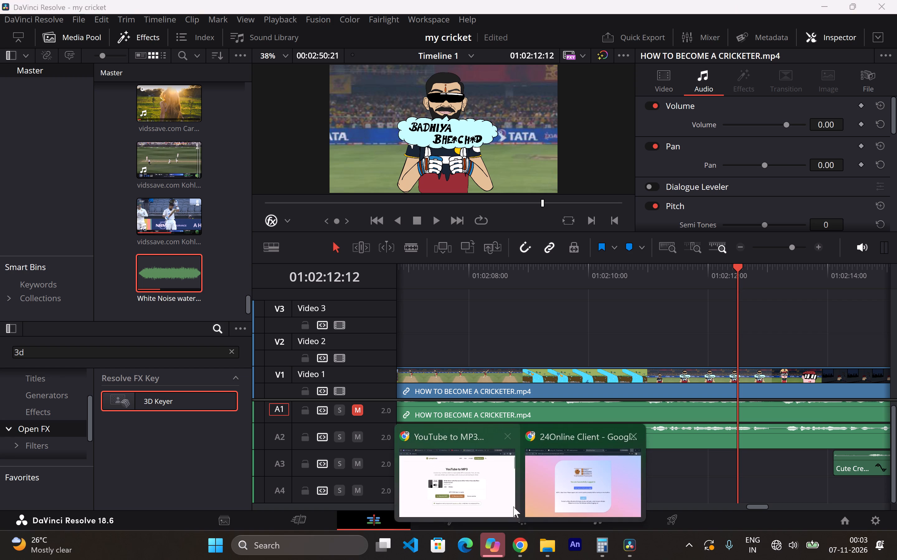
click(503, 491)
click(413, 0)
click(575, 70)
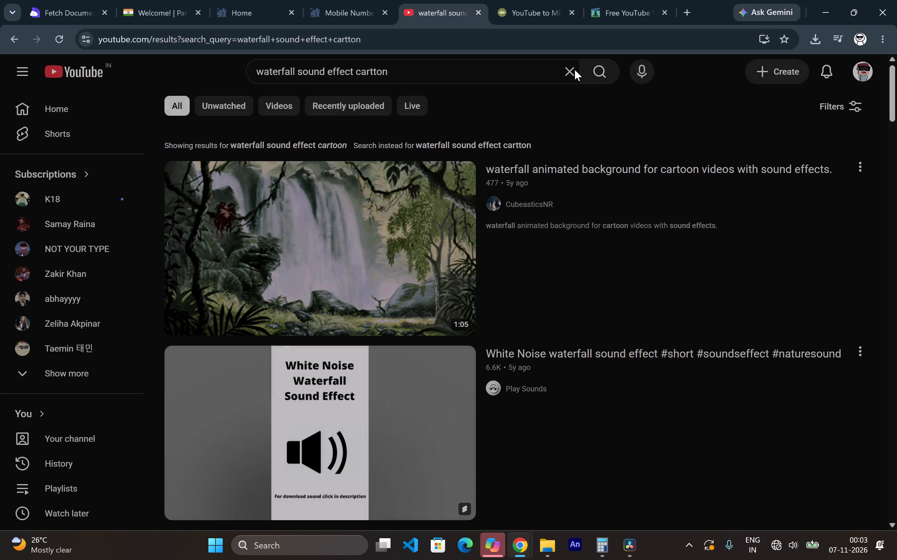
click(574, 70)
key(b)
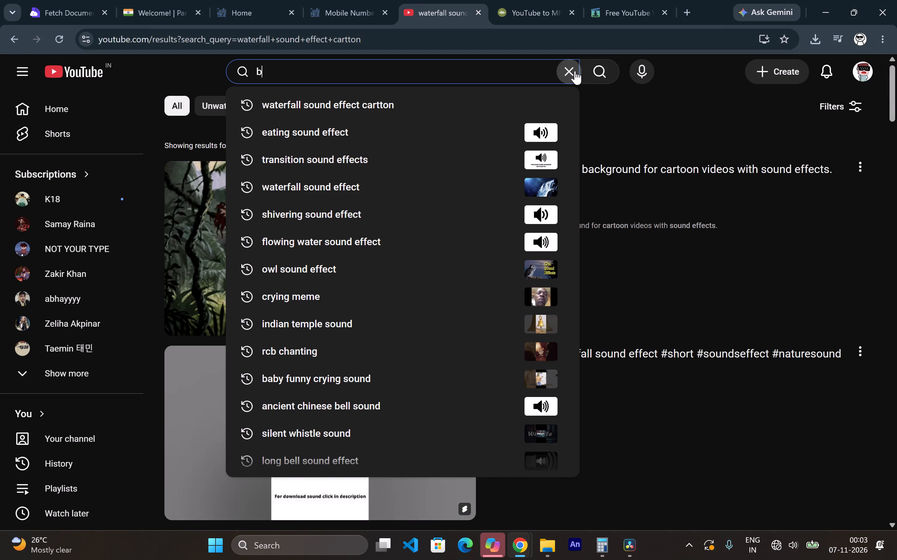
text(hencod)
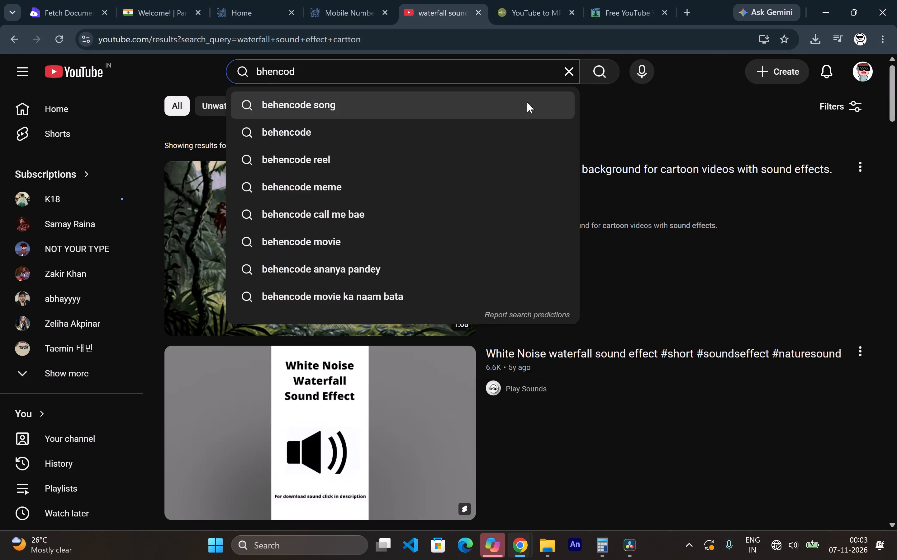
key(BackSpace)
key(BackSpace)
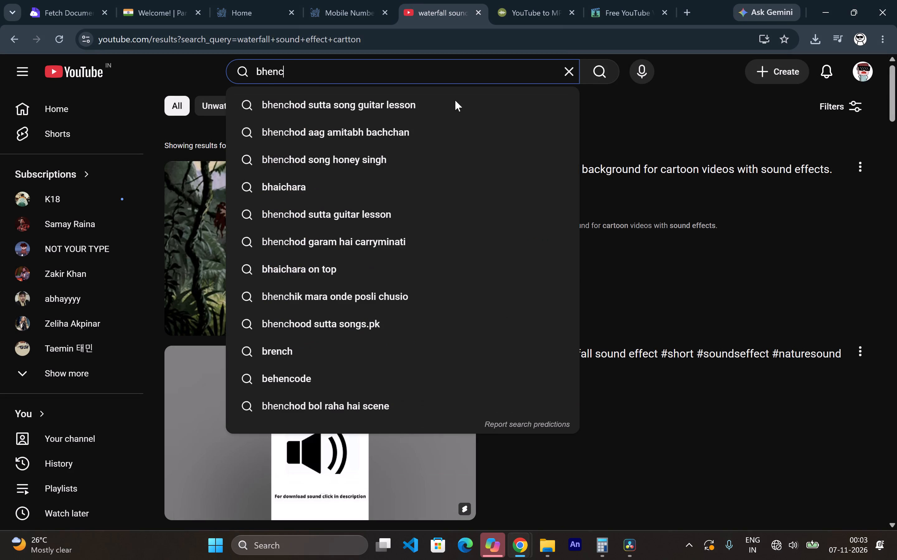
key(h)
text(od)
key(space)
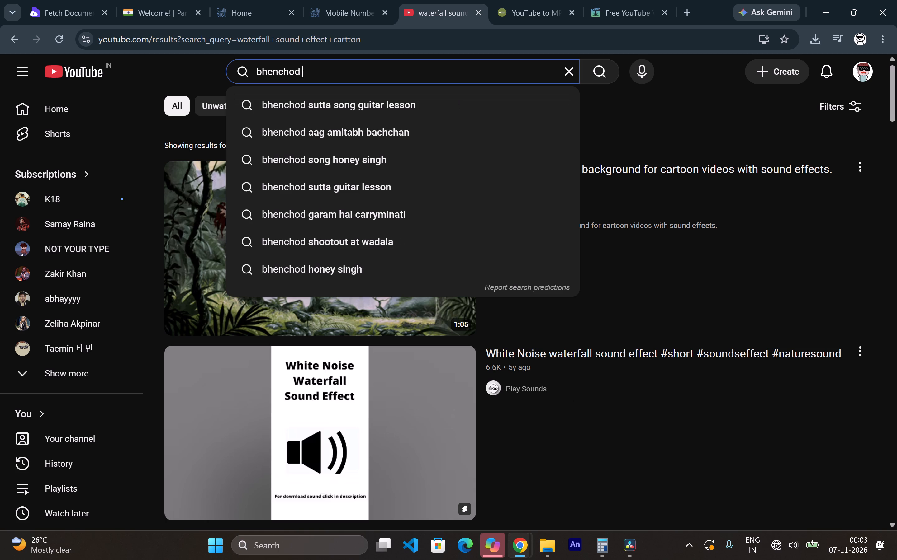
text(sound)
key(space)
key(Return)
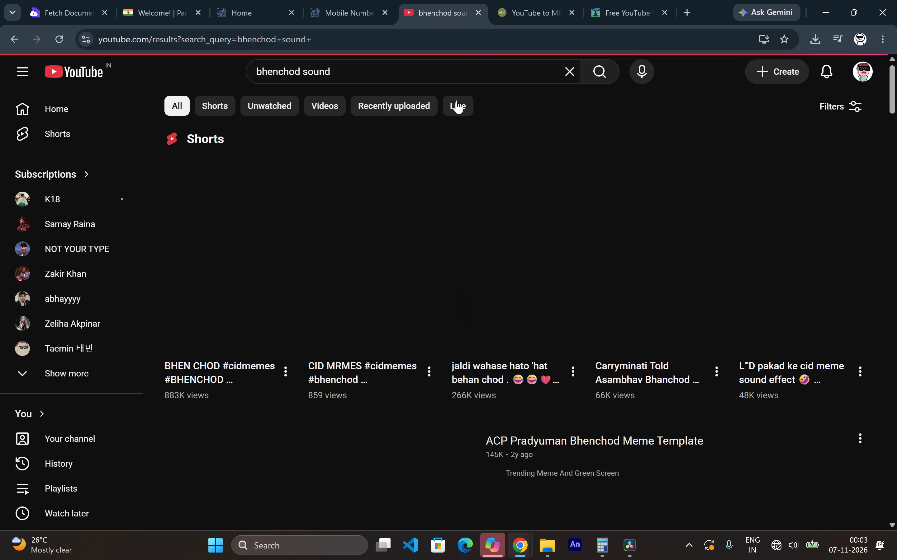
click(229, 222)
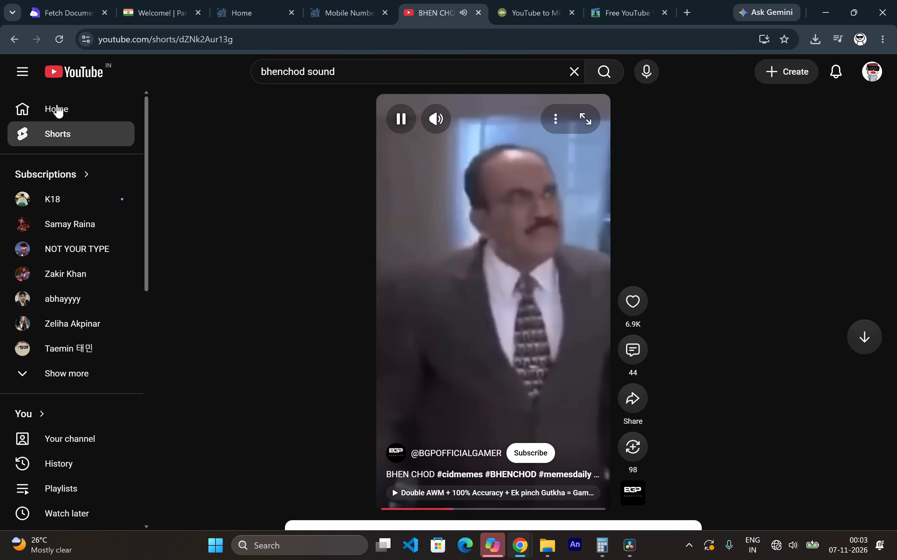
Return to the search results and preview the sound of "15 funny sound effect" and the ACP Pradyuman meme template.
click(12, 43)
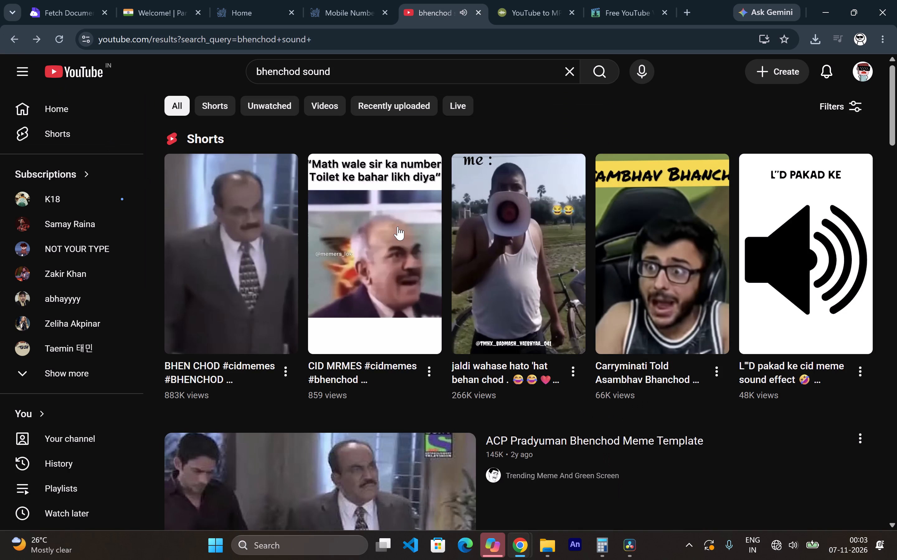
scroll(398, 226, down, 4)
scroll(412, 335, down, 2)
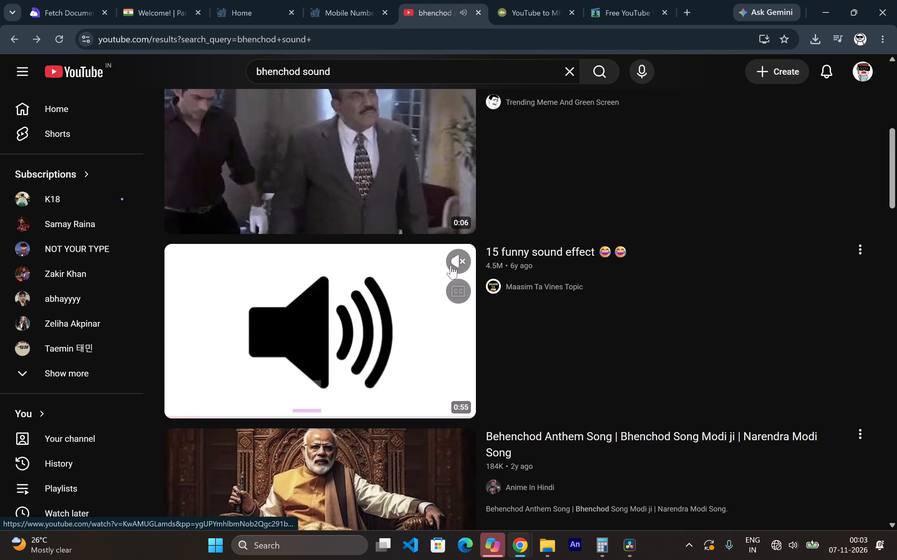
click(467, 262)
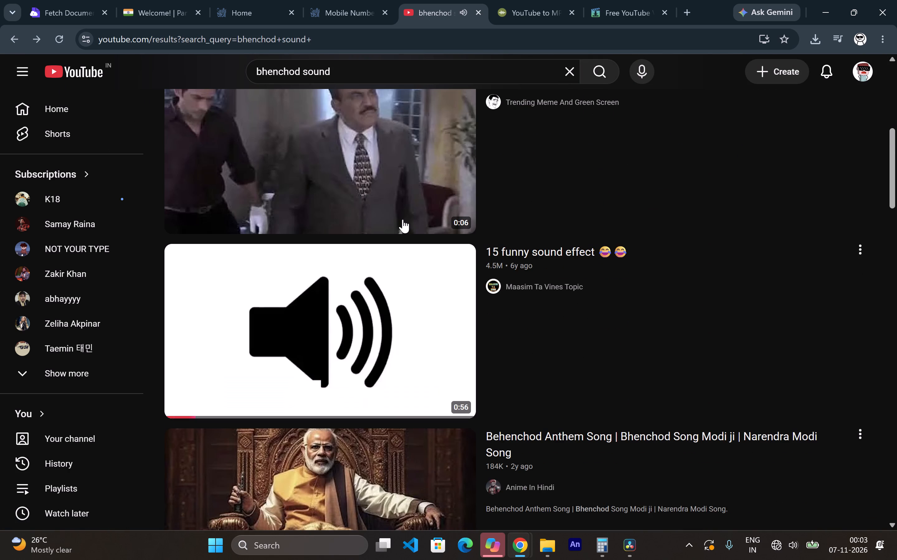
scroll(392, 210, up, 2)
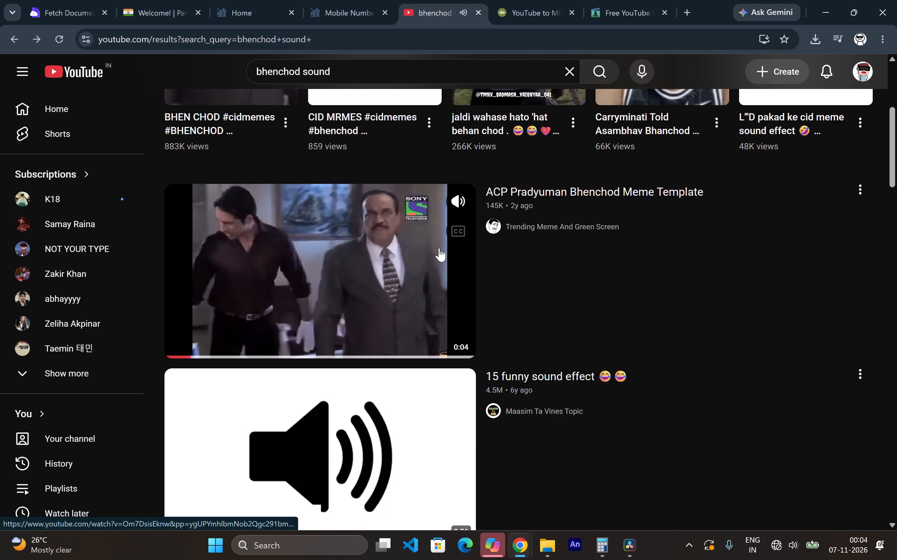
scroll(439, 248, down, 4)
scroll(385, 226, down, 6)
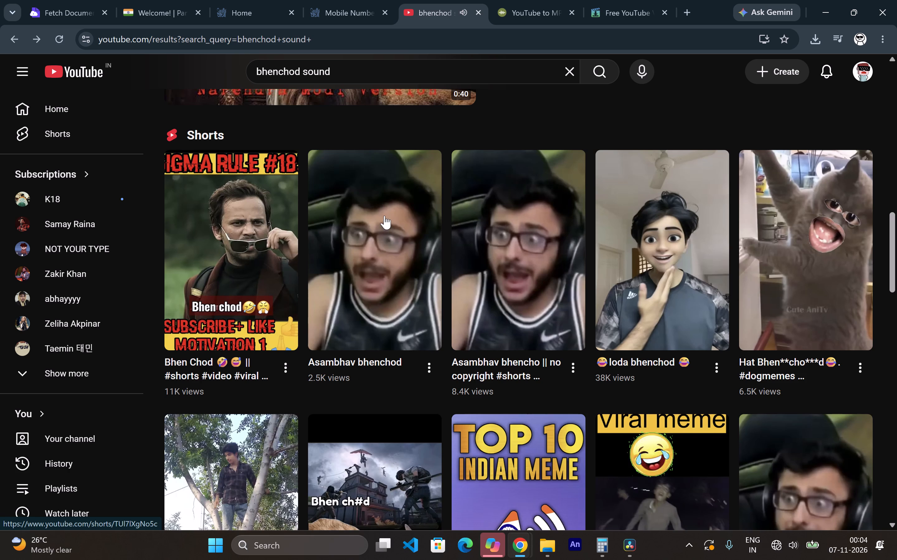
scroll(384, 216, down, 1)
Search YouTube for "bens stokes sound" and look through the results for a usable voice clip.
click(576, 65)
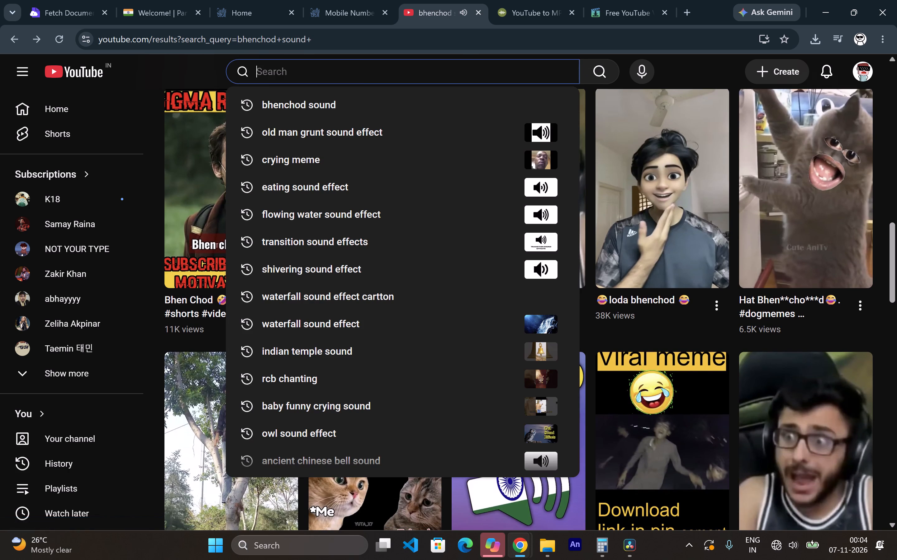
text(bens)
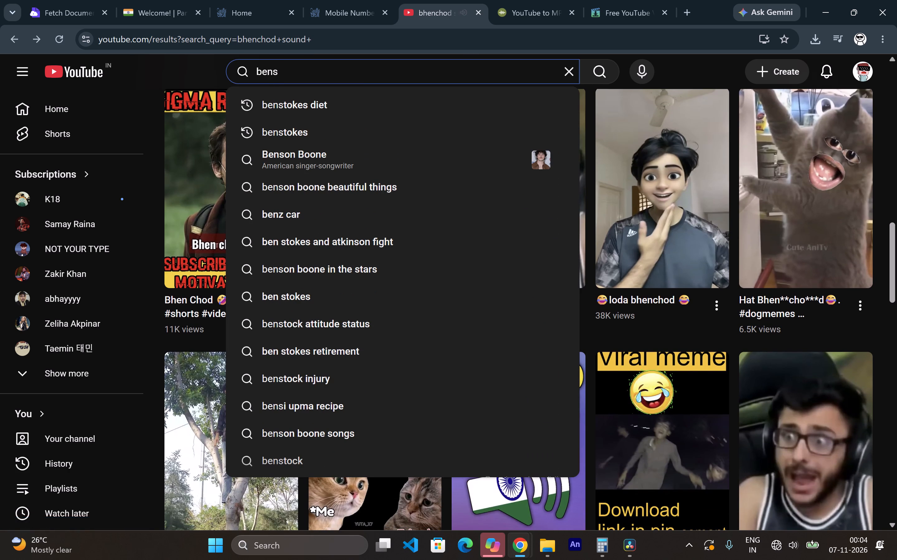
key(space)
text(s)
text(tokes)
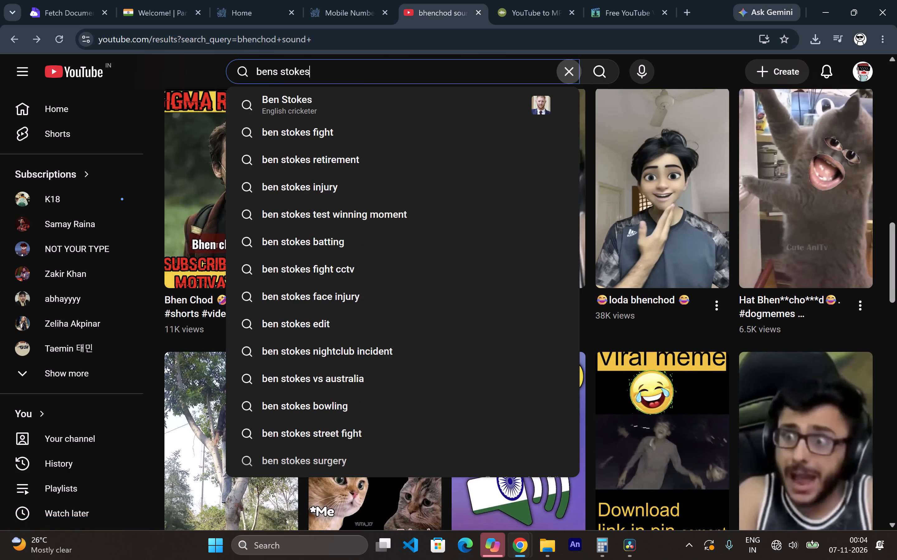
key(space)
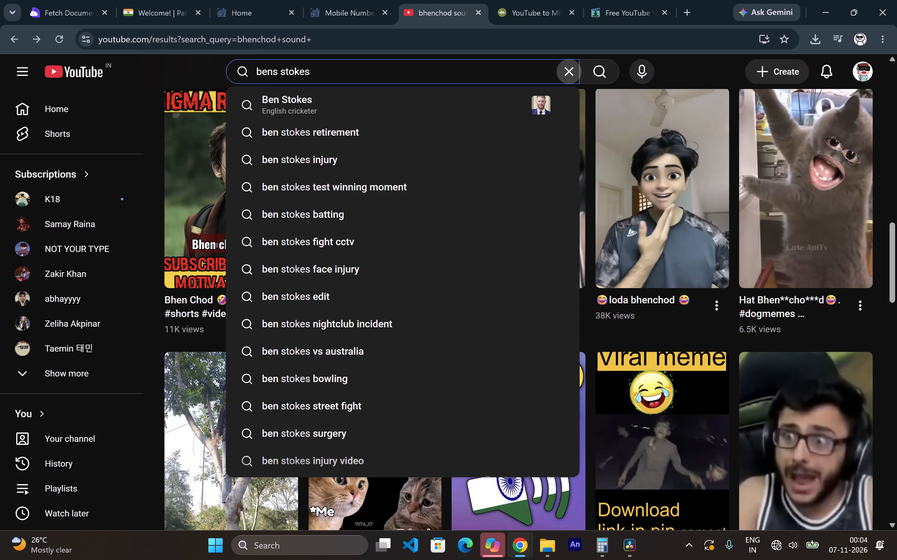
text(sound)
key(Return)
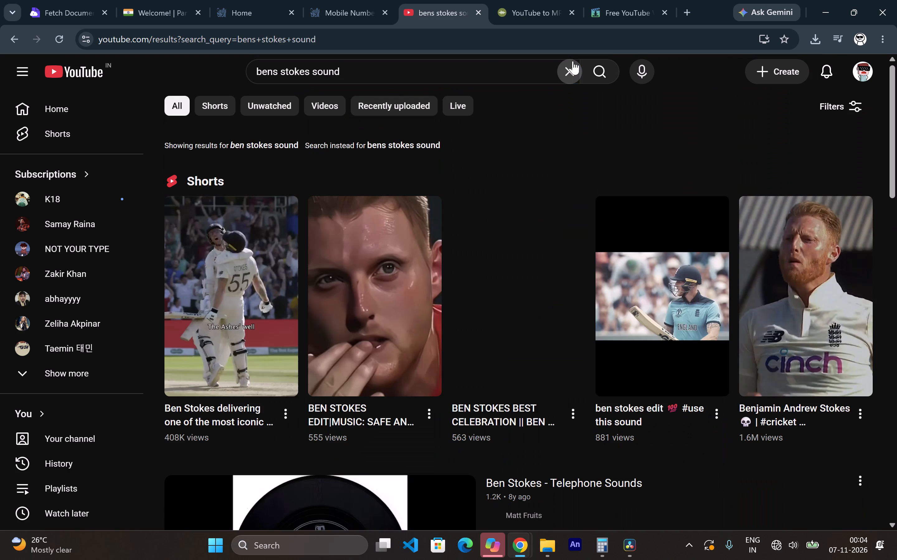
scroll(353, 283, down, 4)
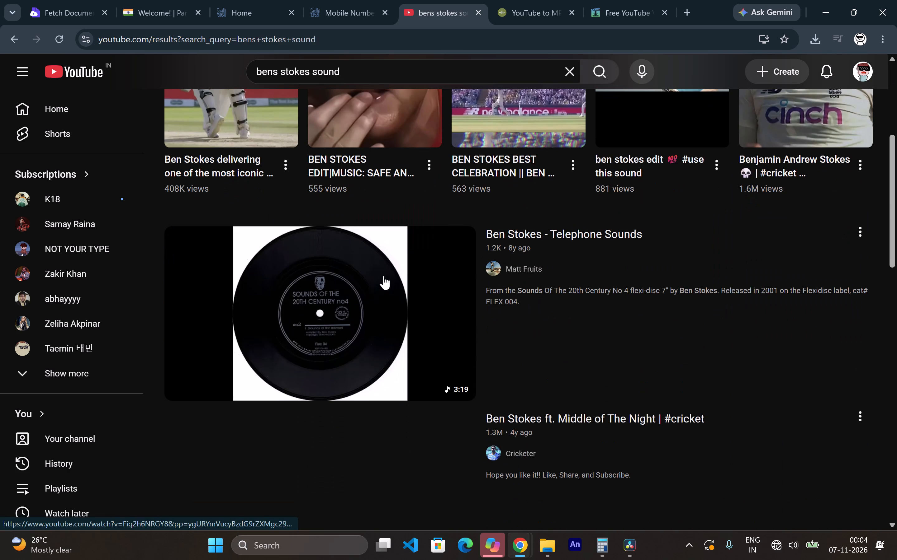
scroll(413, 281, down, 3)
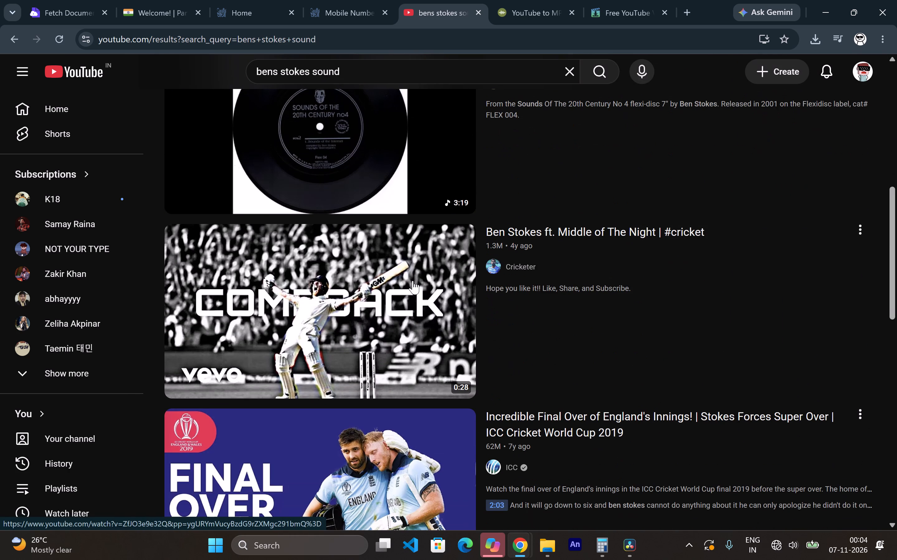
scroll(413, 281, down, 4)
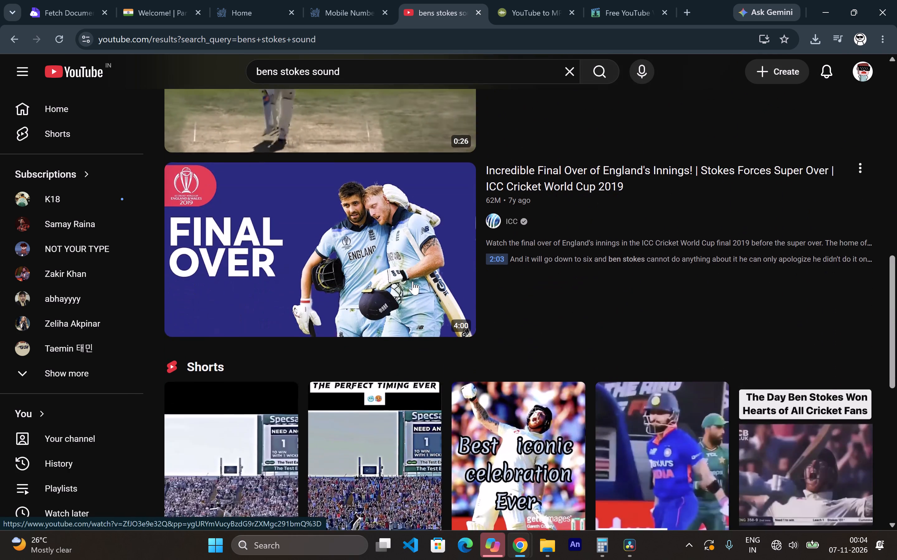
scroll(413, 281, down, 5)
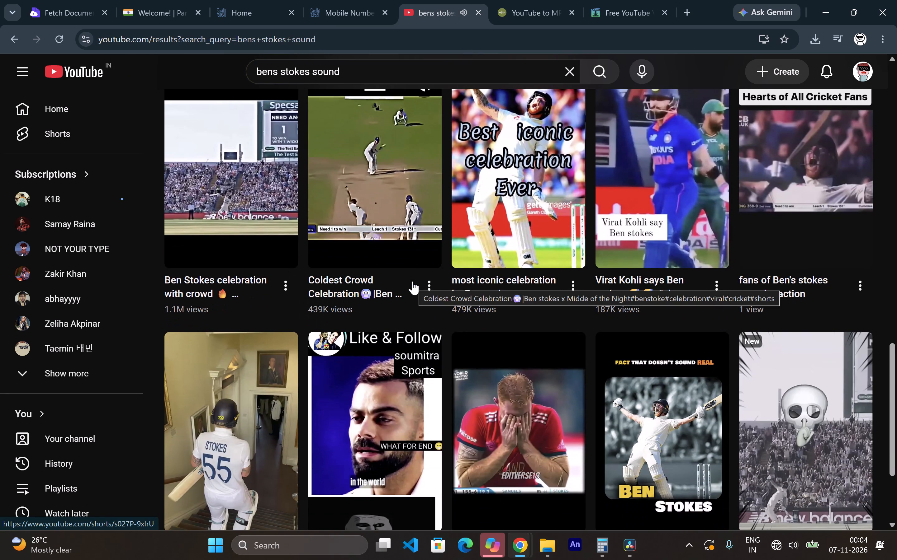
scroll(412, 281, up, 5)
Search YouTube for "bens stokes gali" and preview the "Virat Kohli says Ben stokes" Short and the "Virat Kohli Saying Ben Stokes" video with sound.
click(382, 73)
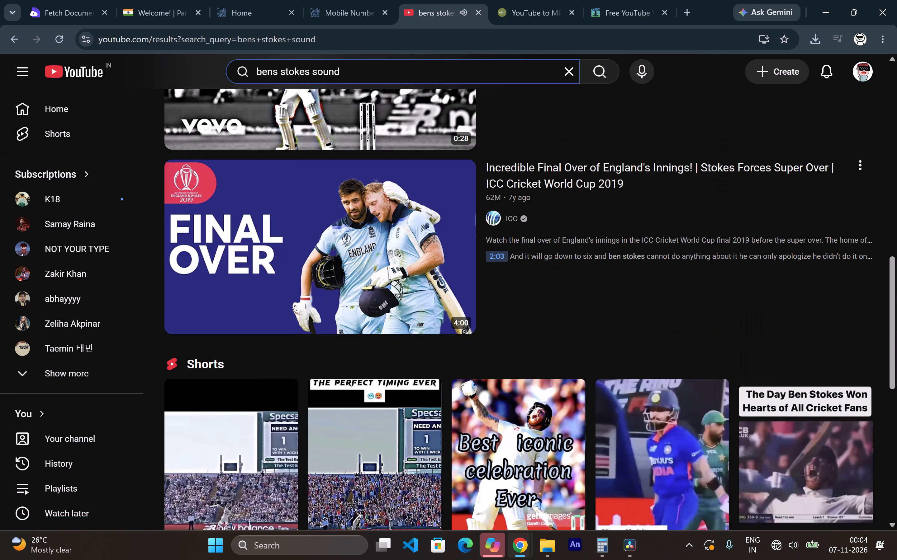
key(BackSpace)
key(BackSpace)
key(BackSpace)
key(BackSpace)
key(BackSpace)
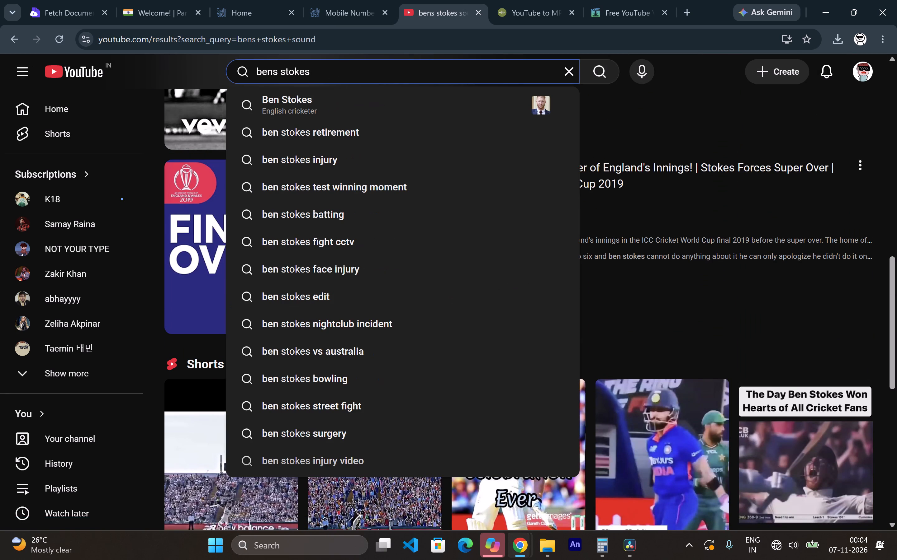
text(gali)
key(Return)
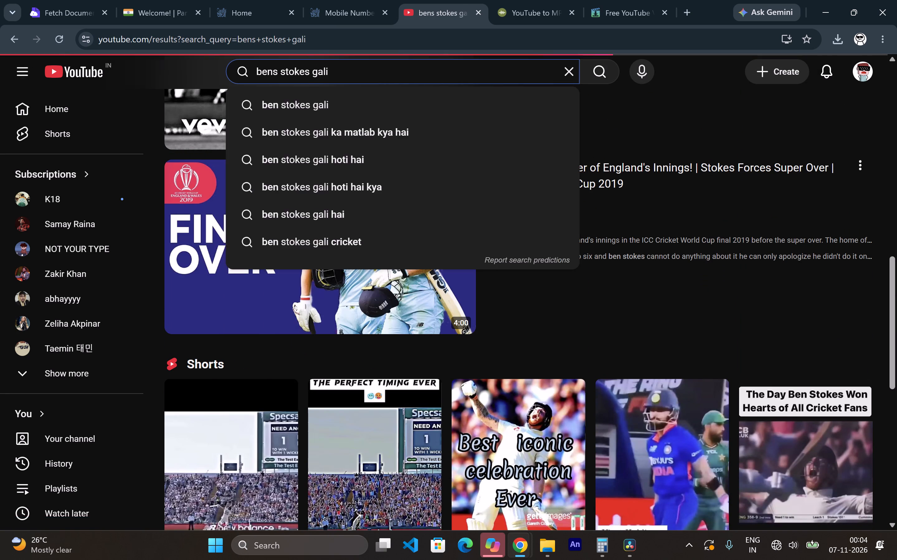
click(203, 268)
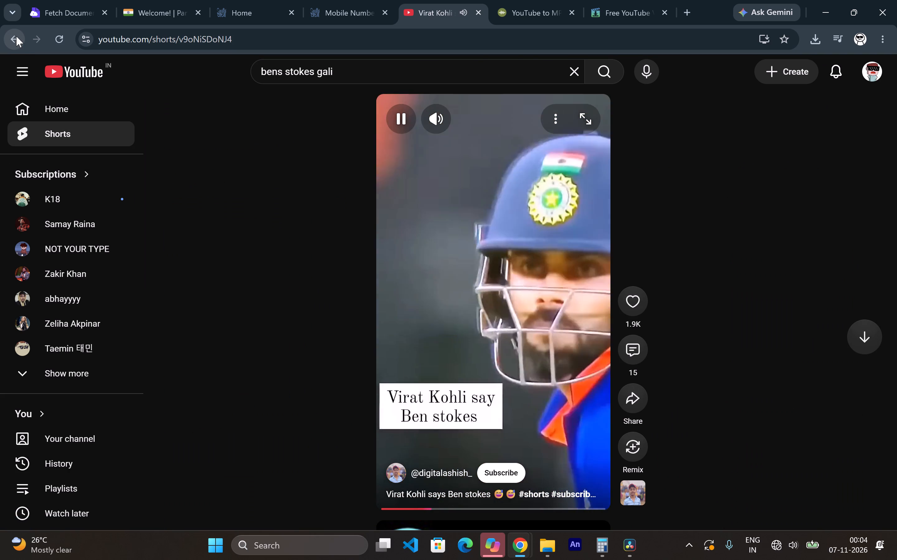
click(15, 36)
scroll(488, 291, down, 4)
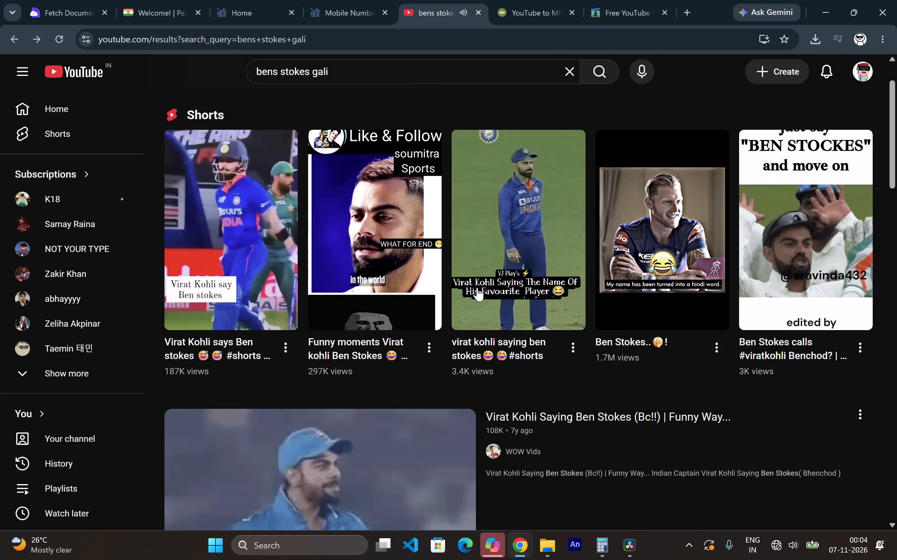
click(457, 246)
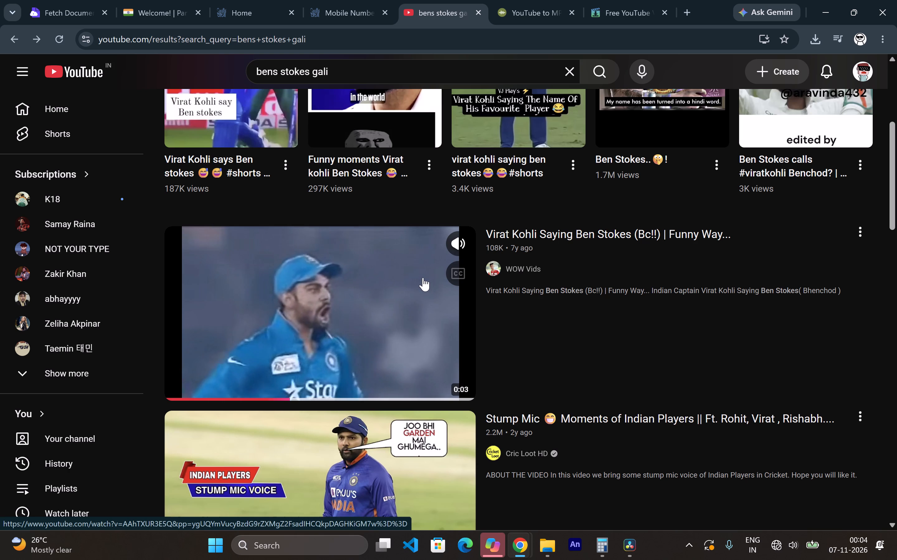
Look through the remaining "bens stokes gali" videos and Shorts, listening to their previews for a clean voice clip.
scroll(423, 278, down, 6)
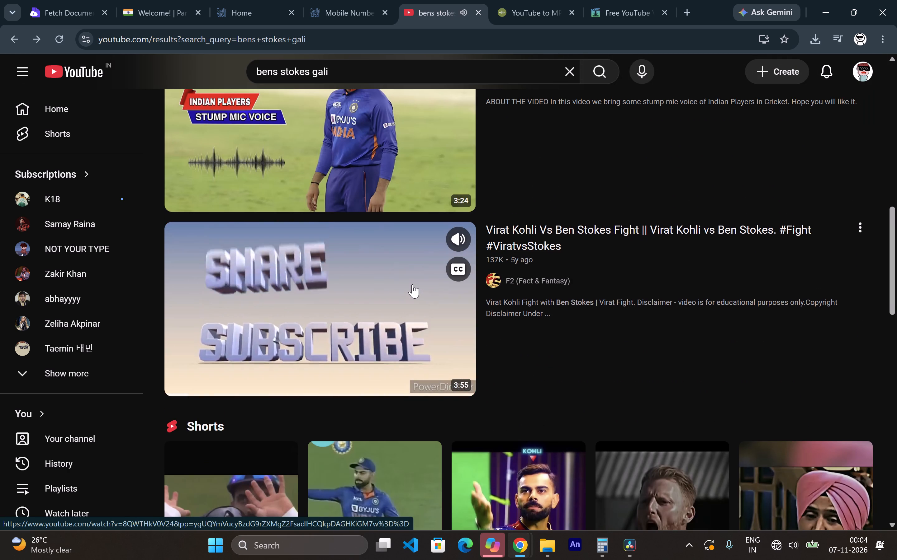
scroll(412, 284, down, 4)
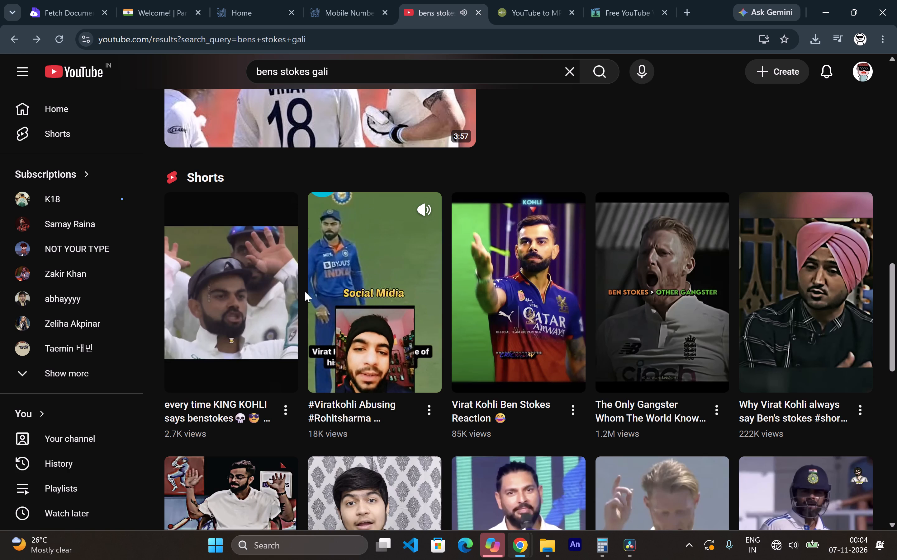
scroll(305, 291, down, 4)
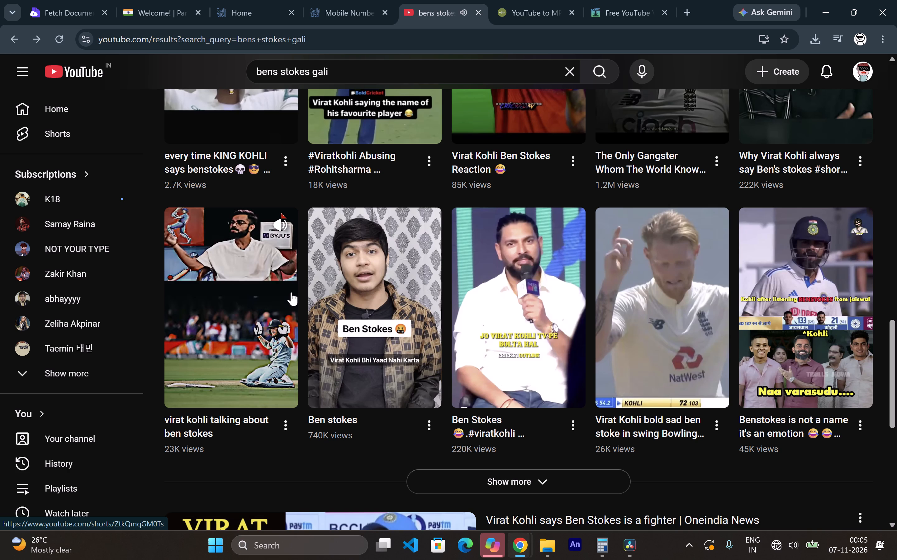
scroll(292, 292, down, 1)
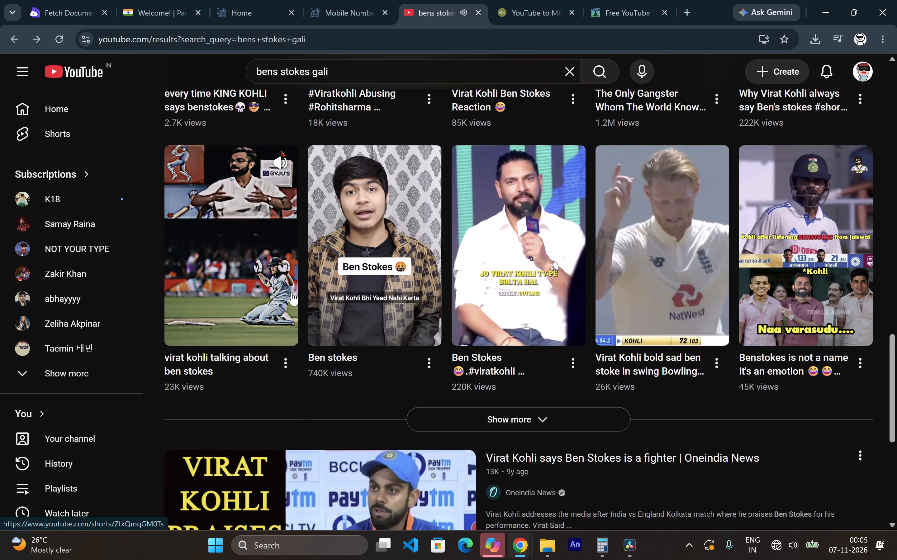
scroll(292, 292, down, 3)
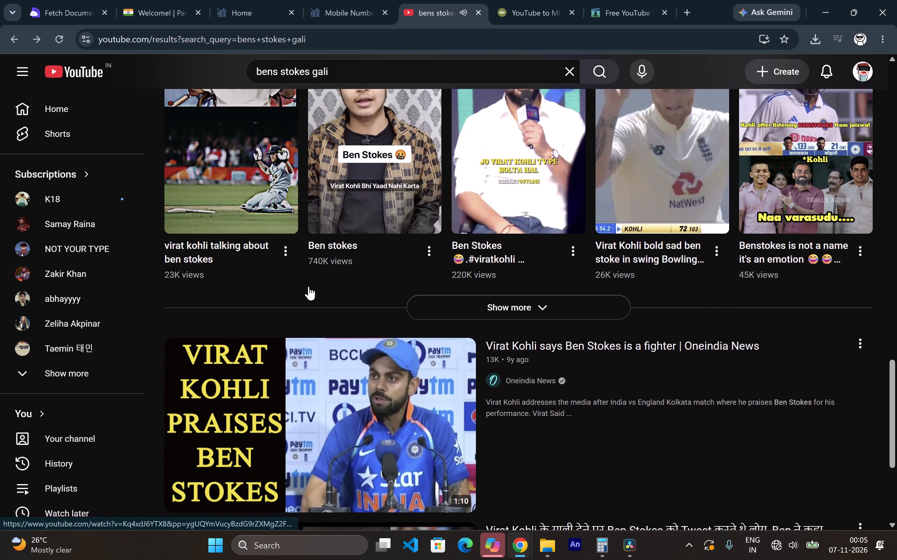
scroll(307, 287, up, 3)
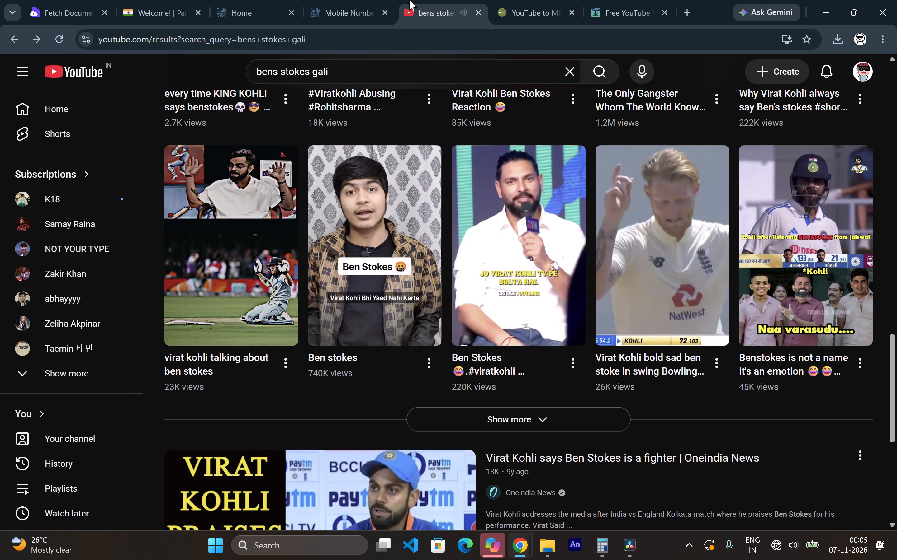
Search Google in a new tab for "ben stokes", refining the query to "ben stokes pronunciation".
click(561, 69)
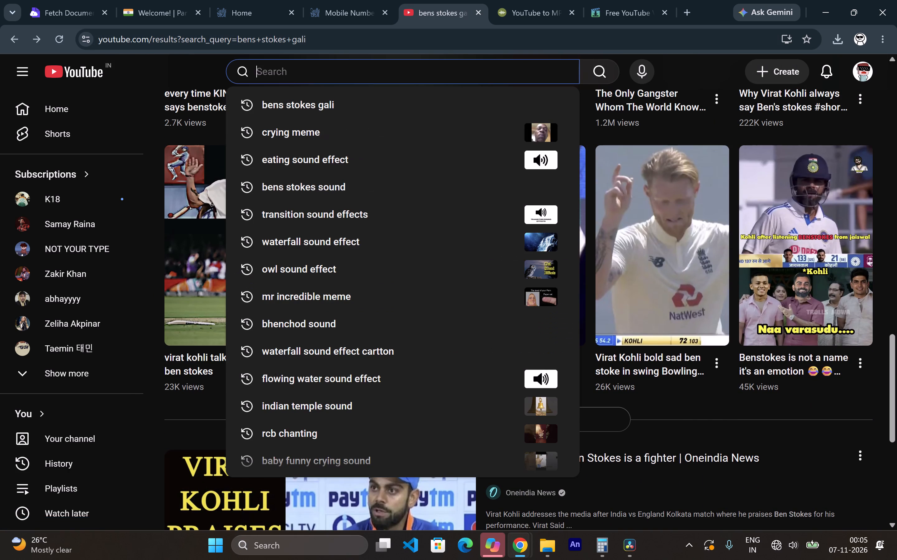
click(688, 4)
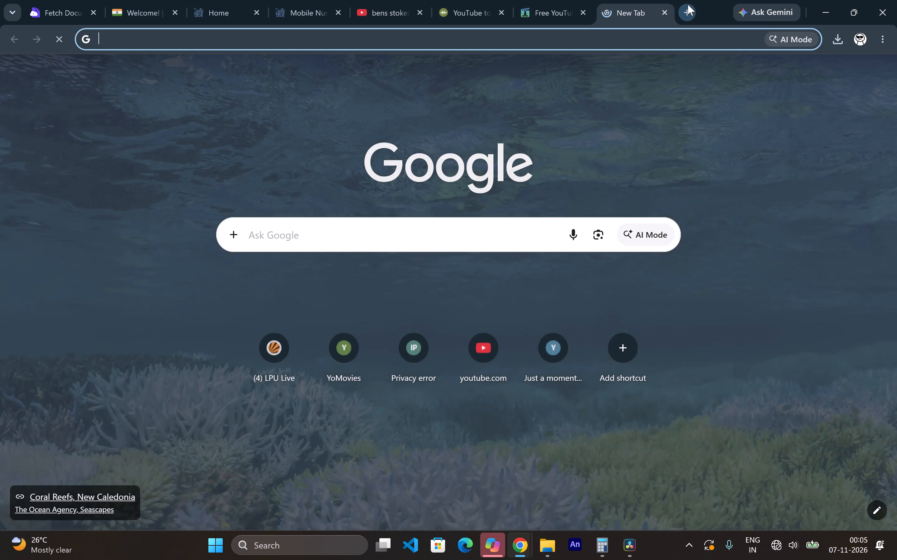
text(ben)
key(space)
text(stokes)
key(Return)
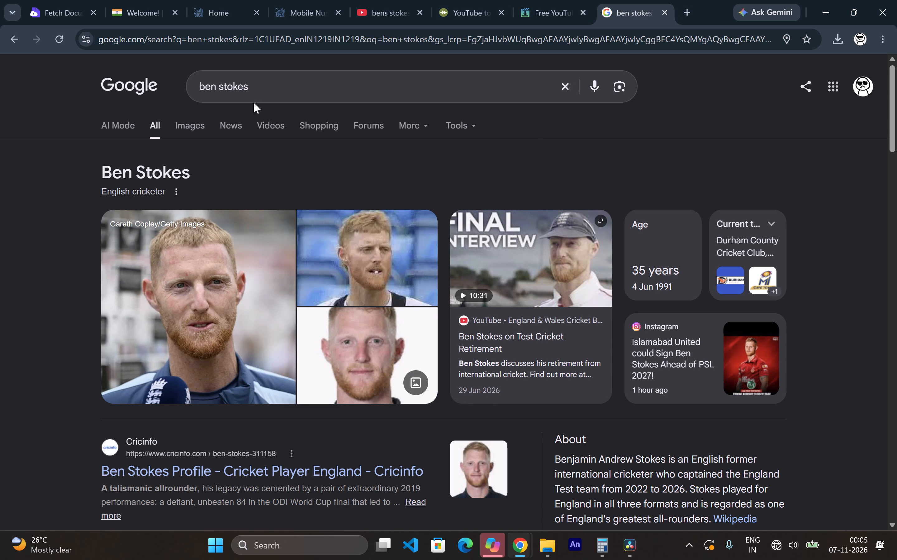
click(255, 87)
key(space)
text(pro)
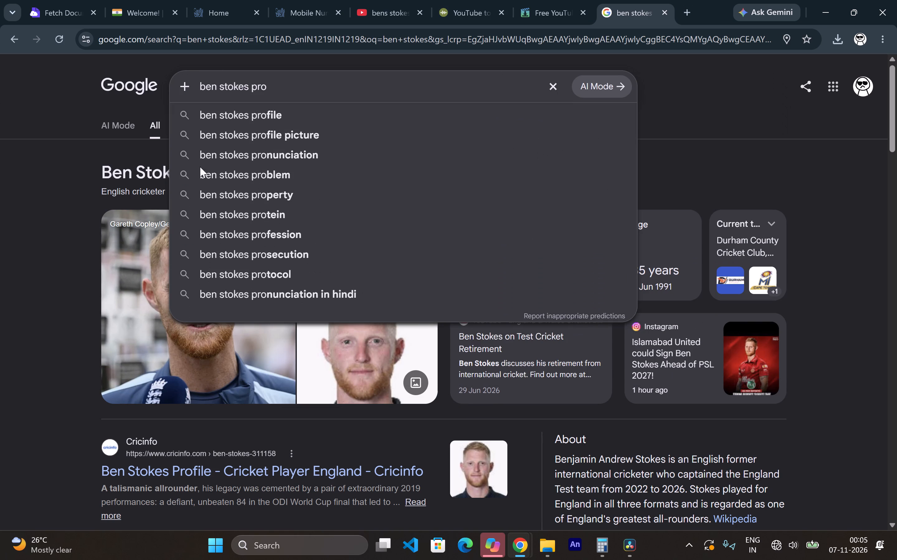
click(231, 147)
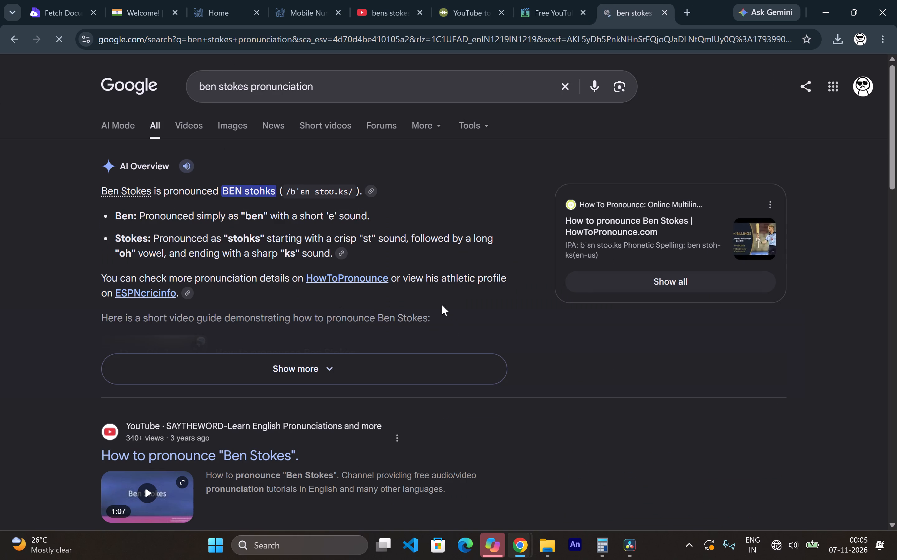
Open the "How to pronounce Ben Stokes" video from the expanded AI Overview and listen to different parts of it full screen.
click(323, 372)
scroll(315, 332, down, 2)
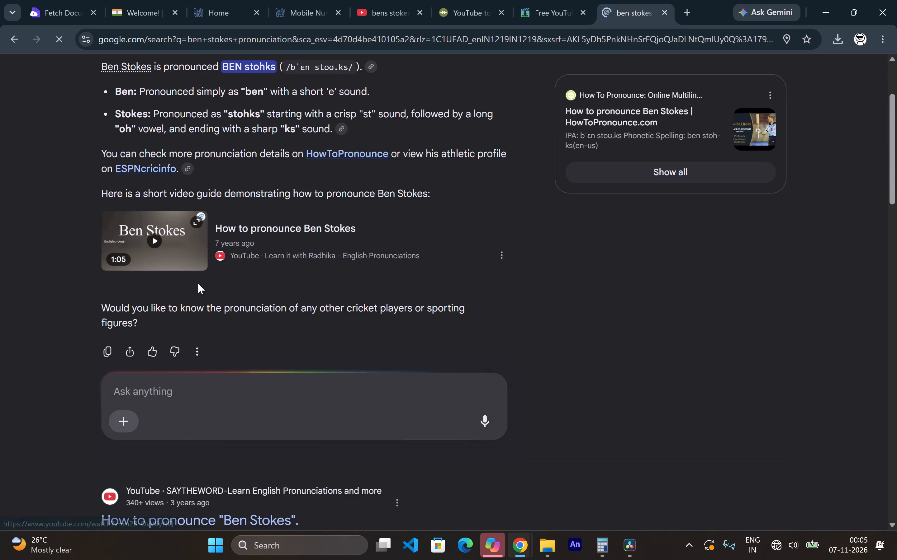
click(171, 232)
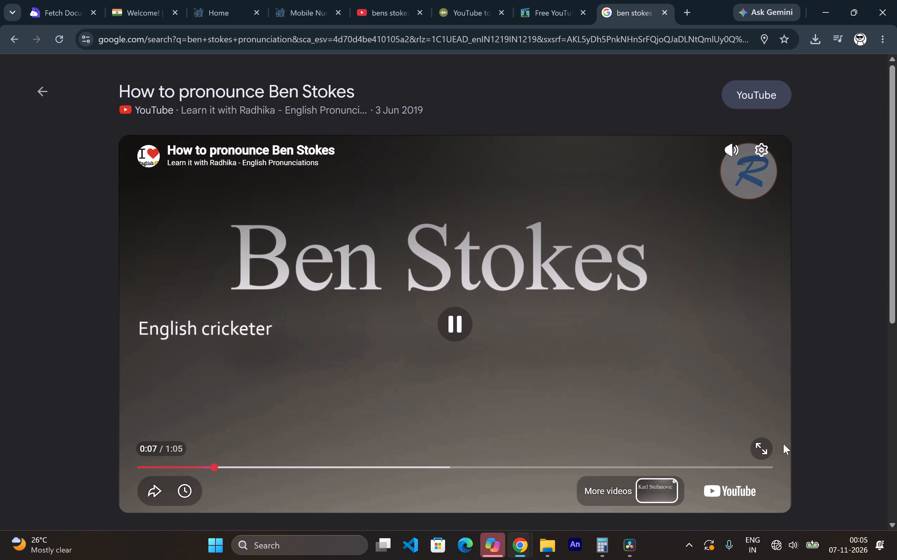
click(759, 450)
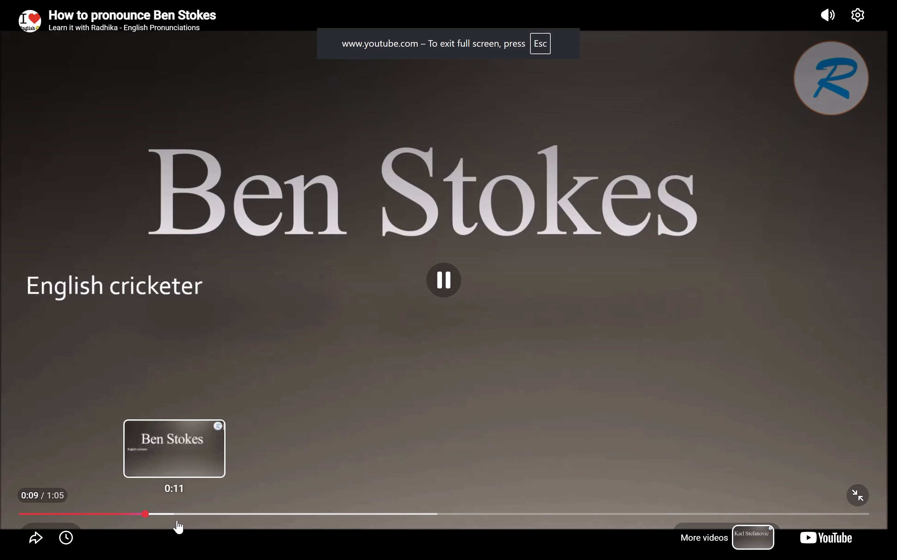
drag(190, 513, 197, 513)
click(232, 509)
click(198, 511)
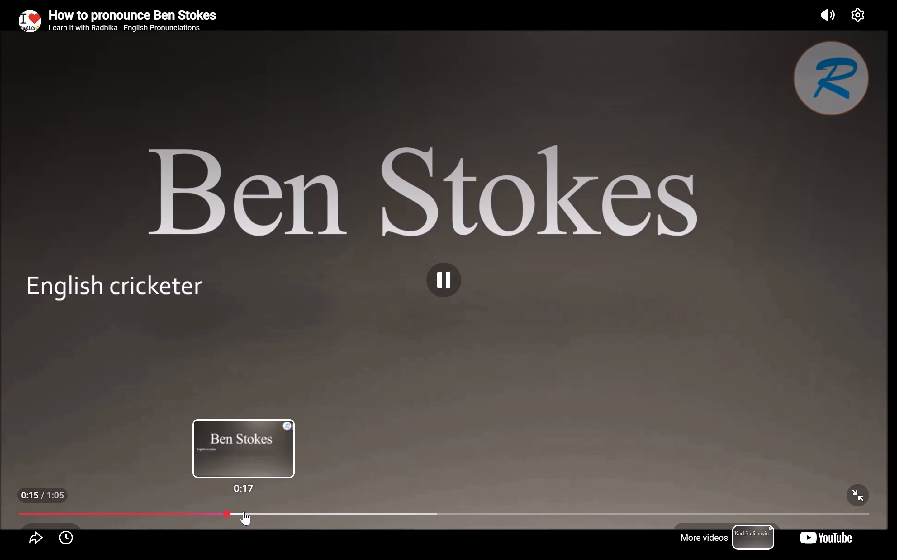
click(36, 514)
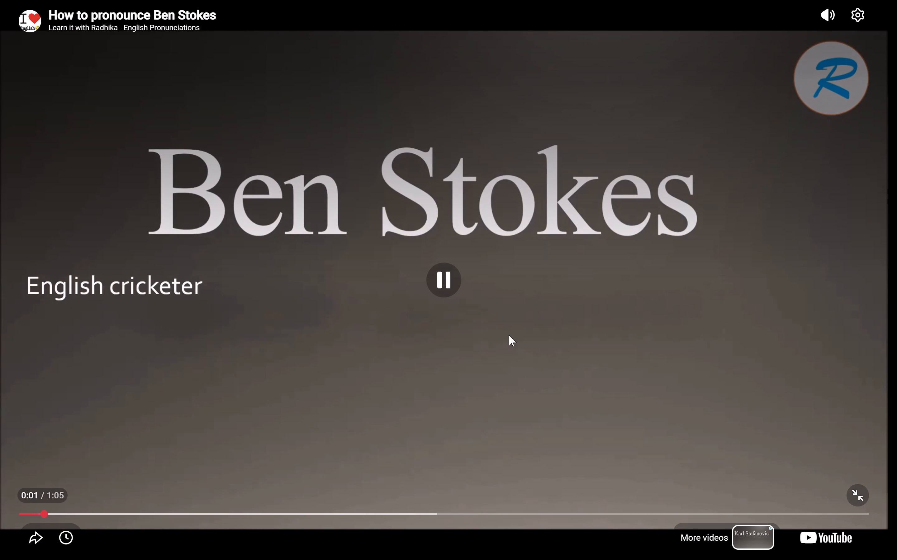
key(space)
key(space)
click(858, 19)
scroll(415, 459, down, 1)
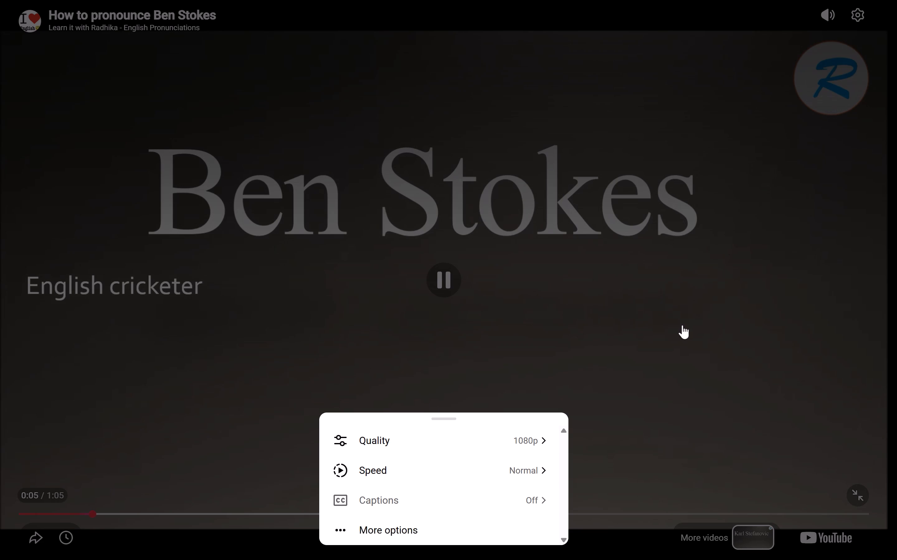
click(682, 323)
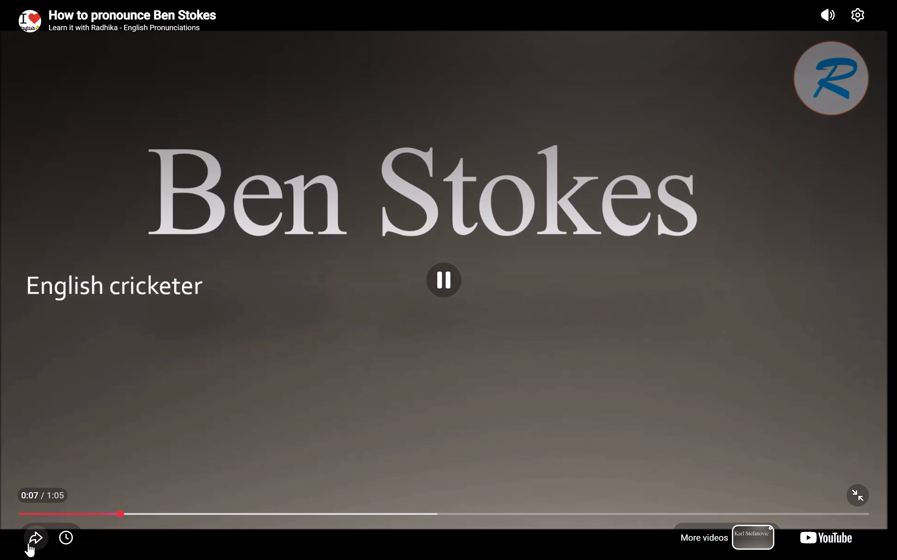
Copy the share link of the "How to pronounce Ben Stokes" video.
click(28, 542)
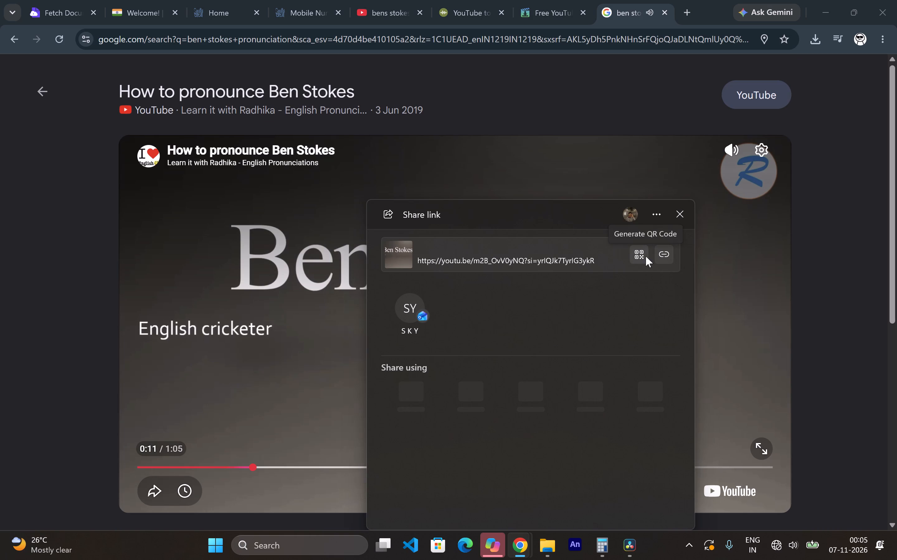
click(662, 255)
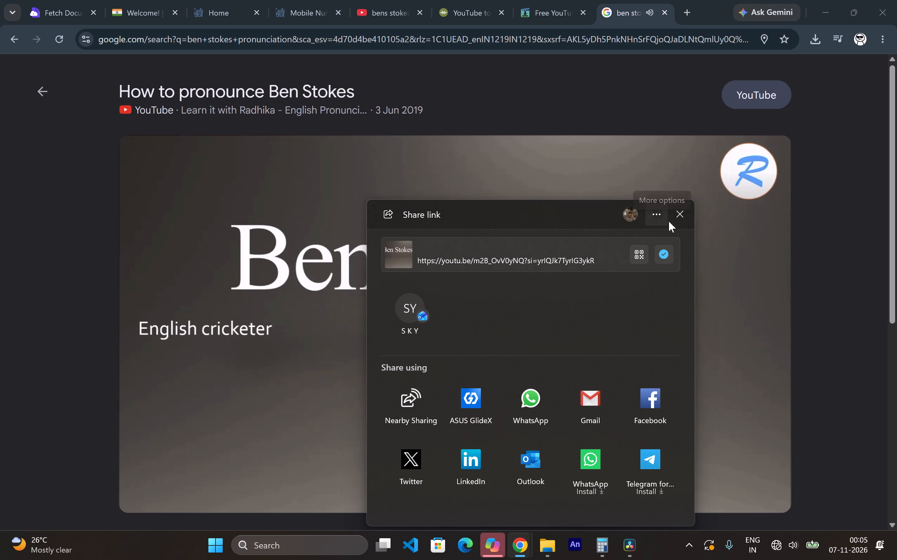
click(675, 219)
Close the Google results tab, and on ytmp3.nz convert the copied link to a 128 kbps MP3 and download it.
click(547, 0)
click(465, 0)
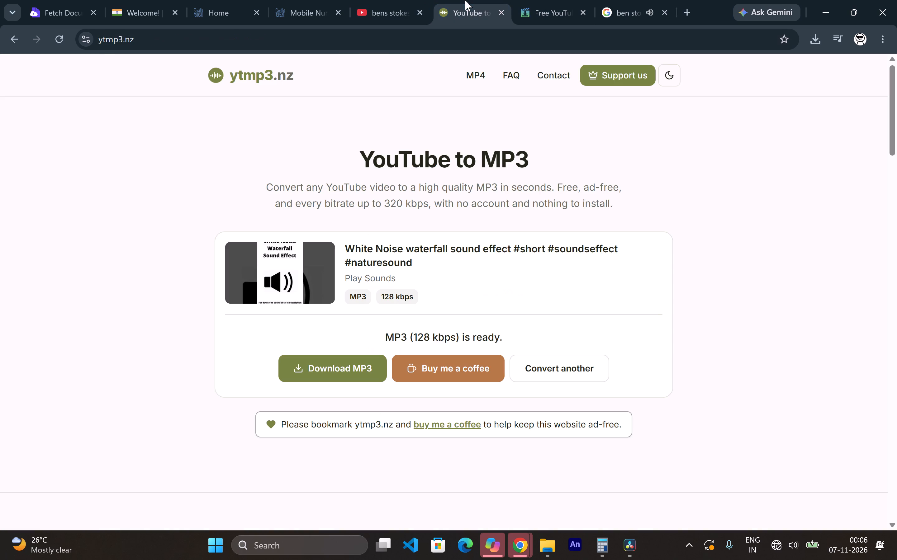
click(662, 9)
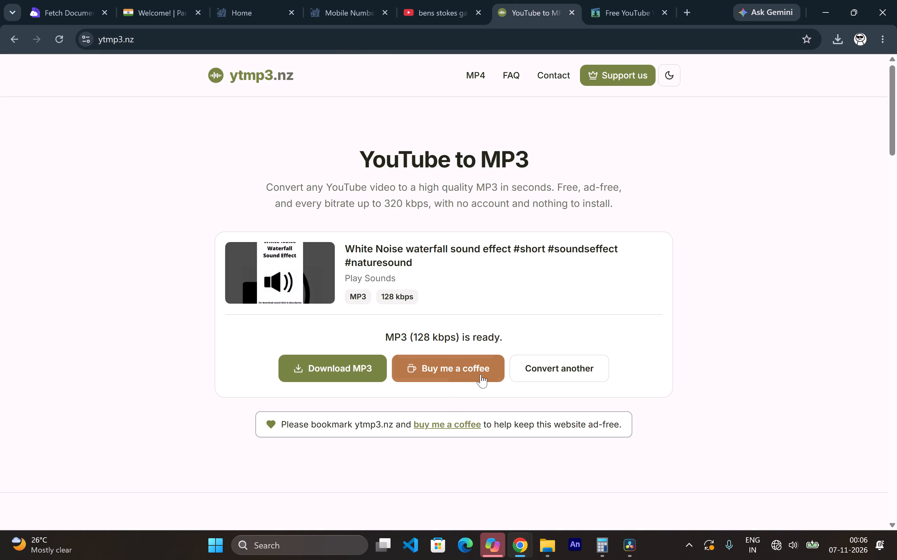
click(539, 366)
click(449, 273)
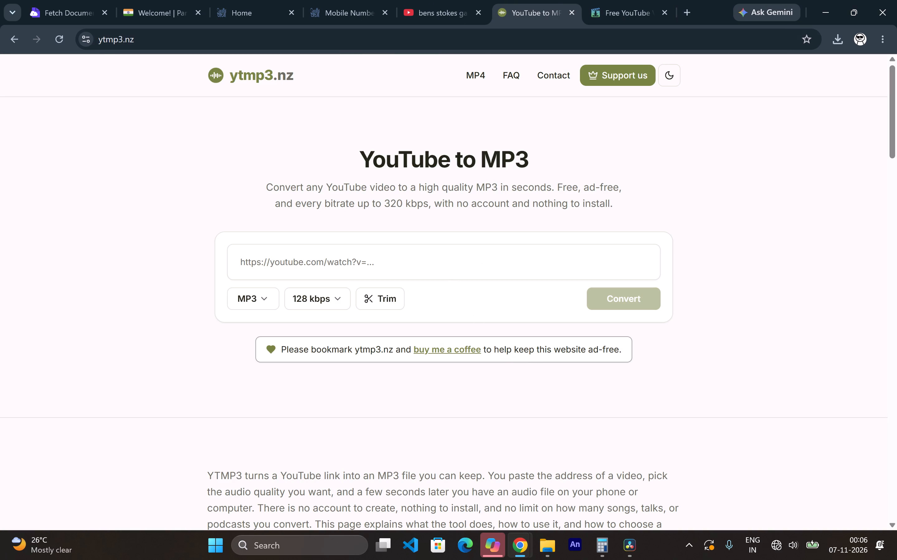
key(ctrl+v)
click(627, 302)
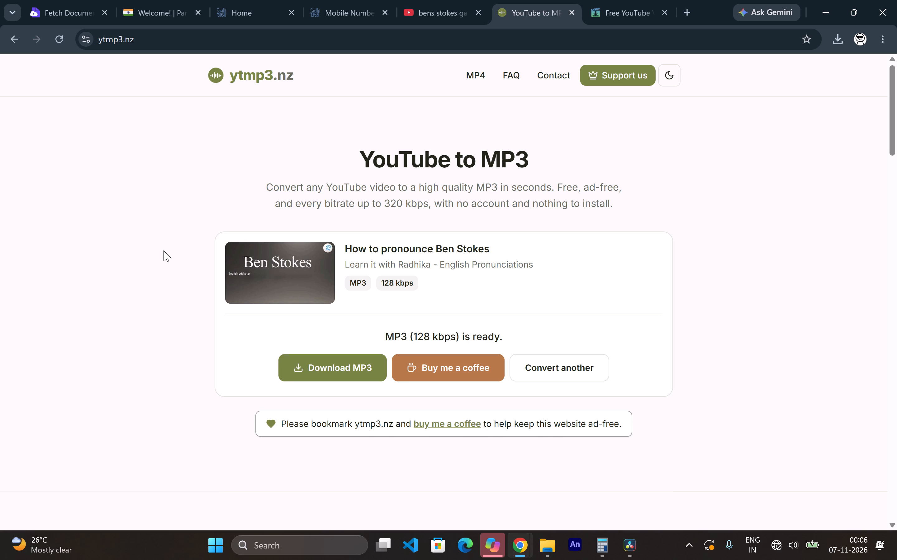
click(291, 372)
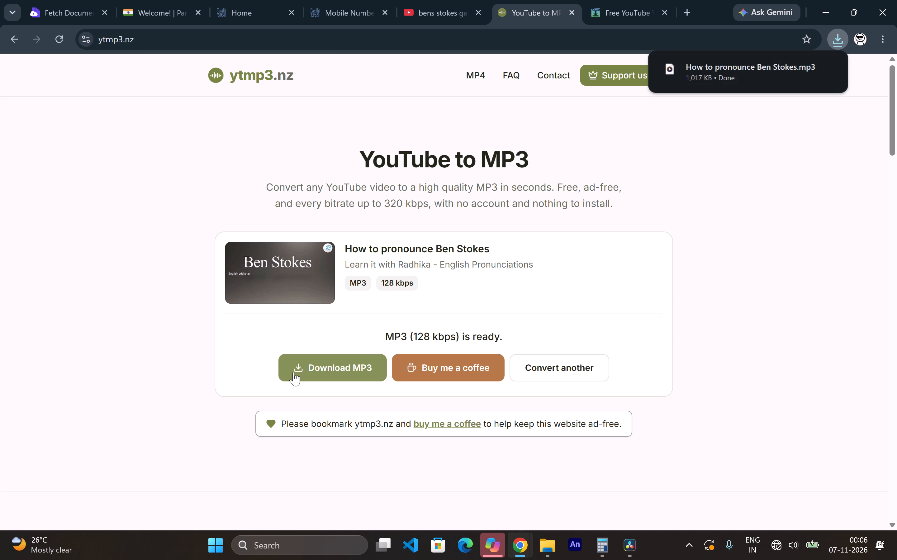
Switch to DaVinci Resolve and import the "How to pronounce Ben Stokes" MP3 from Downloads into the Media Pool.
click(634, 558)
right_click(222, 256)
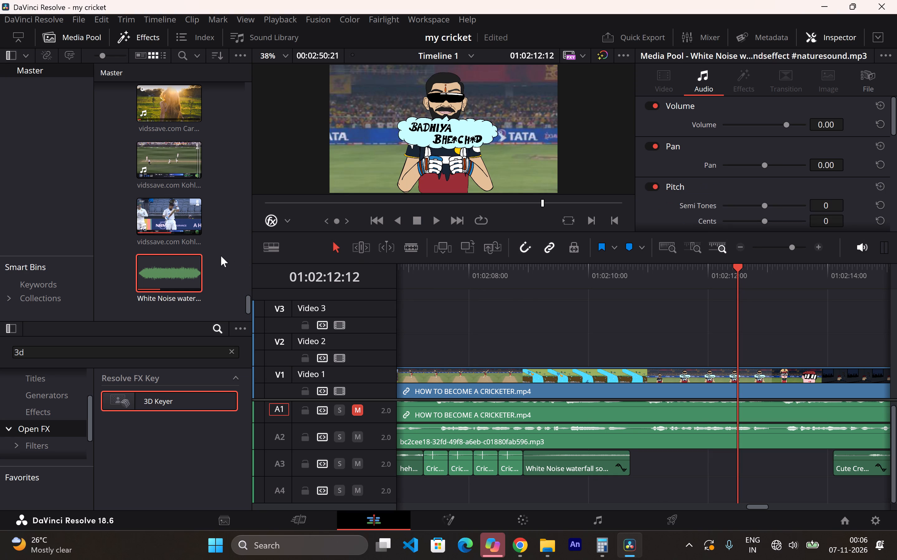
click(318, 375)
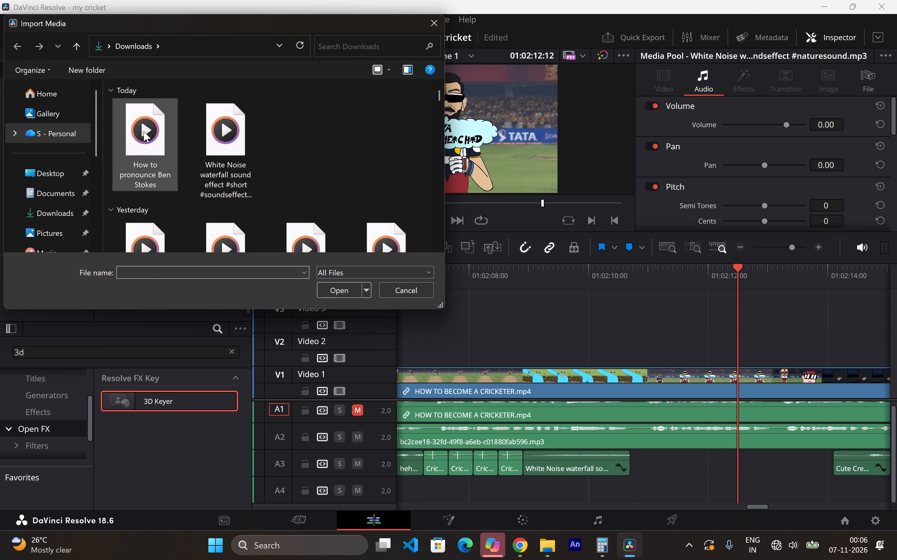
double_click(143, 131)
Find "How to pronounce Ben Stokes.mp3" in the Media Pool, load it in the source viewer and listen to its opening seconds.
scroll(185, 189, up, 5)
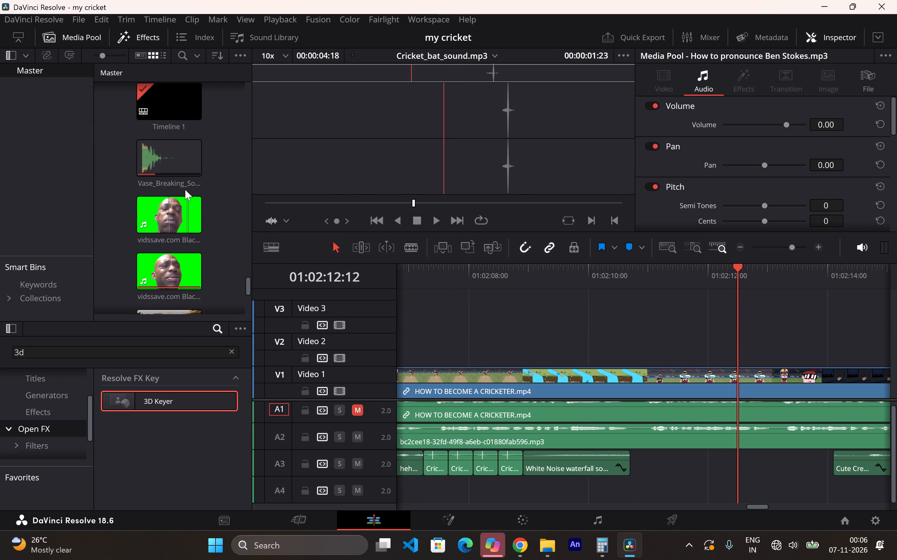
scroll(185, 189, up, 19)
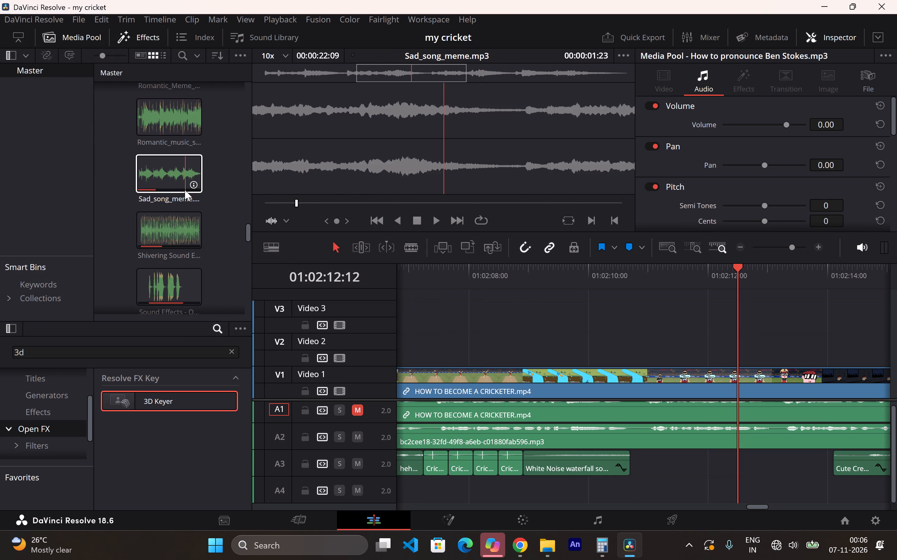
scroll(185, 190, up, 13)
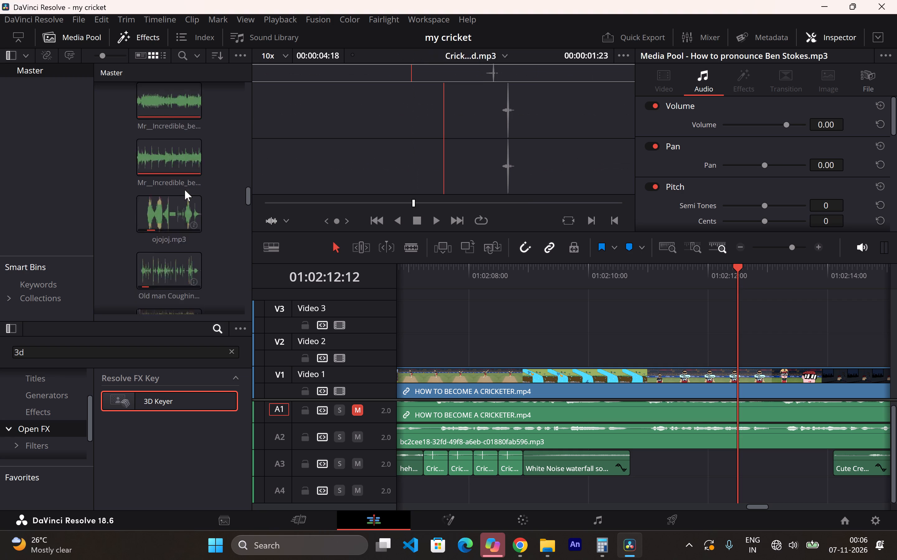
scroll(185, 190, up, 7)
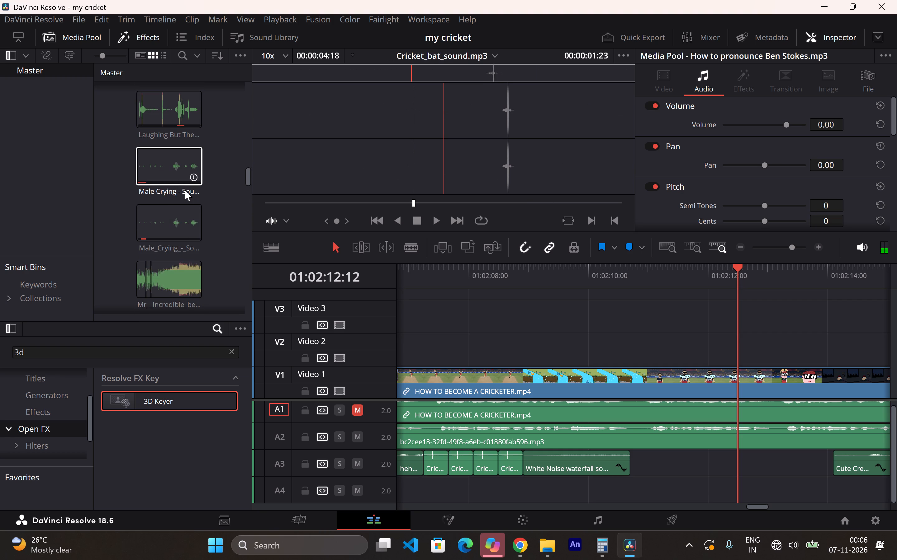
scroll(185, 190, up, 5)
double_click(163, 175)
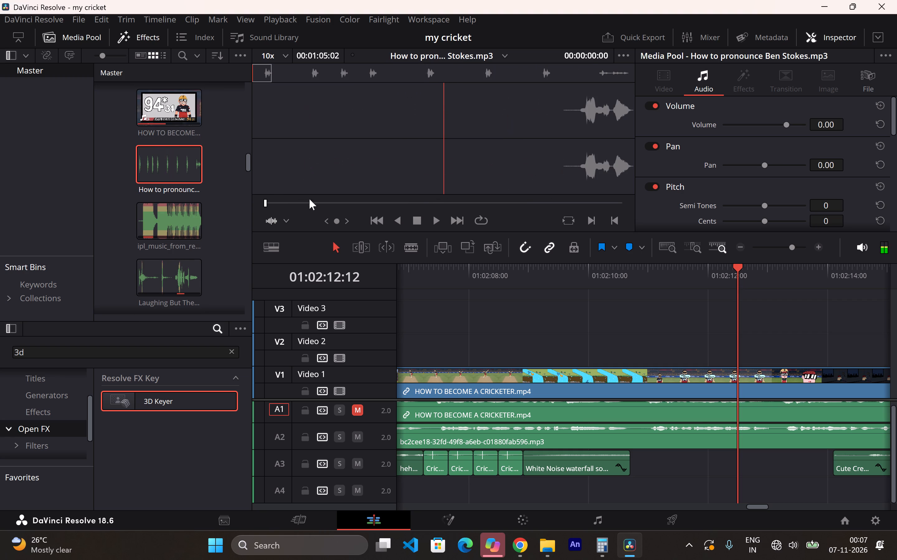
click(434, 220)
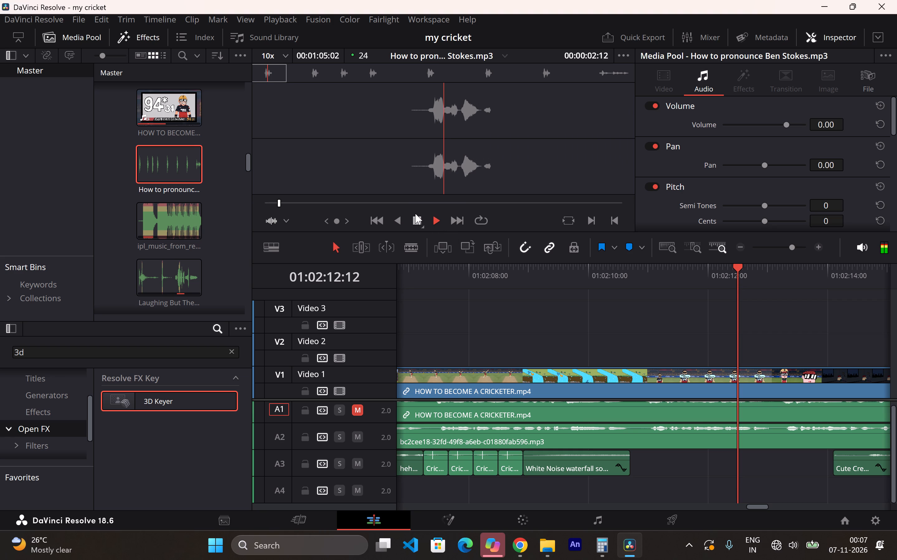
click(420, 221)
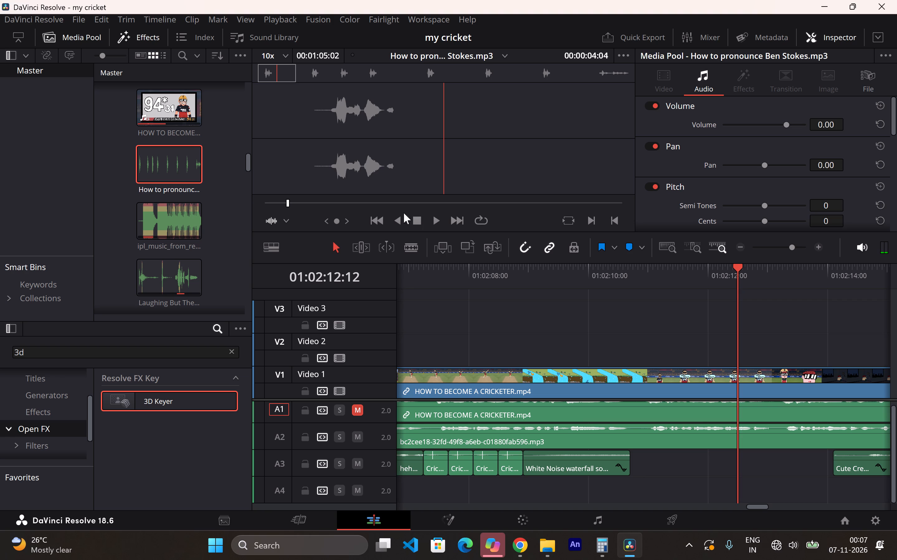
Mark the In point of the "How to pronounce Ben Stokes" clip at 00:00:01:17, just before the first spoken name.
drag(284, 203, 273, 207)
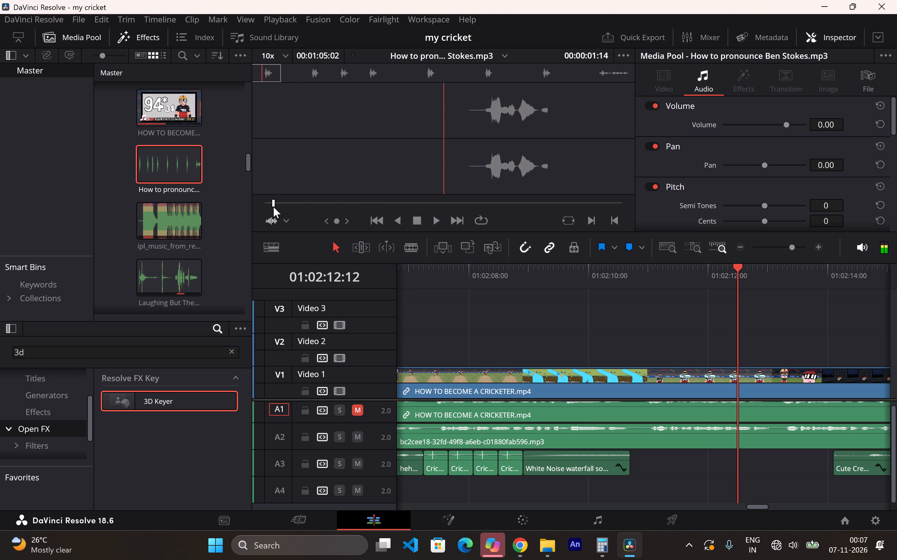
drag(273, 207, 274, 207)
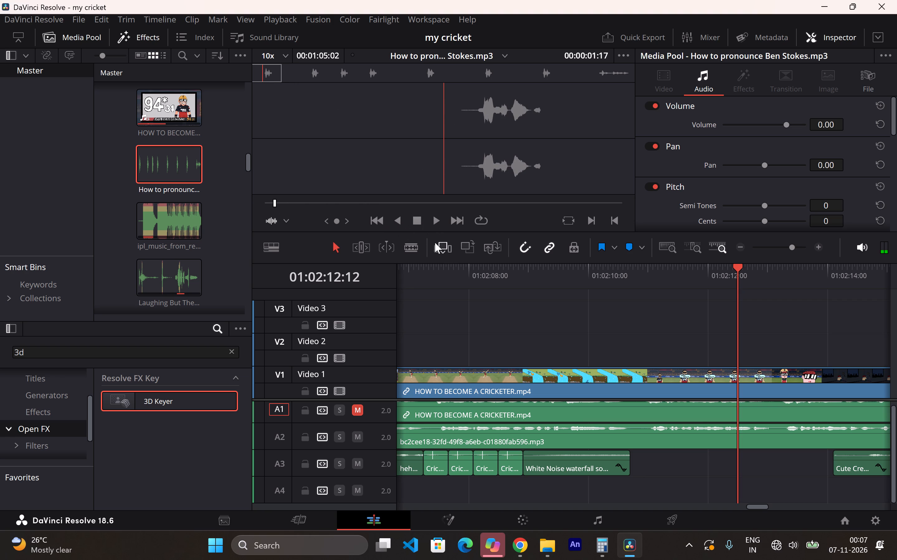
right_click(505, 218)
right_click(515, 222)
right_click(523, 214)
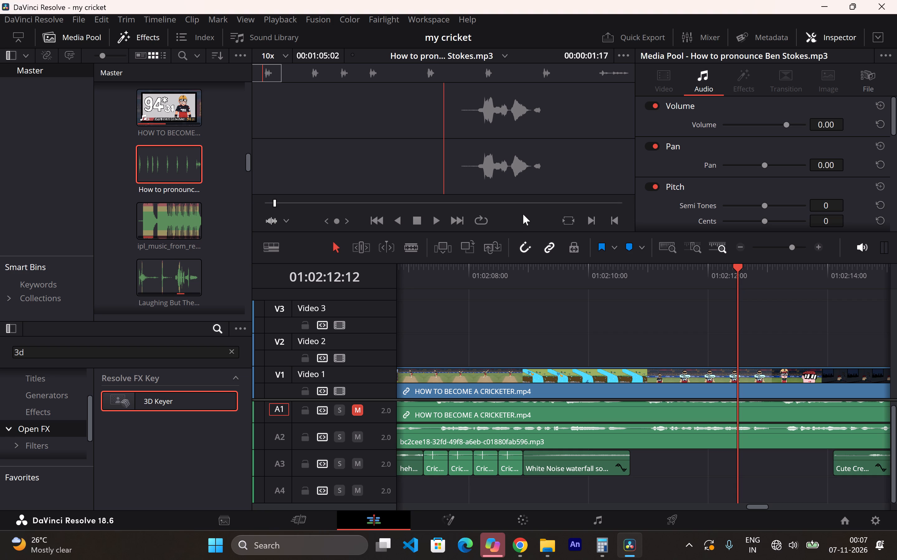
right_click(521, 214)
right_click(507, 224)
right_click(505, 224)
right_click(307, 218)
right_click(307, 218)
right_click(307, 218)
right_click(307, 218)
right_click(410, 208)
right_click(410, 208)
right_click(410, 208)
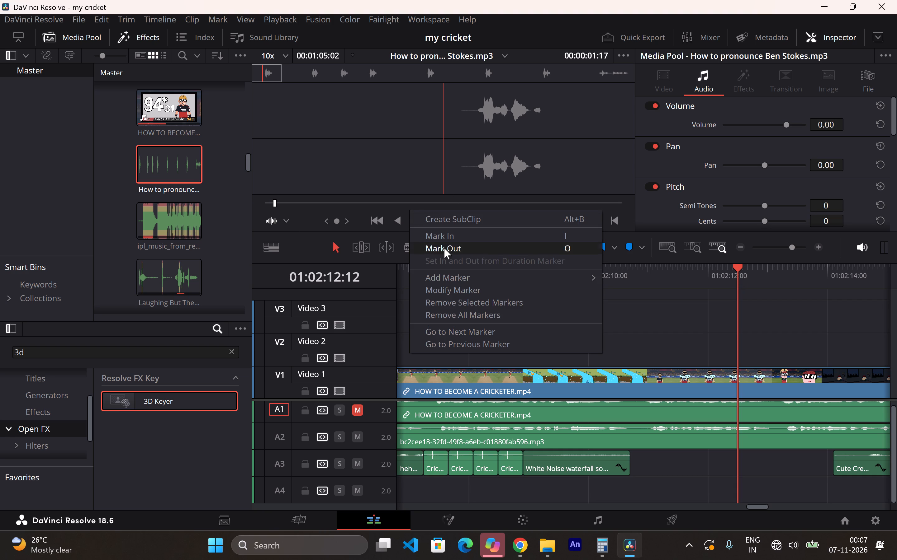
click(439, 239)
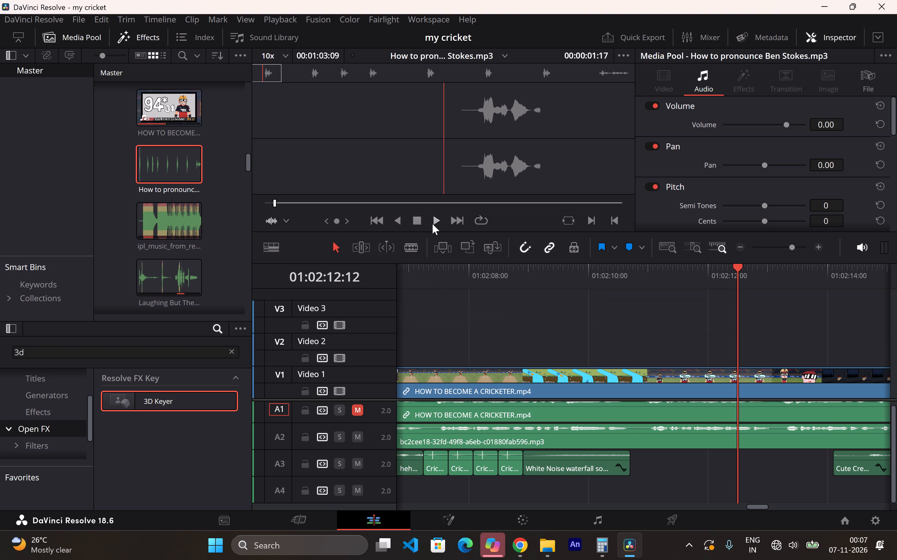
Play the source clip past the first spoken name and mark an In point at 00:00:03:13.
click(432, 224)
click(418, 224)
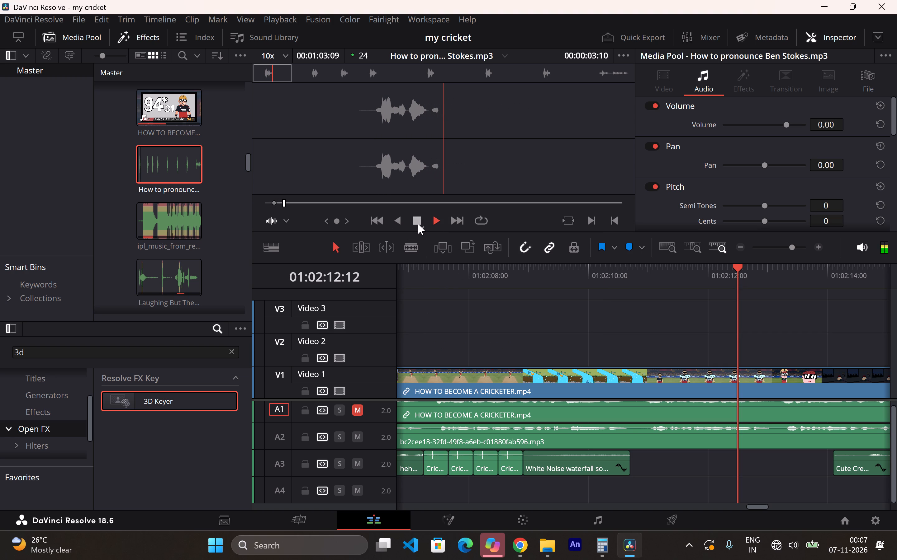
right_click(302, 212)
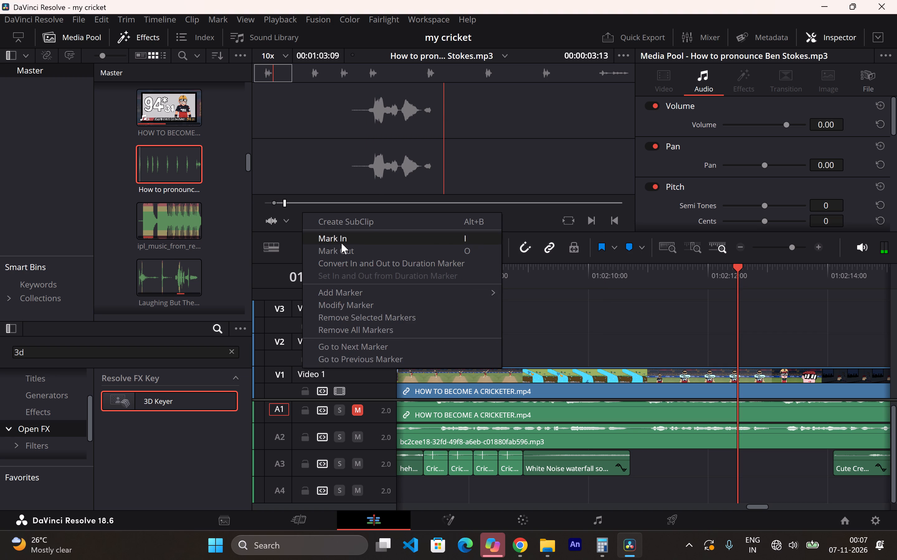
click(342, 244)
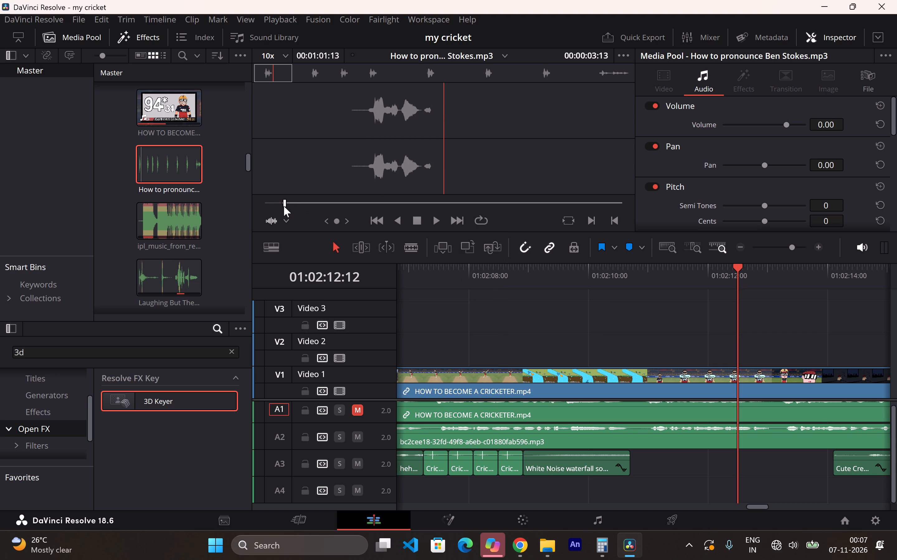
Mark the source clip's In point at 00:00:01:20 and Out point at 00:00:03:15, and create a subclip from that range.
drag(283, 205, 276, 205)
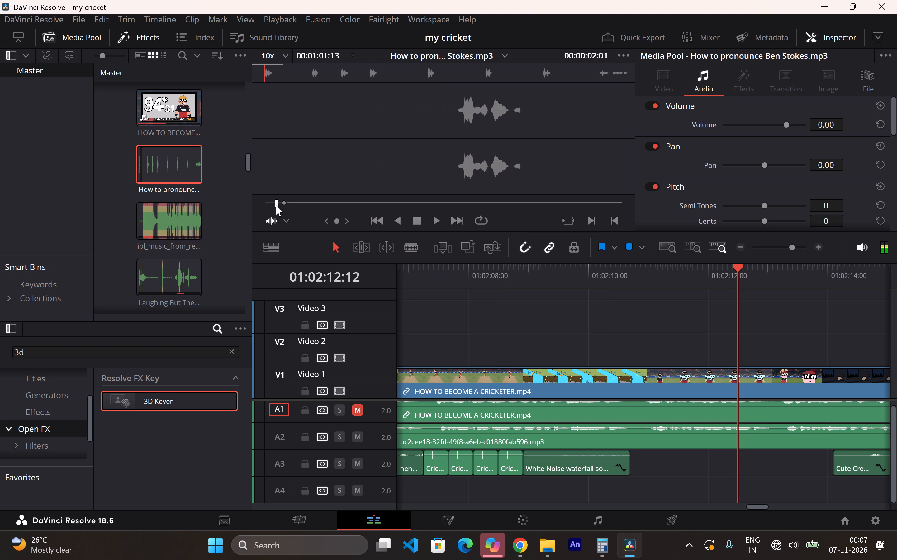
drag(276, 205, 275, 205)
right_click(300, 212)
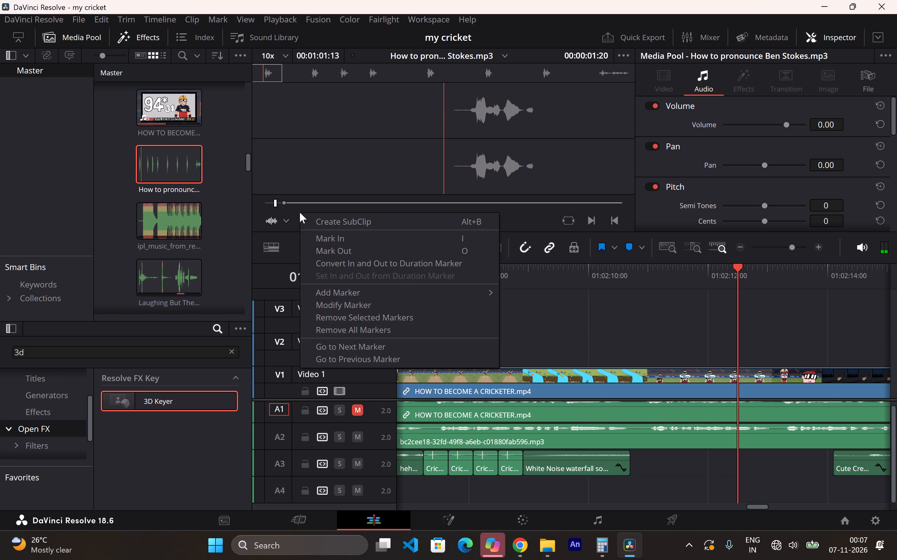
click(317, 235)
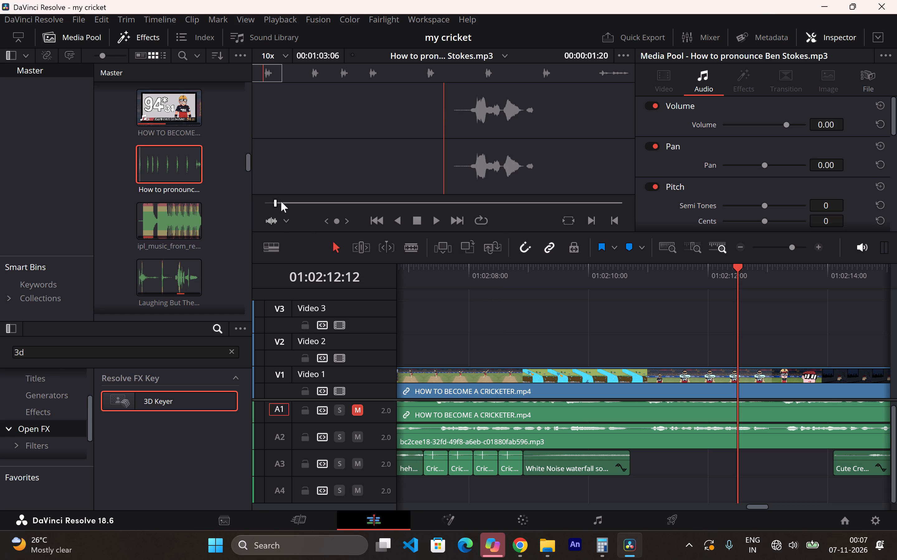
drag(281, 201, 284, 203)
right_click(300, 210)
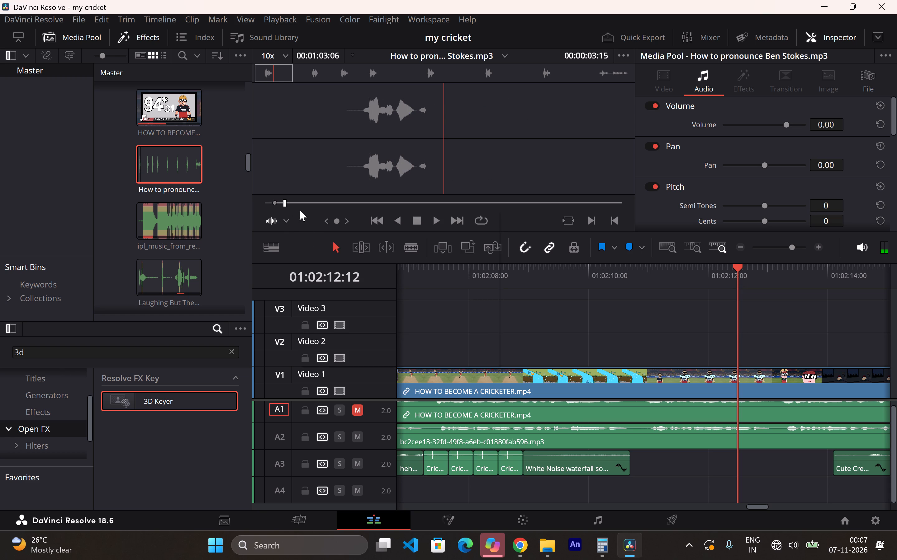
click(330, 253)
right_click(306, 209)
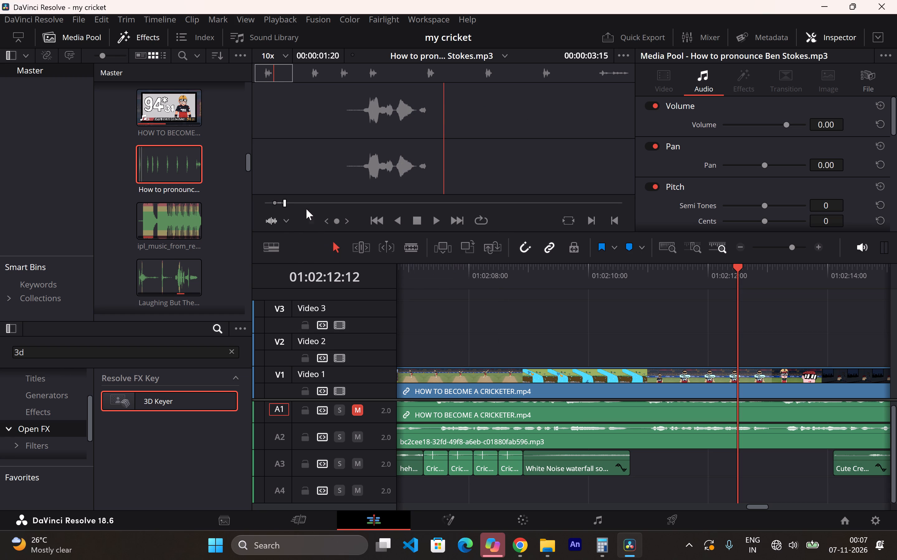
click(320, 221)
click(530, 305)
Place the Ben Stokes subclip on Audio 3 at the start of the speech-bubble shot and play it back.
drag(178, 225, 605, 418)
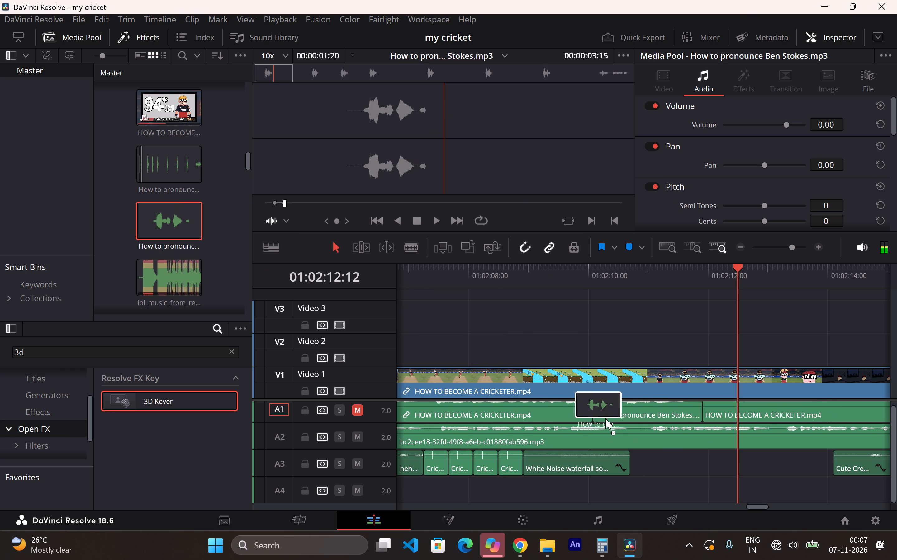
drag(605, 418, 644, 465)
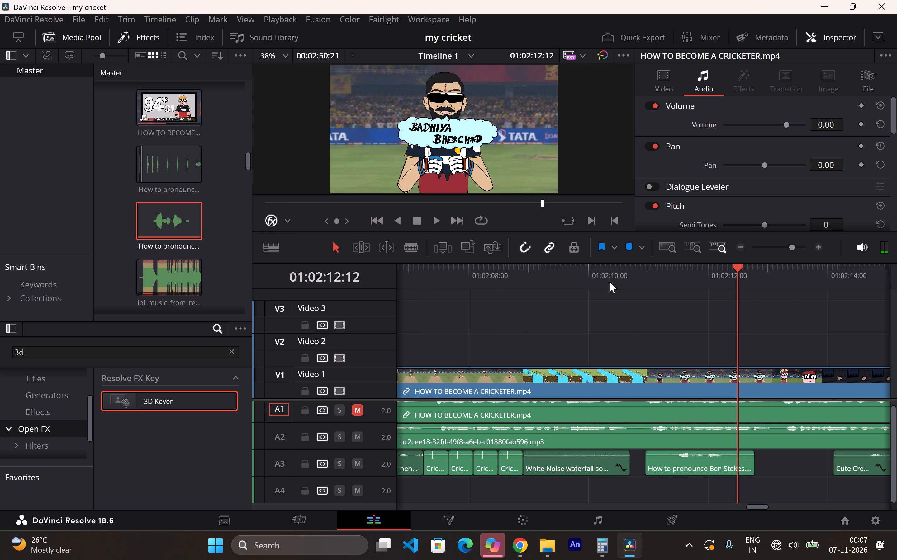
click(606, 268)
key(space)
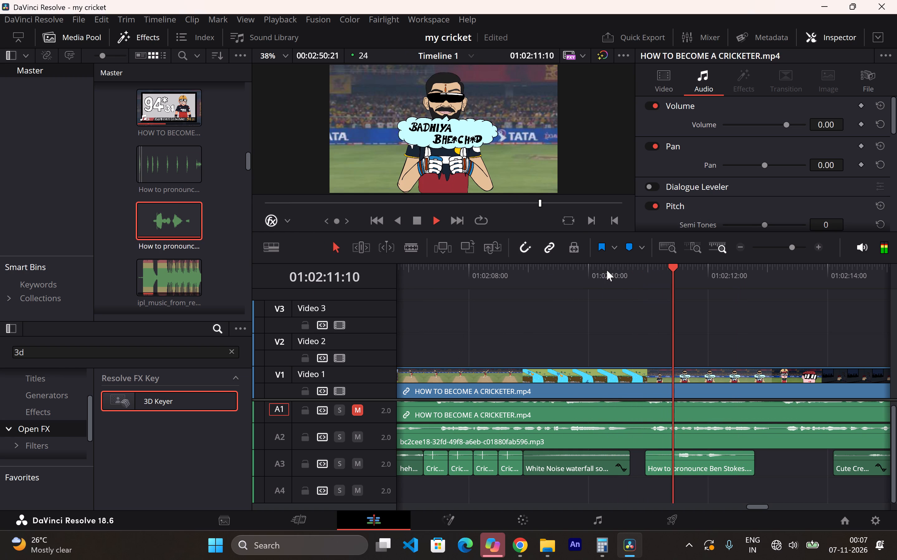
key(space)
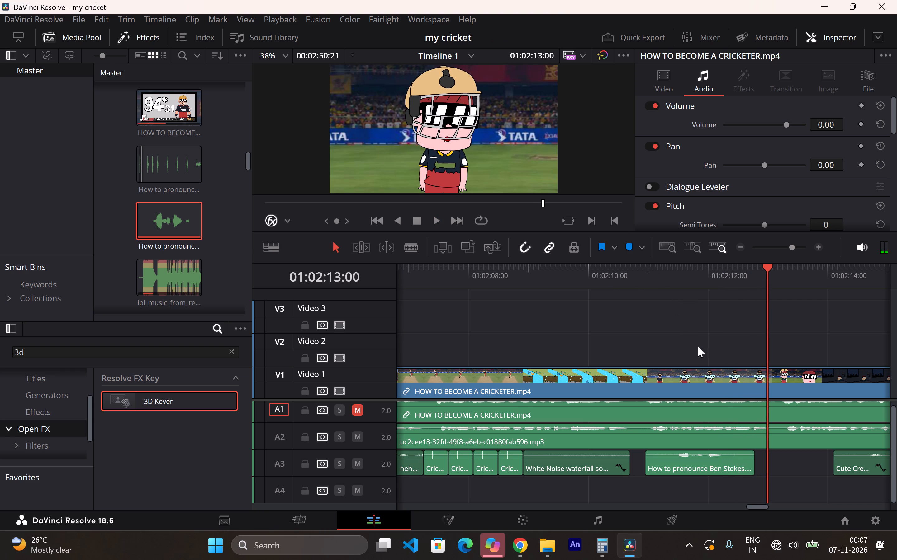
Shift the Ben Stokes subclip on Audio 3 about one frame earlier and play the shot to check its timing.
drag(695, 462, 685, 461)
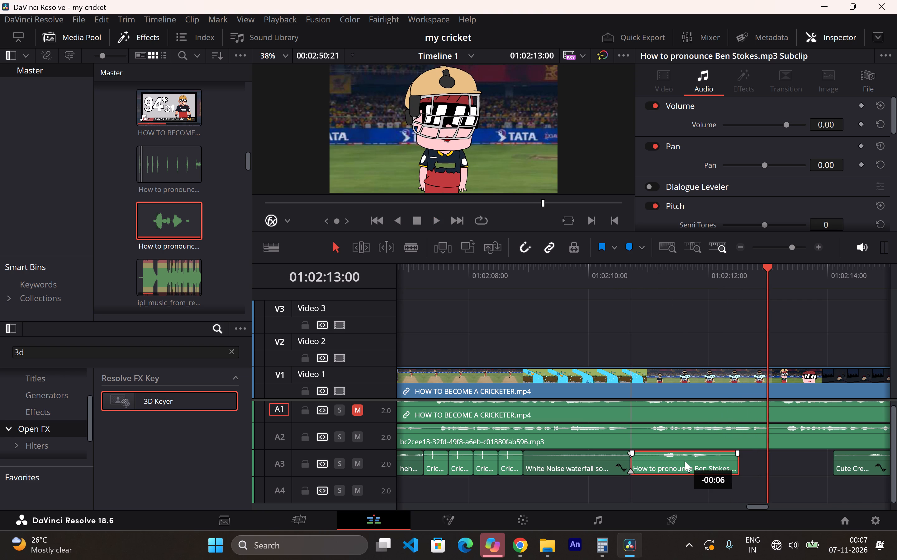
drag(685, 461, 690, 462)
click(585, 284)
key(space)
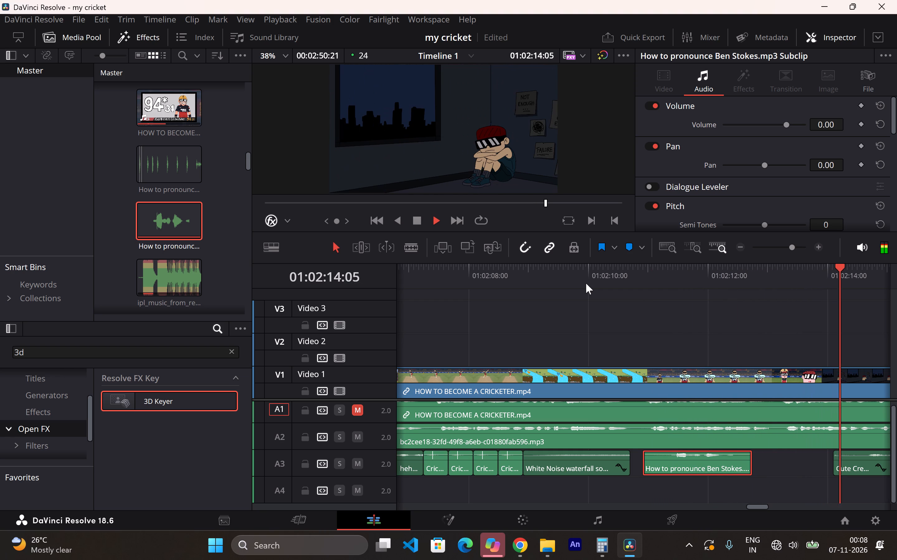
key(space)
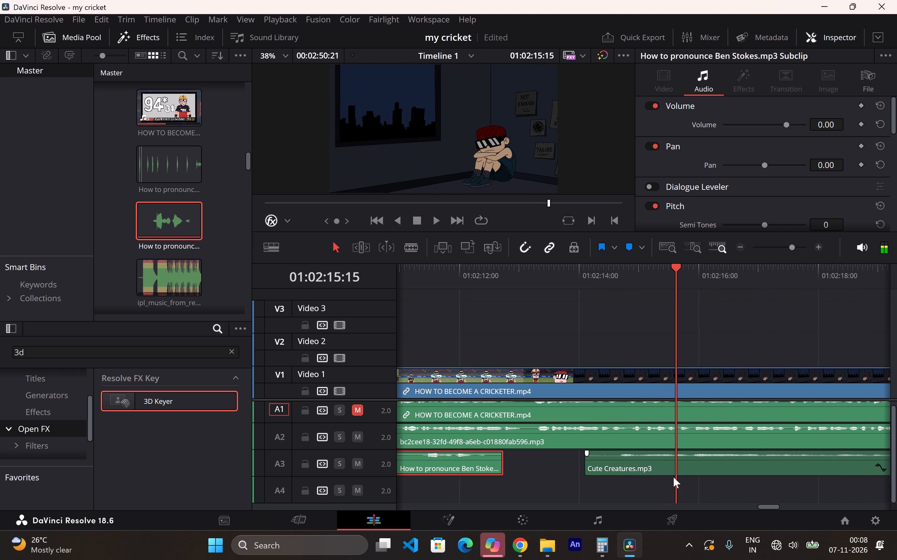
click(484, 276)
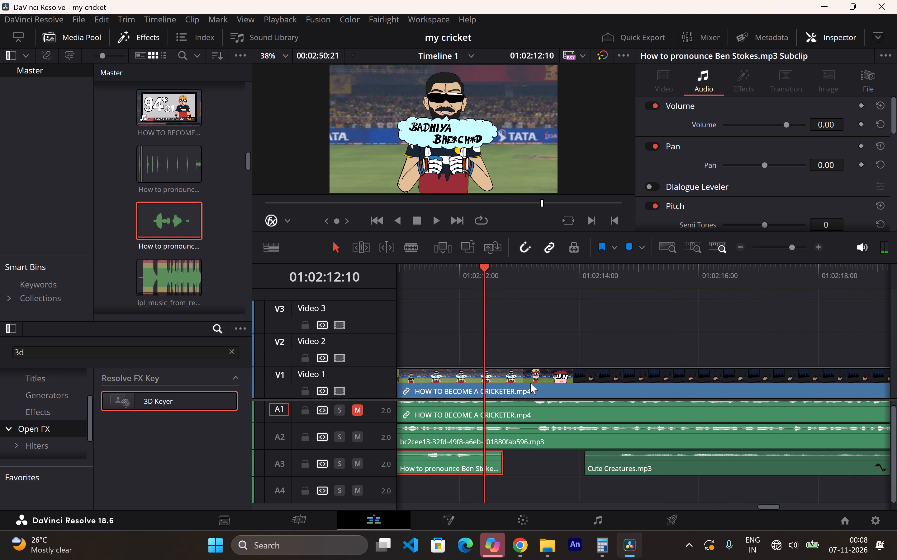
Switch to YouTube in Chrome and search for "intense non copyrighted music".
click(527, 548)
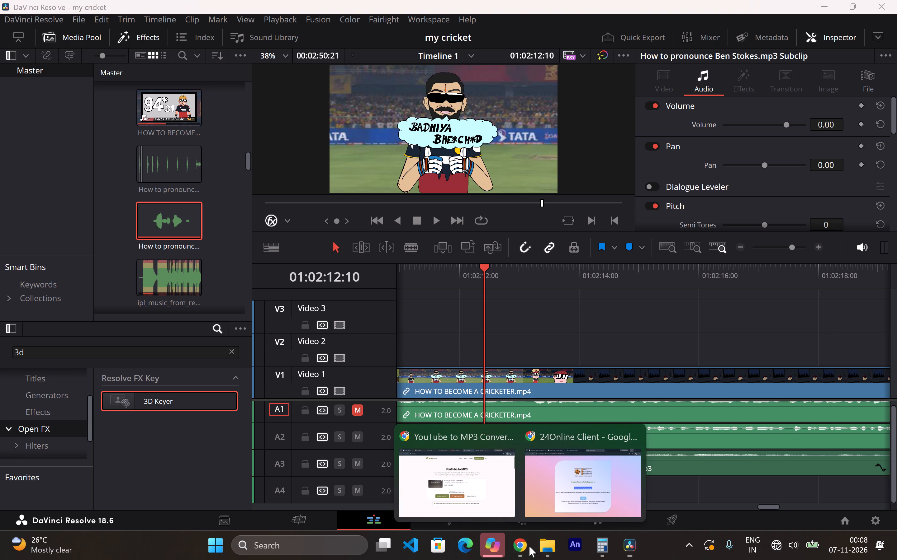
click(480, 463)
click(427, 0)
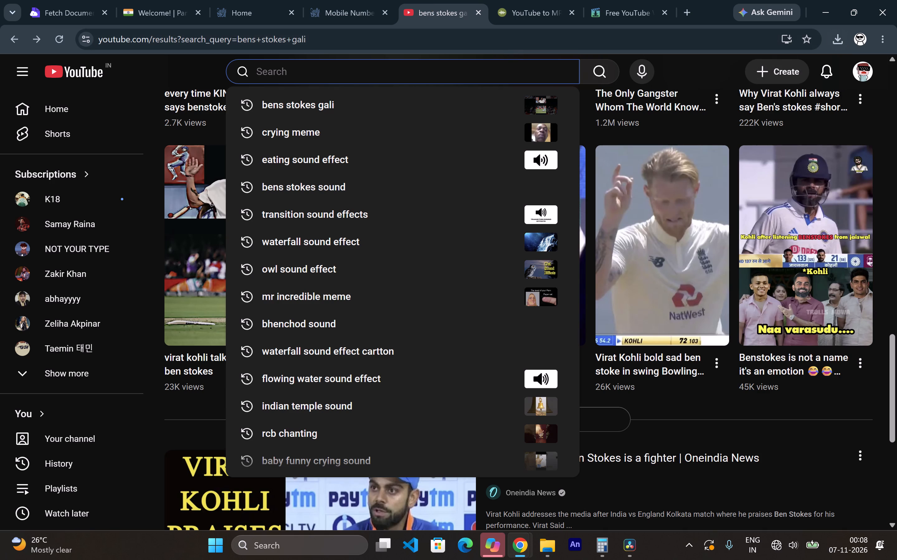
click(549, 76)
text(intense)
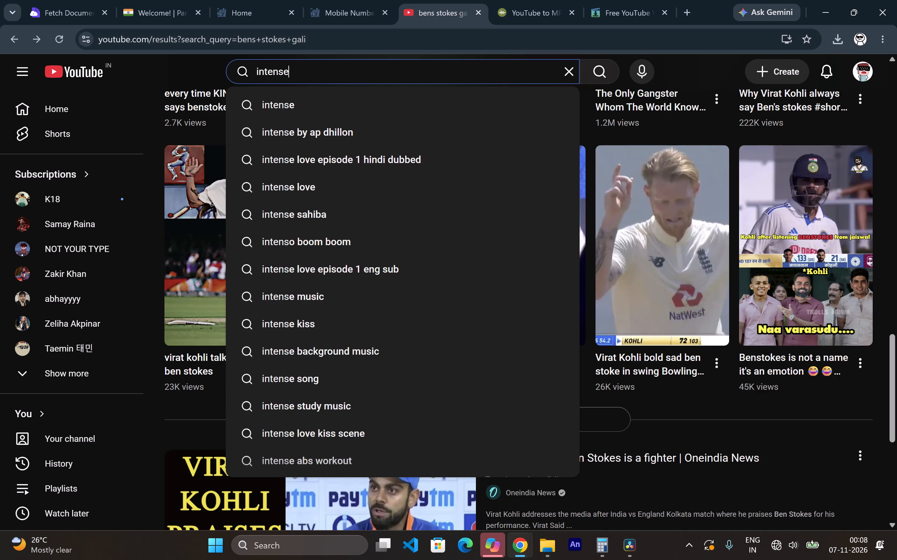
key(space)
text(non c)
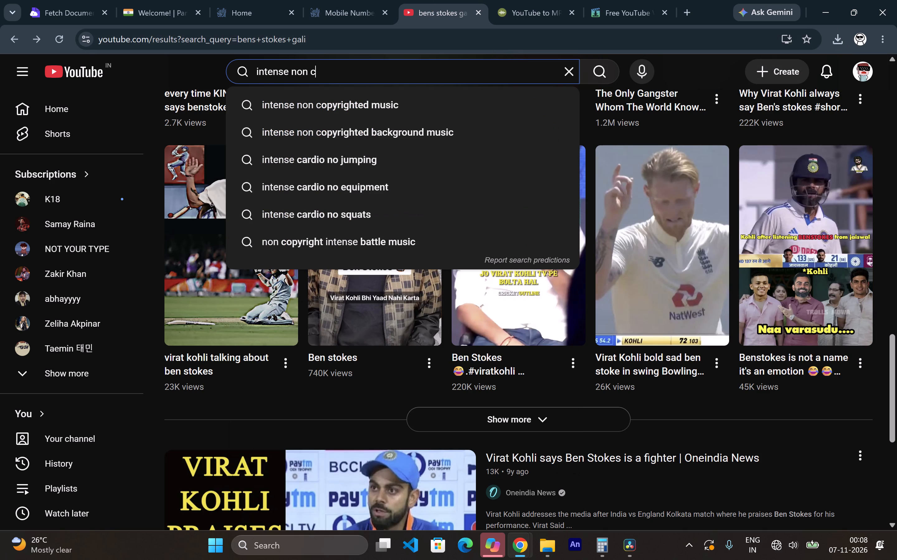
drag(495, 105, 492, 105)
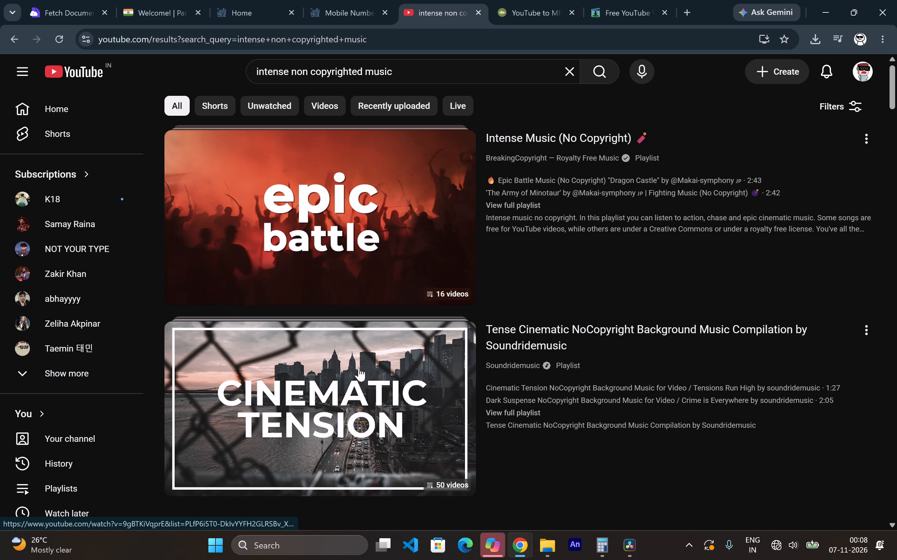
Open the Tense Cinematic NoCopyright Background Music playlist and sample several parts of its "Cinematic Tension" track.
click(365, 385)
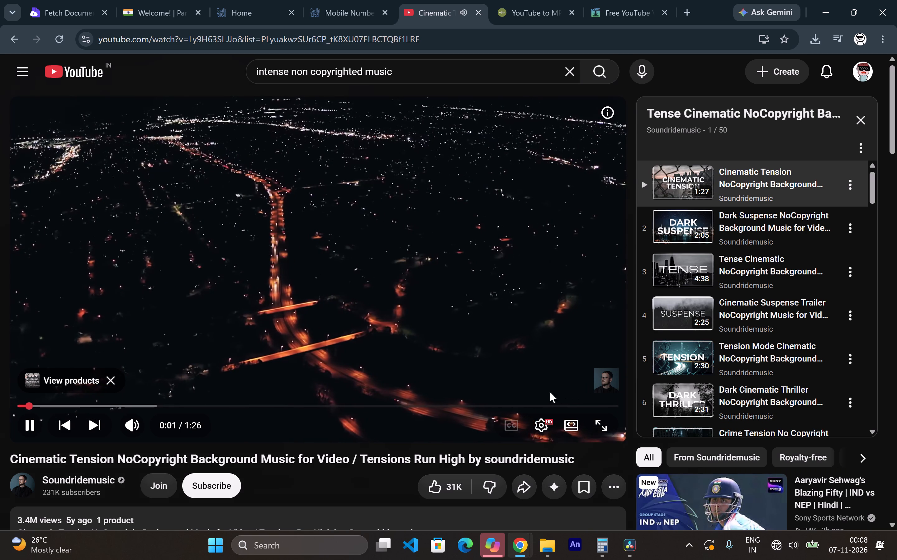
click(88, 406)
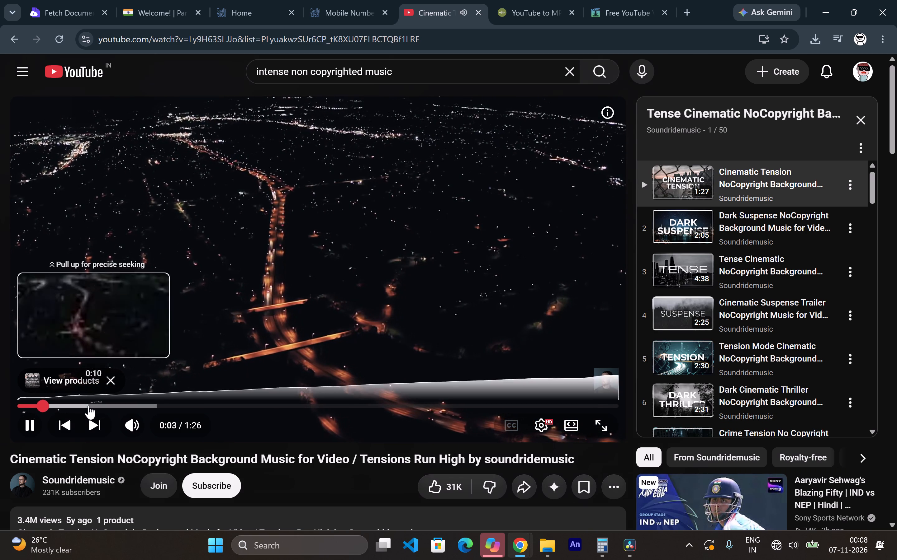
click(160, 408)
click(304, 412)
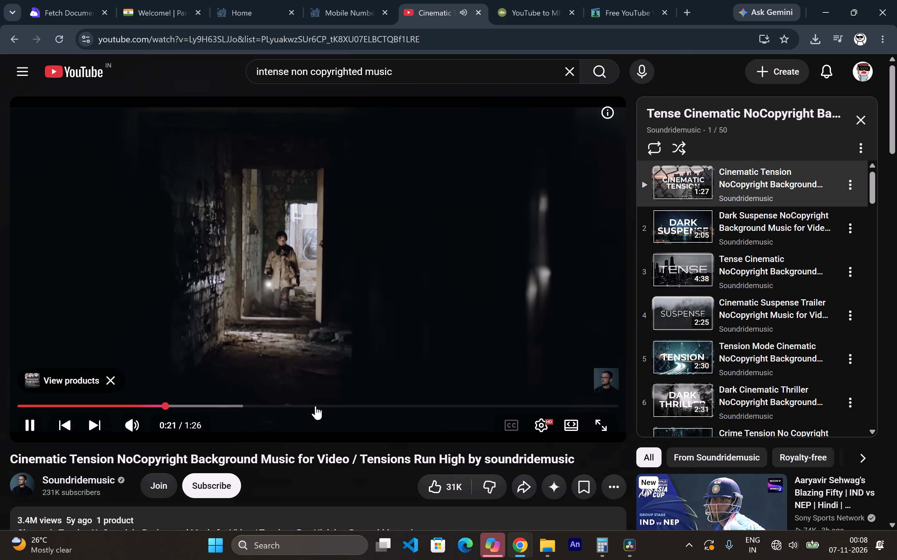
click(331, 403)
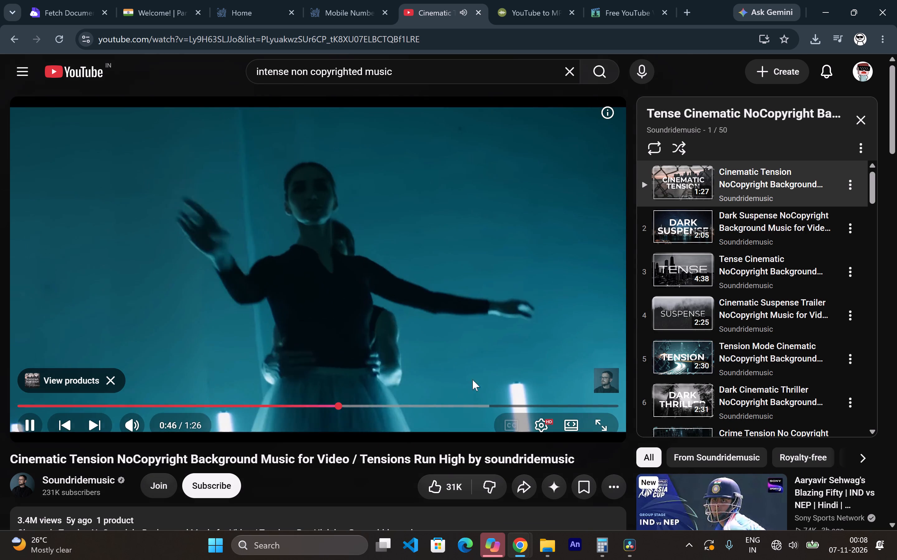
Open the playlist's second track, "Dark Suspense", and sample it at several points up to about 1:00.
click(692, 234)
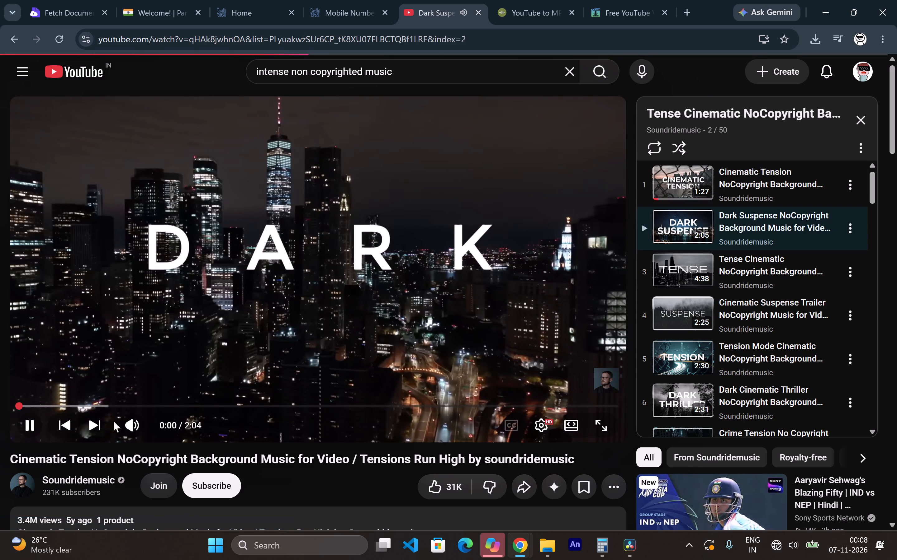
click(78, 408)
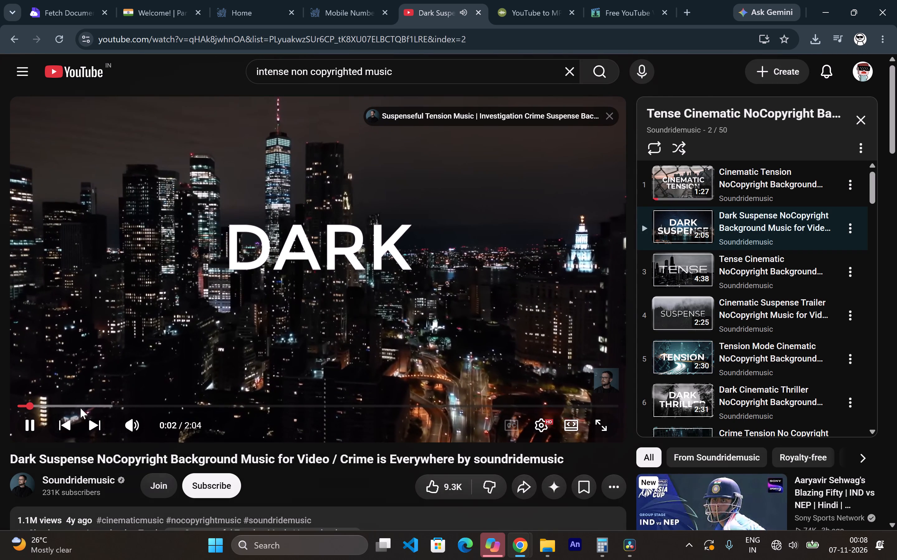
click(100, 406)
click(170, 409)
click(213, 403)
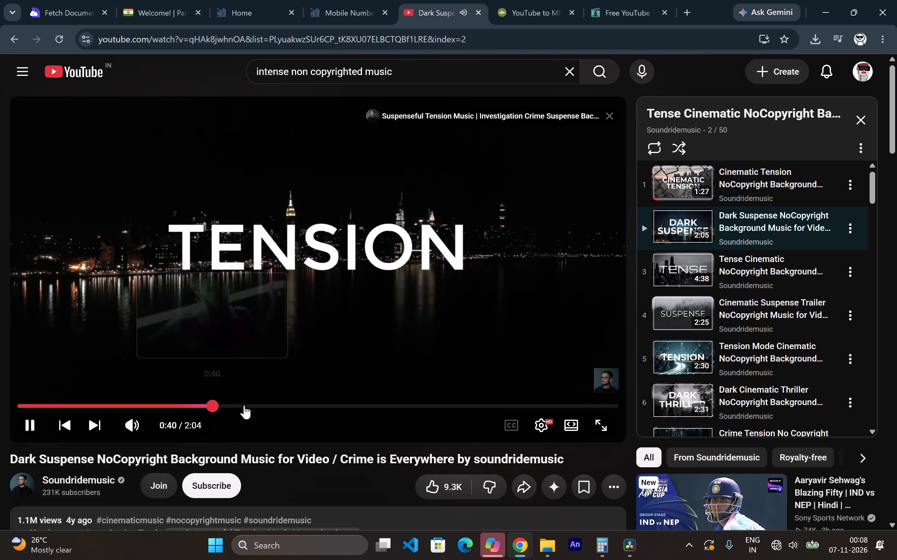
click(306, 404)
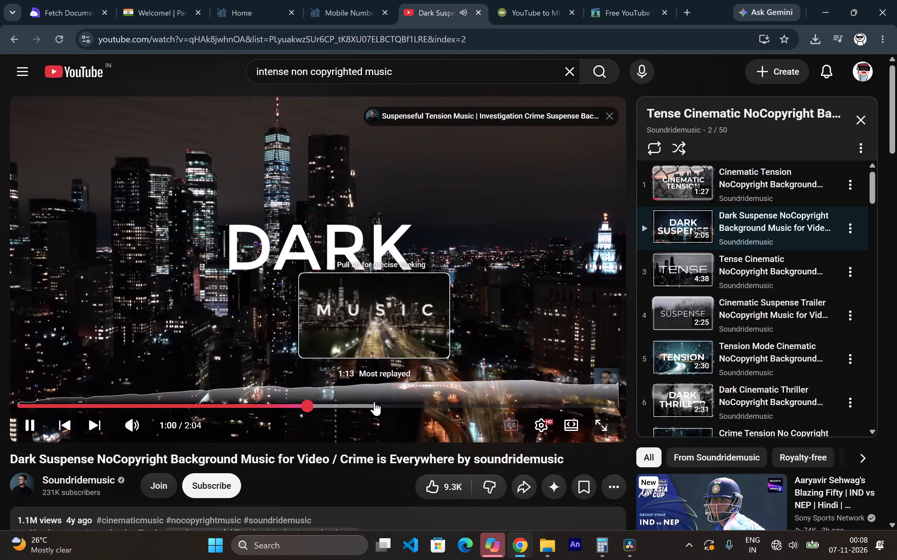
Replace "intense" in the YouTube query and search for "motivational non copyrighted music".
click(287, 75)
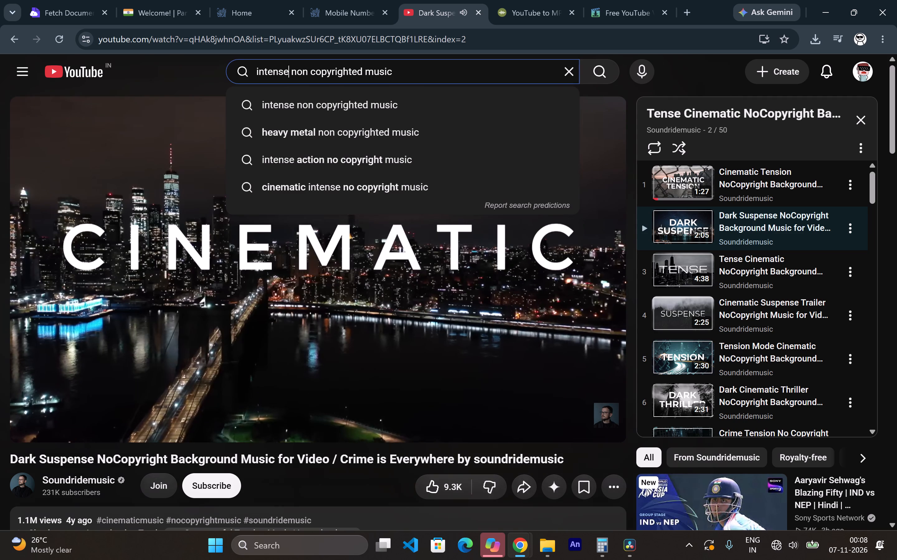
key(BackSpace)
key(BackSpace)
key(BackSpace)
key(BackSpace)
key(BackSpace)
key(BackSpace)
key(BackSpace)
key(BackSpace)
key(BackSpace)
key(BackSpace)
key(BackSpace)
key(BackSpace)
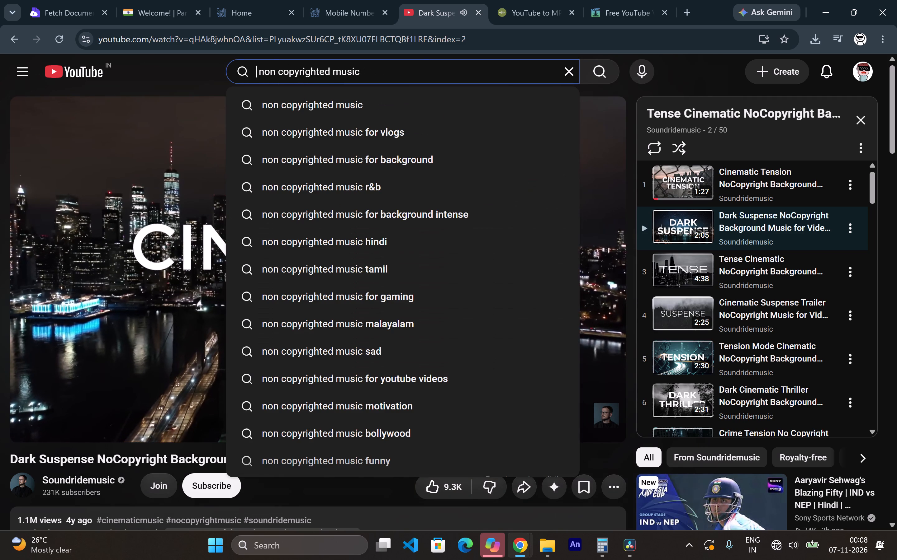
text(motiv)
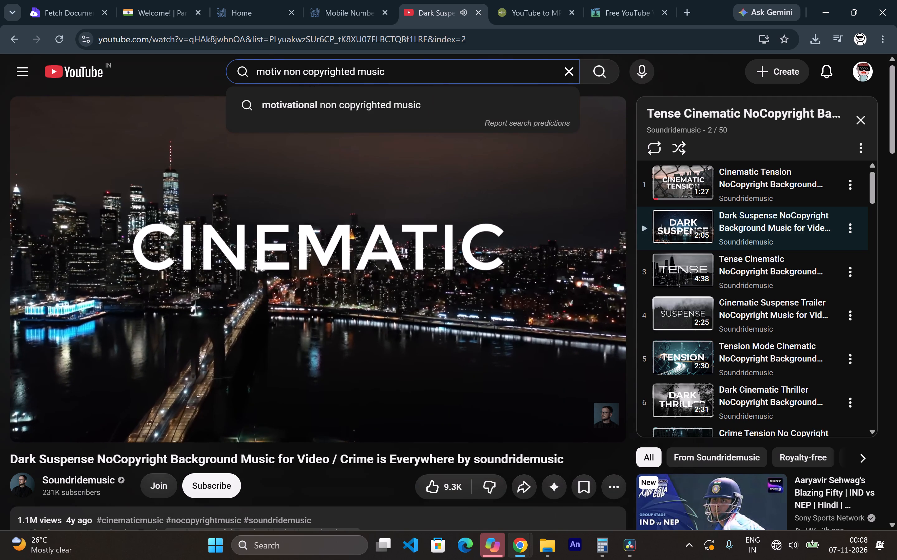
click(295, 100)
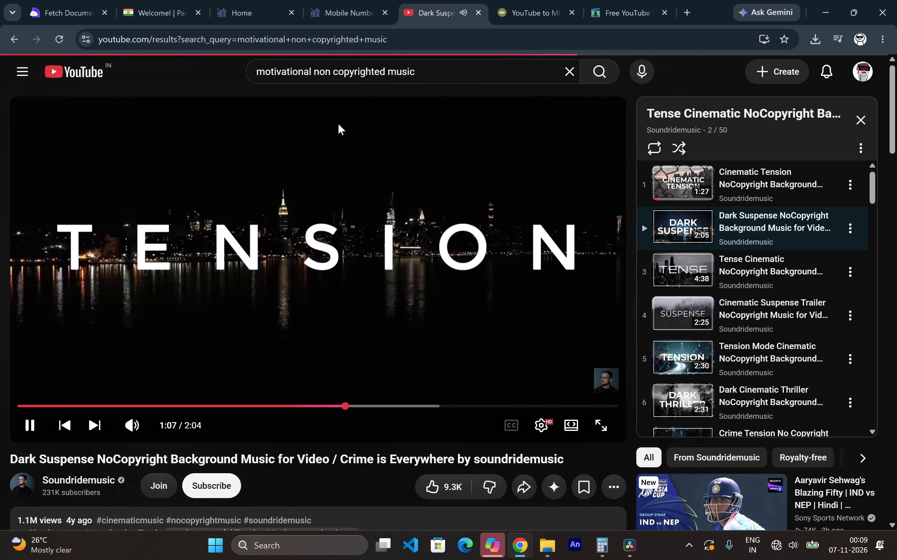
Open the Motivational Music (Royalty Free) playlist and sample several early parts of the "Just Breathe" track.
click(338, 269)
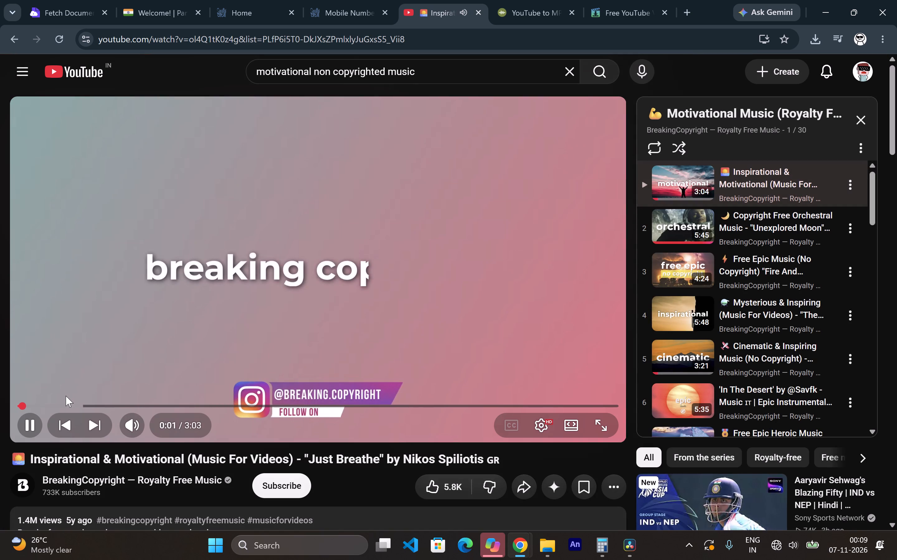
click(59, 401)
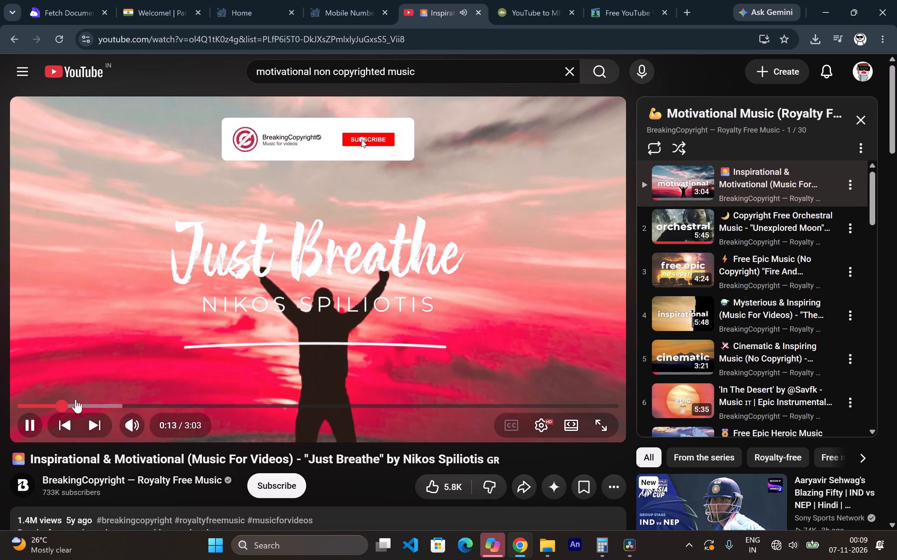
click(85, 401)
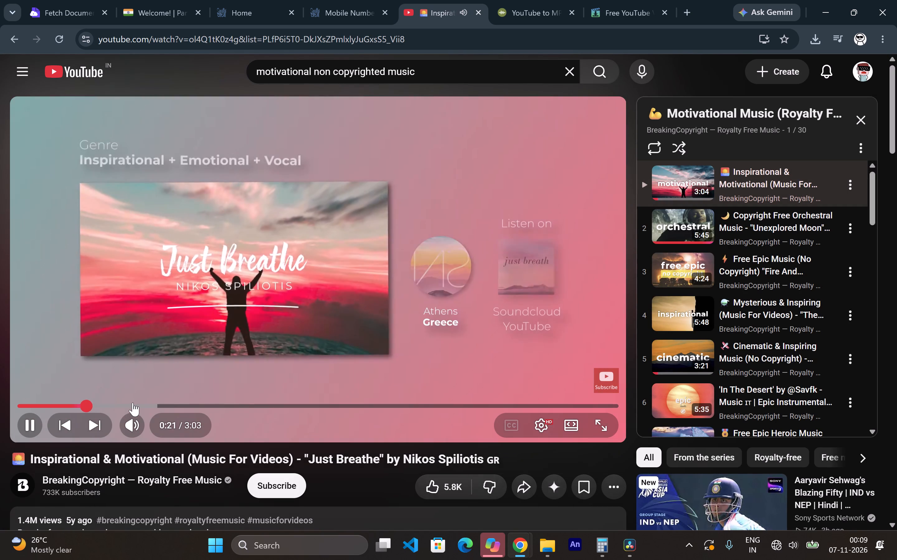
click(131, 403)
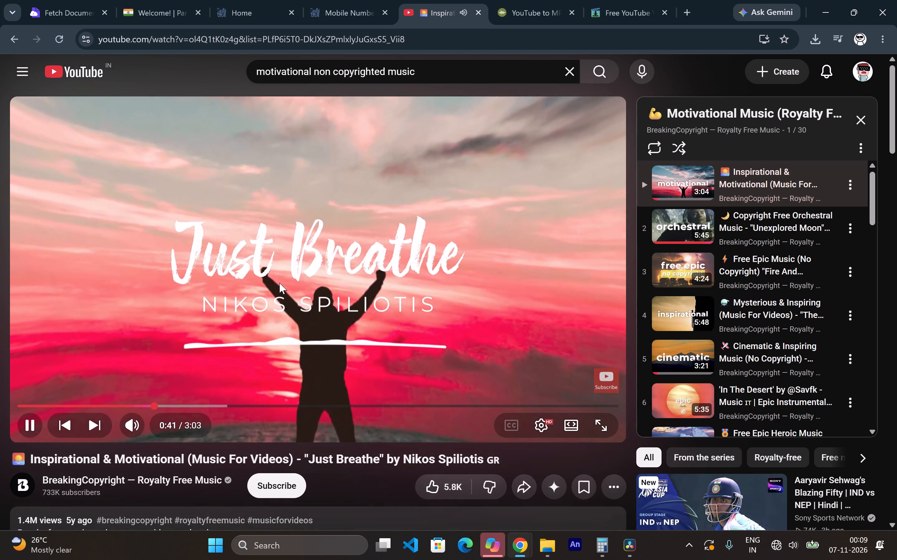
Pause the "Just Breathe" video and copy its share link.
click(279, 283)
drag(520, 483, 516, 481)
click(559, 355)
Switch to the ytmp3.nz page, convert the copied link to a 128 kbps MP3 and download it.
click(553, 0)
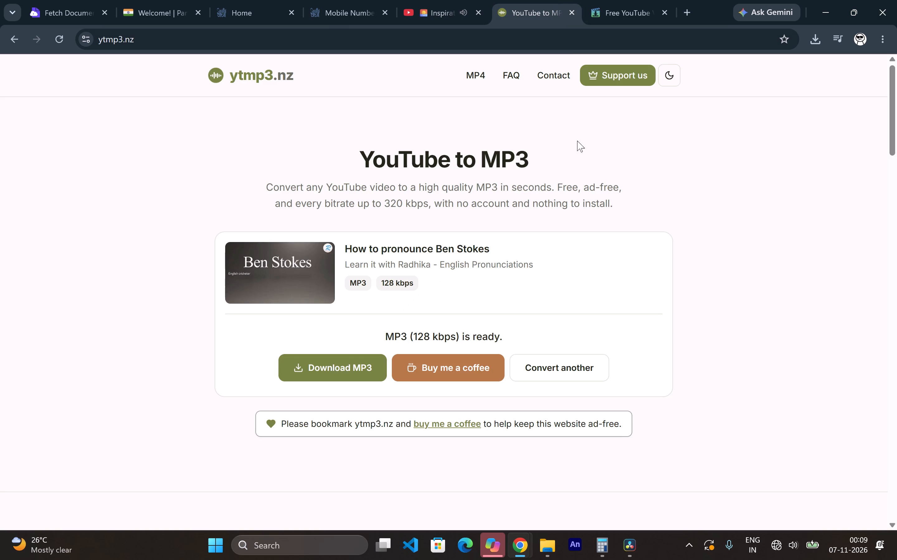
click(533, 371)
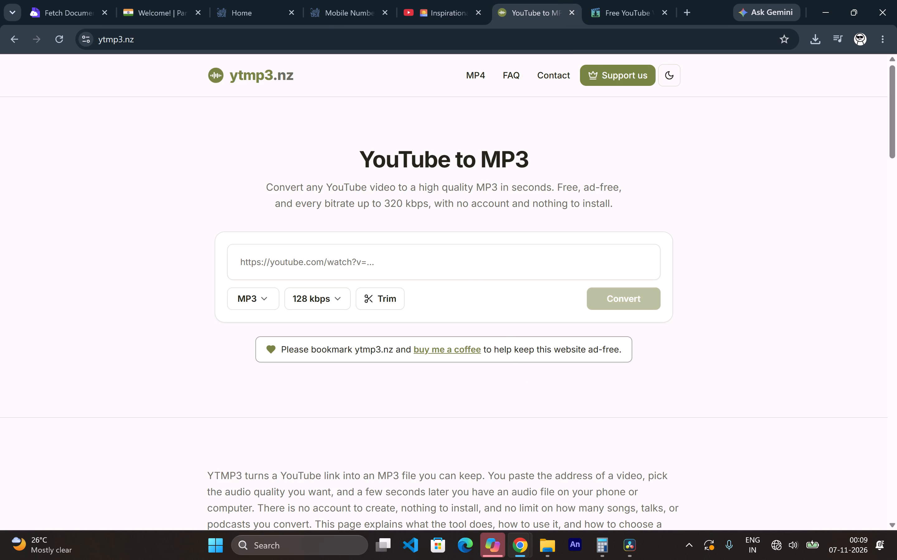
click(469, 259)
key(ctrl+v)
click(640, 298)
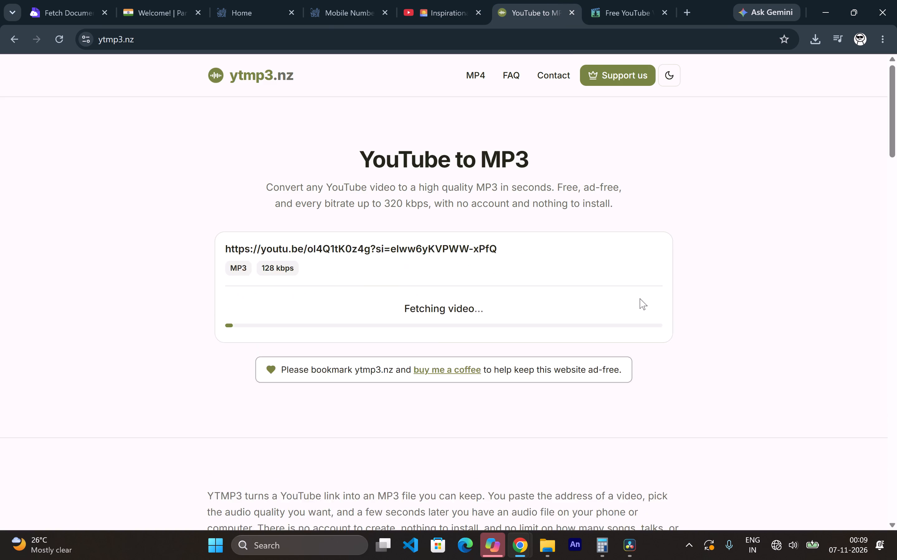
click(335, 363)
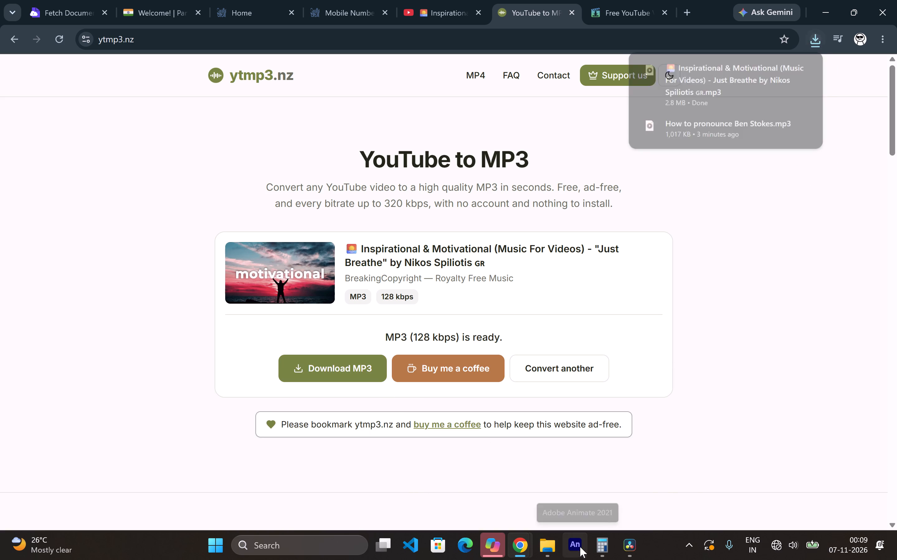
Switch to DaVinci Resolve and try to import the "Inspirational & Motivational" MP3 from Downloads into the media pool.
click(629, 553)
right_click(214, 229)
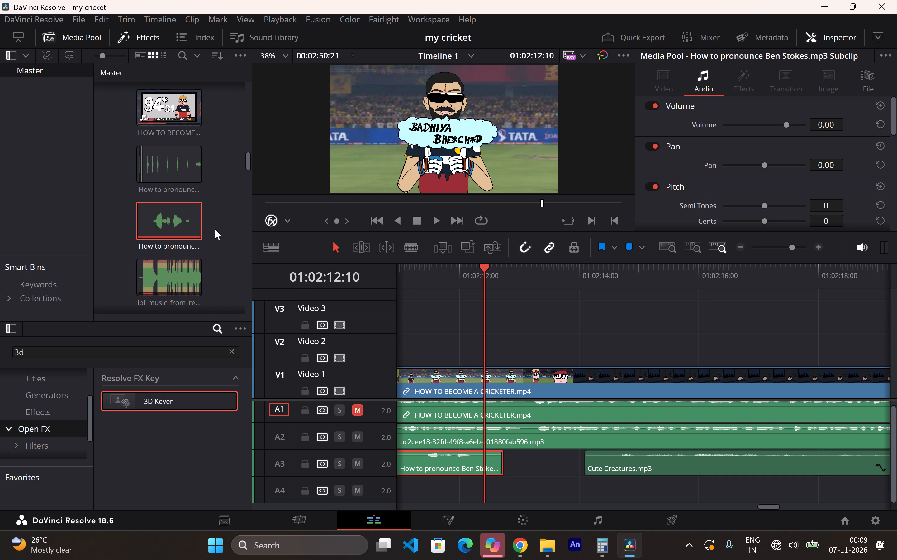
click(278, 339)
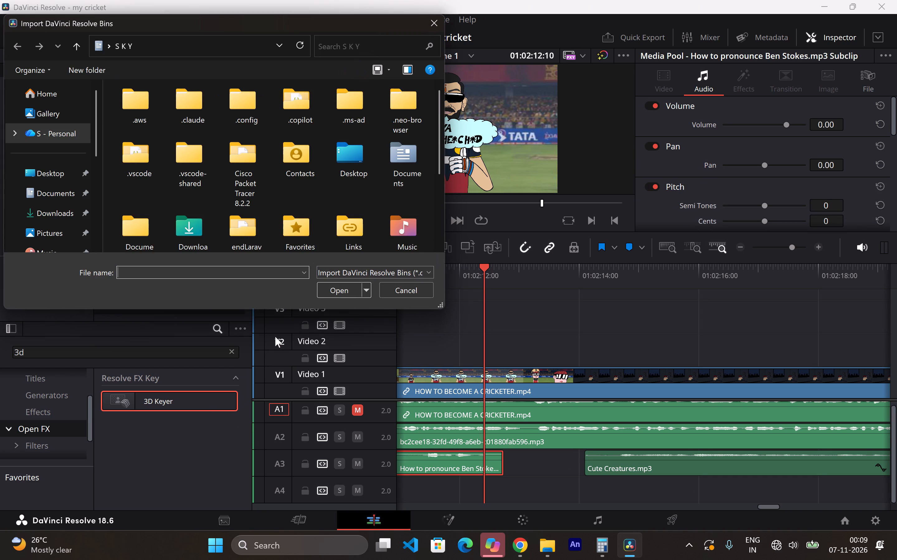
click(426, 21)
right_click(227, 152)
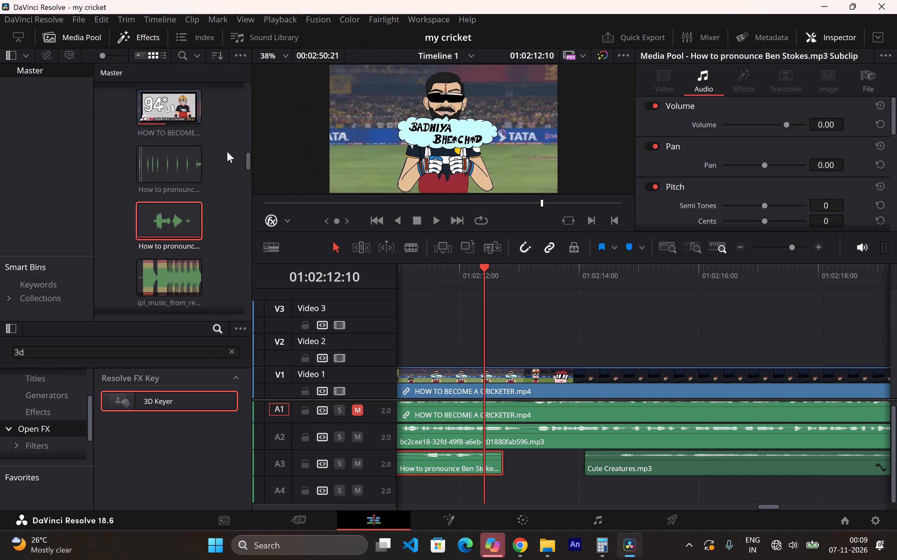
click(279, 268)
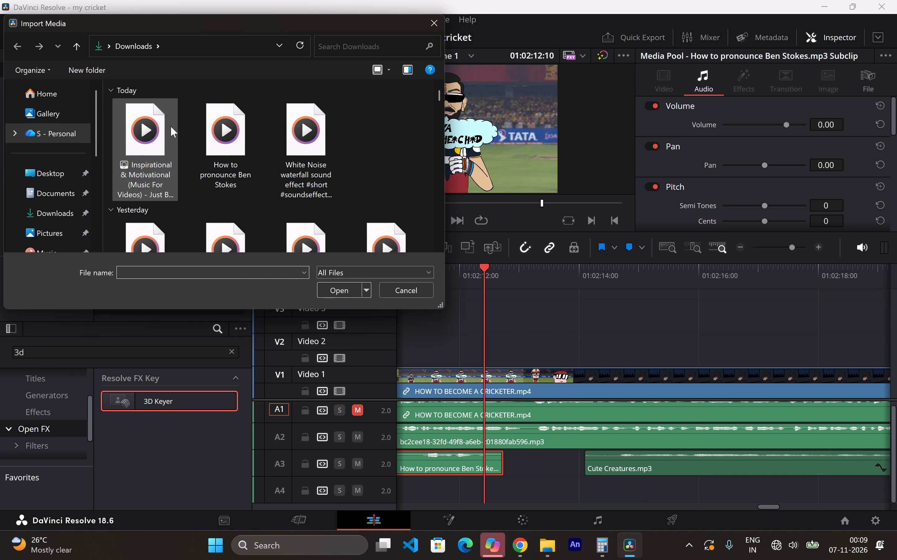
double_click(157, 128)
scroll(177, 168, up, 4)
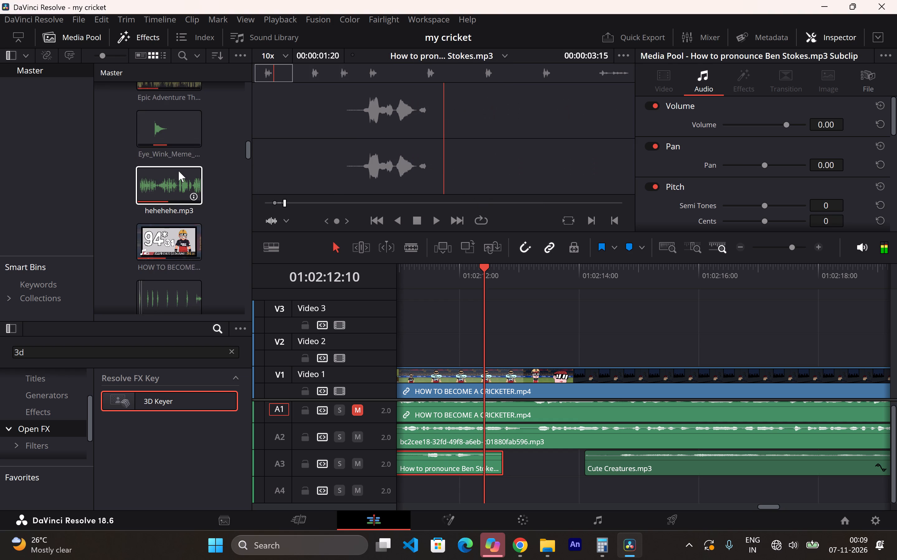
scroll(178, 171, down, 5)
Locate the downloaded "Inspirational & Motivational" MP3 in File Explorer's Downloads folder and rename it as hinfn.
click(539, 550)
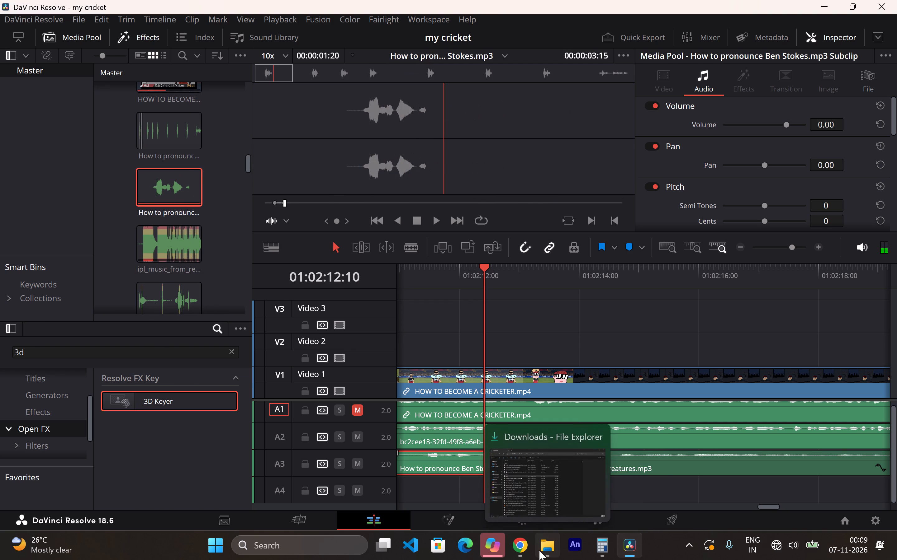
scroll(234, 166, up, 4)
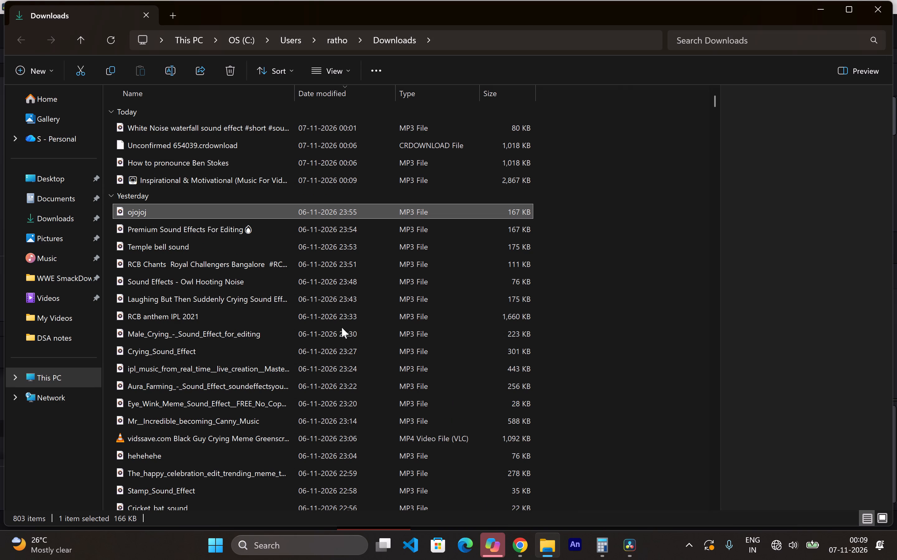
click(551, 551)
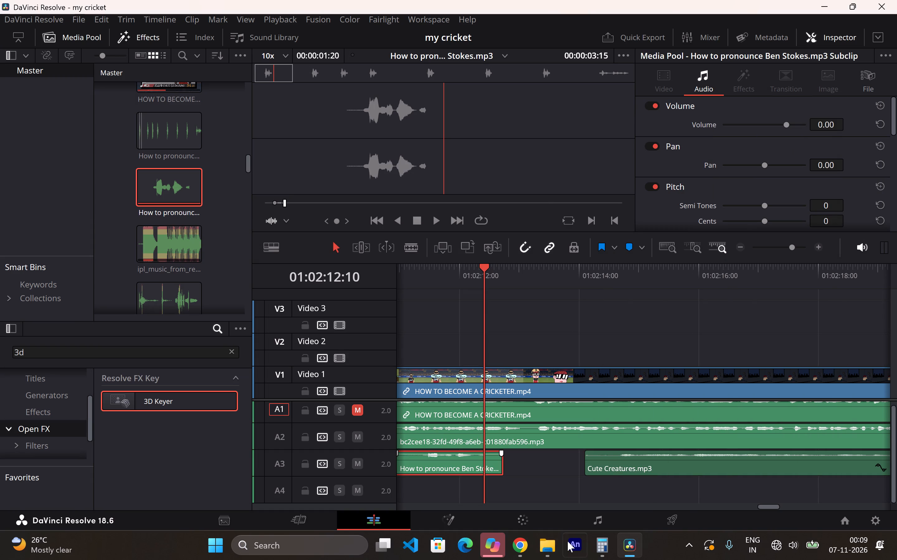
click(524, 545)
click(491, 478)
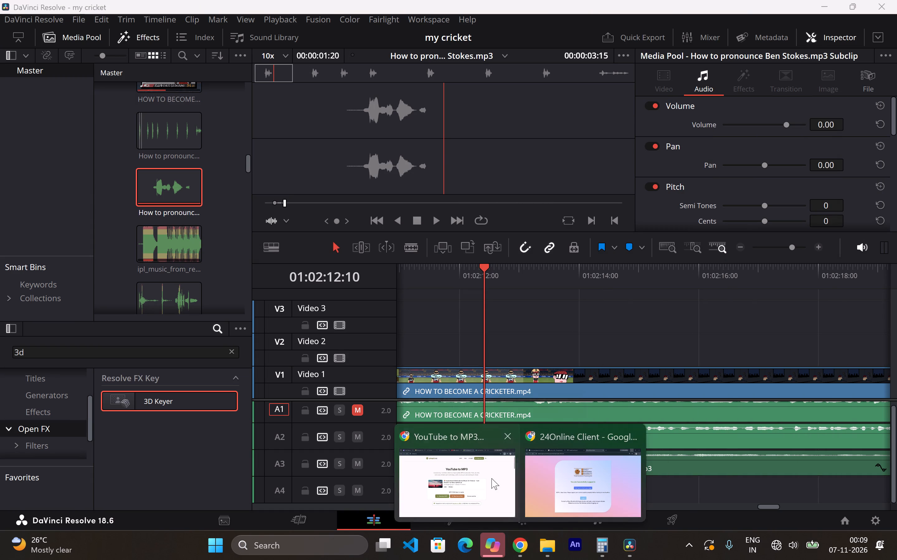
click(778, 73)
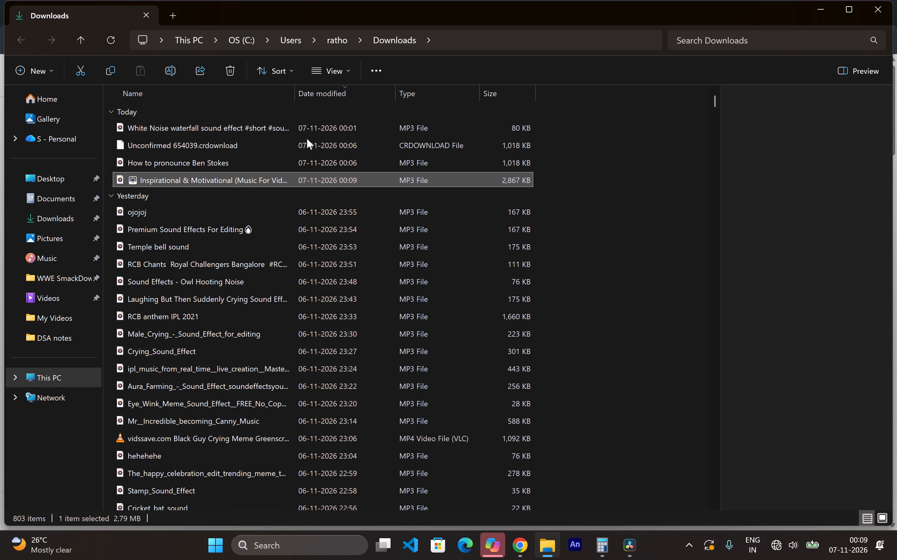
right_click(306, 181)
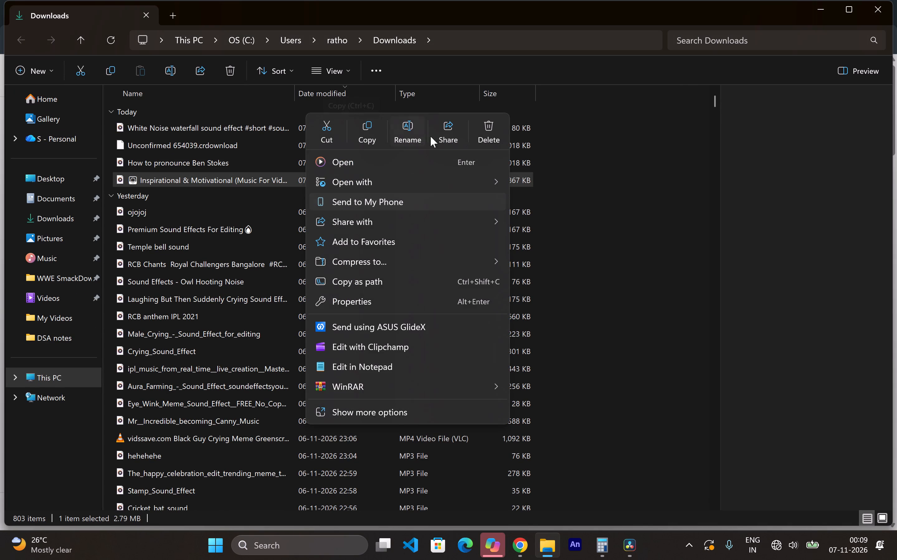
click(416, 132)
key(BackSpace)
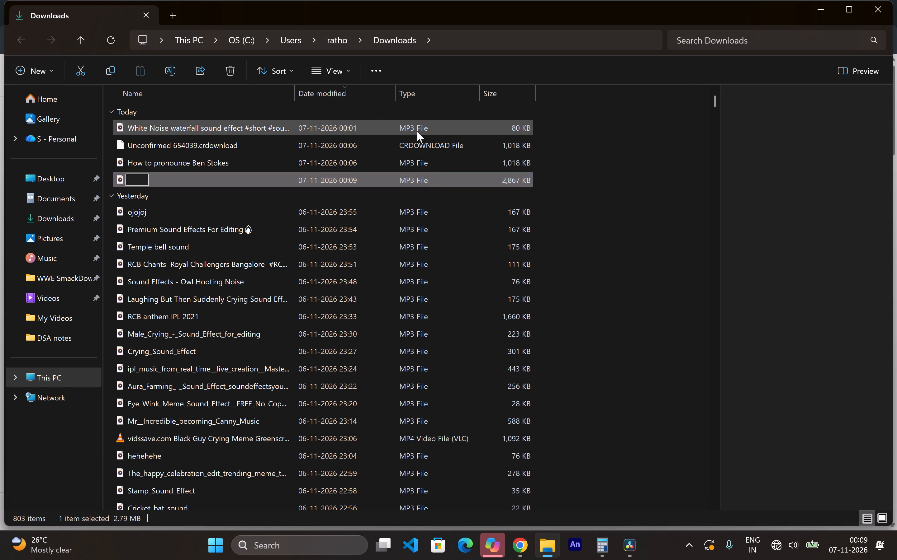
text(hi)
key(n)
text(fn)
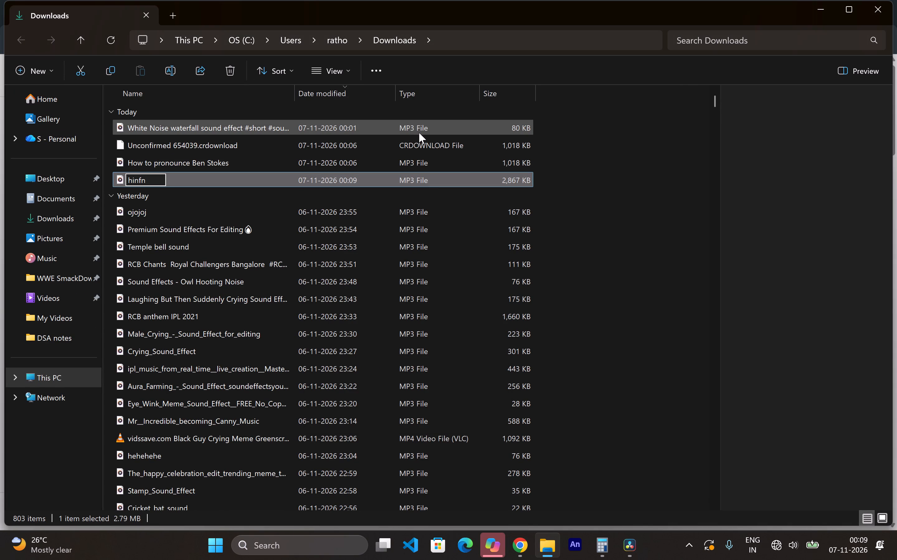
key(Return)
Import the hinfn MP3 from the Downloads folder into DaVinci Resolve's Master bin.
drag(293, 180, 269, 314)
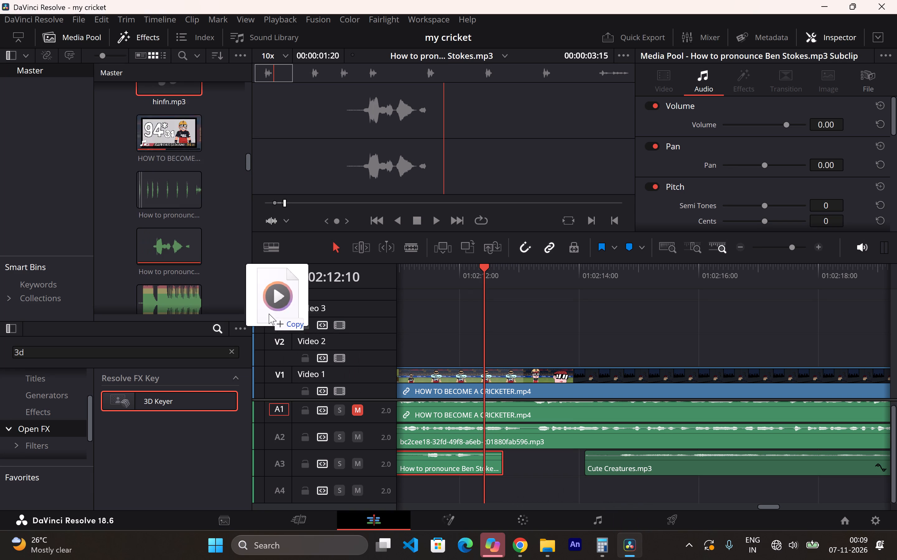
drag(269, 314, 188, 270)
scroll(200, 235, up, 3)
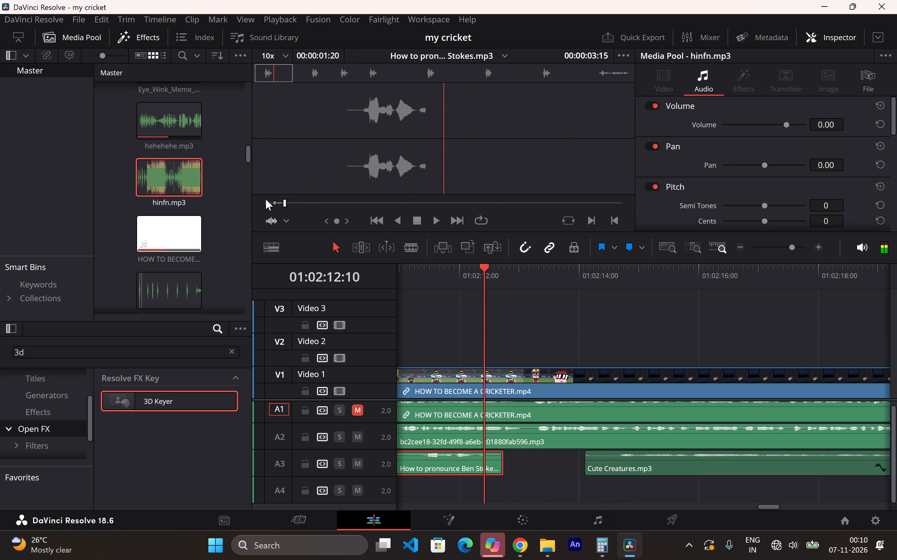
Open hinfn.mp3 in the source viewer and sample its opening section at several points.
double_click(164, 180)
key(space)
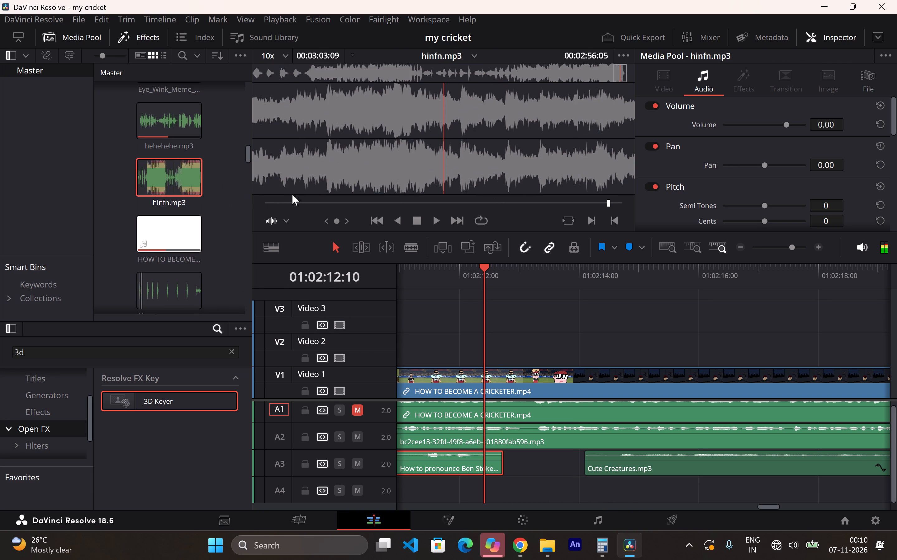
click(331, 202)
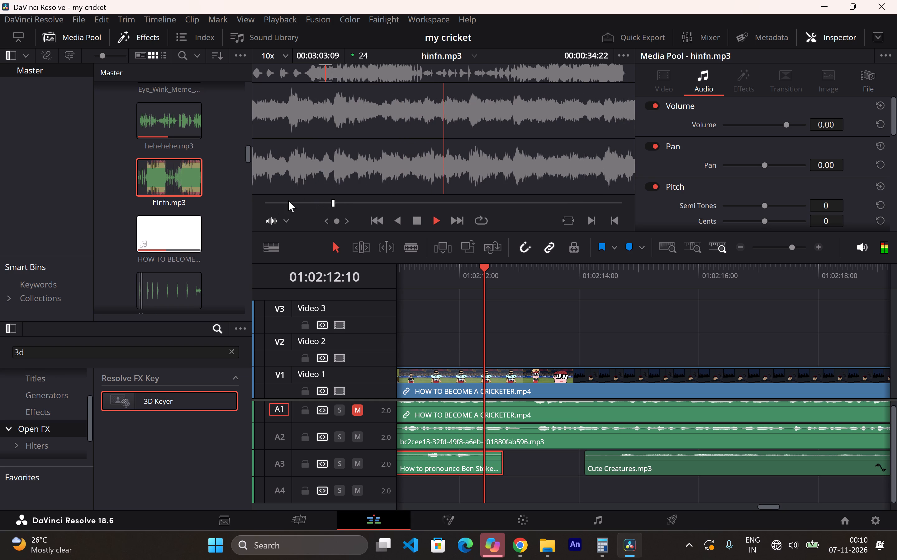
click(278, 204)
key(space)
key(space)
click(307, 207)
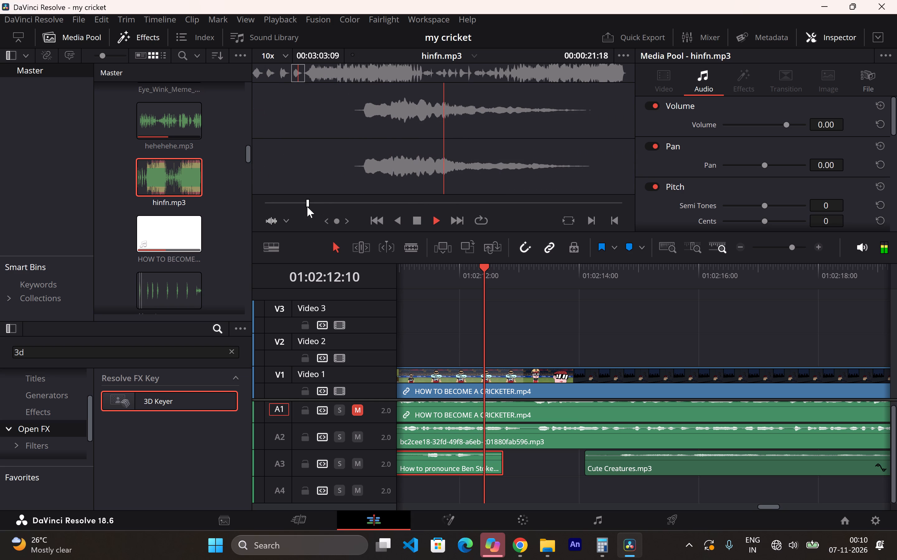
Audition hinfn.mp3 between about 26 and 32 seconds to find a suitable starting point in the build-up.
drag(308, 205, 317, 207)
key(space)
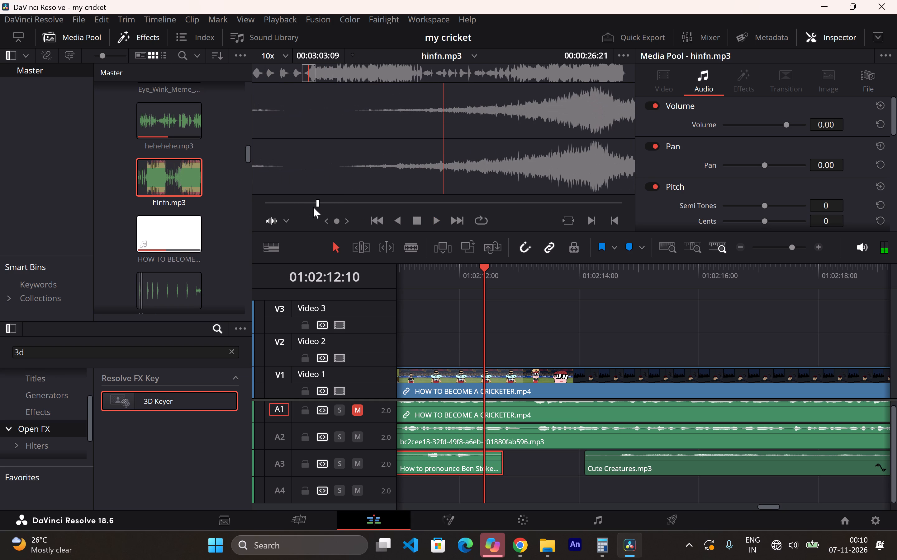
key(space)
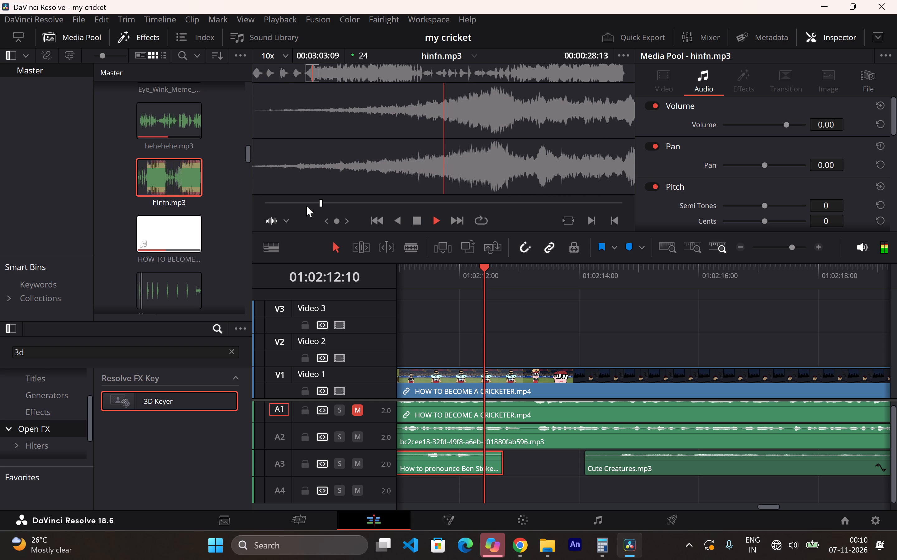
key(space)
key(space)
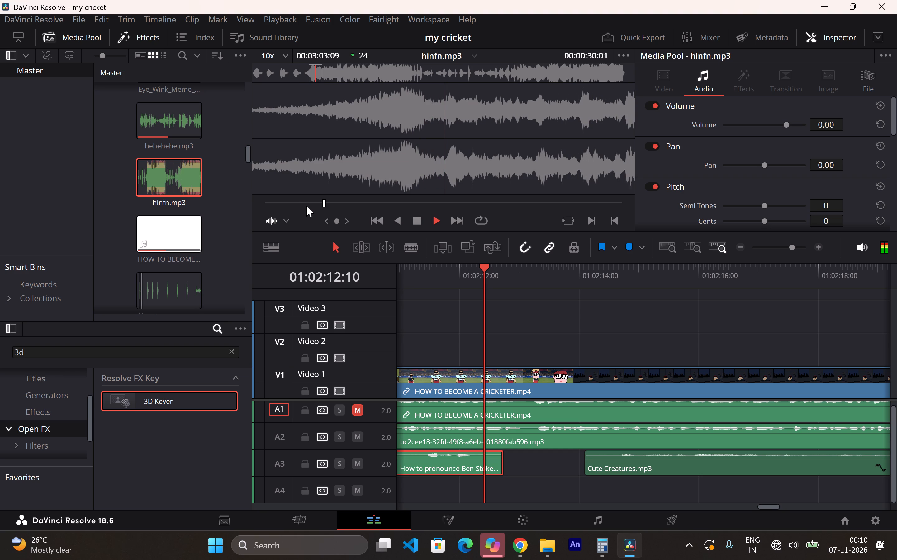
key(space)
drag(319, 204, 318, 204)
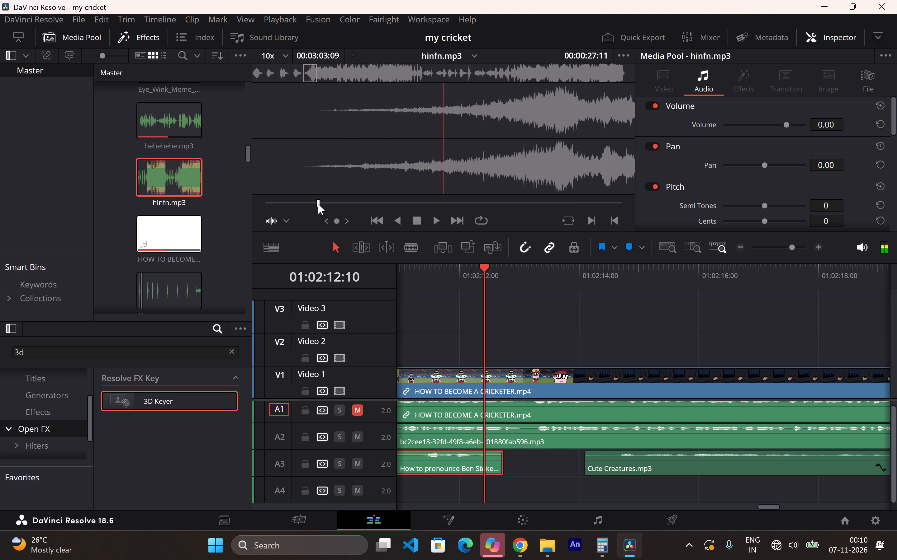
drag(318, 204, 321, 206)
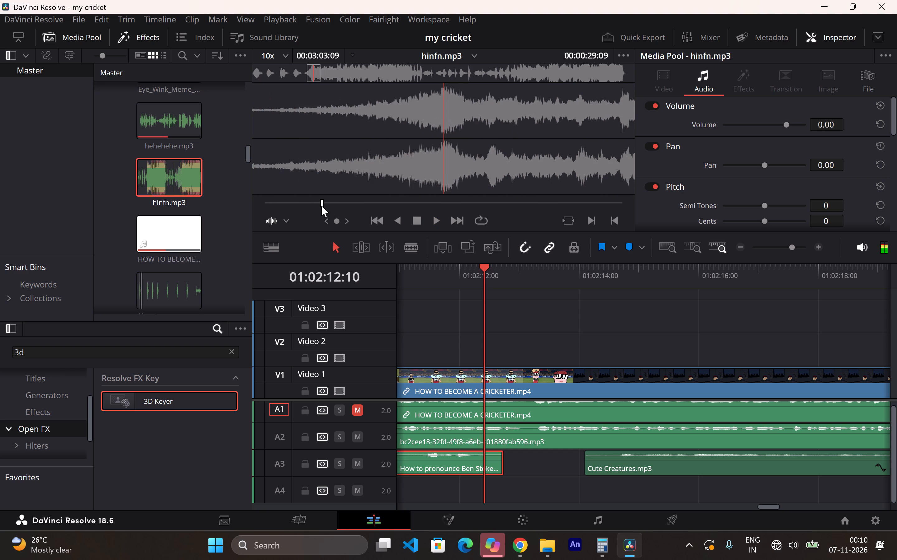
drag(321, 206, 323, 206)
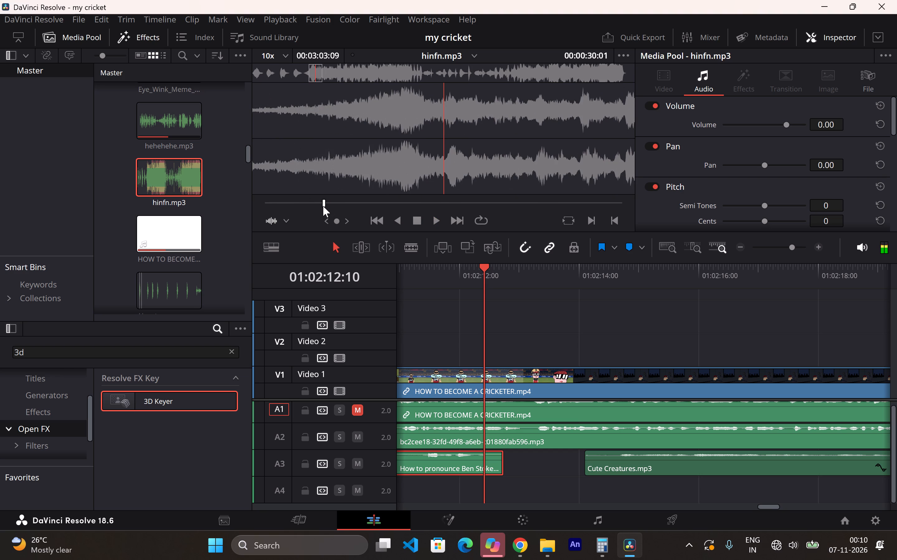
drag(323, 206, 322, 206)
key(space)
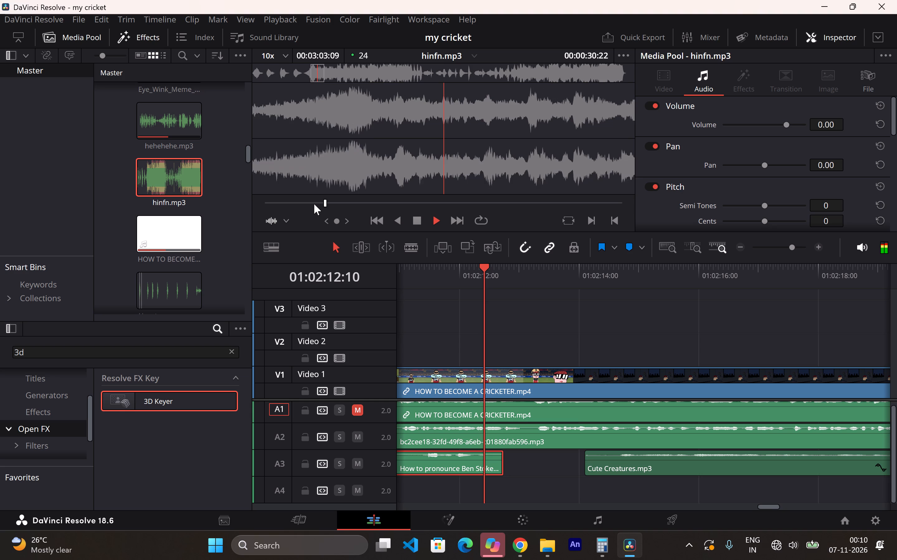
key(space)
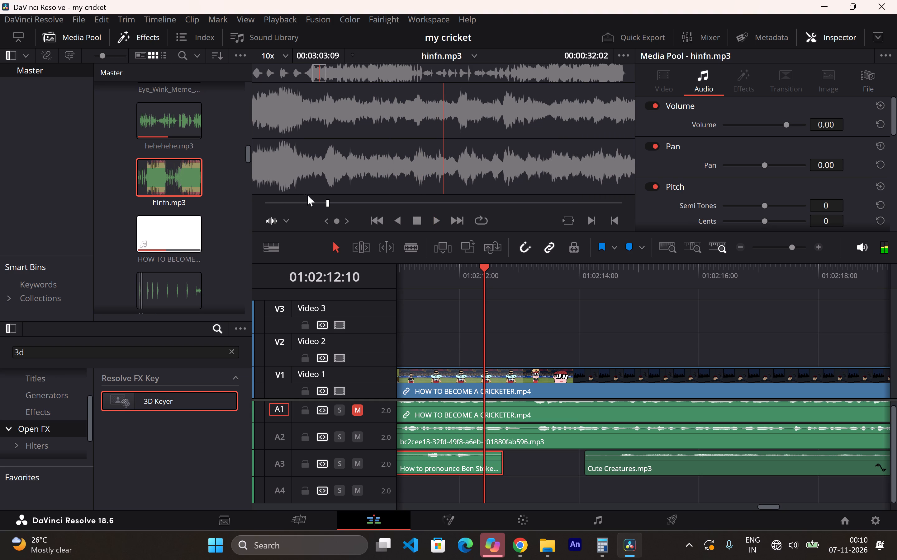
drag(343, 175, 354, 177)
Mark the In point of hinfn.mp3 at about 00:00:29:17 in the source viewer.
drag(326, 200, 323, 201)
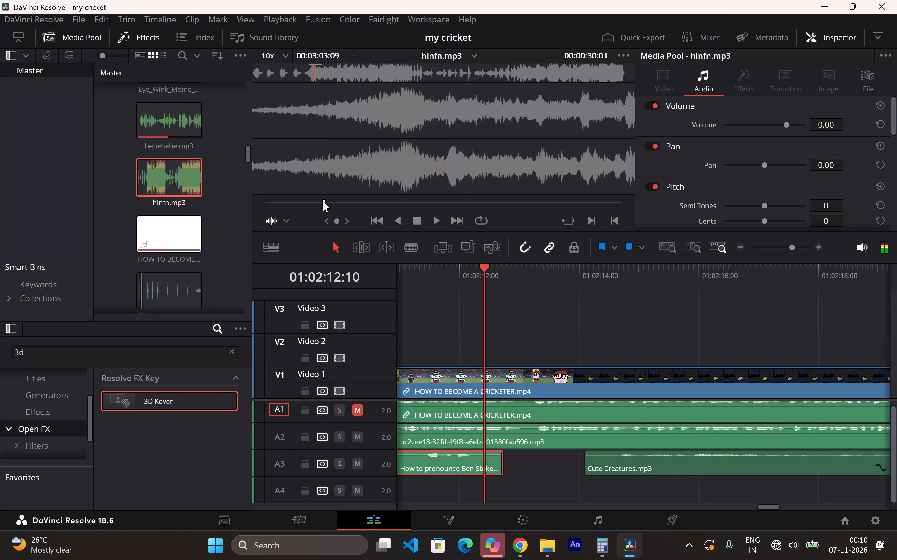
drag(323, 201, 323, 203)
right_click(344, 208)
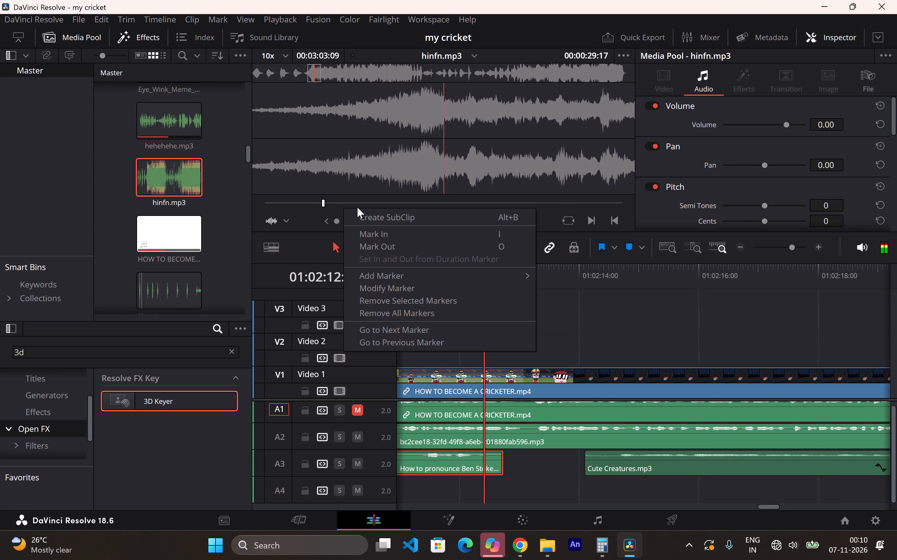
click(377, 229)
Mark the Out point of hinfn.mp3 at about 00:00:53:14 in the source viewer.
key(space)
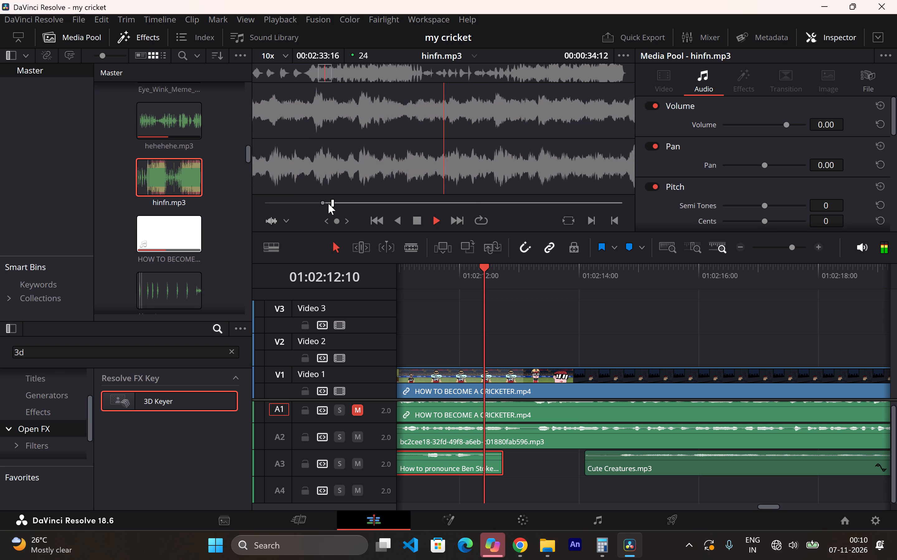
drag(333, 205, 362, 205)
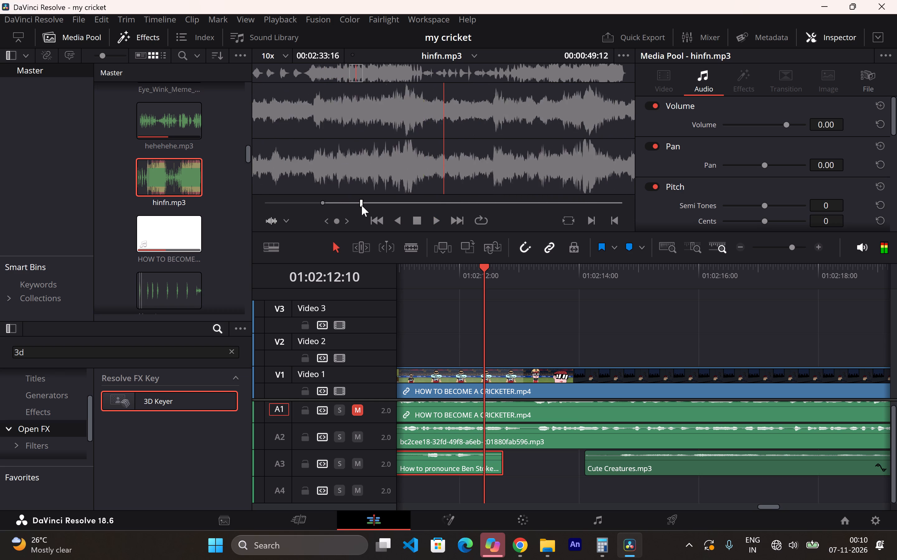
drag(362, 205, 368, 205)
right_click(374, 206)
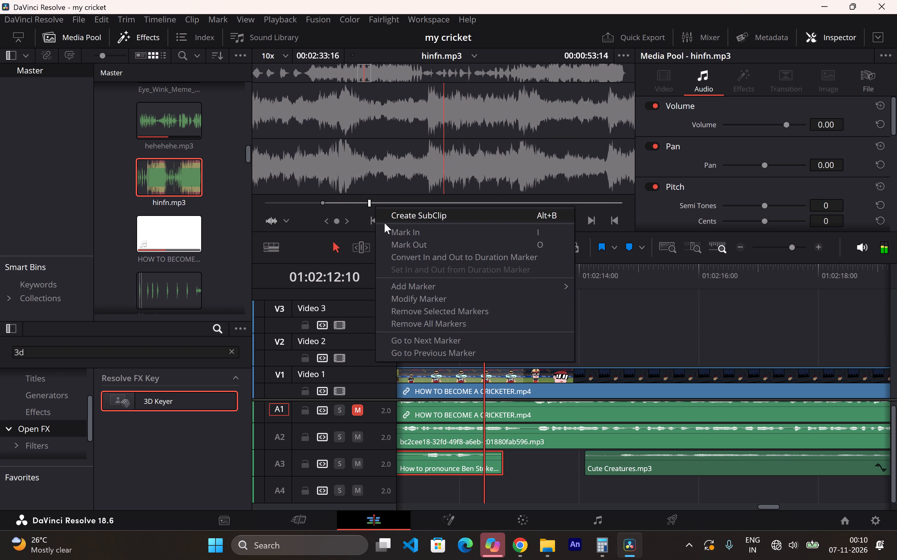
click(401, 240)
Create a subclip from the marked range of hinfn.mp3, keeping the default name and leaving full clip extents off.
right_click(387, 209)
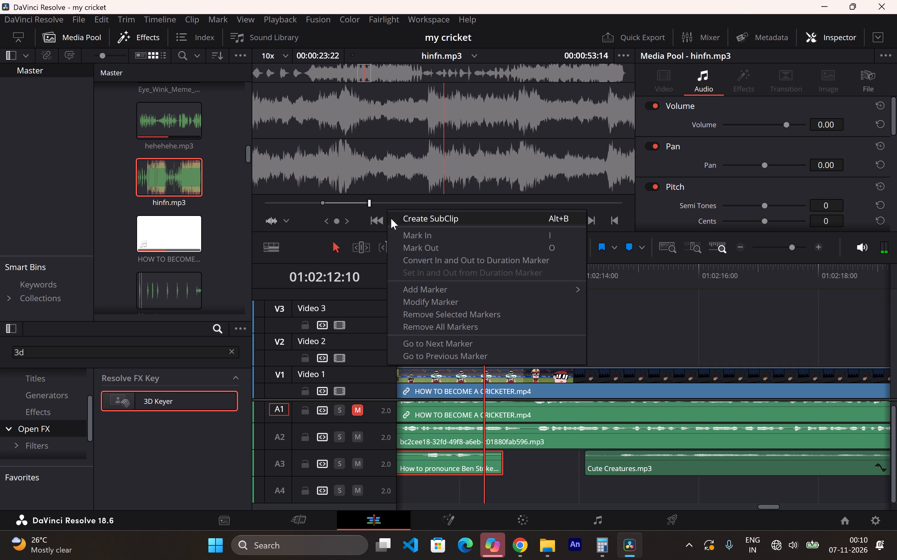
click(394, 222)
click(510, 306)
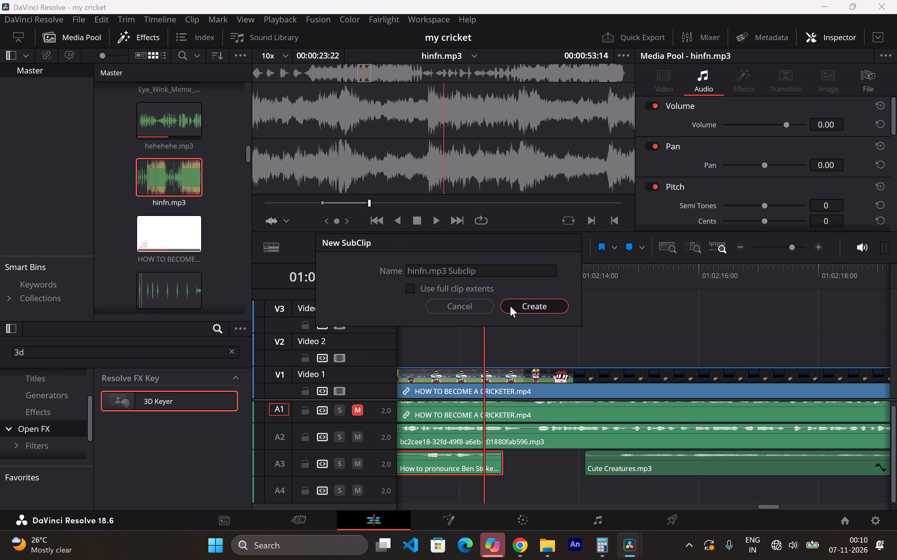
Place the hinfn.mp3 subclip on track A3 shortly after the Ben Stokes pronunciation clip and play it against the picture.
drag(181, 239, 473, 386)
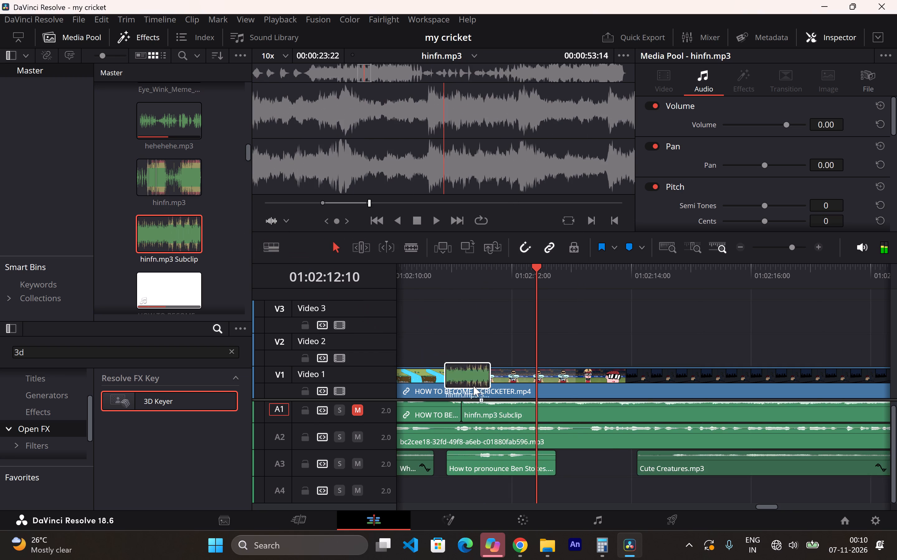
drag(473, 386, 542, 475)
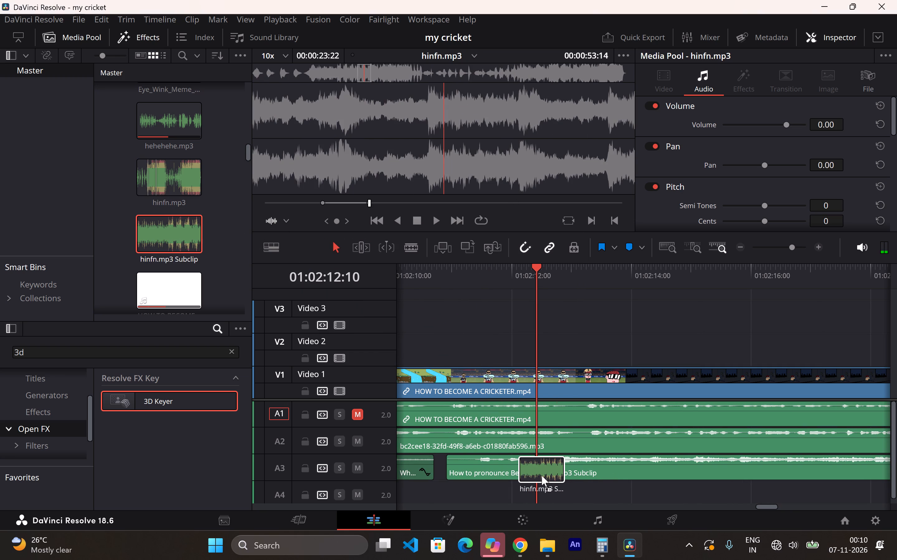
drag(542, 475, 581, 476)
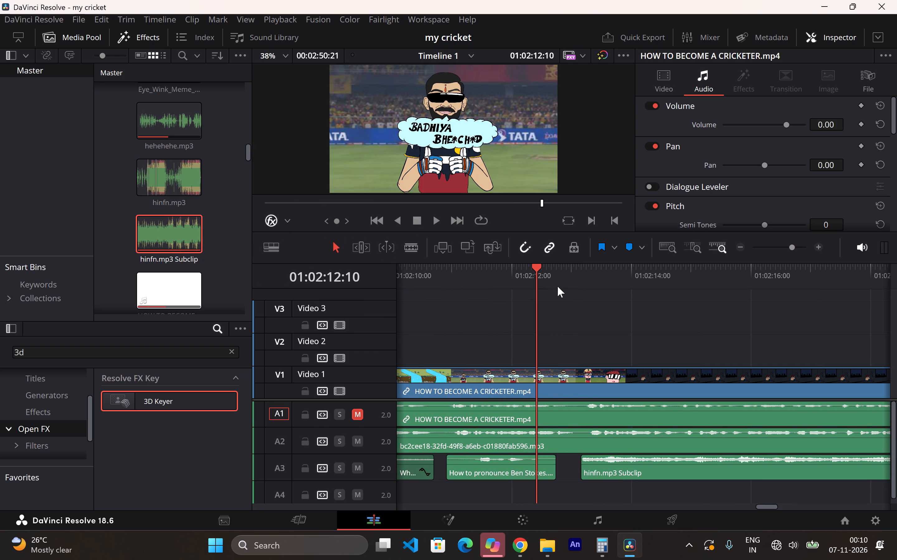
click(558, 286)
key(space)
key(space)
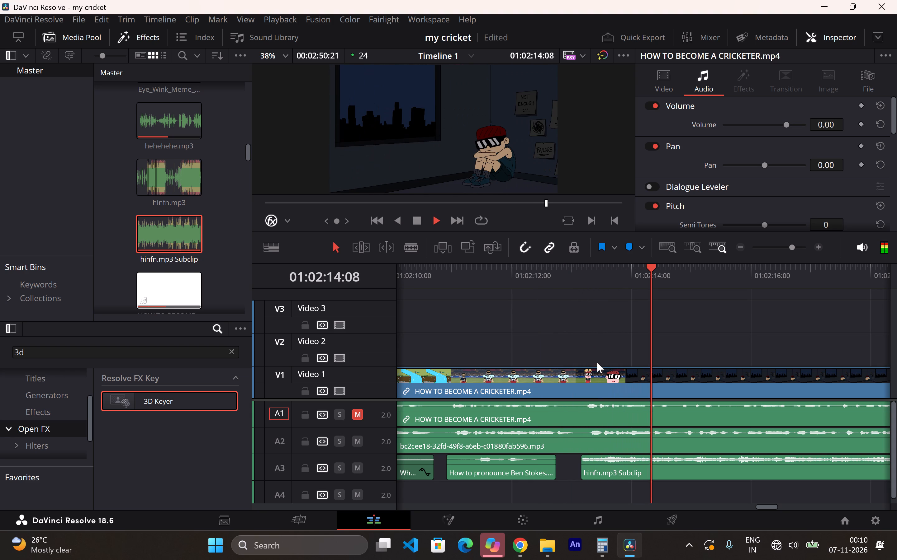
Lower the hinfn.mp3 subclip's volume on A3 to -10 dB and listen to it from before its start.
drag(635, 458, 638, 460)
click(551, 306)
click(560, 284)
key(space)
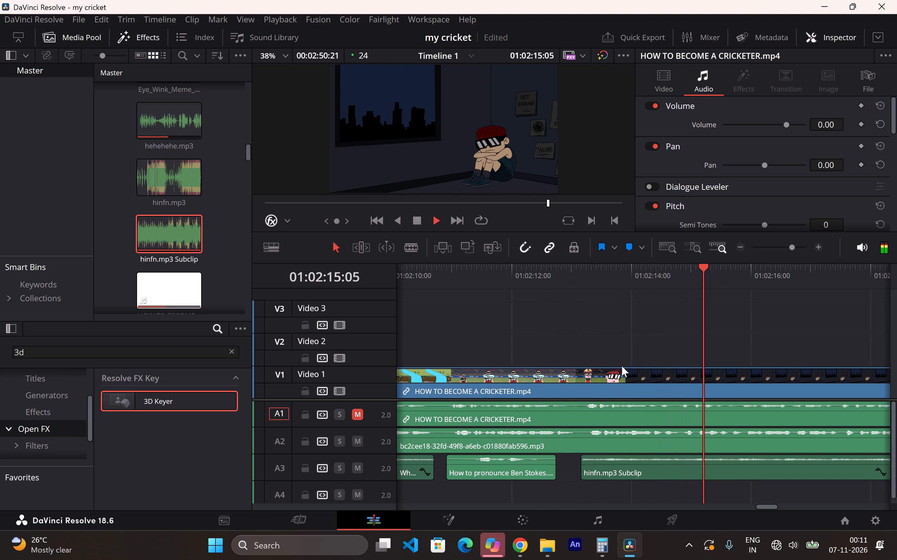
key(space)
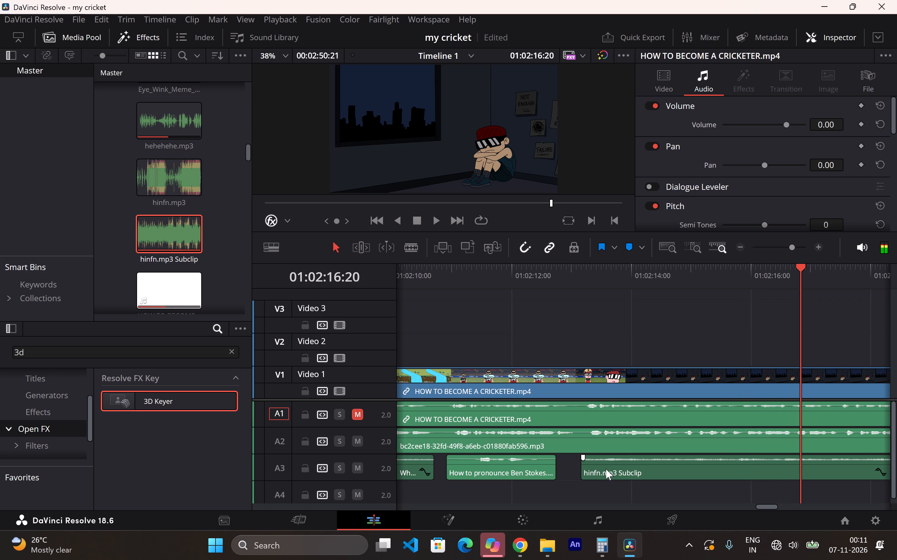
Move the hinfn.mp3 subclip to start at about 01:02:14:00, where the dark room scene begins, and check its timing.
drag(607, 467, 659, 465)
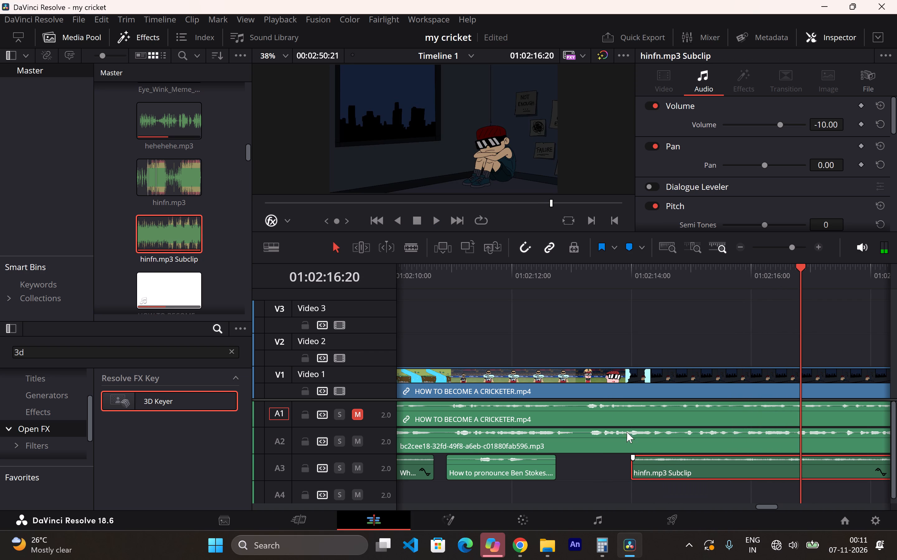
click(578, 279)
key(space)
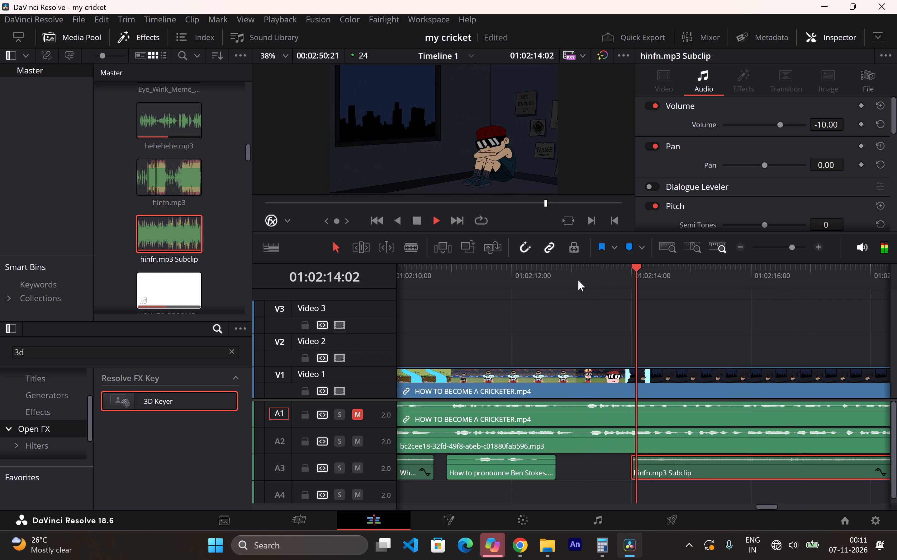
key(space)
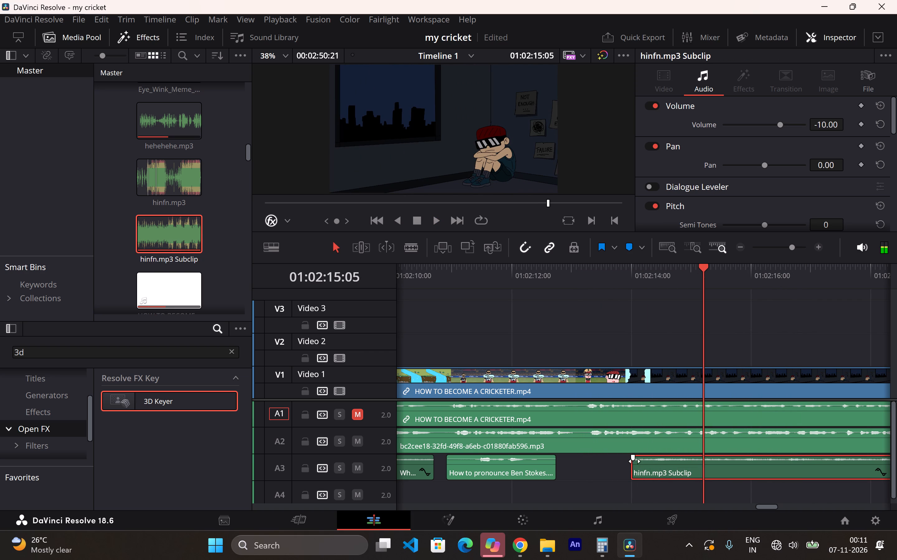
Add a fade-in of about one second to the hinfn.mp3 subclip on A3 and play through the scene.
drag(633, 459, 694, 460)
click(595, 281)
key(space)
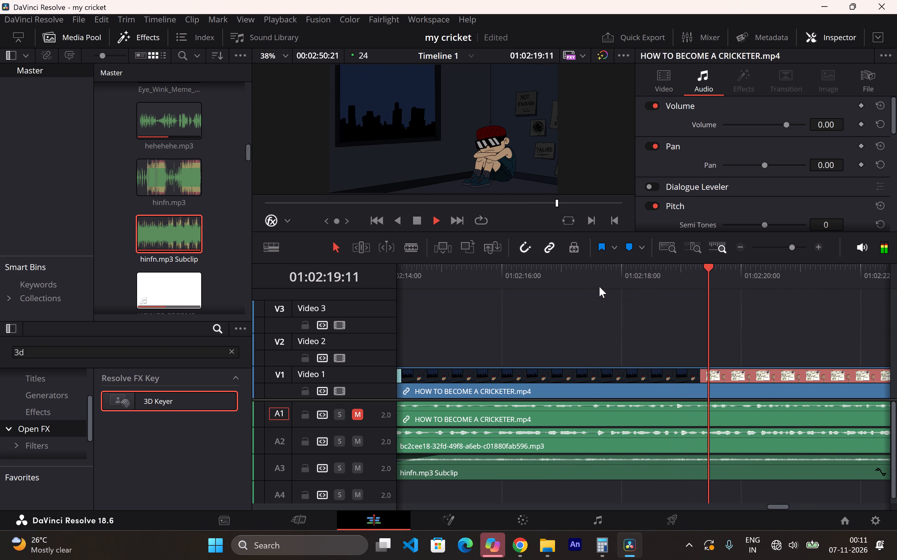
key(space)
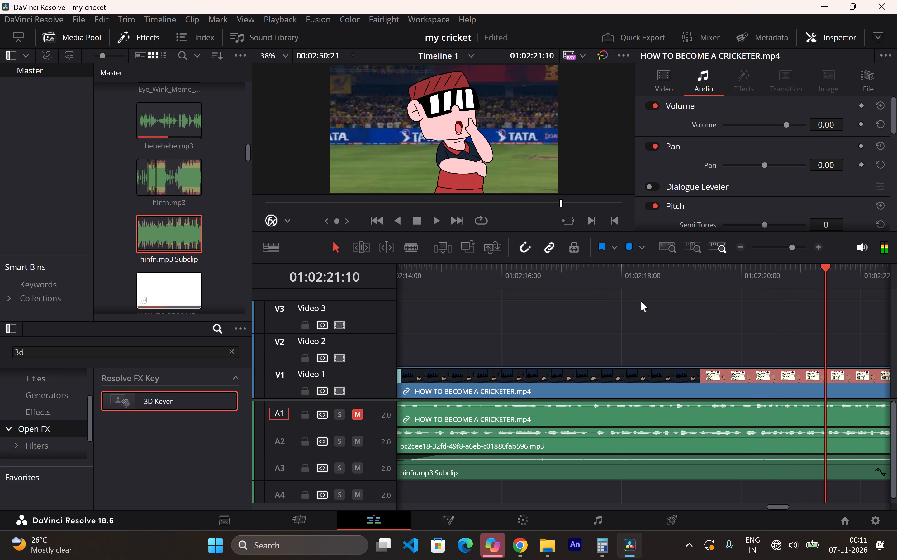
Cut the hinfn.mp3 subclip at 01:02:20:04, where the dark room scene ends, and delete the remaining portion.
drag(826, 266, 764, 269)
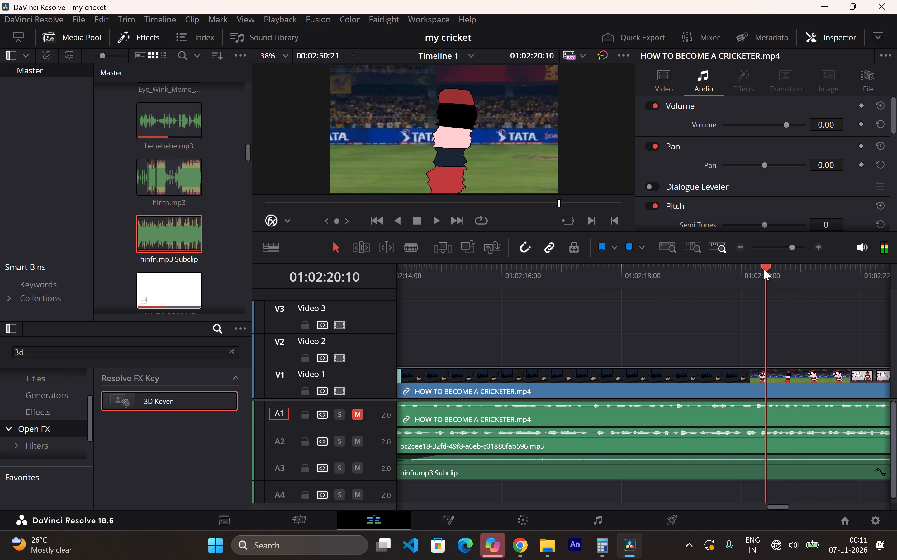
drag(764, 269, 750, 269)
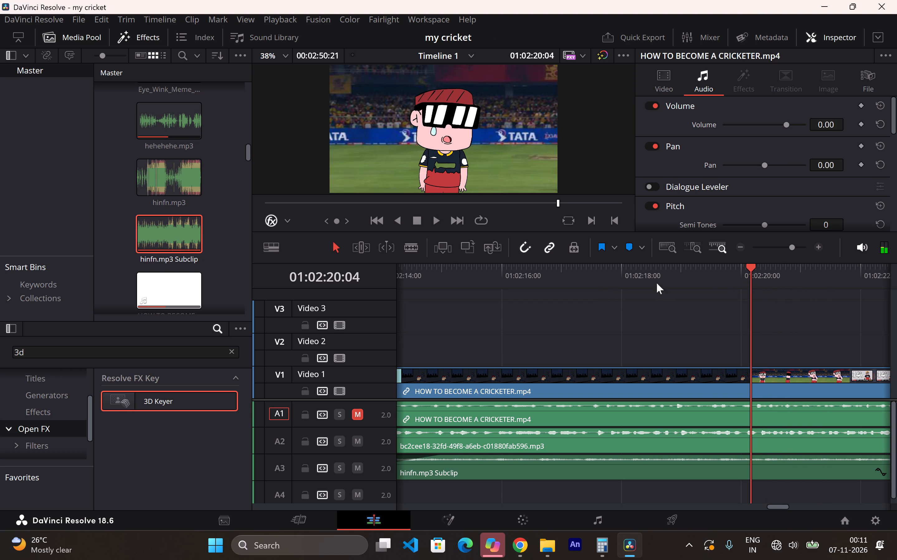
click(411, 240)
click(753, 470)
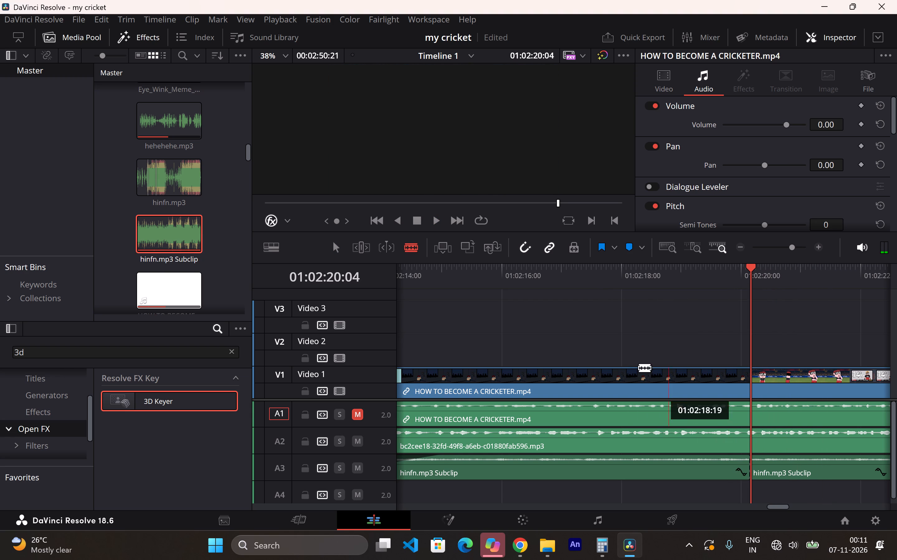
click(340, 253)
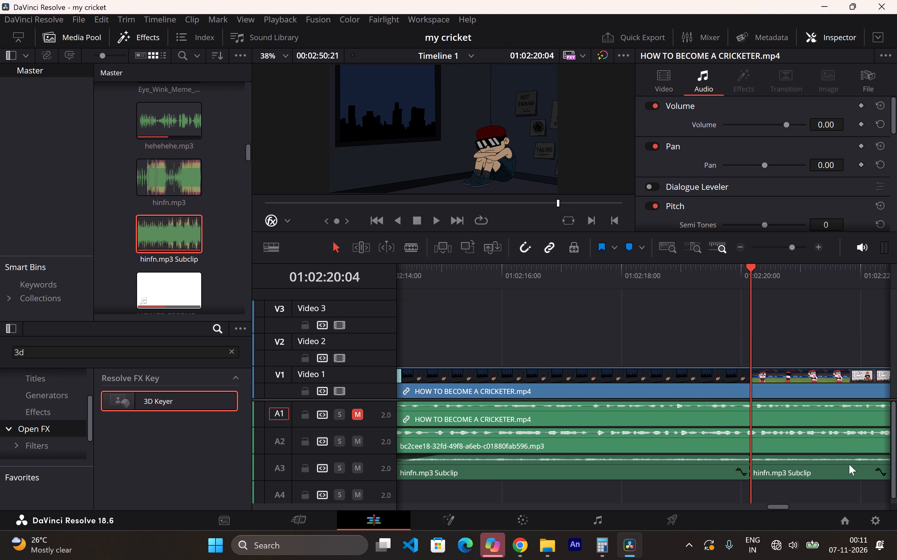
click(849, 469)
key(BackSpace)
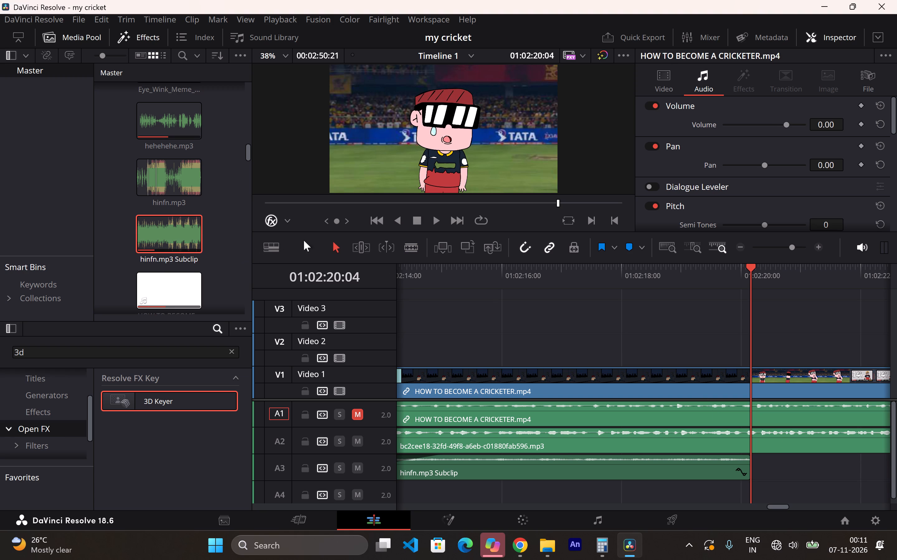
Add a short fade-out to the end of the hinfn.mp3 subclip on A3 and listen to the ending.
click(413, 245)
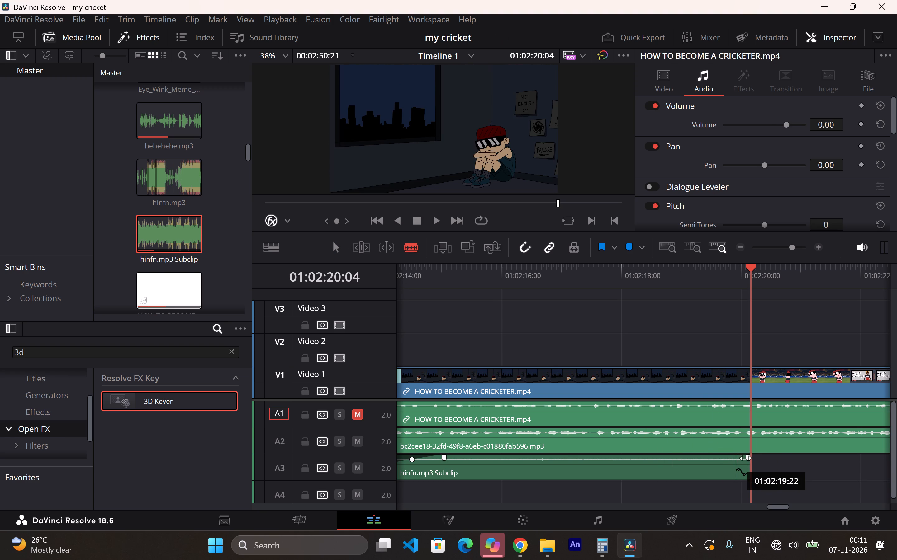
drag(749, 459, 708, 457)
drag(579, 297, 576, 294)
click(588, 281)
key(space)
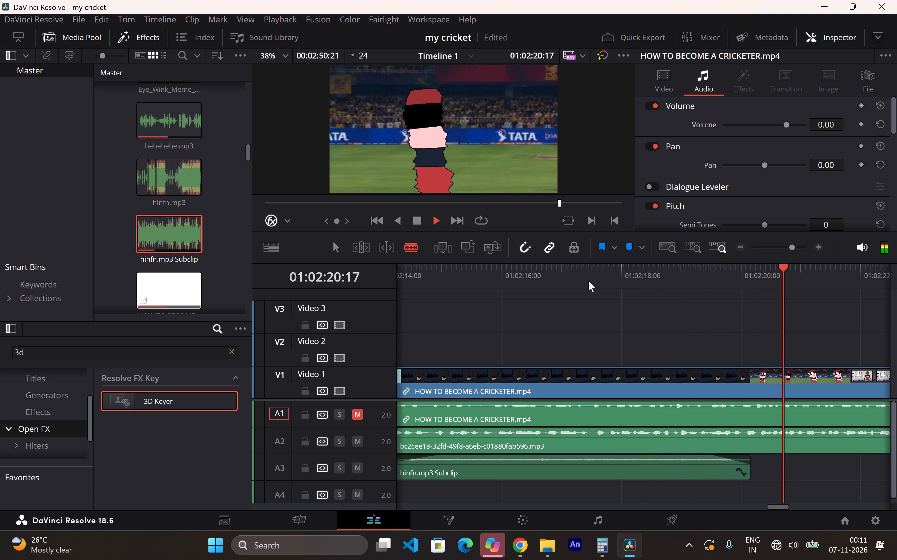
key(space)
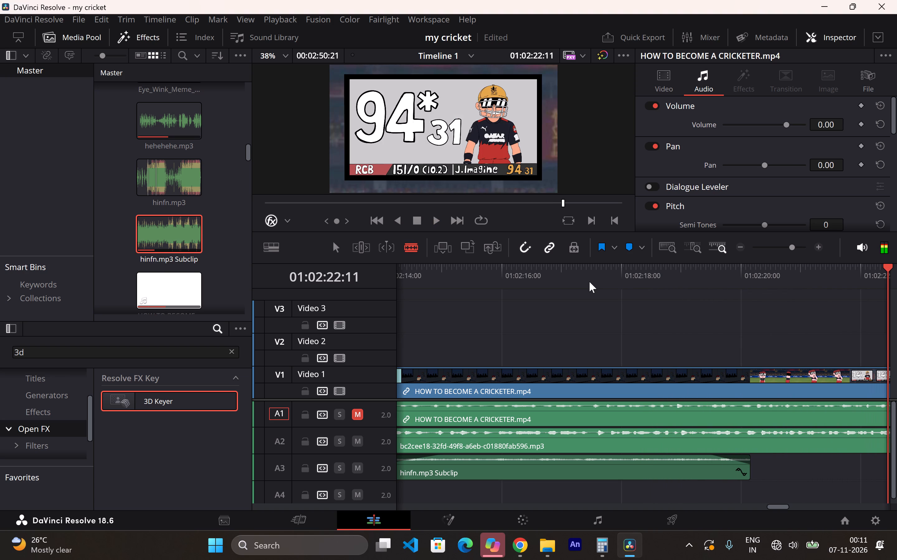
Play back the section around the hinfn.mp3 subclip, up to about 01:02:24, to check the music and following scenes.
key(space)
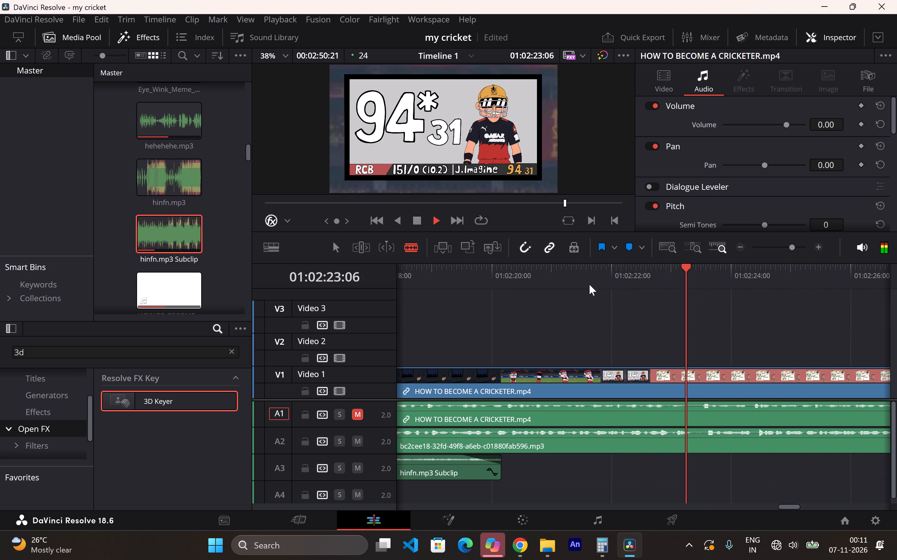
key(space)
drag(787, 508, 772, 506)
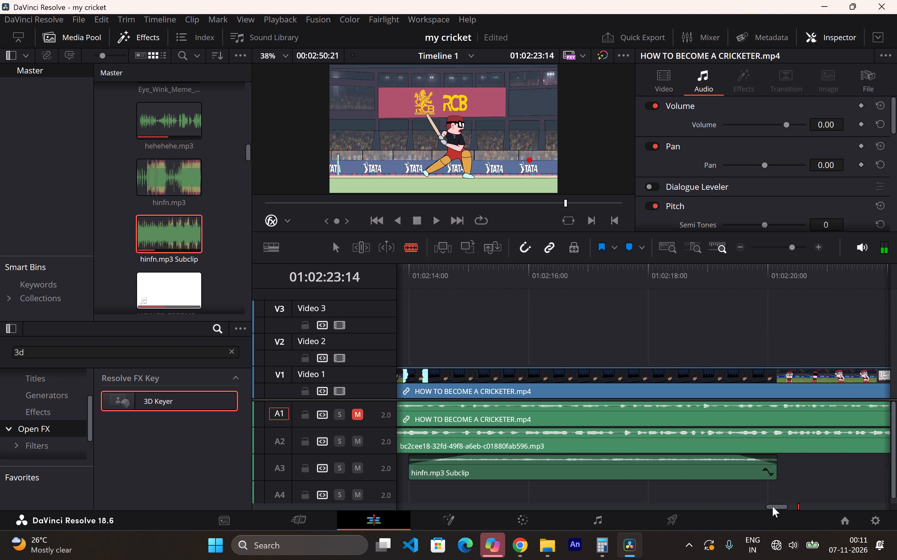
drag(772, 506, 757, 505)
click(575, 278)
key(space)
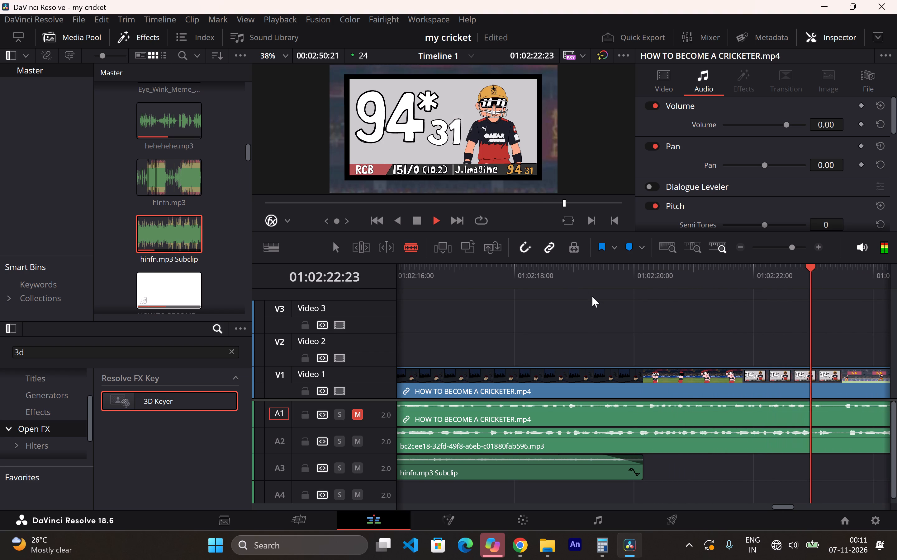
key(space)
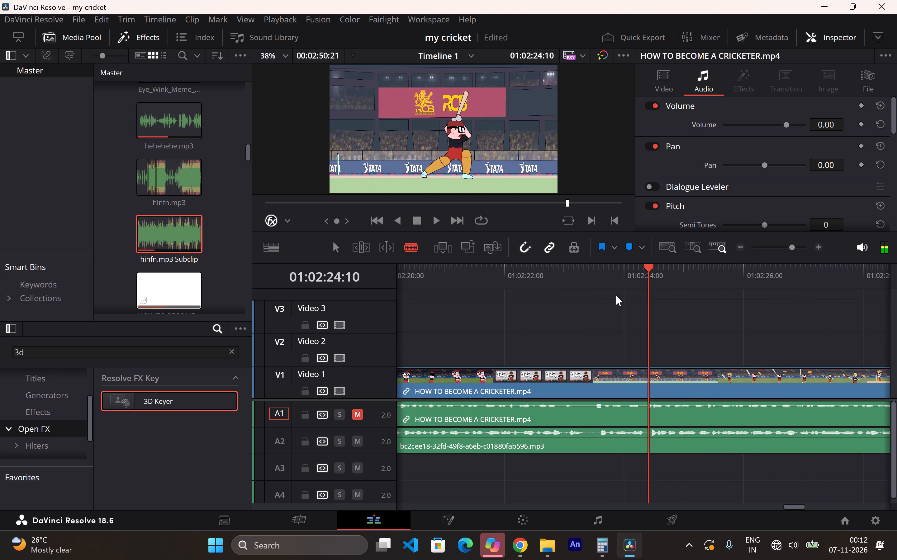
drag(619, 293, 605, 277)
drag(641, 266, 437, 274)
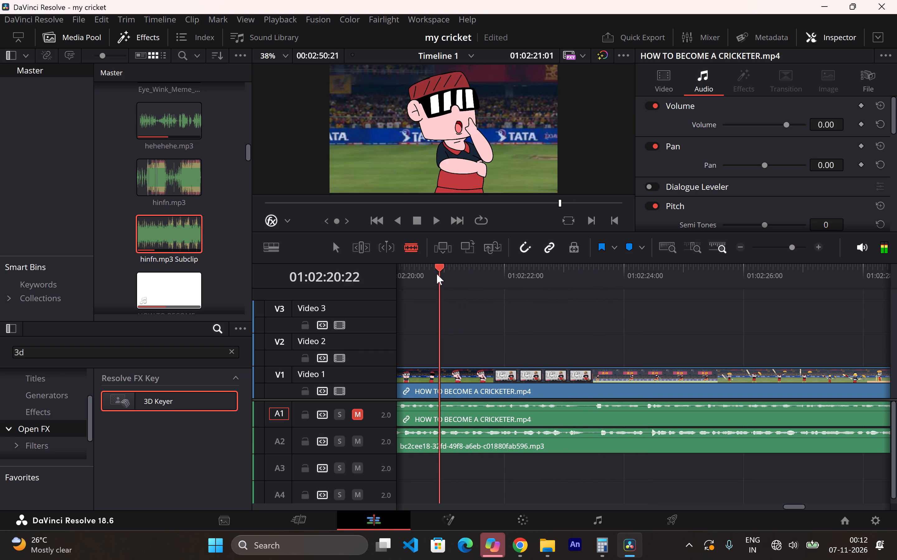
drag(437, 274, 534, 272)
key(space)
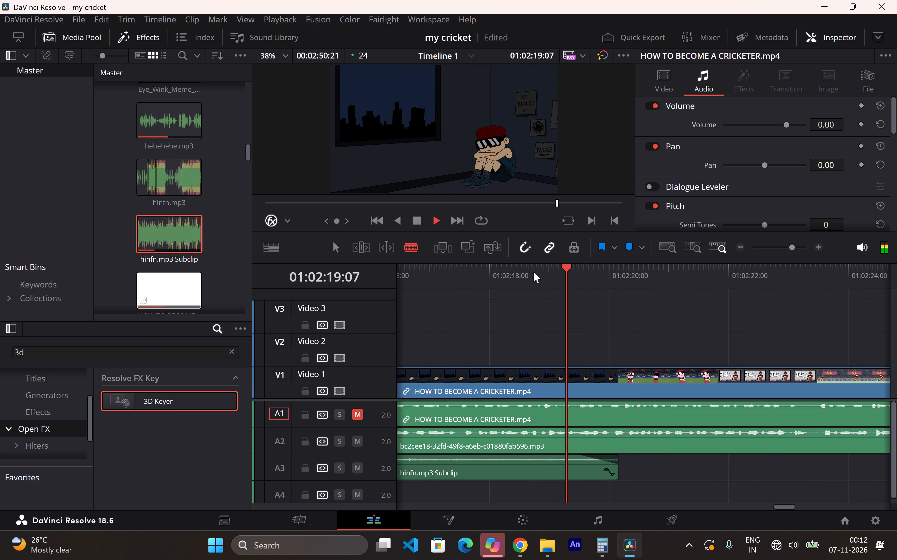
key(space)
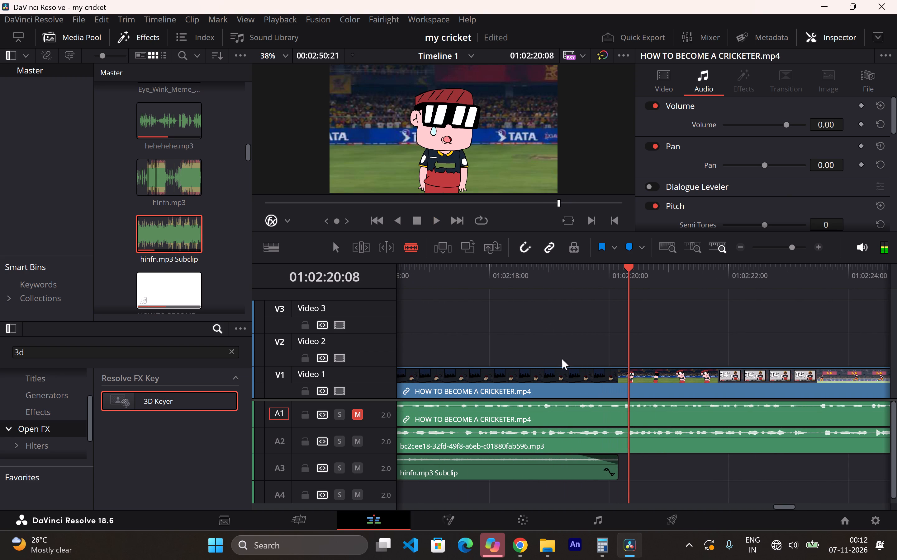
Switch to Chrome, find the YouTube tab with the motivational music video, close its share dialog and open the YouTube home page.
click(554, 517)
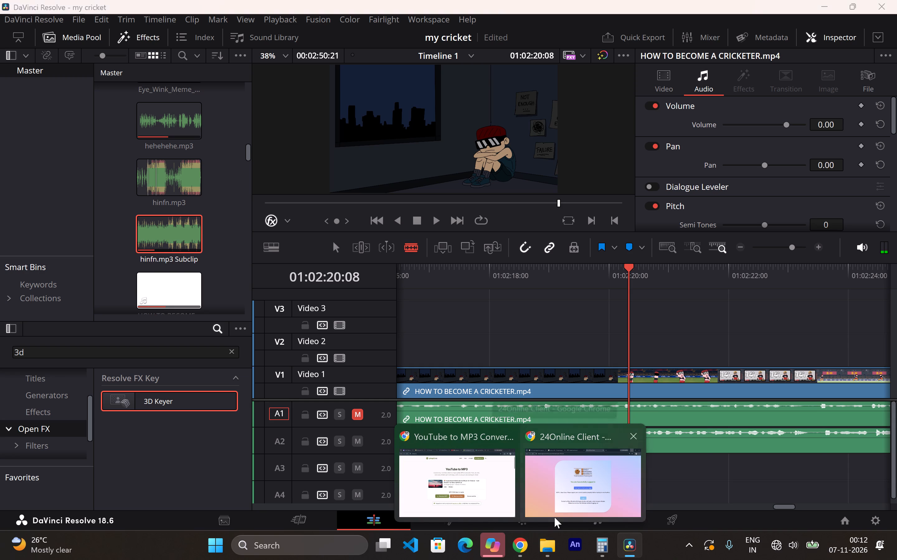
click(380, 0)
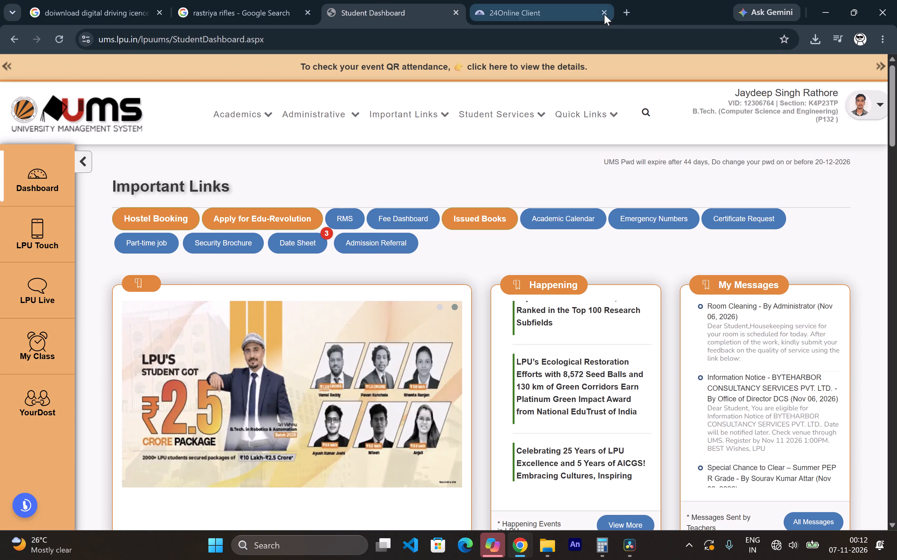
click(632, 9)
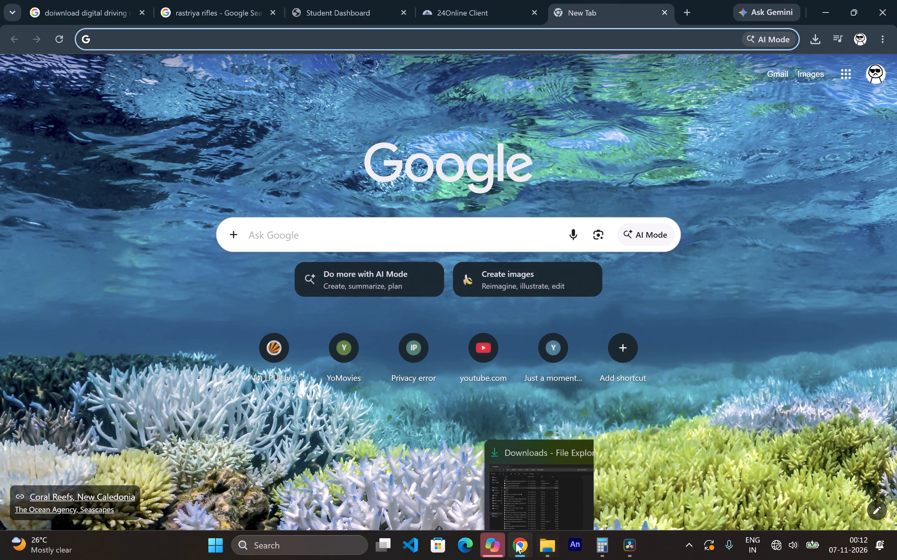
click(471, 501)
click(403, 7)
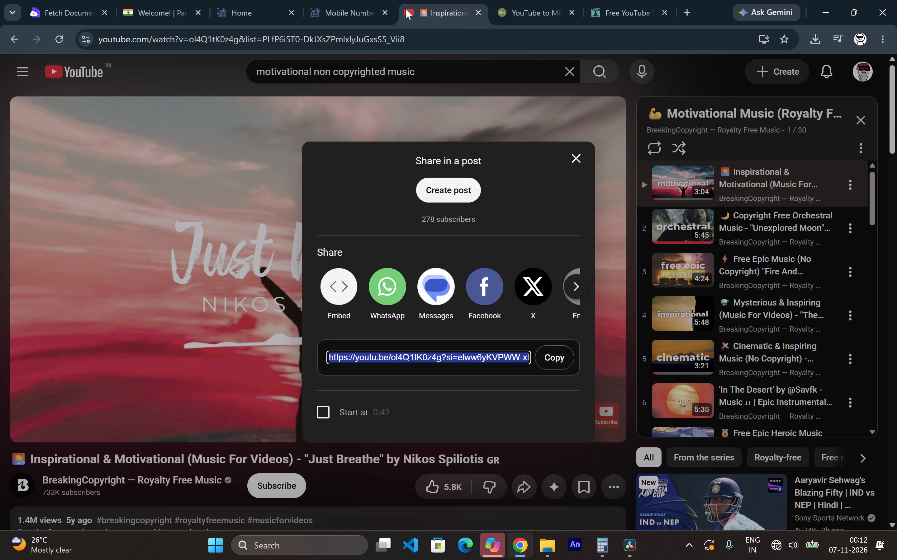
drag(575, 158, 569, 156)
drag(67, 86, 61, 83)
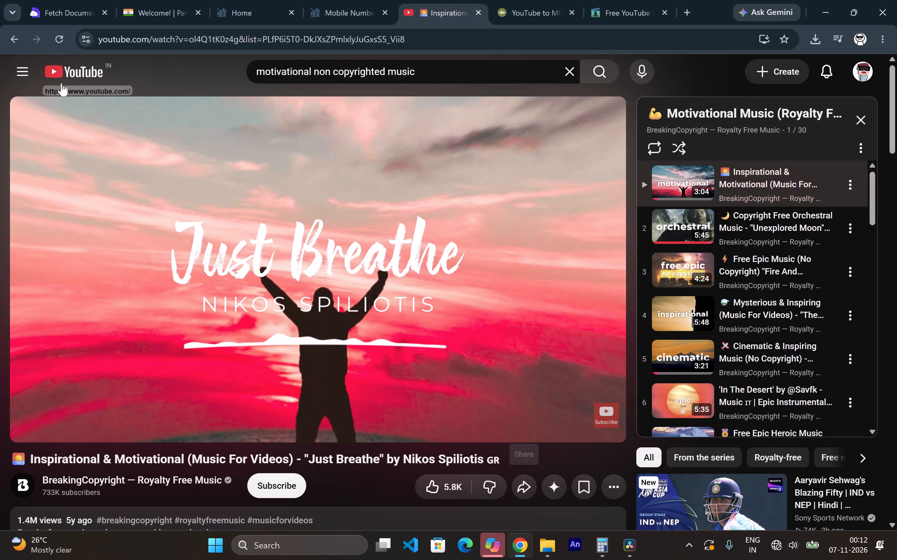
drag(61, 83, 64, 85)
drag(60, 82, 61, 85)
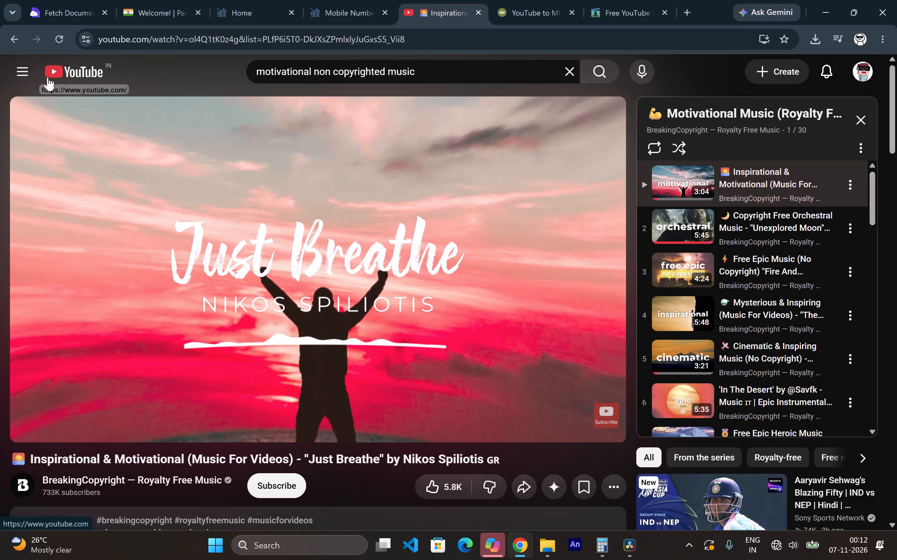
click(50, 75)
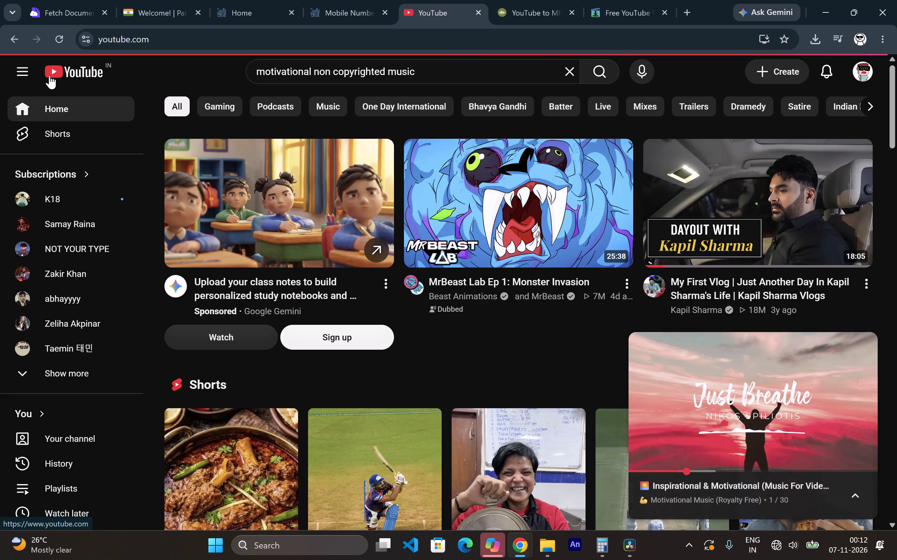
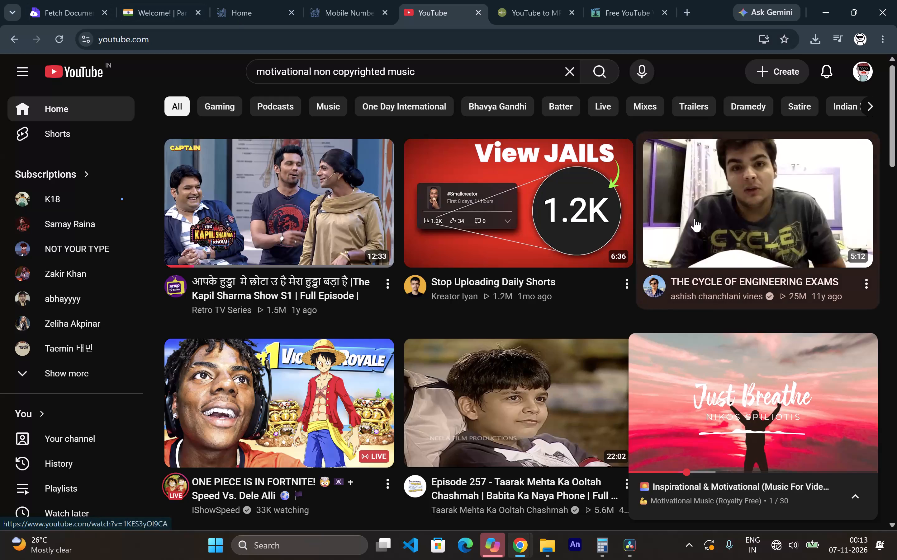
Replace the previous YouTube query and search for "reaction sound effect".
click(562, 76)
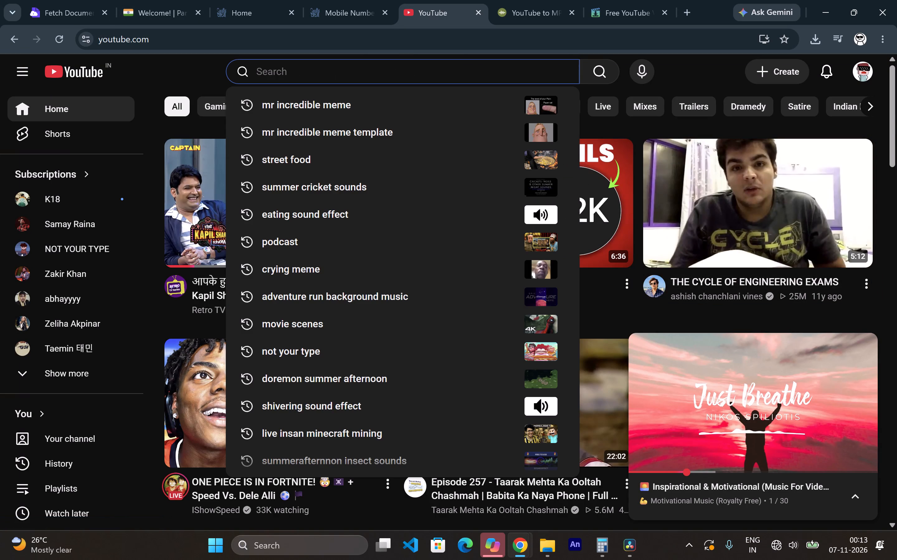
text(rr)
key(BackSpace)
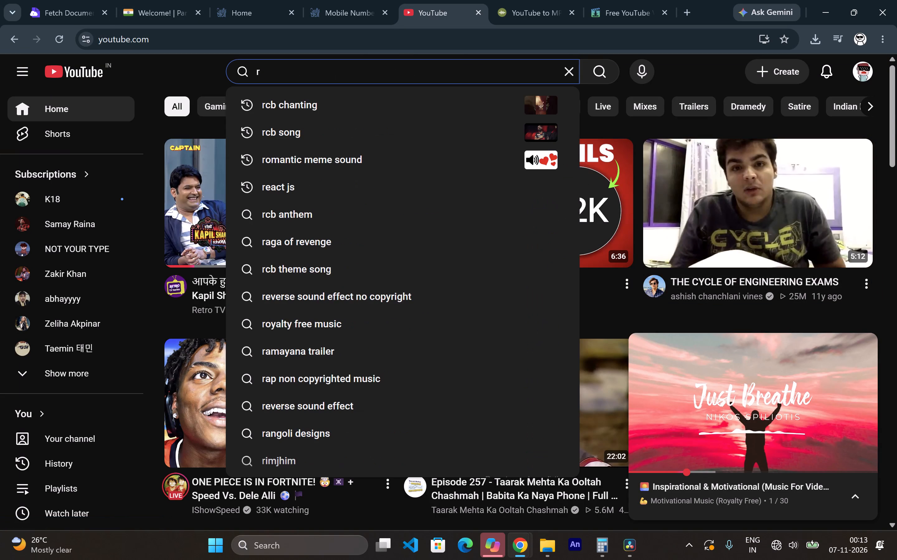
text(eacti)
key(o)
key(n)
key(space)
text(so)
key(u)
key(n)
key(f)
drag(776, 559, 871, 417)
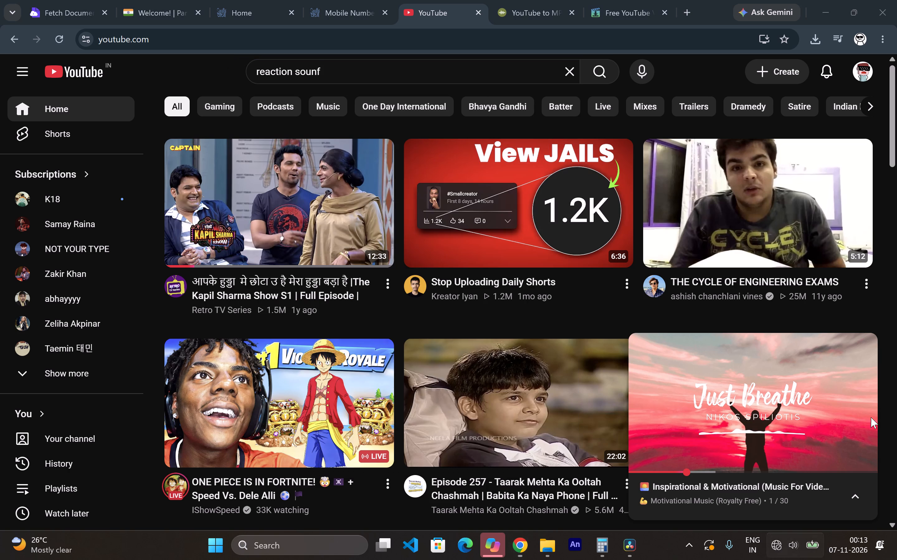
drag(871, 417, 869, 424)
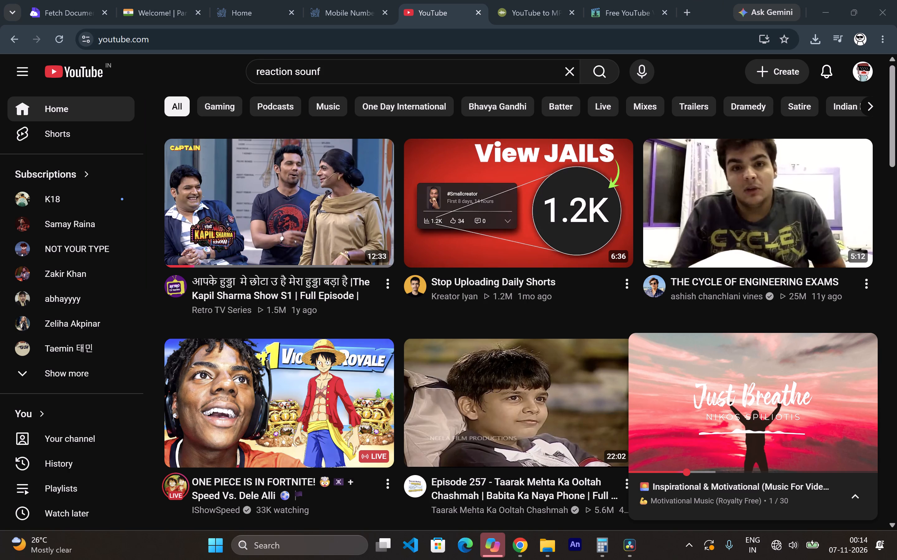
click(338, 73)
click(408, 107)
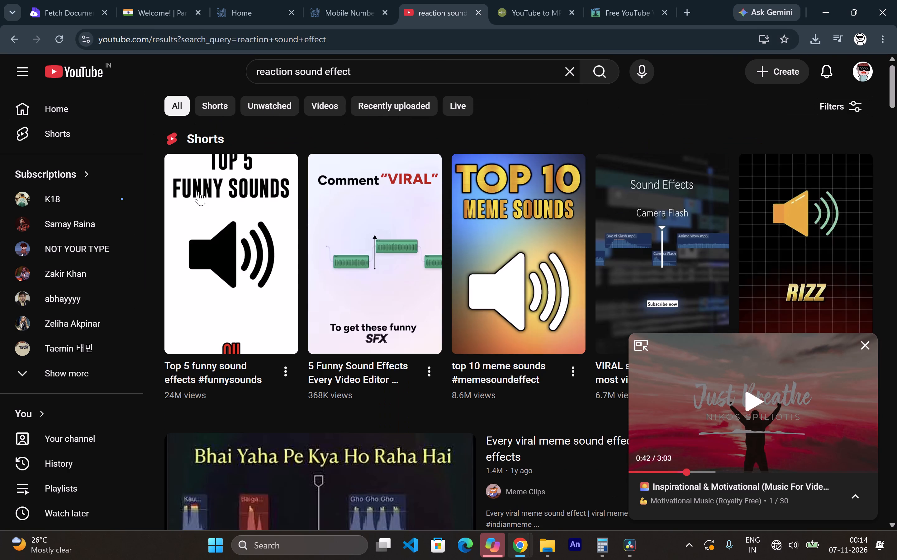
Listen to the "Top 5 funny sound effects" and "5 Funny Sound Effects" Shorts and the "All Shocked - Sounds Effect (HD)" preview.
click(221, 215)
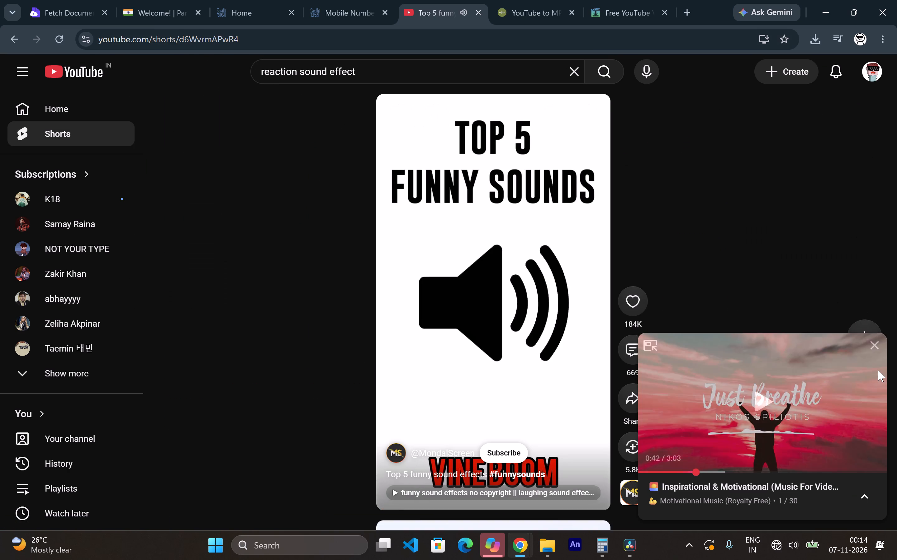
click(875, 352)
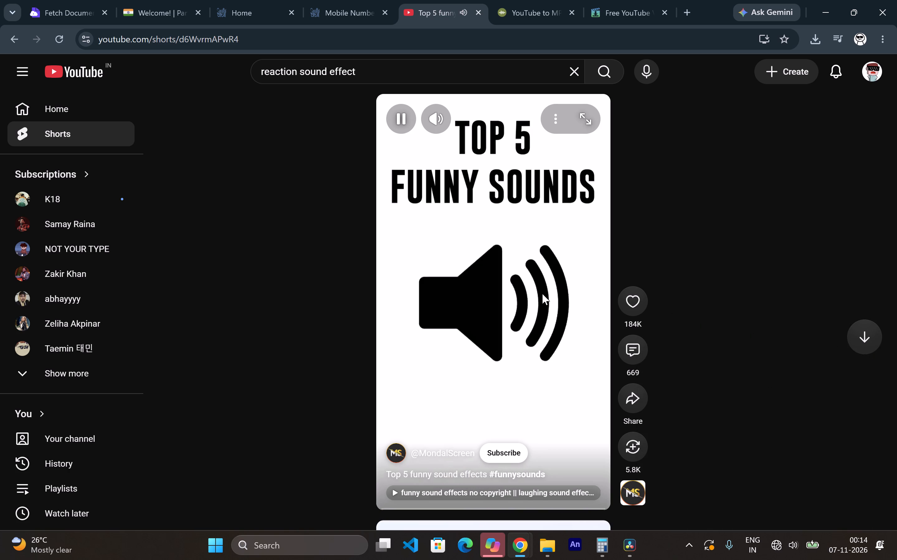
click(19, 34)
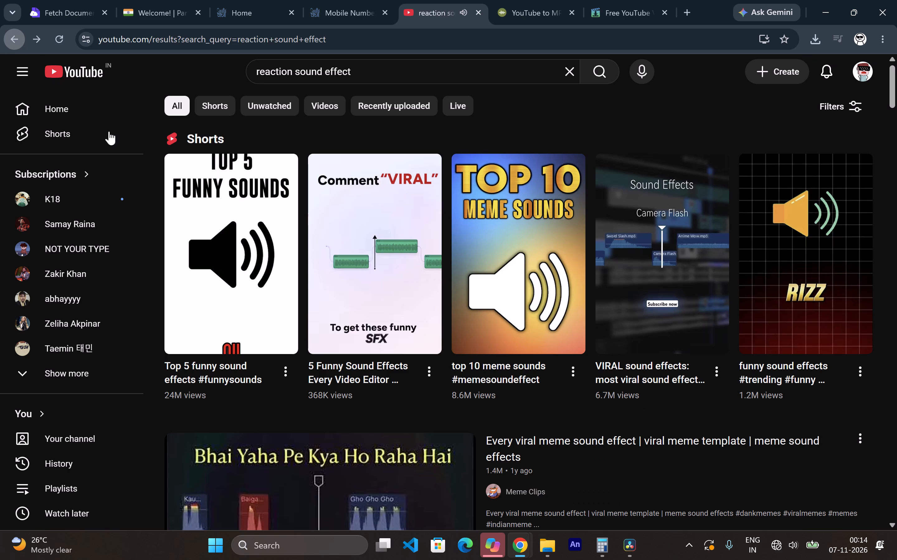
click(351, 259)
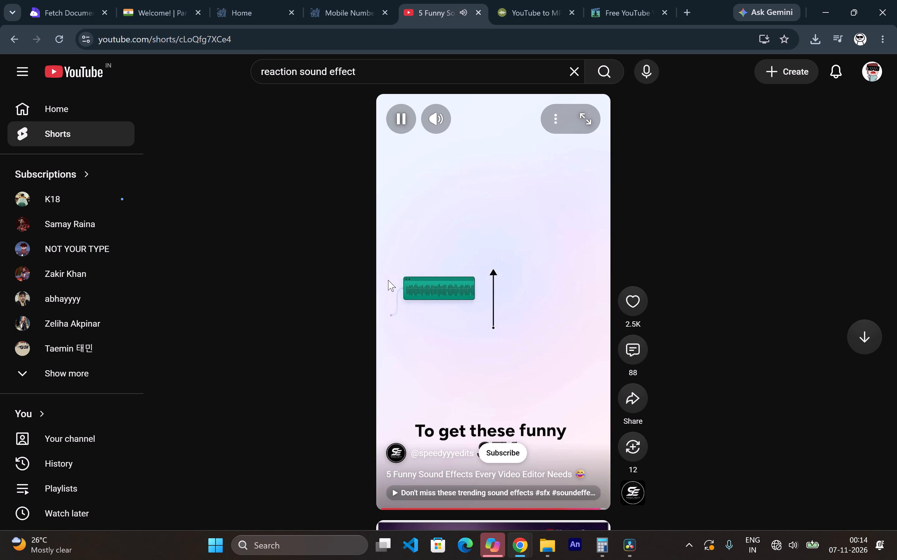
click(10, 45)
scroll(363, 279, down, 4)
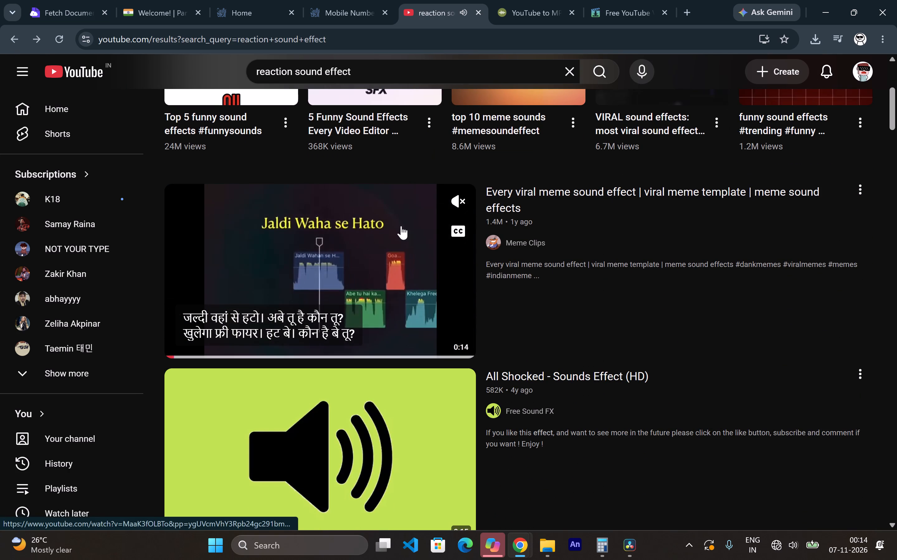
scroll(347, 382, down, 4)
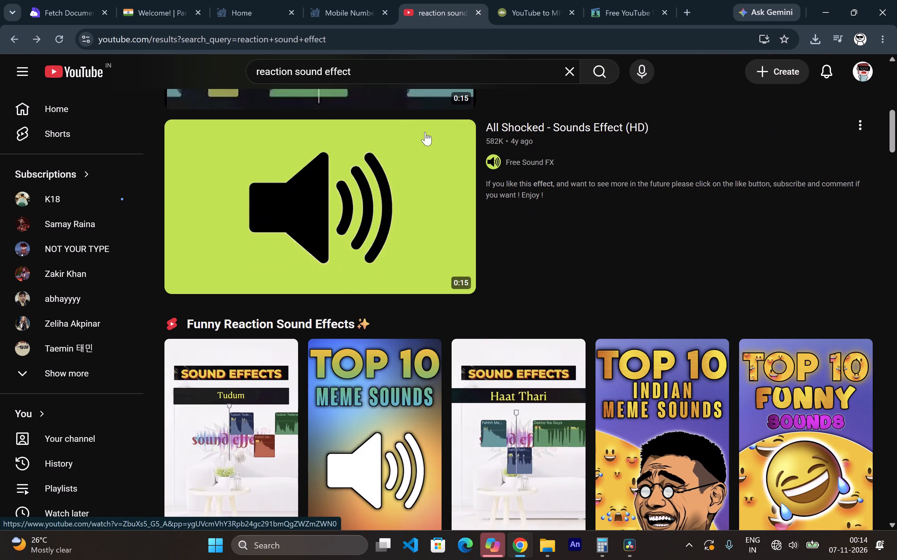
click(468, 130)
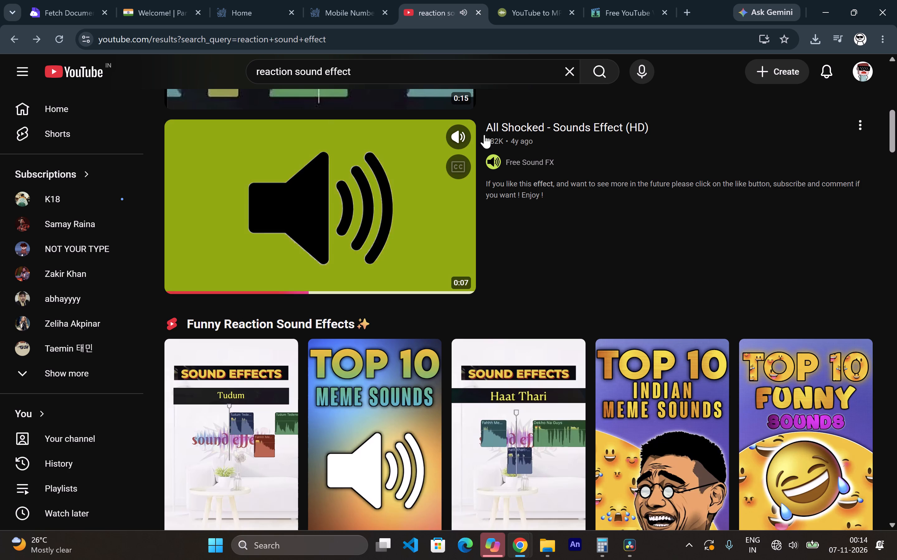
Open the "All Shocked - Sounds Effect (HD)" video, pause it and copy its share link.
click(304, 183)
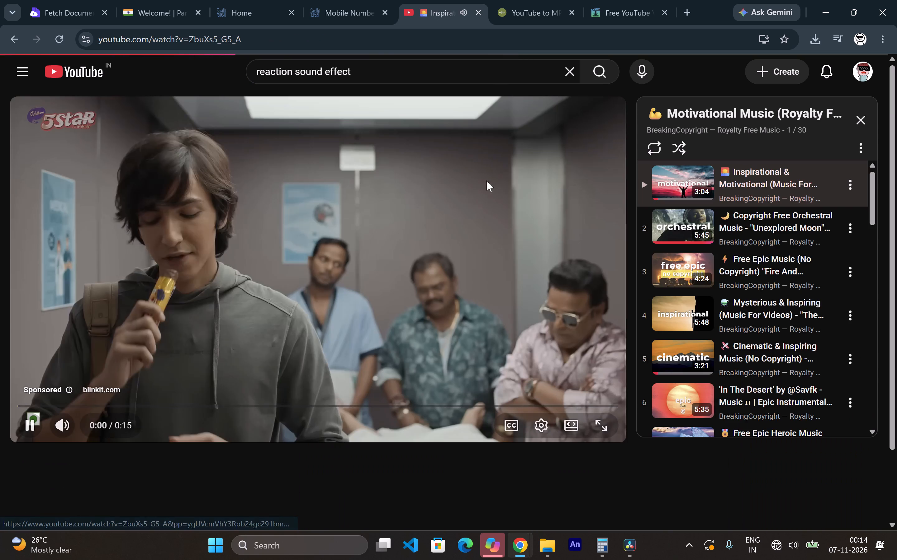
key(space)
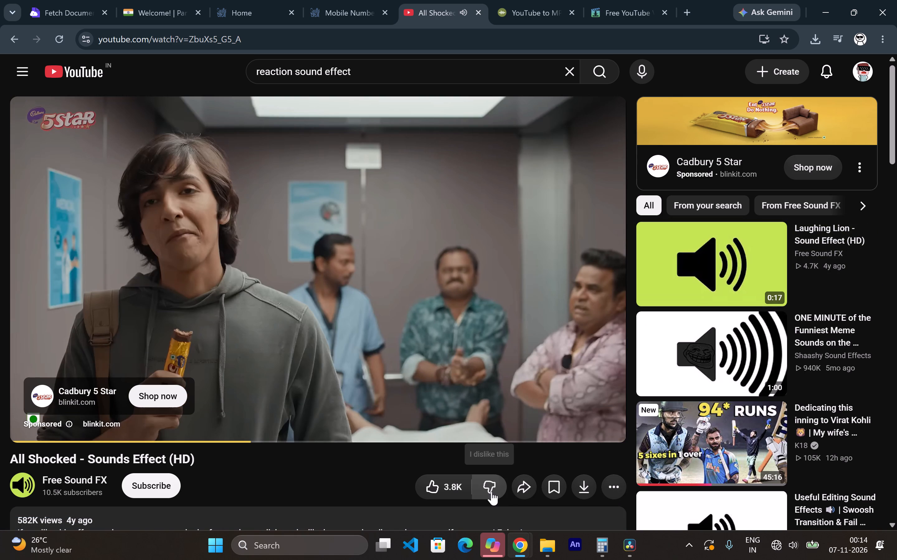
click(515, 488)
click(557, 365)
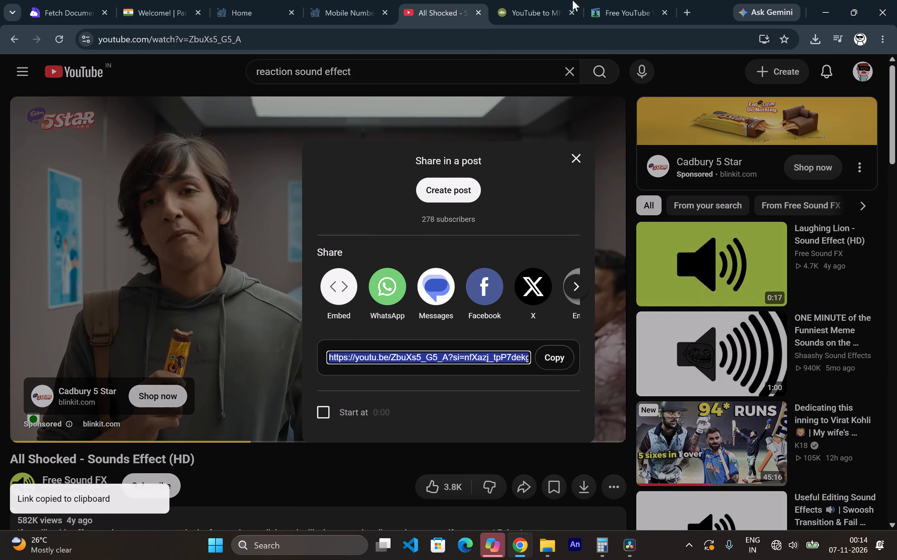
Convert the copied All Shocked video link to a 128 kbps MP3 on ytmp3.nz and download it.
click(573, 0)
click(579, 361)
click(416, 257)
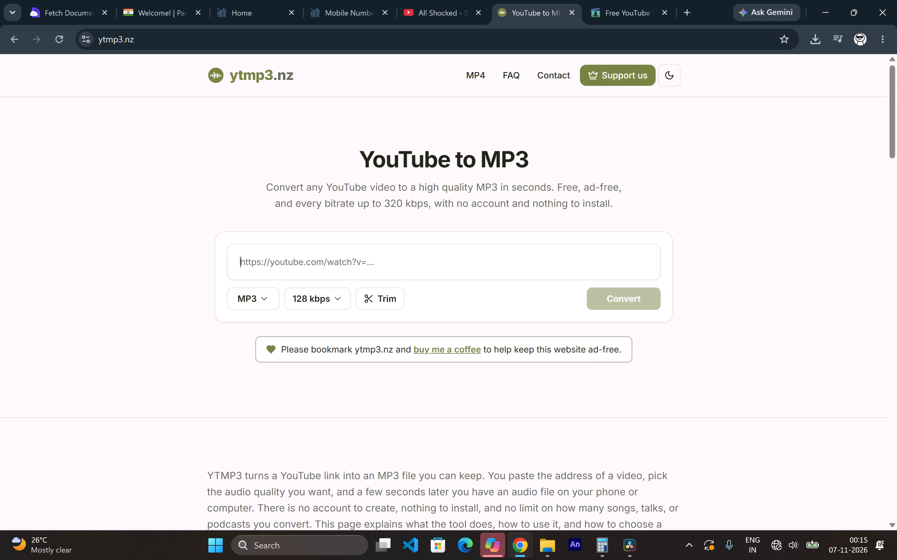
key(ctrl+v)
click(611, 286)
click(618, 297)
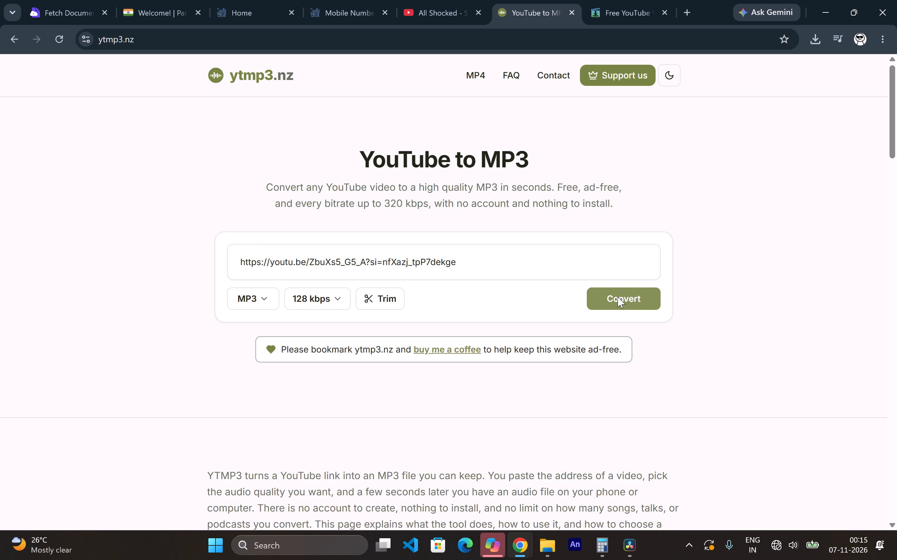
click(345, 365)
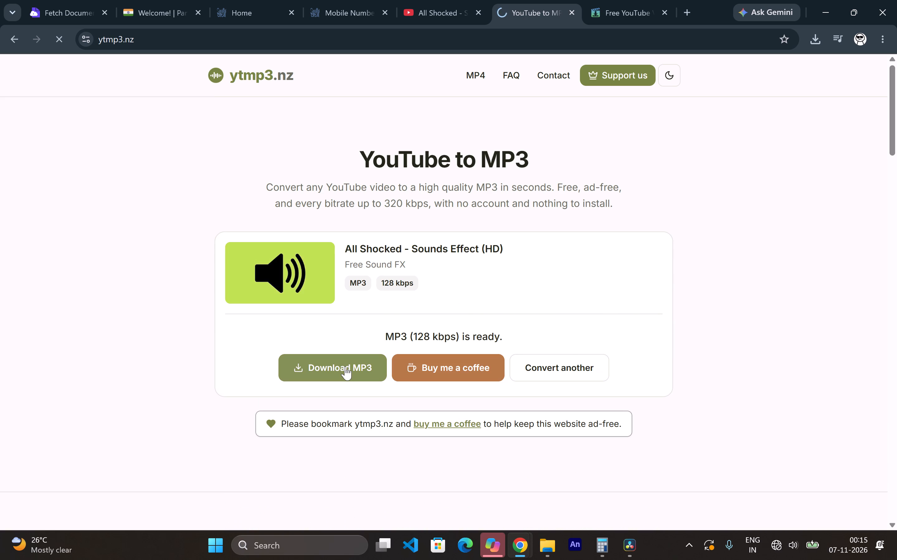
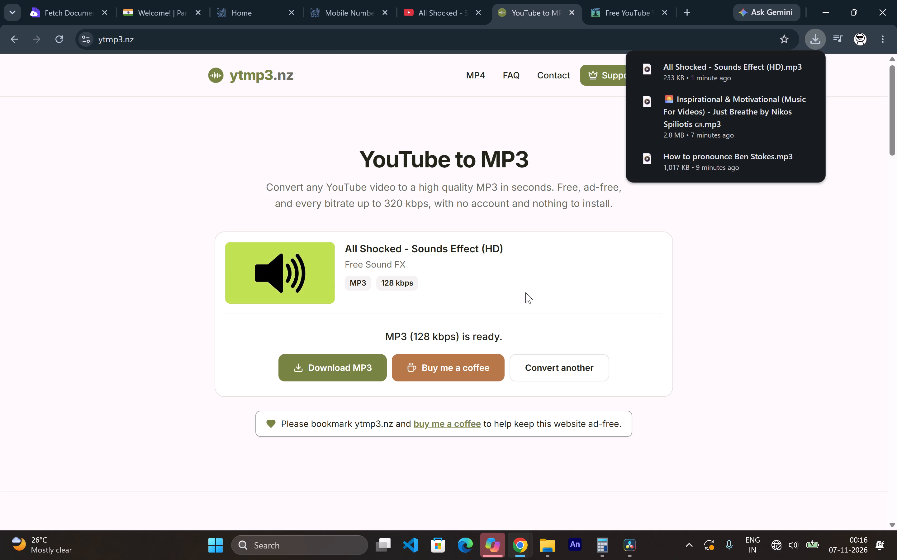
Switch to DaVinci Resolve, review the stadium reaction shot, and import "All Shocked - Sounds Effect (HD)" from Downloads into the media pool.
click(624, 552)
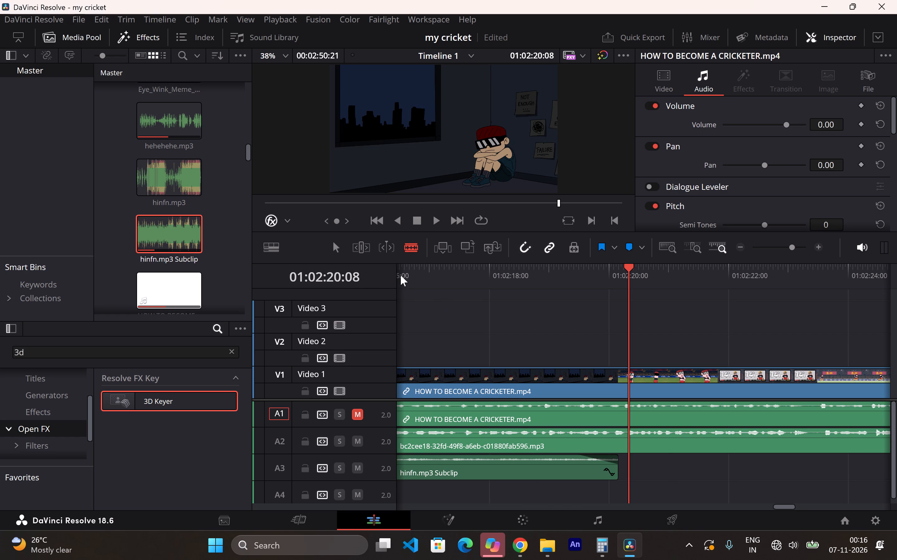
click(401, 275)
click(431, 227)
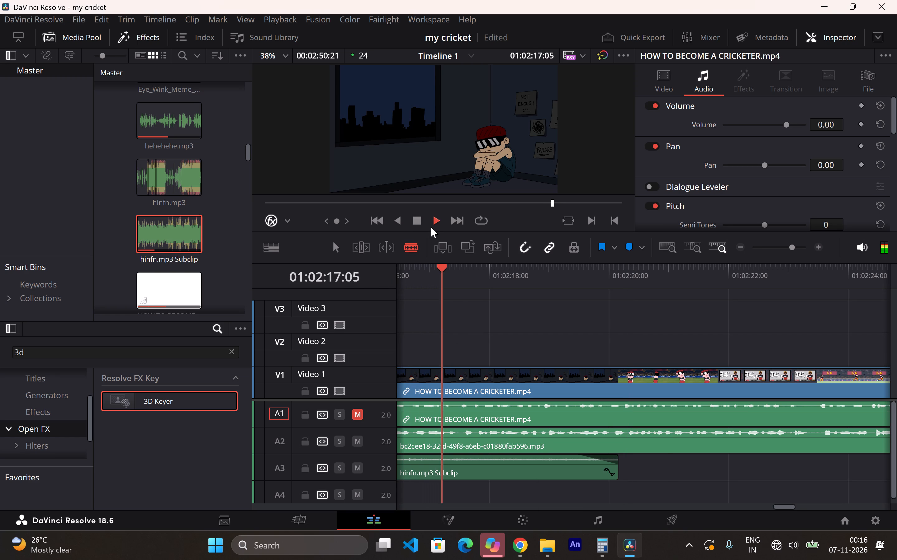
click(415, 225)
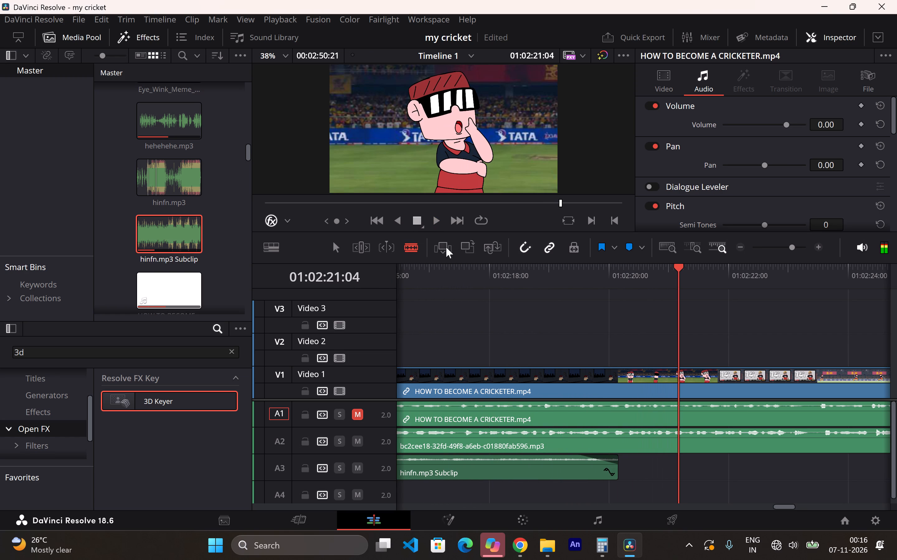
right_click(221, 234)
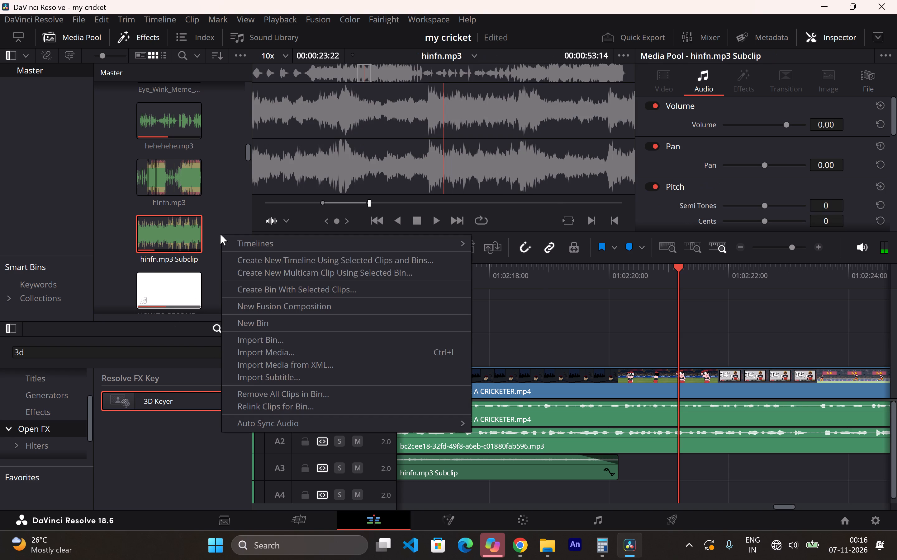
click(259, 353)
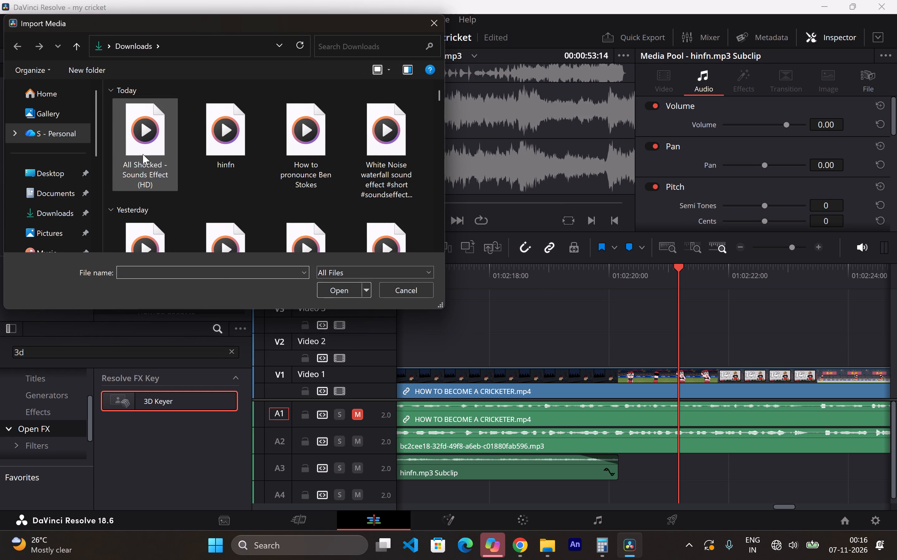
double_click(143, 154)
Find the All Shocked sound effect in the media pool and listen to its separate hits in the source viewer, replaying the beginning.
scroll(171, 201, up, 5)
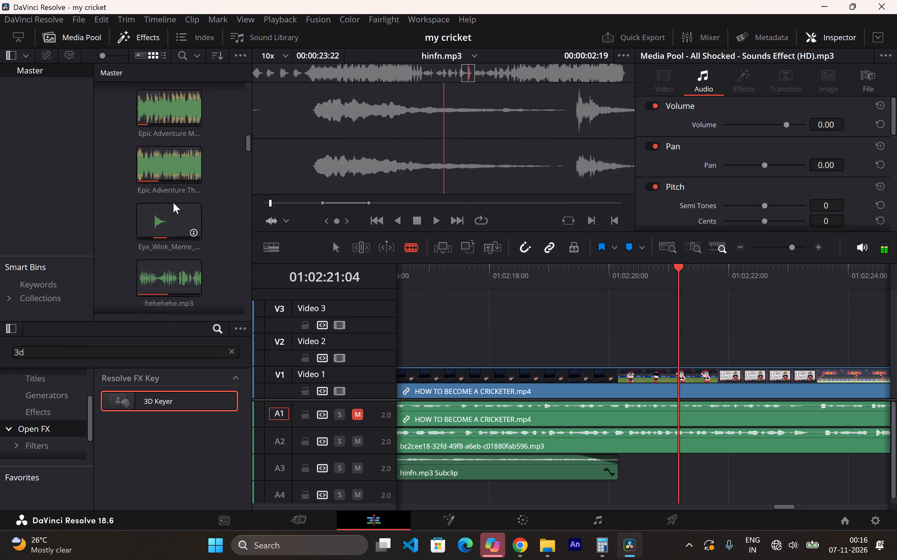
scroll(173, 203, up, 20)
scroll(175, 207, up, 8)
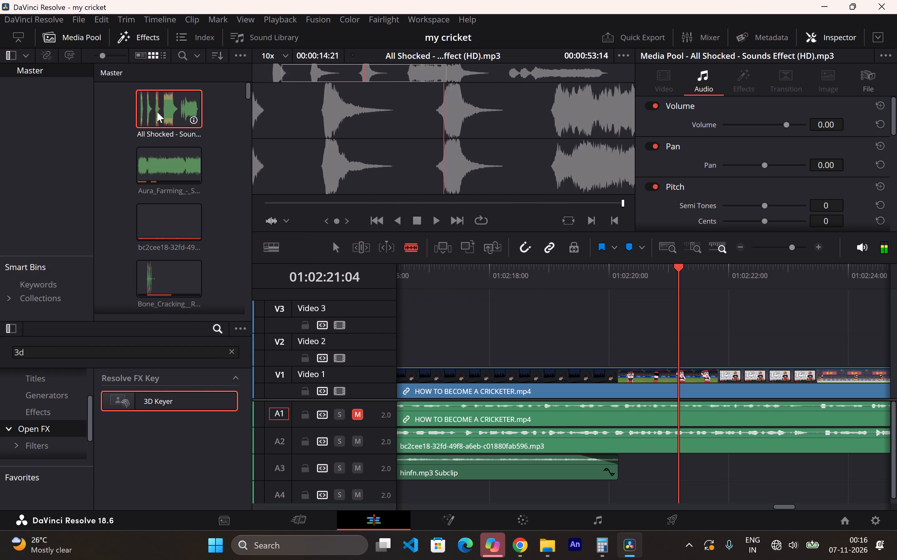
double_click(157, 112)
key(space)
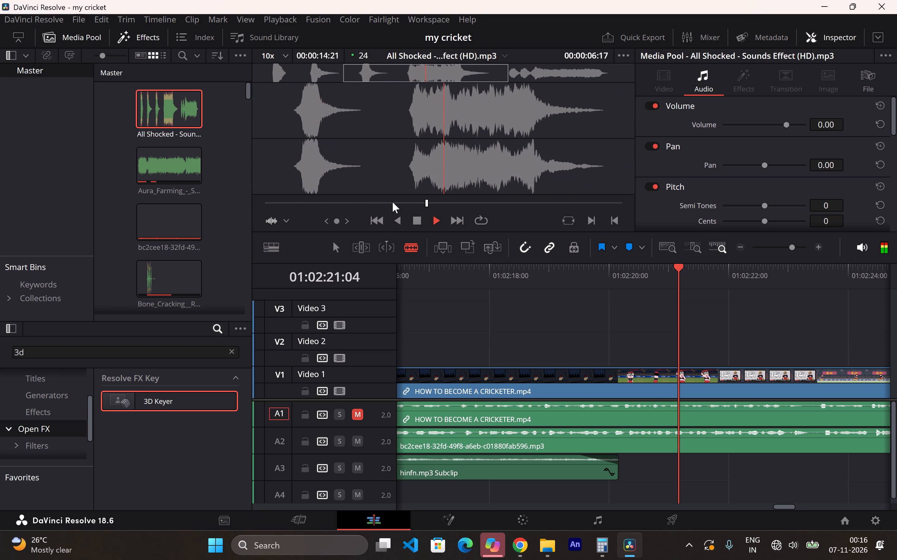
drag(402, 203, 254, 197)
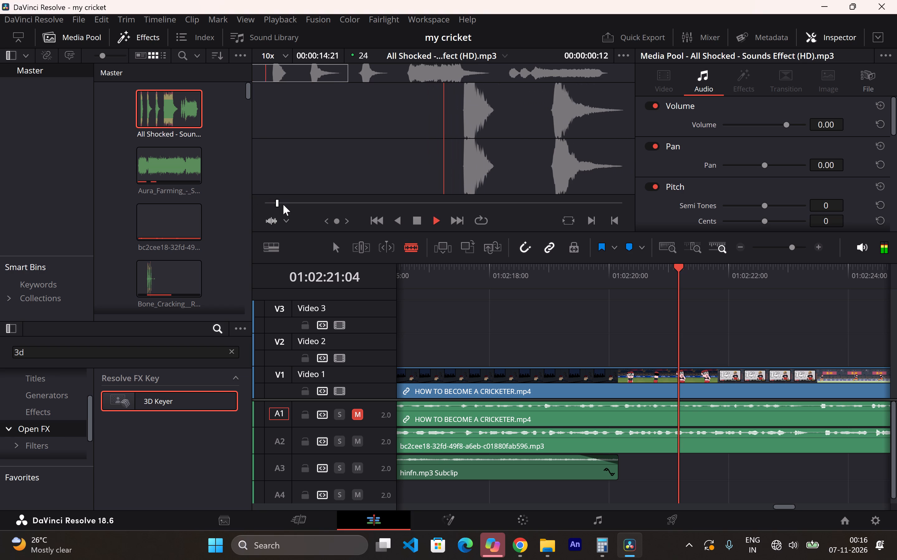
key(space)
Place the All Shocked sound effect on track A3 directly after the hinfn.mp3 Subclip and play it against the stadium reaction shot.
drag(163, 110, 642, 478)
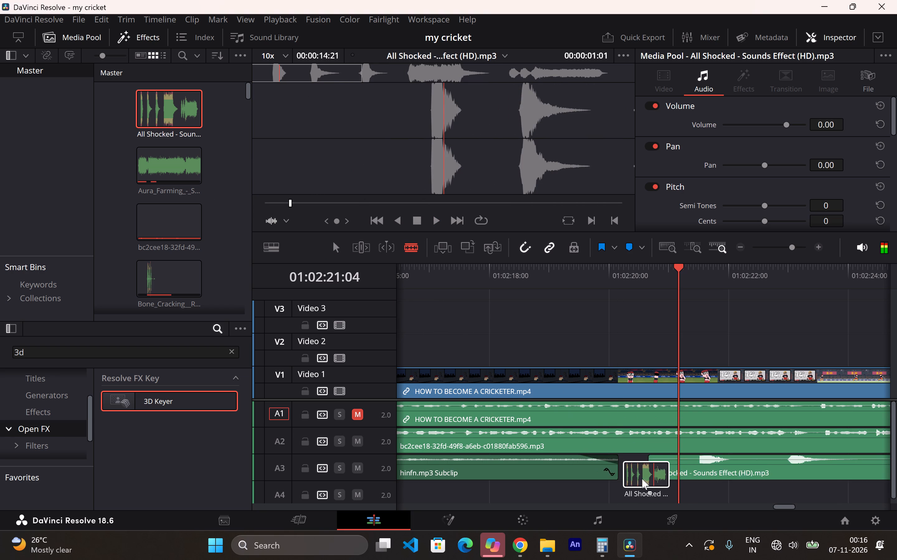
drag(642, 478, 628, 474)
click(603, 281)
key(space)
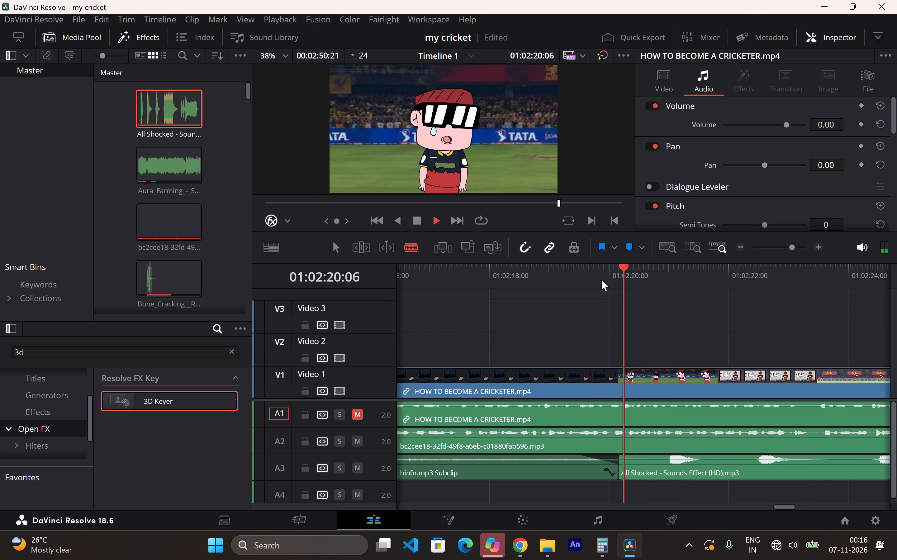
key(space)
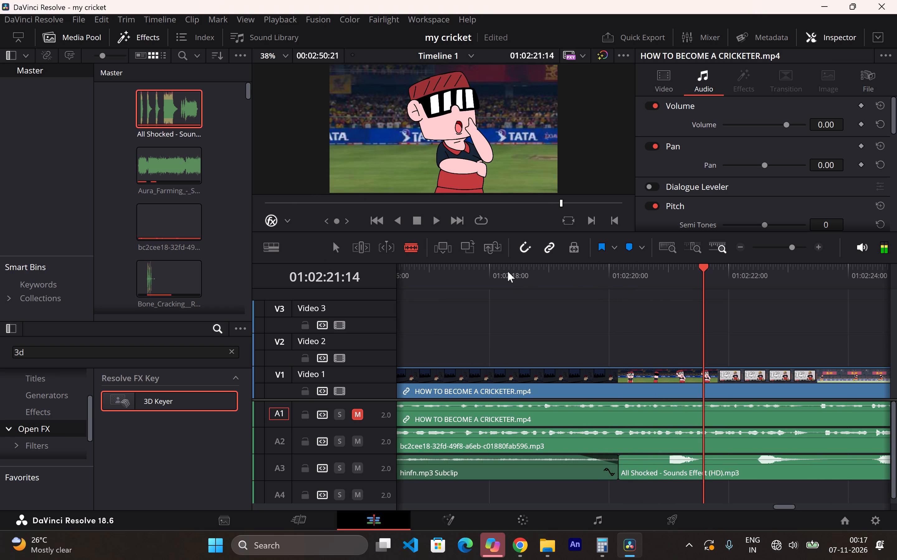
key(space)
key(space)
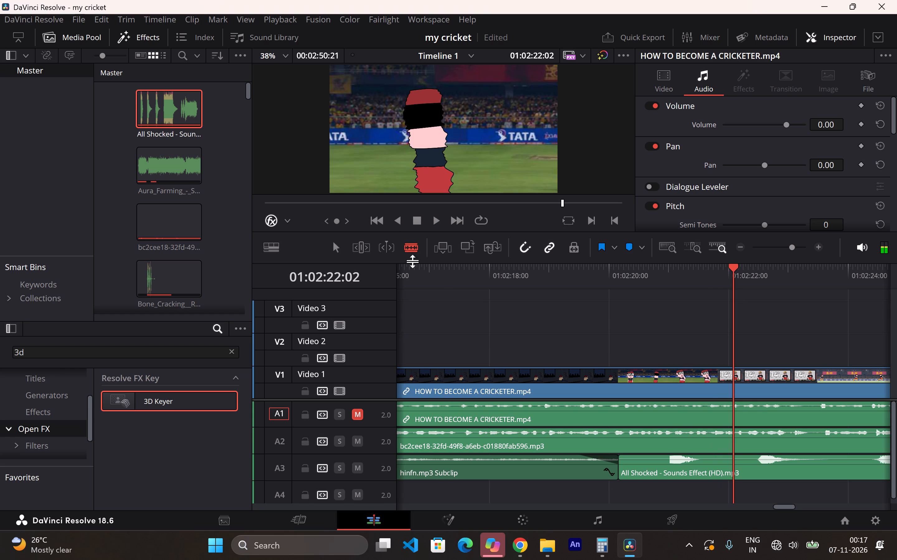
Split the All Shocked clip at about 01:02:20:20 and 01:02:21:13, and delete the outer pieces, keeping only the middle hit.
click(336, 253)
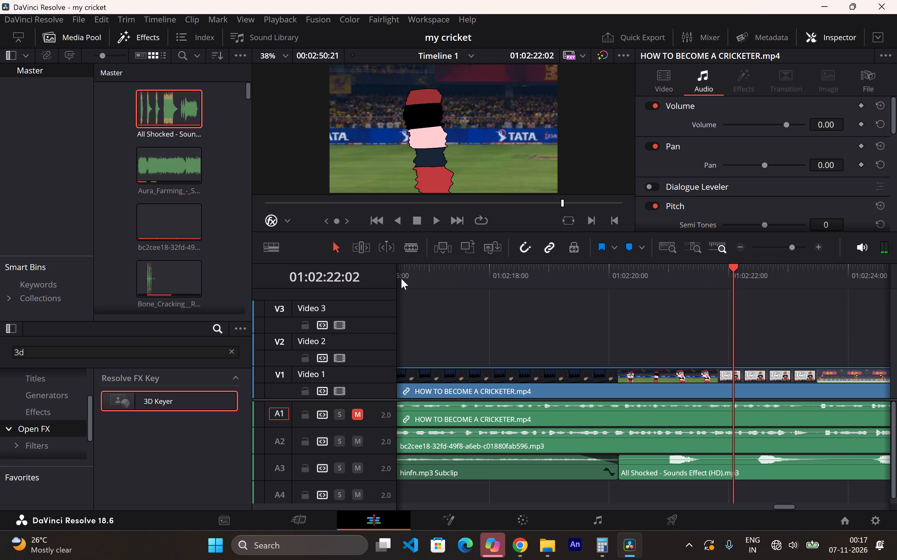
click(401, 252)
click(410, 250)
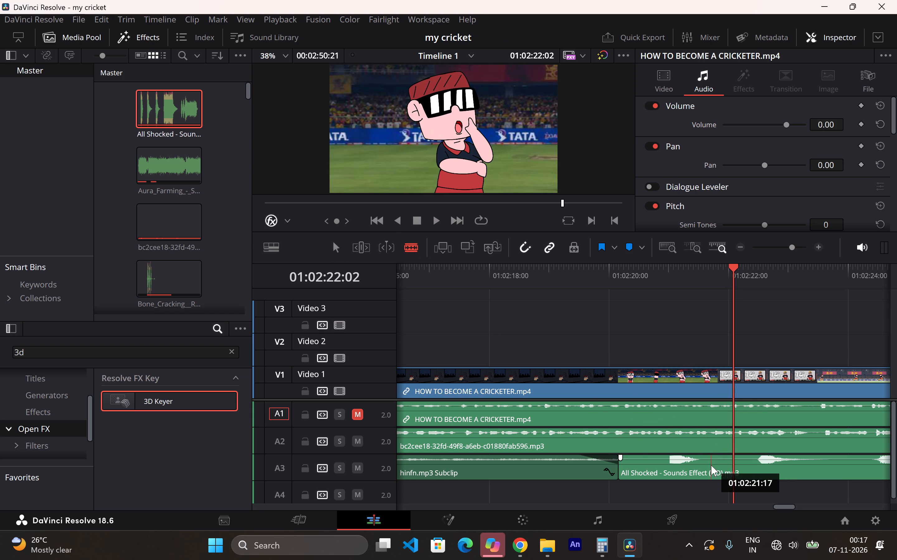
click(703, 467)
click(660, 467)
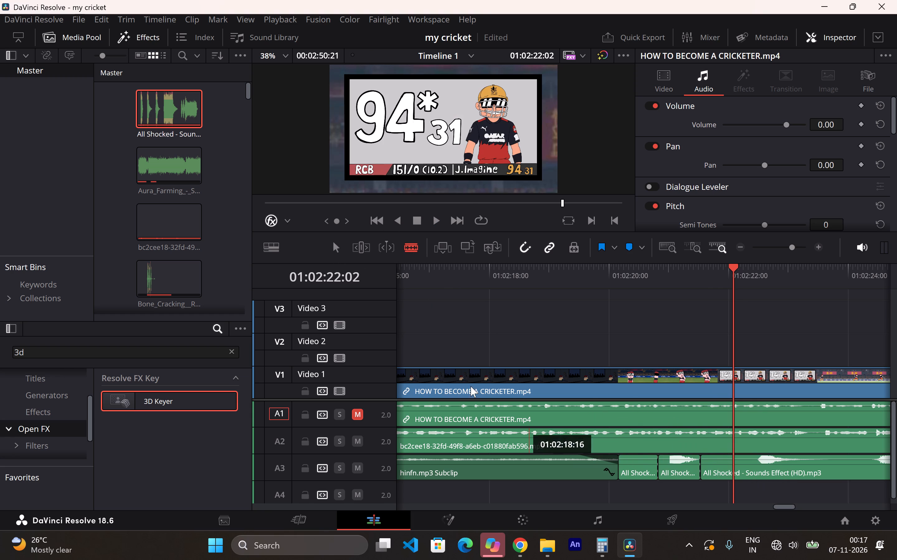
click(335, 256)
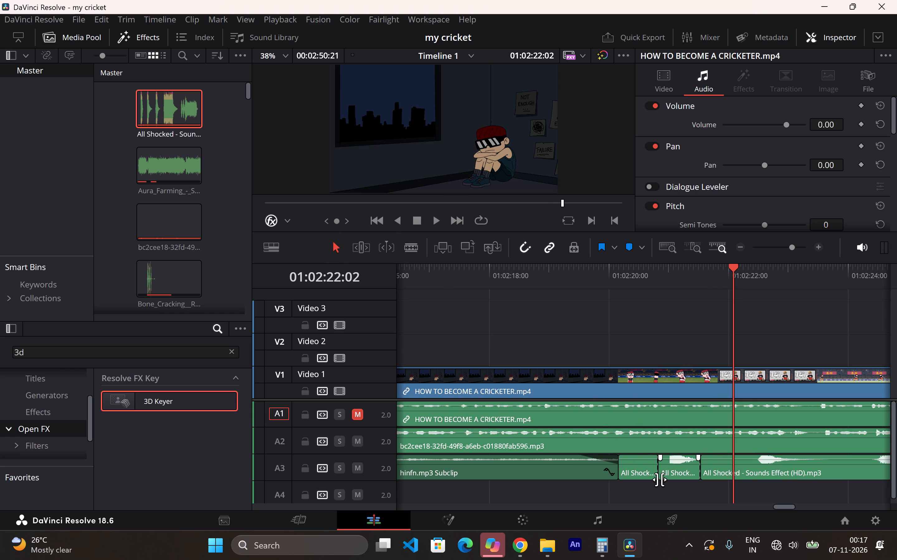
click(631, 464)
key(BackSpace)
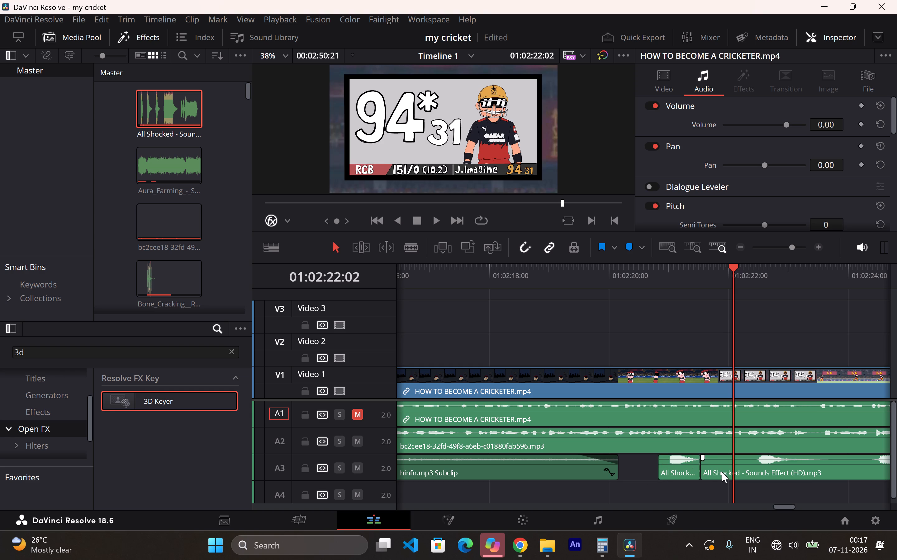
click(722, 472)
key(BackSpace)
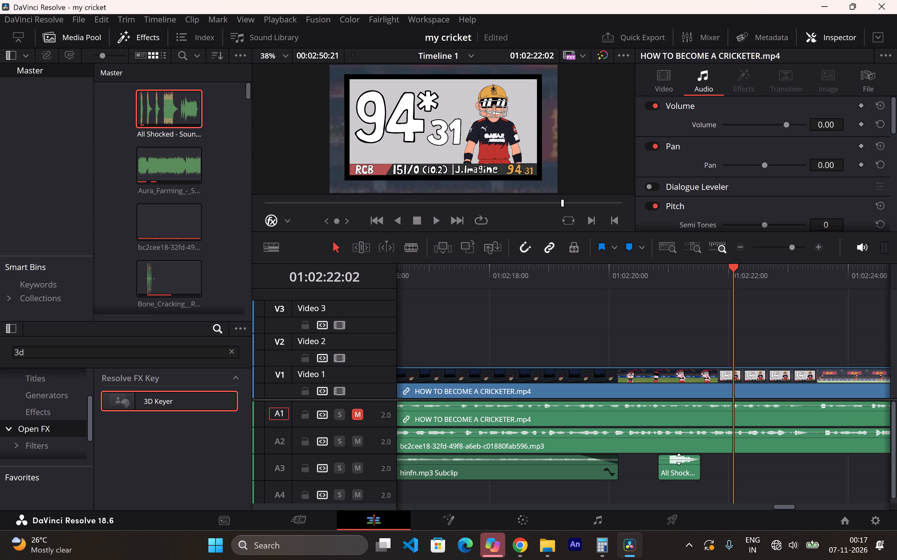
Set the remaining All Shocked clip's volume to -5 dB and play the reaction shot with it.
click(679, 459)
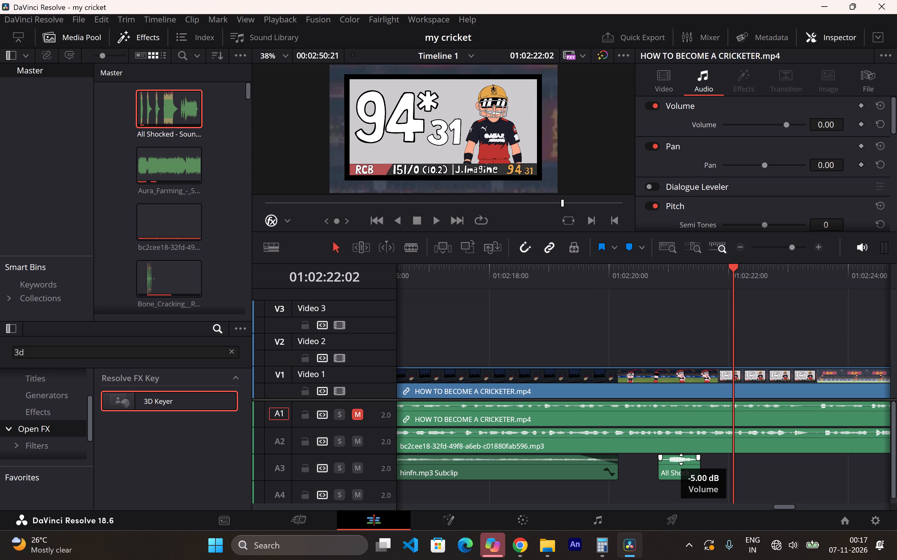
click(622, 287)
key(space)
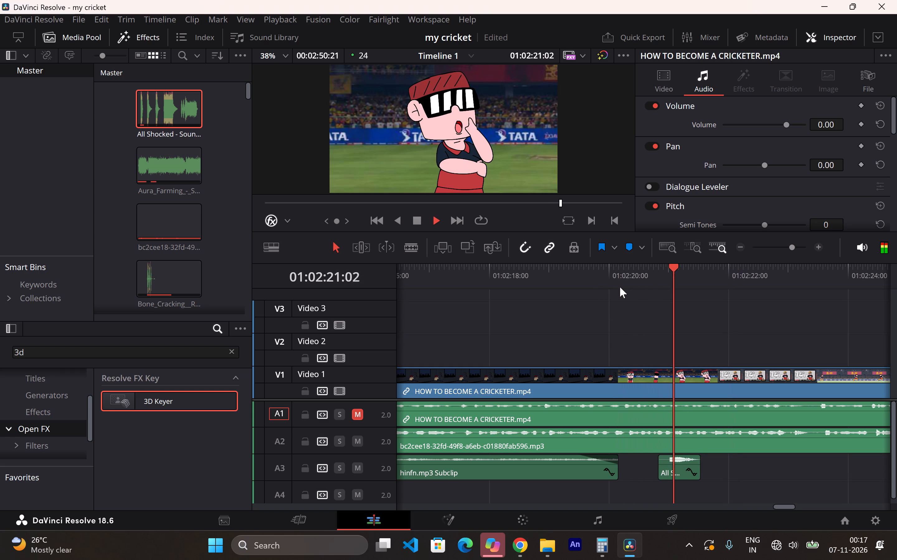
key(space)
Move the All Shocked clip about 5 frames earlier on A3, starting near 01:02:20:15, and play back its timing.
drag(671, 469, 666, 469)
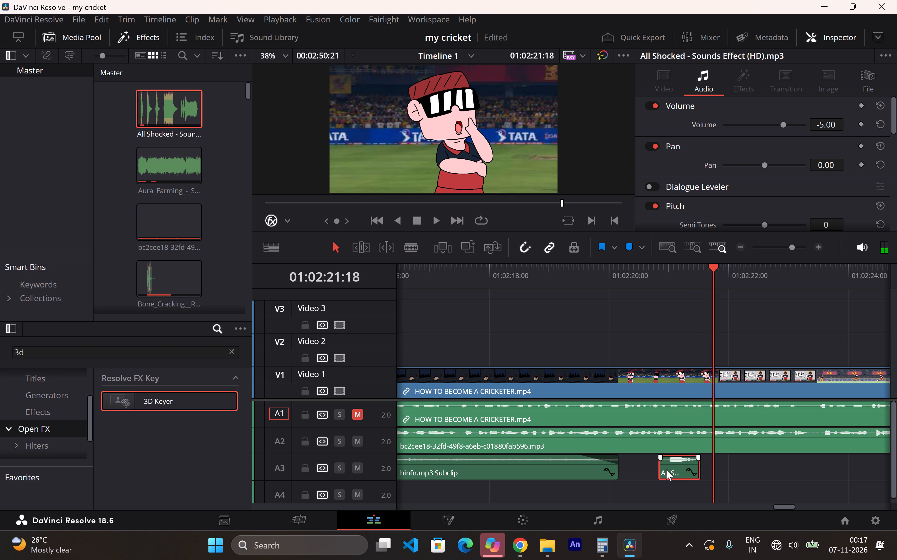
drag(666, 469, 658, 469)
click(600, 290)
click(602, 275)
key(space)
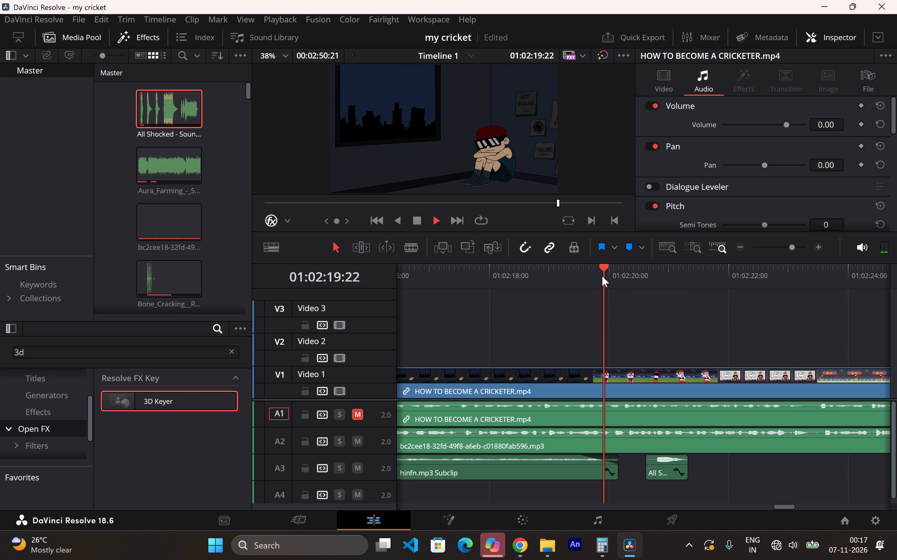
key(space)
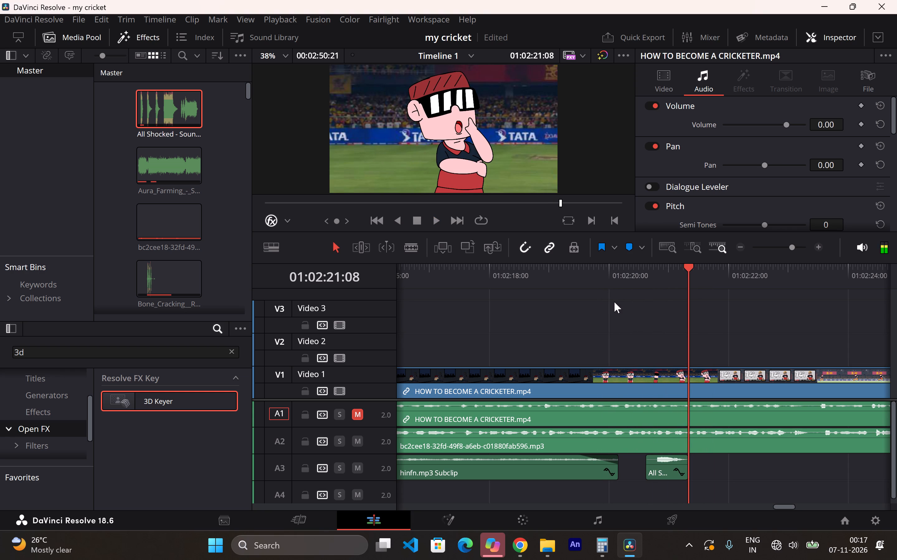
Lower the All Shocked clip's volume further and play from the reaction shot into the 94* scoreboard shot.
click(666, 459)
click(582, 272)
key(space)
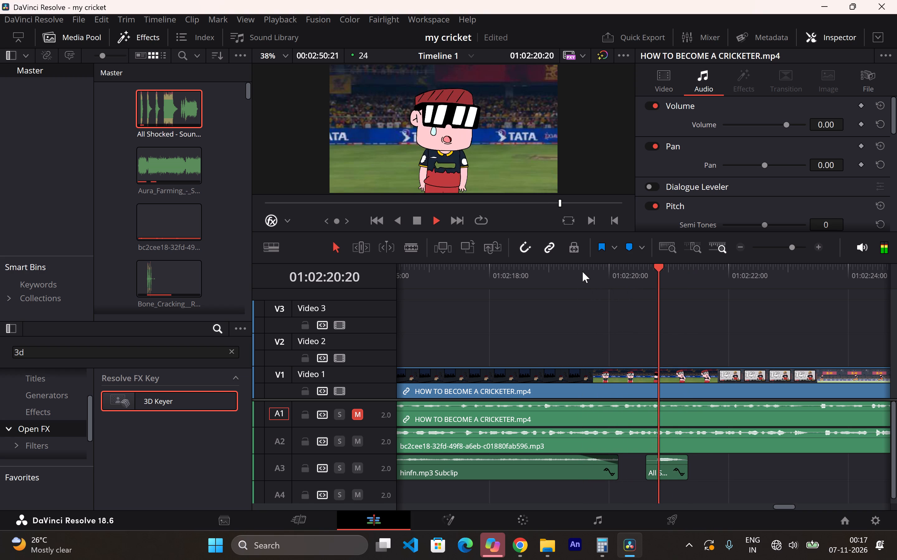
key(space)
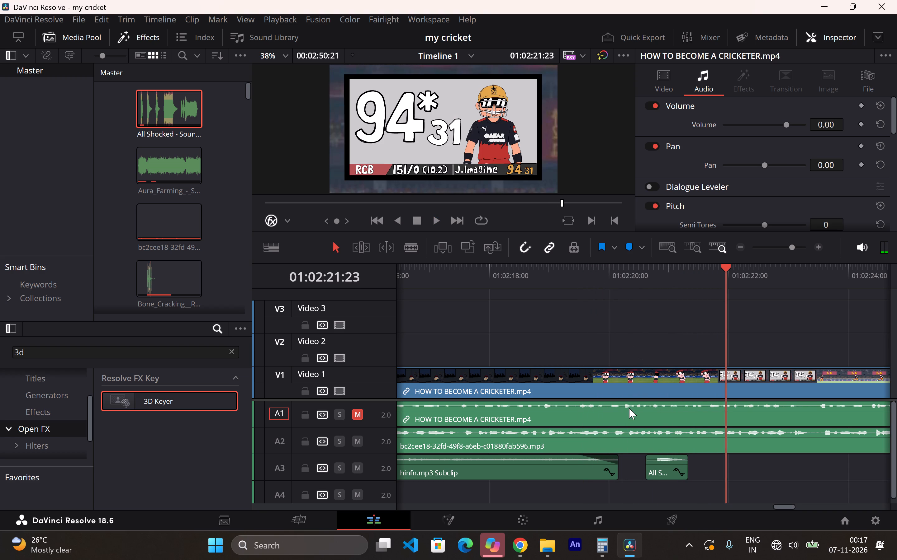
key(space)
key(space)
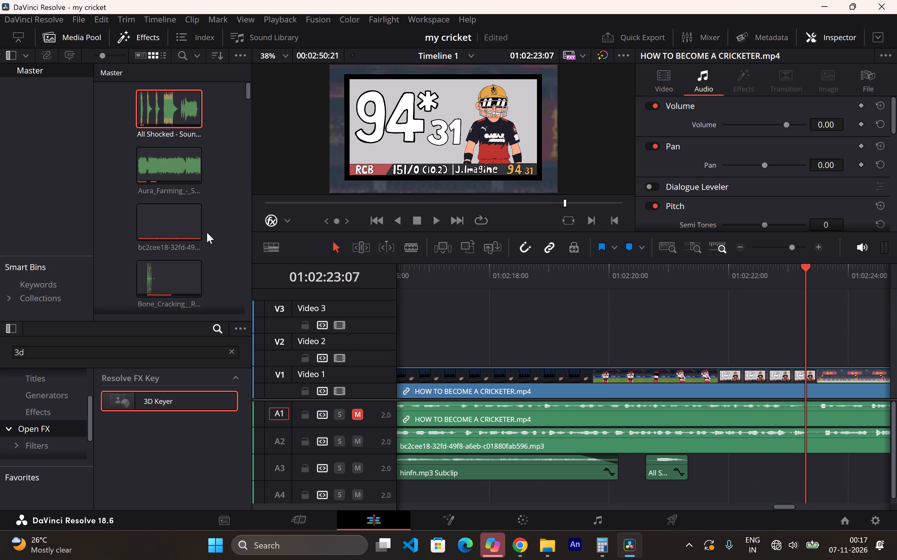
Switch to YouTube in Chrome and search for "wind sound effect".
click(476, 492)
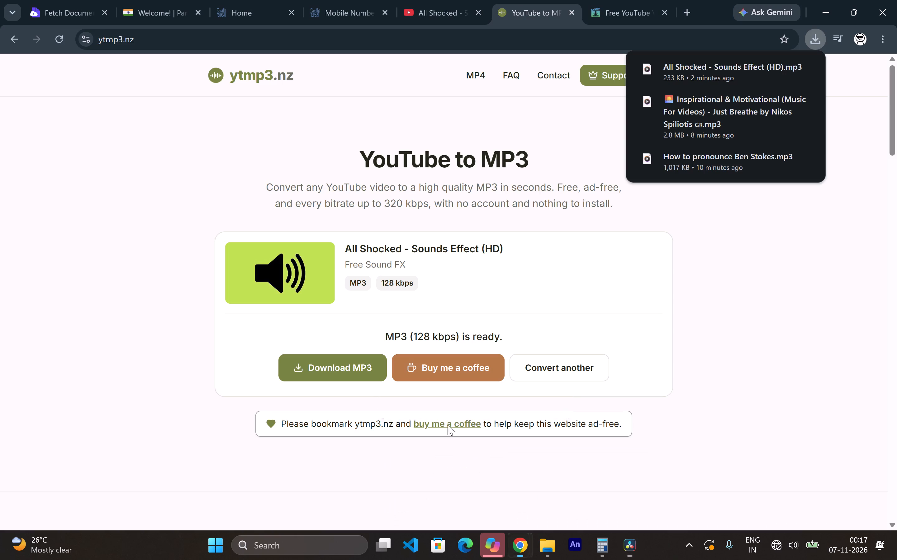
click(449, 7)
click(563, 72)
click(566, 72)
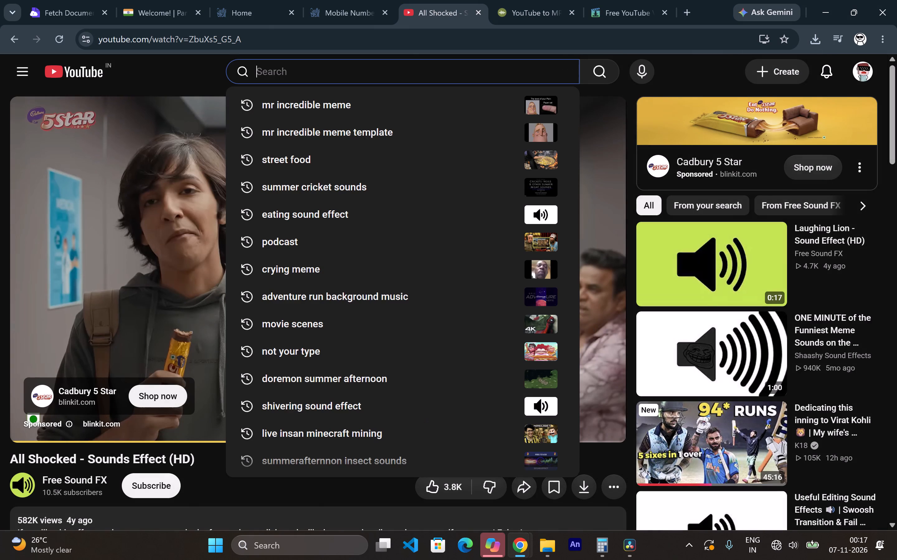
text(wind)
key(space)
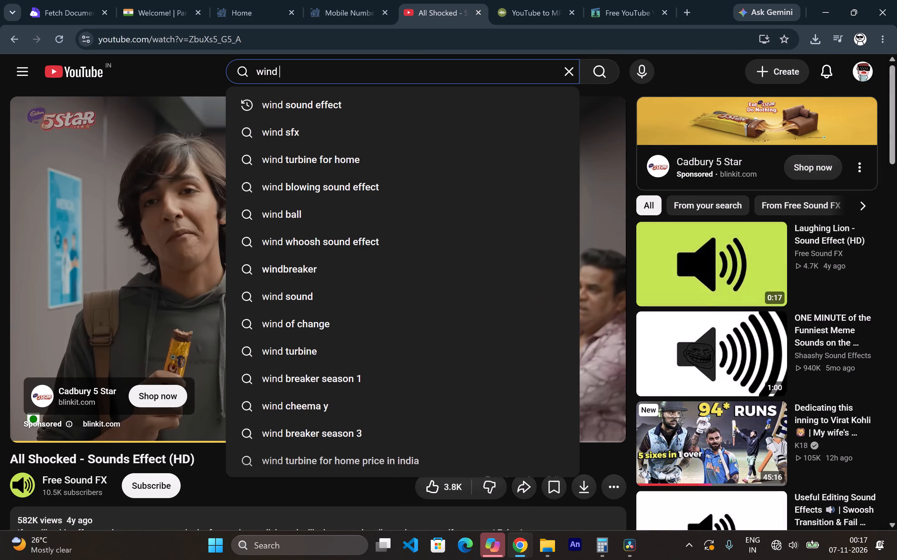
click(478, 108)
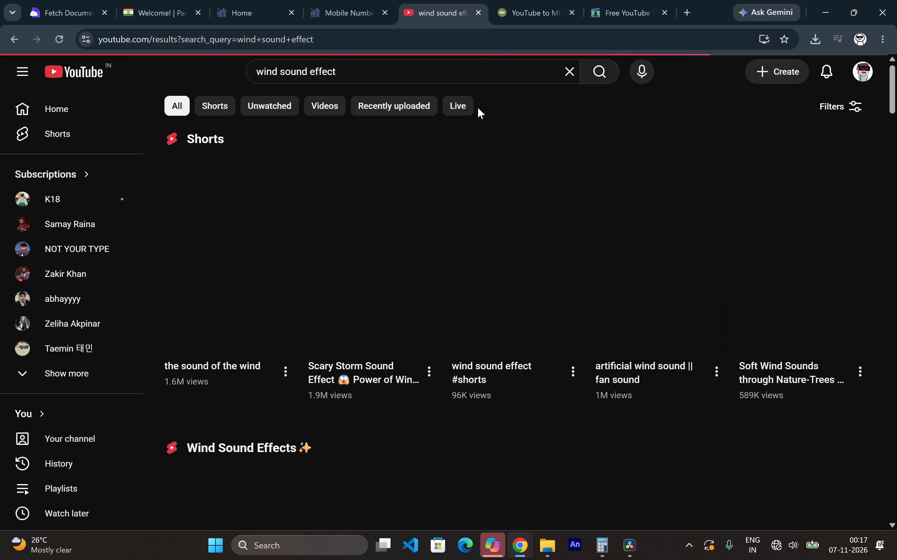
Preview the Shorts "the sound of the wind" and "Scary Storm Sound Effect" from the wind sound results.
click(261, 231)
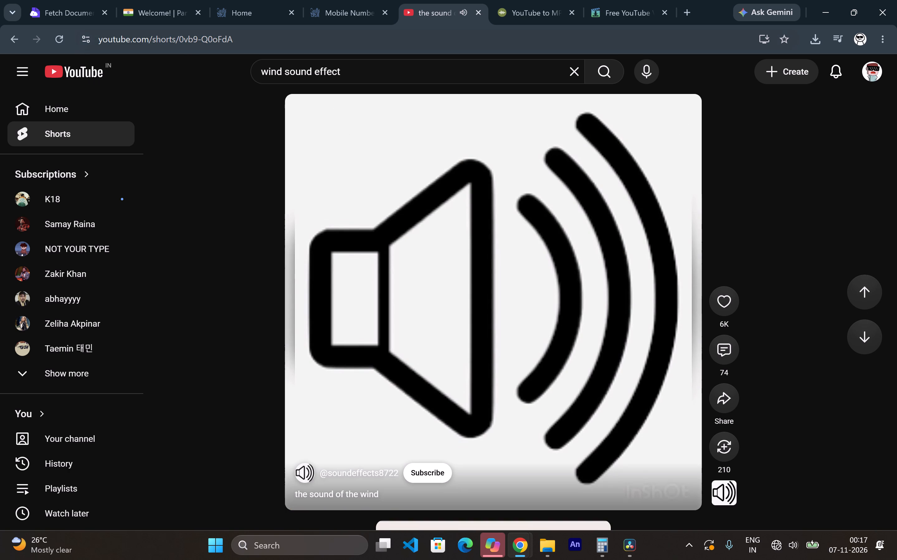
click(17, 40)
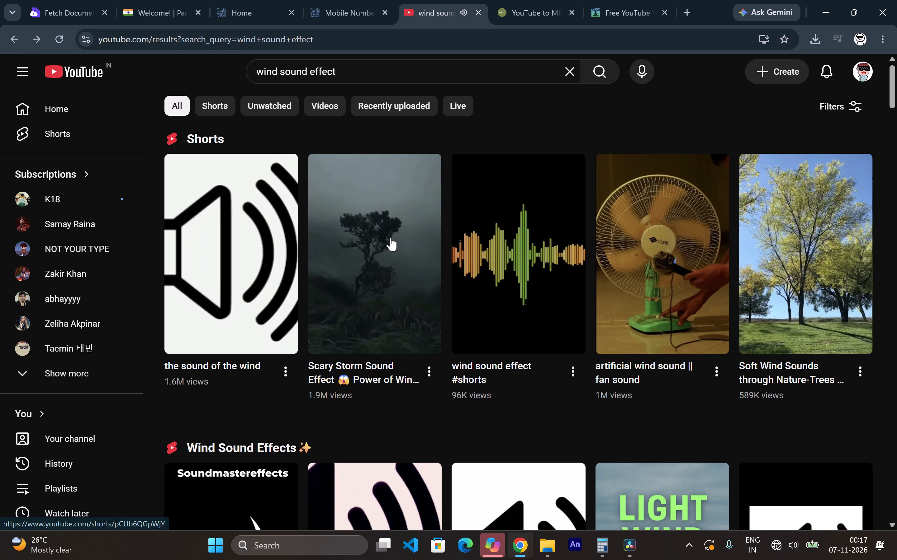
click(390, 237)
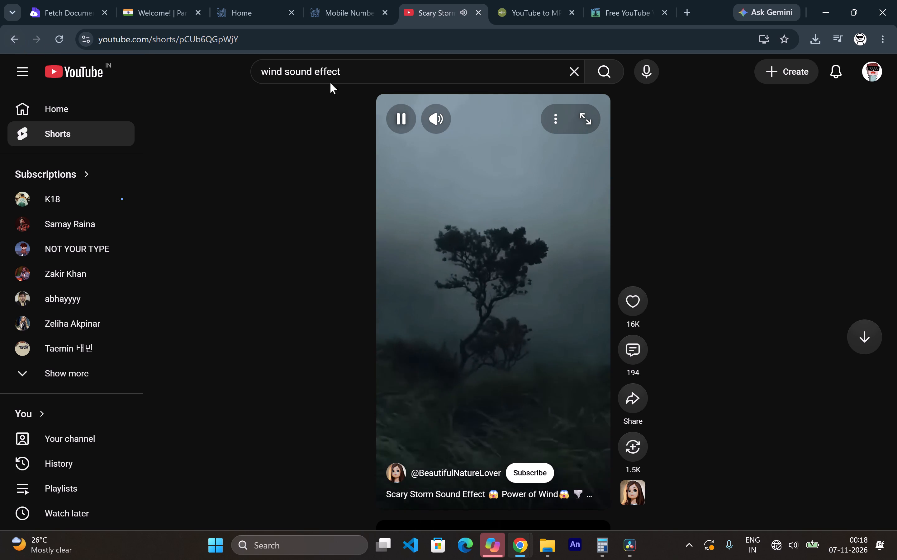
click(2, 42)
scroll(328, 252, down, 4)
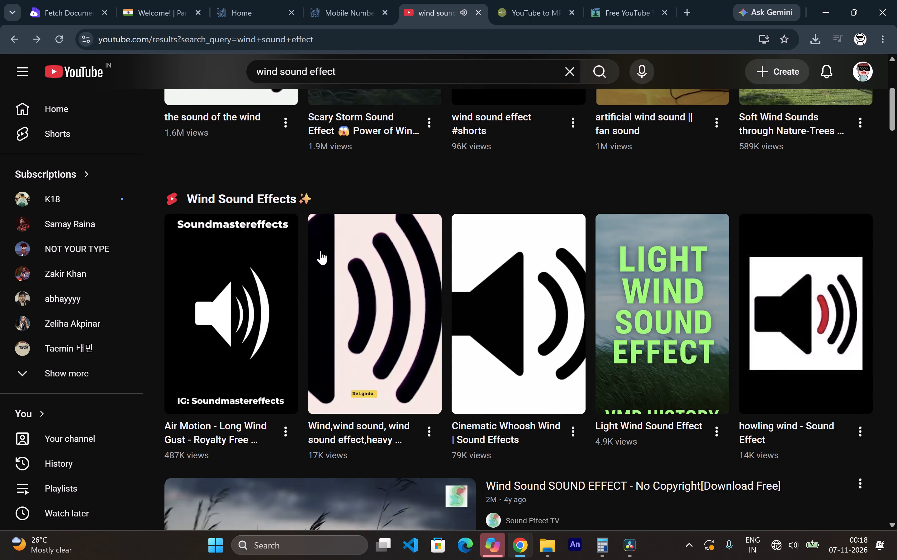
Open the "Air Motion - Long Wind Gust" Short, copy its share link and pause it.
click(256, 255)
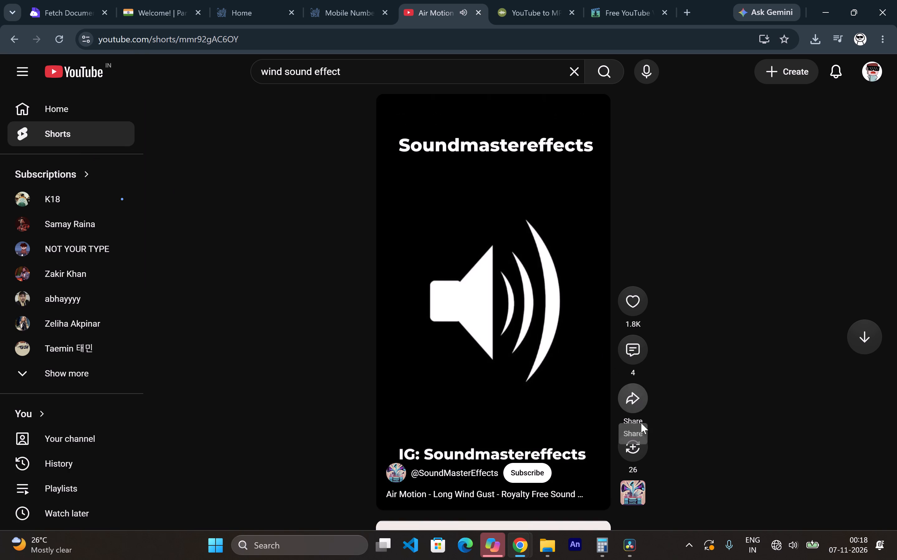
click(632, 407)
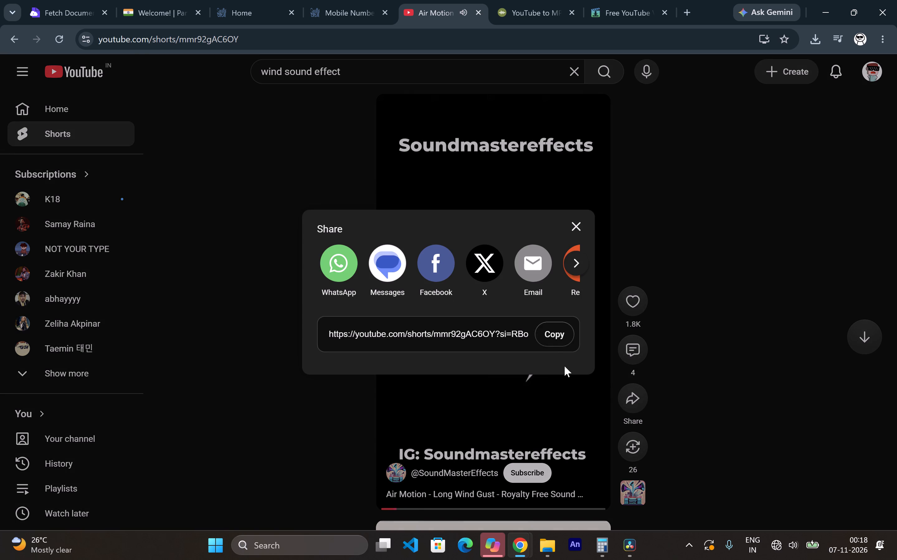
click(547, 334)
click(573, 222)
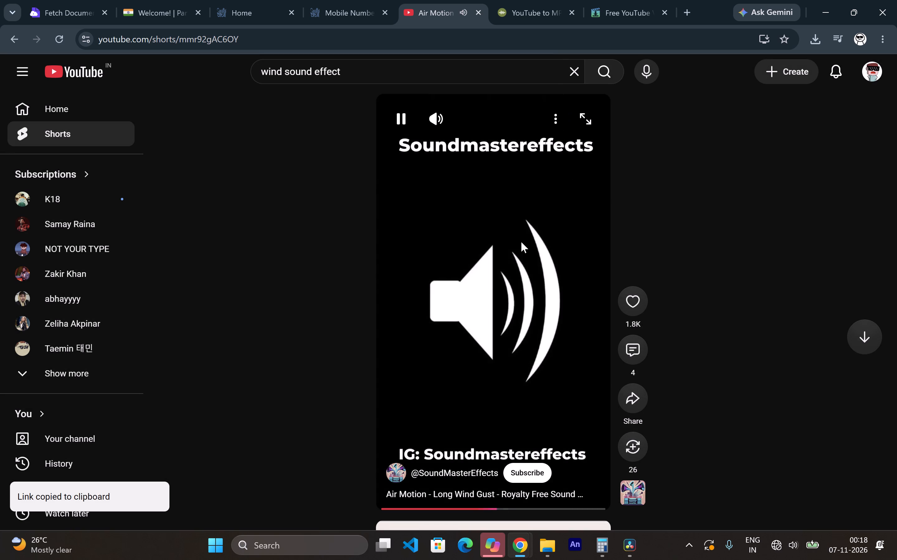
click(521, 242)
Convert the copied Air Motion link to a 128 kbps MP3 on ytmp3.nz and download it.
click(545, 0)
click(570, 359)
click(390, 233)
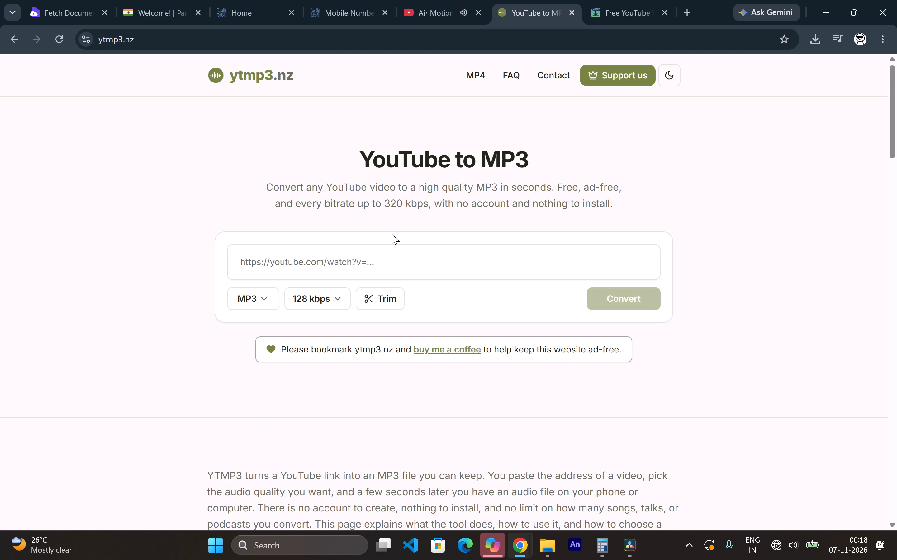
click(408, 268)
key(ctrl+v)
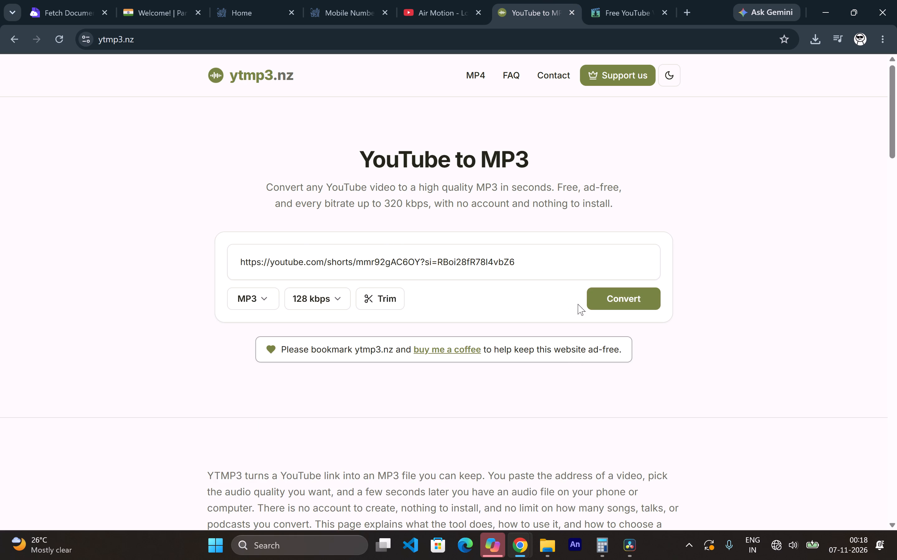
click(595, 300)
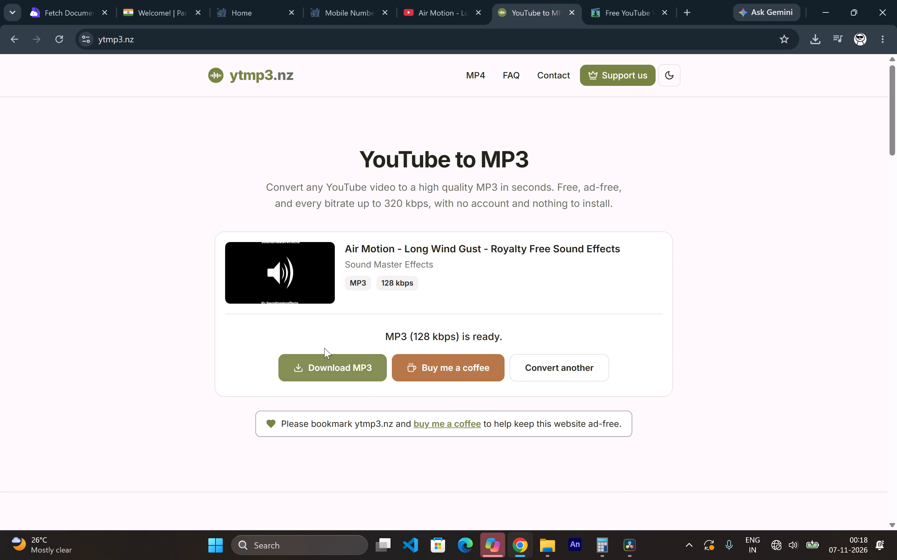
click(320, 357)
click(464, 345)
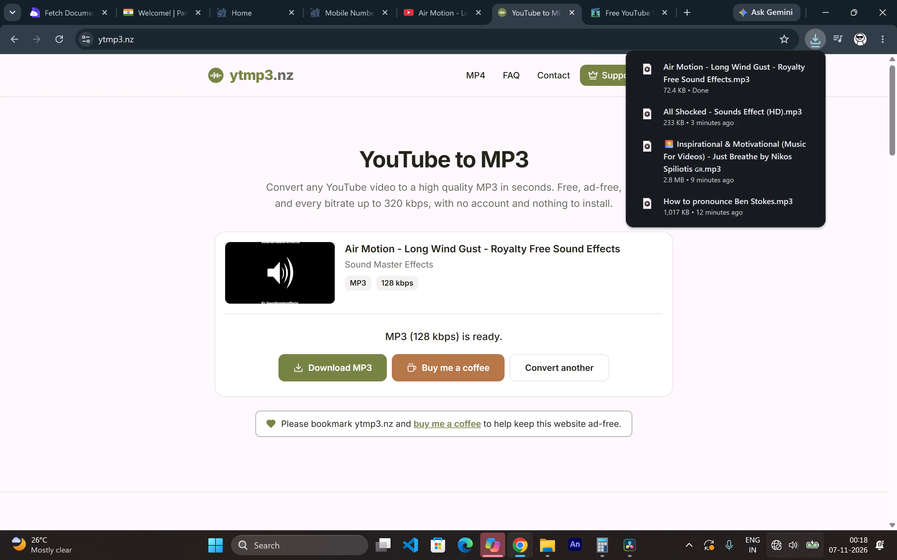
Switch to DaVinci Resolve and import the downloaded Air Motion - Long Wind Gust MP3 into the Master bin.
click(625, 547)
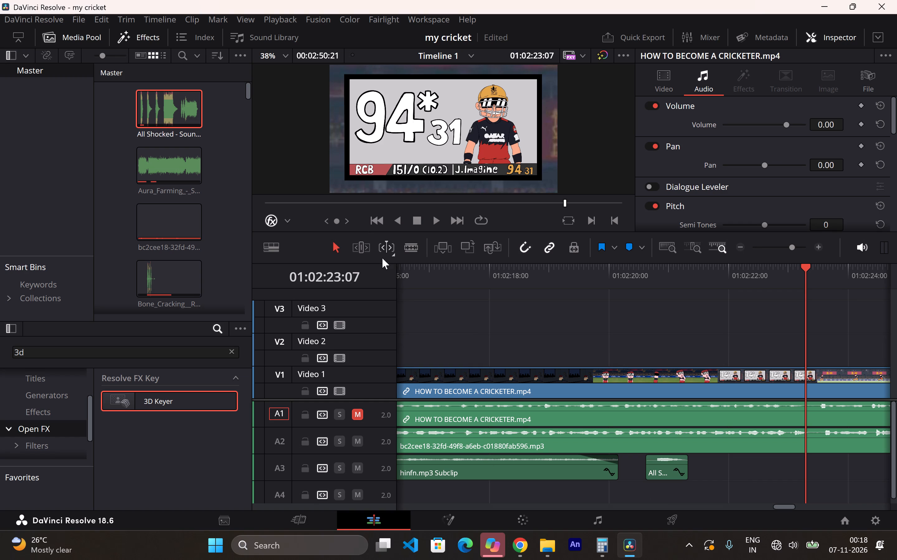
right_click(231, 162)
click(312, 285)
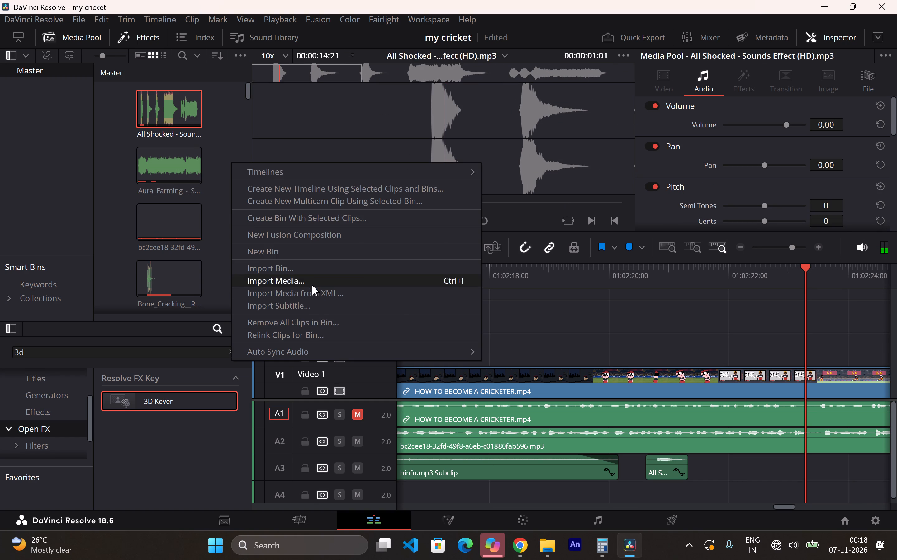
double_click(132, 130)
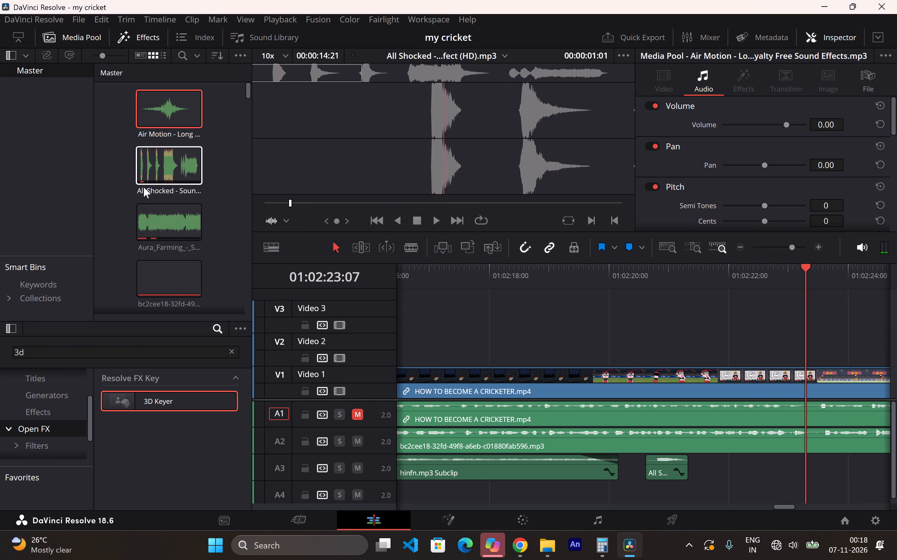
Load the Air Motion clip in the source viewer and play it from its beginning.
scroll(153, 209, up, 2)
double_click(153, 118)
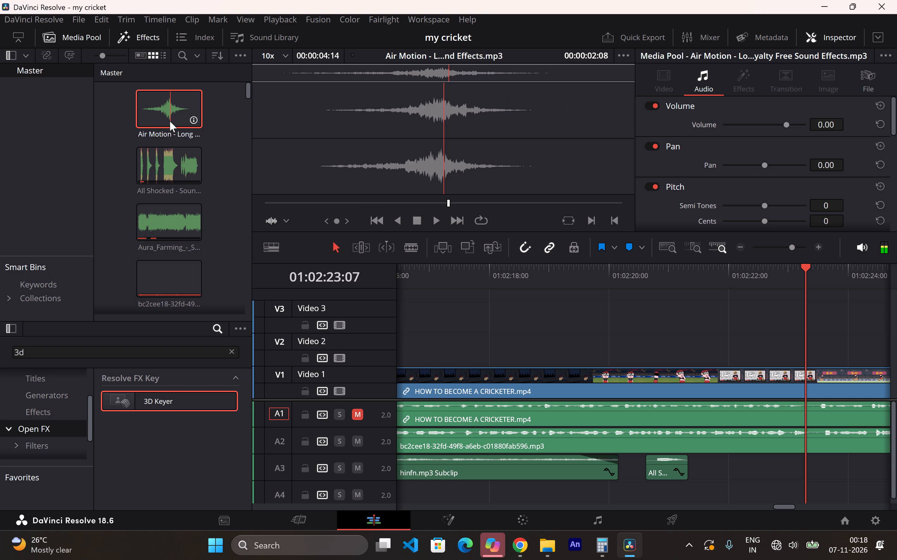
click(135, 121)
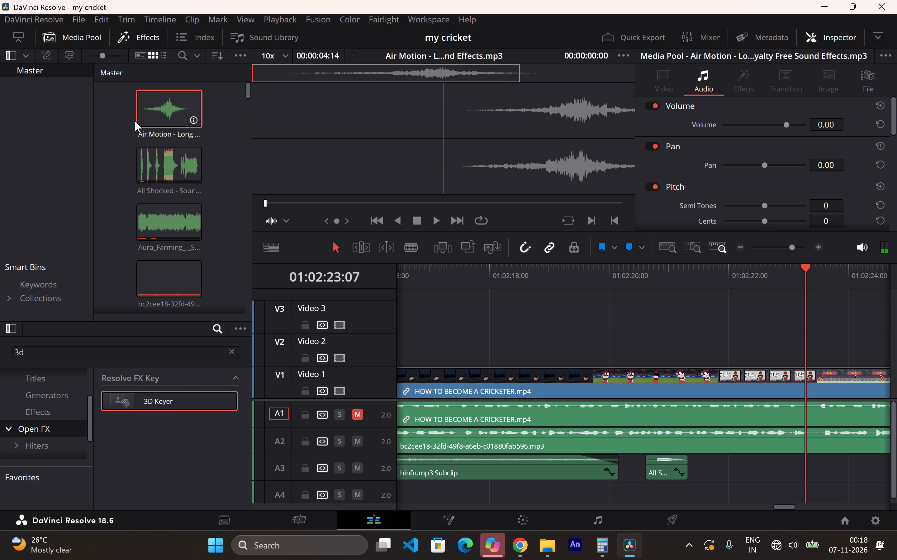
key(space)
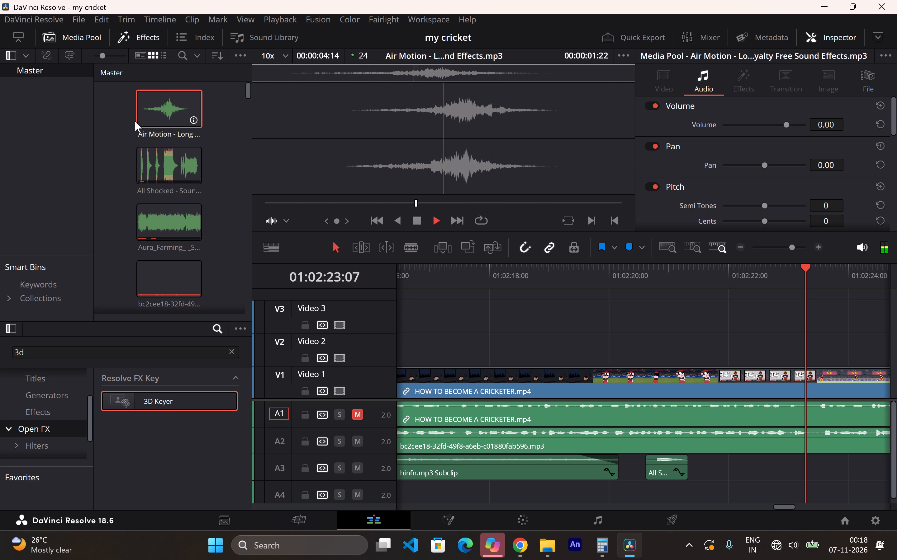
key(space)
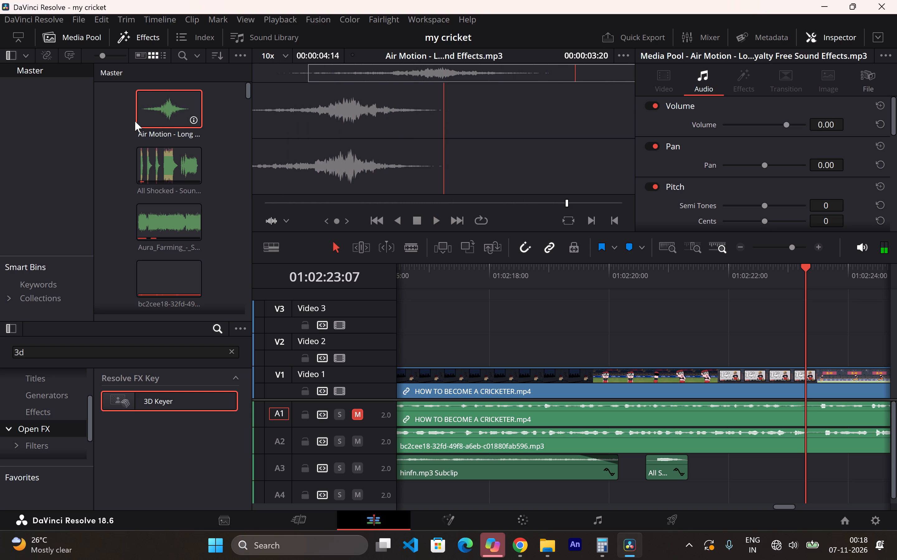
Place the Air Motion clip on audio track A4, starting near 01:02:18:06.
drag(153, 118, 566, 488)
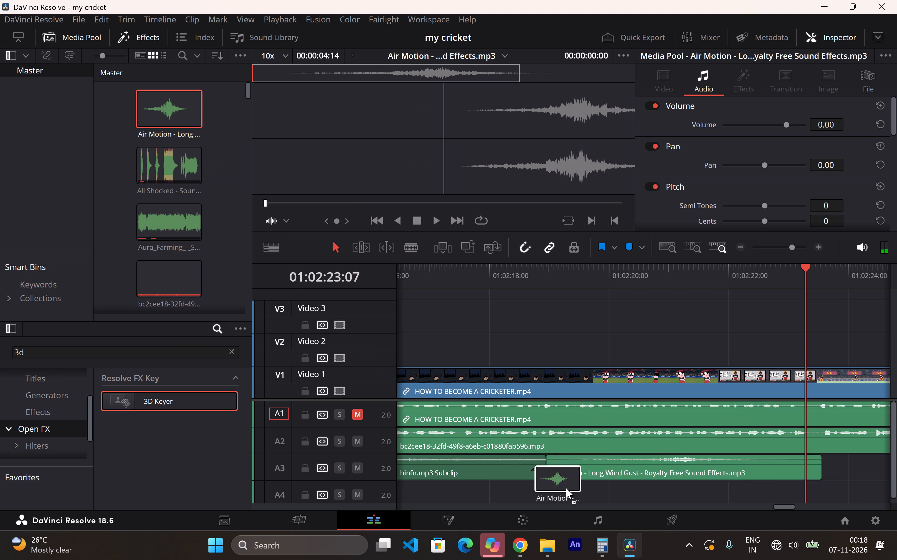
drag(566, 488, 499, 493)
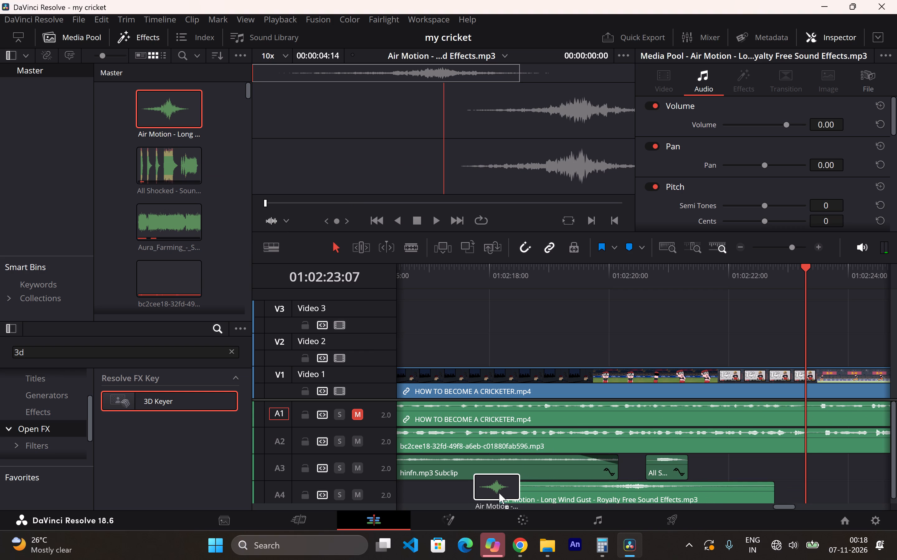
drag(499, 493, 503, 494)
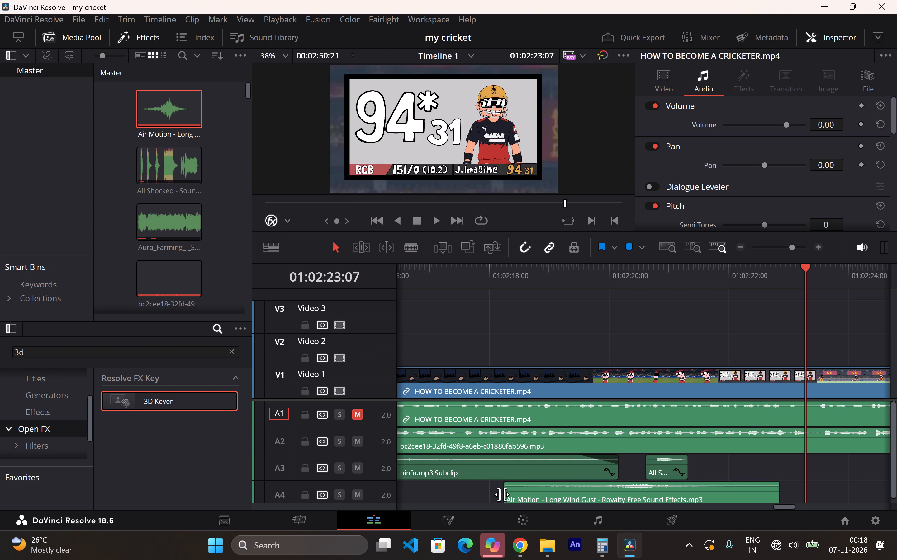
Split the Air Motion clip on A4 where the hinfn.mp3 subclip ends and where the All Shocked clip starts.
click(414, 243)
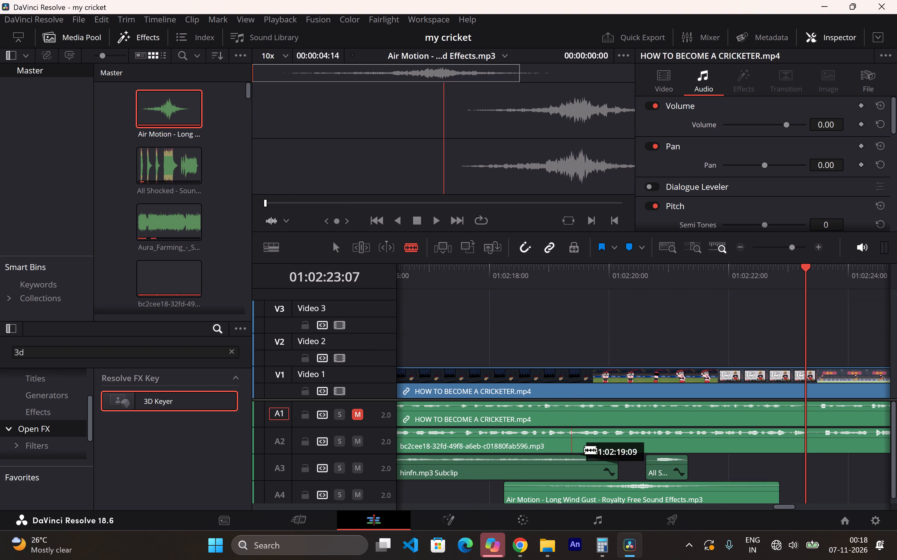
click(612, 494)
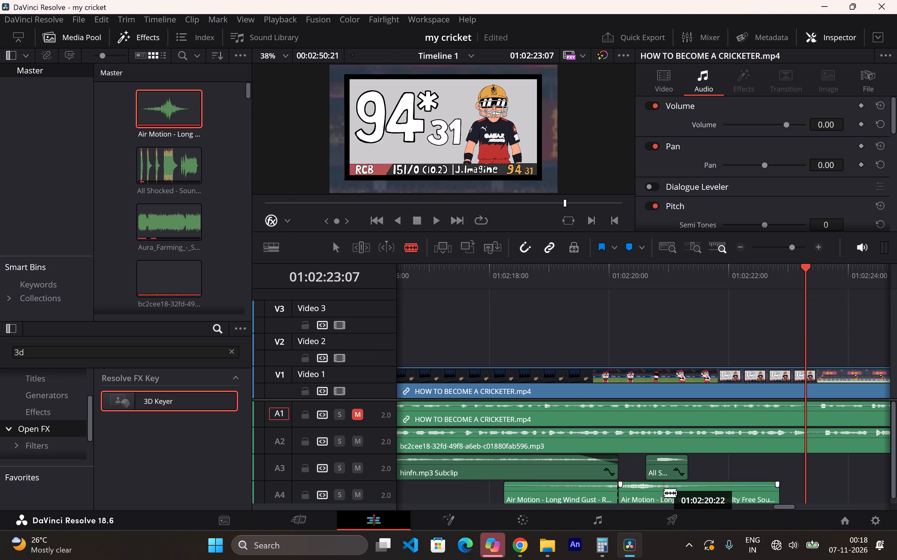
click(657, 493)
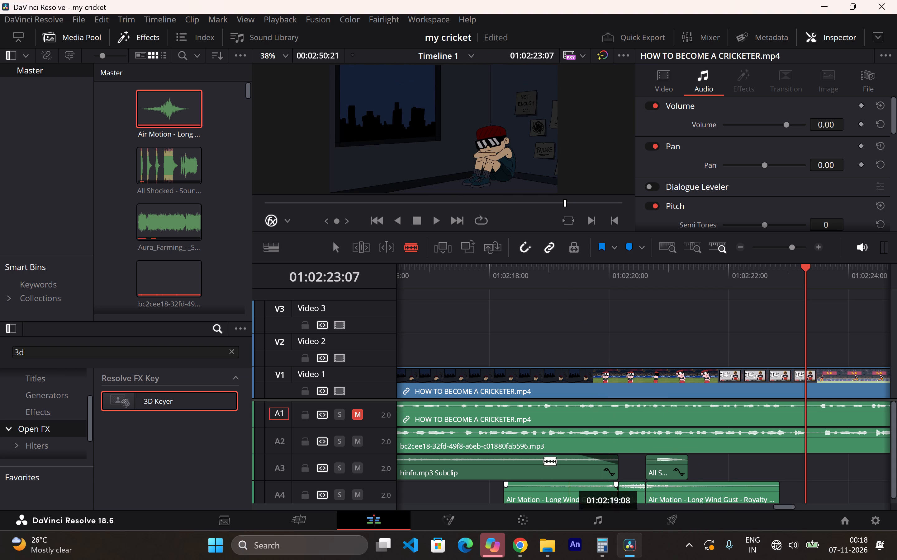
Delete the first and last Air Motion pieces on A4, keeping the short middle one, and play the section between deletions.
click(340, 256)
click(554, 496)
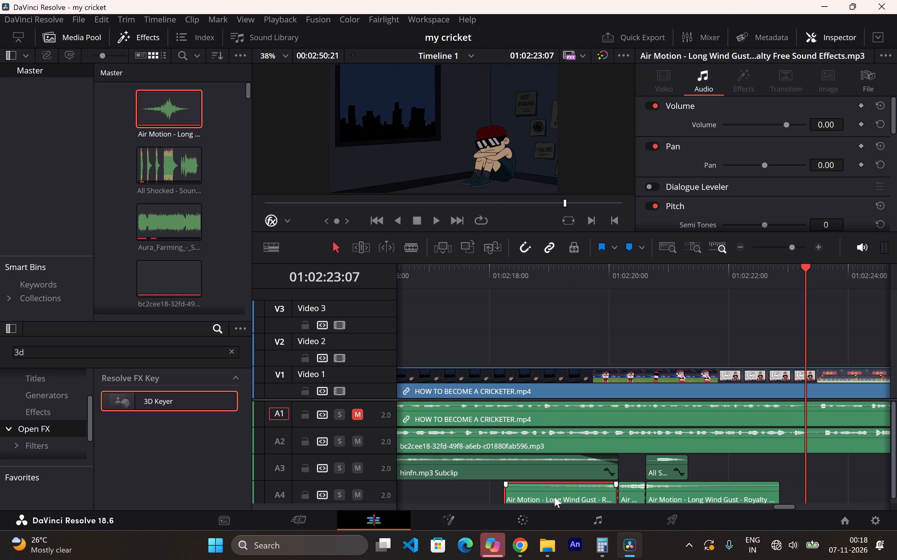
key(BackSpace)
click(554, 287)
key(space)
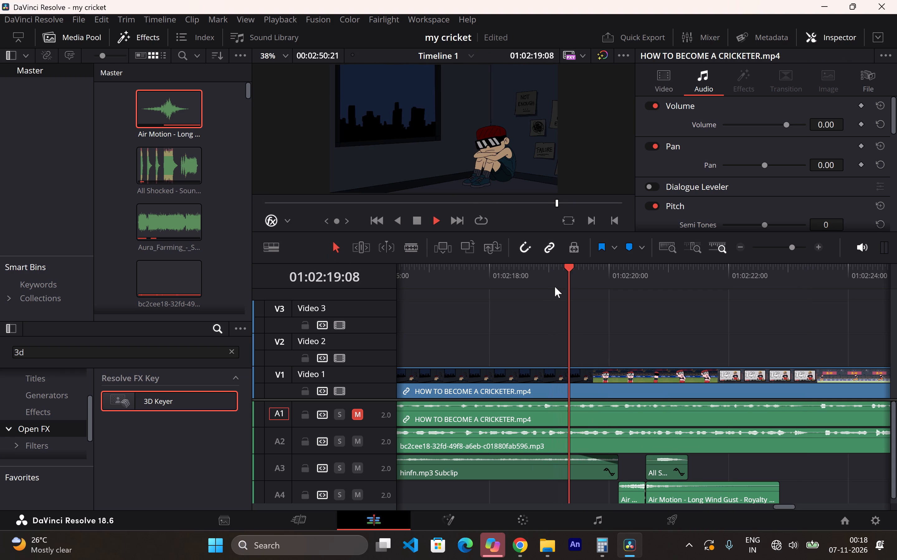
key(space)
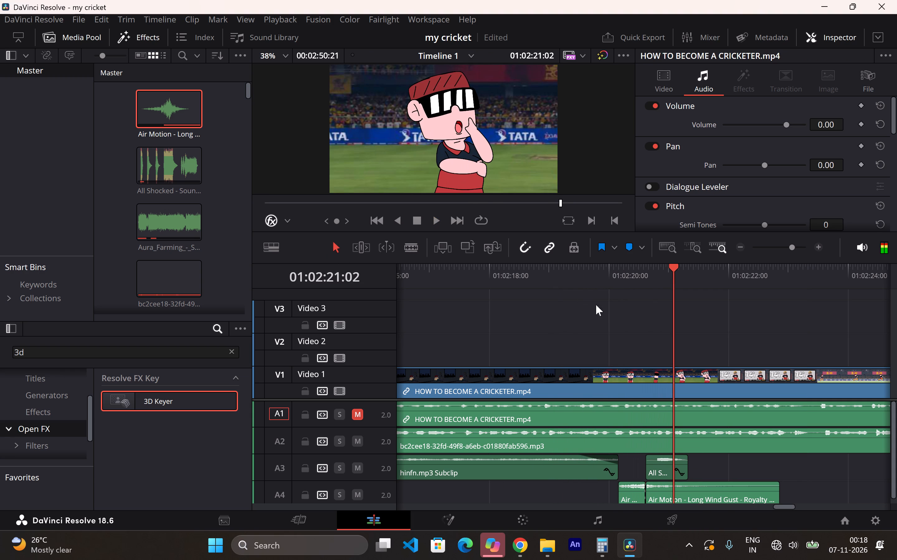
click(696, 492)
key(BackSpace)
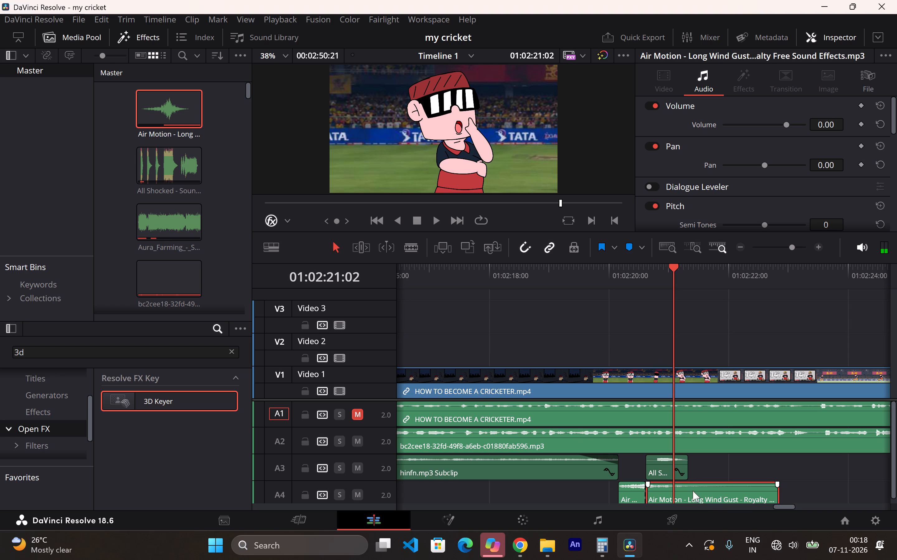
Set the remaining Air Motion piece's volume to -10 dB.
click(632, 485)
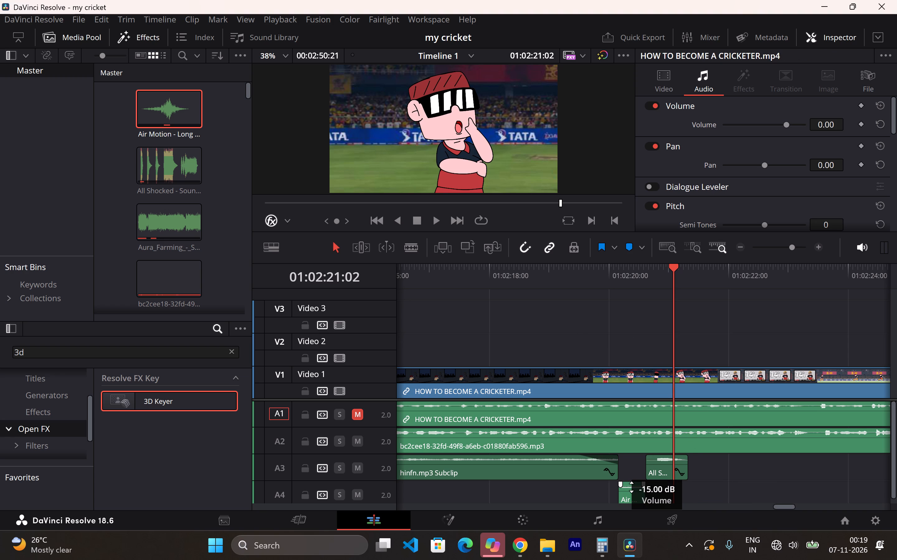
drag(630, 495, 629, 493)
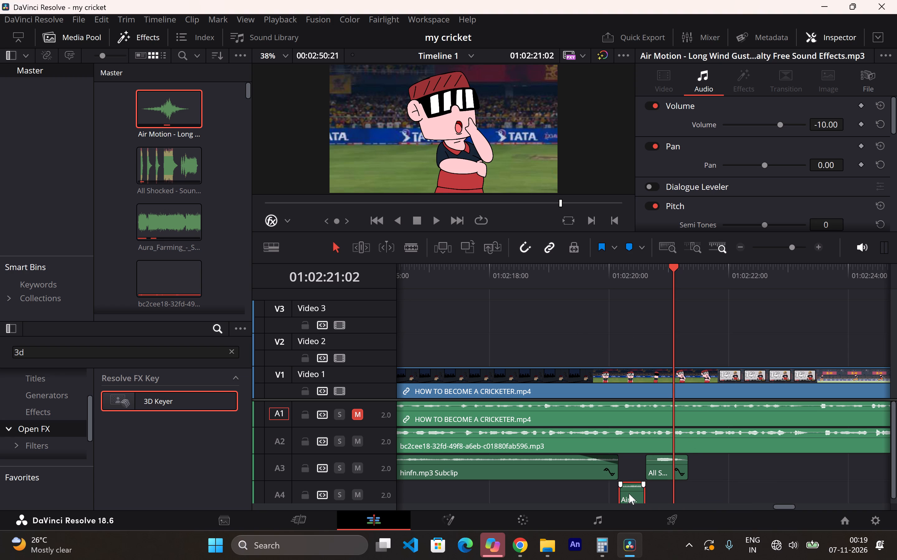
Move the Air Motion piece to A3, between the hinfn.mp3 subclip and All Shocked, and play back from 01:02:19:06.
drag(629, 493, 628, 479)
click(566, 318)
click(565, 285)
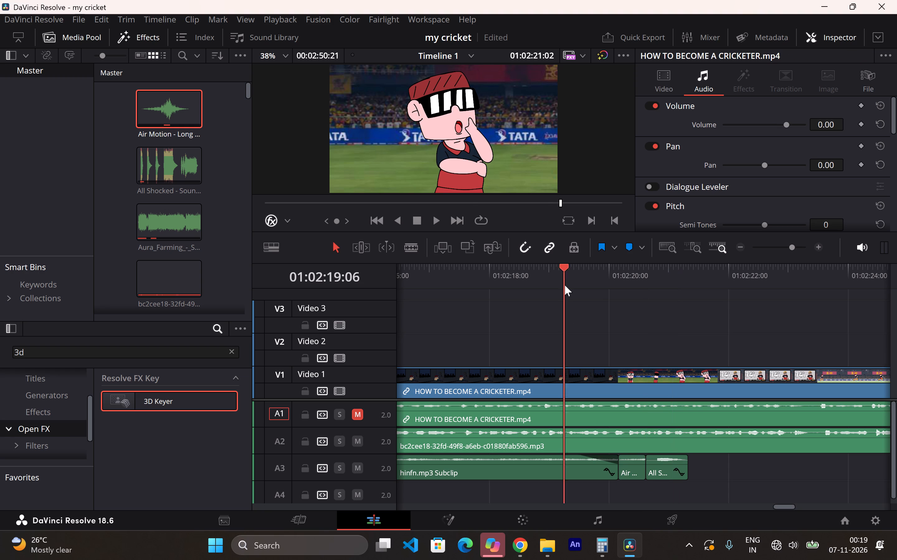
key(space)
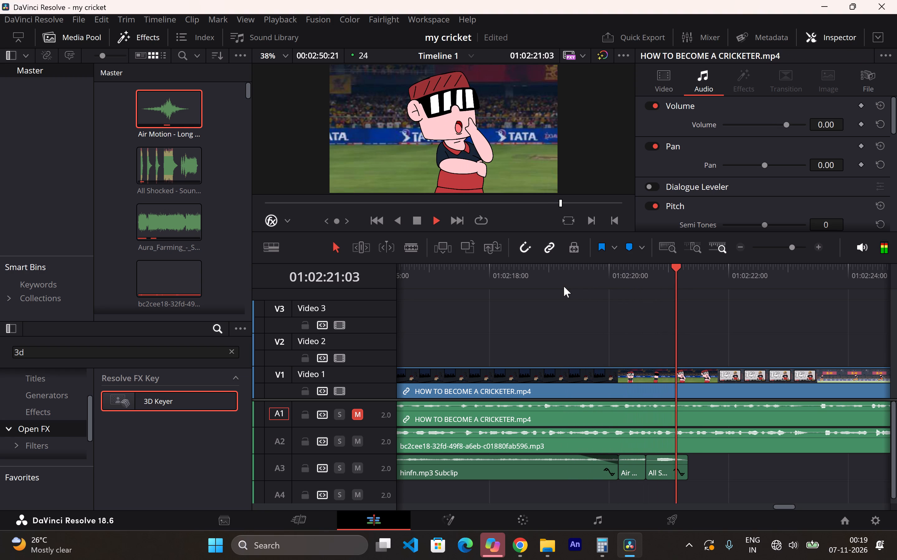
key(space)
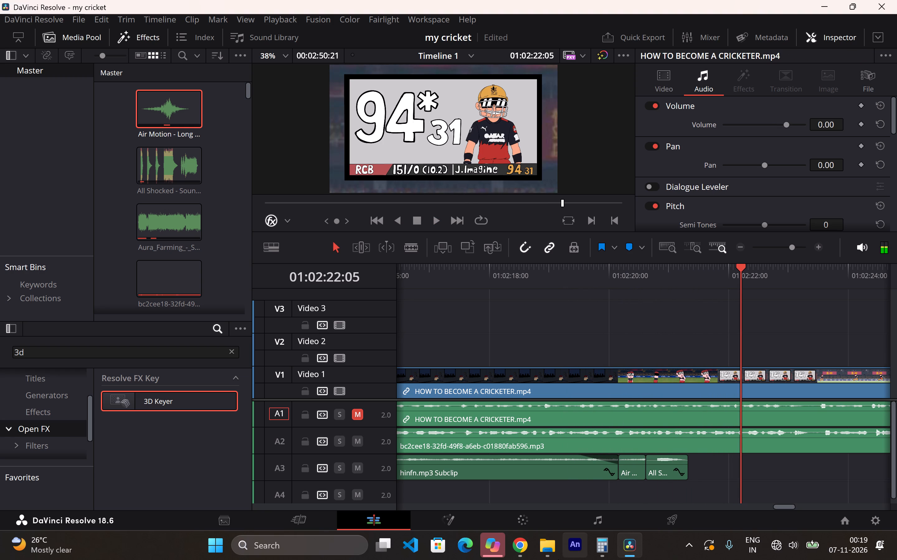
Switch to the YouTube page in Chrome and search for "six runs are required commentary".
click(523, 554)
click(485, 489)
drag(390, 0, 414, 7)
click(430, 7)
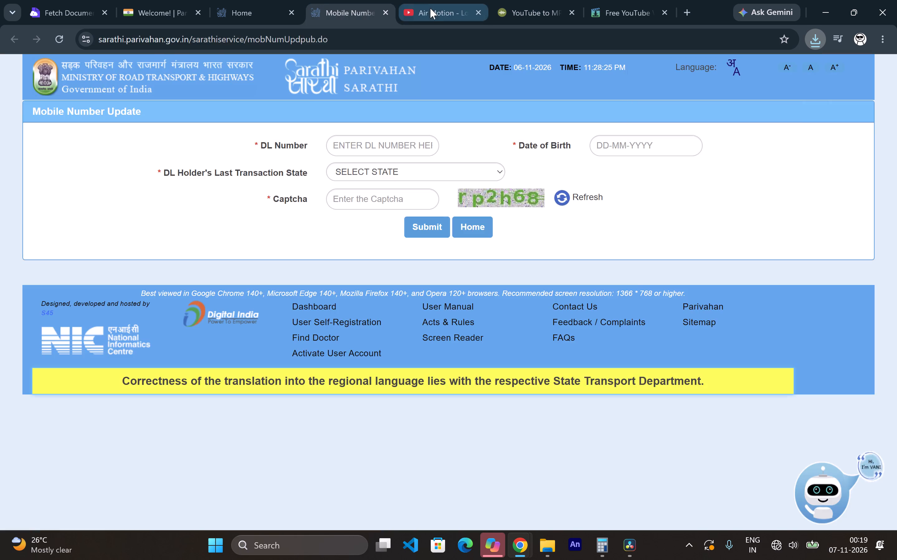
click(577, 76)
text(six)
key(space)
text(run s)
key(BackSpace)
key(BackSpace)
text(s are)
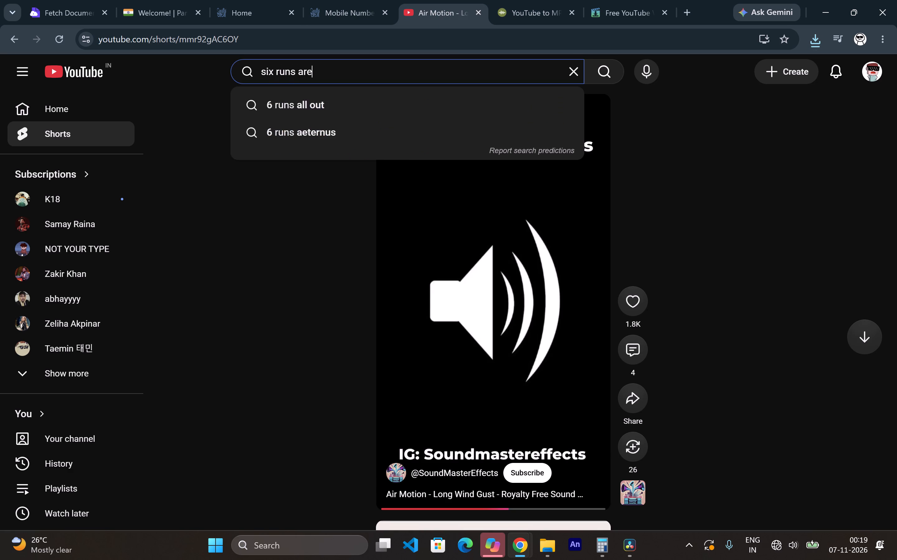
key(space)
key(space)
key(BackSpace)
key(BackSpace)
key(BackSpace)
key(BackSpace)
key(BackSpace)
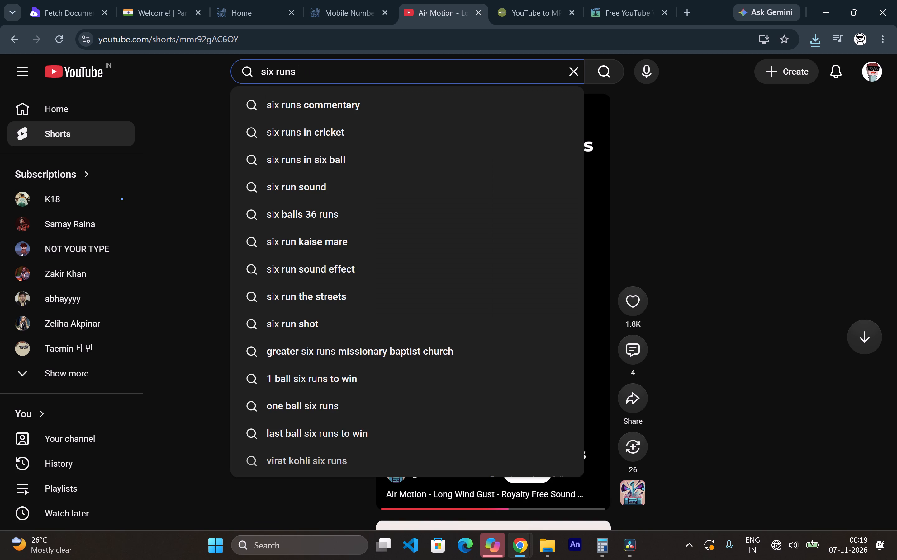
key(a)
text(re r)
key(e)
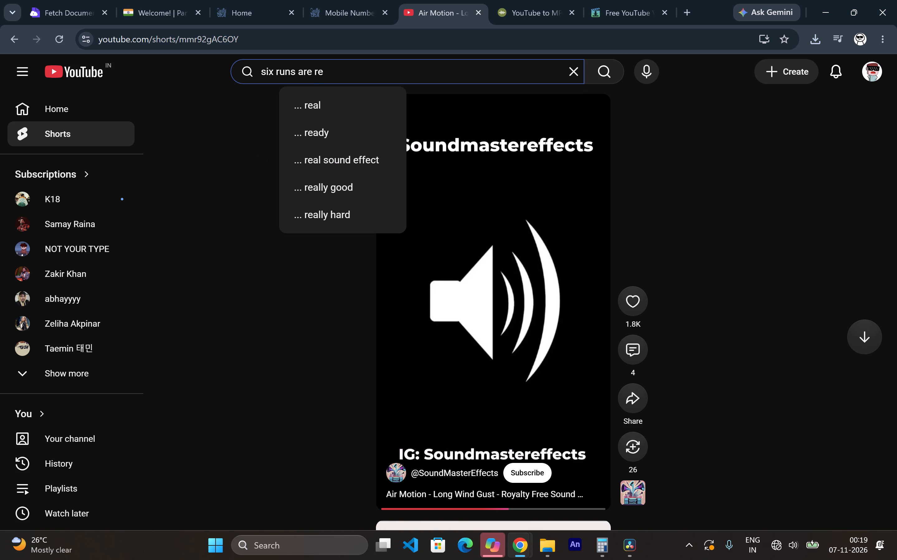
text(quired)
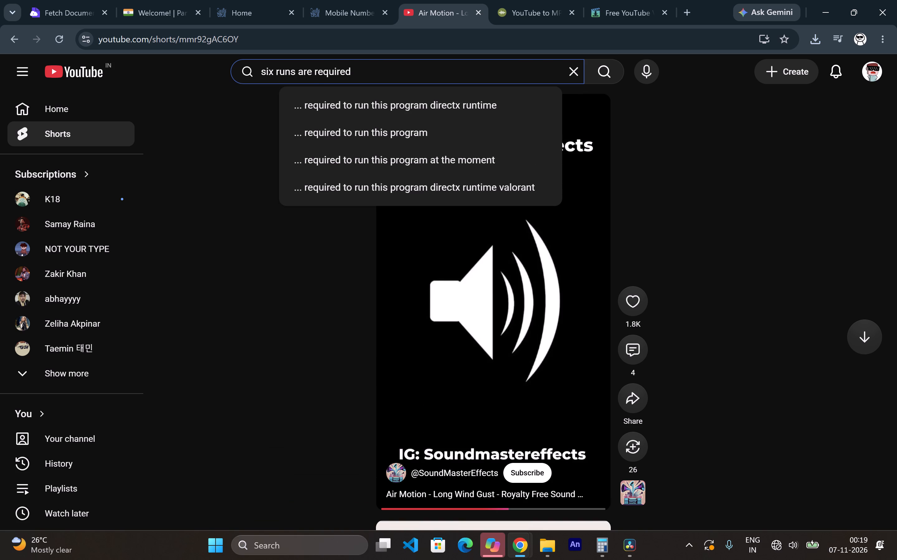
key(space)
text(commen)
click(424, 96)
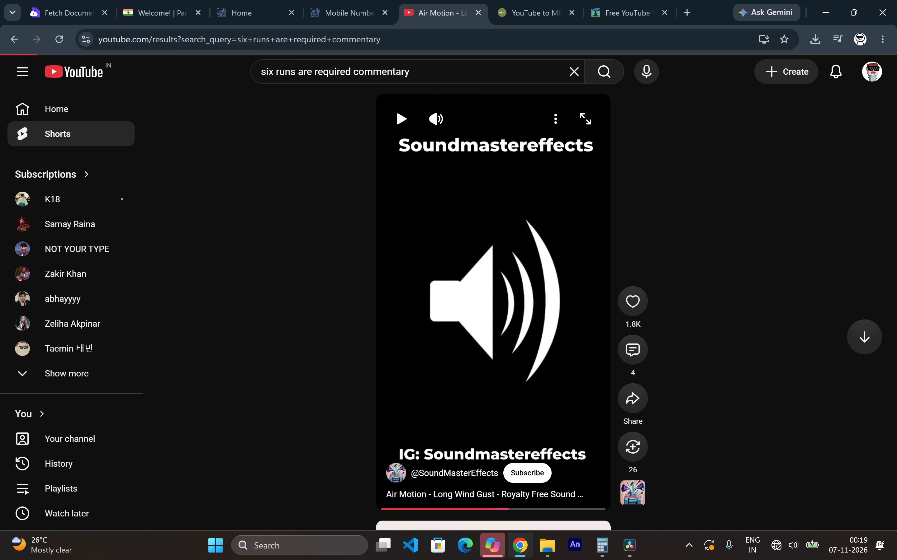
Preview the "1 ball 6 runs", "SIX HITTING" and "Unbelievable Shot!" commentary Shorts in the search results.
click(265, 223)
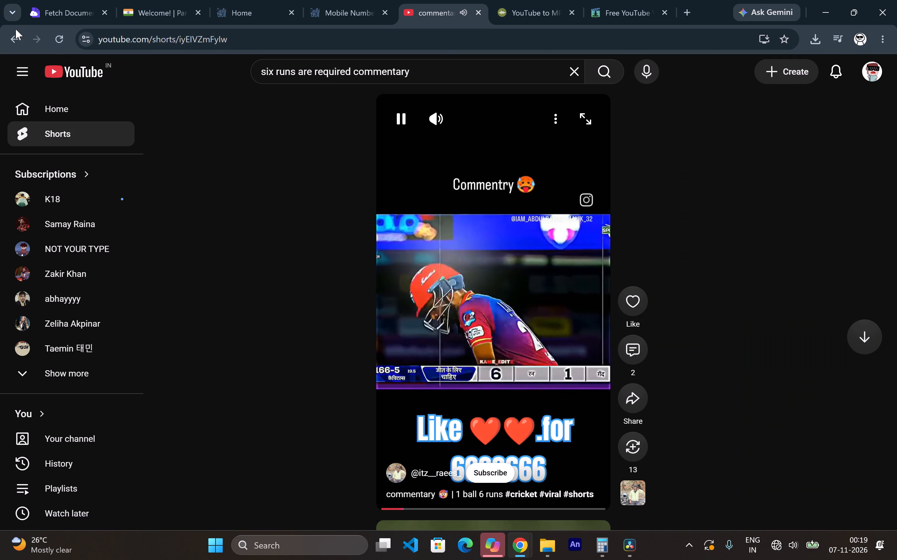
click(18, 35)
click(375, 225)
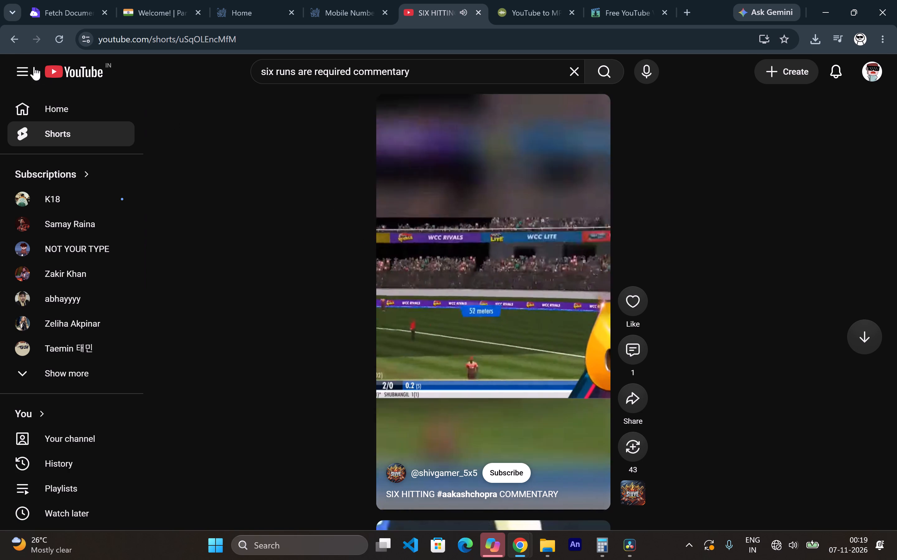
click(9, 44)
scroll(407, 254, down, 3)
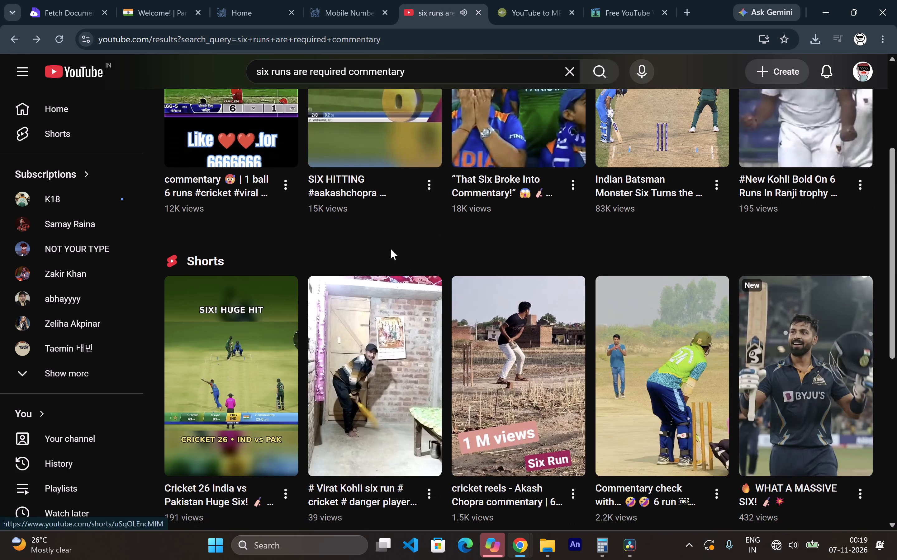
scroll(373, 255, down, 9)
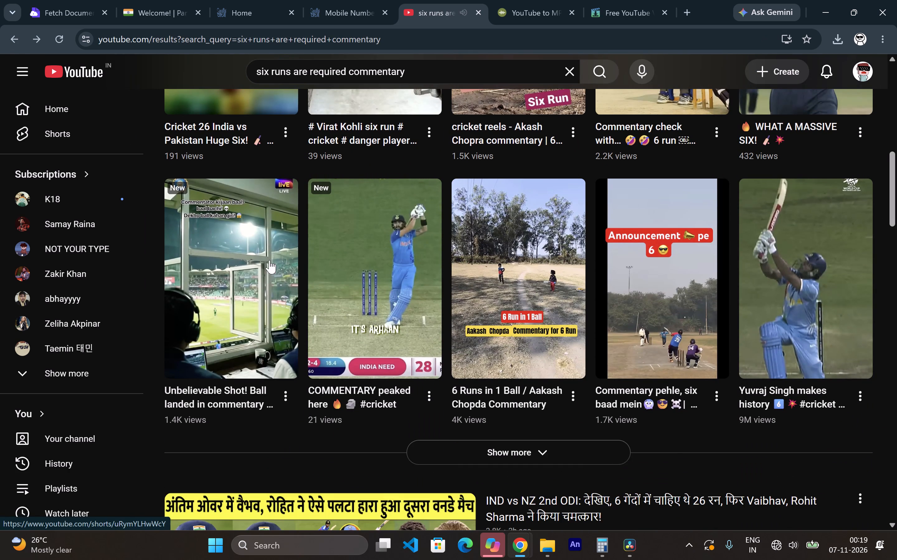
scroll(262, 267, down, 6)
scroll(230, 178, up, 4)
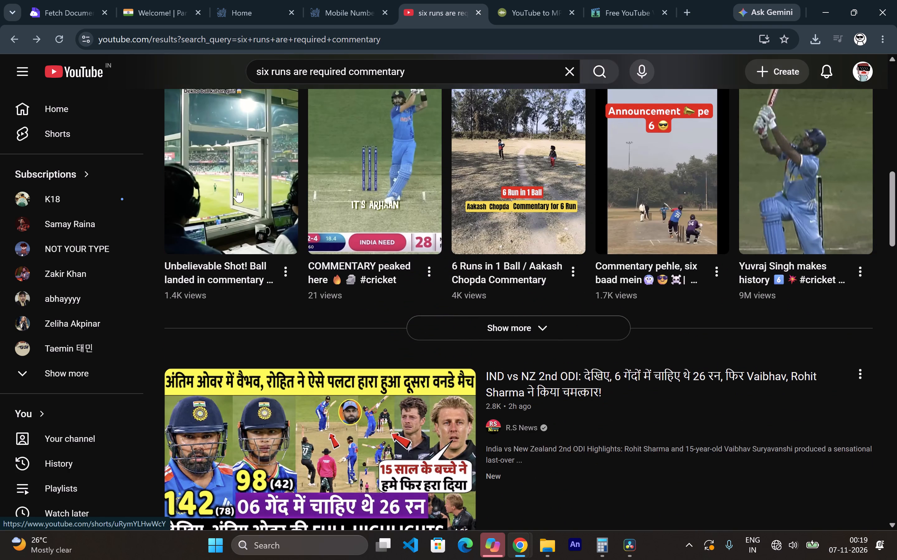
click(227, 180)
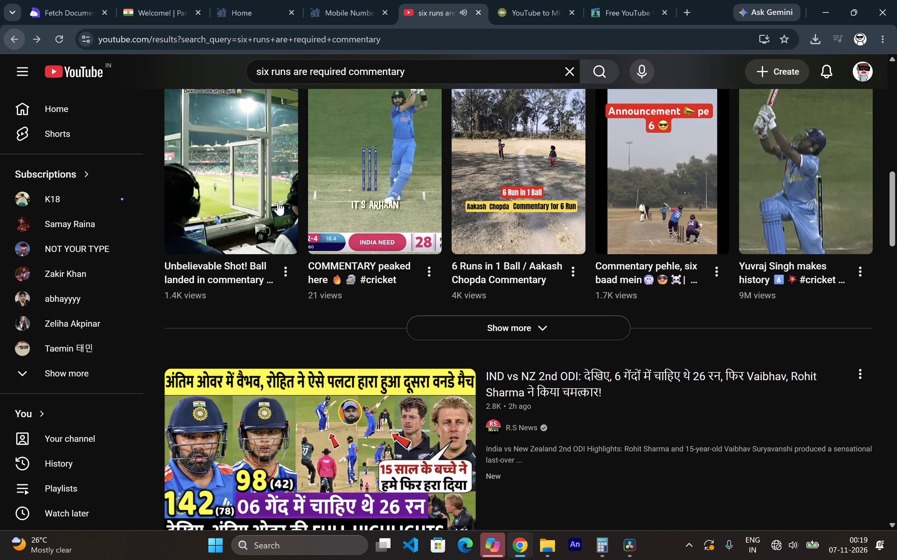
Preview more Shorts further down: the "6 run Hindi commentary", "Cricket 26 India vs Pakistan Huge Six!" and "Commentary check" ones.
scroll(441, 268, down, 8)
scroll(369, 251, down, 2)
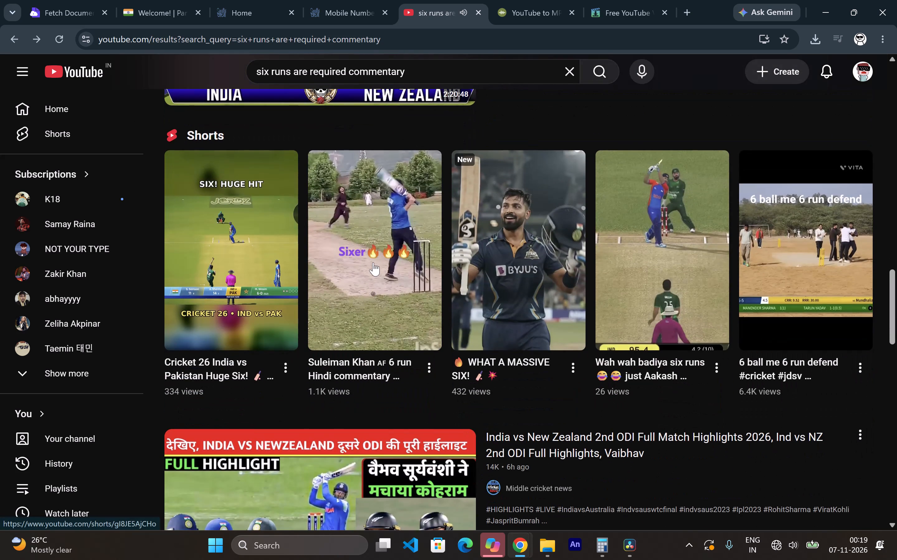
click(373, 262)
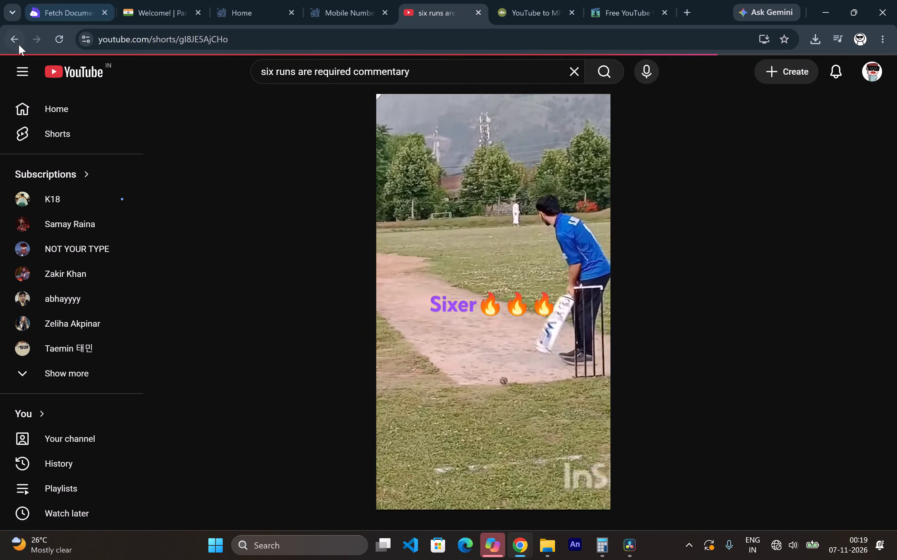
click(6, 44)
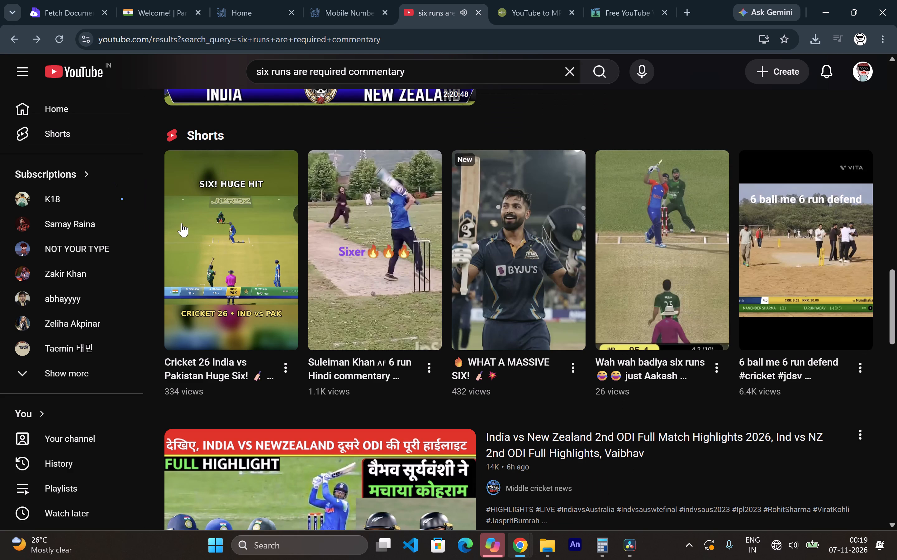
click(183, 223)
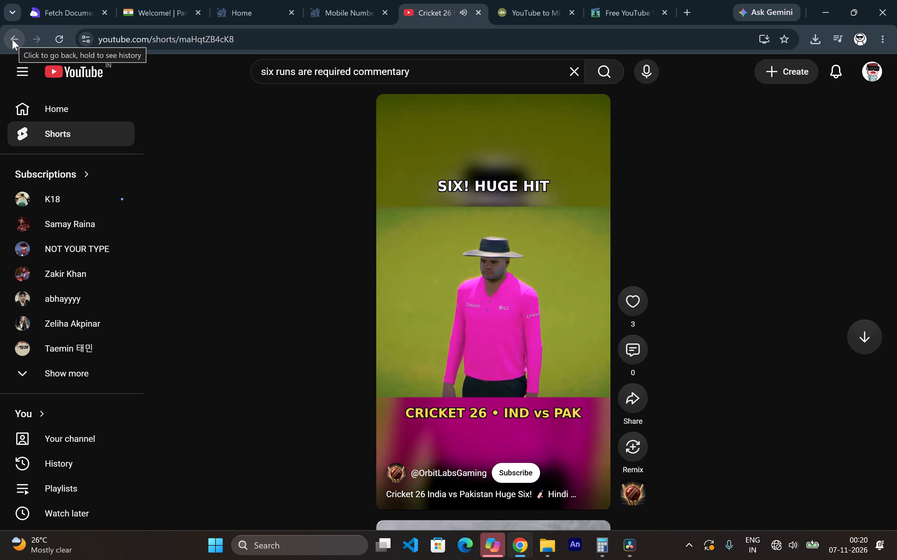
click(12, 40)
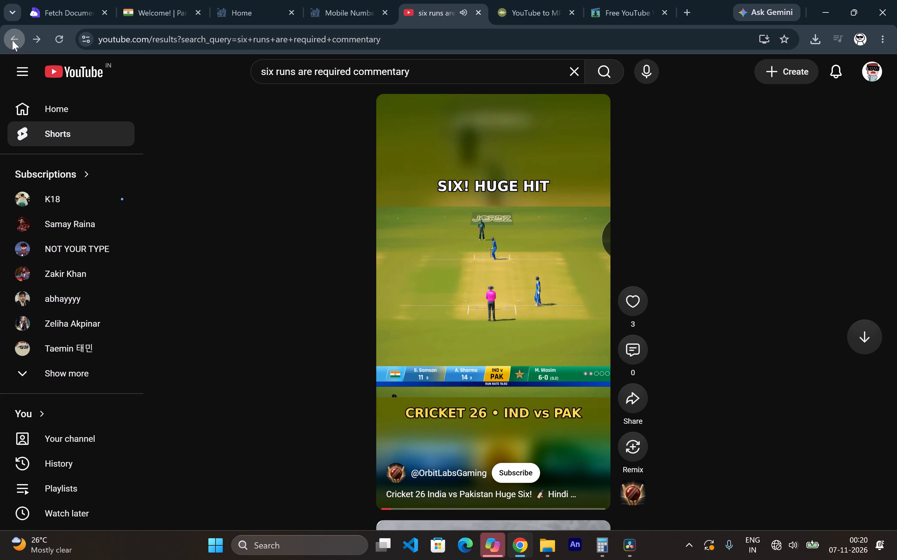
scroll(255, 201, down, 3)
scroll(326, 274, down, 4)
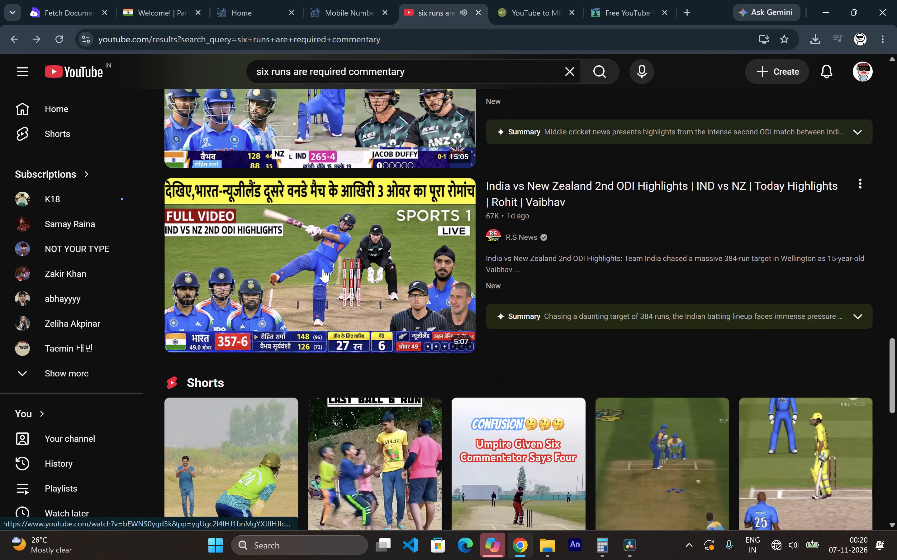
scroll(319, 263, down, 3)
click(298, 262)
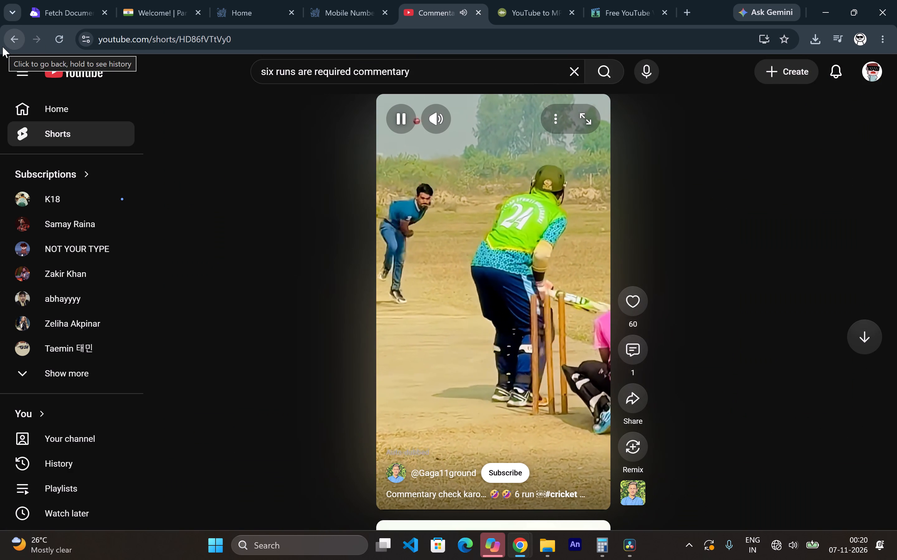
click(3, 47)
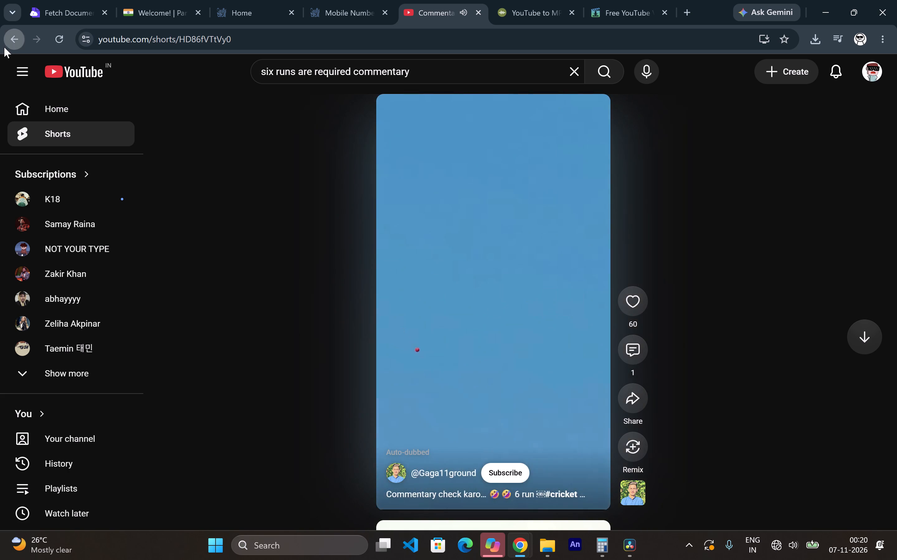
Preview the "13 runs in 6 balls", "4 runs or 6 runs comments" and "Last Ball Six Runs Need" Shorts.
scroll(266, 231, down, 11)
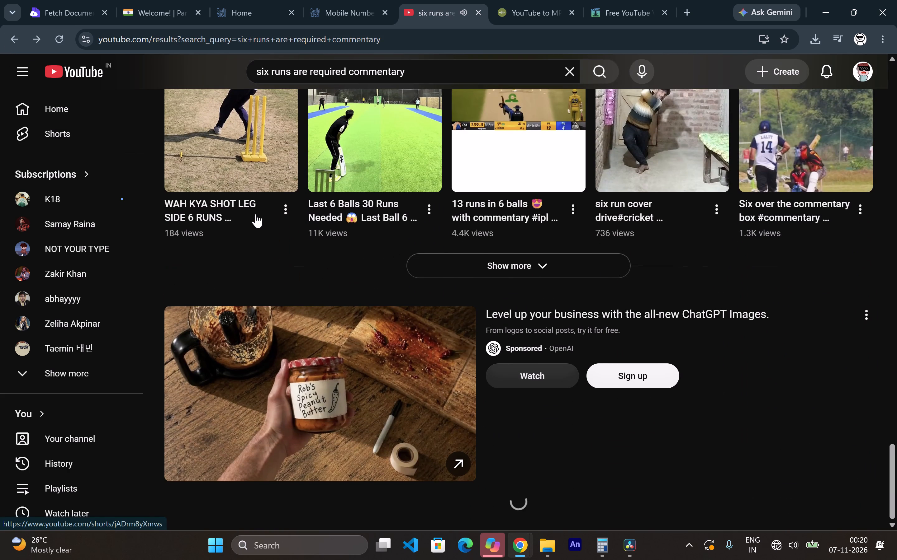
scroll(256, 214, down, 5)
scroll(255, 214, up, 3)
scroll(255, 214, down, 10)
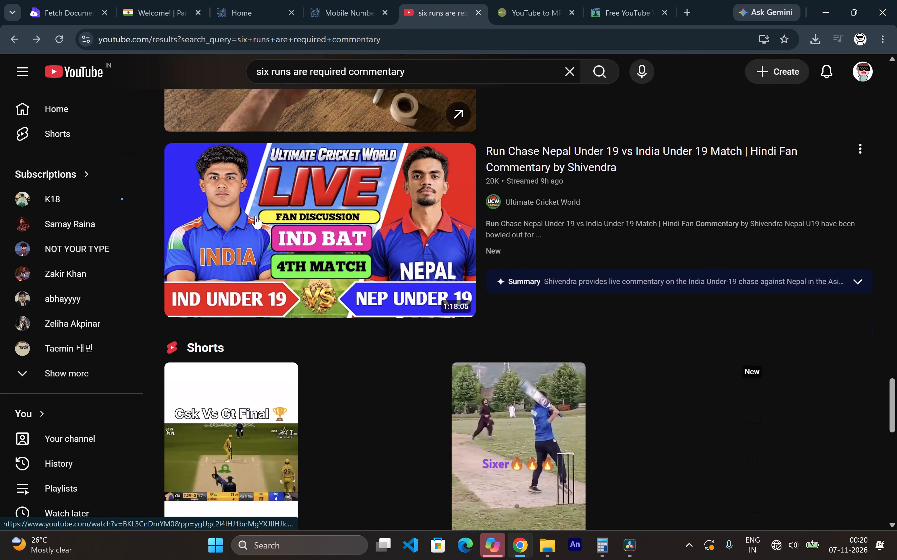
scroll(255, 216, down, 2)
click(258, 219)
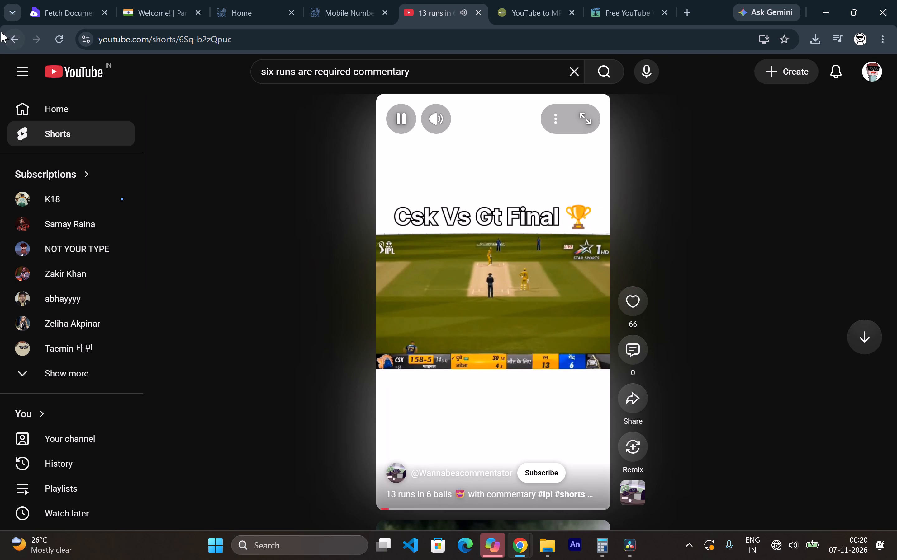
click(18, 36)
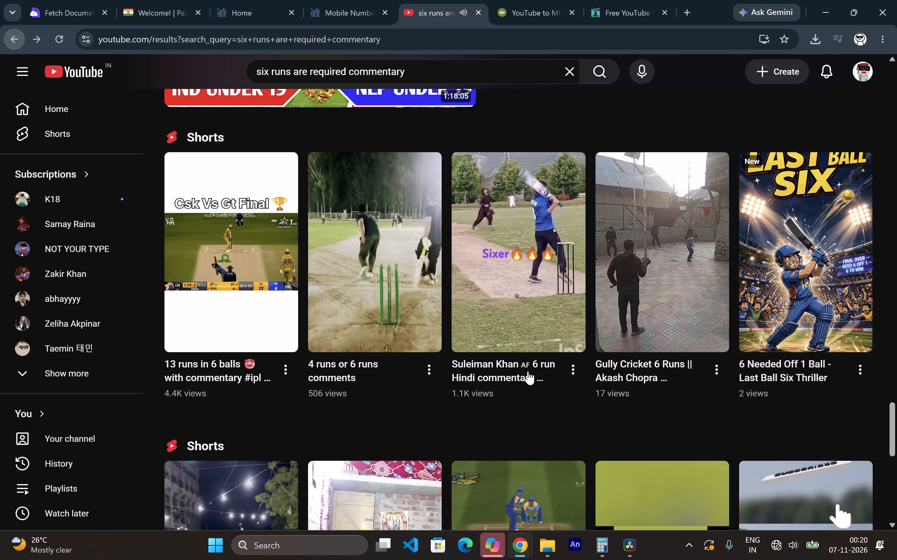
click(389, 226)
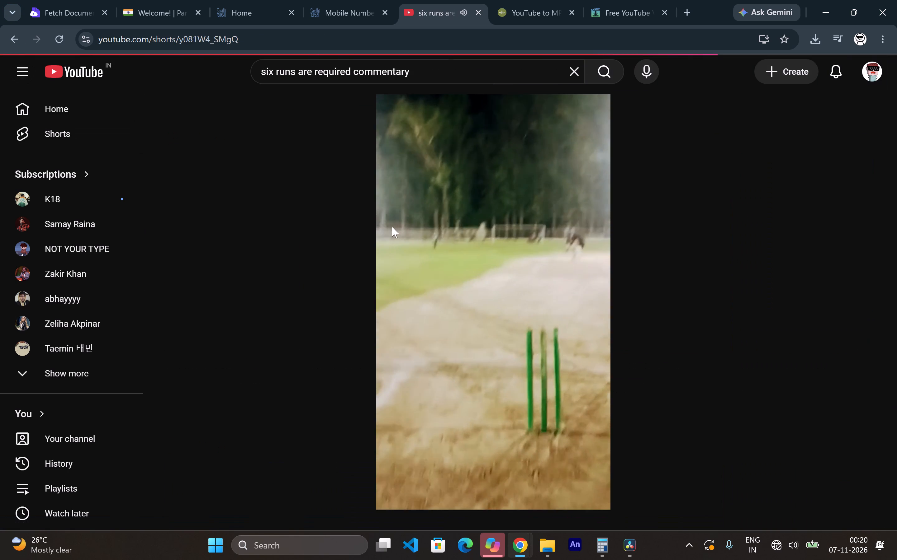
click(7, 47)
scroll(484, 349, down, 2)
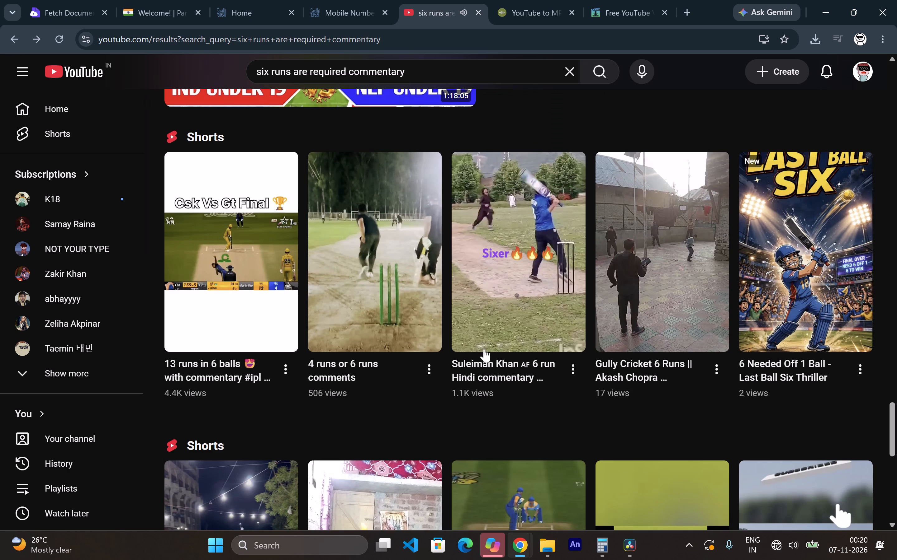
scroll(484, 349, down, 3)
click(282, 279)
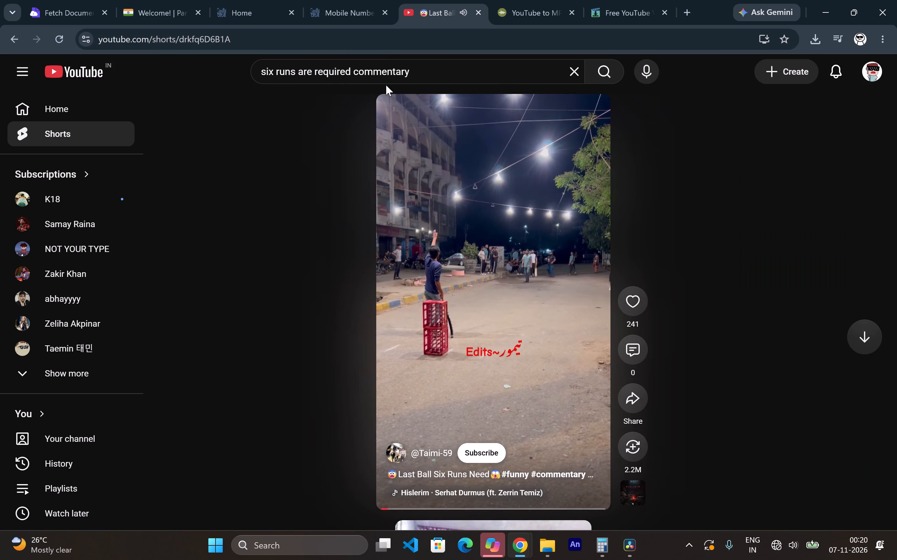
Shorten the search to "six required commentary" and run it.
click(313, 72)
key(BackSpace)
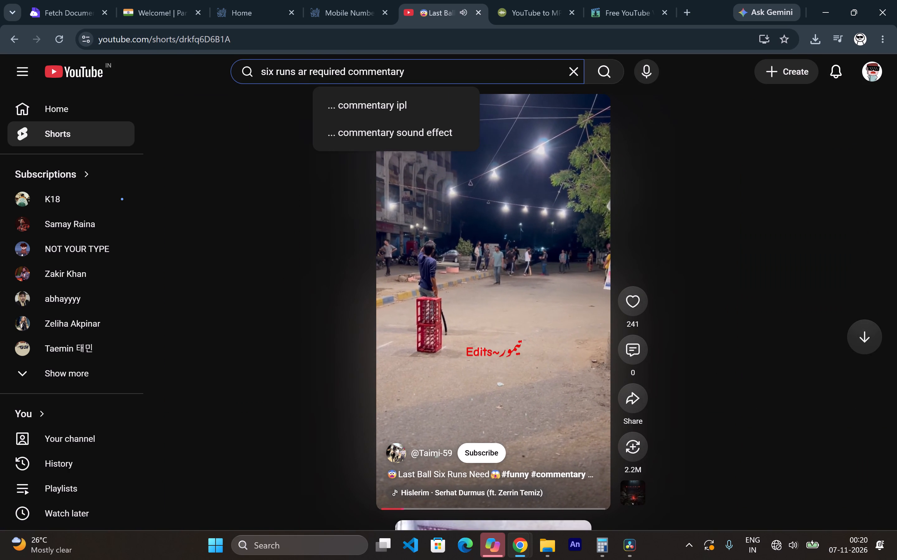
key(BackSpace)
key(BackSpace)
key(BackSpace)
key(BackSpace)
key(BackSpace)
key(BackSpace)
key(BackSpace)
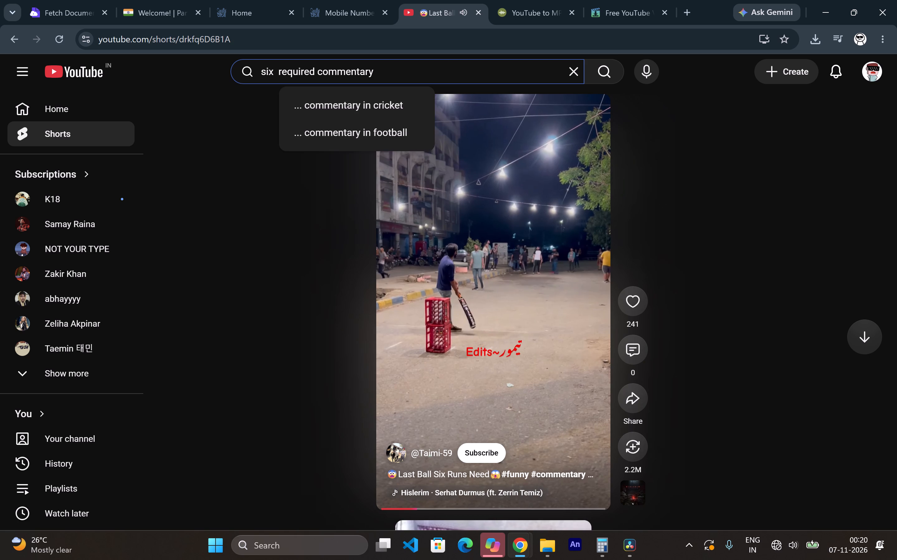
click(411, 76)
click(618, 77)
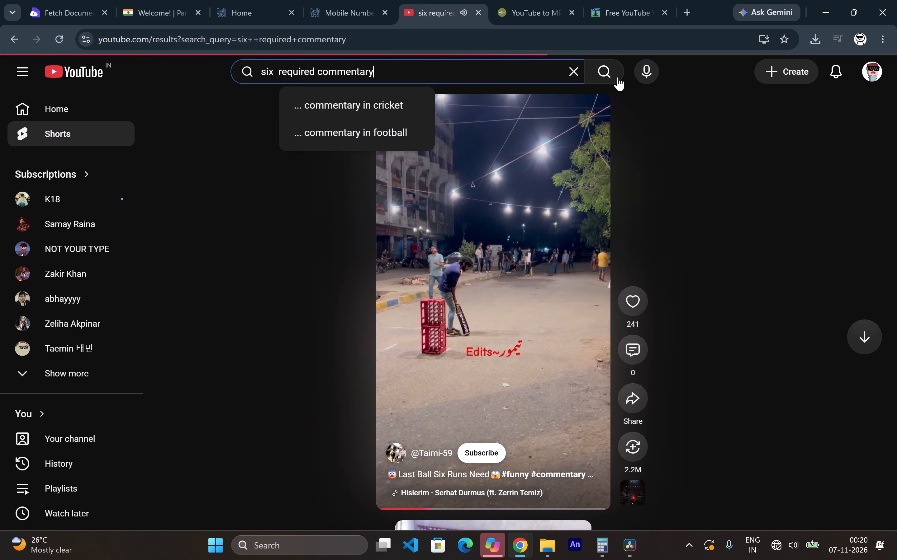
Preview the "Cricket 26 India vs Pakistan" Huge Six and Free Hit Six Shorts and the "yuvraj singh what a shot" one.
click(229, 223)
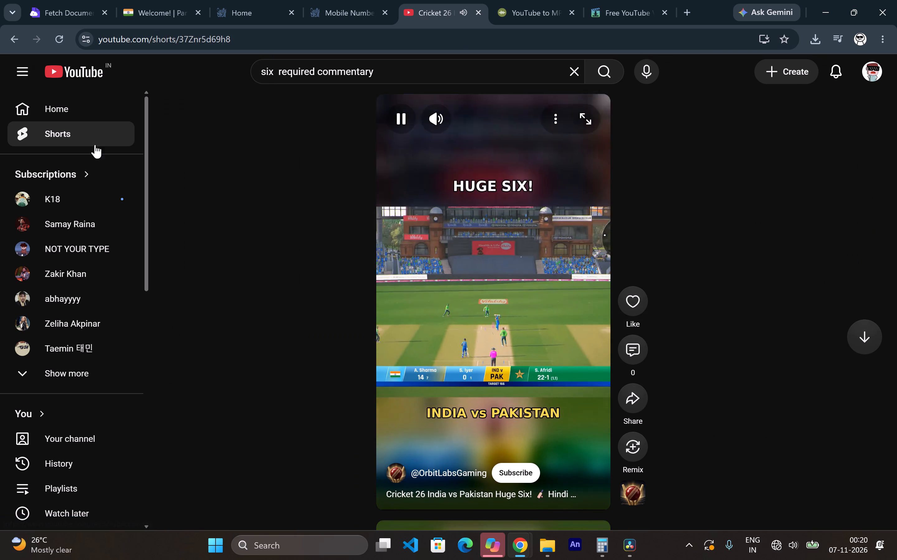
click(10, 43)
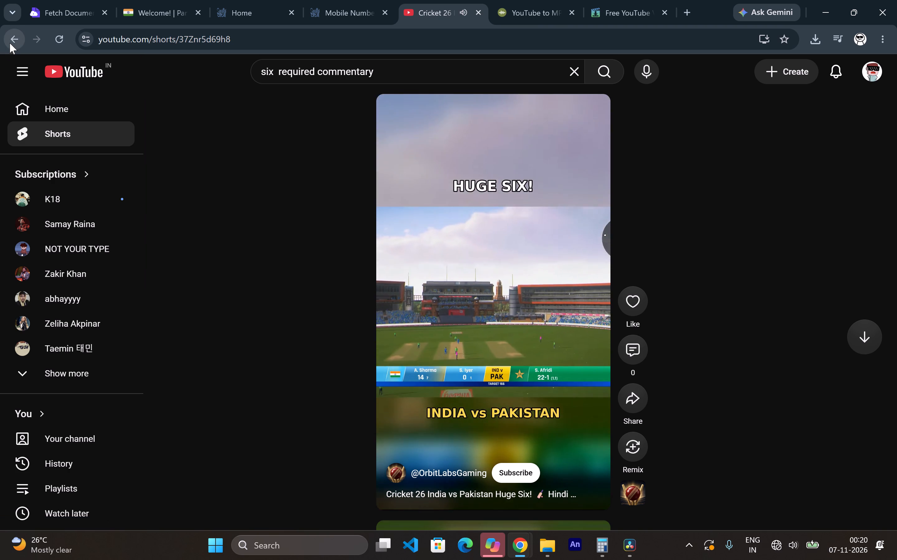
click(357, 226)
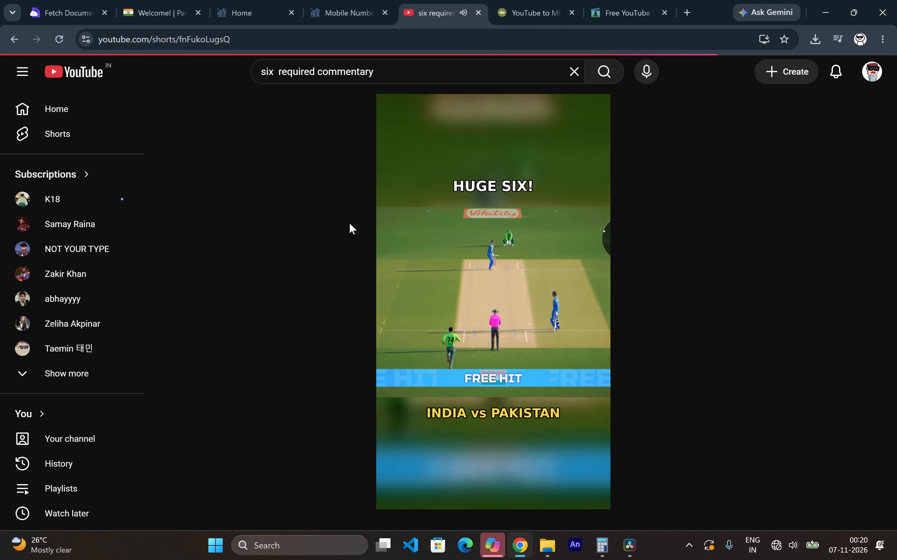
click(12, 39)
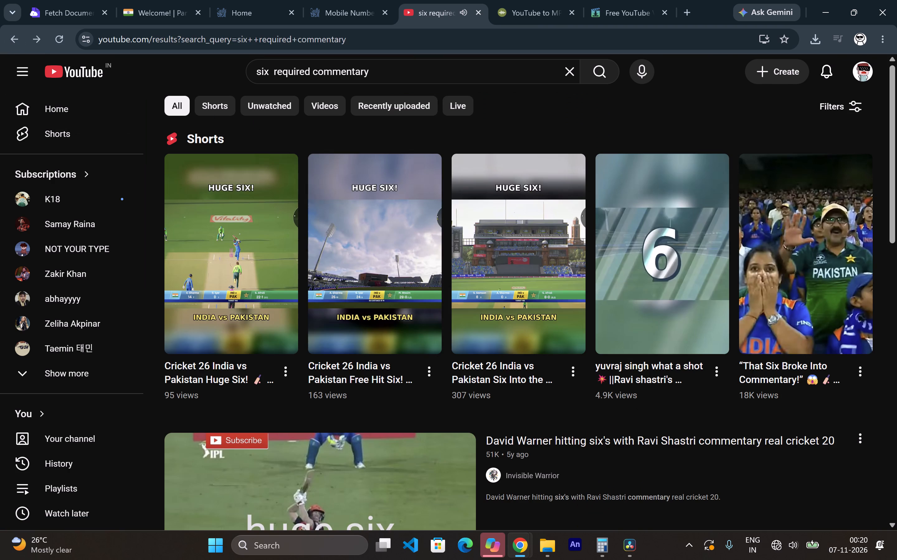
click(638, 247)
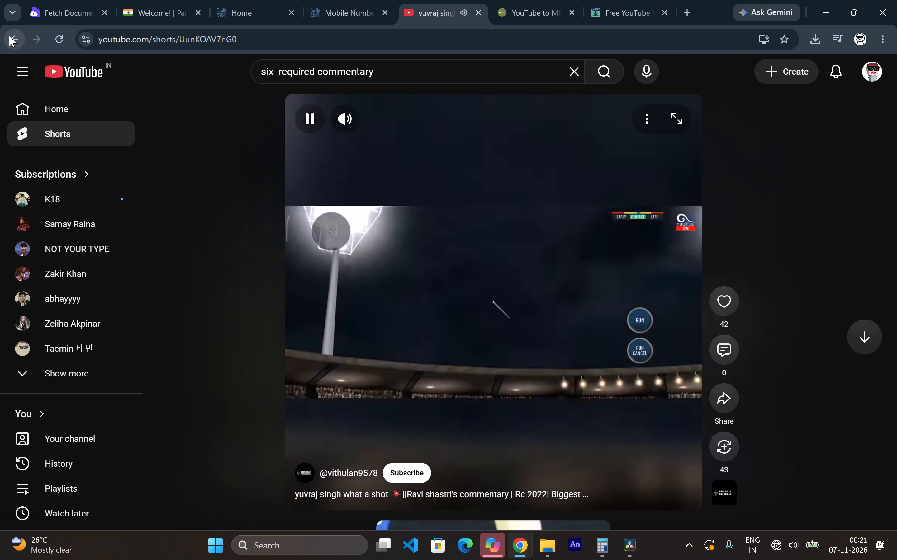
click(10, 35)
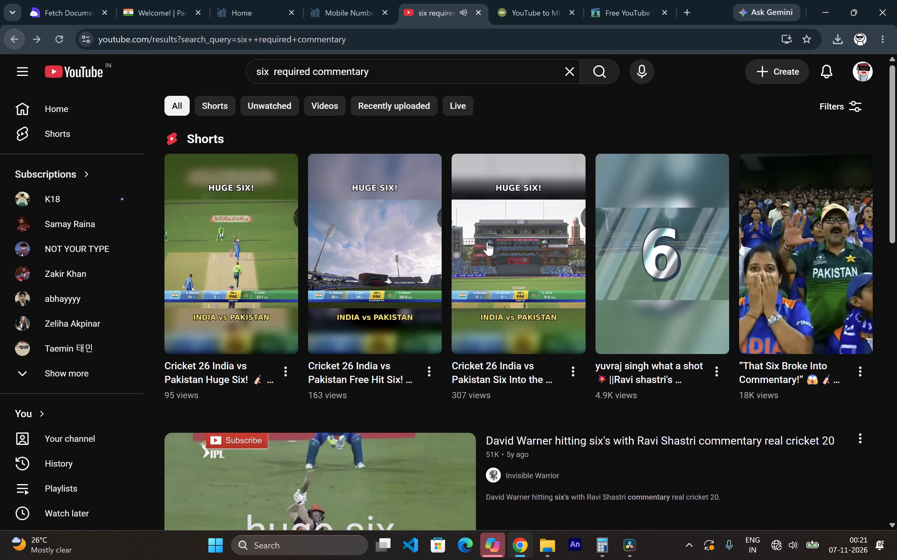
Listen to the David Warner Ravi Shastri commentary video, then the "Goosebumps Commentary" and "Commentator's Excitement at its peak!" Shorts.
scroll(521, 268, down, 4)
click(459, 203)
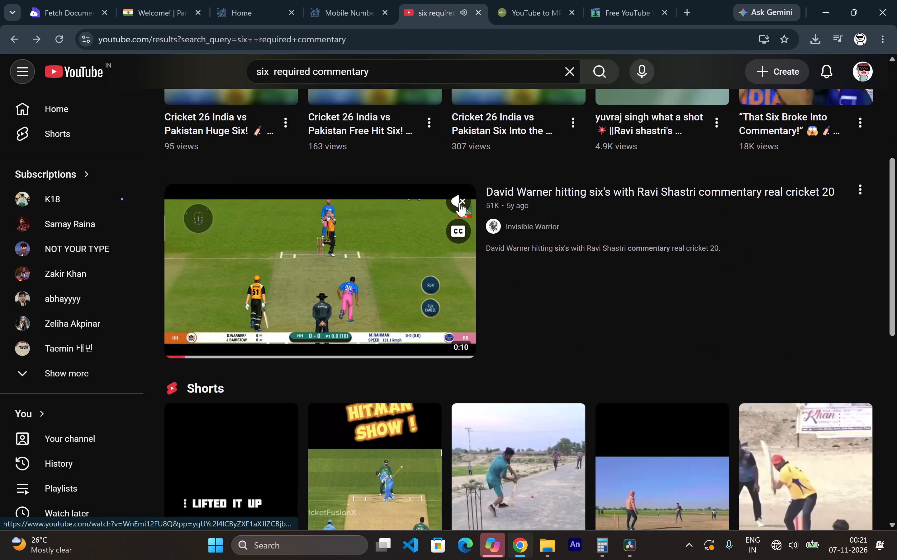
scroll(395, 239, down, 5)
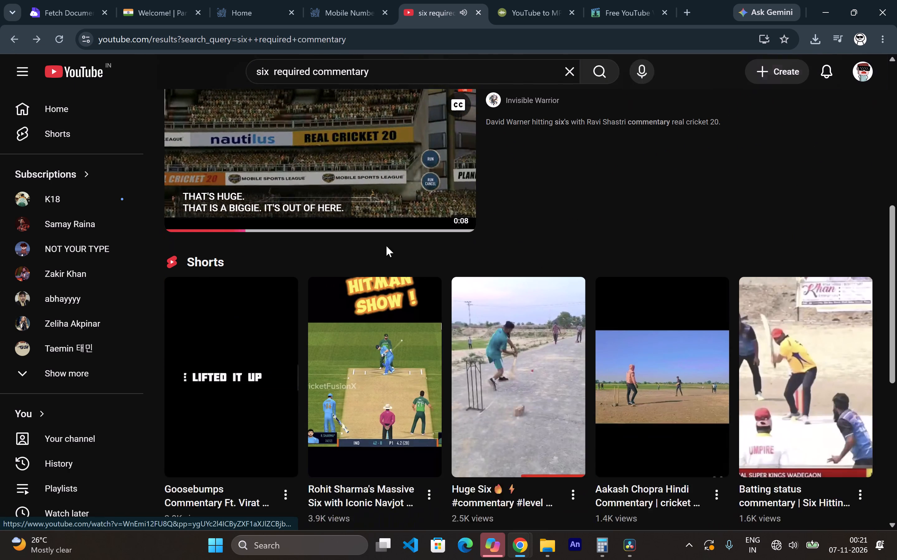
click(260, 223)
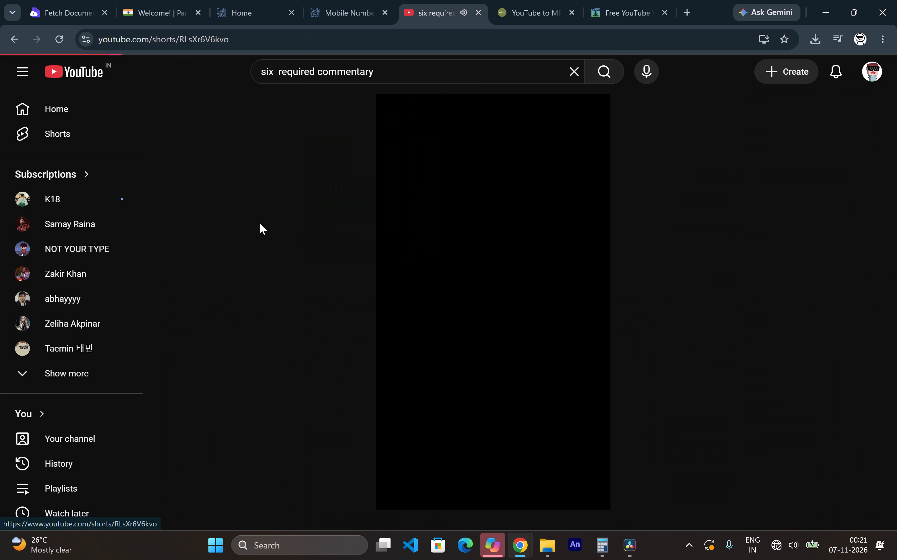
click(5, 45)
scroll(191, 207, down, 3)
click(384, 251)
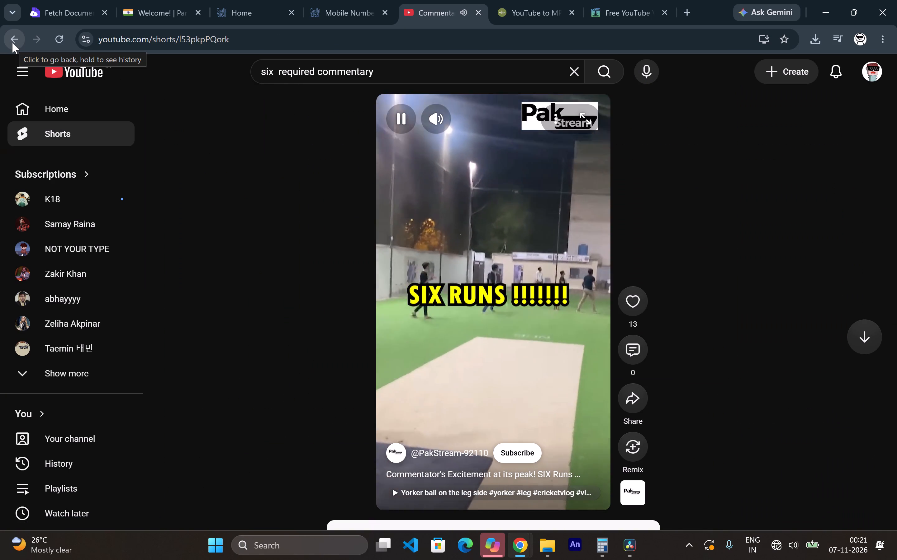
click(12, 43)
Look through the remaining "six required commentary" results for a usable clip, trying the "Logest Six challenge Kohli Vs Jadeja" Short.
scroll(267, 297, down, 4)
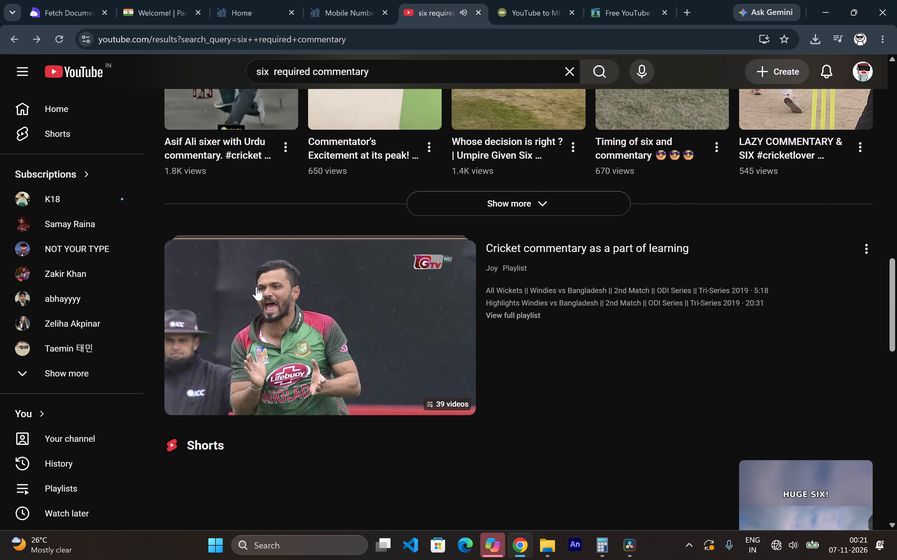
scroll(263, 271, down, 10)
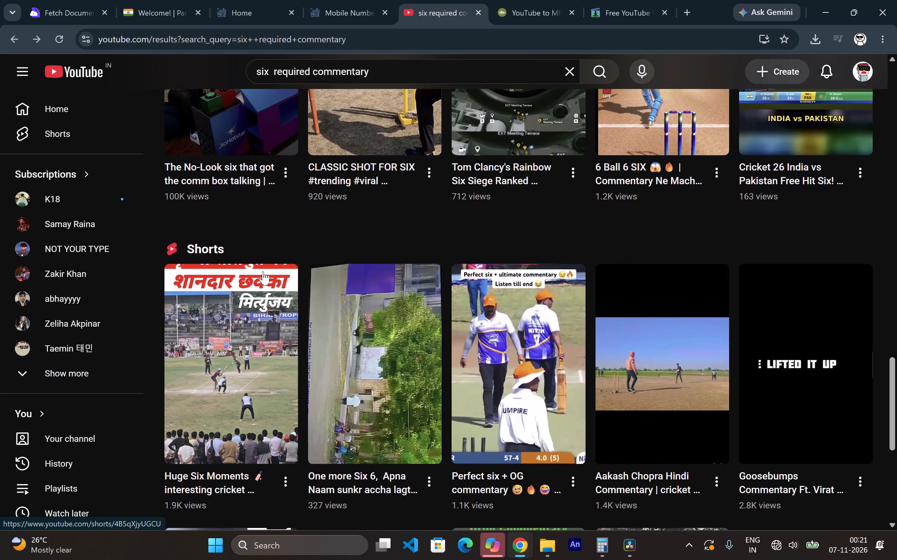
scroll(263, 271, down, 12)
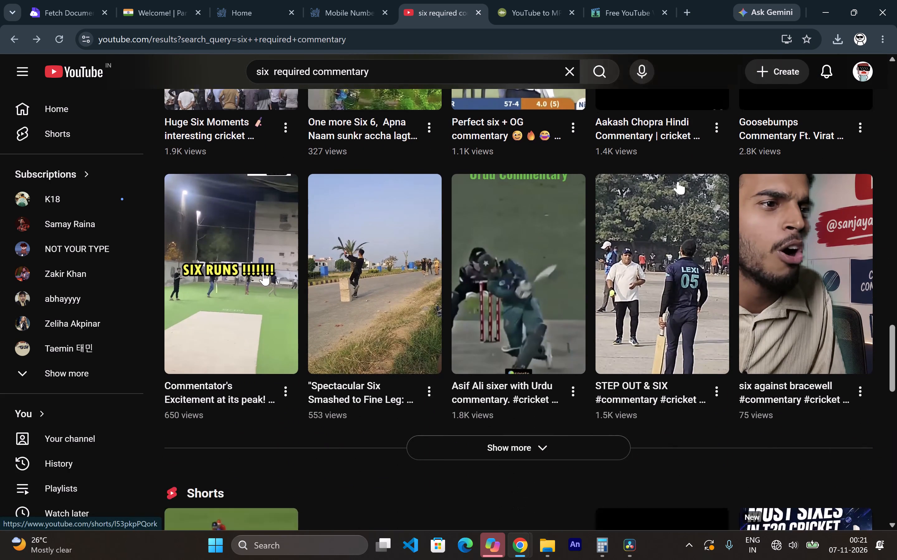
scroll(263, 272, down, 3)
click(262, 272)
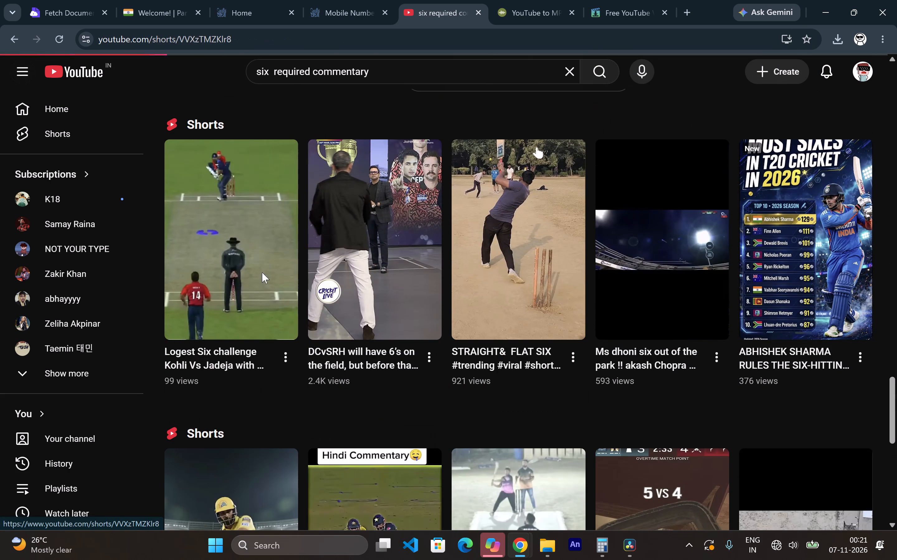
click(20, 32)
scroll(448, 294, down, 6)
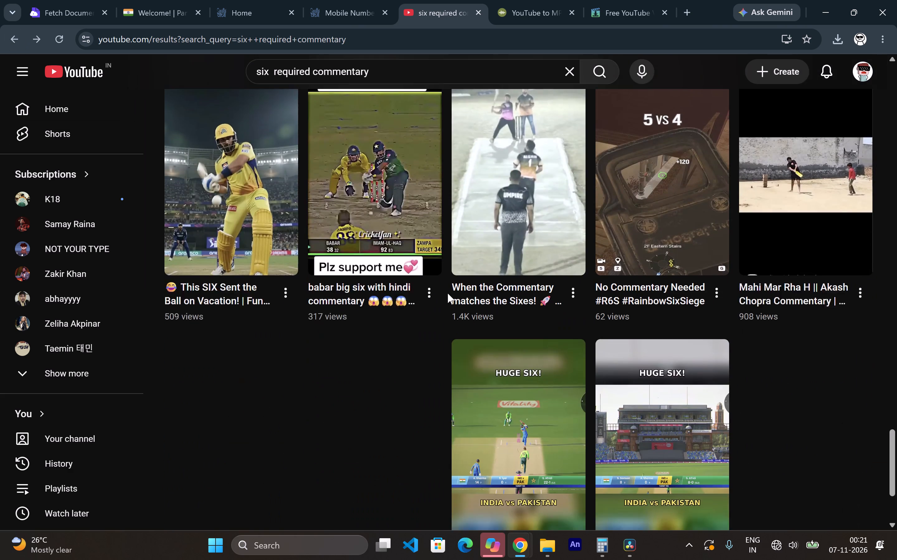
scroll(447, 292, down, 10)
scroll(372, 204, up, 5)
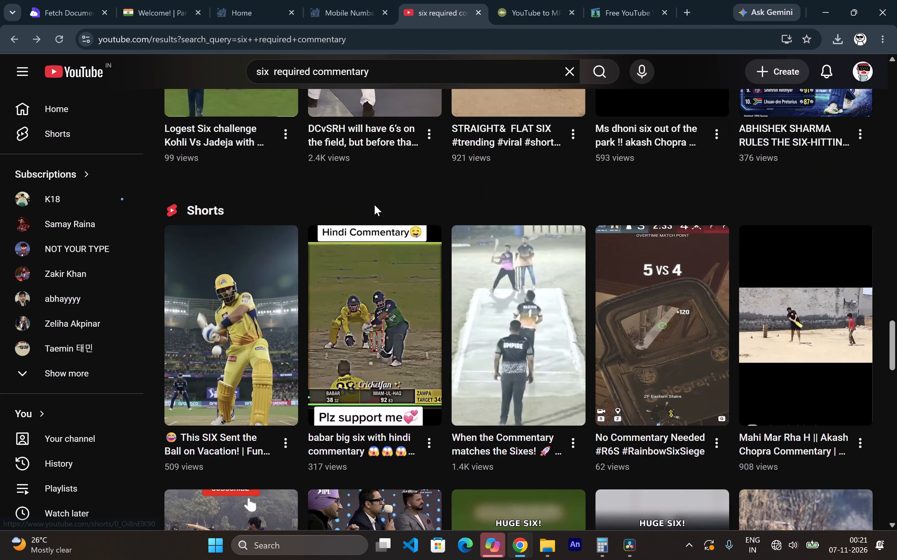
scroll(374, 205, up, 18)
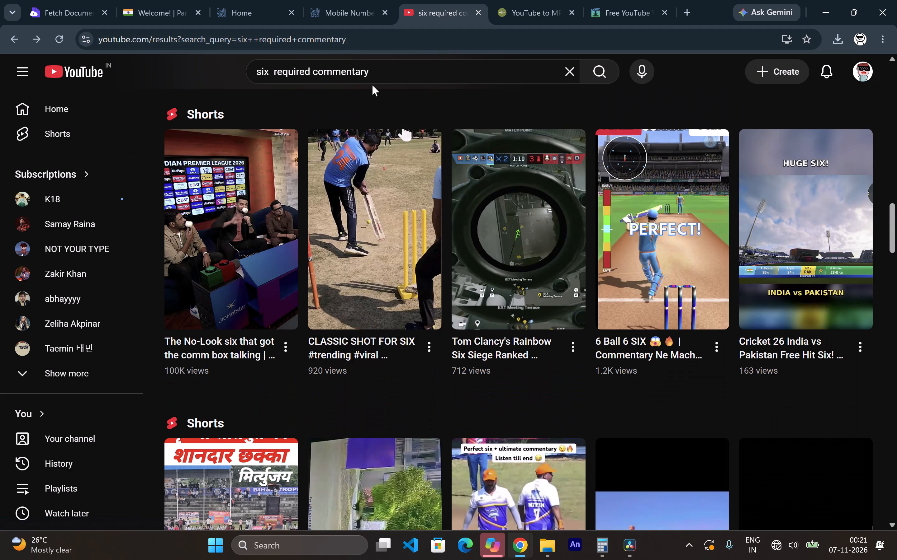
Change the search to "six required match" and run it.
click(380, 72)
key(BackSpace)
key(BackSpace)
key(BackSpace)
key(BackSpace)
key(BackSpace)
key(BackSpace)
key(BackSpace)
key(BackSpace)
key(BackSpace)
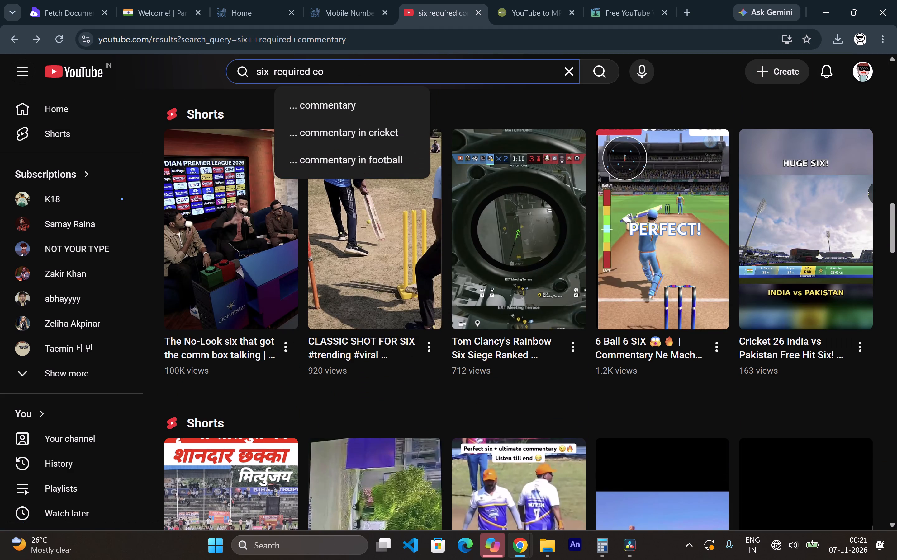
key(BackSpace)
text(match)
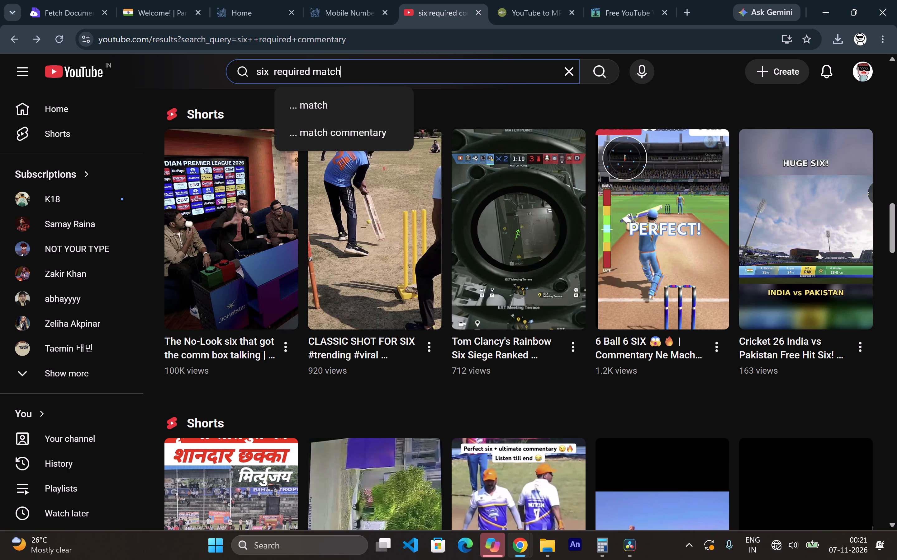
key(Return)
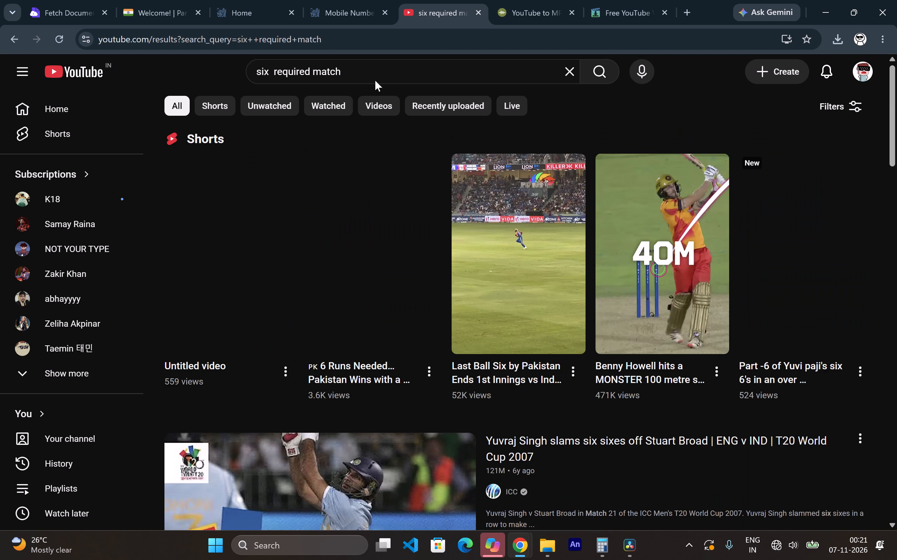
Watch "Top 10 Last ball Six Victories in Cricket", skipping the ad and jumping to about 0:42, and return to the results.
scroll(255, 231, down, 4)
scroll(354, 283, down, 1)
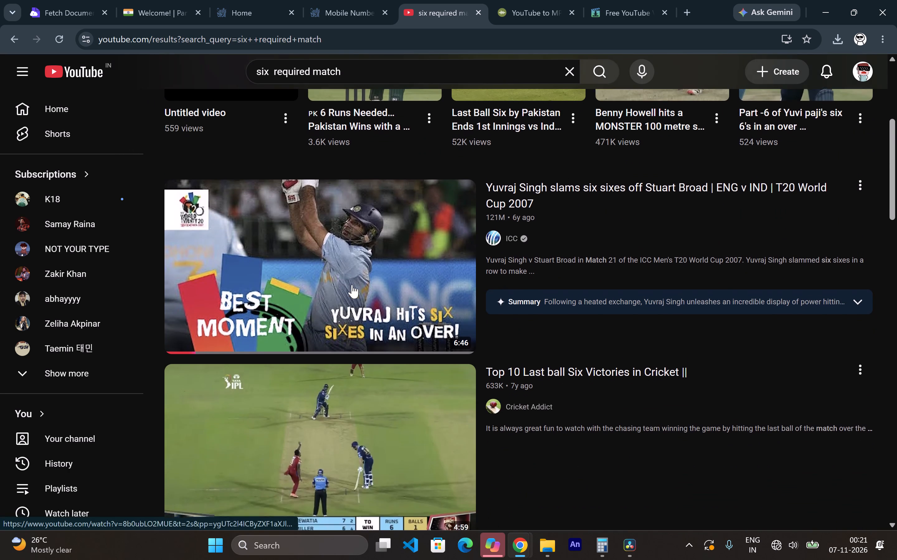
scroll(352, 285, down, 2)
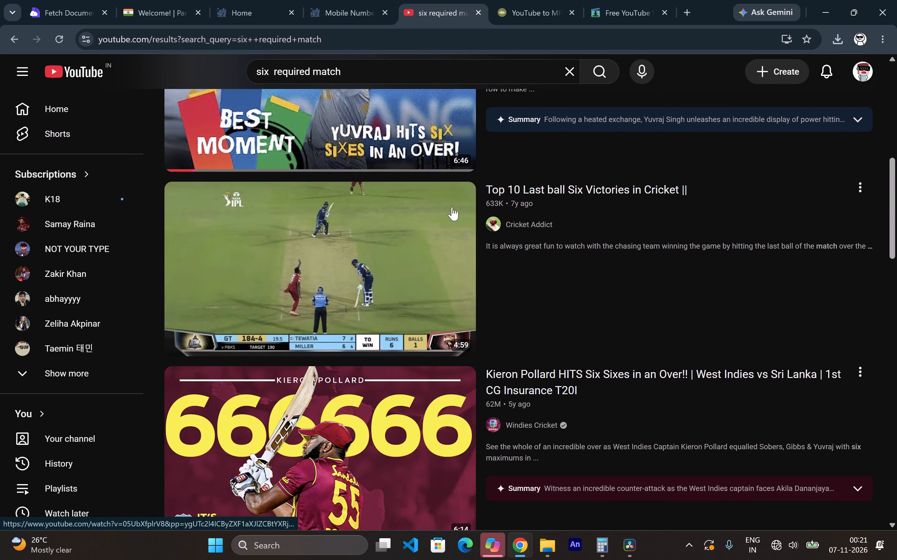
click(450, 214)
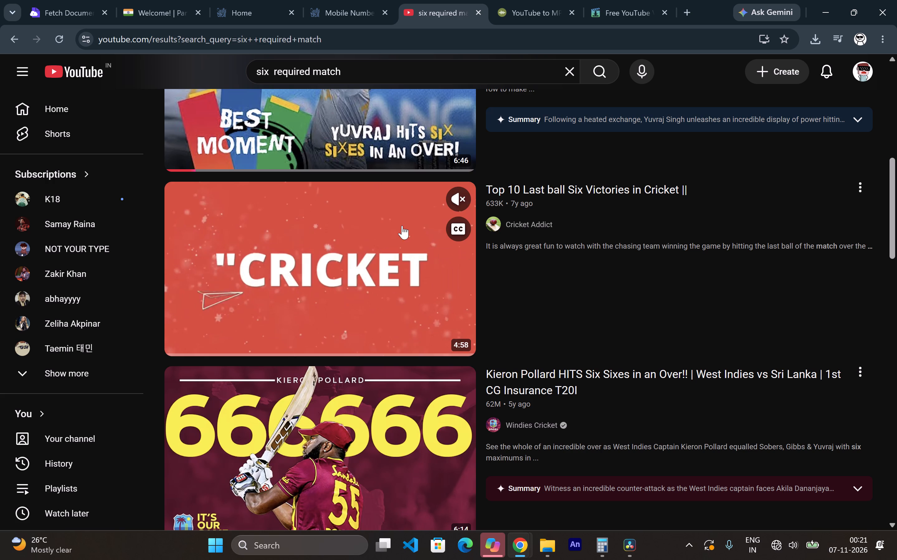
click(385, 228)
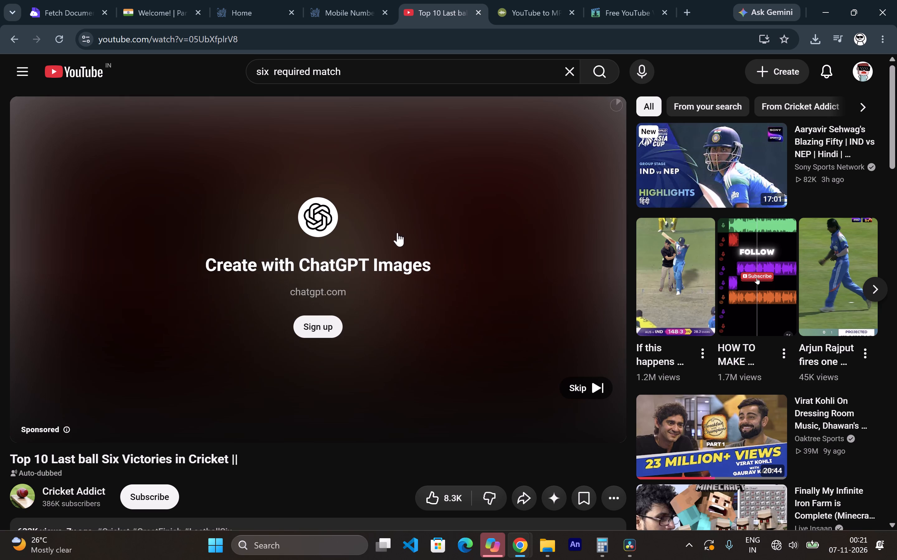
click(582, 399)
click(581, 398)
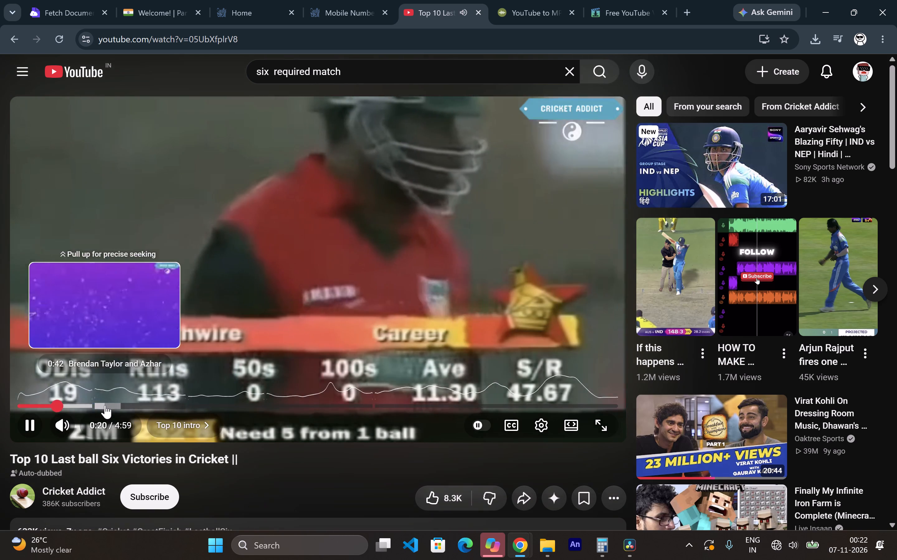
click(105, 405)
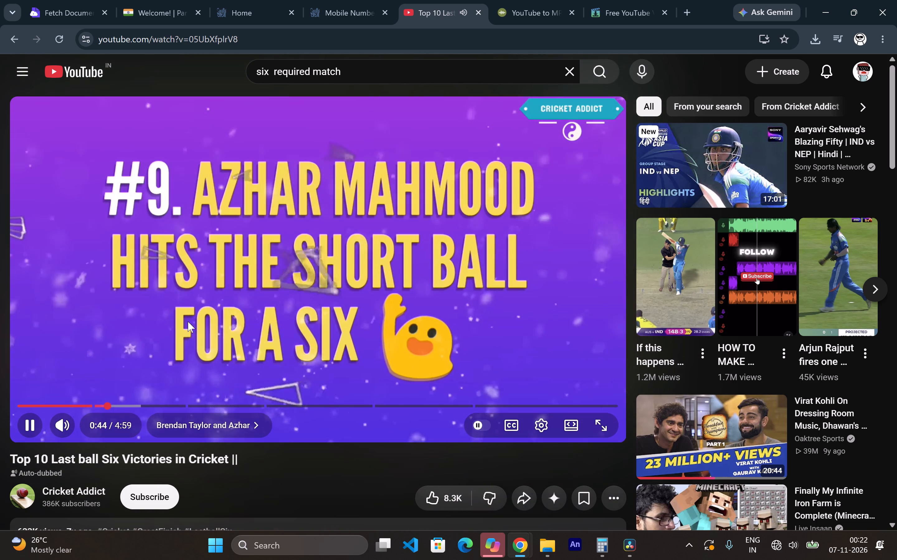
click(7, 35)
Preview the "Akhri over me six" Short further down the results.
scroll(196, 215, down, 6)
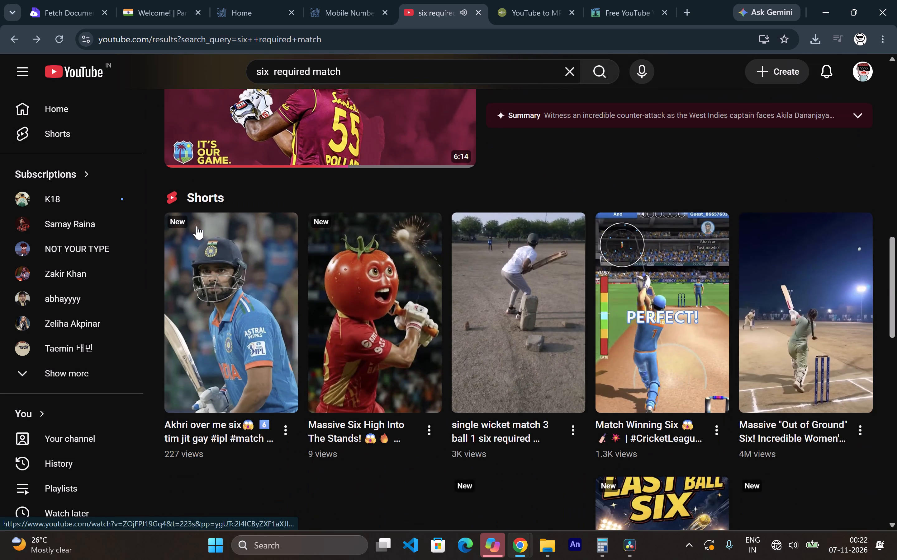
scroll(197, 226, down, 2)
click(197, 225)
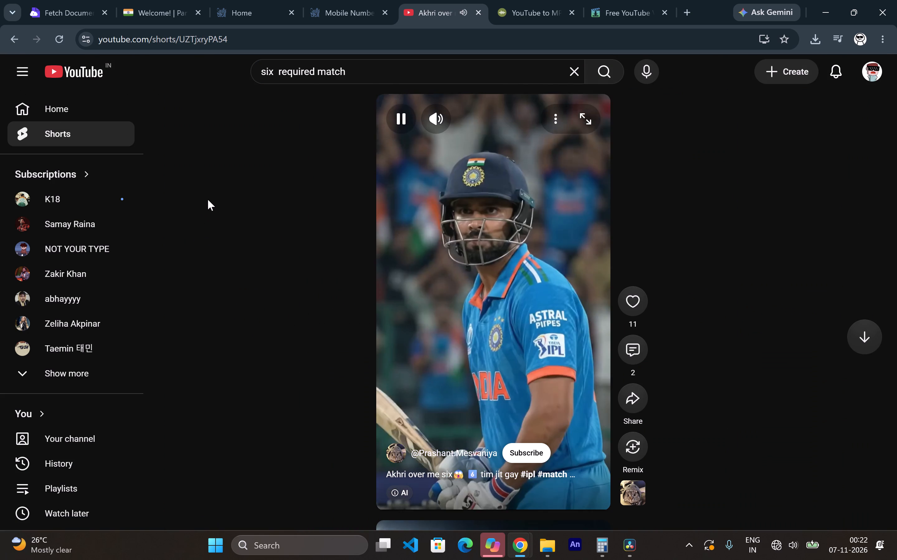
click(12, 47)
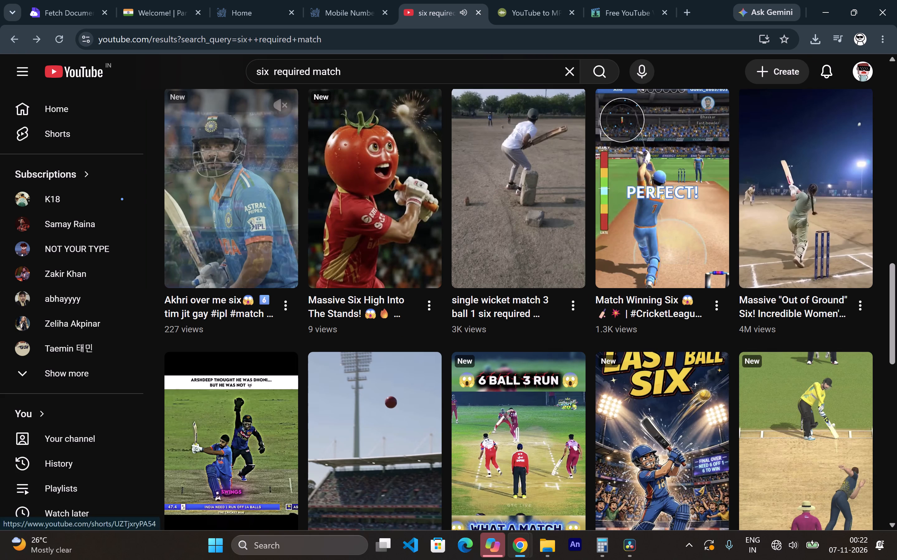
Preview "OFF THE LAST BALL Every Match-Winning Six In BBL History" with sound and without captions, checking moments near its end.
scroll(237, 222, down, 4)
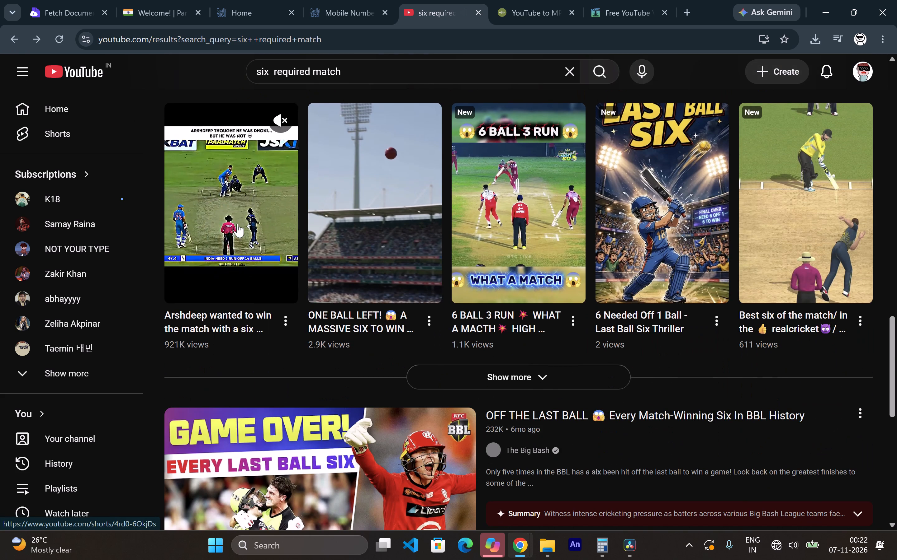
scroll(237, 224, down, 3)
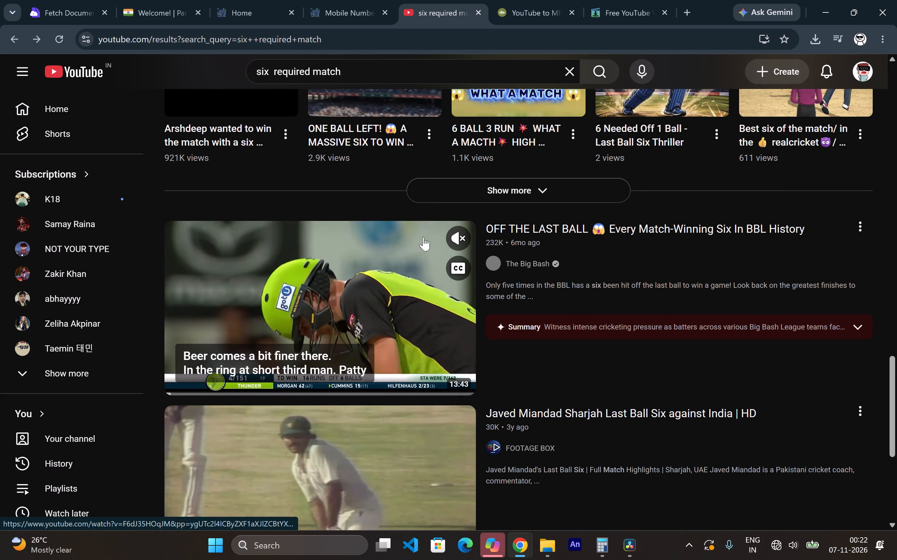
click(461, 236)
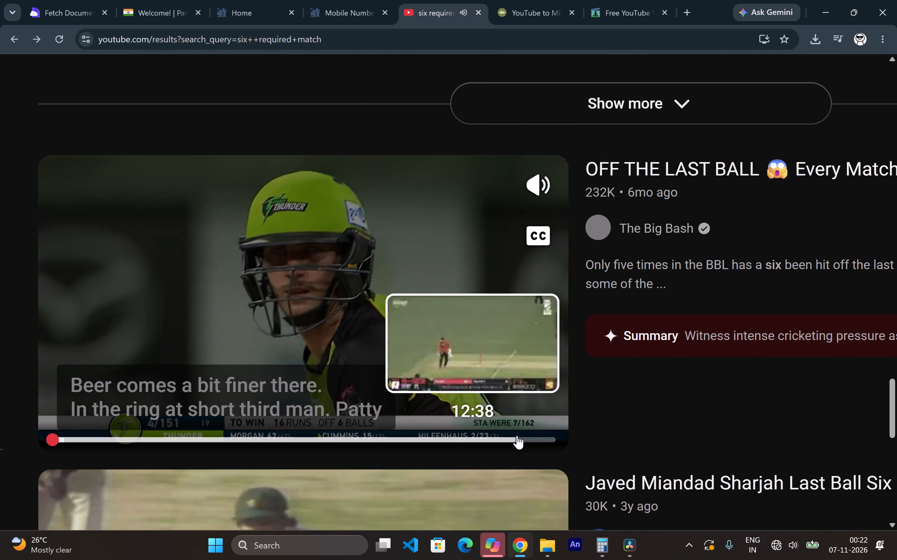
click(529, 439)
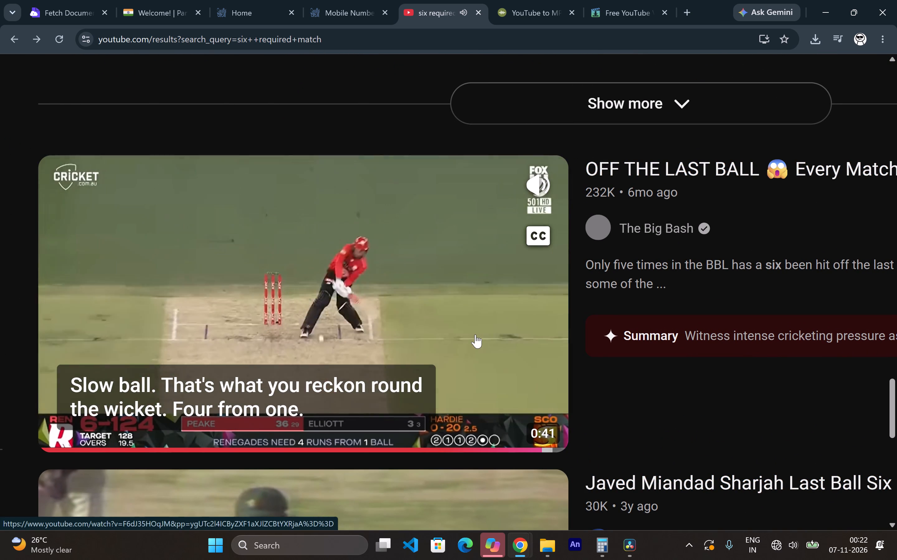
click(537, 251)
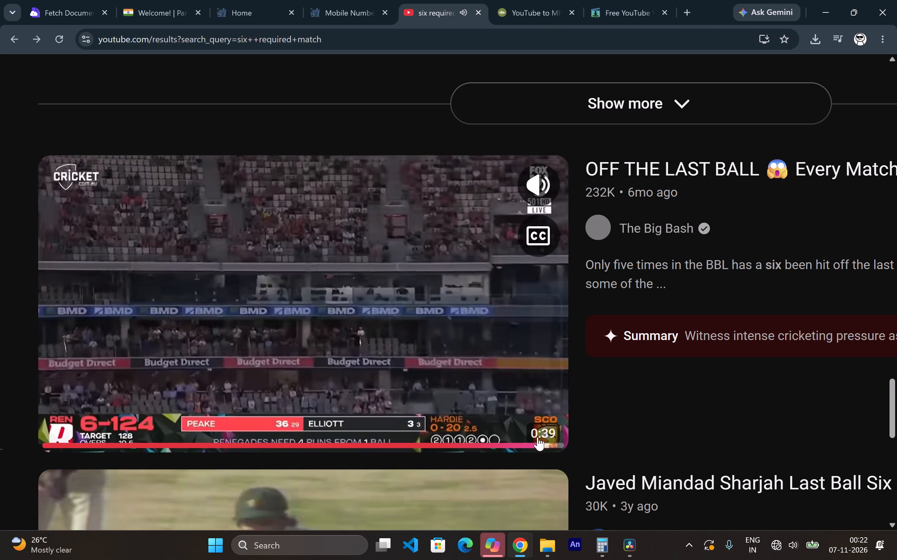
click(516, 437)
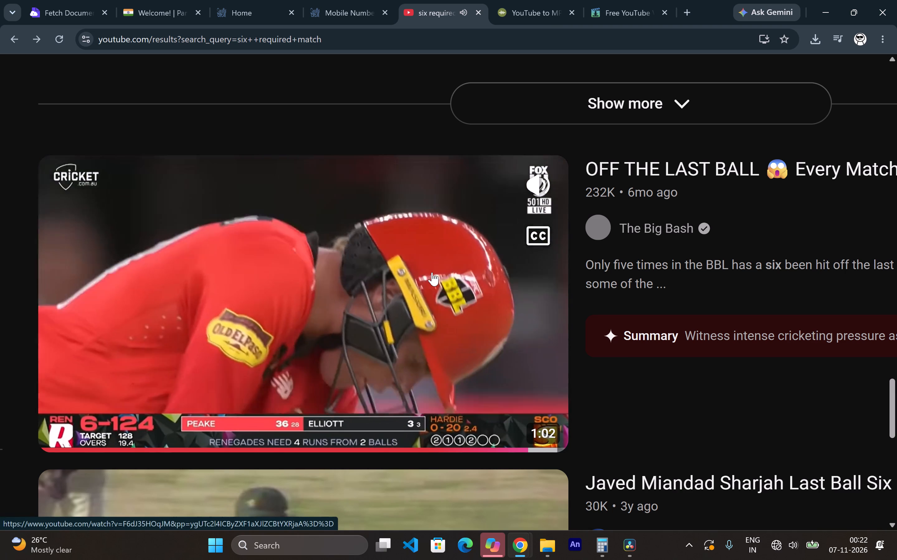
Look further through the "six required match" results, open the "Last ball 6 required, 2000 ka Match" Short and return to the results.
scroll(427, 283, down, 4)
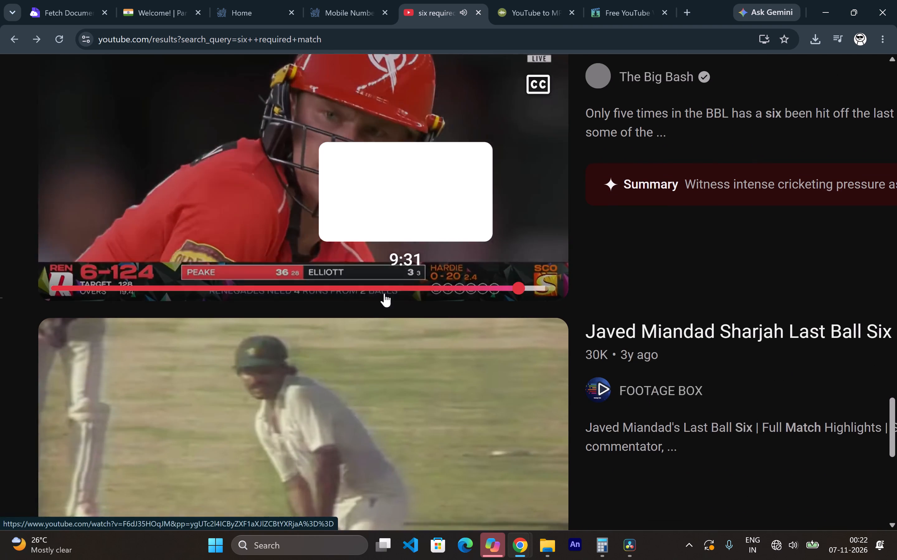
scroll(377, 300, down, 10)
scroll(351, 301, down, 2)
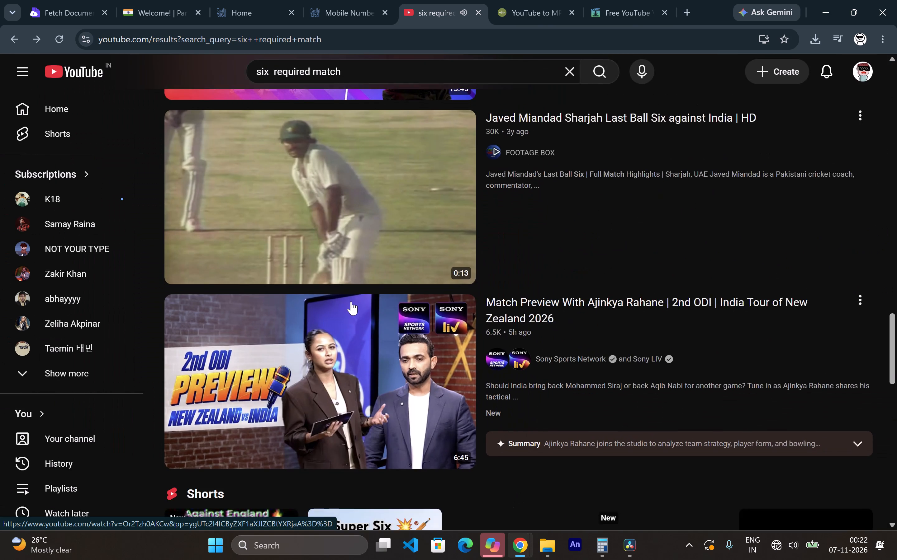
scroll(351, 301, down, 11)
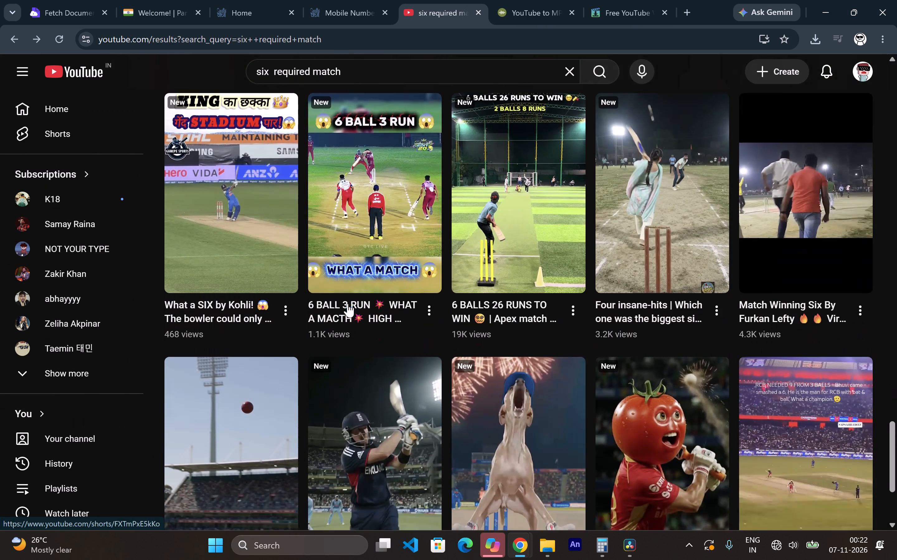
scroll(346, 302, down, 7)
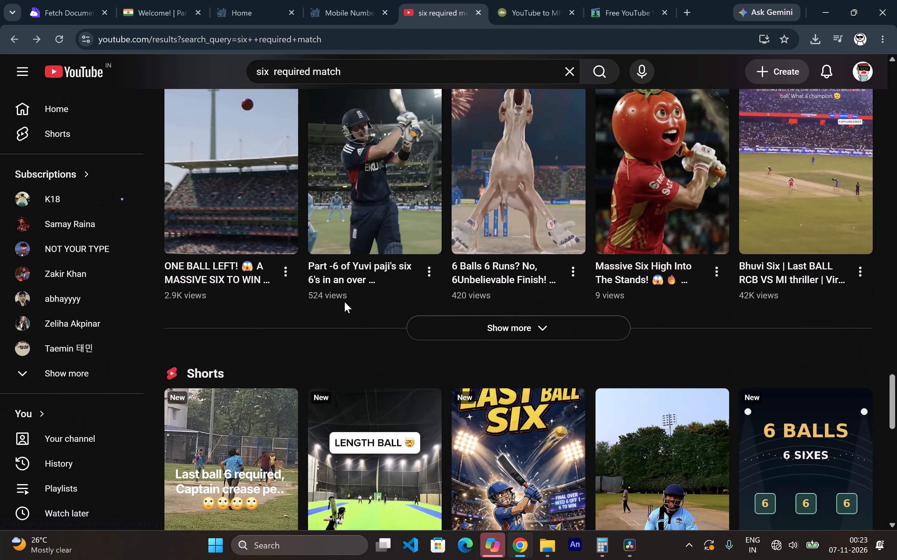
scroll(344, 302, down, 3)
scroll(283, 303, down, 4)
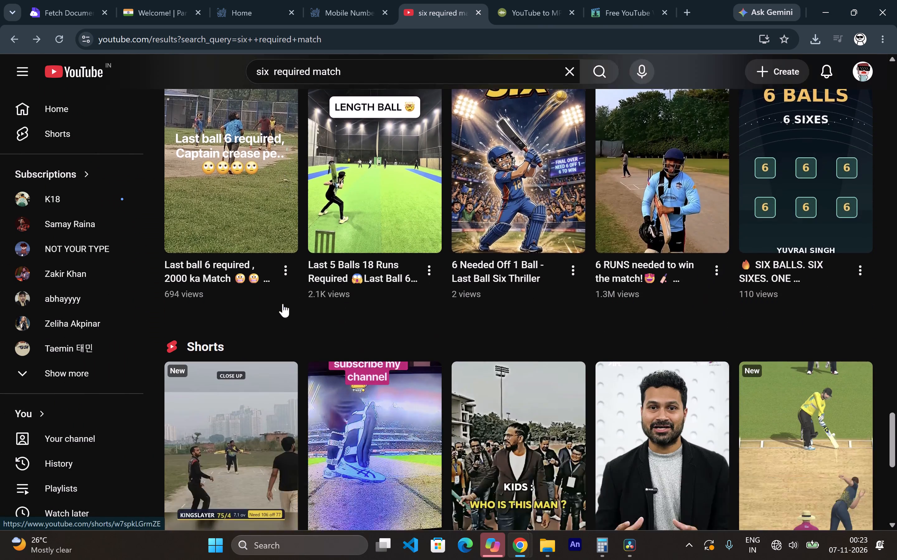
scroll(283, 304, down, 1)
scroll(266, 270, up, 3)
click(243, 252)
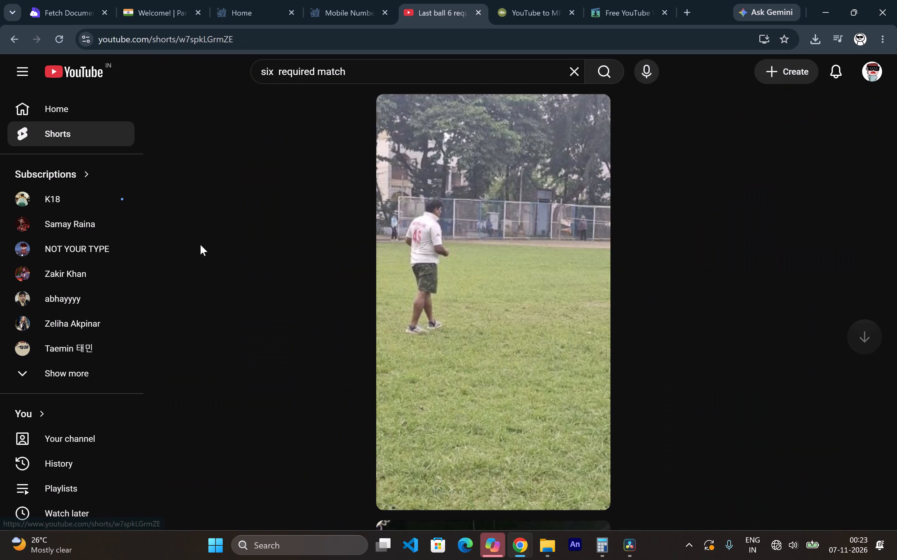
click(17, 36)
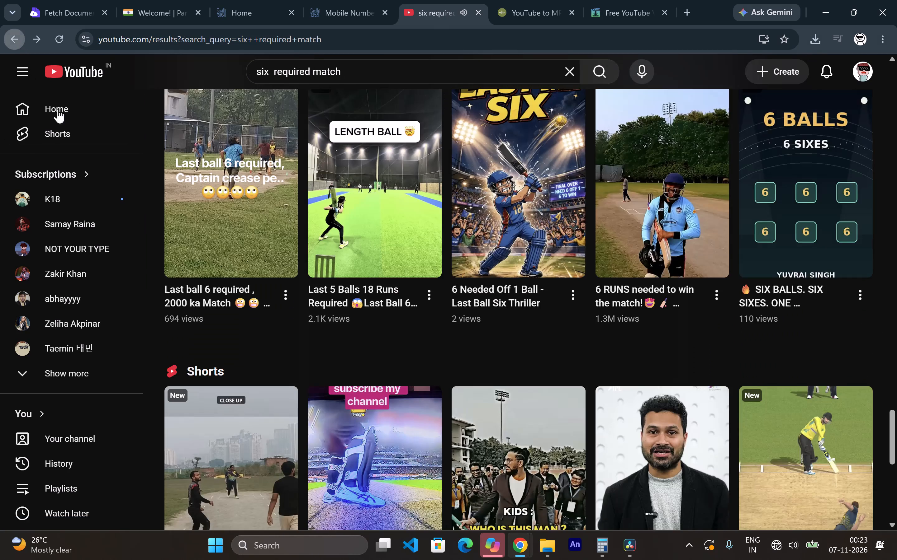
Continue through the Shorts results, open "Most Six Hitter Players List !" and return to the results.
scroll(373, 357, down, 14)
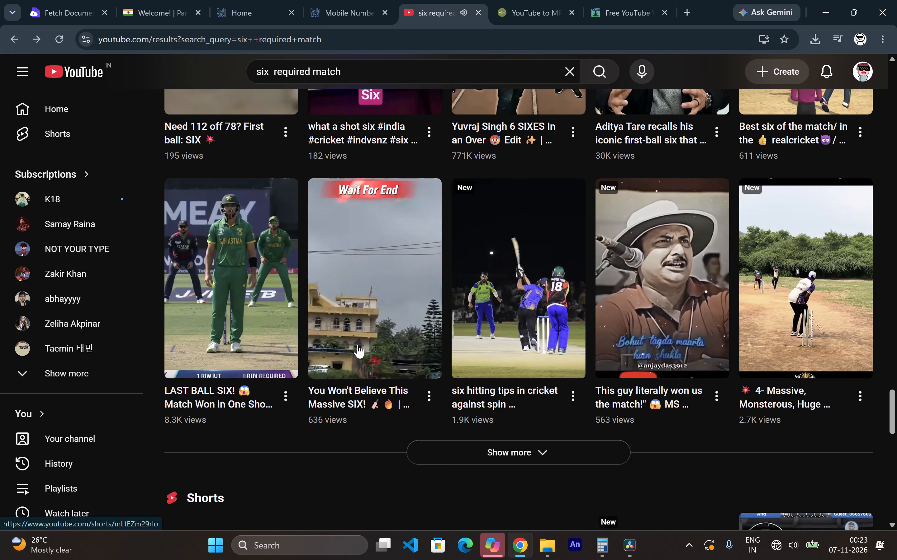
scroll(358, 345, down, 6)
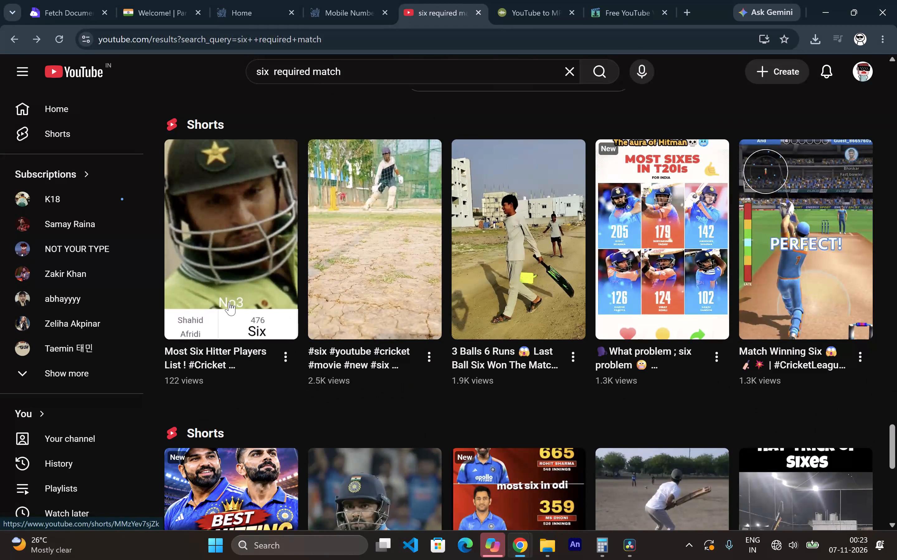
click(229, 302)
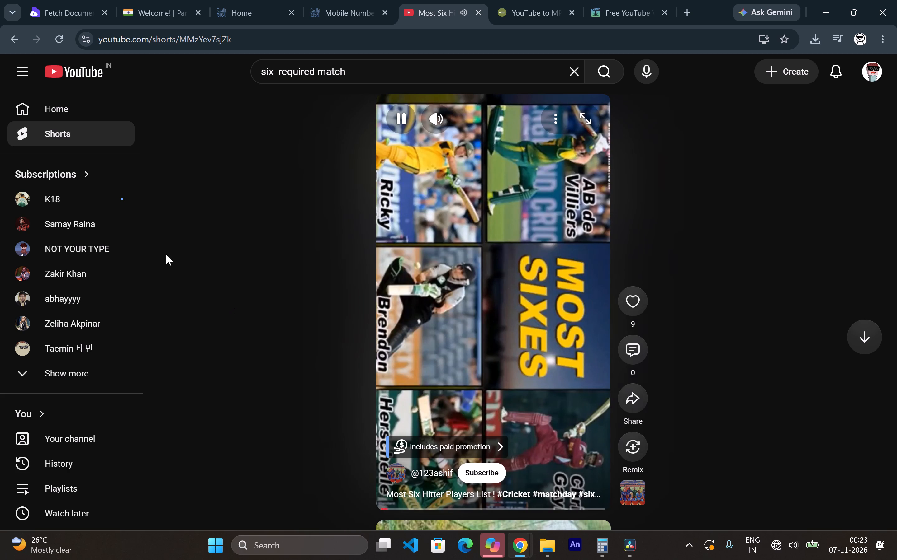
click(10, 45)
Check the remaining results, limit them to videos and look through those for a suitable last-ball six clip.
scroll(189, 221, down, 7)
scroll(225, 237, down, 3)
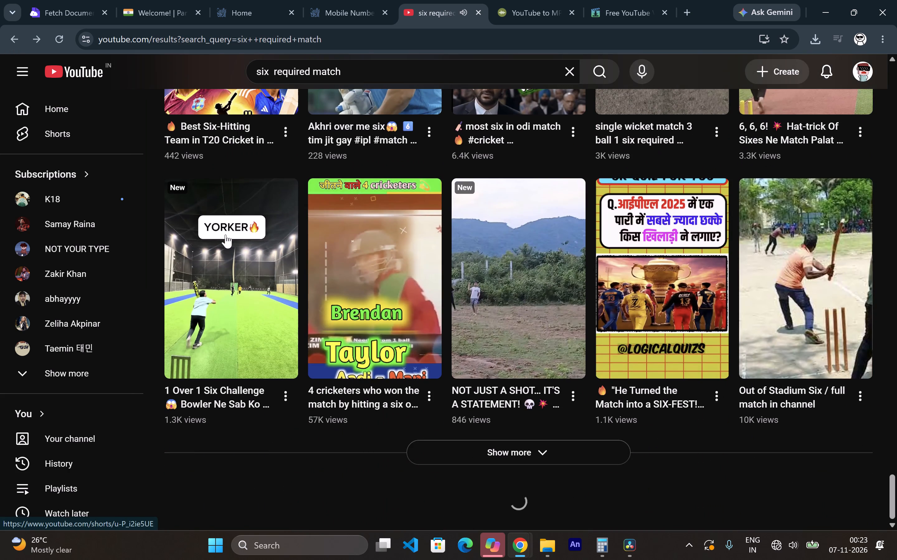
scroll(225, 235, down, 5)
scroll(222, 210, up, 16)
scroll(223, 207, up, 7)
scroll(223, 209, up, 15)
scroll(222, 210, up, 15)
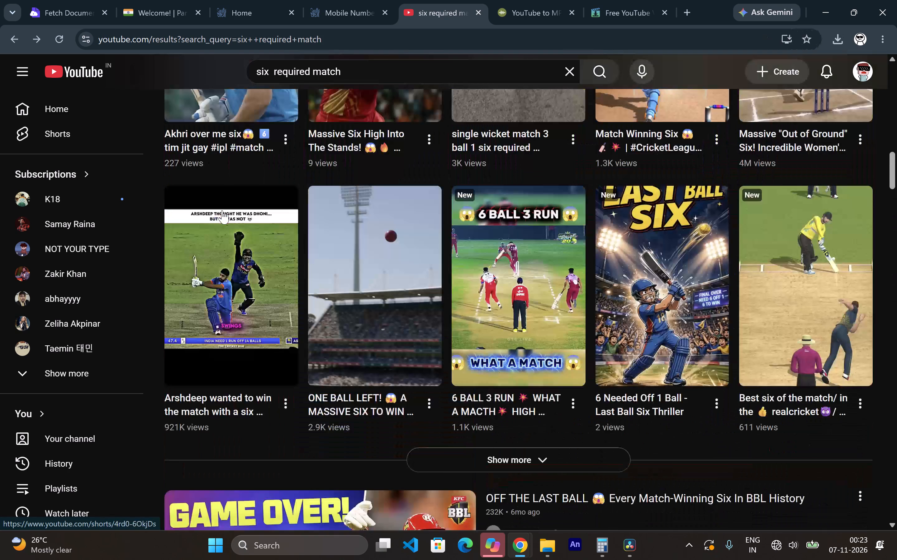
scroll(222, 210, up, 16)
scroll(221, 210, up, 12)
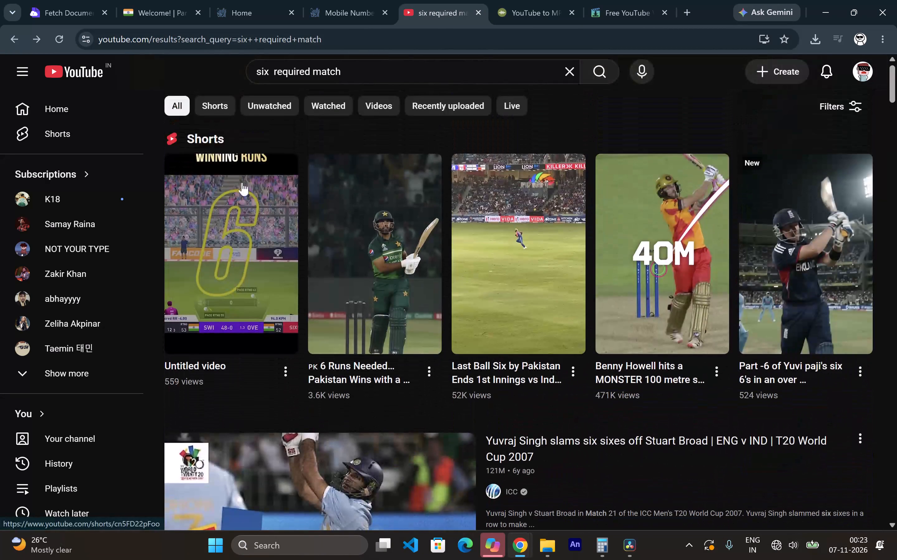
click(363, 102)
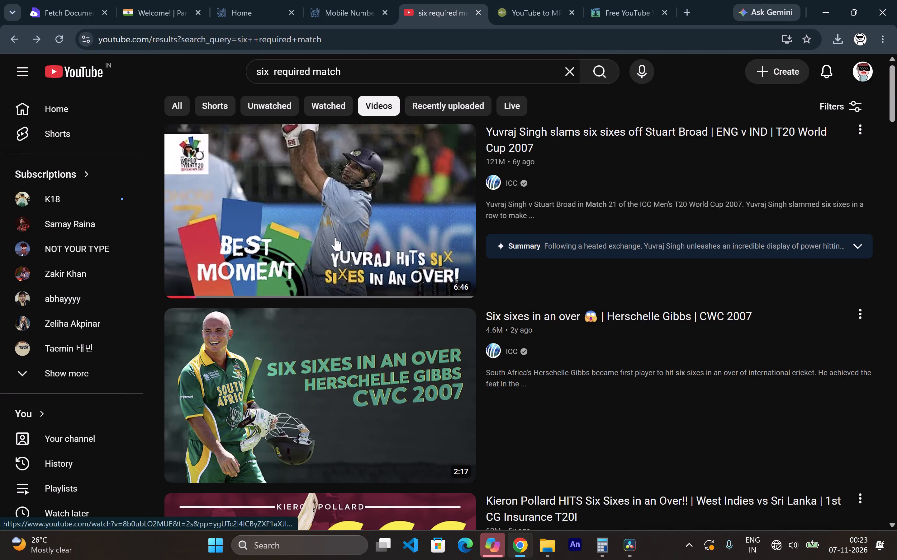
scroll(338, 239, down, 3)
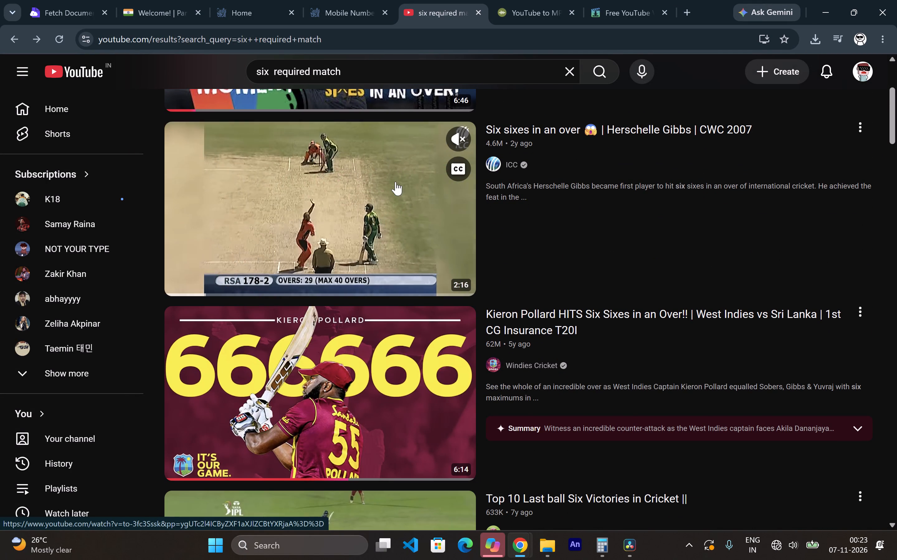
scroll(387, 194, down, 5)
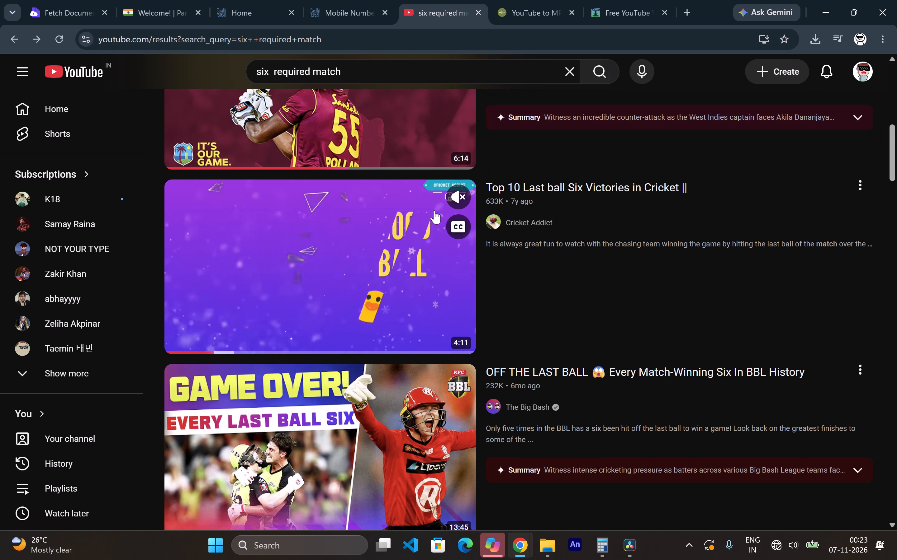
scroll(395, 233, down, 11)
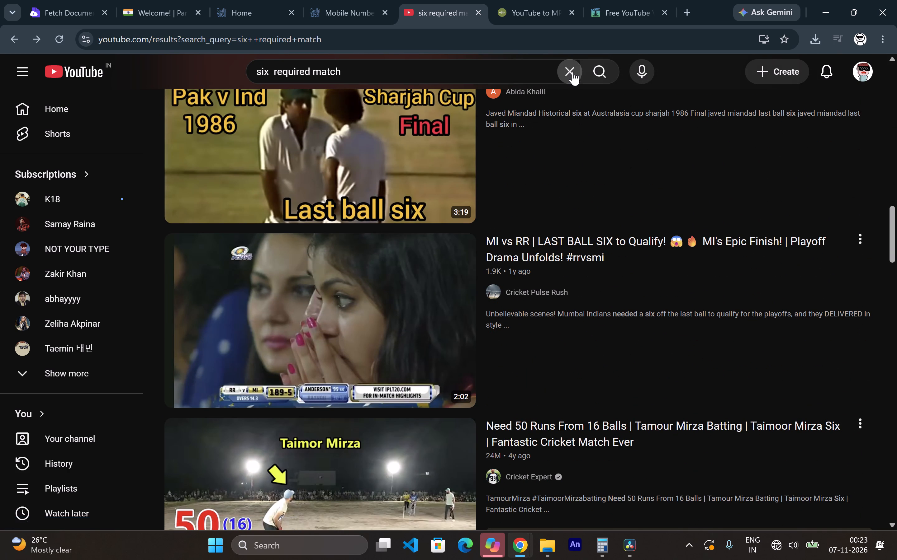
Replace the search with the suggestion "last ball 6 to win a match in cricket" and run it.
click(573, 72)
text(last b)
click(472, 108)
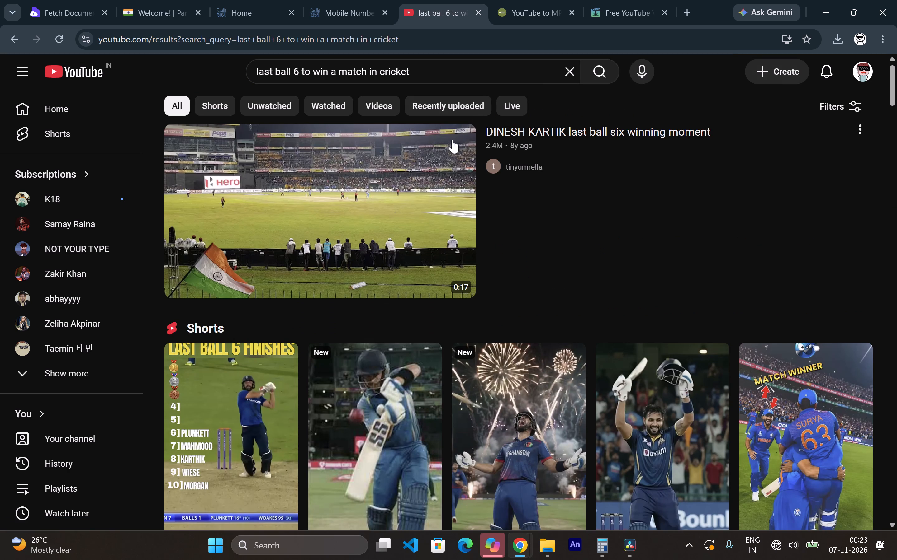
Preview "DINESH KARTIK last ball six winning moment" with sound.
click(463, 140)
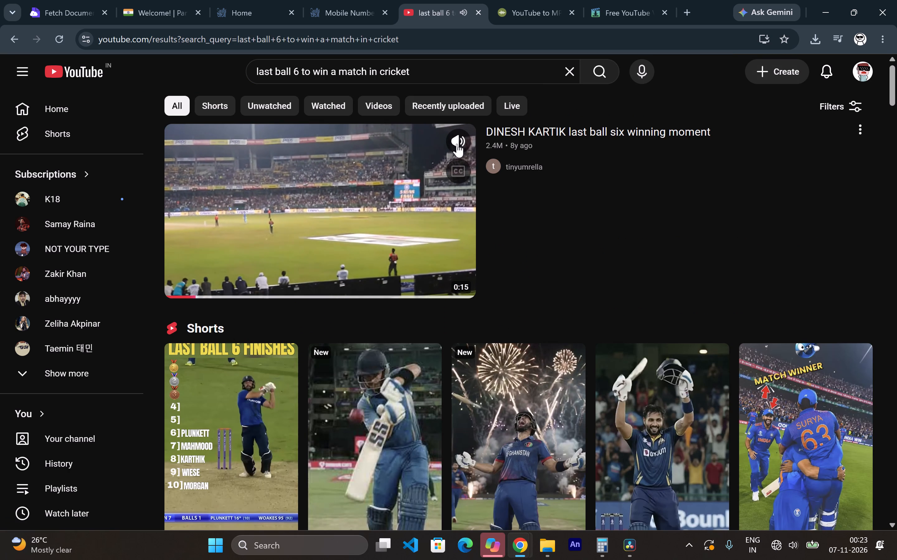
click(457, 144)
Watch the "Ranking Top 10 Last Ball 6 Finishes" Short, briefly checking the DaVinci Resolve timeline, and pause at the Northern Brave finish.
scroll(326, 244, down, 4)
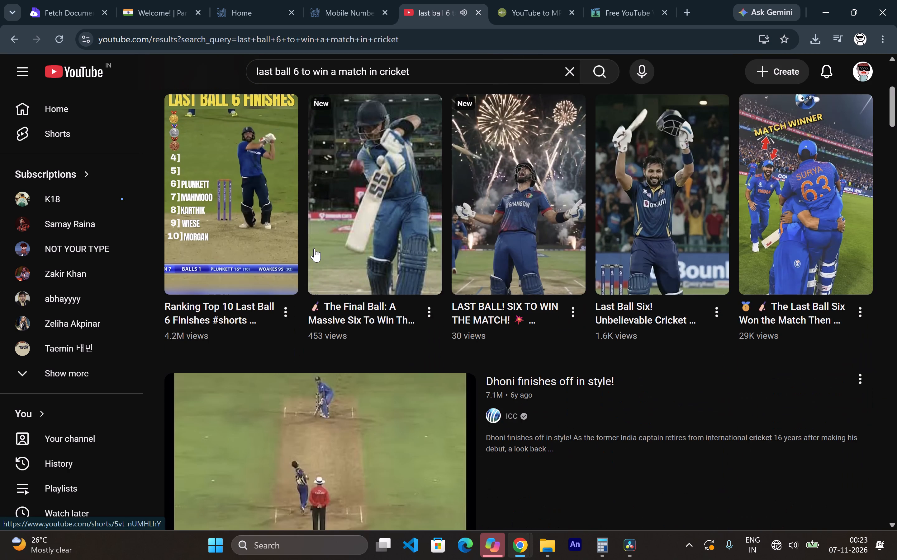
click(273, 249)
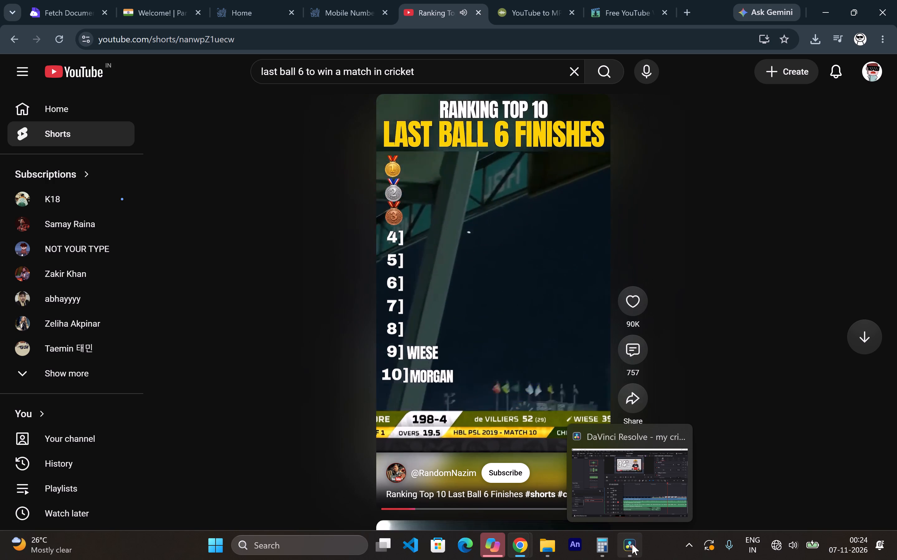
click(632, 544)
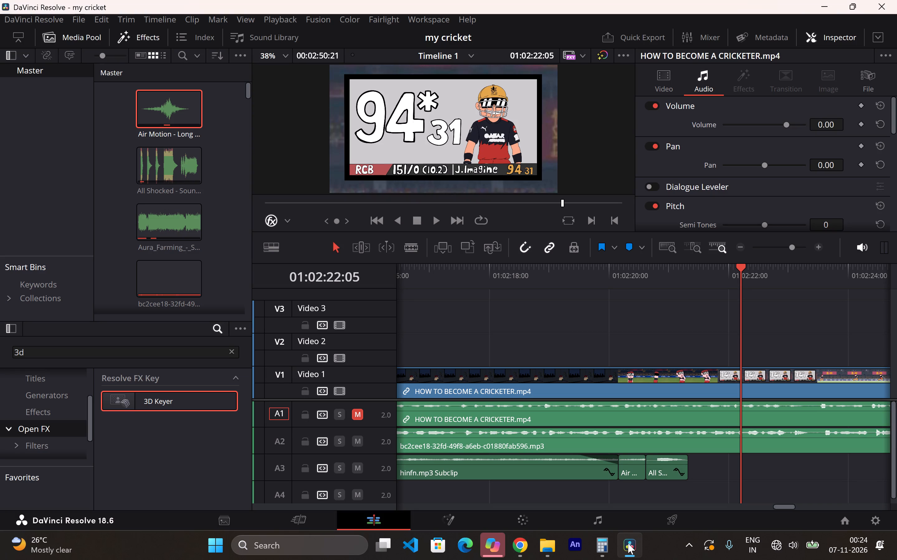
click(517, 542)
click(489, 518)
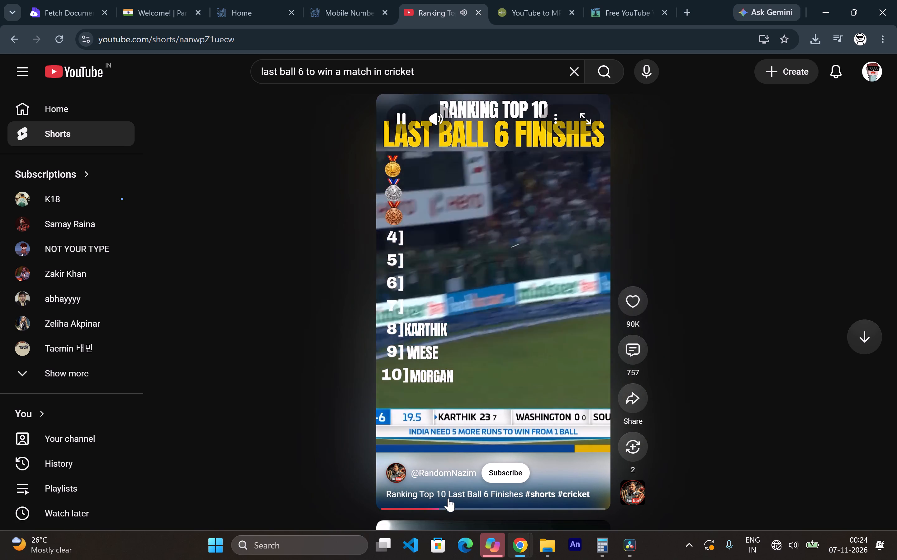
click(451, 504)
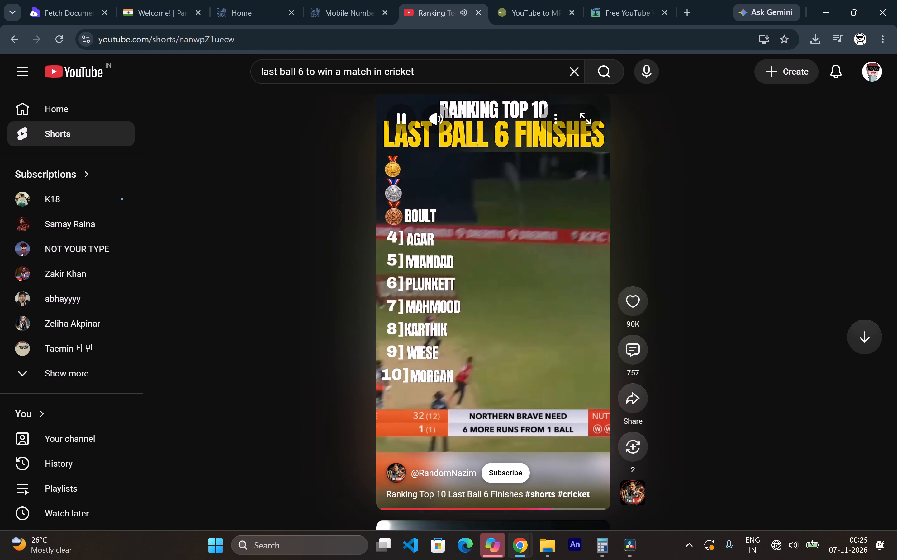
click(513, 306)
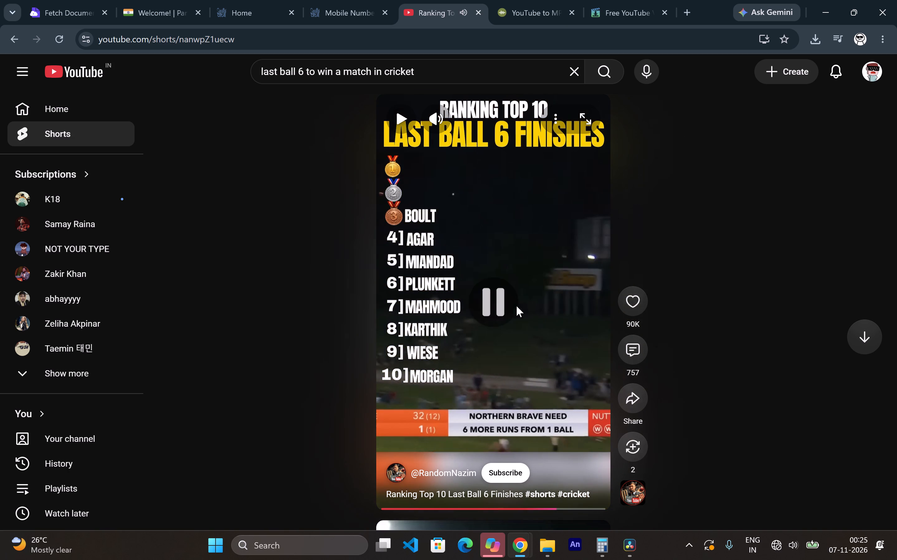
Copy the "Ranking Top 10 Last Ball 6 Finishes" link, convert it to a 128 kbps MP3 on ytmp3.nz and download the file.
click(642, 410)
click(550, 332)
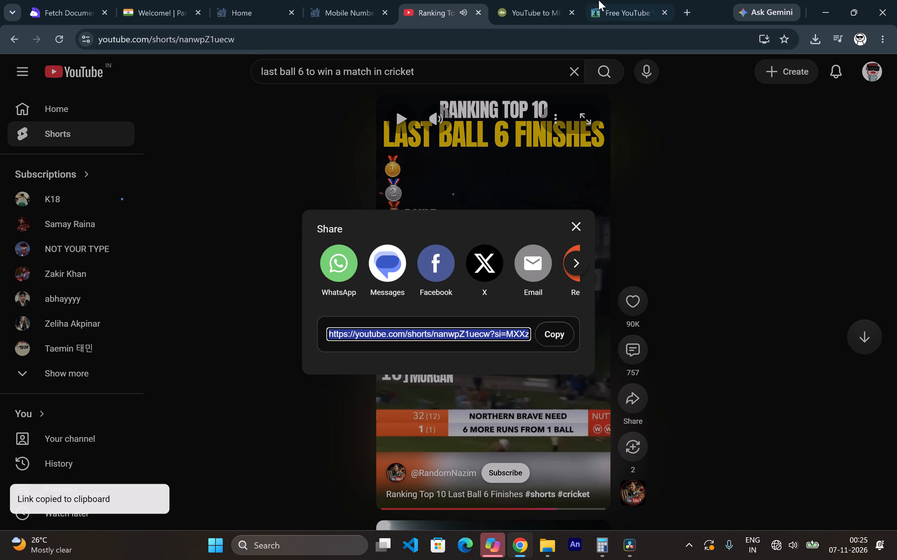
click(545, 0)
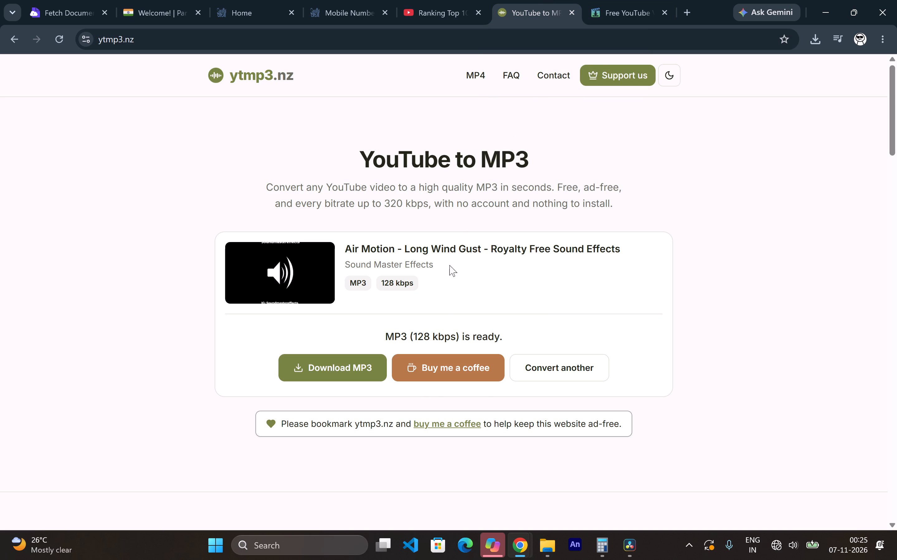
click(540, 365)
click(429, 252)
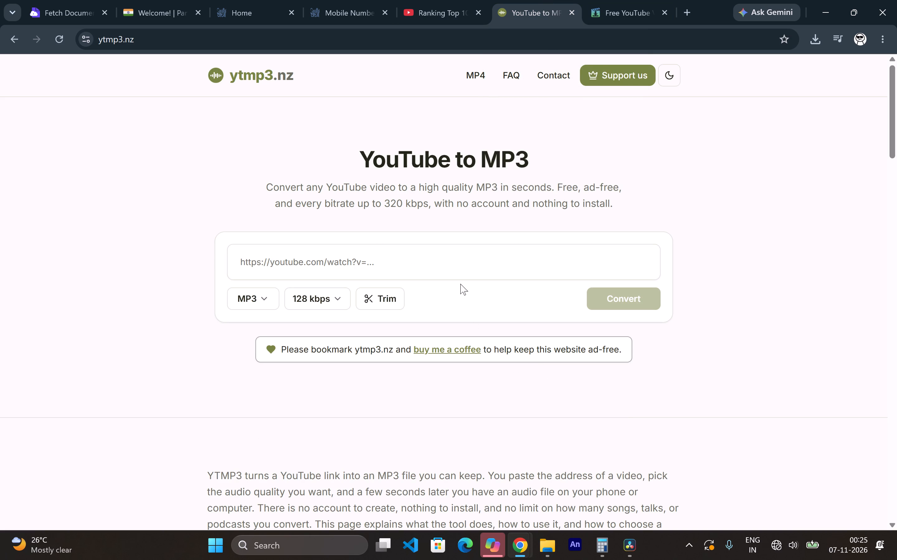
key(ctrl+v)
click(663, 309)
click(652, 301)
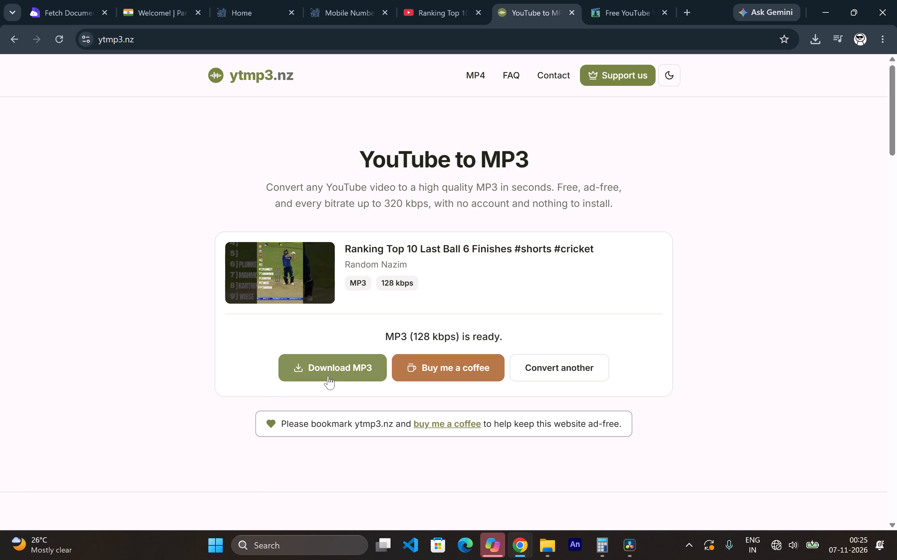
click(327, 376)
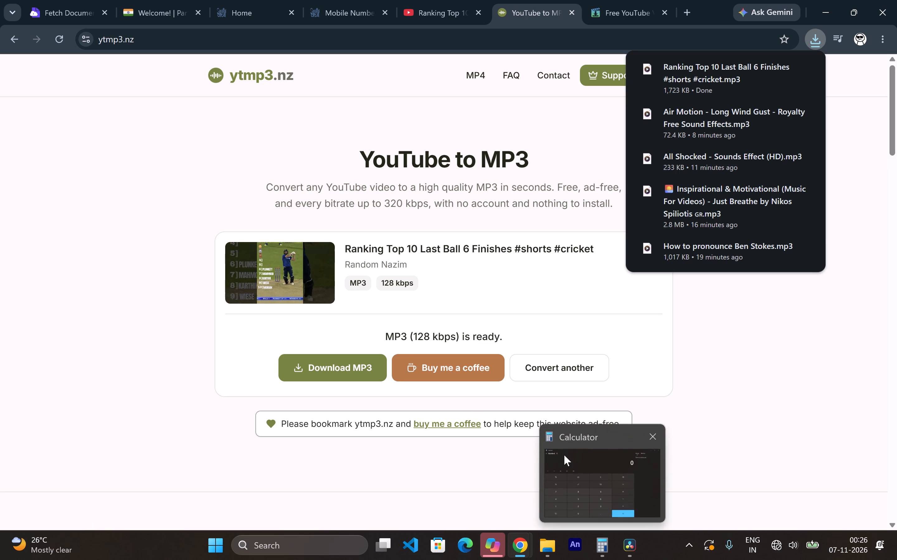
click(401, 459)
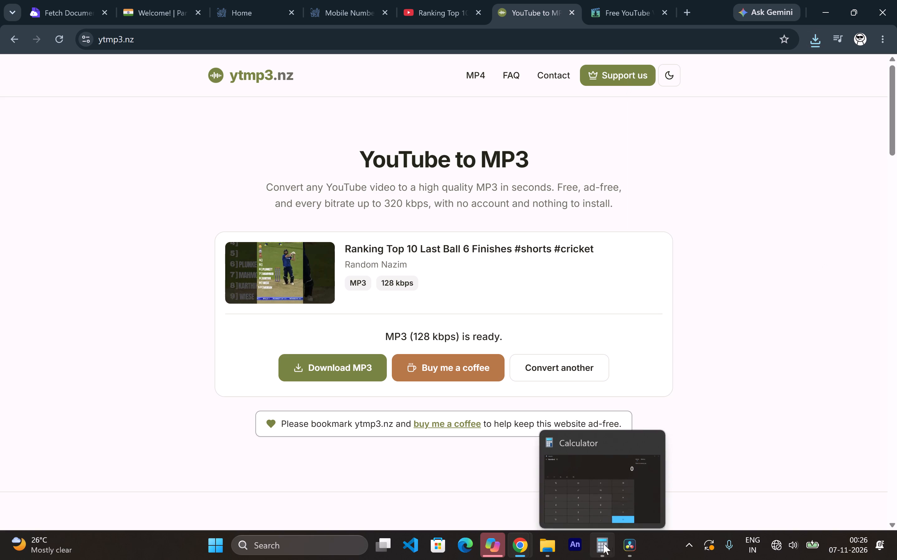
Switch to DaVinci Resolve and import the "Ranking Top 10 Last Ball 6 Finishes #shorts #cricket" MP3 from Downloads into the Master bin.
click(632, 550)
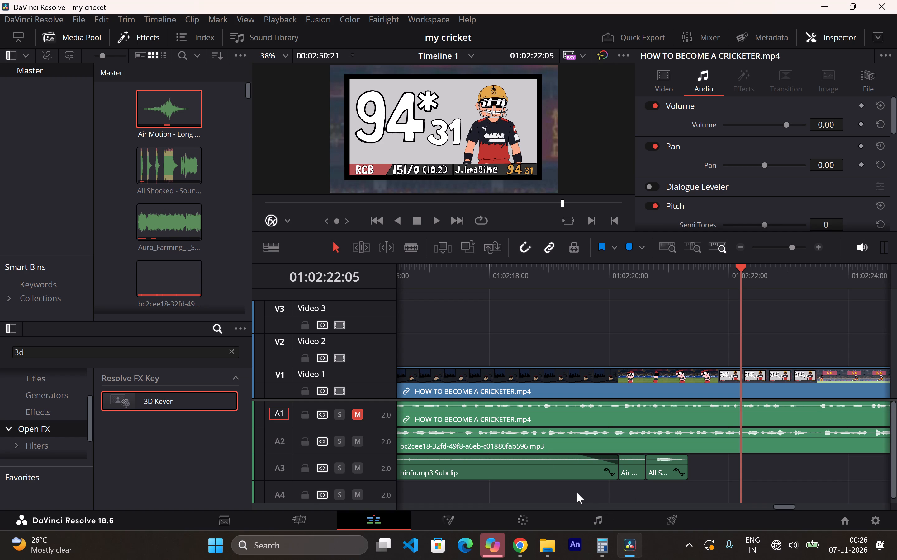
right_click(232, 235)
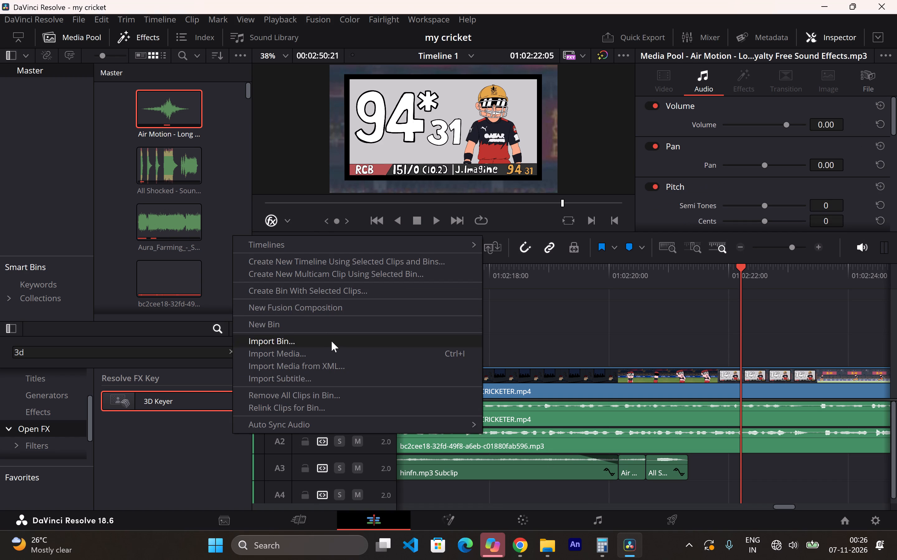
click(340, 352)
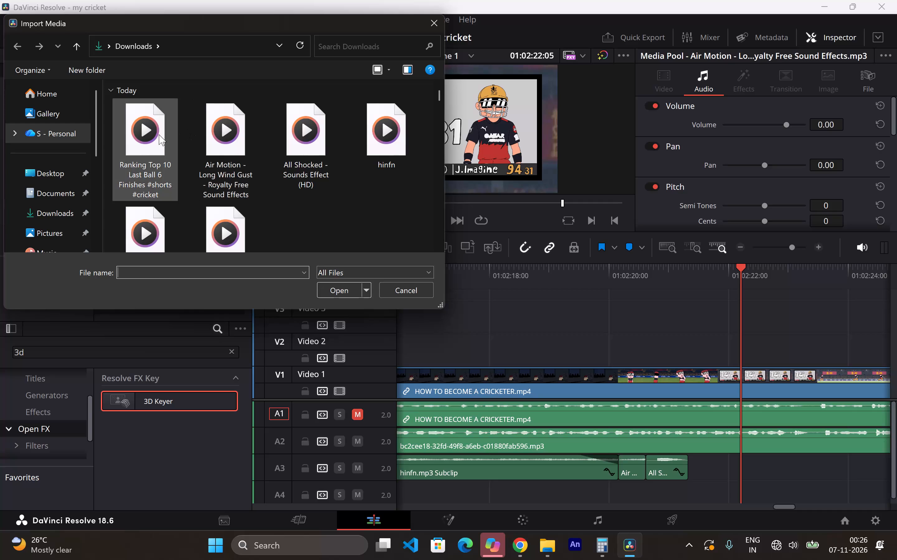
double_click(159, 135)
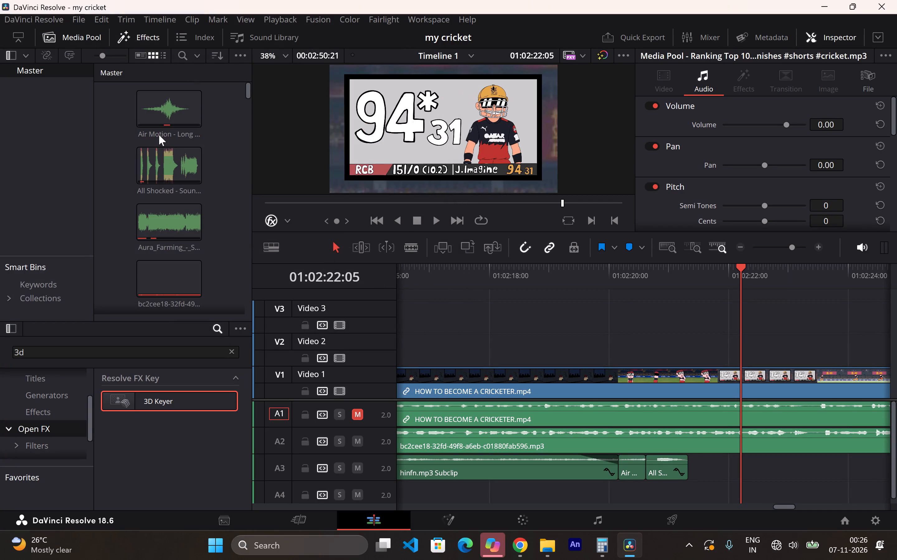
Open the "Ranking Top 10 Last Ball 6 Finishes" MP3 in the source viewer and listen for the last-ball six commentary.
scroll(176, 175, down, 7)
scroll(174, 179, down, 17)
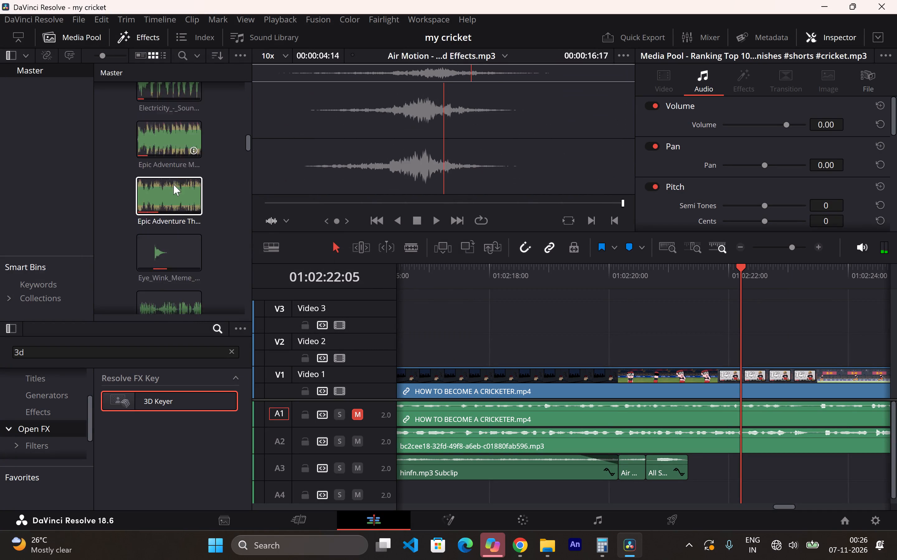
scroll(173, 184, down, 20)
scroll(173, 184, down, 7)
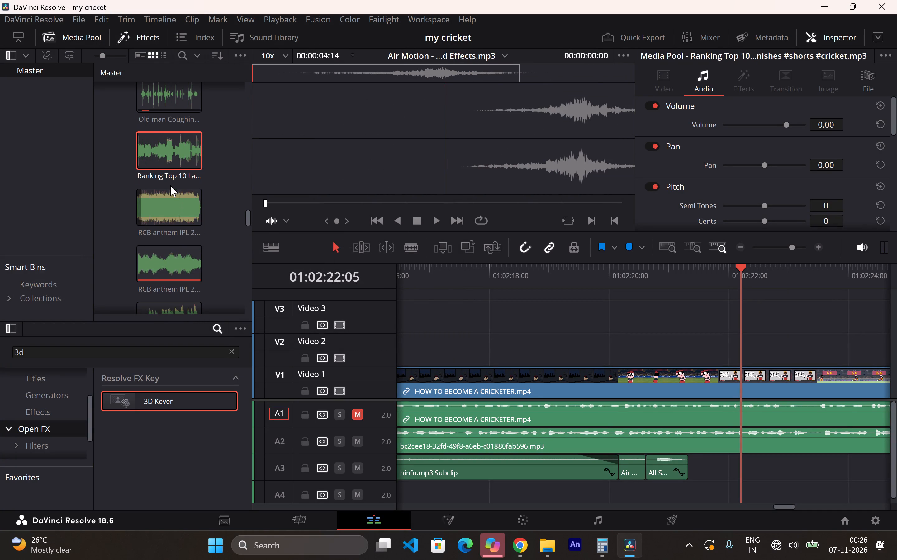
click(153, 155)
click(153, 154)
click(431, 222)
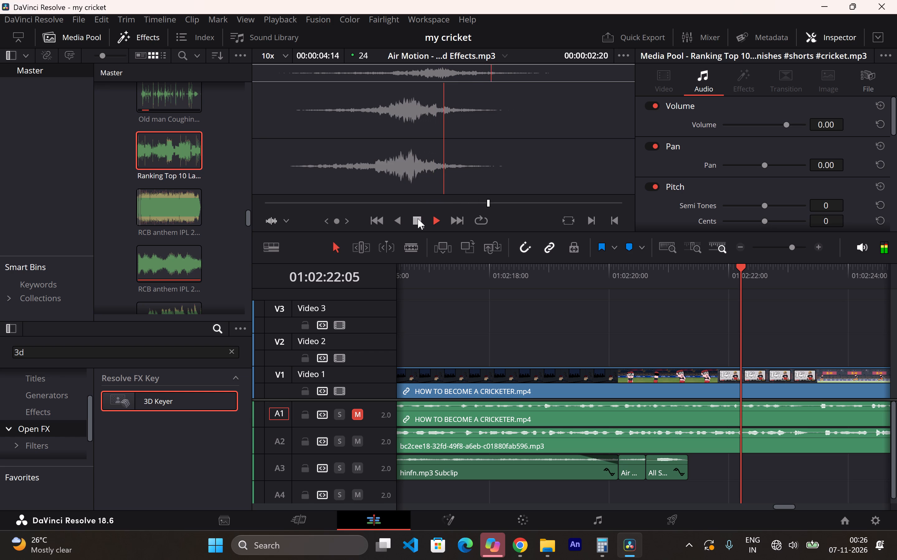
click(418, 219)
double_click(179, 154)
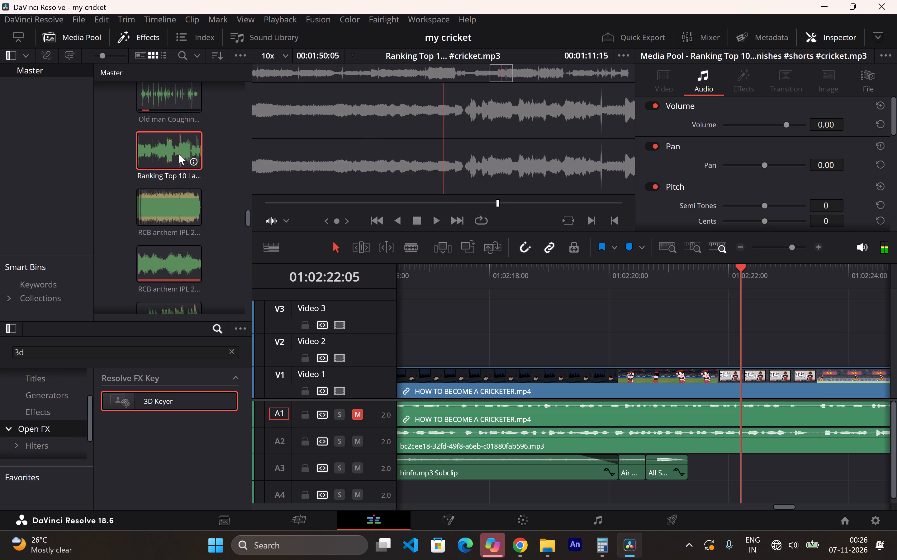
click(432, 226)
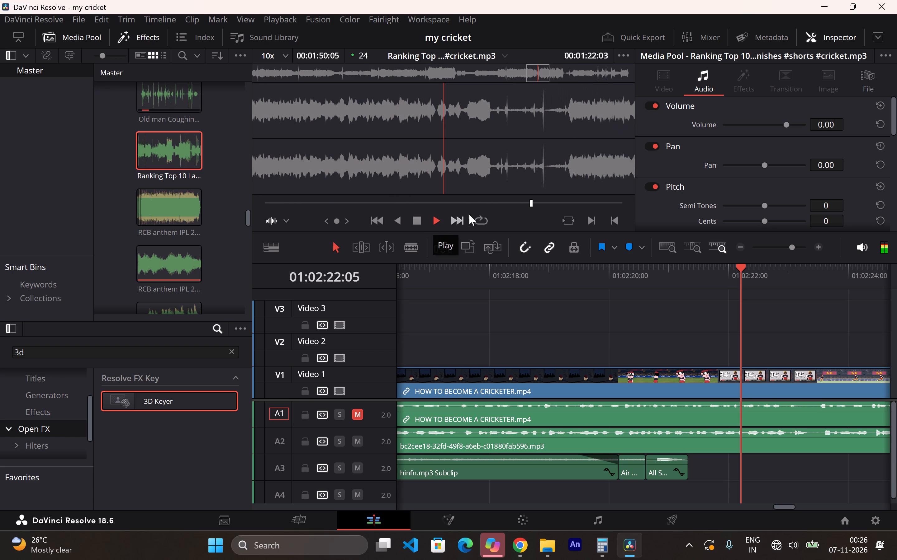
key(space)
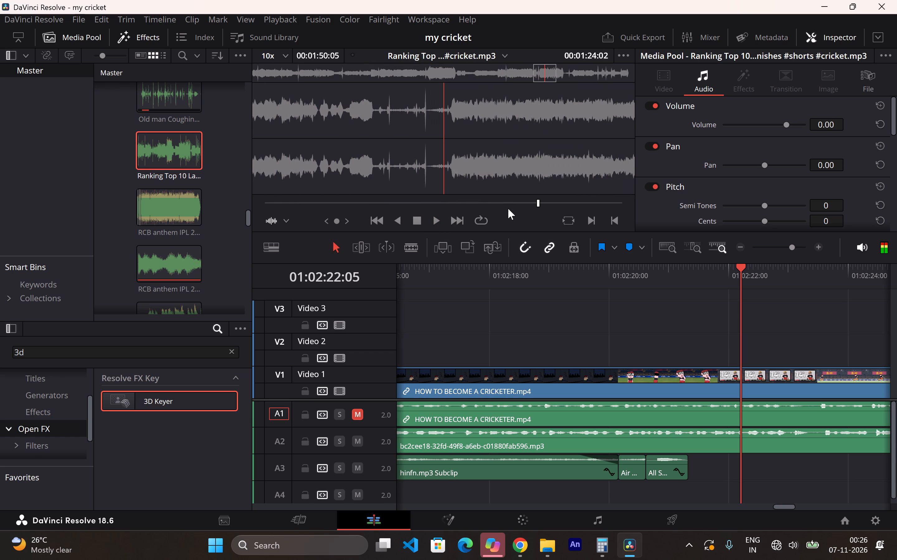
Find the start of the commentary phrase by replaying it and mark the In point at 00:01:21:23.
drag(534, 207, 530, 208)
key(space)
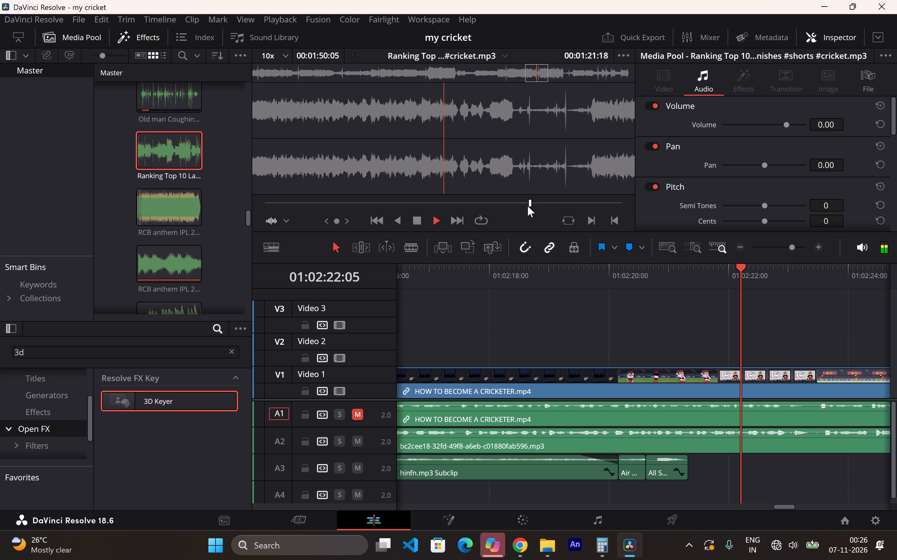
key(space)
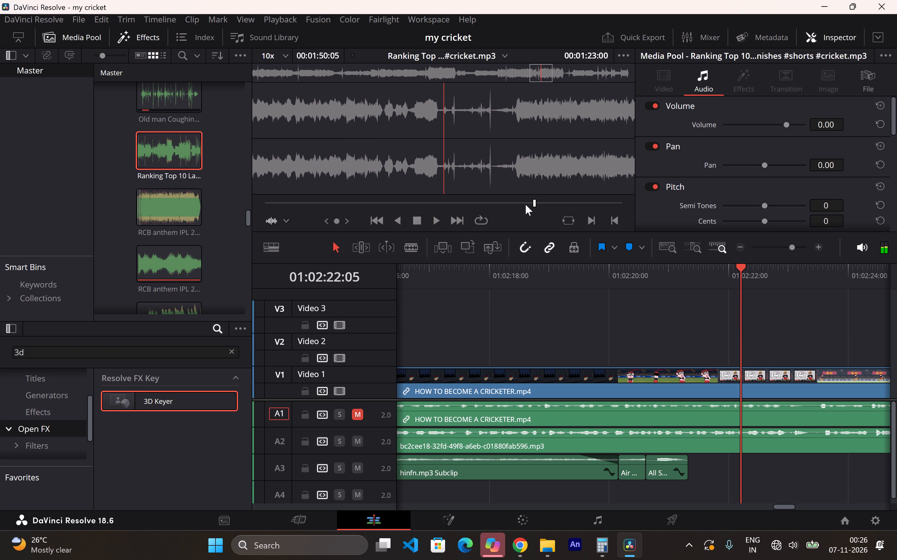
drag(529, 205, 530, 208)
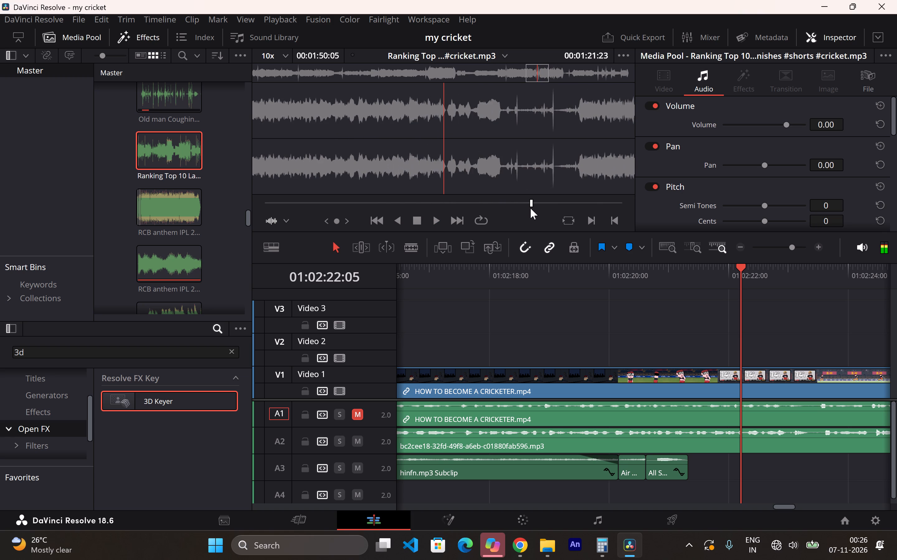
drag(530, 208, 530, 208)
key(space)
key(space)
key(space)
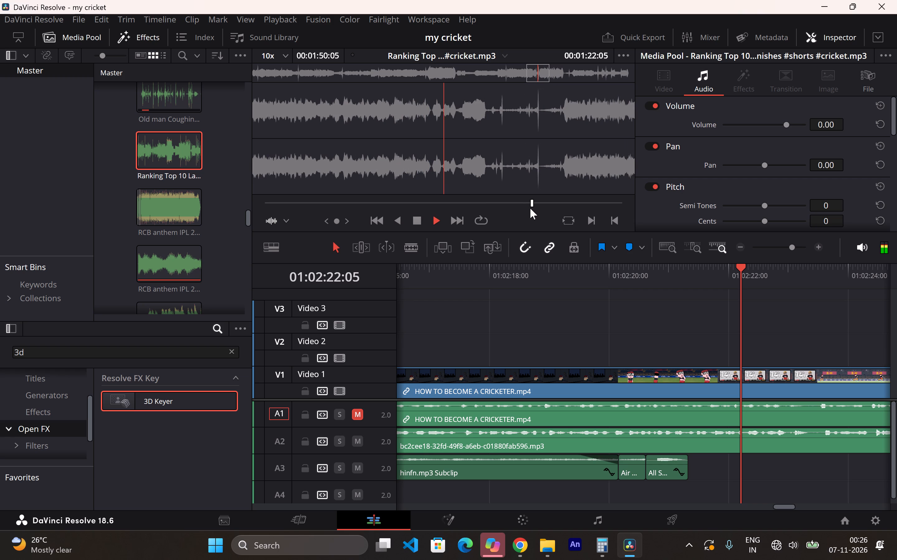
key(space)
click(530, 208)
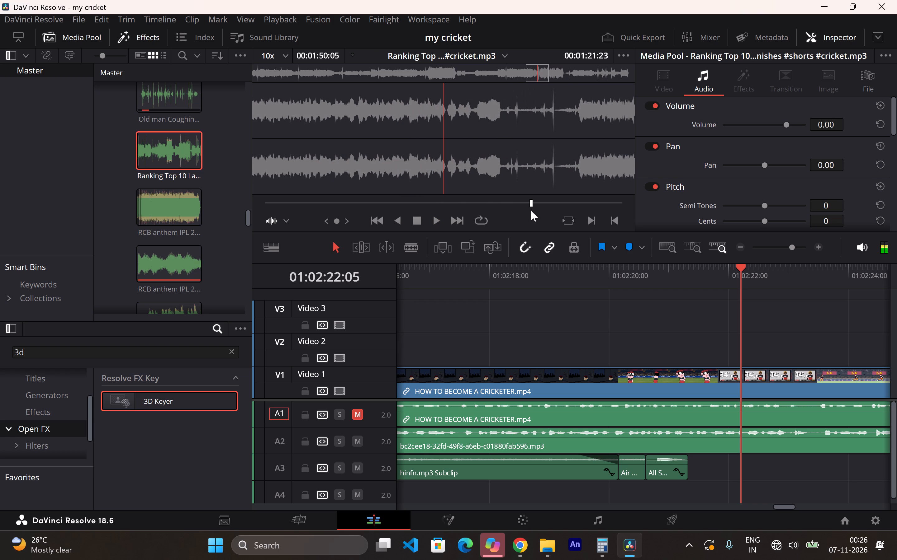
drag(524, 209, 529, 209)
key(space)
key(space)
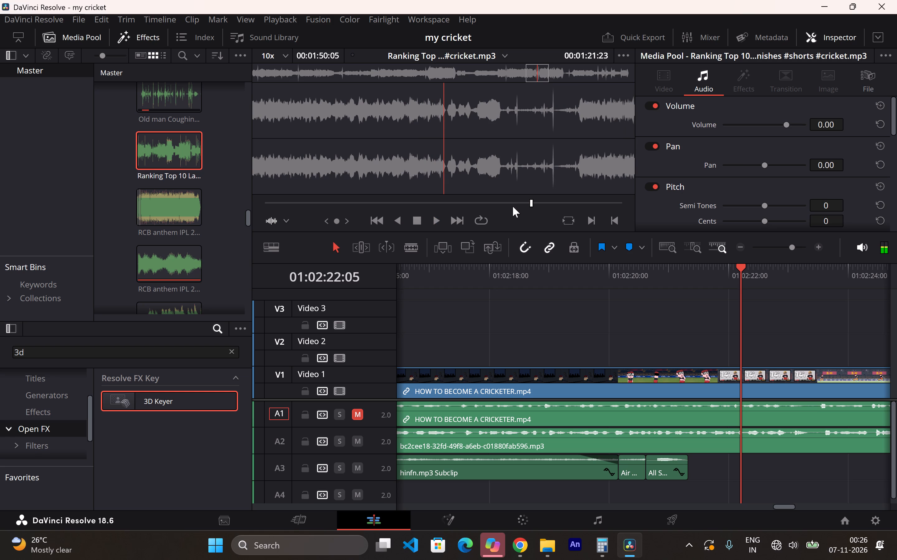
right_click(513, 205)
click(533, 225)
Mark the Out point at 00:01:23:00 and create a subclip from the marked commentary.
key(space)
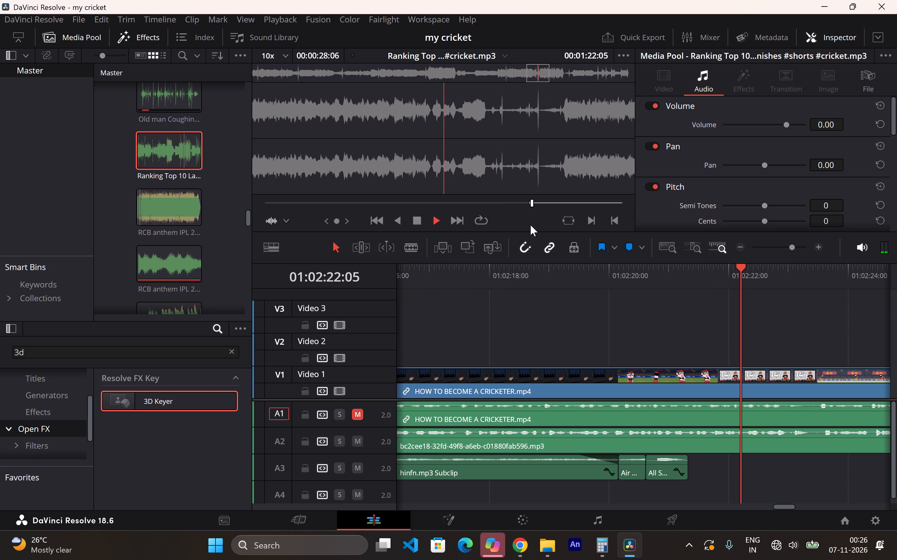
key(space)
right_click(526, 209)
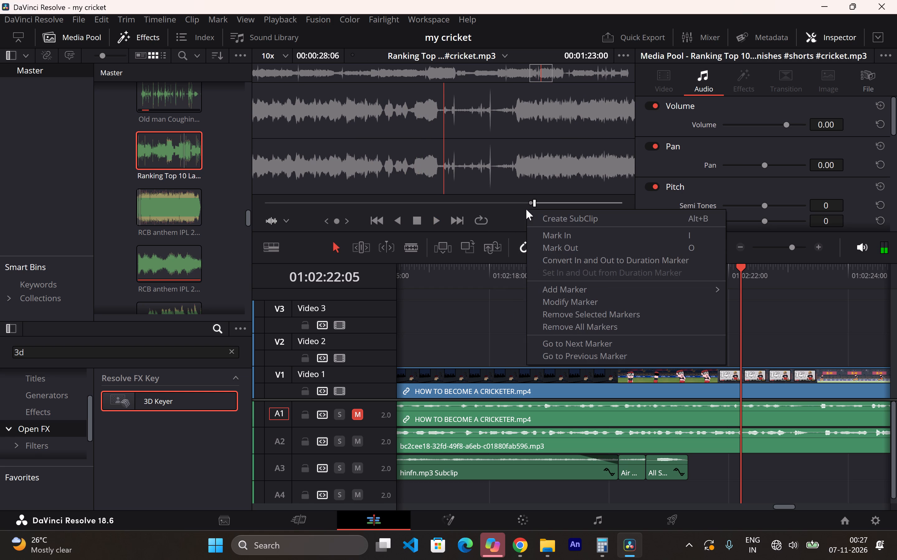
click(548, 244)
right_click(519, 212)
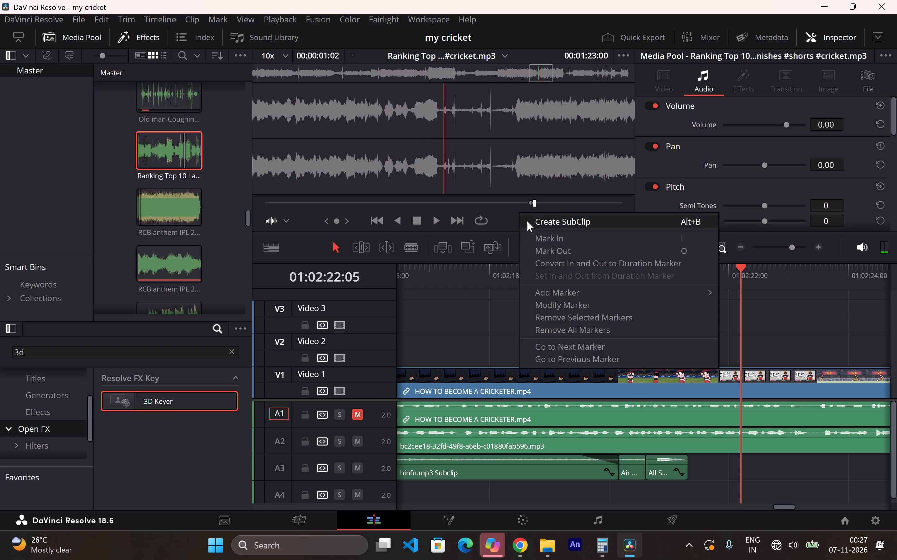
click(542, 226)
click(542, 308)
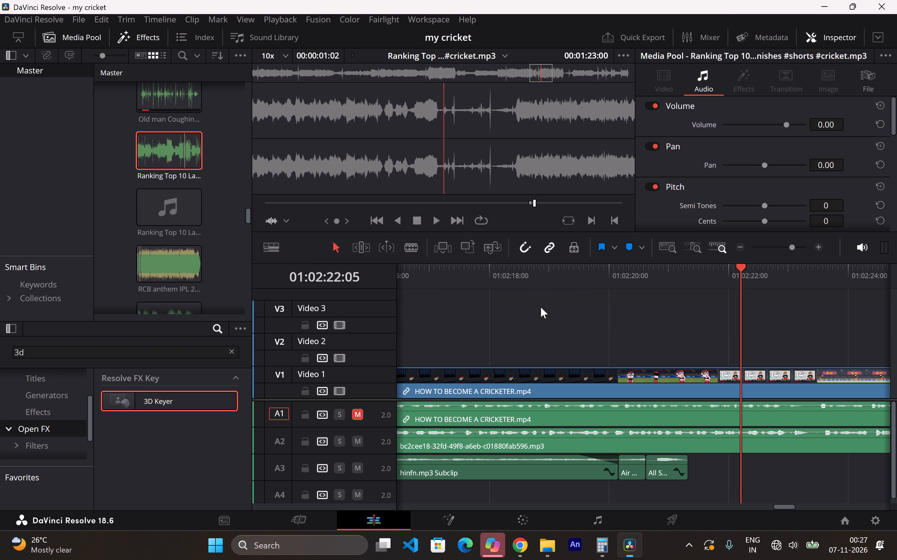
Place the "Ranking Top 10" subclip on Audio 3 directly after the "All Shocked" clip and play that section.
drag(178, 206, 513, 348)
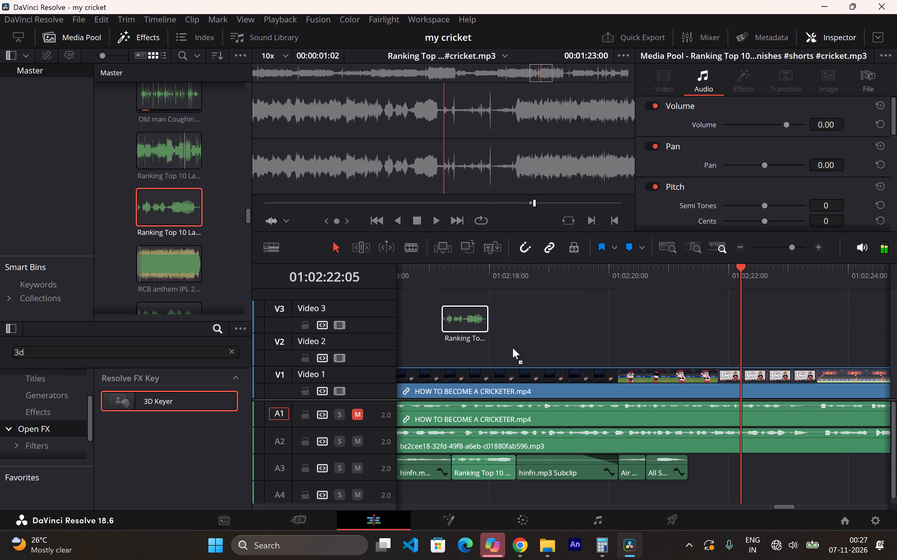
drag(513, 348, 690, 464)
click(639, 287)
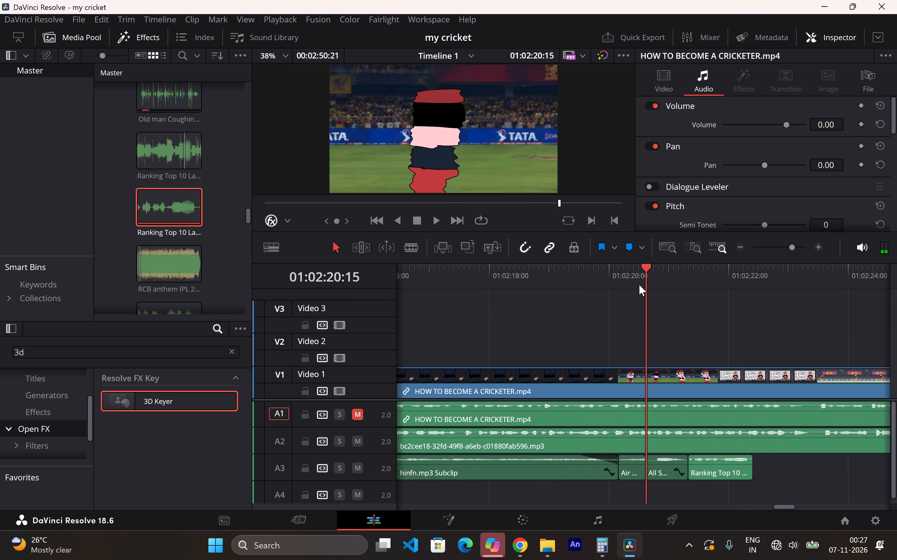
key(space)
key(space)
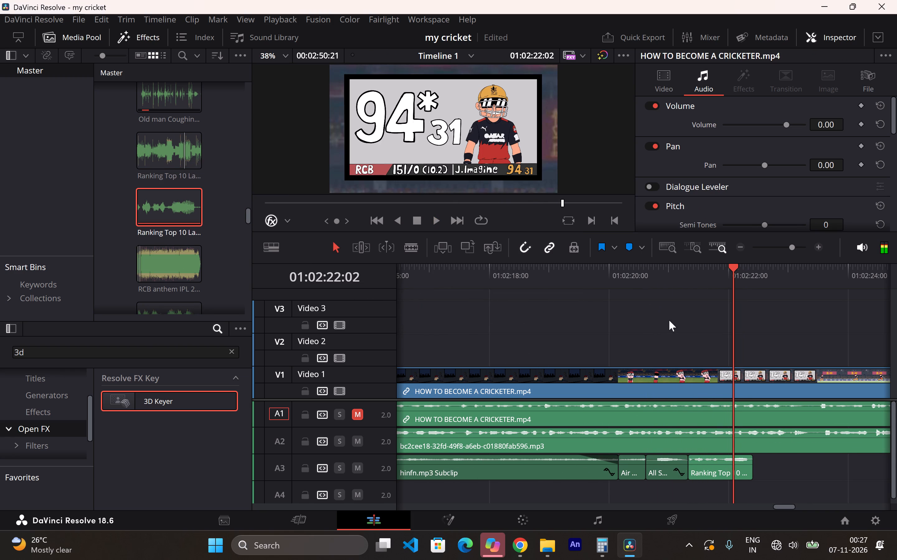
Move the "Ranking Top 10" subclip 18 frames later on Audio 3 to start at 01:02:22:02, and preview it.
drag(785, 506, 785, 506)
drag(785, 506, 789, 507)
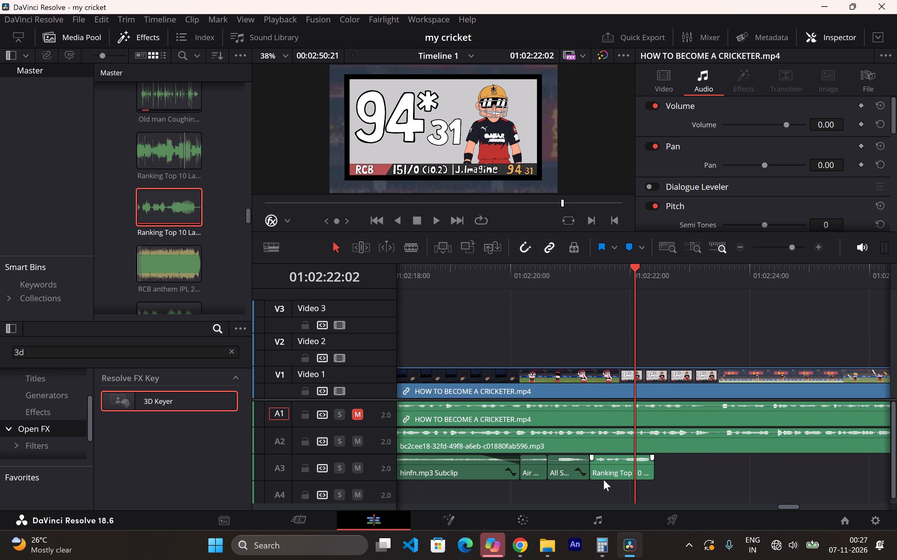
drag(612, 475, 654, 476)
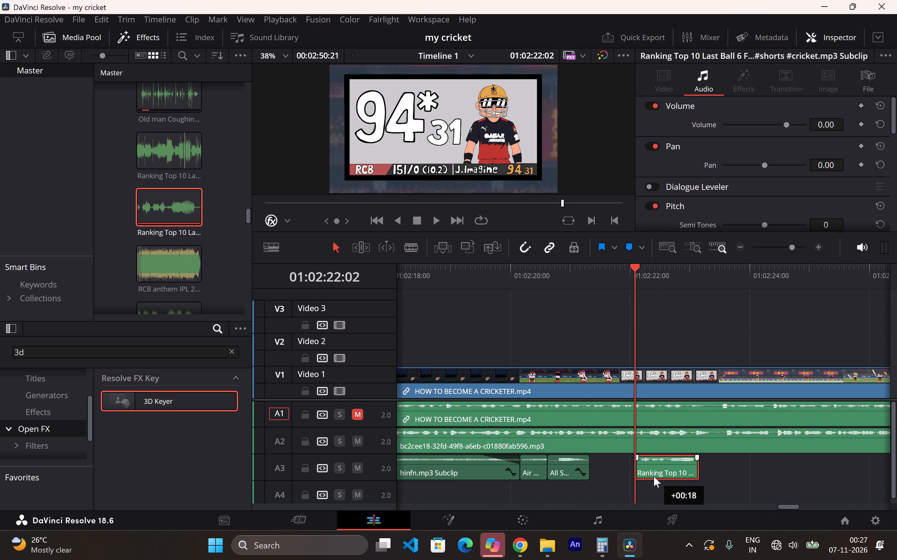
drag(654, 476, 653, 476)
click(572, 296)
click(570, 279)
key(space)
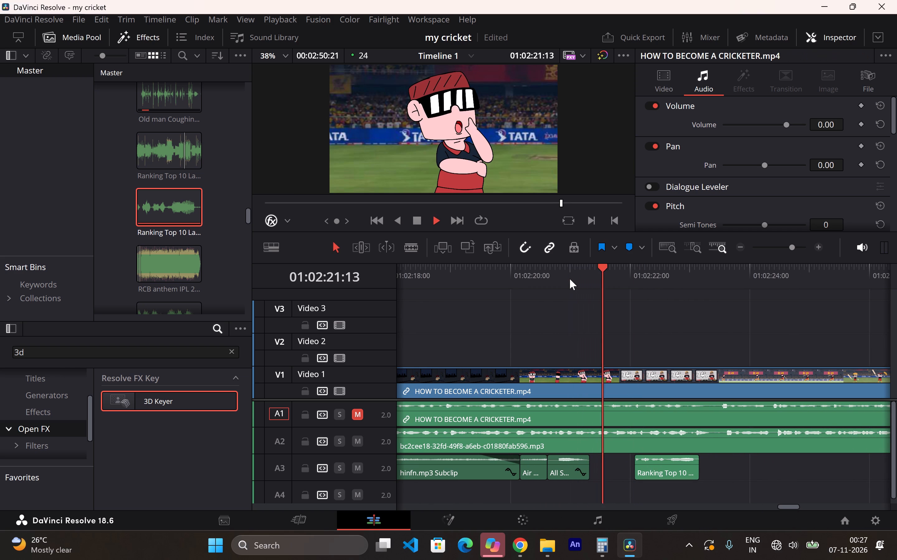
key(space)
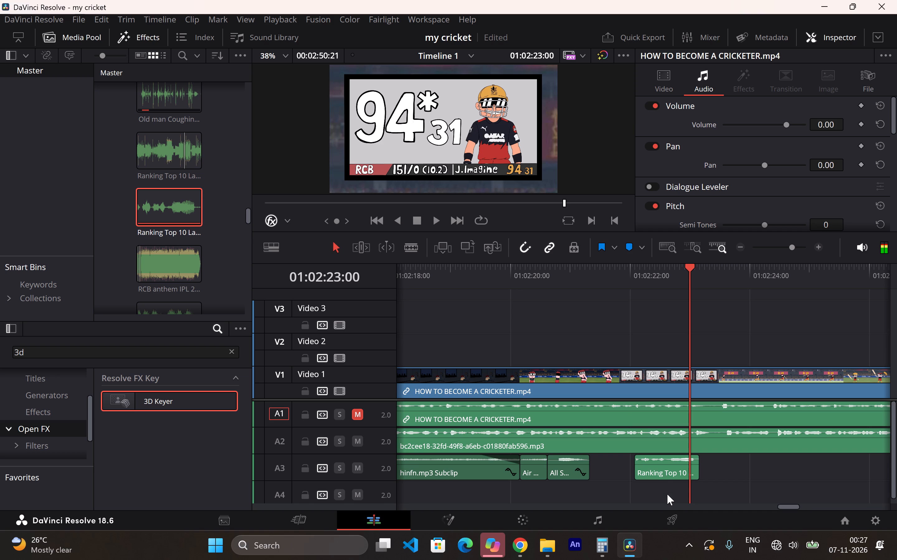
Shift the "Ranking Top 10" subclip a few frames earlier, near the start of the 94* scorecard shot, and preview it.
drag(662, 478, 655, 480)
click(554, 280)
key(space)
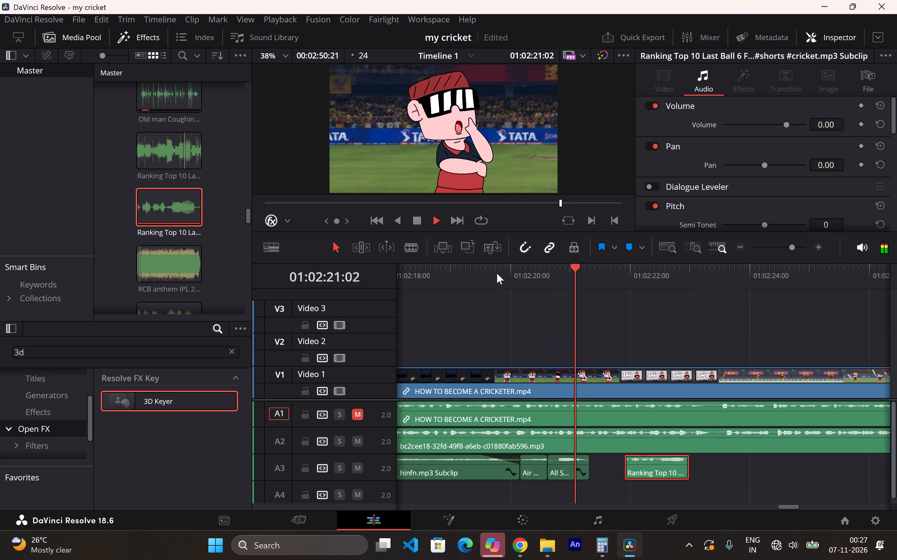
key(space)
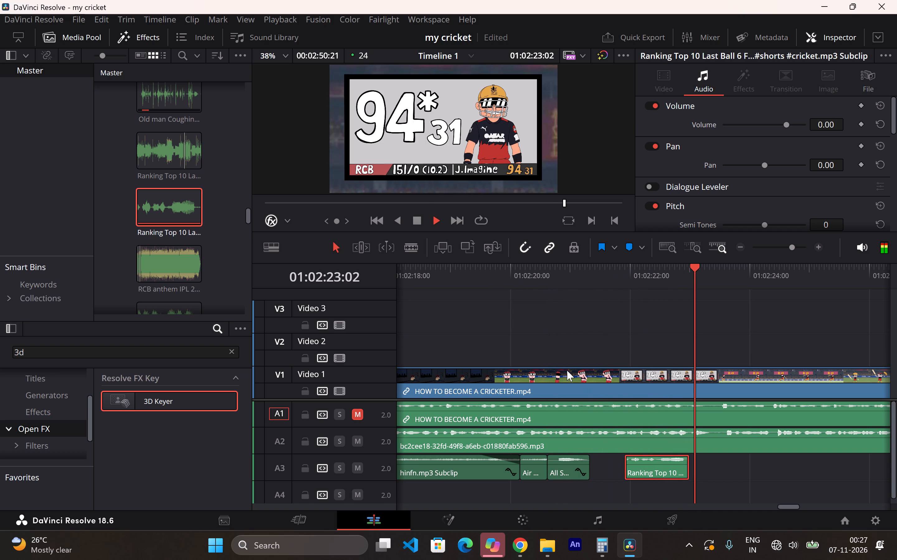
Lower the "Ranking Top 10" subclip's volume to -5.00 dB and play the section back.
click(645, 460)
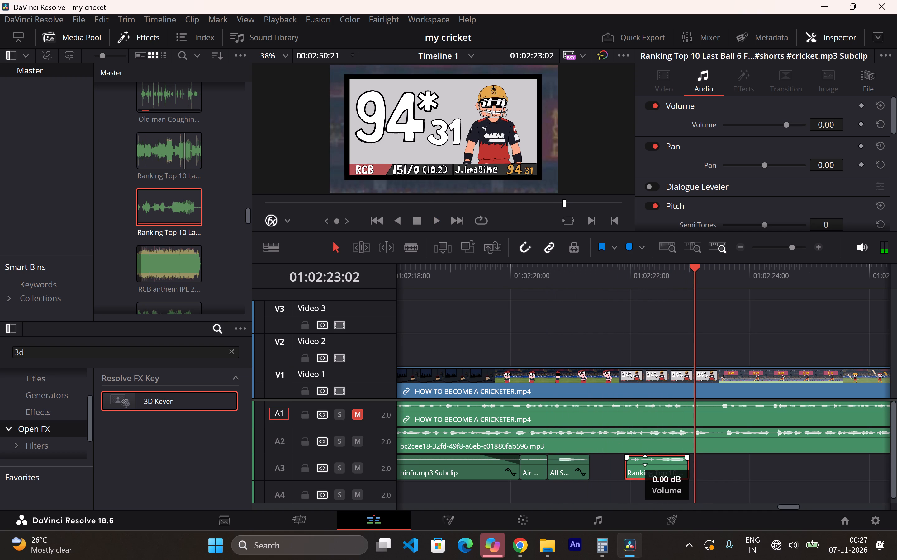
click(533, 280)
key(space)
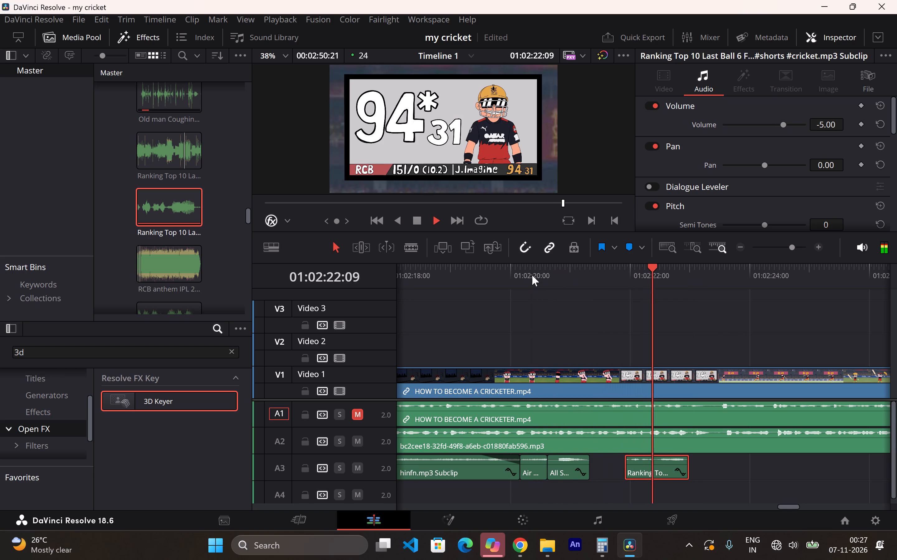
key(space)
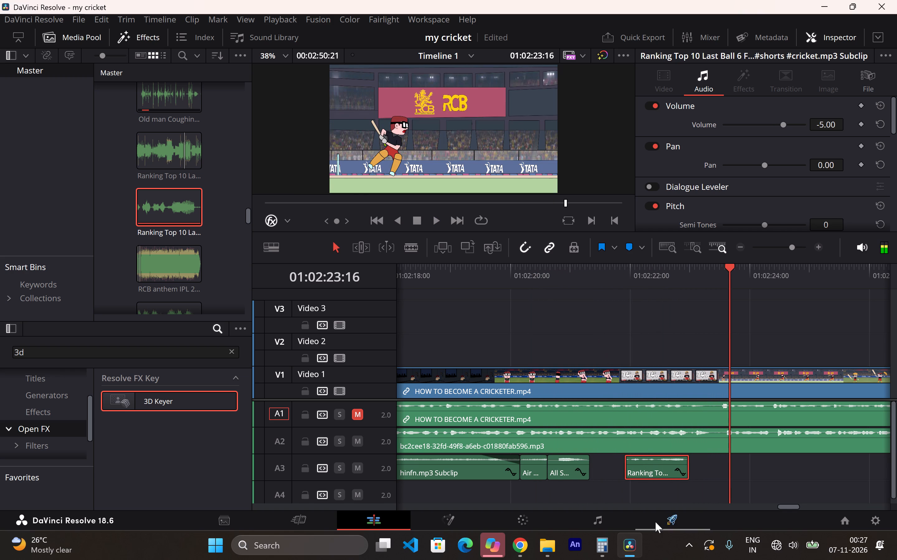
Switch to Chrome, search YouTube for "crowd cheering sound effect", and preview the first Short in the results.
click(526, 549)
click(480, 503)
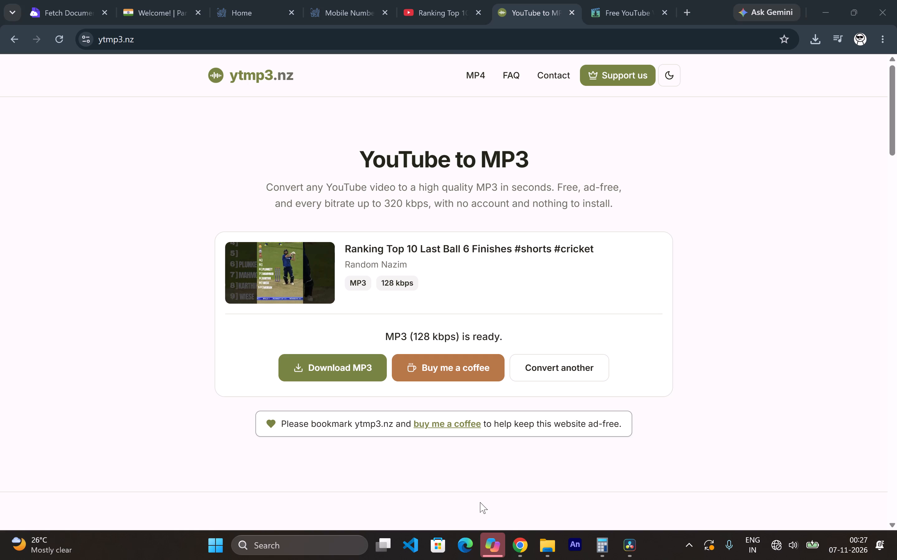
click(448, 2)
click(579, 72)
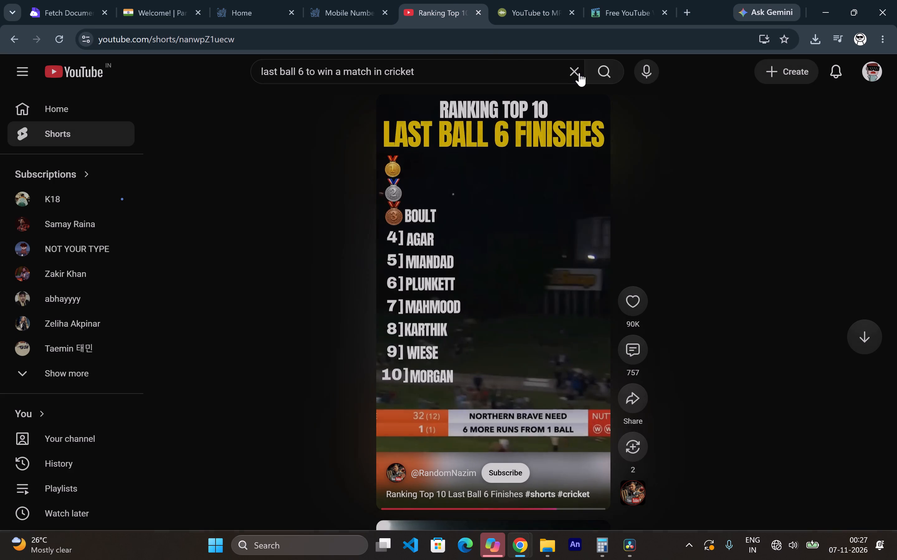
click(581, 74)
text(crow)
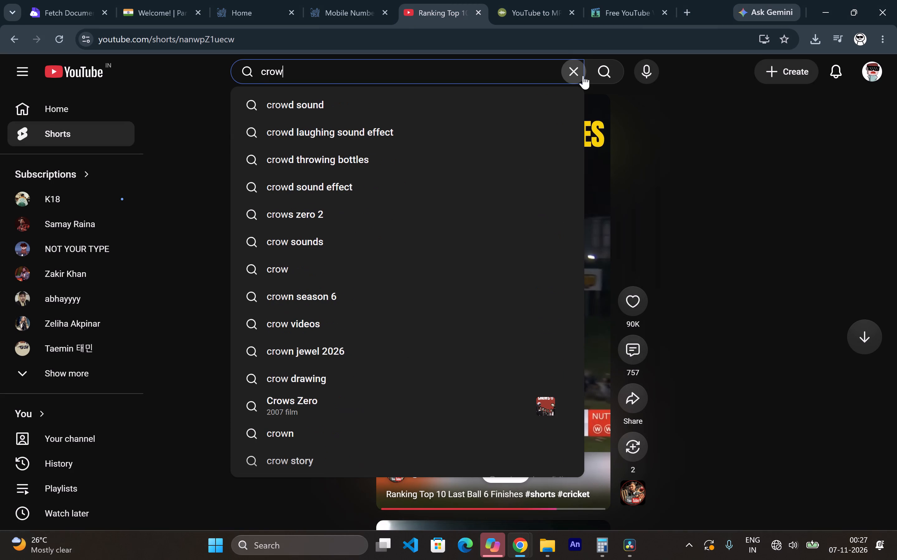
text(d n)
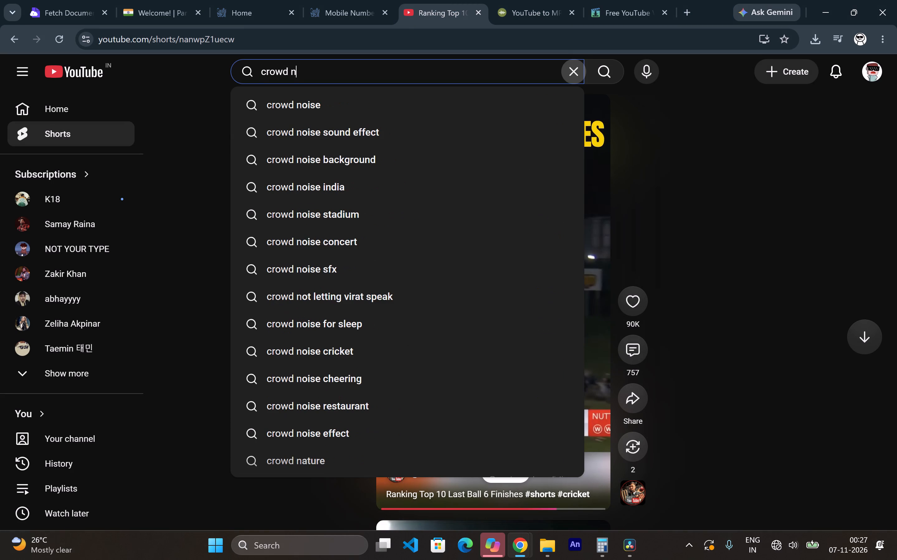
key(BackSpace)
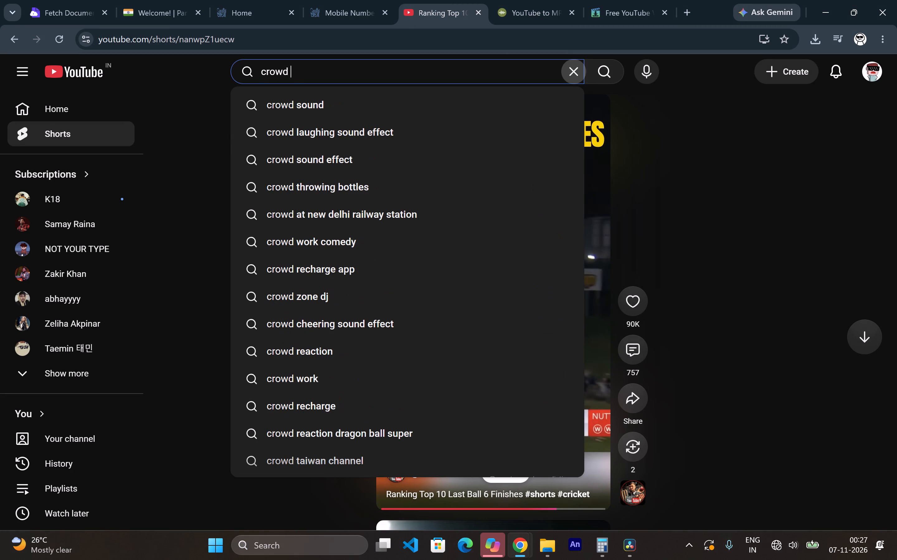
text(cheering)
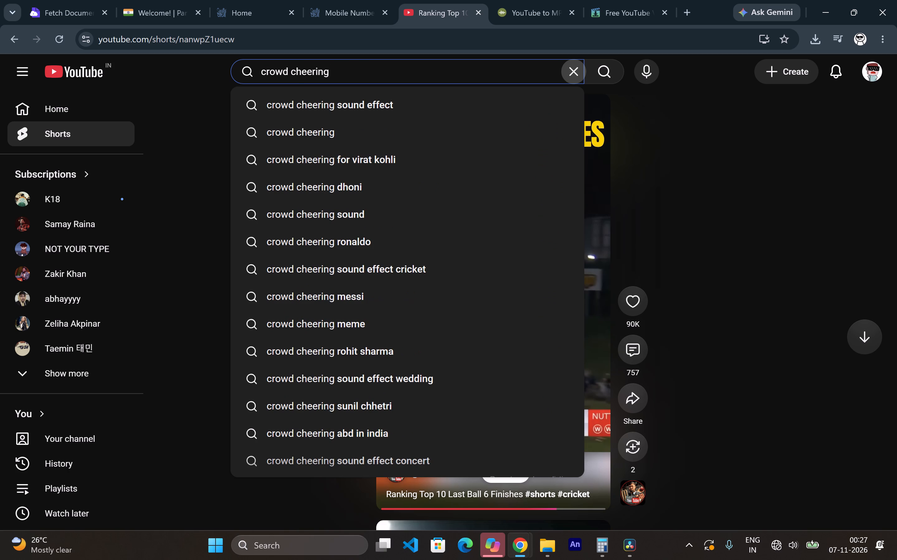
click(464, 112)
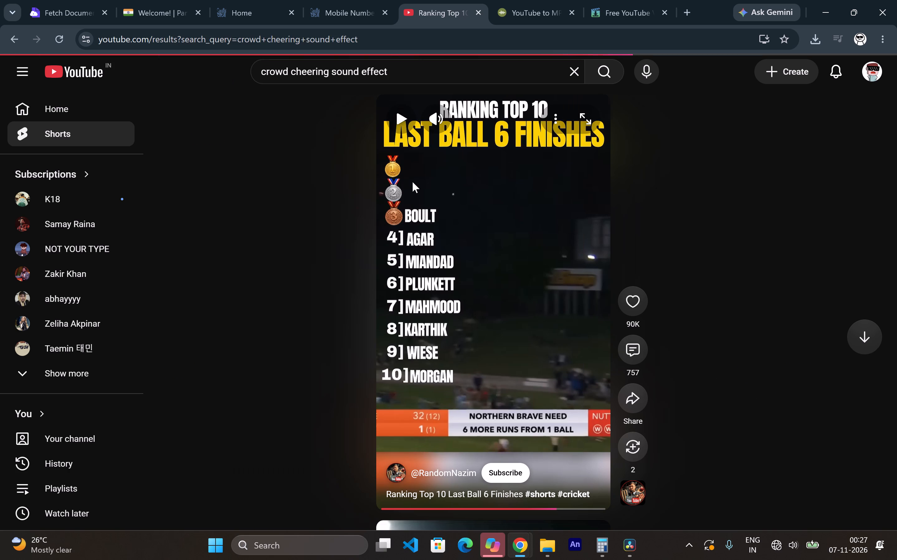
click(272, 280)
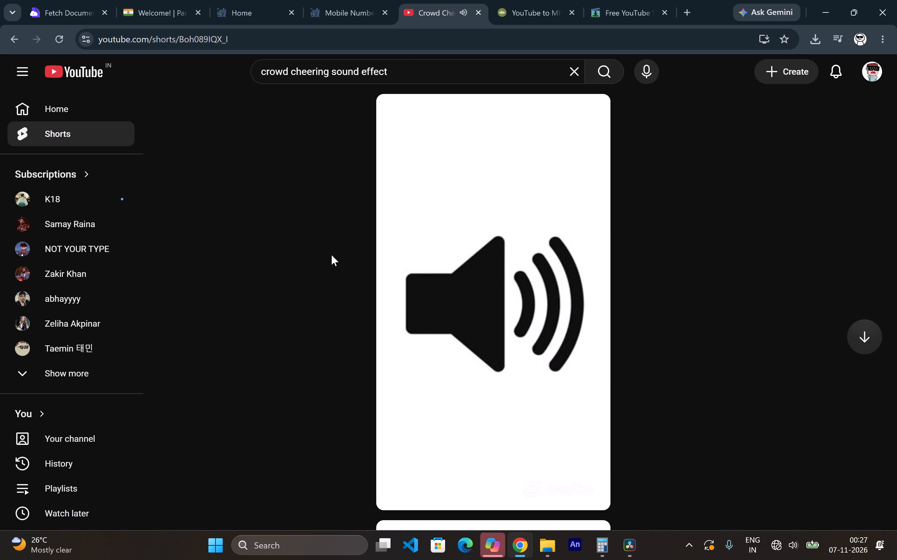
click(8, 40)
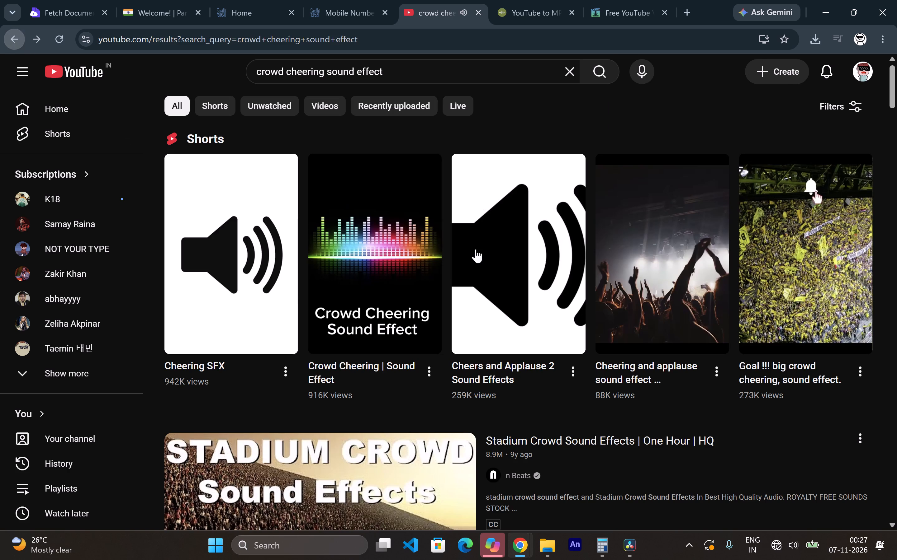
Search YouTube for "stadium cheering sound effect" and play the "Goal !!! big crowd cheering, sound effect." Short.
click(287, 71)
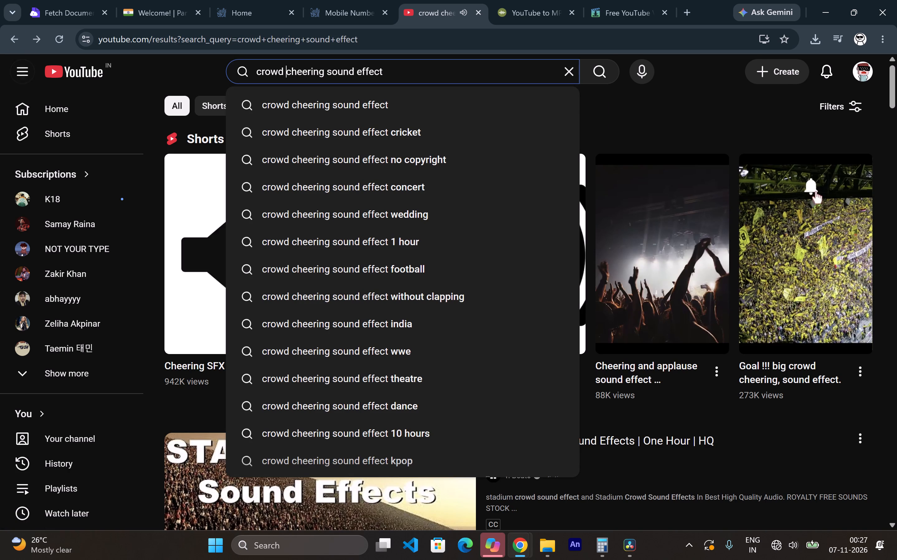
key(BackSpace)
key(BackSpace)
key(BackSpace)
key(BackSpace)
key(BackSpace)
key(BackSpace)
key(BackSpace)
key(BackSpace)
key(BackSpace)
key(BackSpace)
key(BackSpace)
key(BackSpace)
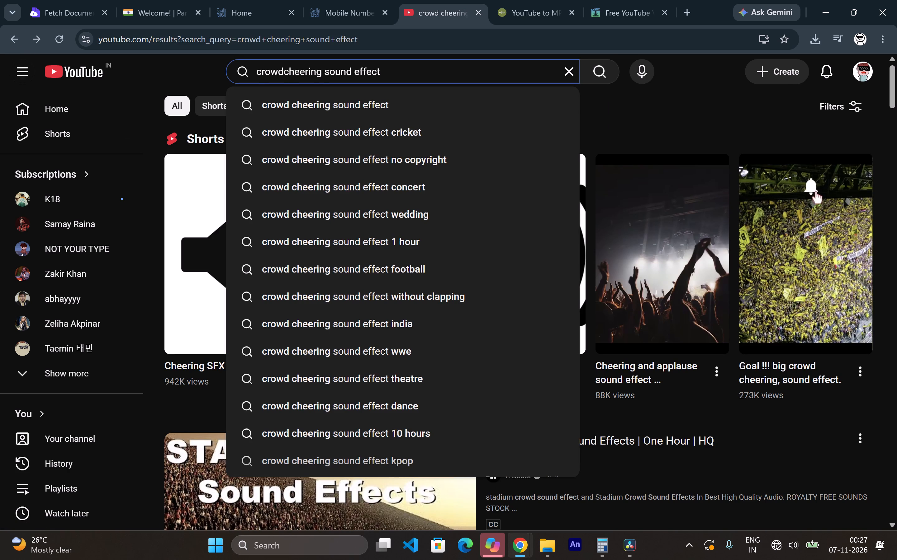
text(stadium)
key(space)
key(Return)
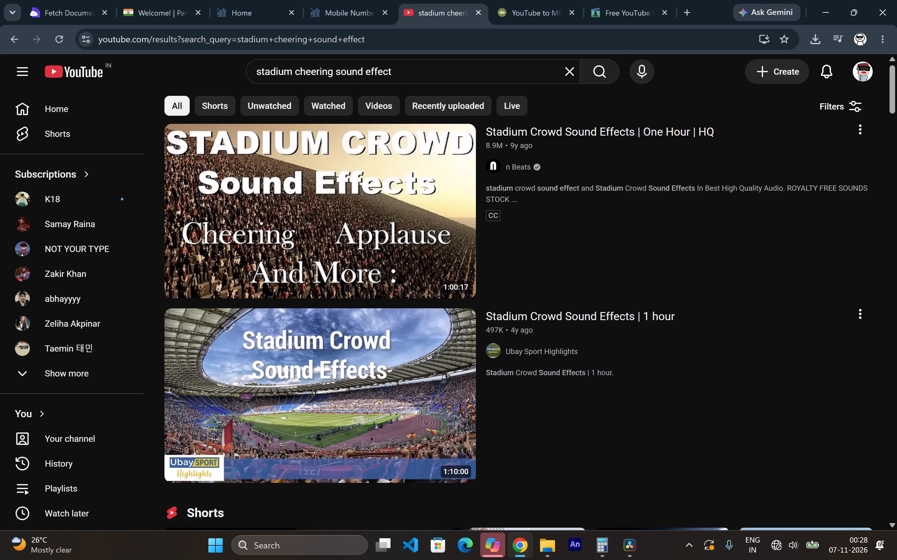
scroll(329, 324, down, 6)
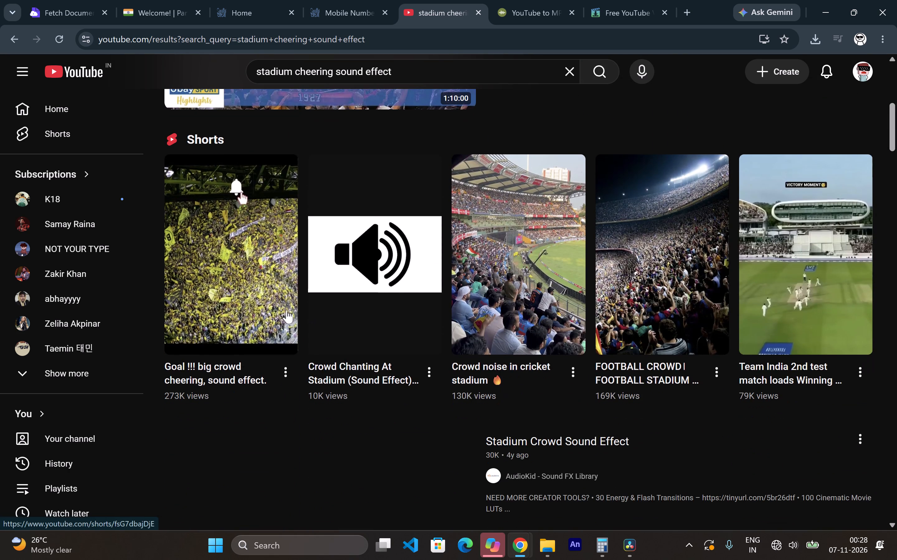
click(257, 286)
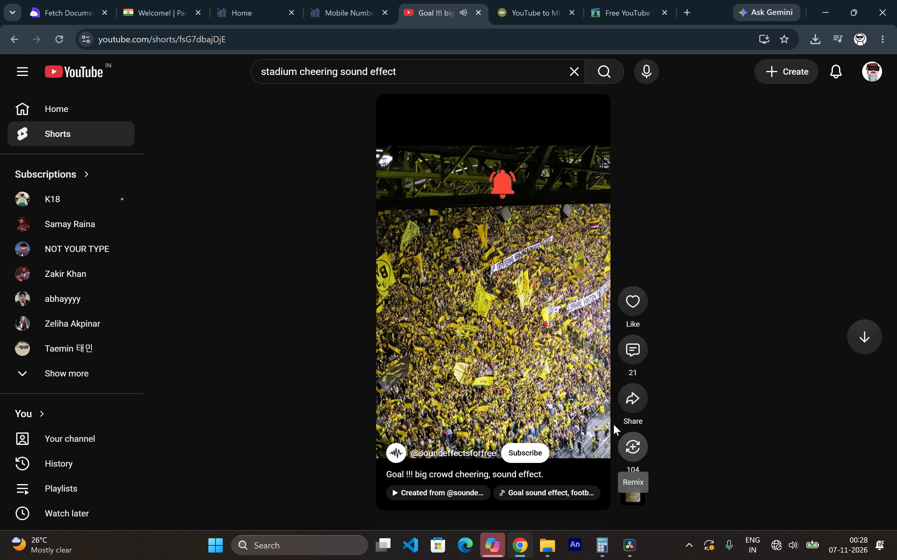
Copy the crowd cheering Short's link, convert it to a 128 kbps MP3 on ytmp3.nz, and download it.
click(624, 409)
click(545, 331)
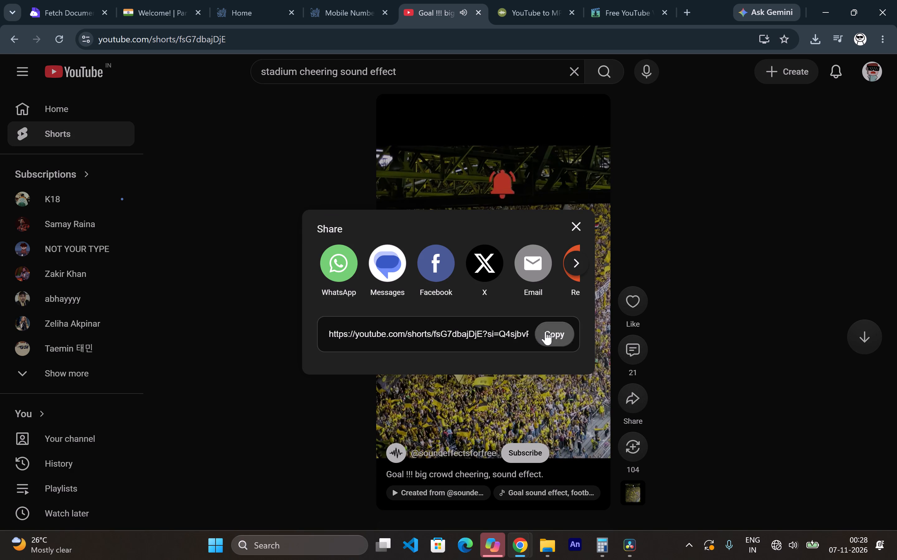
click(578, 223)
click(548, 201)
click(534, 0)
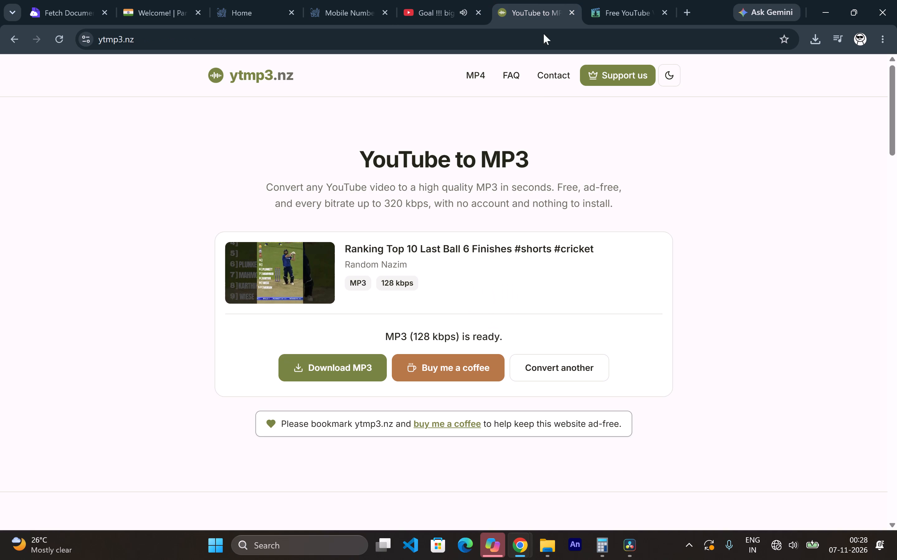
click(531, 372)
click(439, 286)
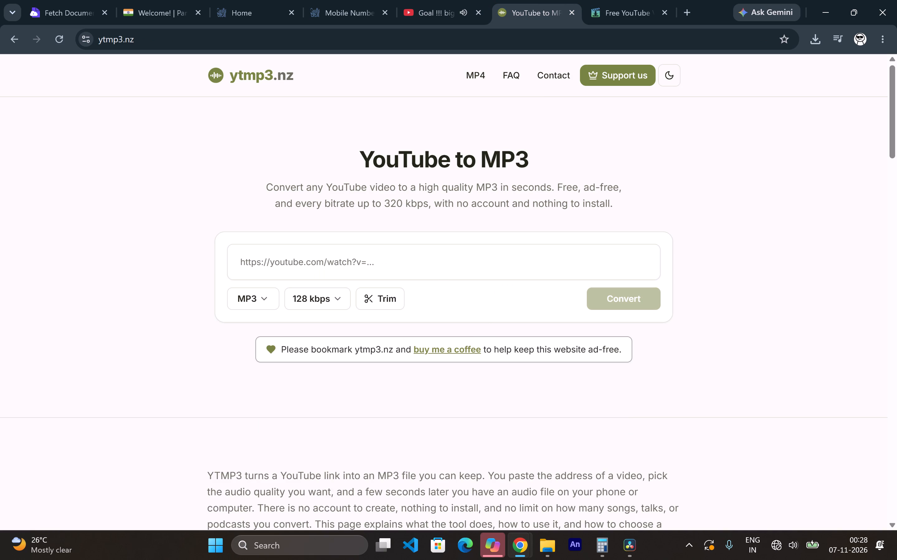
click(435, 277)
key(ctrl+v)
click(610, 306)
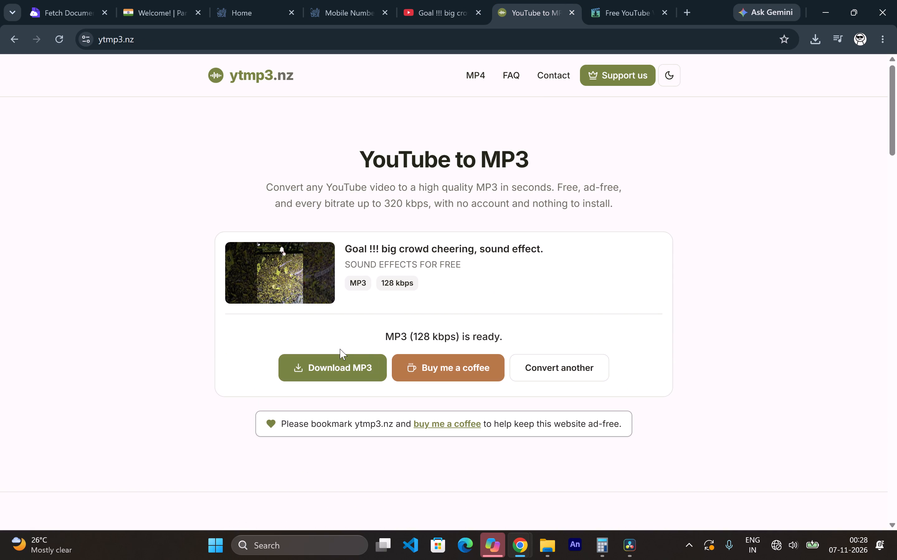
click(335, 364)
Return to DaVinci Resolve and import the downloaded "Goal !!! big crowd cheering, sound effect." file into the Master bin.
click(623, 551)
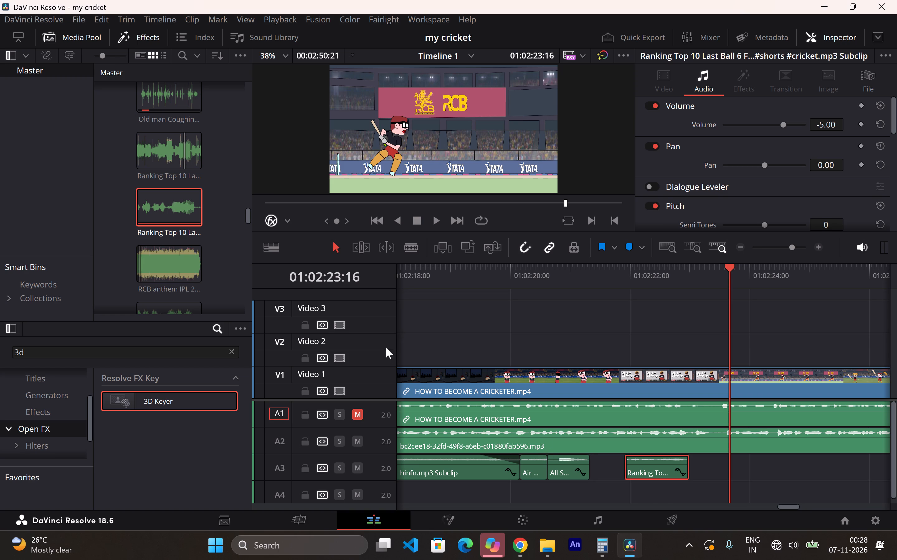
right_click(226, 258)
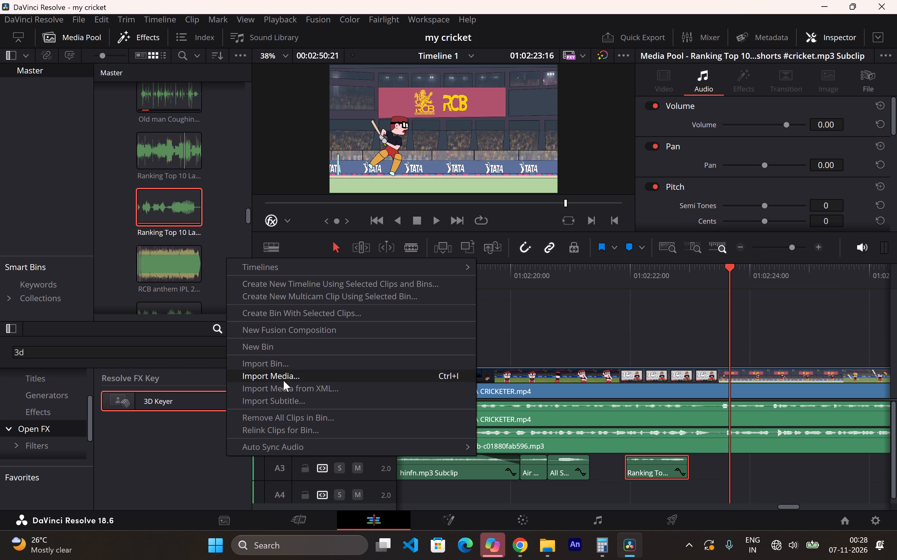
click(283, 380)
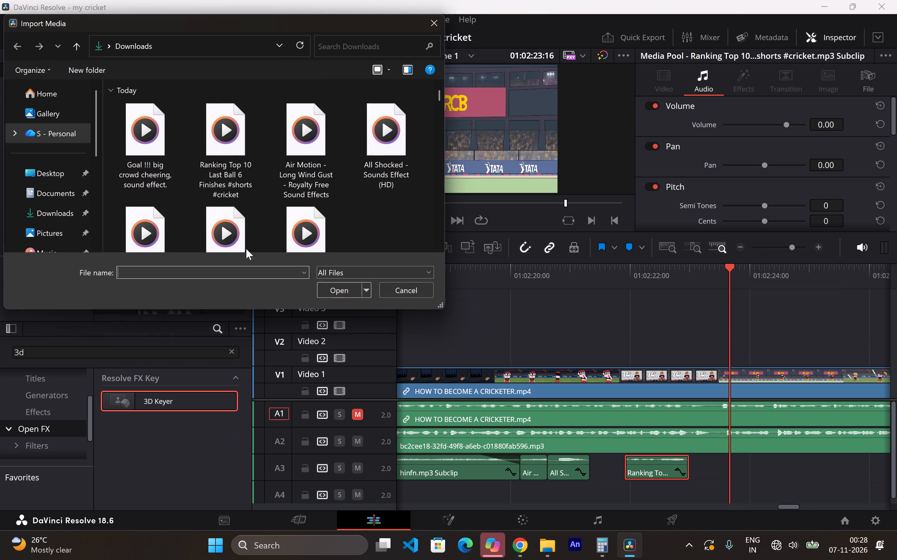
double_click(135, 125)
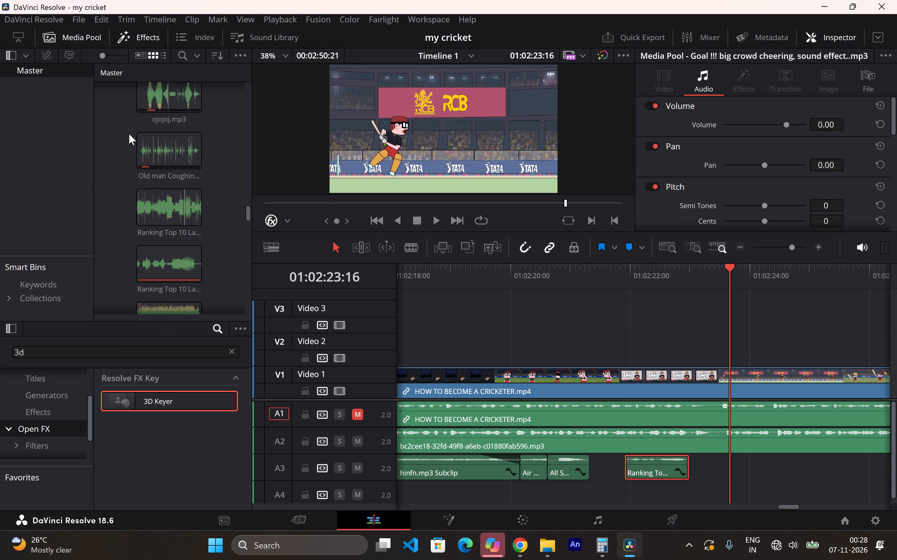
Place the "Goal !!! big crowd cheering" clip on Audio 3 directly after the "Ranking Top 10" subclip and play that section.
scroll(173, 188, down, 3)
scroll(170, 188, up, 17)
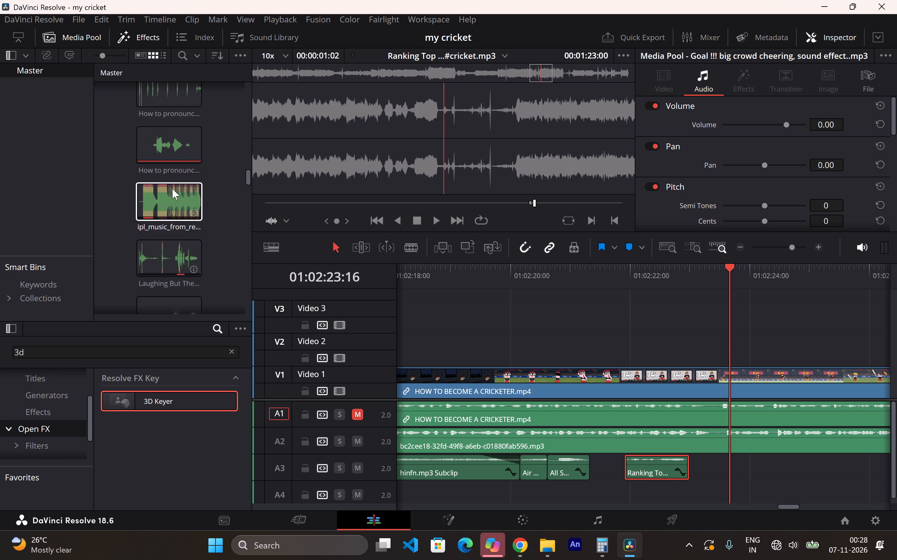
scroll(172, 189, up, 11)
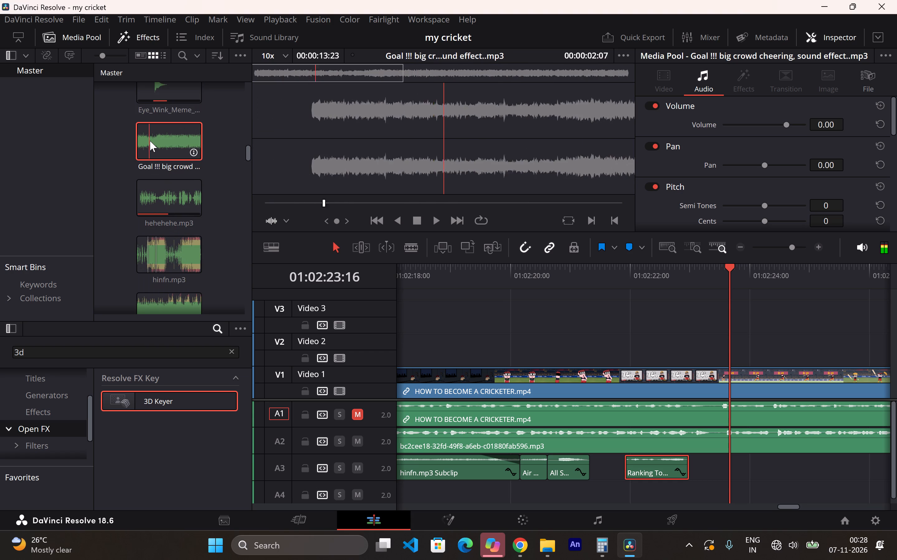
drag(150, 140, 724, 493)
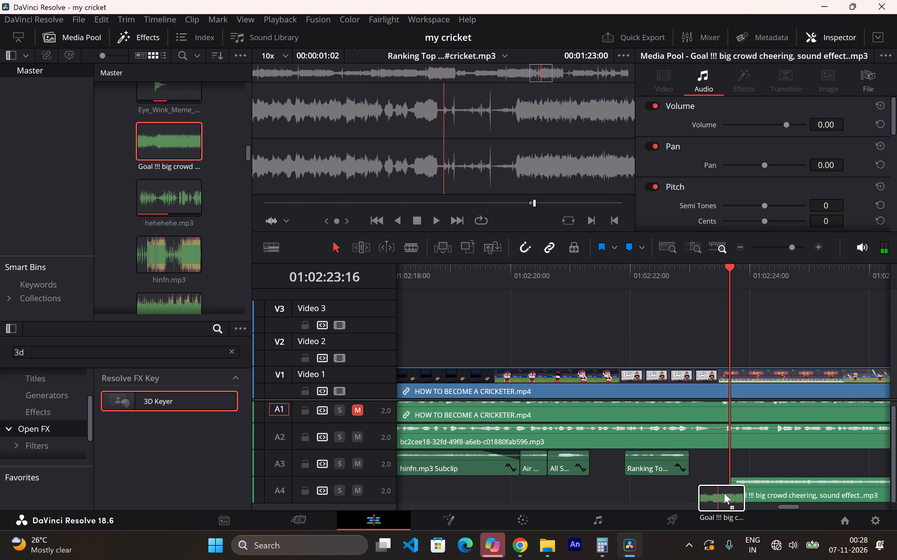
drag(724, 493, 698, 464)
click(644, 283)
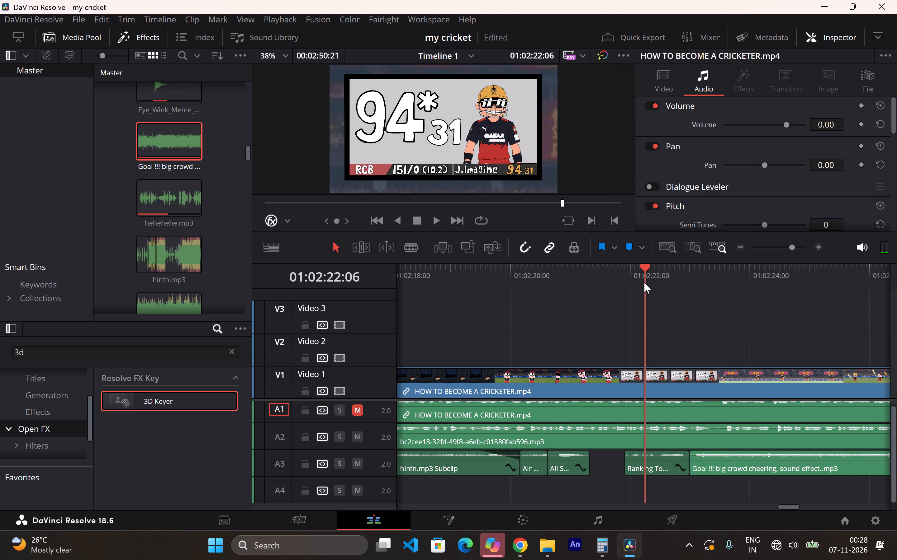
key(space)
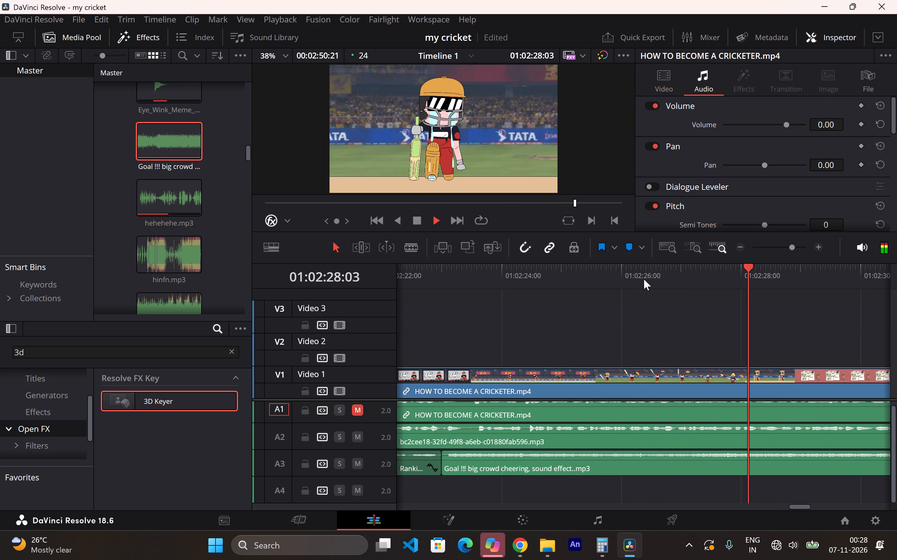
key(space)
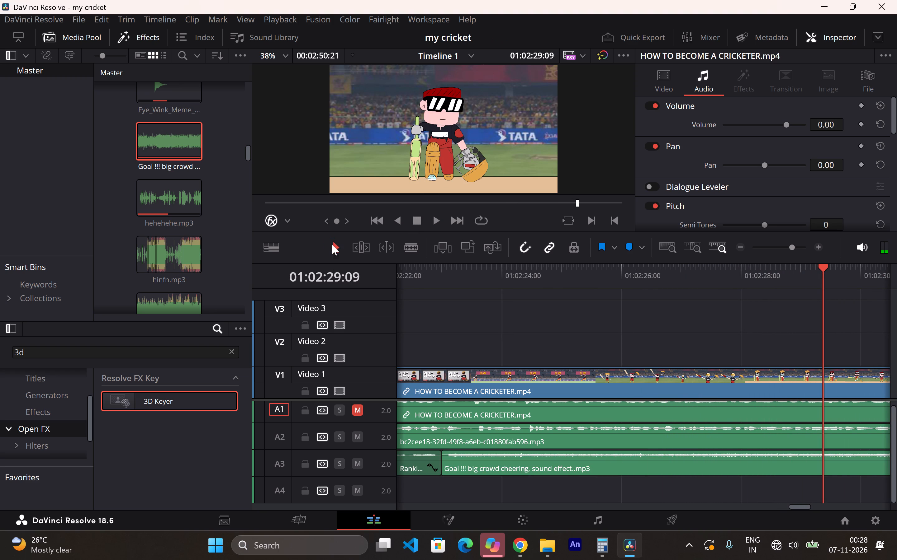
Split the crowd cheering clip on Audio 3 at 01:02:26:17 and delete the part before the cut.
drag(816, 272, 779, 268)
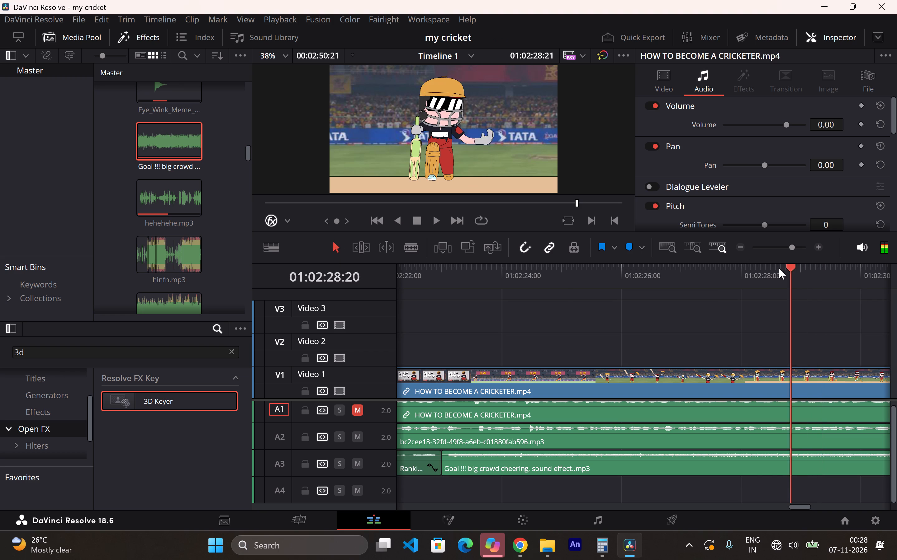
drag(779, 268, 702, 265)
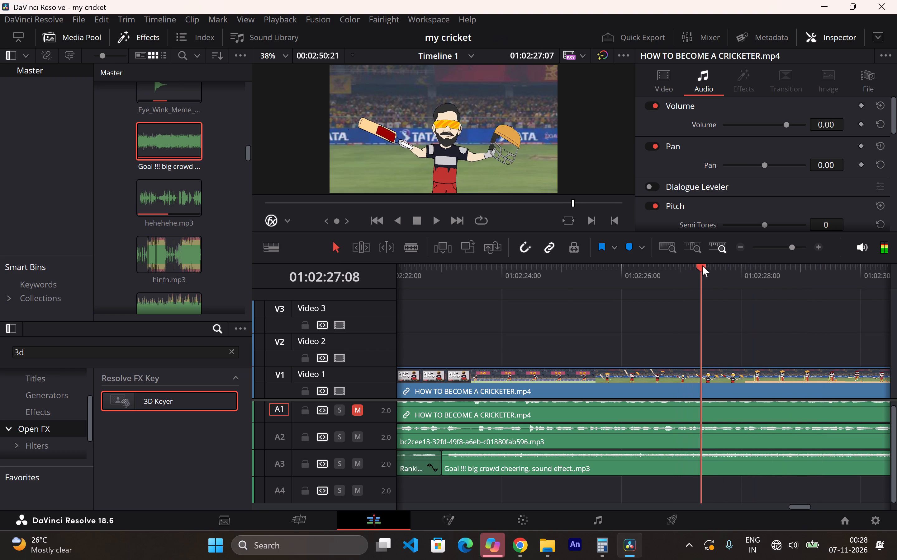
drag(702, 265, 662, 262)
click(416, 249)
click(660, 455)
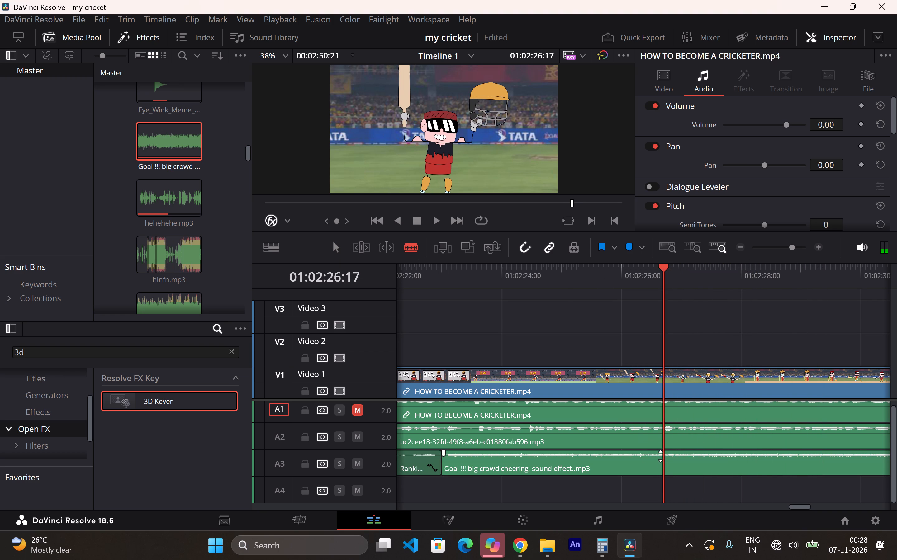
click(667, 462)
click(345, 243)
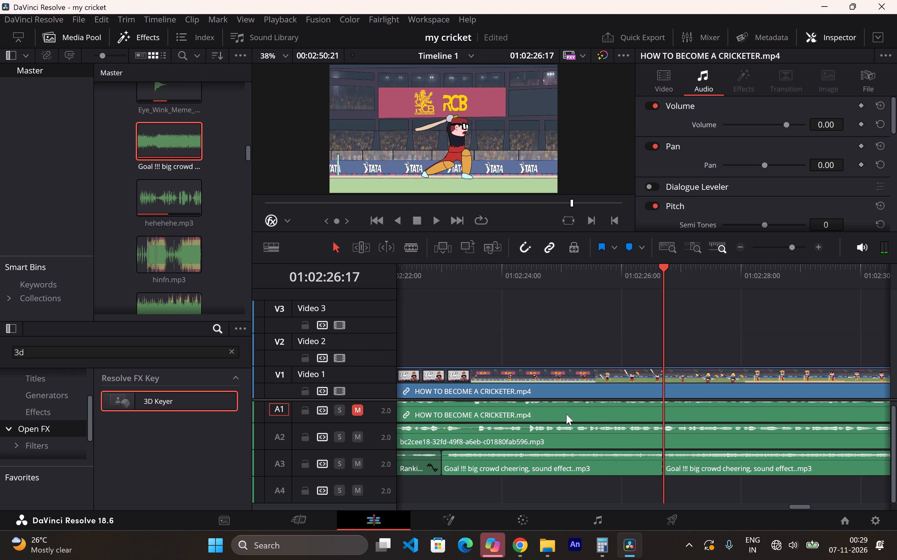
click(596, 463)
key(BackSpace)
Move the remaining crowd cheering clip earlier on Audio 3, directly against the "Ranking Top 10" subclip, and preview it.
drag(705, 469, 662, 468)
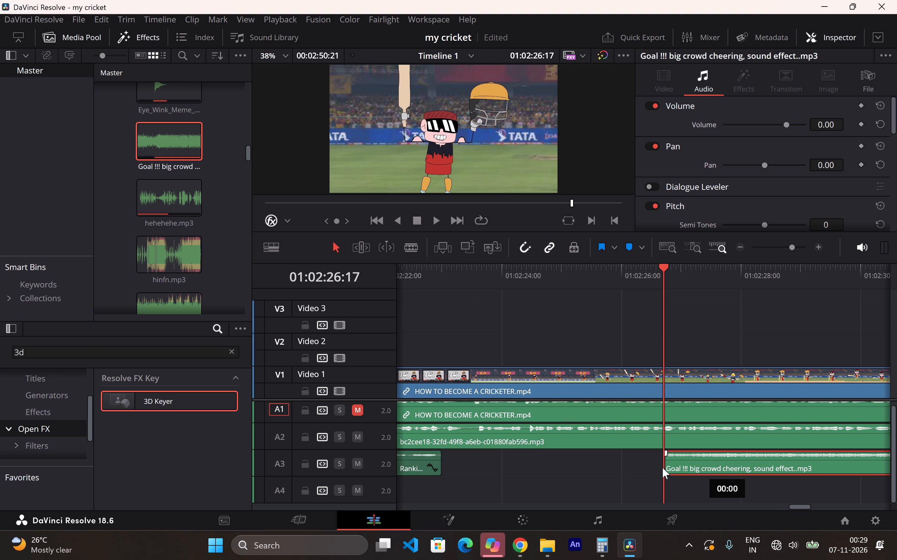
drag(662, 468, 482, 456)
click(417, 284)
key(space)
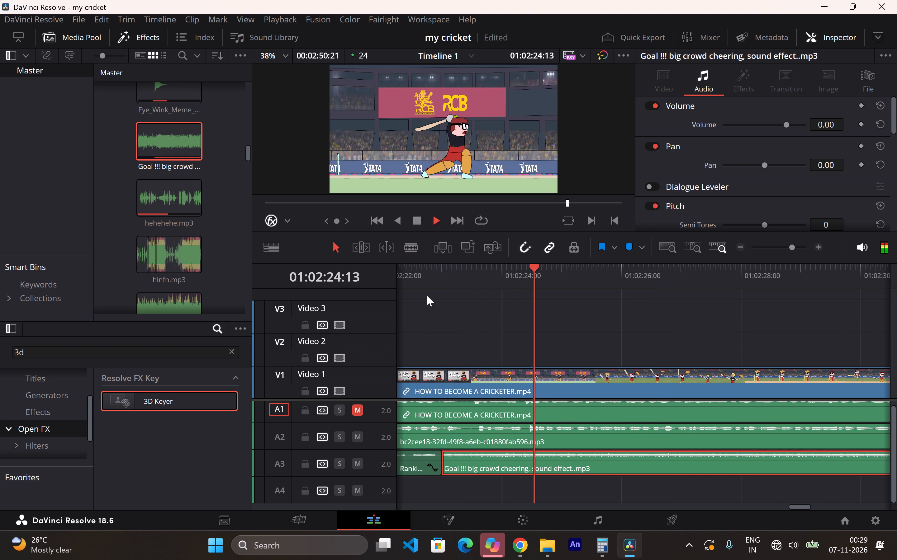
Split the crowd cheering clip on Audio 3 at 01:02:30:18 and delete the part after the cut.
key(space)
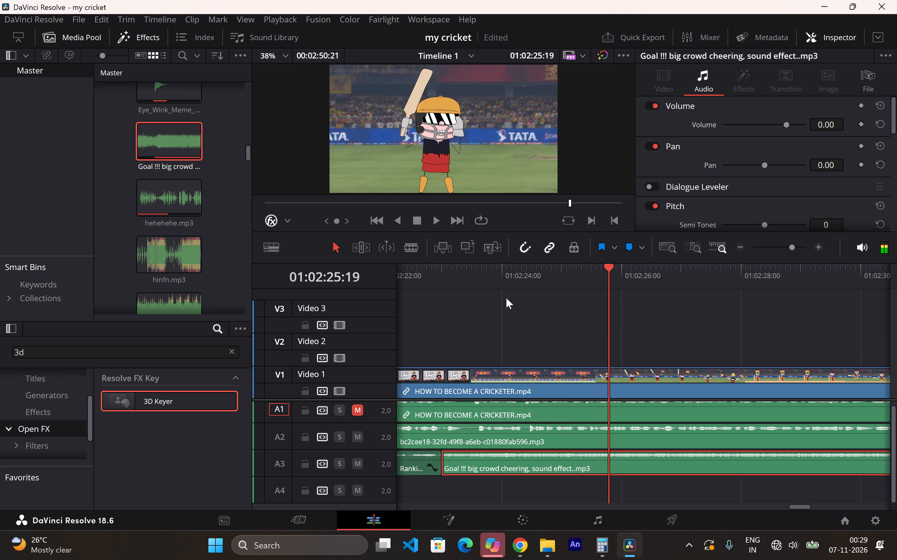
key(space)
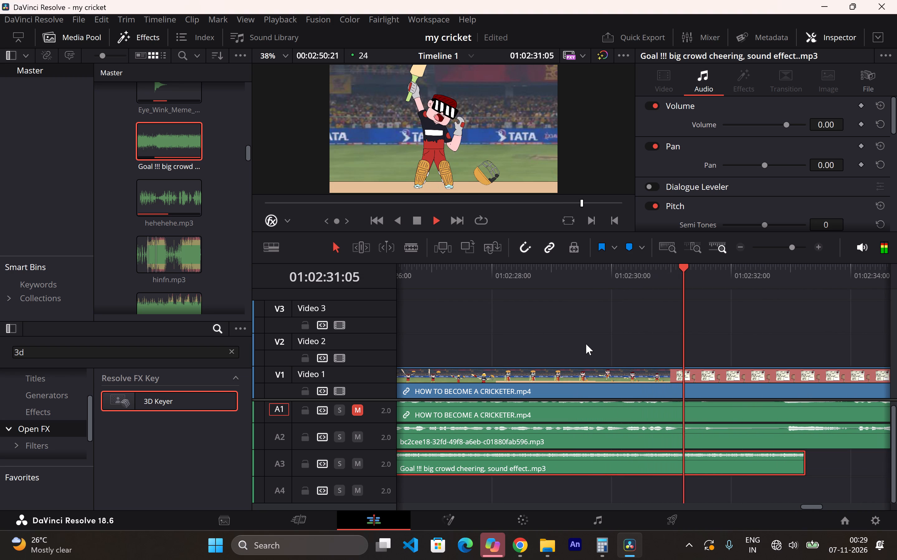
key(space)
drag(692, 272, 656, 274)
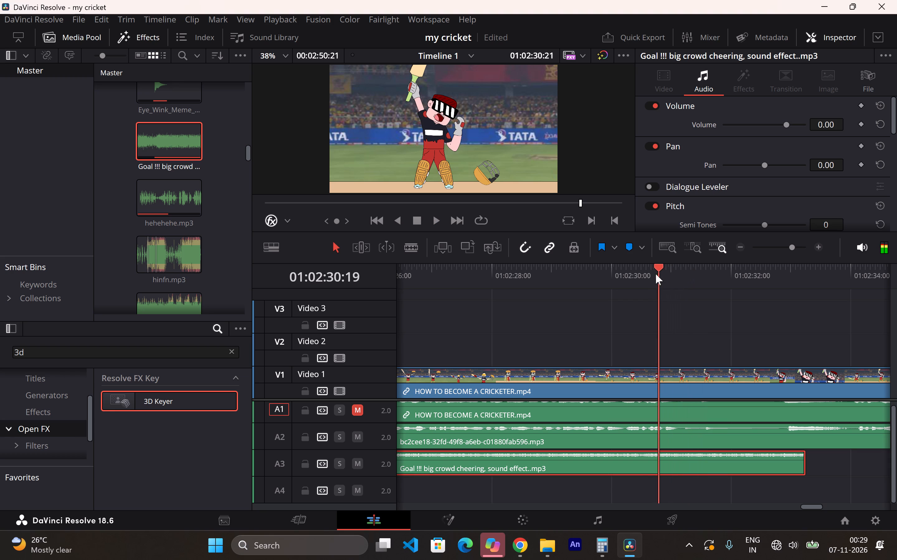
drag(656, 274, 600, 280)
key(space)
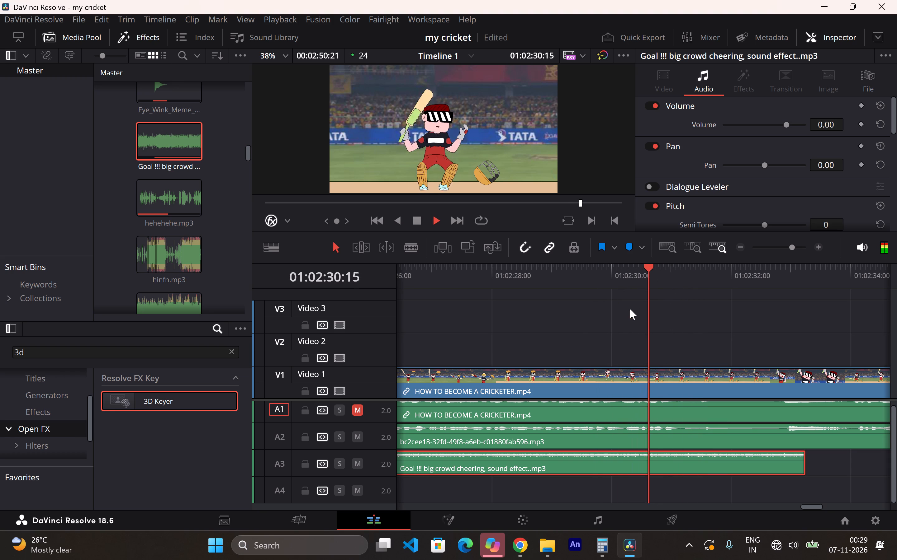
key(space)
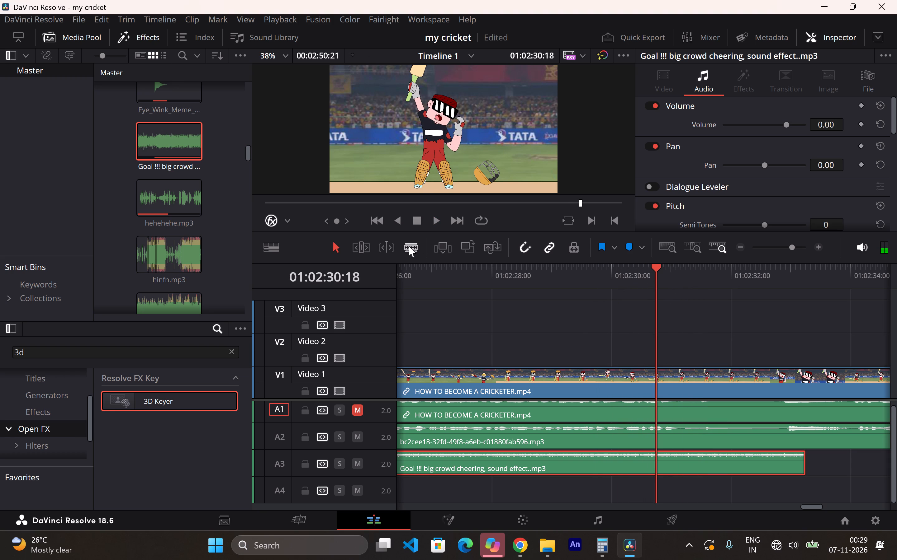
click(406, 244)
click(657, 464)
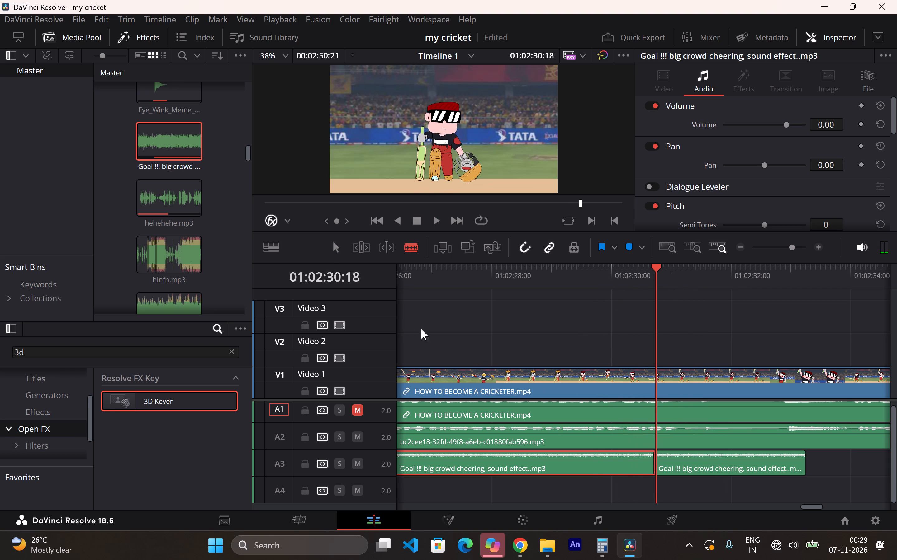
click(328, 250)
click(706, 462)
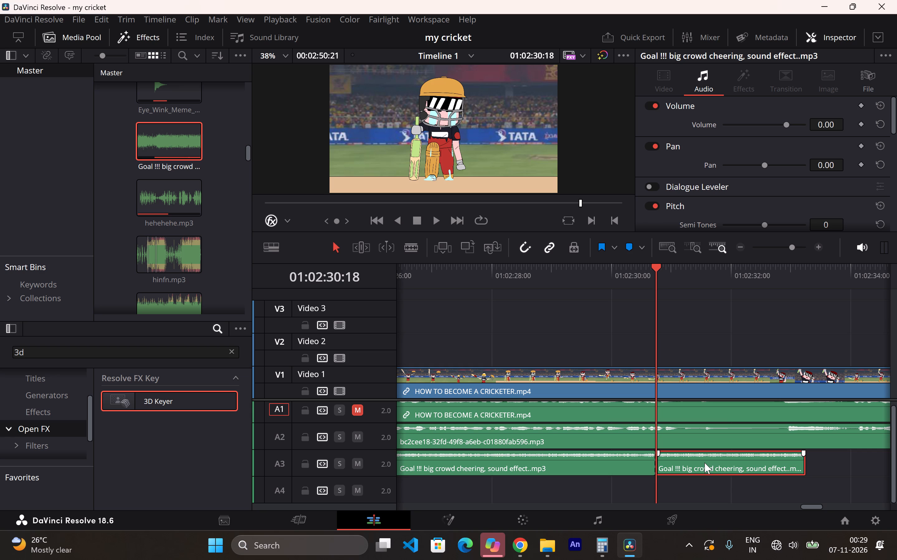
key(BackSpace)
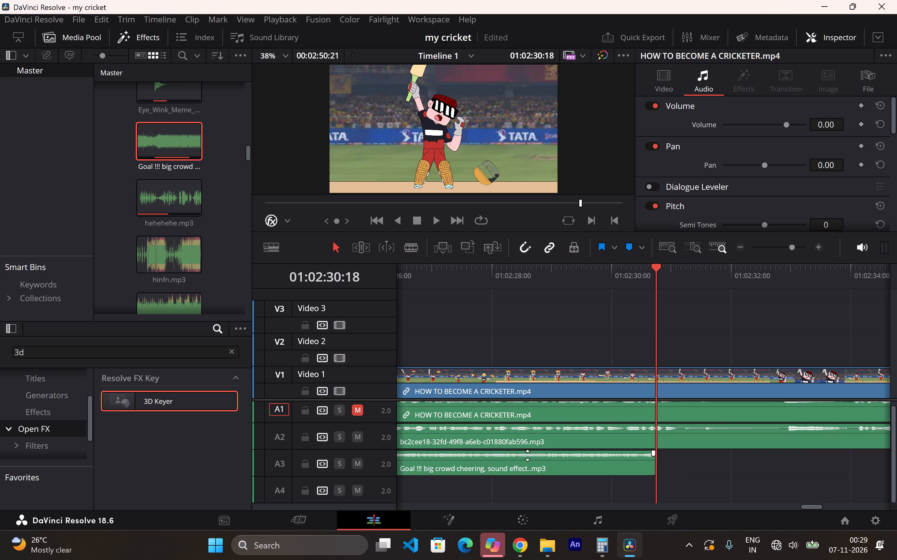
Lower the volume of the trimmed crowd cheering clip on Audio 3 and play through to the Cute Creatures music.
click(527, 455)
drag(484, 284, 466, 279)
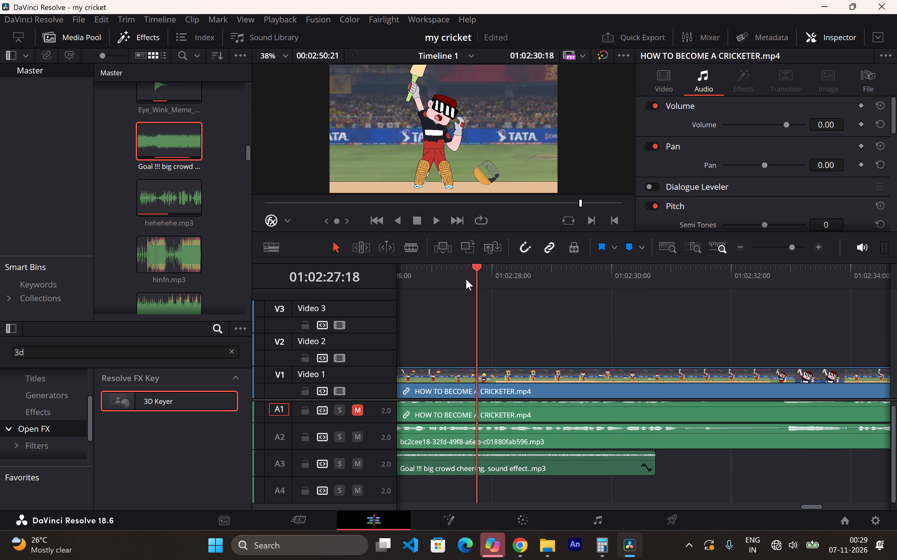
drag(466, 279, 396, 274)
key(space)
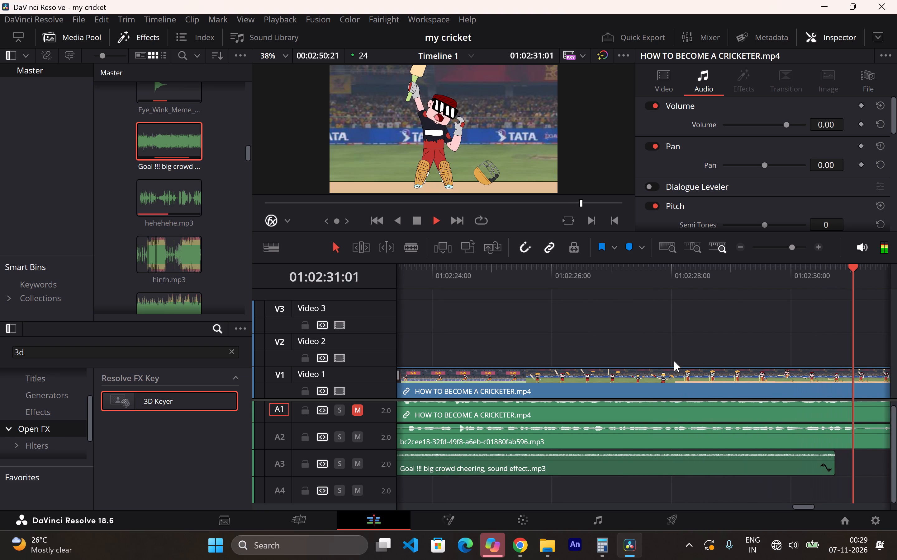
key(space)
key(space)
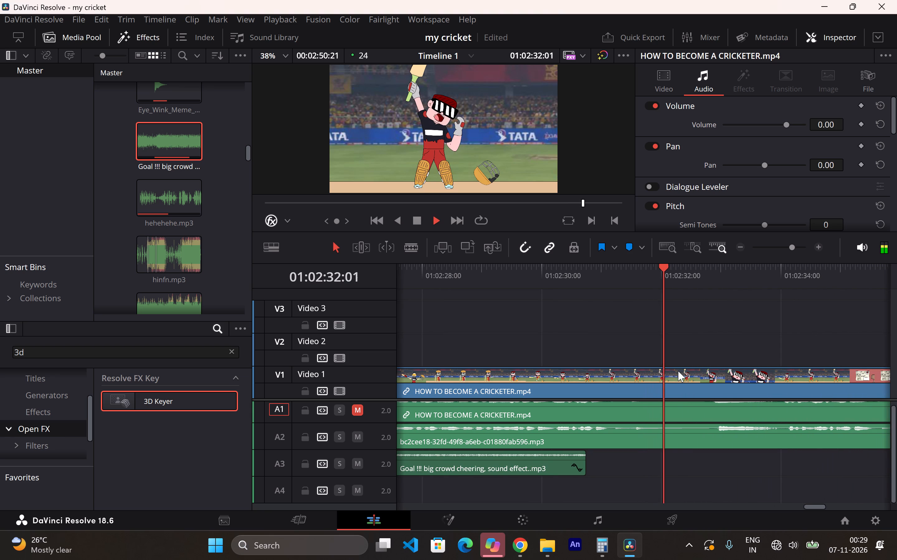
key(space)
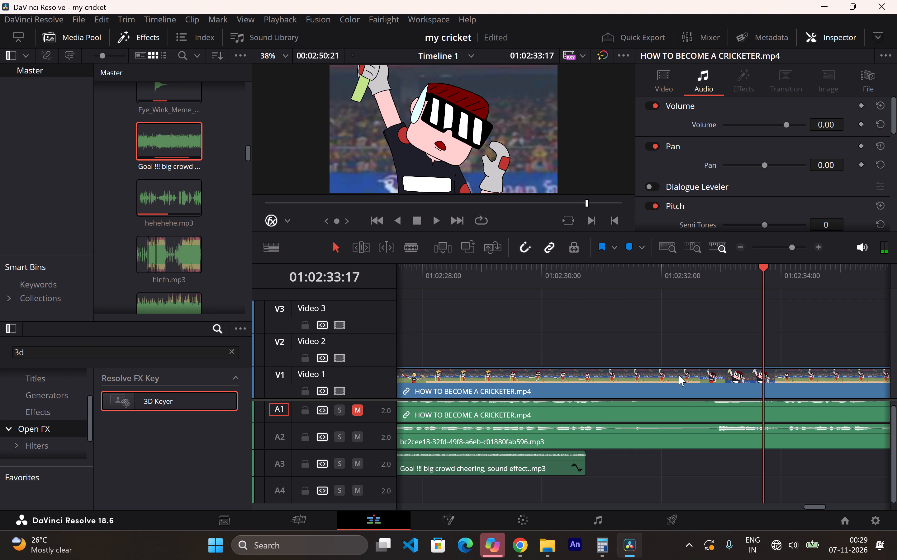
key(space)
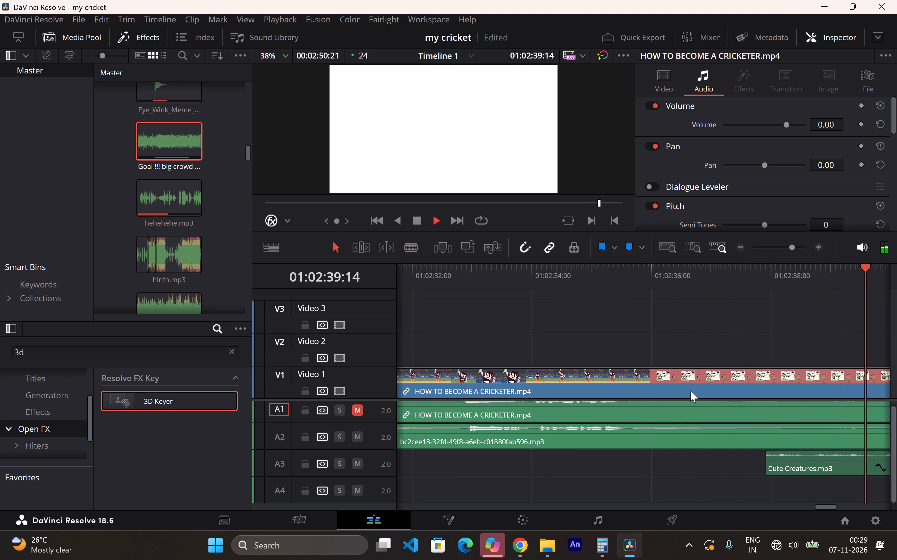
key(space)
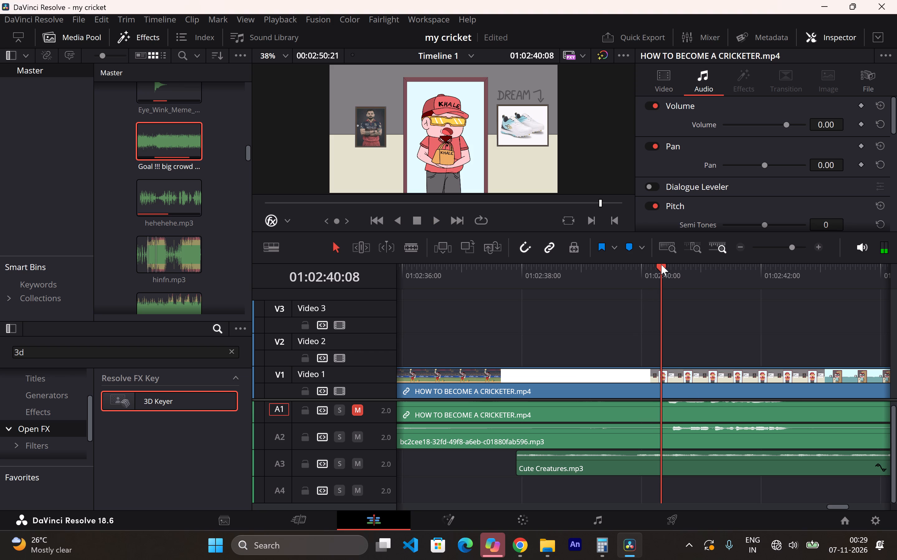
Delete the "All Shocked" sound effect clip from Audio 3 and replay the section from 01:02:19:21.
drag(660, 264, 408, 276)
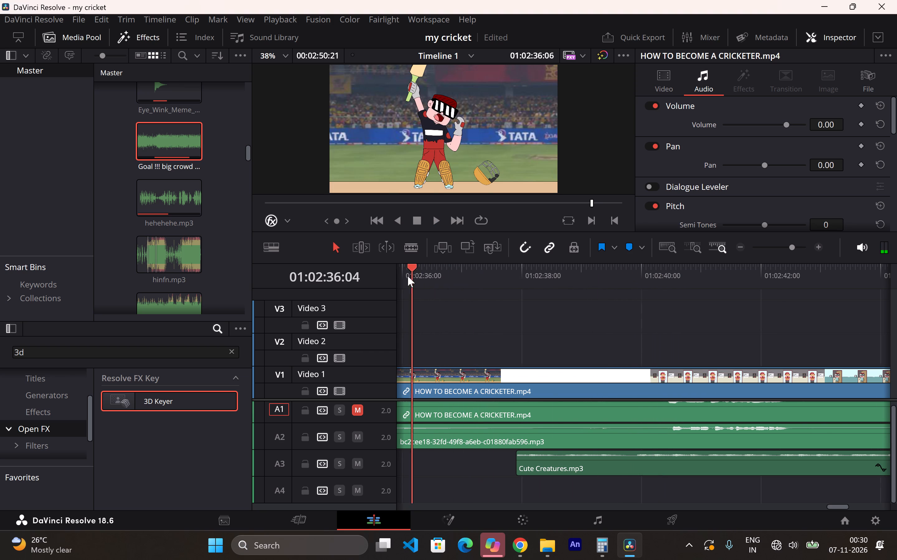
drag(408, 276, 518, 292)
key(space)
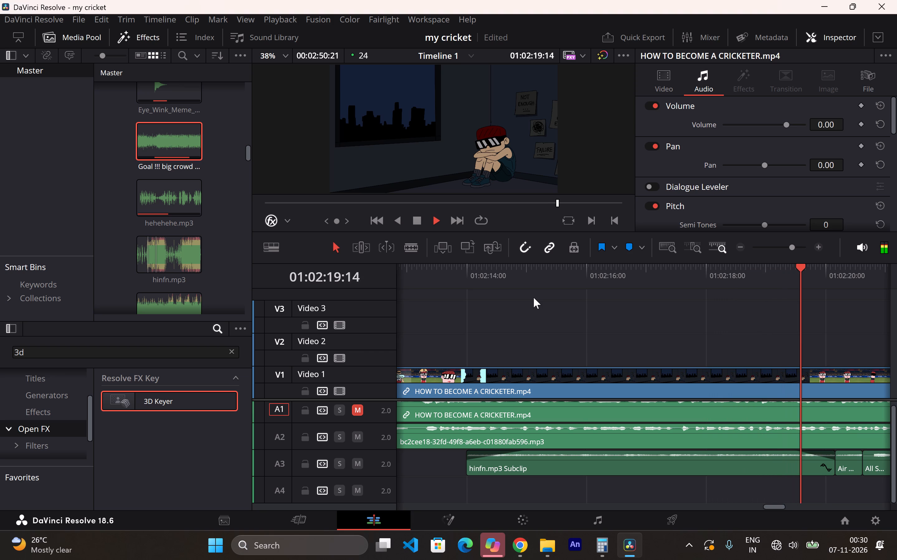
key(space)
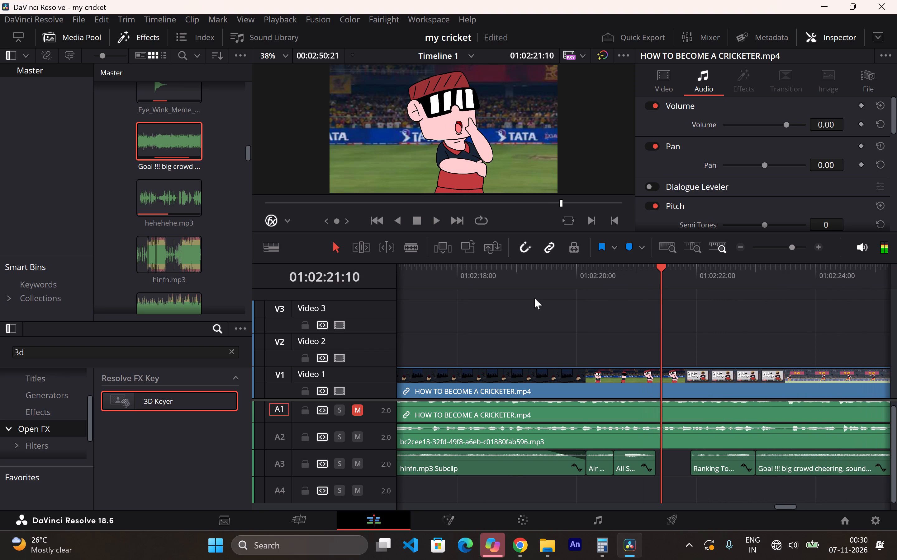
click(634, 470)
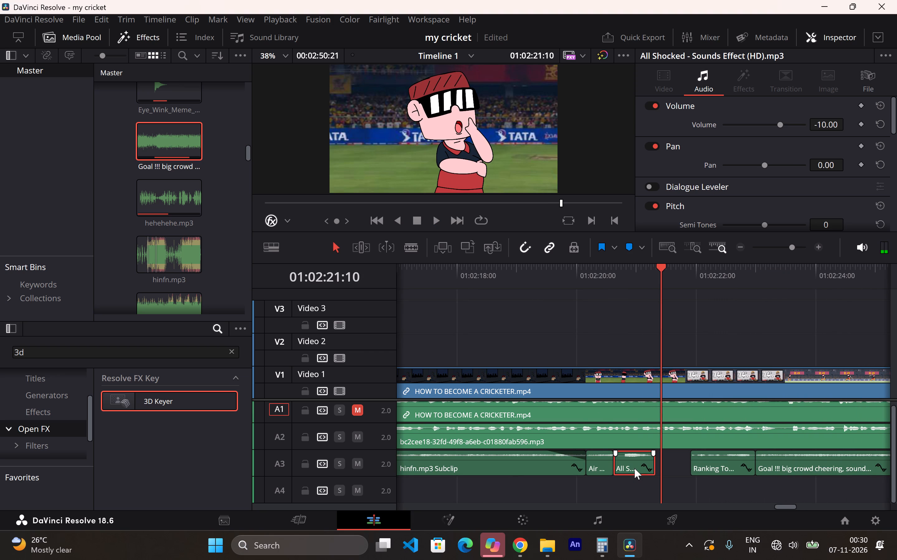
key(BackSpace)
click(575, 290)
click(568, 280)
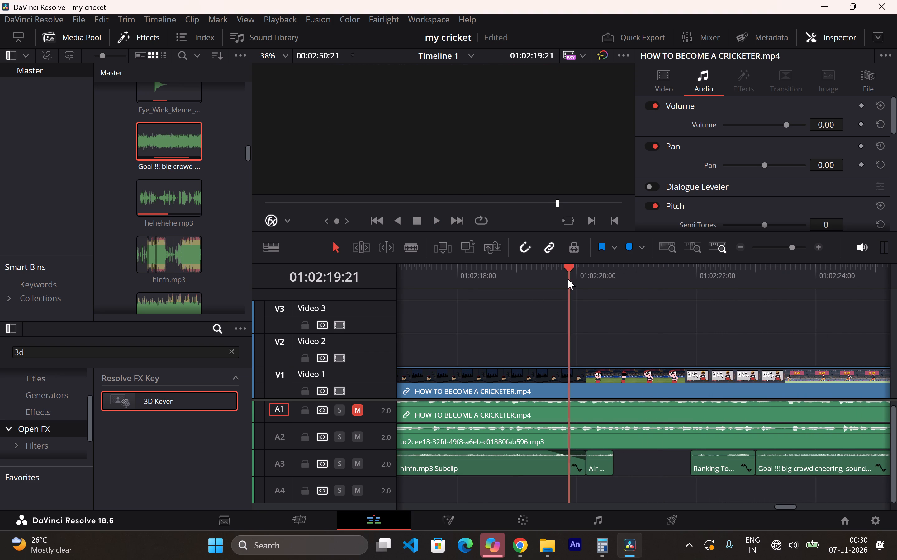
key(space)
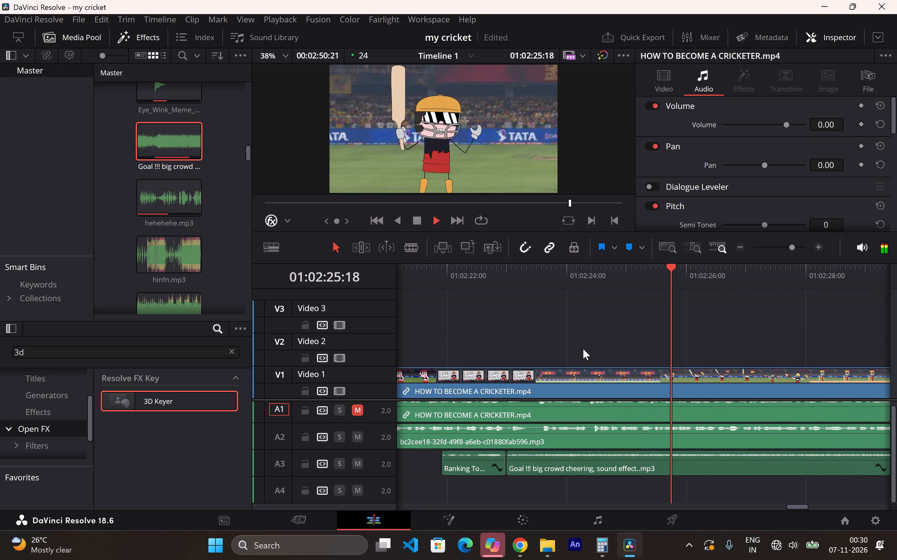
key(space)
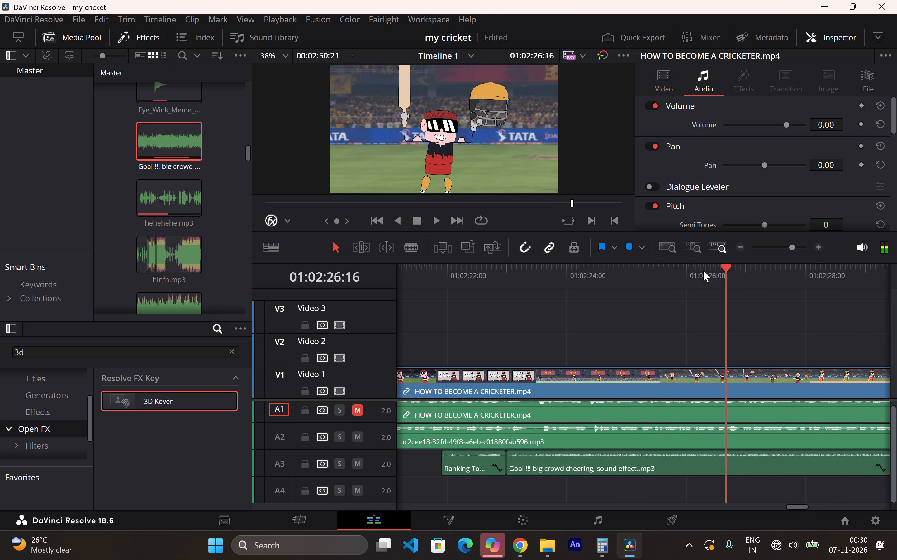
Place the Cricket_bat_sound.mp3 clip from the Master bin on Audio 4, starting beneath the "Ranking Top 10" subclip.
drag(711, 270, 479, 281)
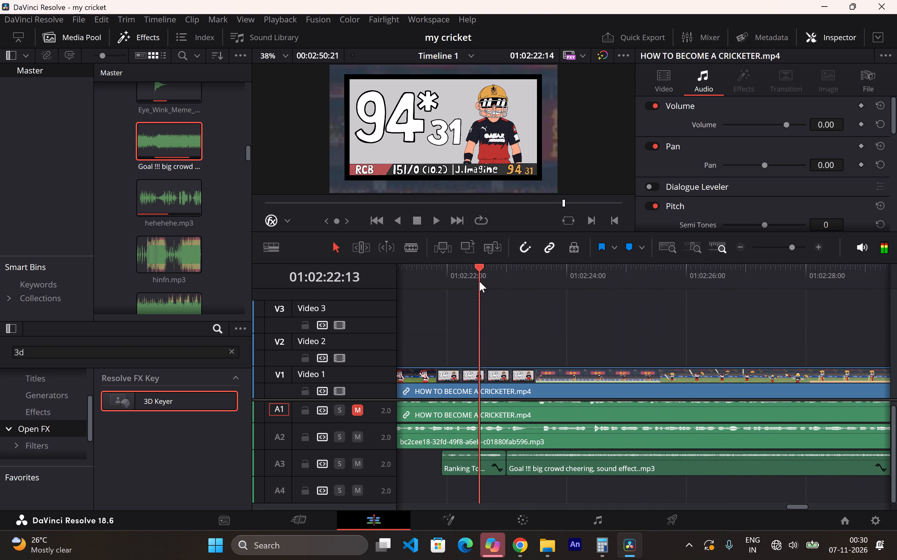
drag(479, 281, 500, 283)
key(space)
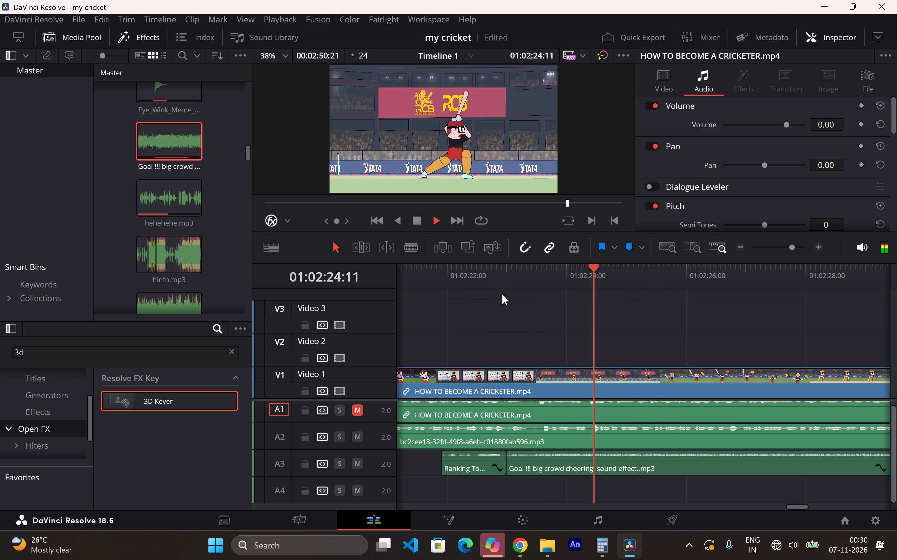
key(space)
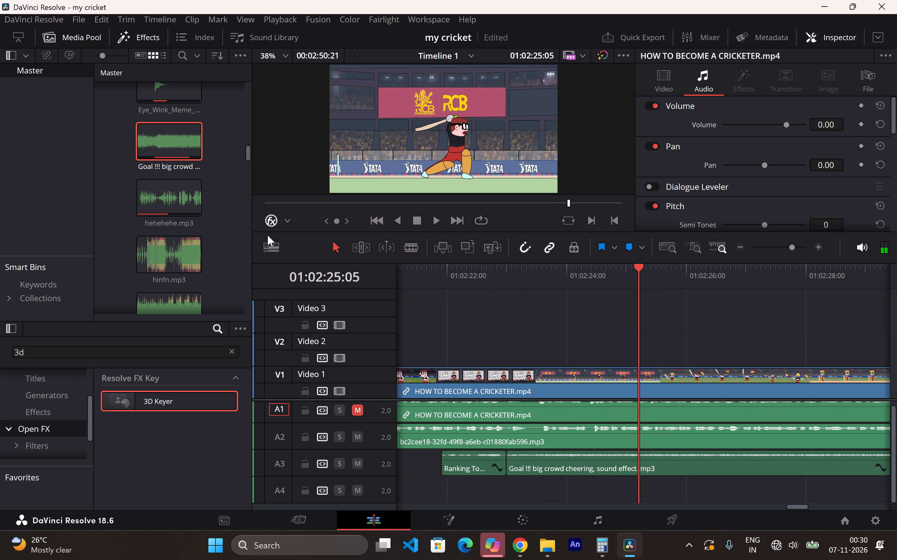
scroll(146, 188, down, 2)
scroll(146, 189, up, 9)
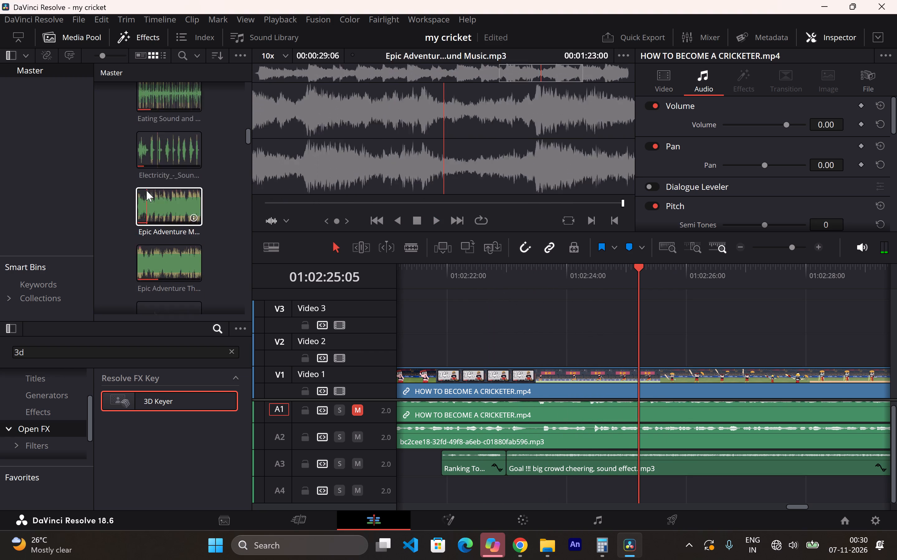
scroll(146, 190, up, 5)
scroll(157, 119, up, 2)
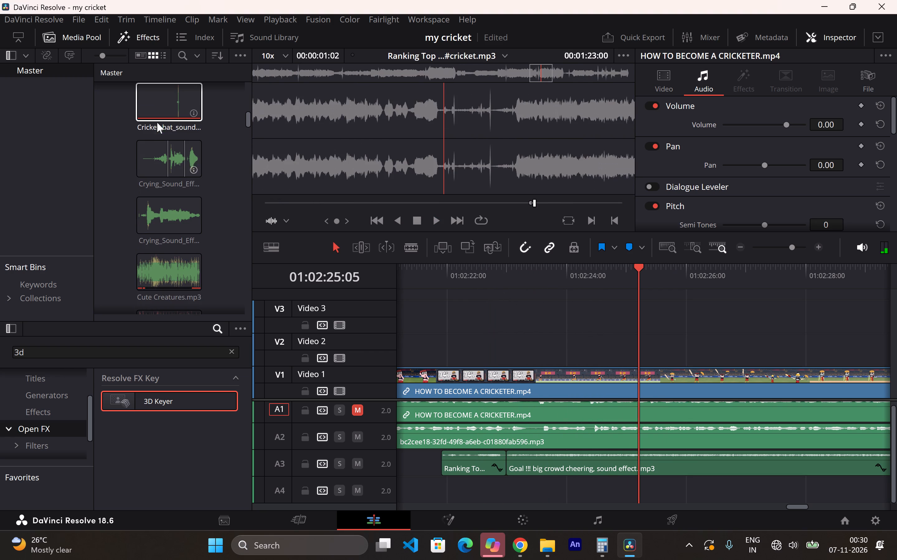
drag(168, 103, 525, 443)
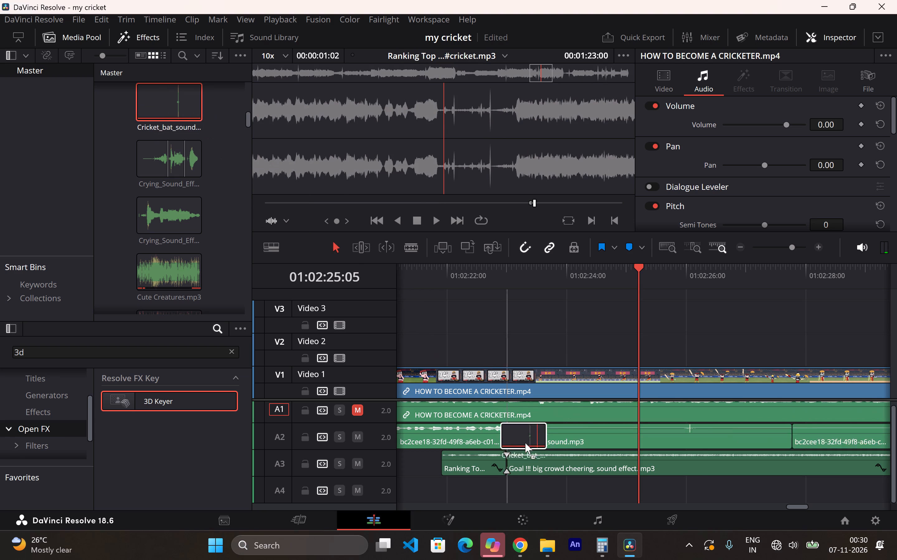
drag(525, 443, 461, 484)
Move the cricket bat sound on Audio 4 about one second earlier to match the bat shot near 01:02:24:02, and preview it.
click(547, 289)
key(space)
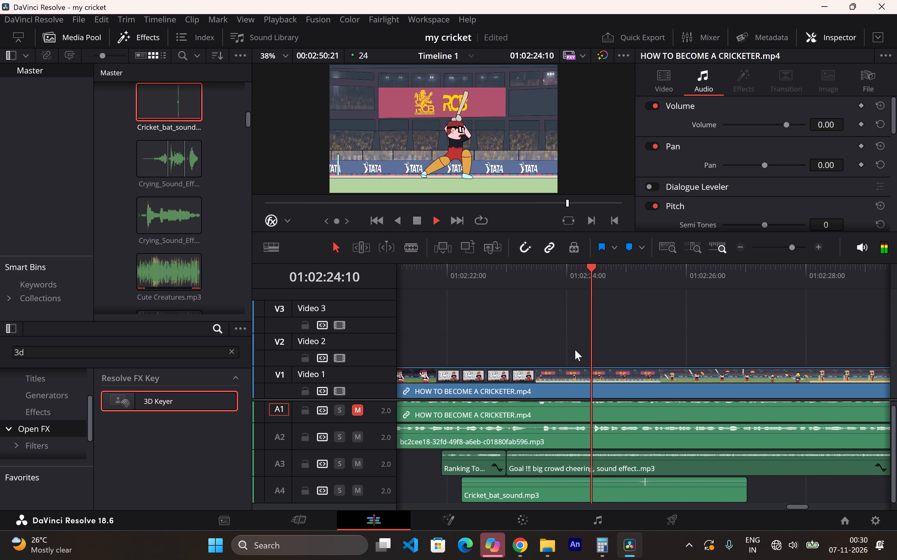
key(space)
drag(600, 285, 574, 285)
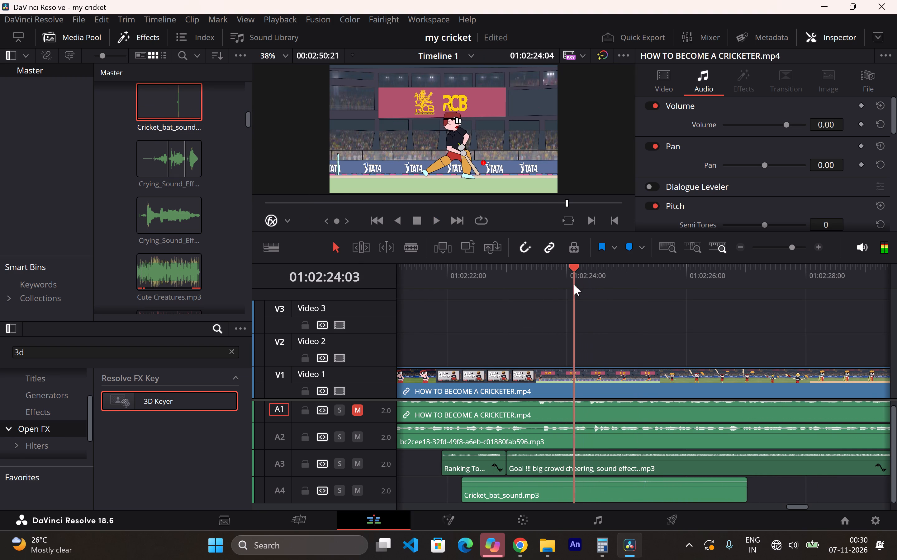
drag(574, 285, 570, 289)
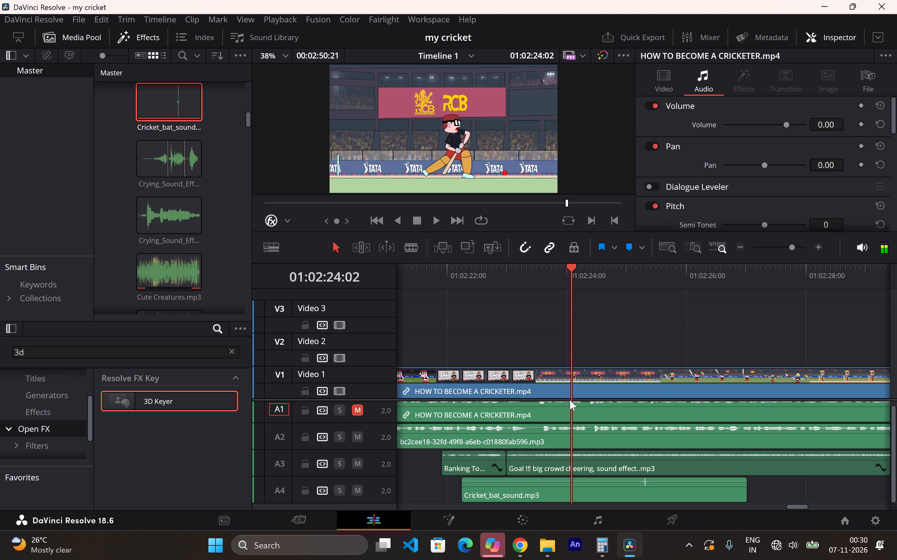
drag(610, 493, 543, 485)
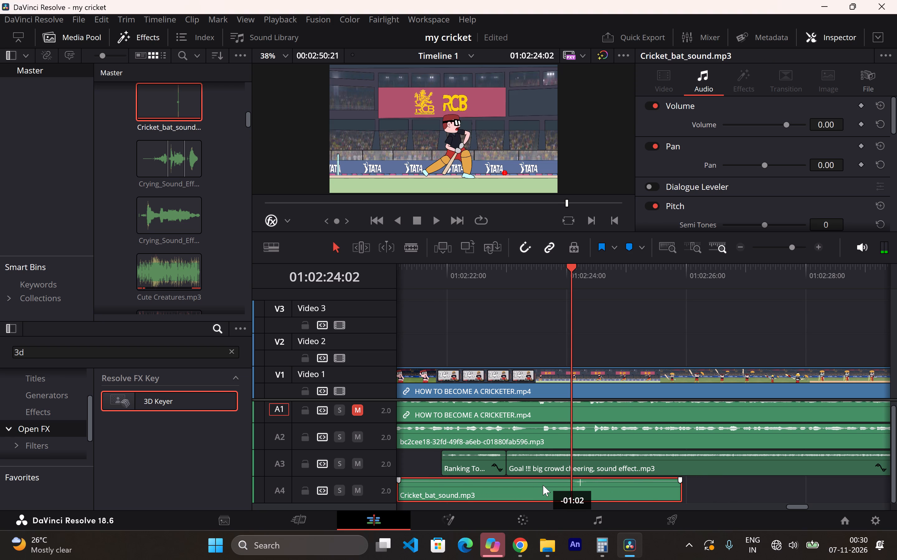
drag(543, 485, 538, 485)
click(522, 280)
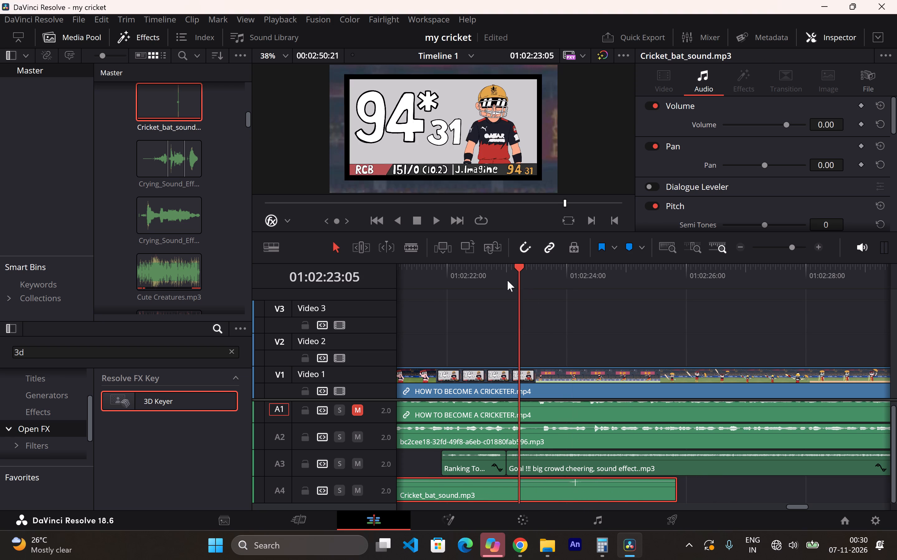
key(space)
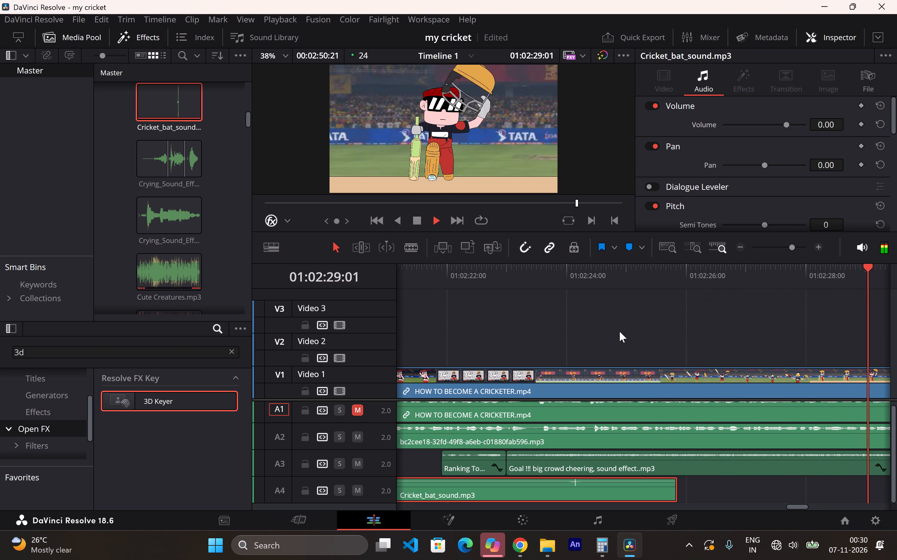
key(space)
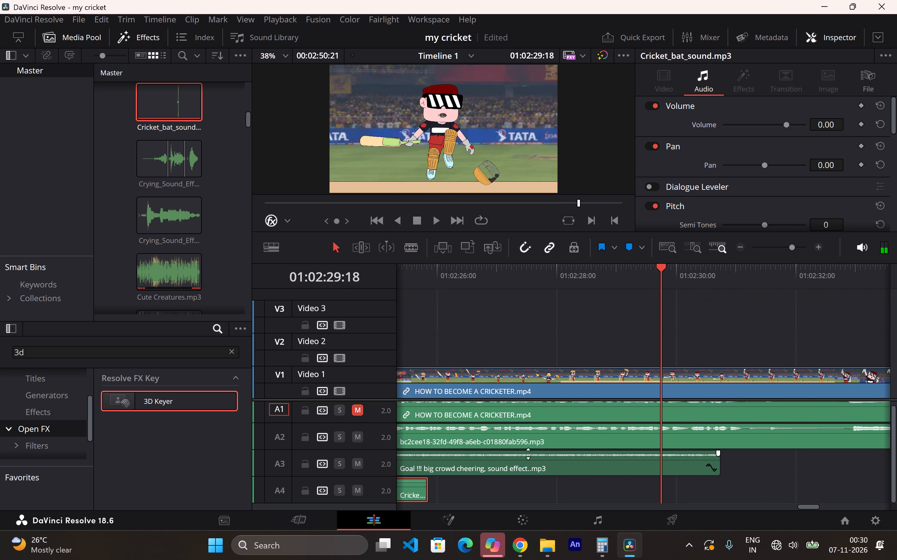
Lower the volume of the crowd cheering clip on Audio 3 further.
click(530, 455)
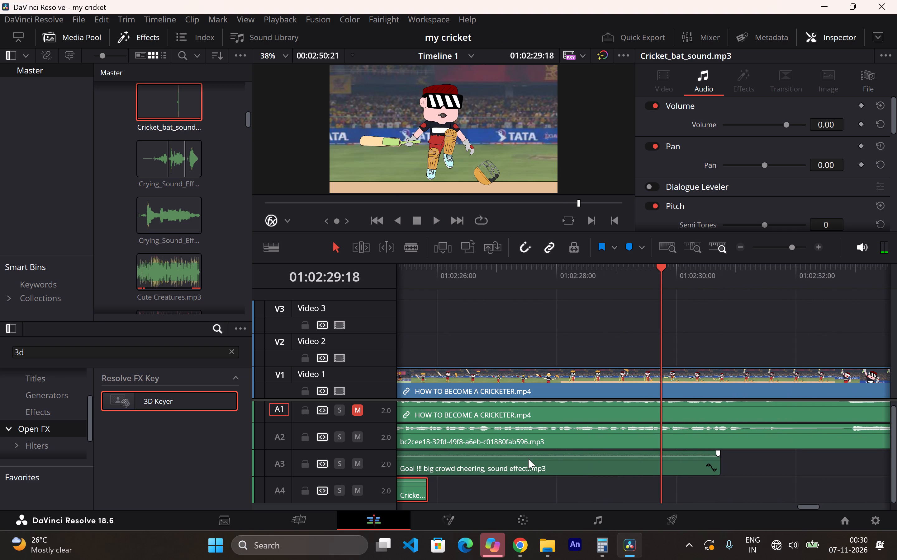
Fine-tune the volume of the crowd cheering clip on Audio 3 to -10.00 and preview it from about 01:02:26:05.
click(528, 457)
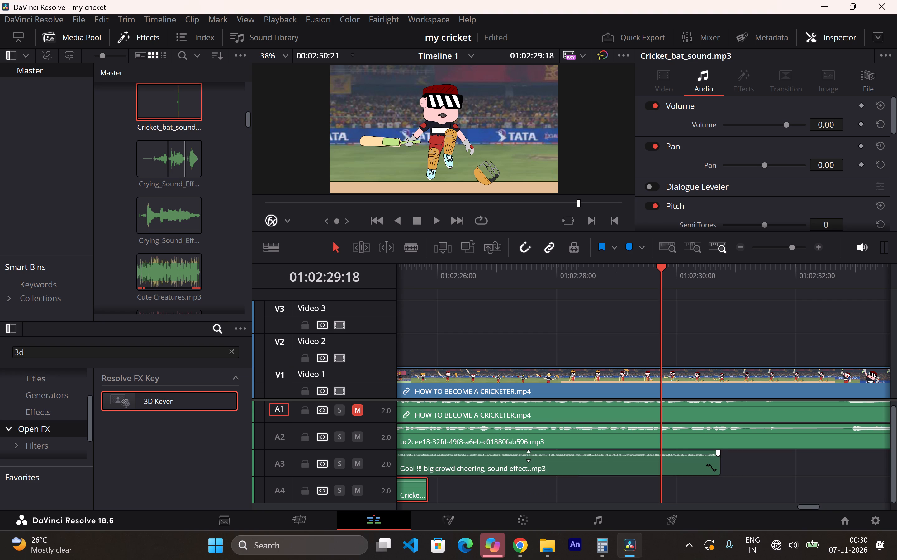
click(527, 456)
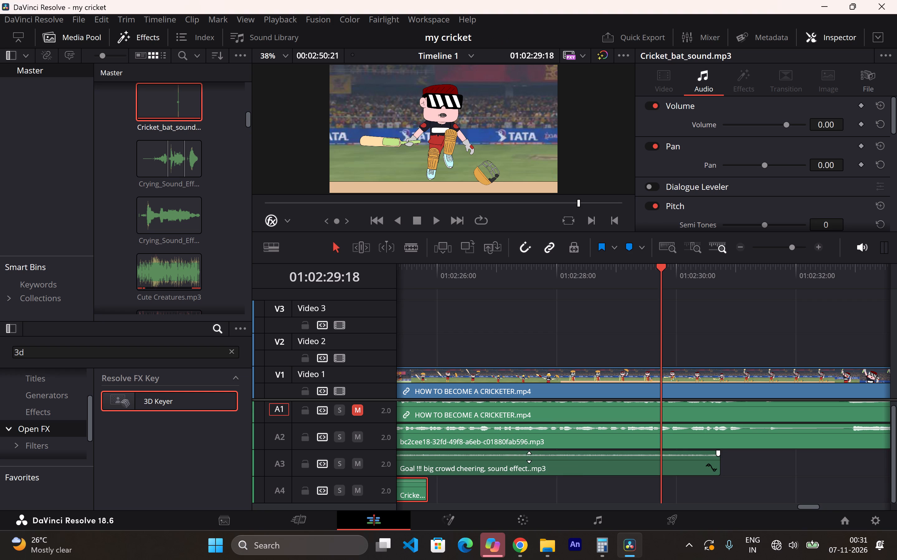
click(449, 281)
key(space)
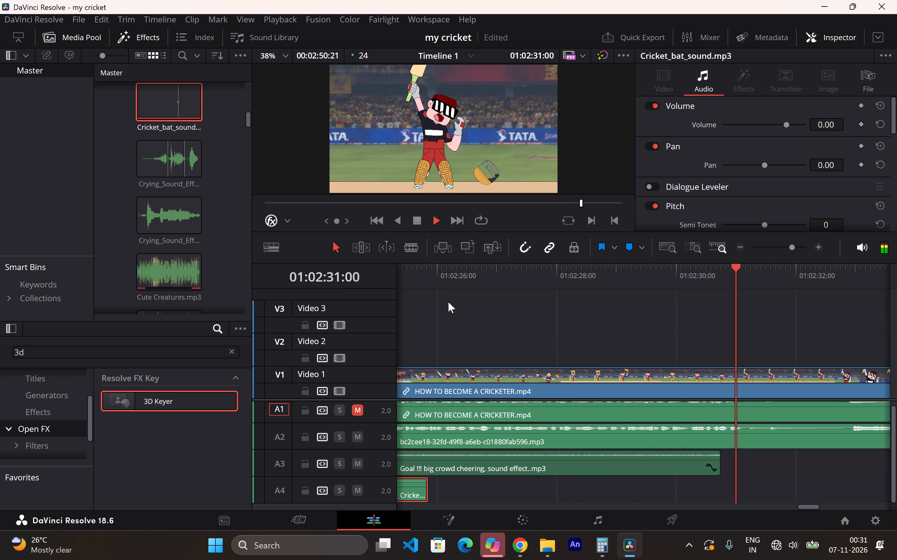
key(space)
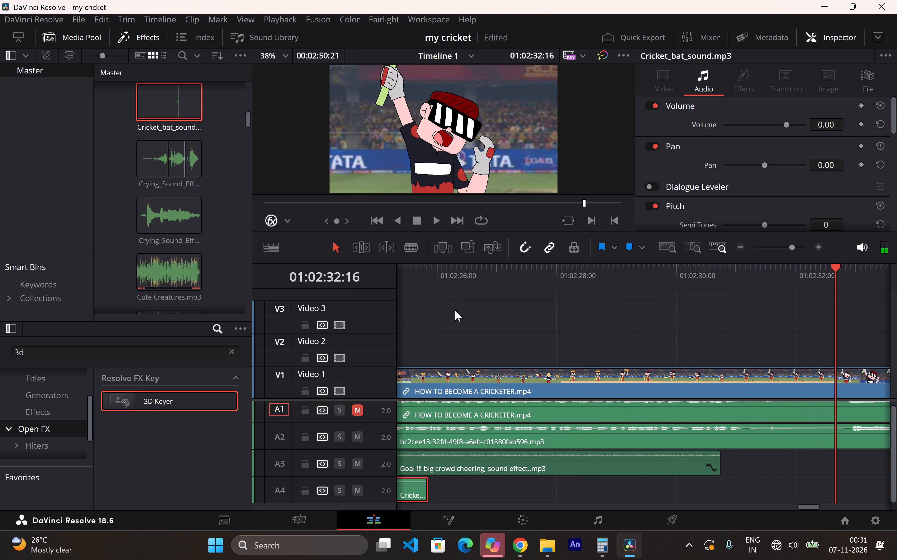
Split the voice clip on Audio 2 at 01:02:31:04 and about 01:02:32:21, and delete the piece between the cuts.
drag(825, 270, 781, 276)
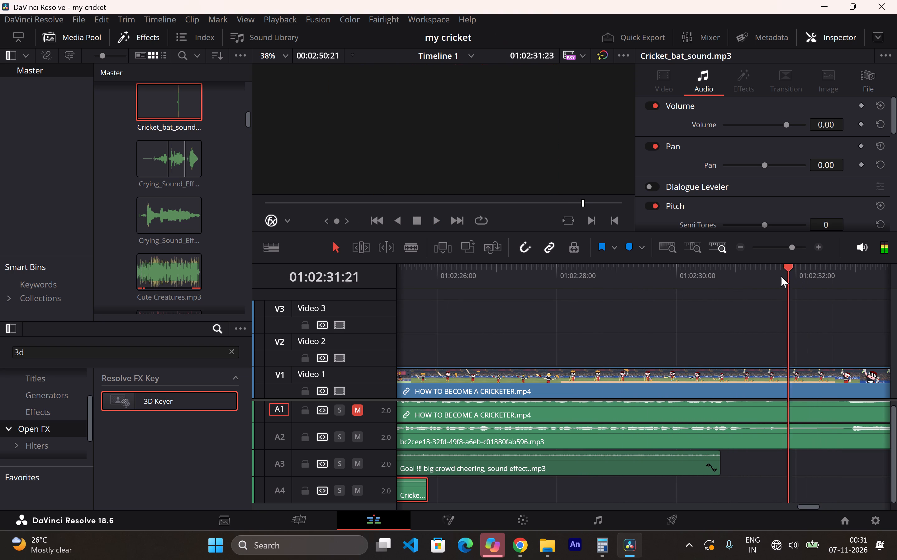
drag(781, 276, 771, 278)
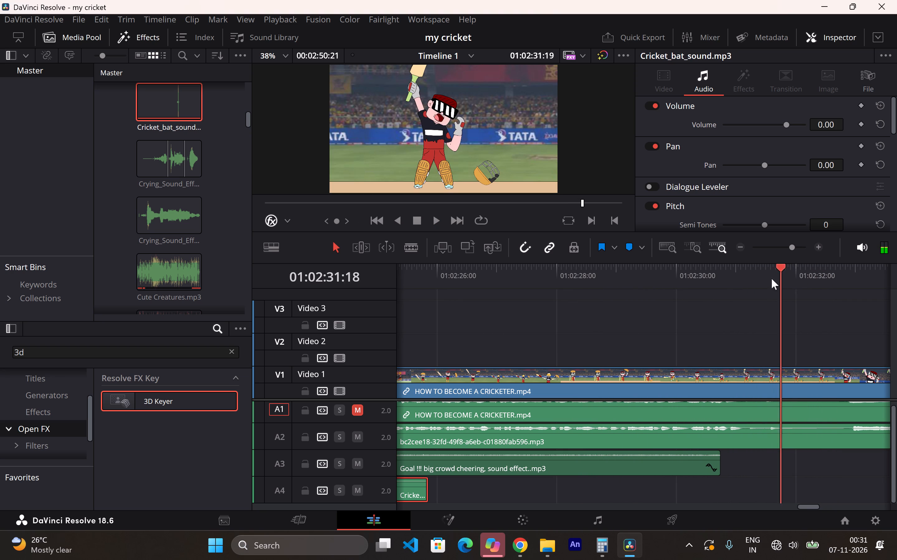
drag(771, 278, 746, 277)
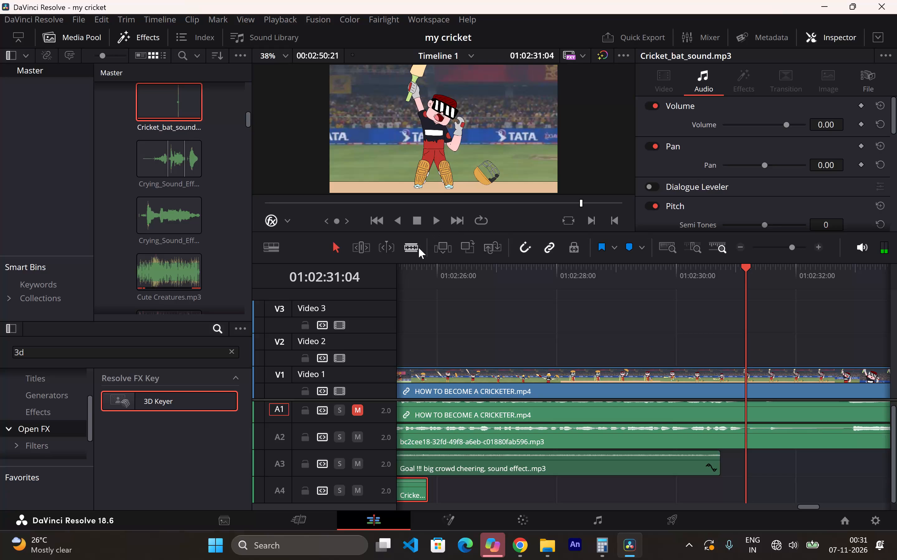
click(417, 248)
click(746, 434)
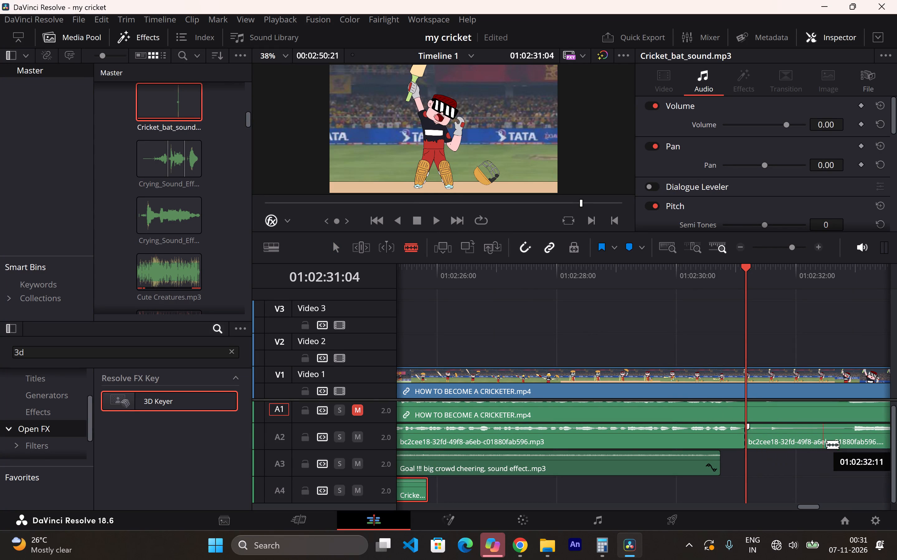
click(852, 443)
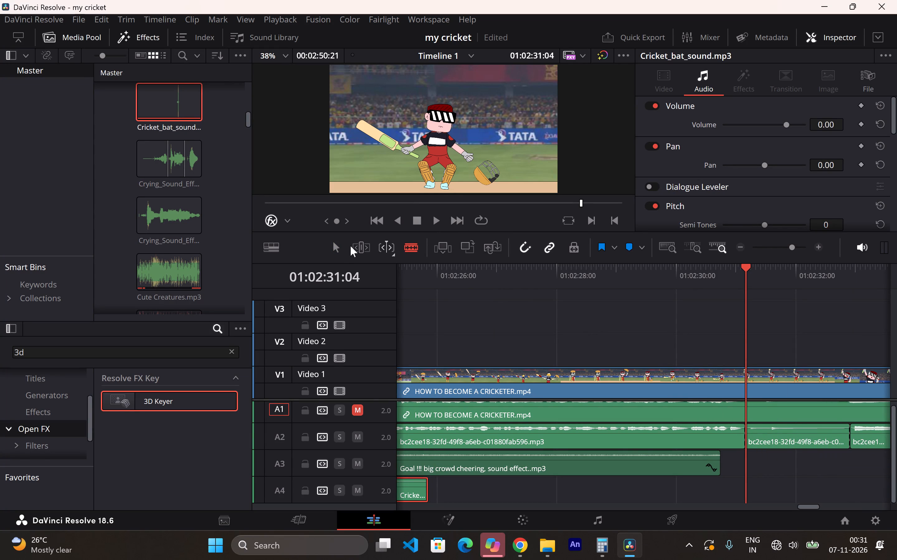
key(space)
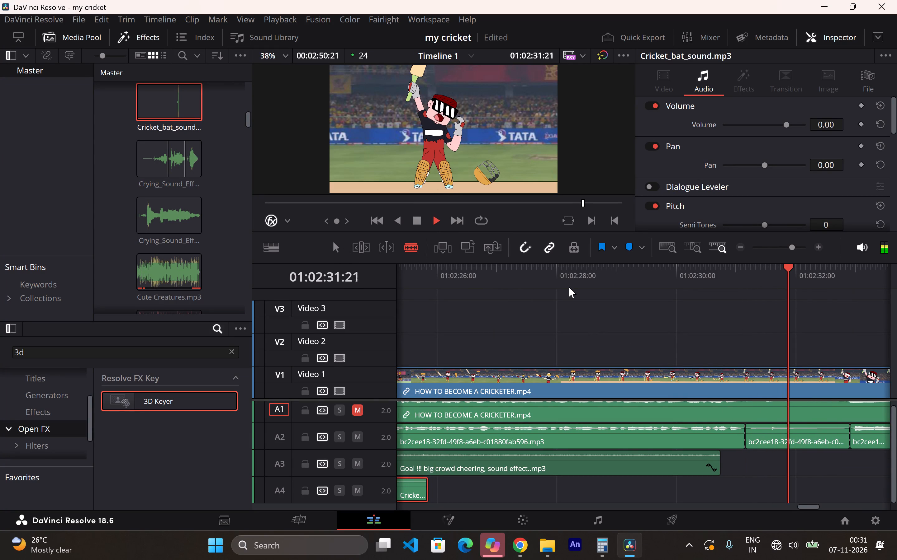
key(space)
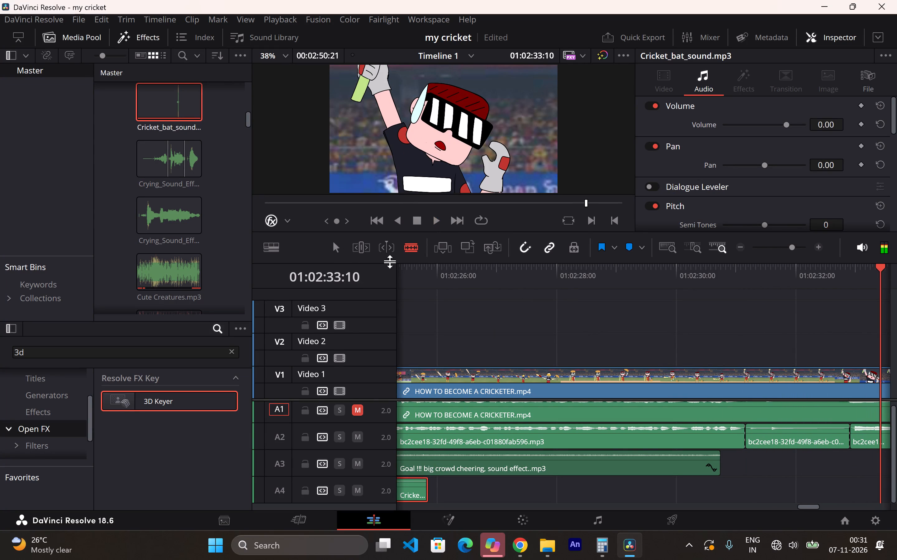
click(335, 245)
click(778, 438)
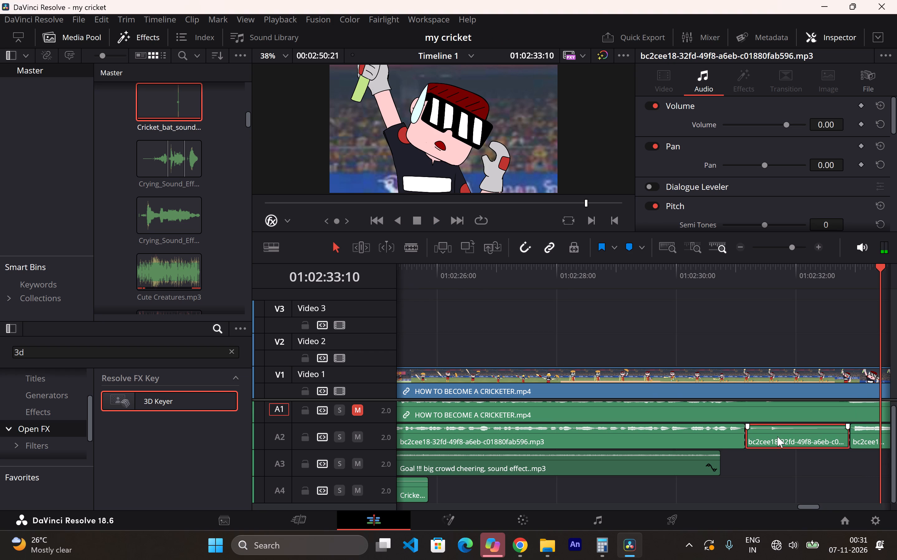
key(BackSpace)
Add a fade-out of about 8 frames to the end of the crowd cheering clip on Audio 3 and preview the section.
click(617, 287)
key(space)
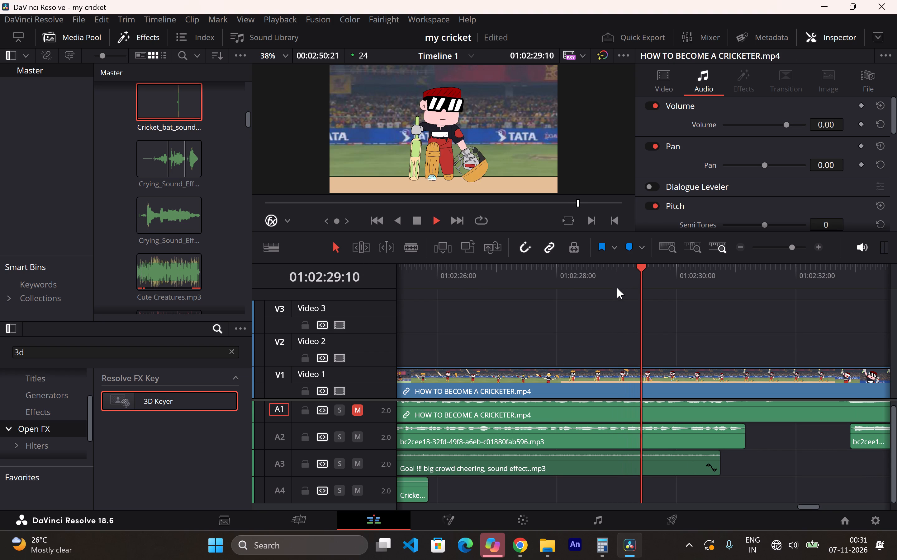
key(space)
key(space)
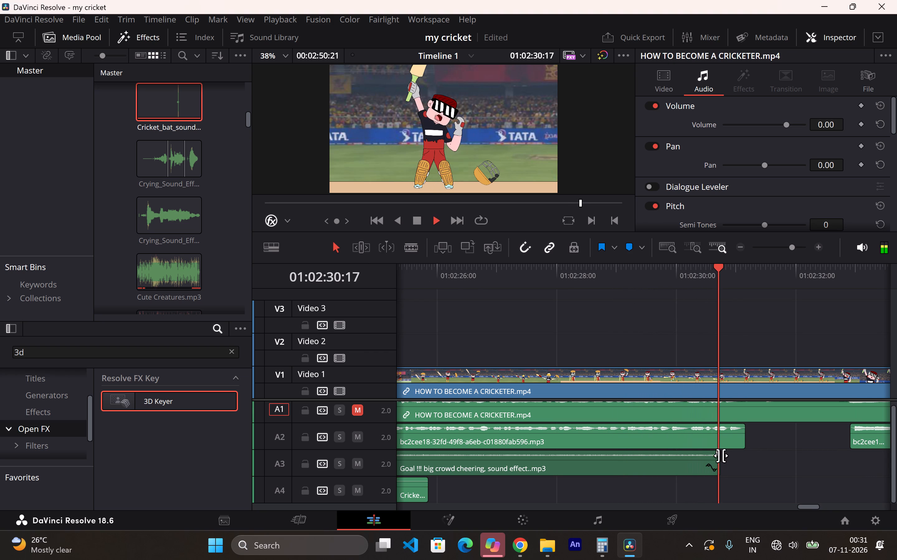
key(space)
drag(718, 455, 696, 454)
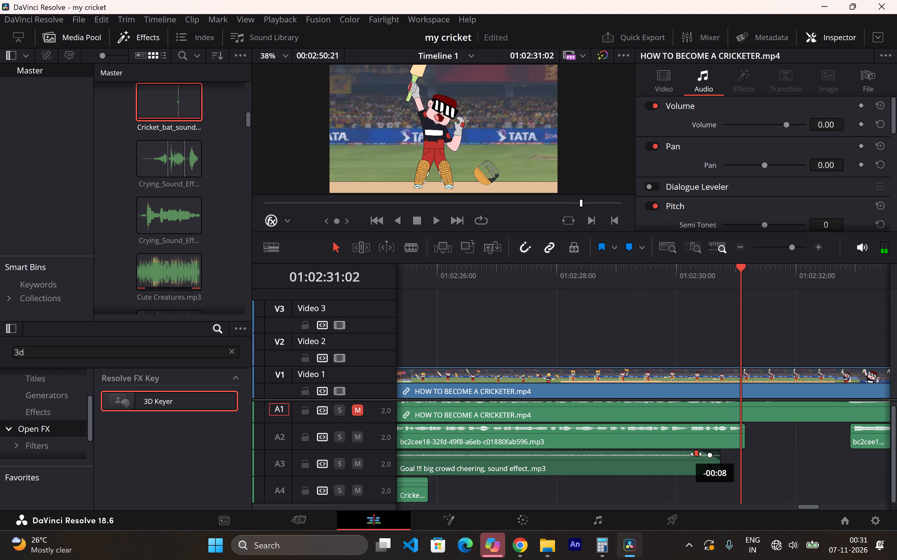
drag(696, 454, 695, 454)
click(632, 277)
key(space)
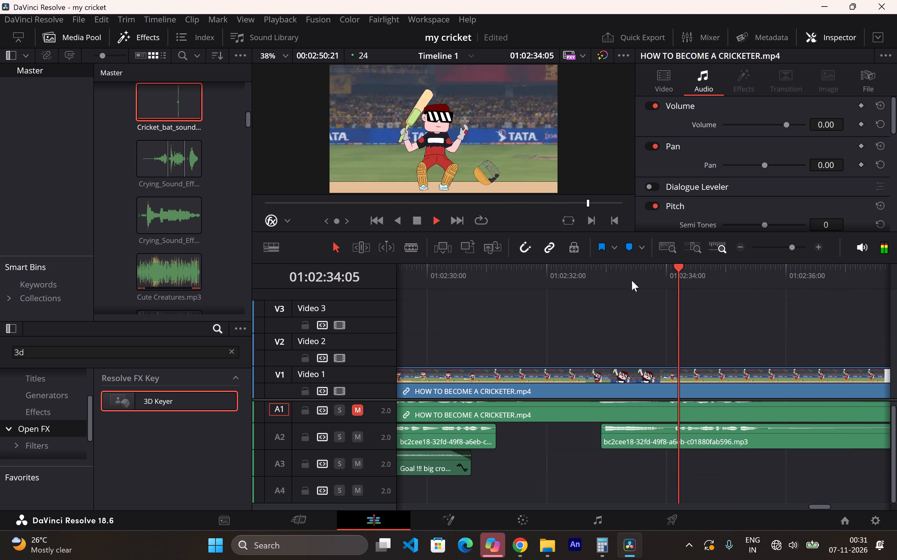
key(space)
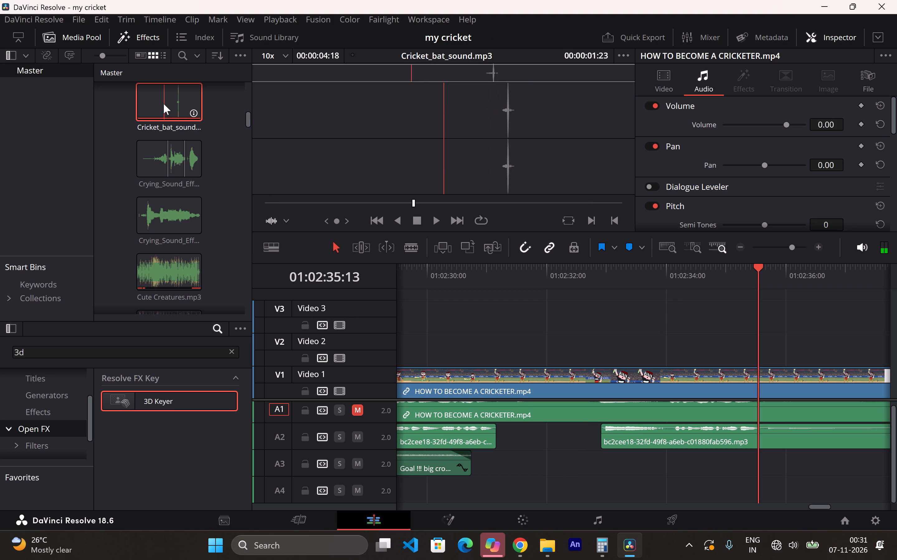
Split the crowd cheering clip near 01:02:28:07 and paste a copy of its second part at 01:02:28:20 on Audio 3.
drag(743, 269, 711, 268)
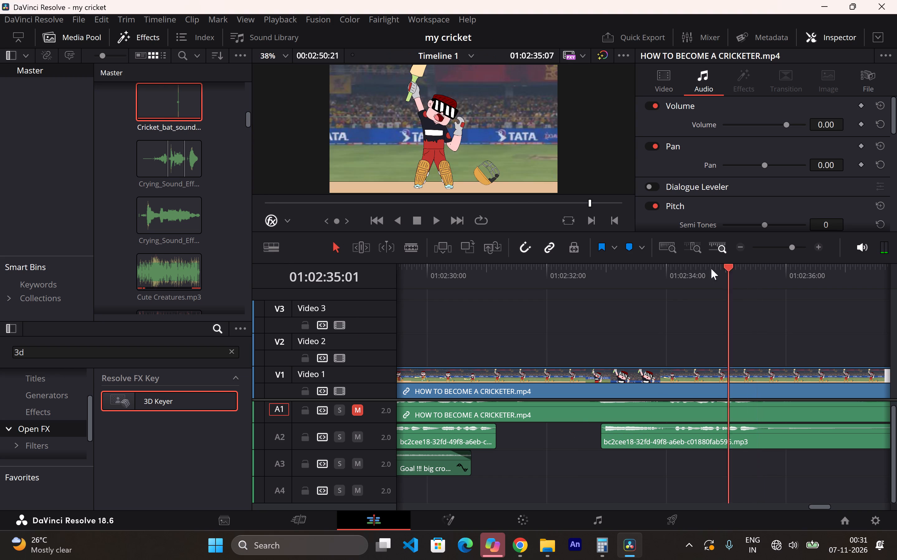
drag(711, 268, 414, 310)
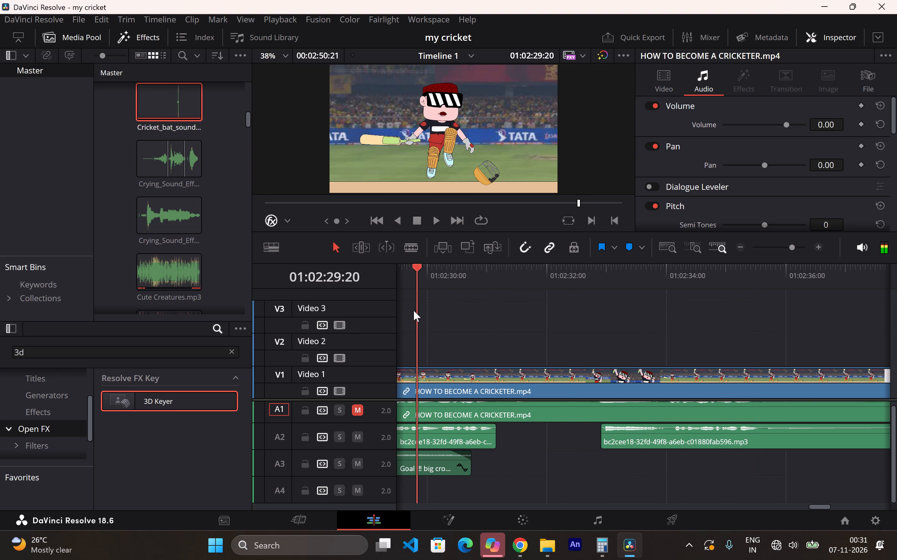
drag(414, 310, 508, 308)
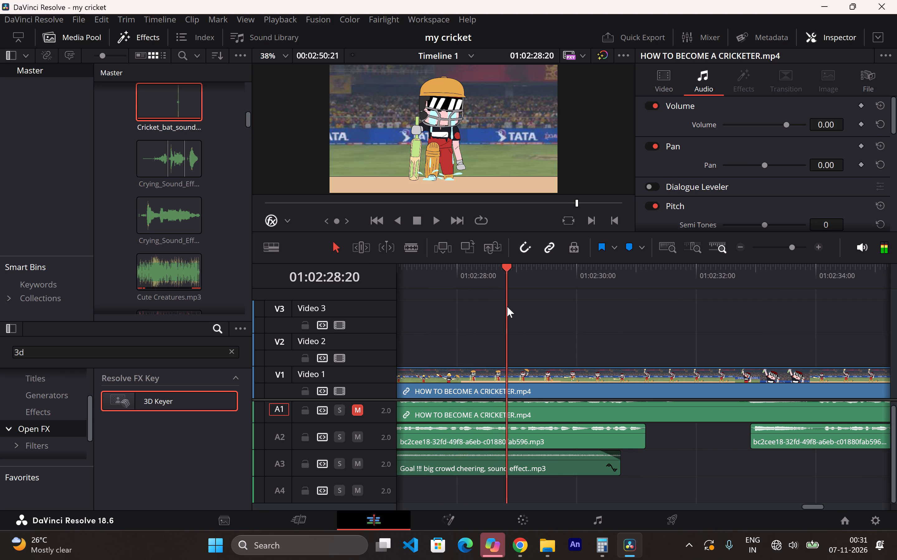
click(404, 250)
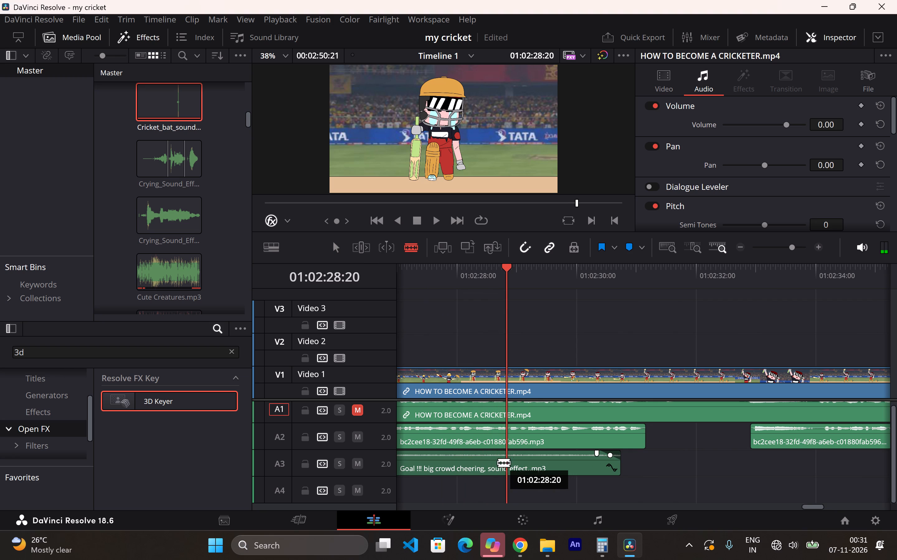
click(476, 465)
right_click(519, 464)
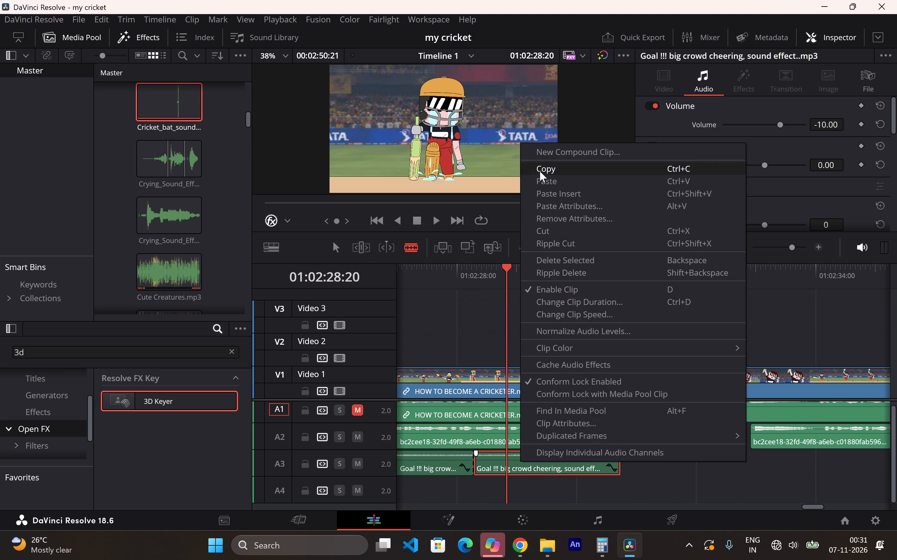
click(540, 170)
click(690, 463)
right_click(698, 464)
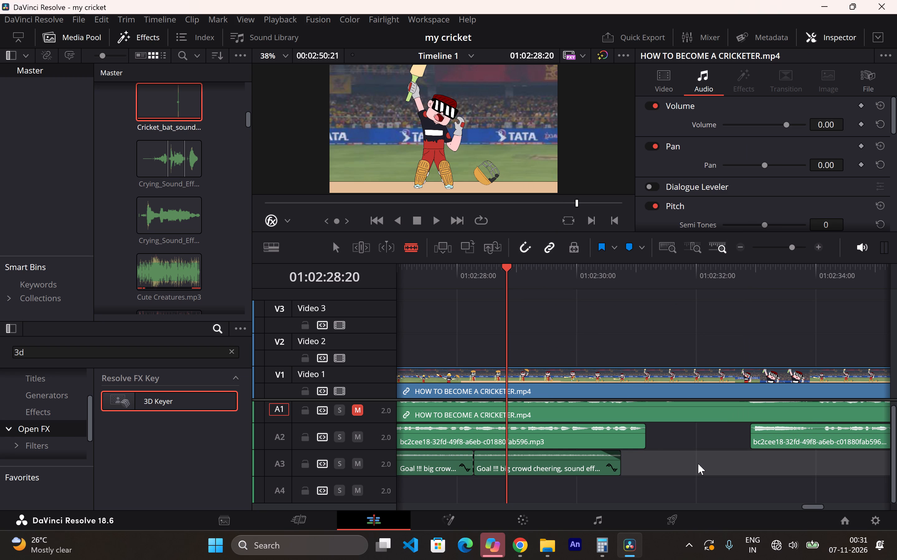
click(707, 476)
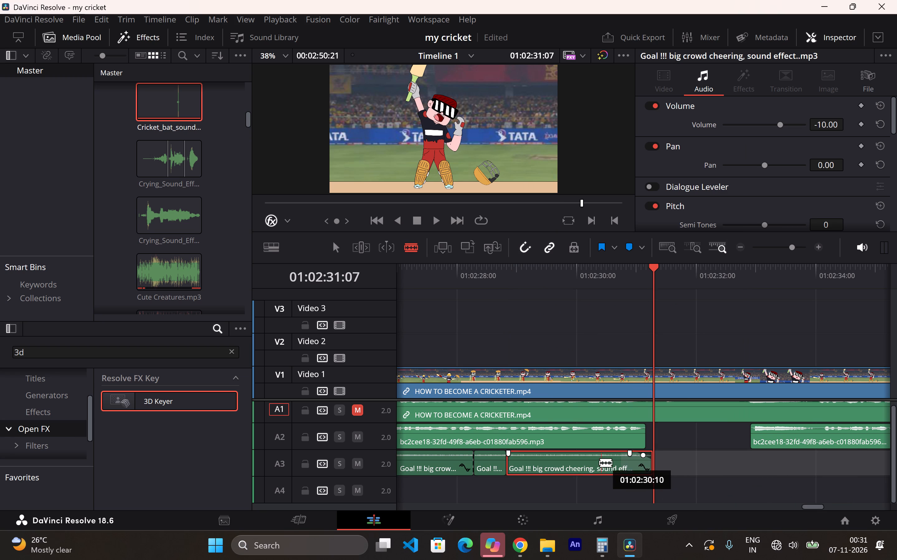
Move the pasted crowd cheering copy 02:08 later so it starts where the first voice clip on Audio 2 ends.
click(337, 246)
drag(553, 465, 596, 467)
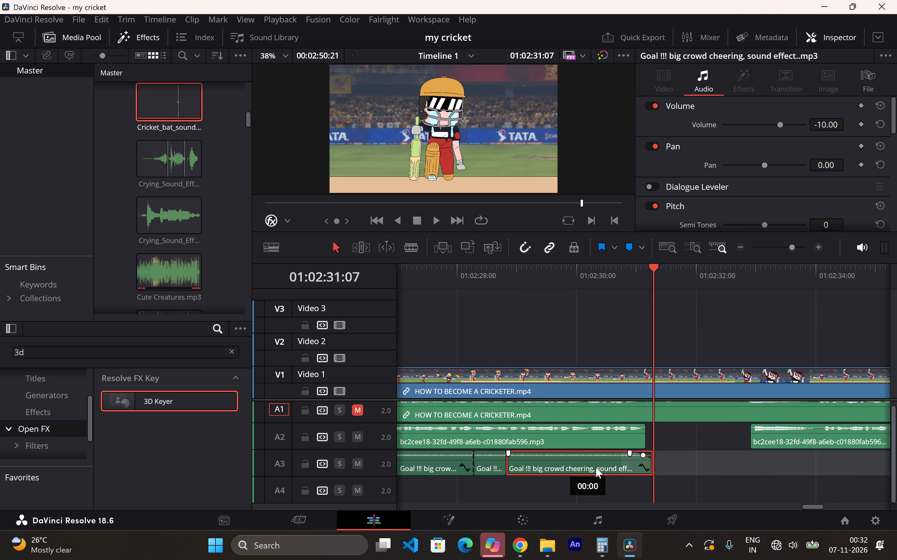
drag(596, 467, 688, 468)
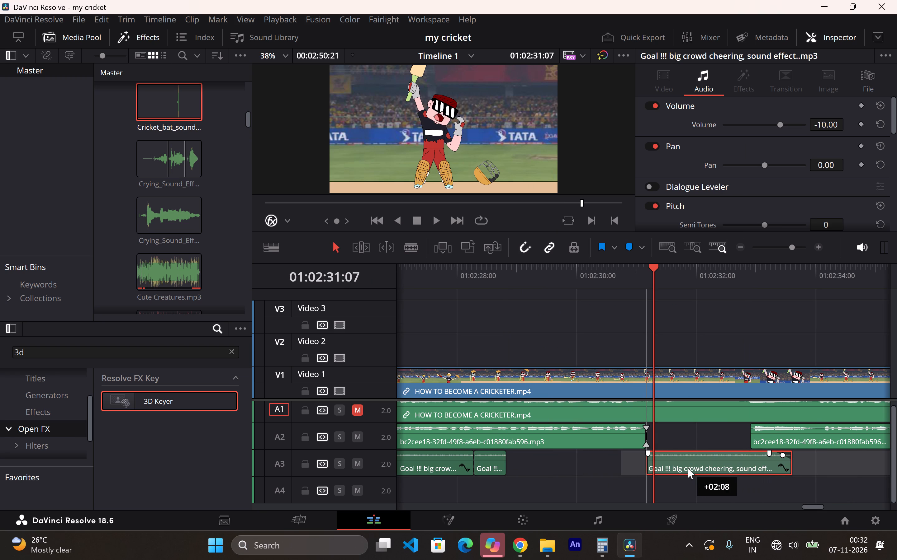
drag(688, 468, 688, 468)
Extend the end of the shortened middle crowd cheering piece to meet the moved copy, and preview from about 01:02:28:07.
drag(506, 462, 624, 462)
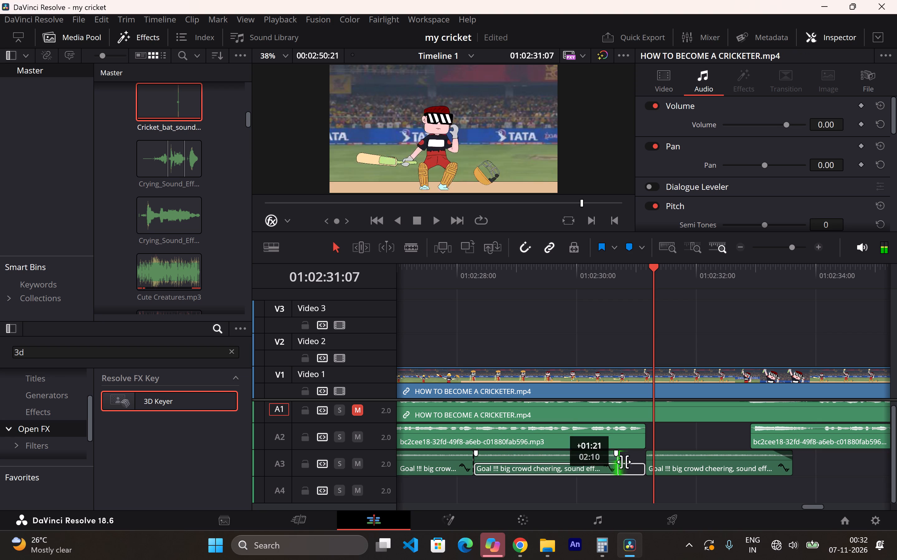
drag(624, 462, 650, 464)
click(460, 293)
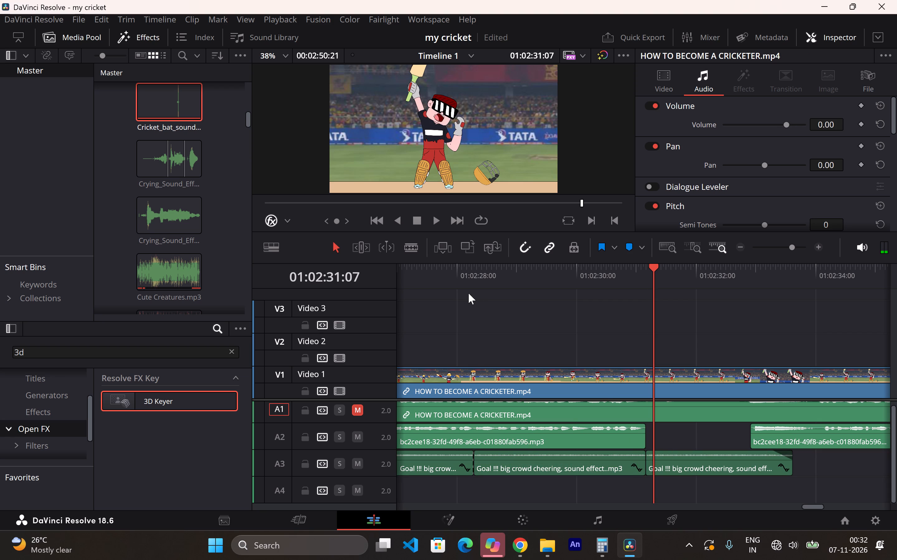
click(474, 288)
key(space)
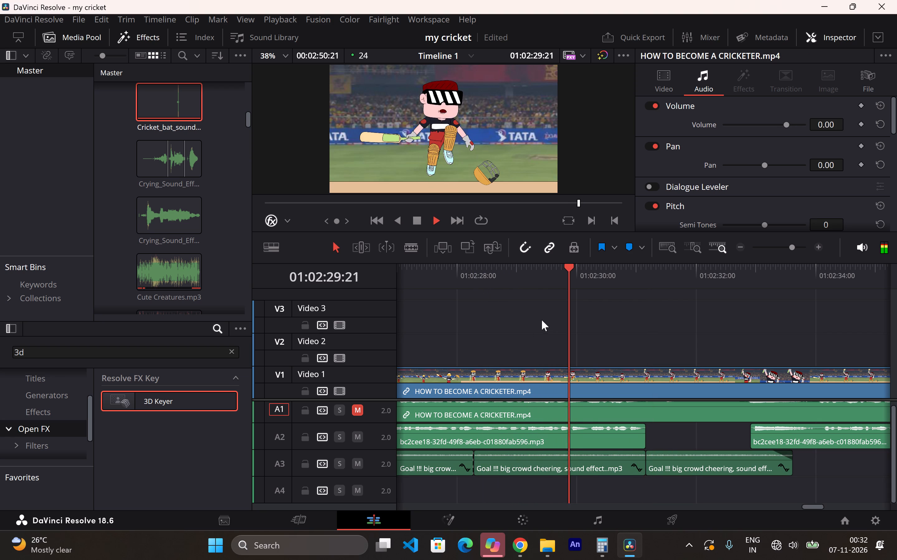
key(space)
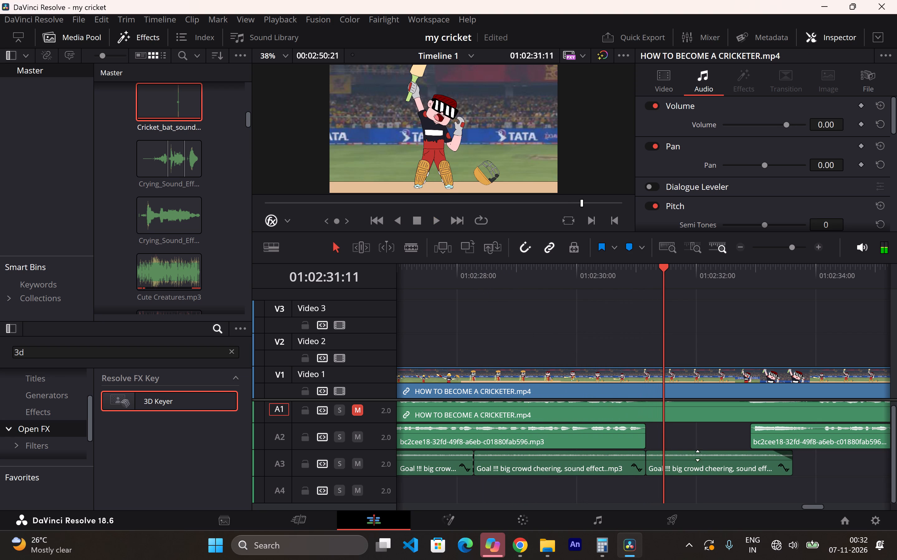
Move the last crowd cheering clip on Audio 3 to start with the second voice clip on Audio 2, and preview it.
drag(706, 465, 818, 457)
key(space)
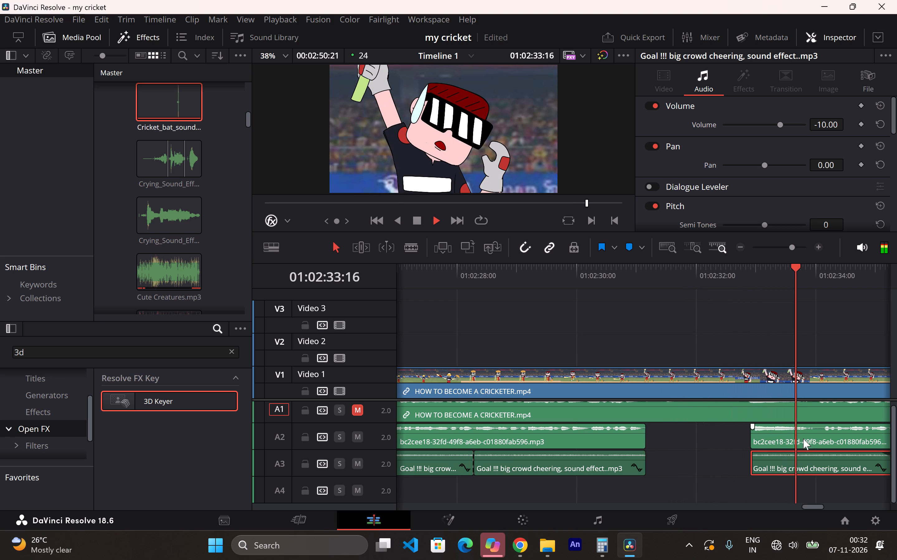
key(space)
key(space)
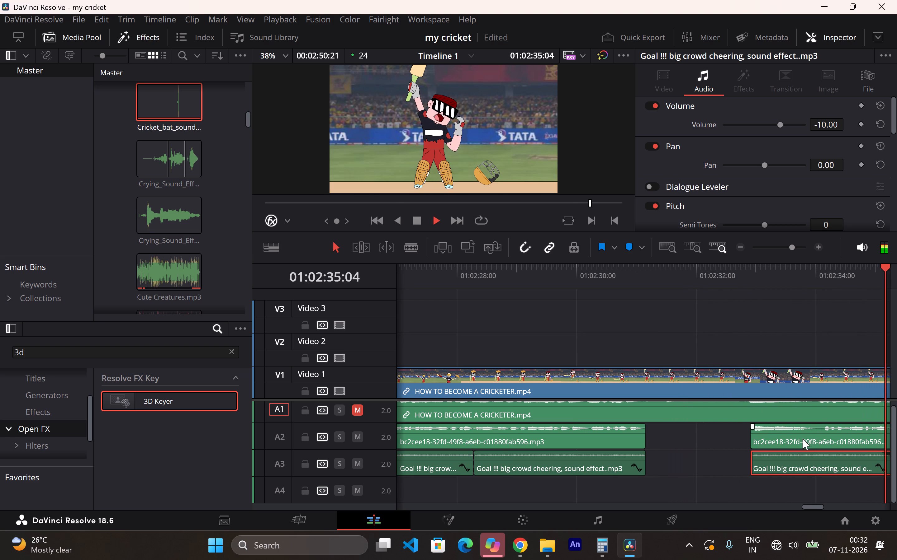
key(space)
Shift the last crowd cheering clip on Audio 3 about 17 frames later and preview it from about 01:02:32:14.
drag(566, 468, 609, 475)
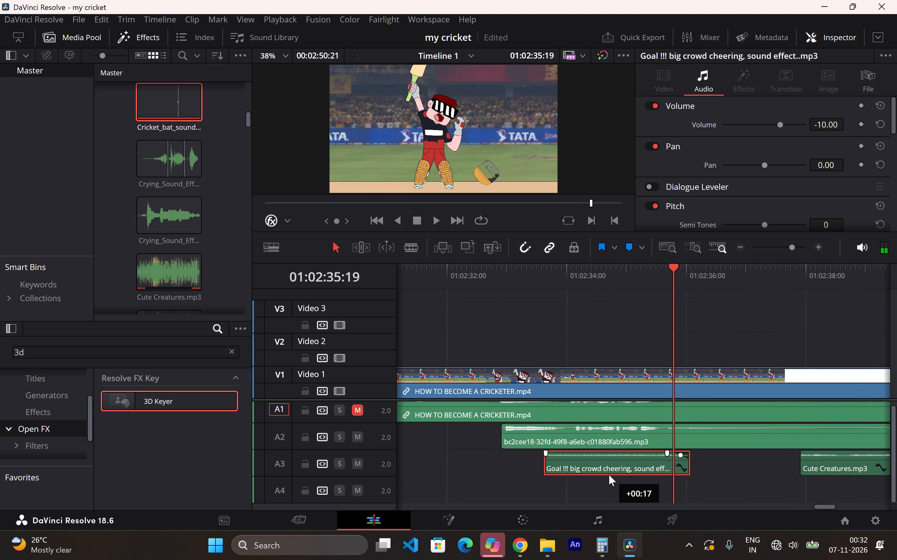
drag(609, 475, 610, 475)
click(482, 283)
key(space)
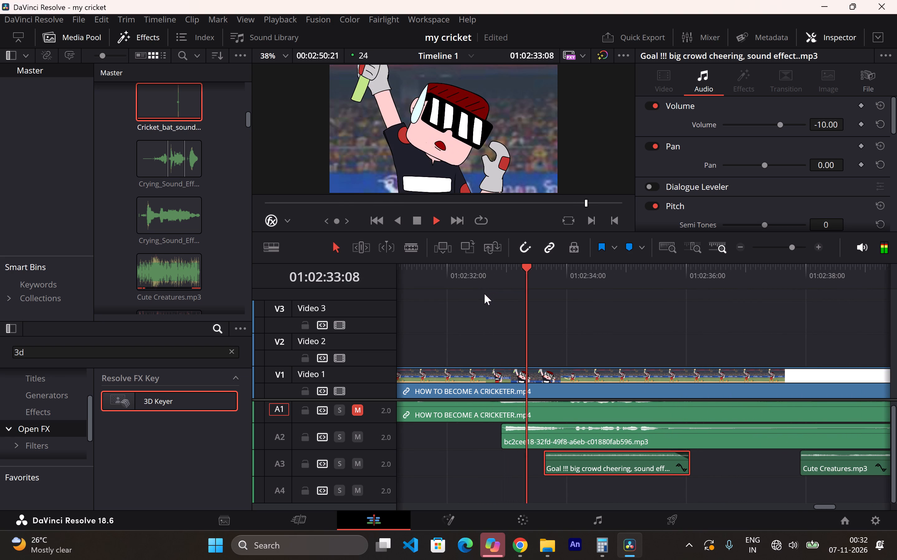
key(space)
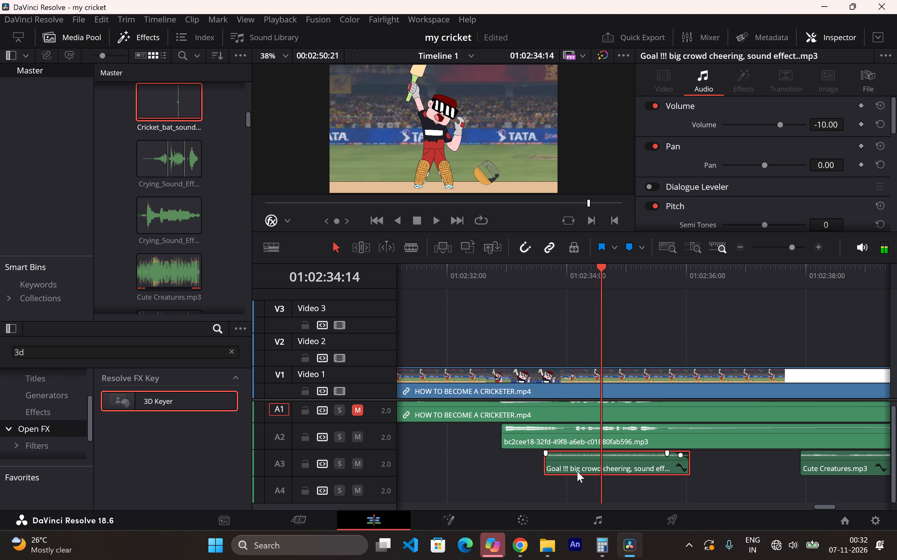
Move the last crowd cheering clip on Audio 3 about 12 frames later and preview it from 01:02:33:09.
drag(580, 464, 613, 464)
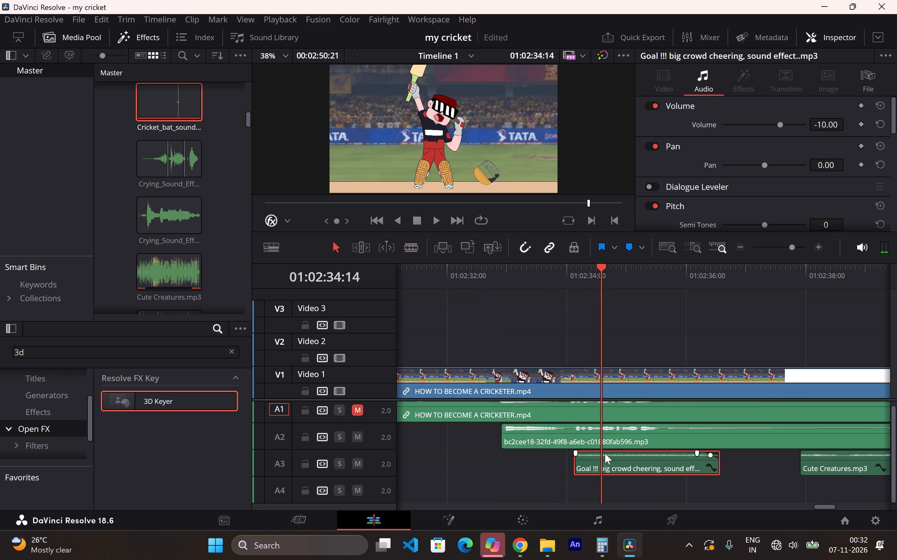
key(space)
key(space)
click(527, 295)
click(530, 264)
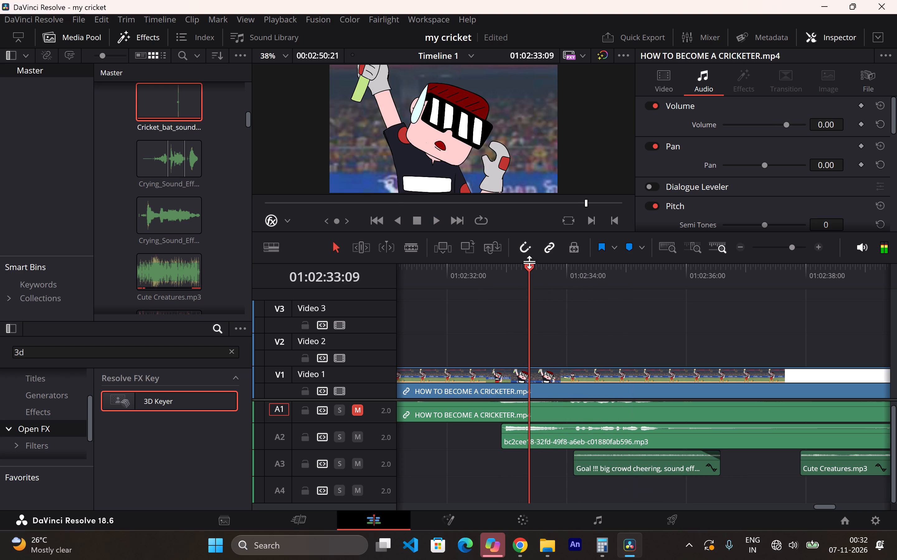
key(space)
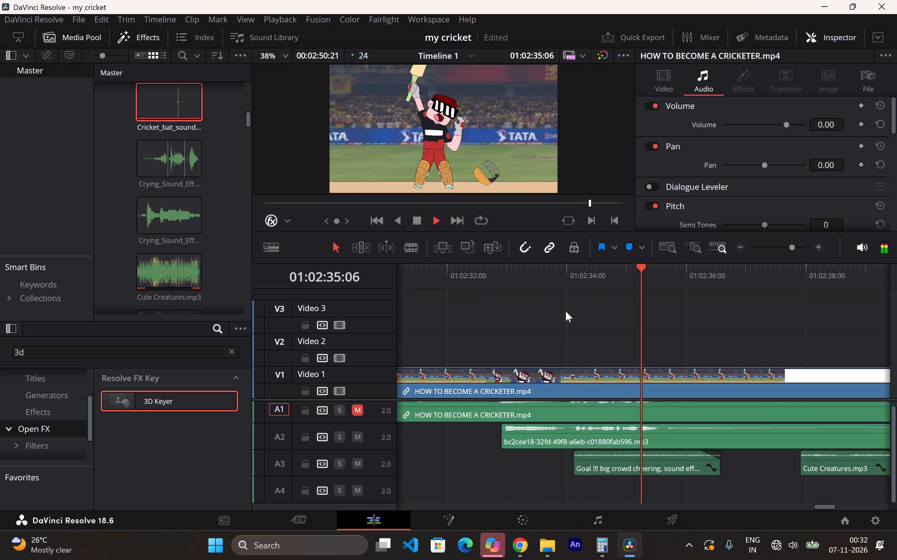
key(space)
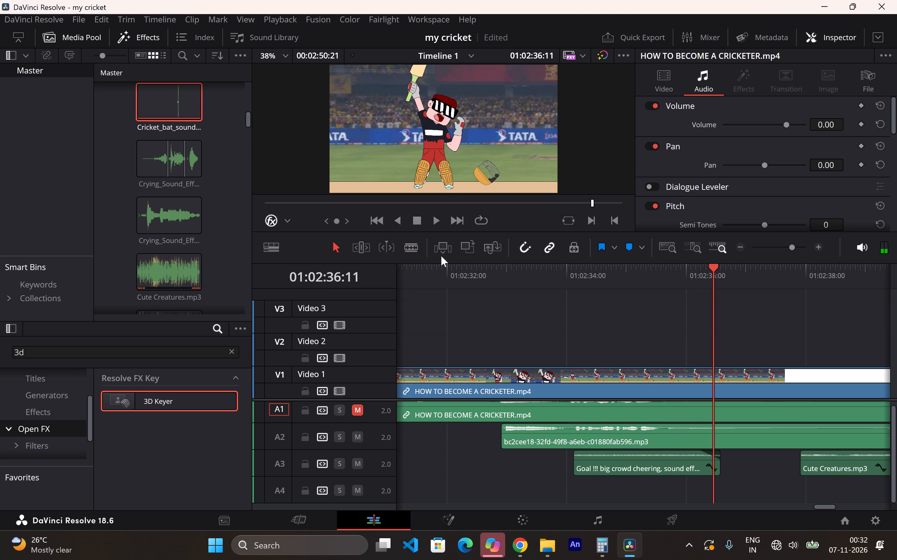
Cut the last crowd cheering clip on Audio 3 at 01:02:35:16, delete the remainder after the cut, and preview the result.
click(414, 244)
drag(712, 276, 667, 276)
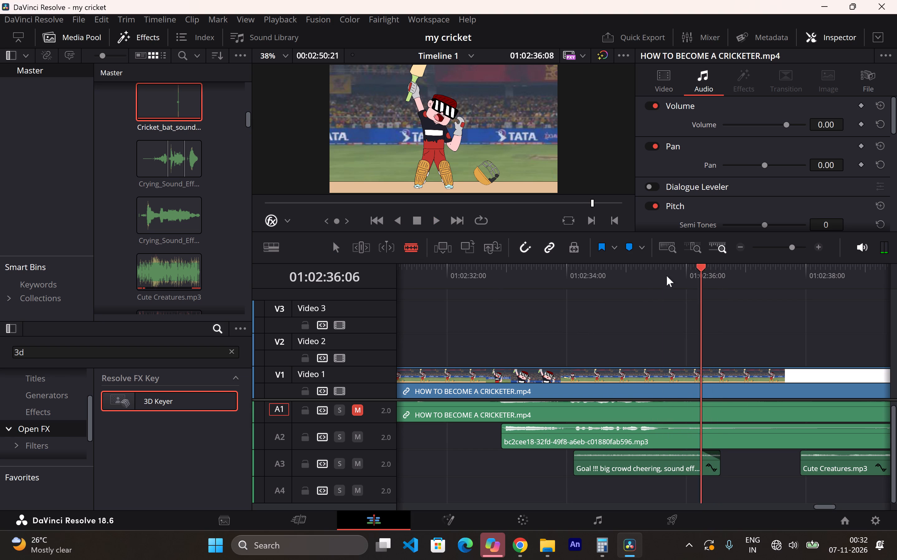
drag(667, 276, 665, 299)
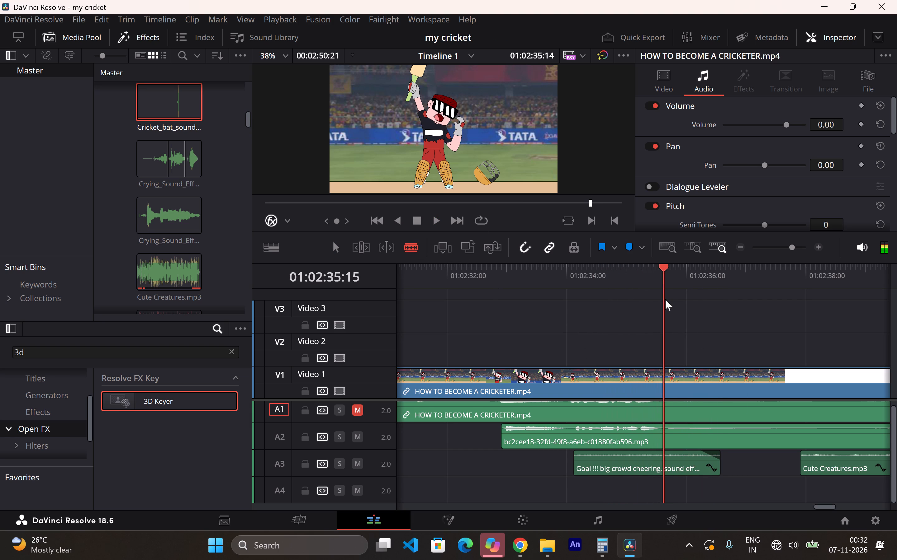
drag(665, 299, 665, 302)
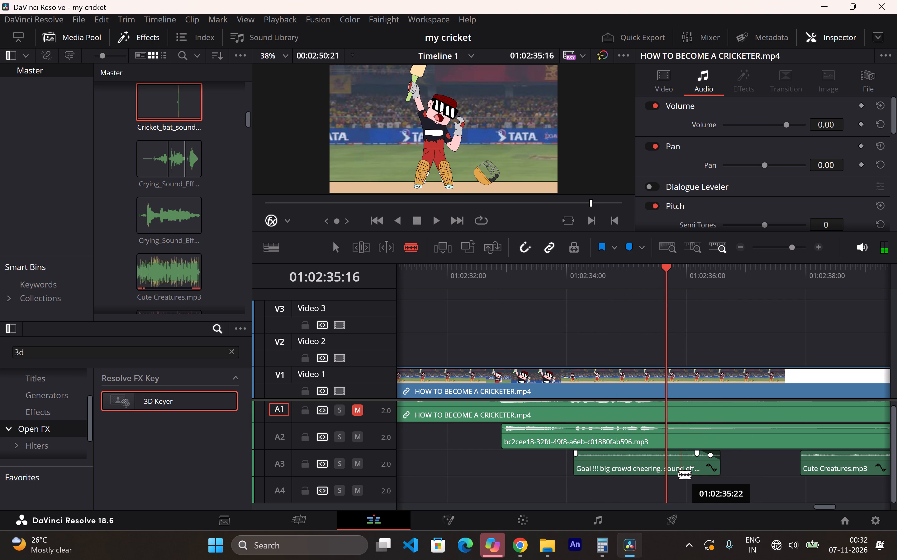
click(668, 465)
click(337, 254)
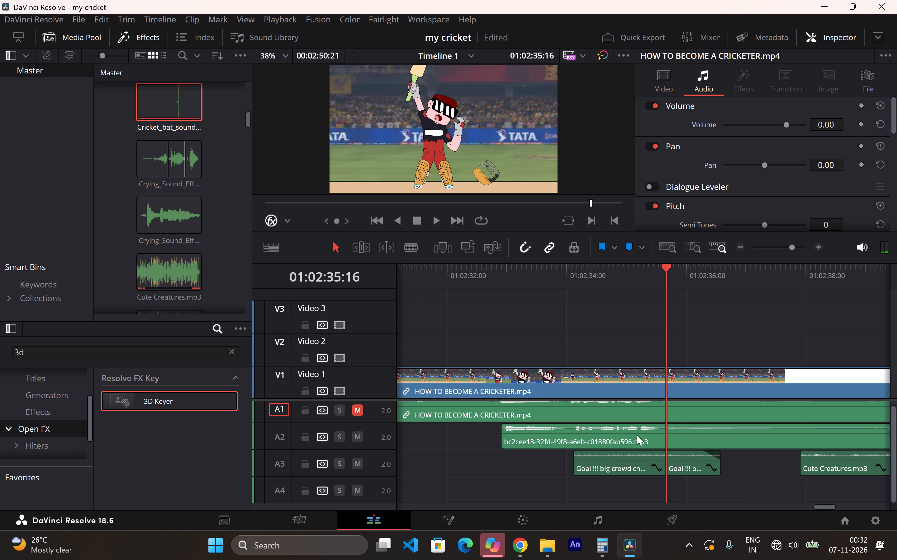
click(687, 466)
key(BackSpace)
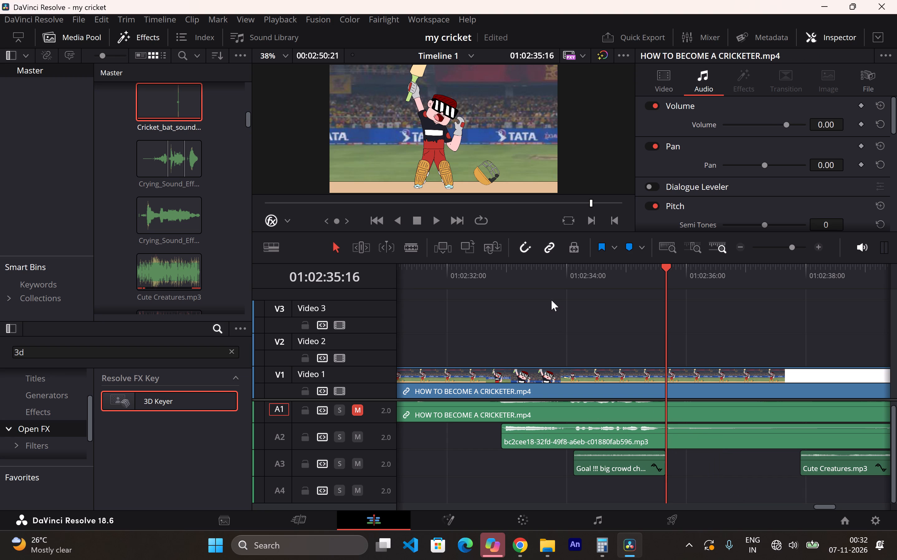
click(551, 300)
click(562, 287)
key(space)
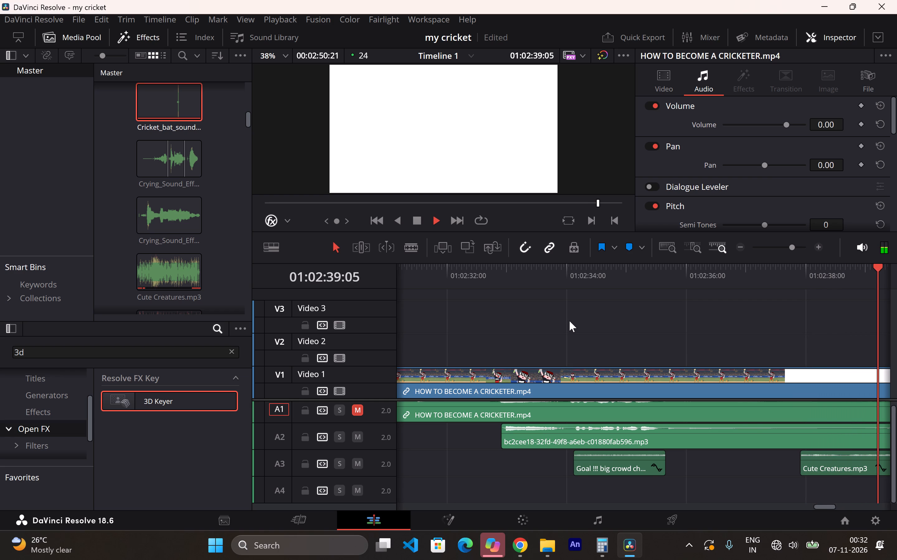
key(space)
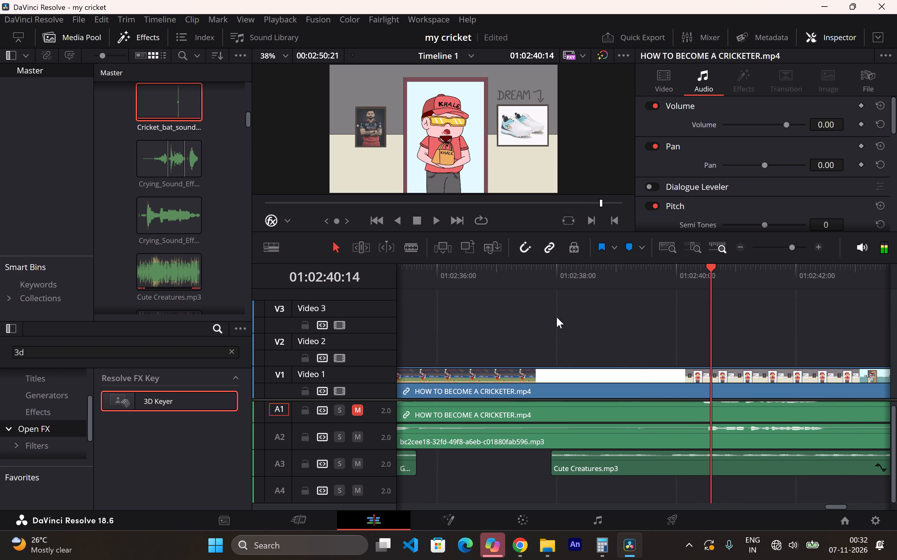
Play the gap between the two voice clips on Audio 2, starting from about 01:02:31:04.
drag(501, 268, 403, 280)
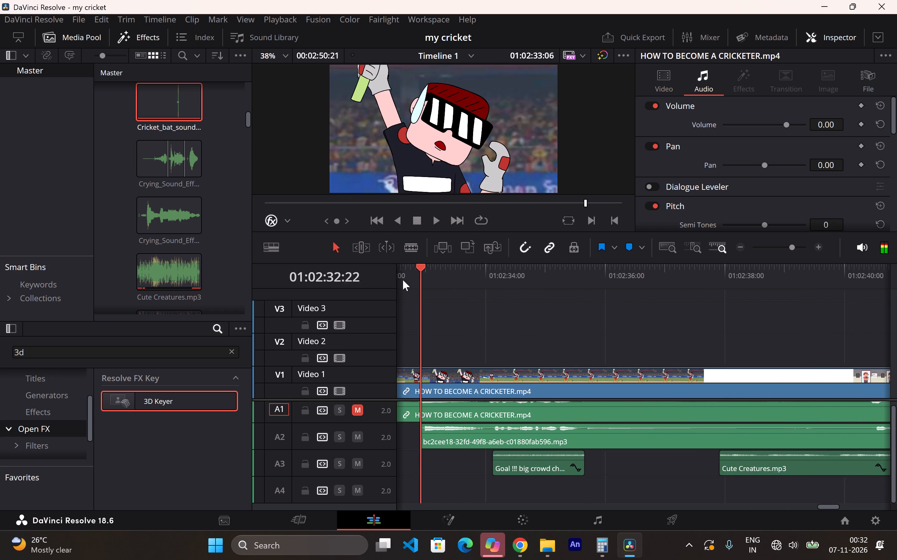
drag(403, 280, 456, 282)
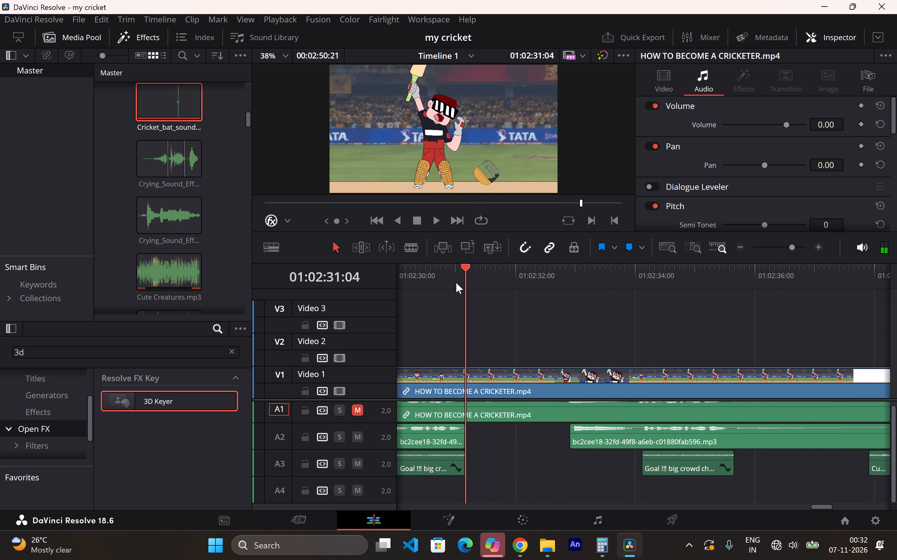
drag(456, 282, 455, 282)
key(space)
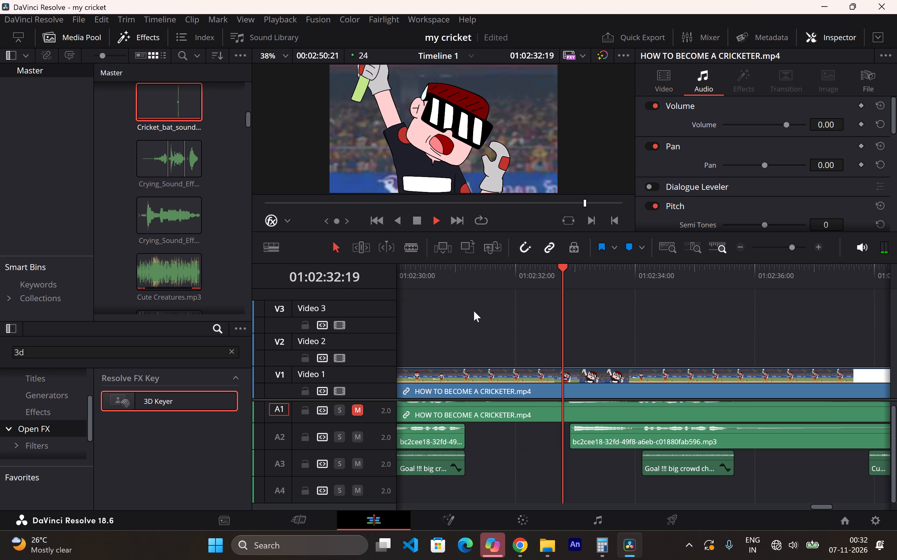
key(space)
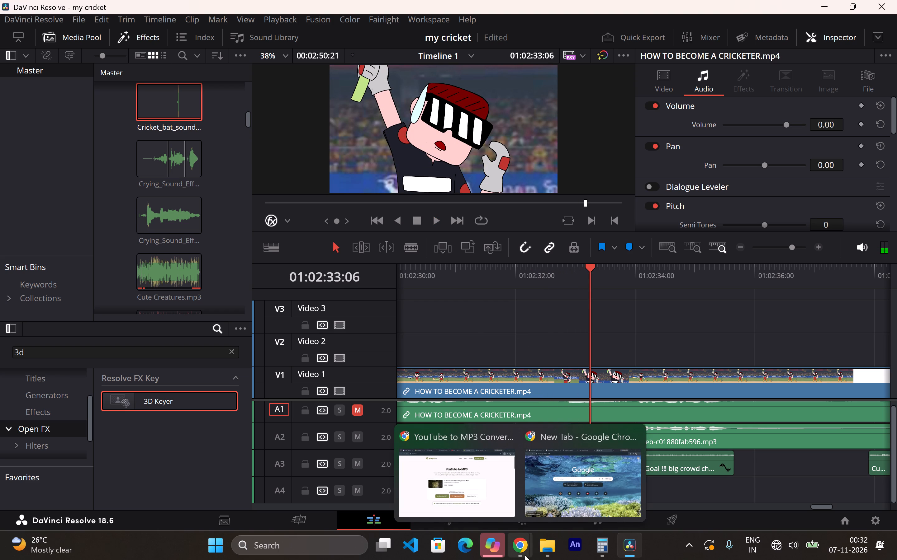
Switch to Chrome, search YouTube for "doorbell sound", and open the Door bell sound effect Short by mr.soundeffect.
click(525, 555)
drag(487, 506, 486, 503)
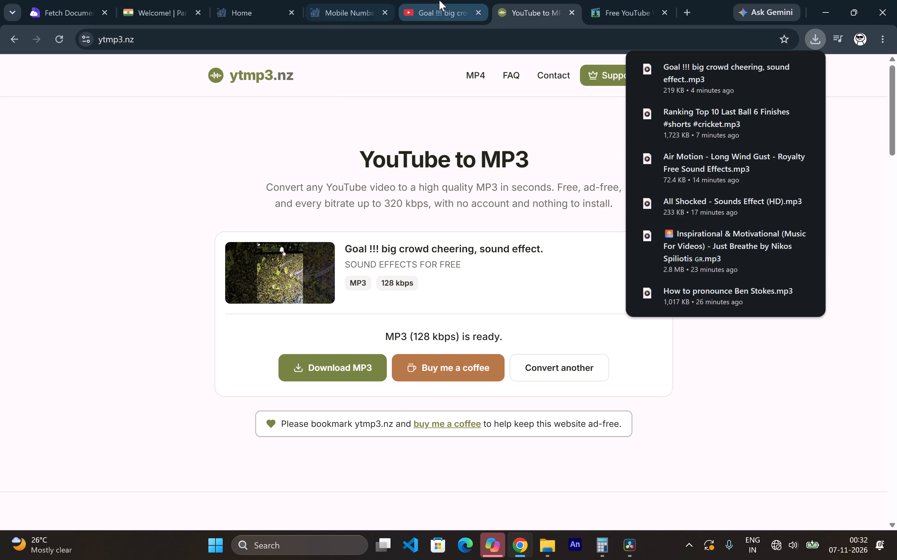
click(439, 0)
click(576, 83)
text(dorrn)
key(BackSpace)
key(b)
key(BackSpace)
key(BackSpace)
key(BackSpace)
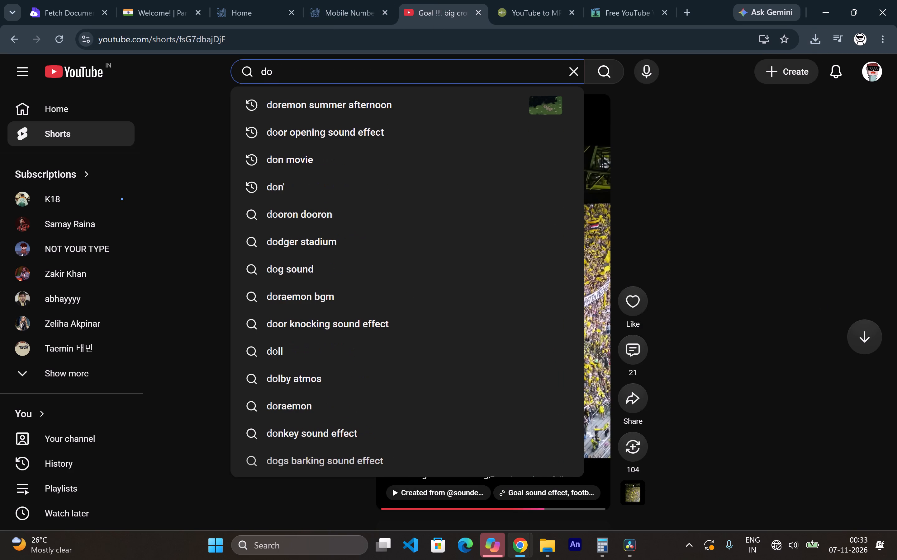
text(orbe)
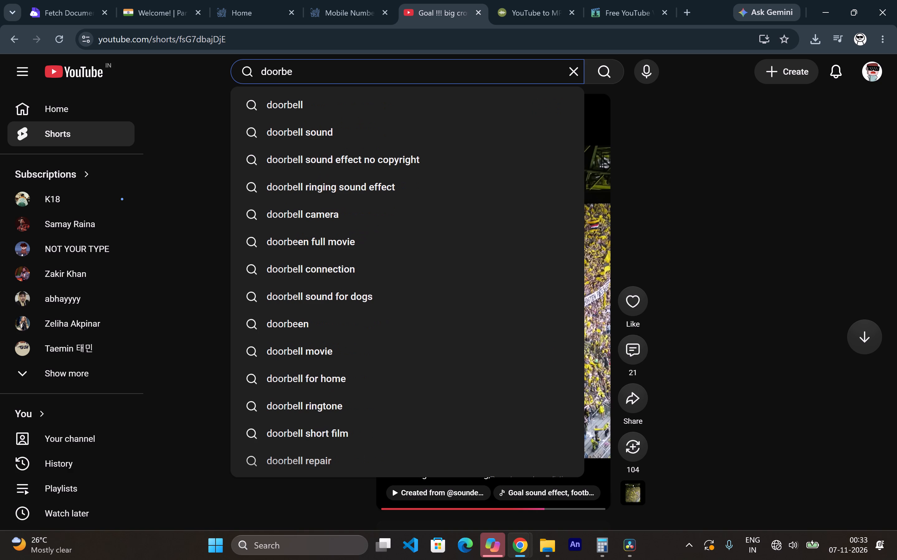
click(450, 128)
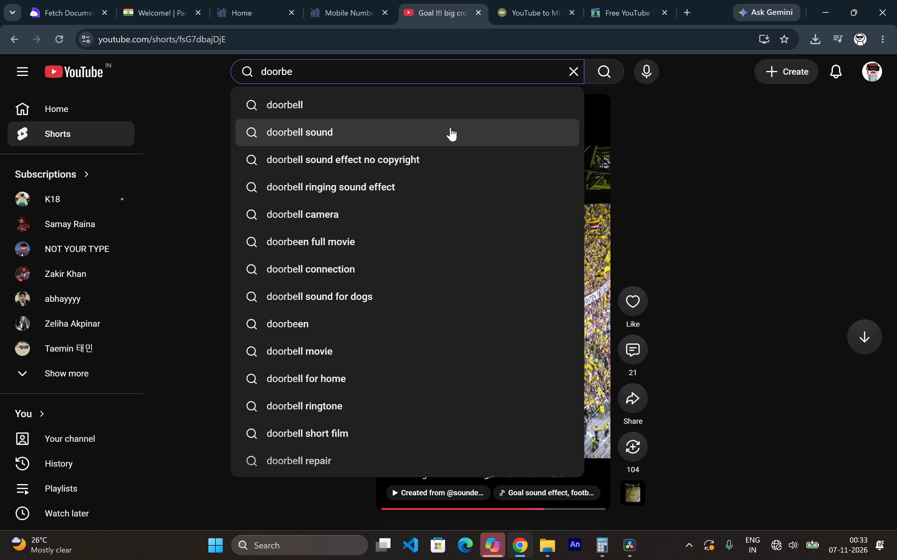
click(287, 252)
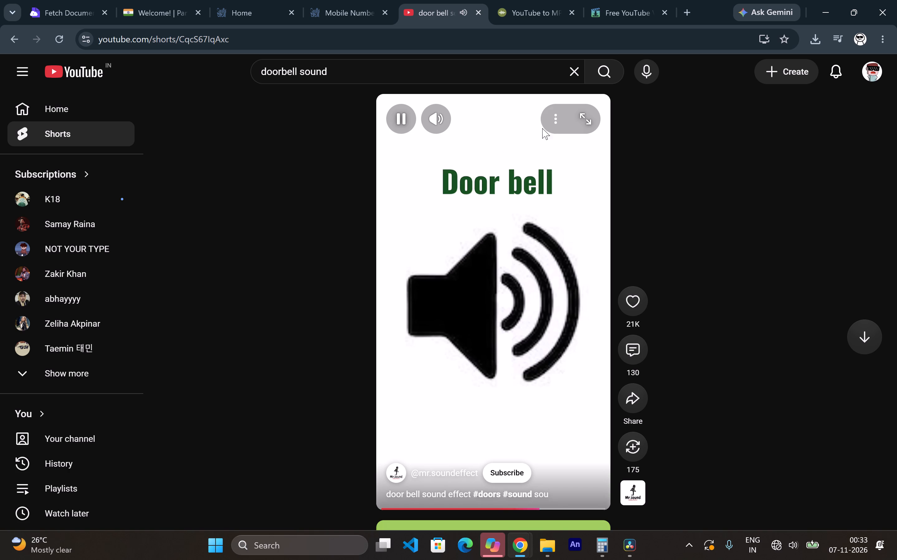
Copy the door bell Short's share link, convert it to MP3 on ytmp3.nz, and download the file.
click(551, 126)
drag(420, 257, 426, 257)
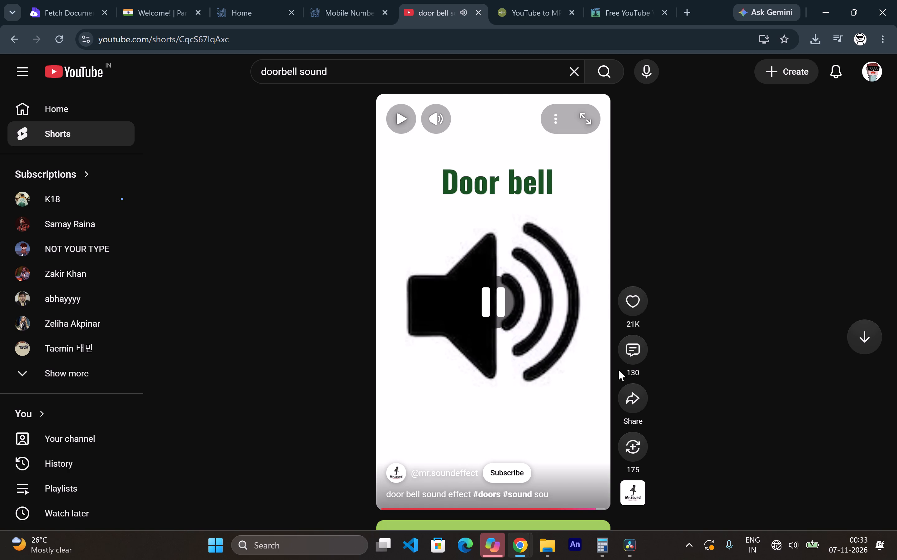
click(623, 401)
click(557, 335)
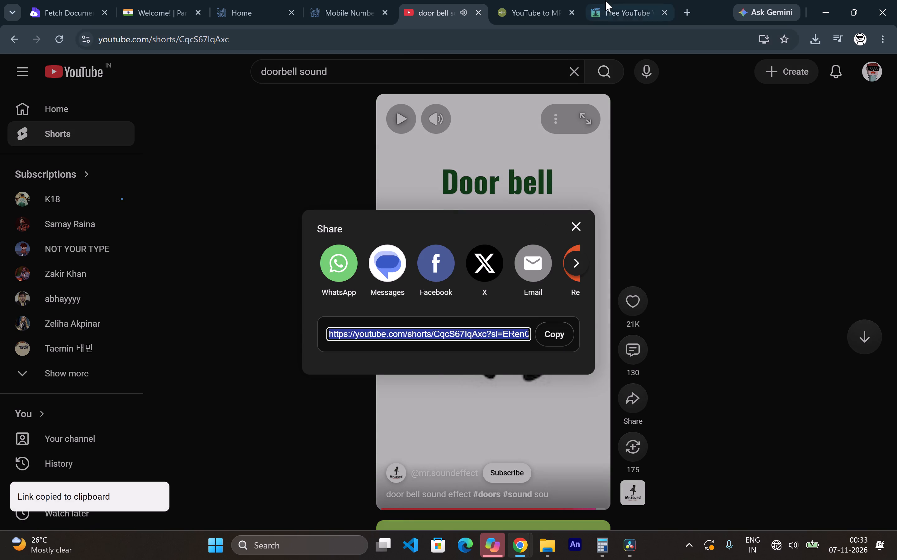
click(607, 0)
click(562, 11)
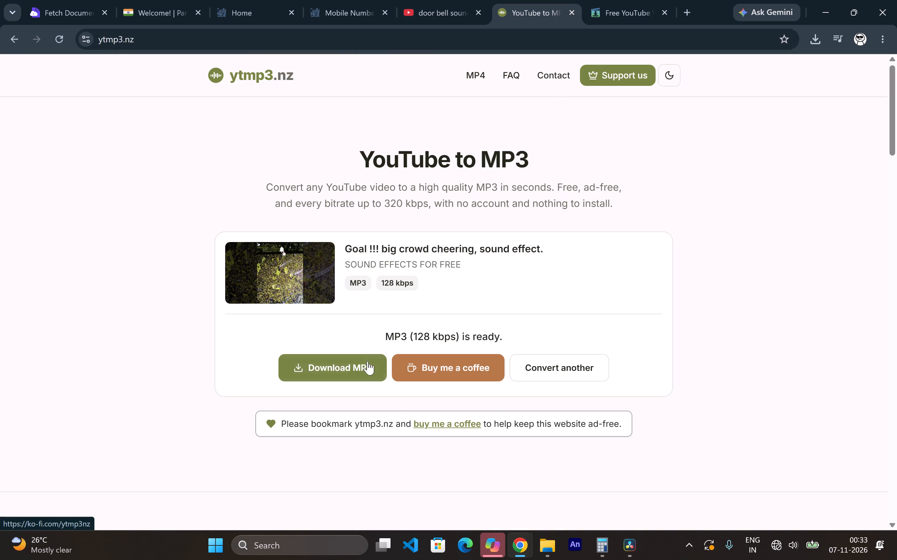
click(529, 372)
click(375, 265)
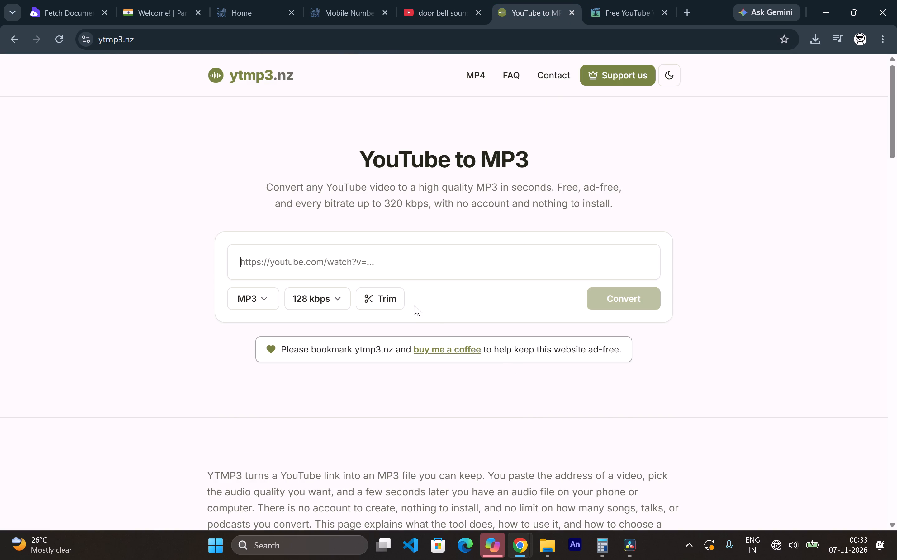
key(ctrl+v)
click(623, 306)
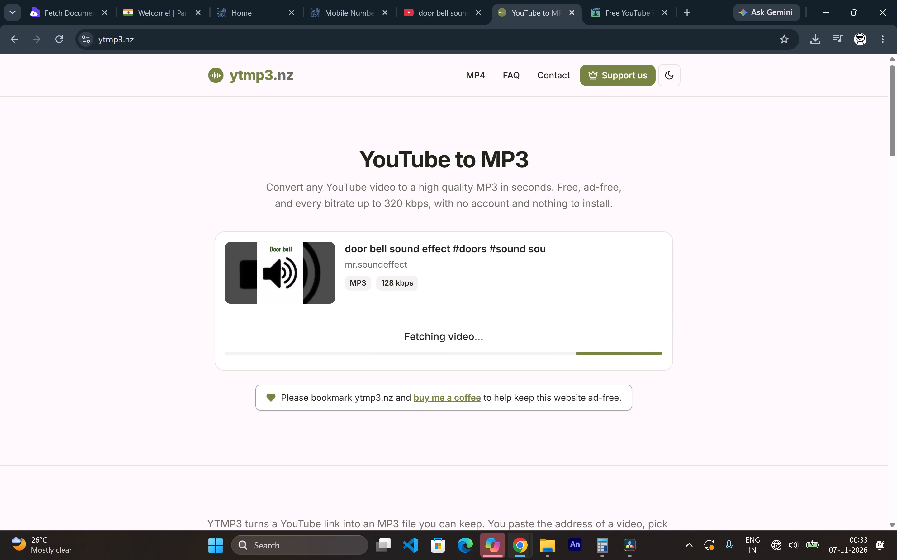
click(346, 367)
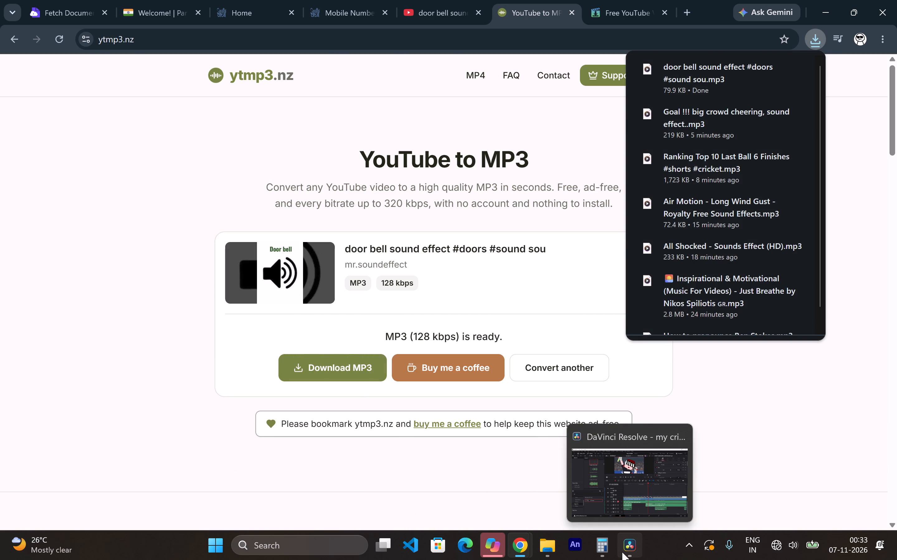
Switch back to DaVinci Resolve and import the downloaded door bell sound effect MP3 into the media pool.
click(622, 552)
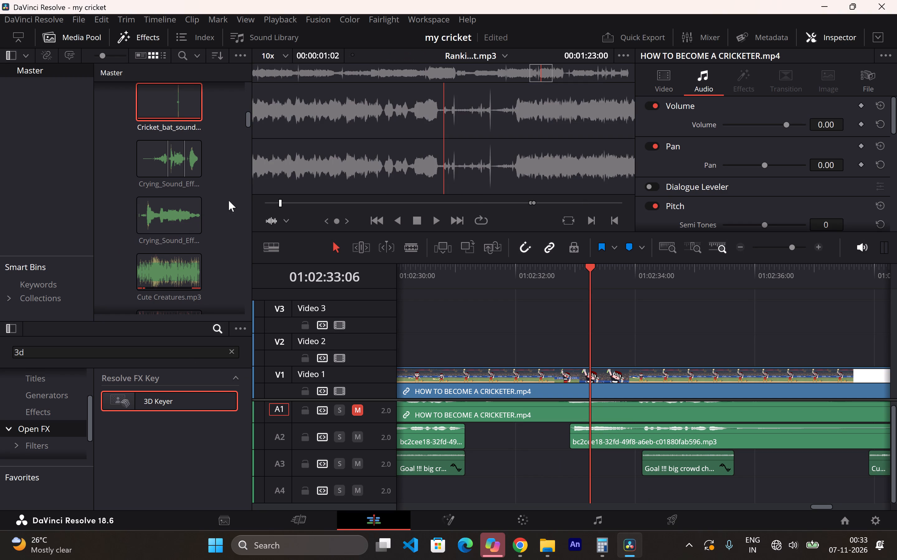
right_click(229, 200)
click(305, 320)
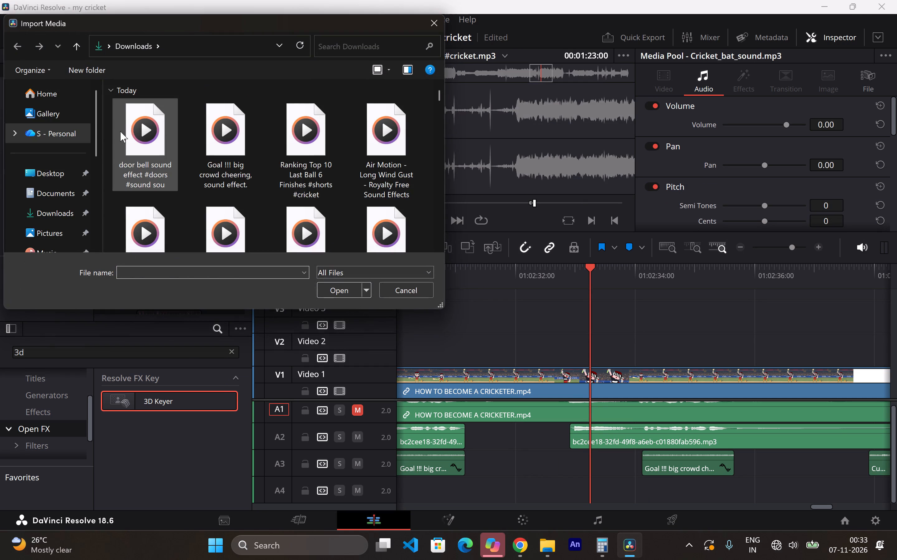
double_click(120, 131)
scroll(178, 196, up, 5)
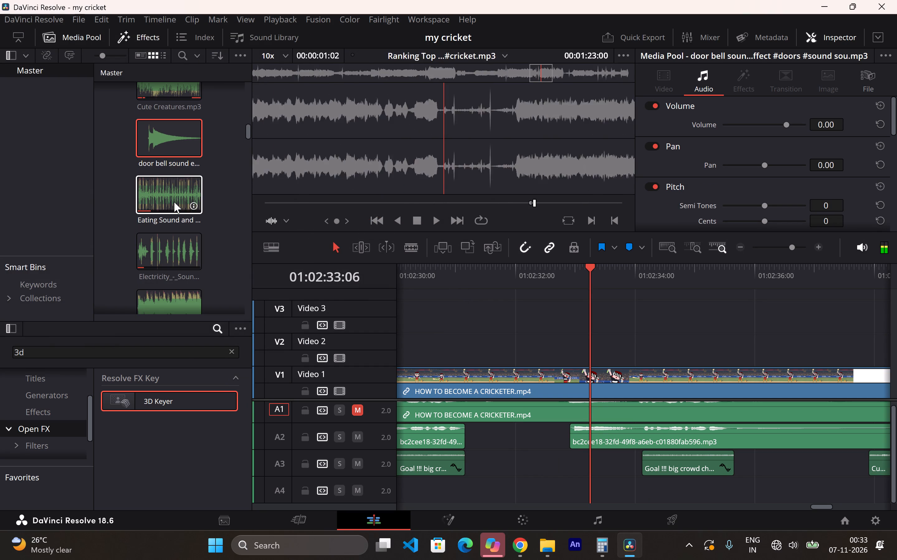
Place the door bell sound effect on Audio 4 starting at about 01:02:30:06, and preview it.
drag(162, 143, 494, 474)
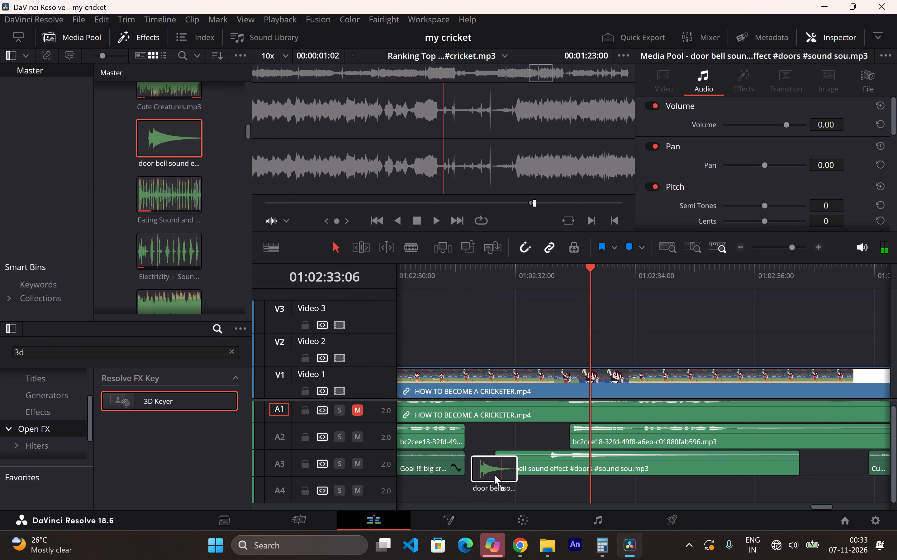
drag(494, 474, 422, 493)
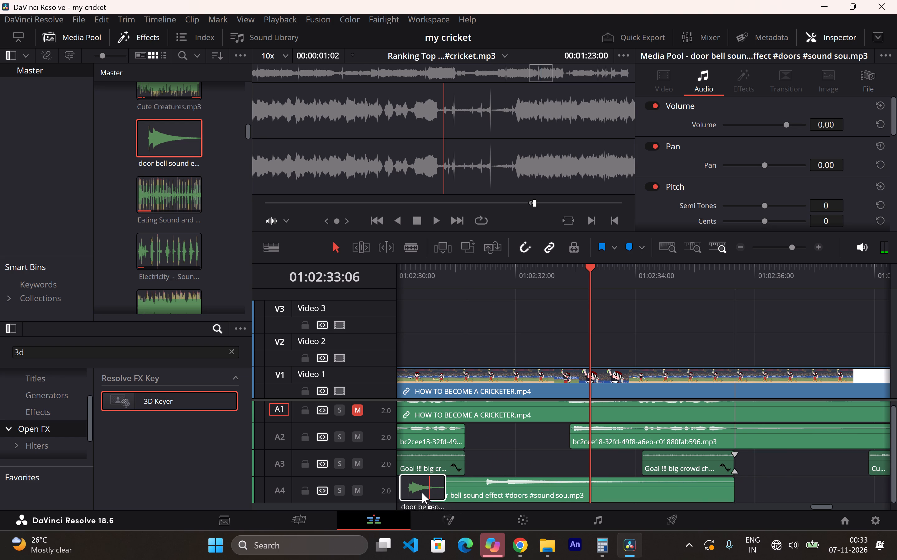
drag(422, 493, 587, 495)
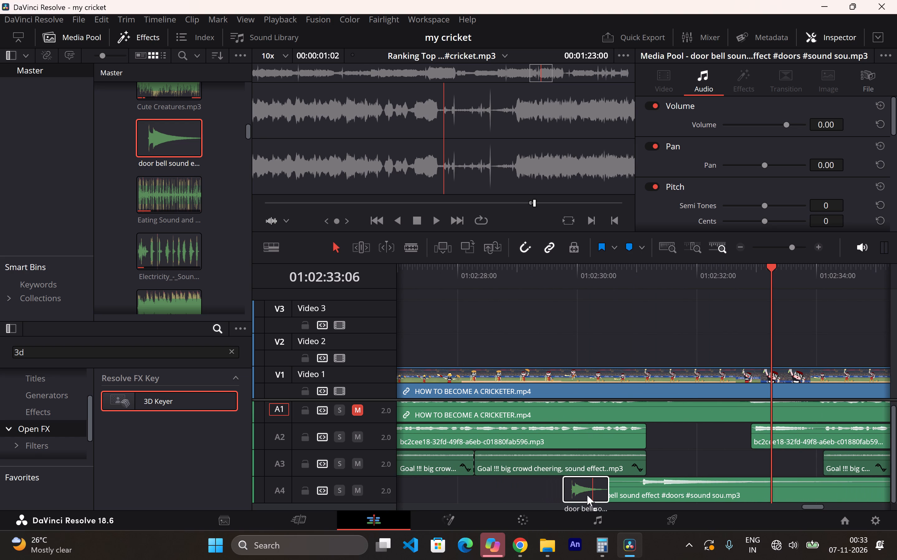
drag(587, 495, 591, 495)
click(601, 279)
key(space)
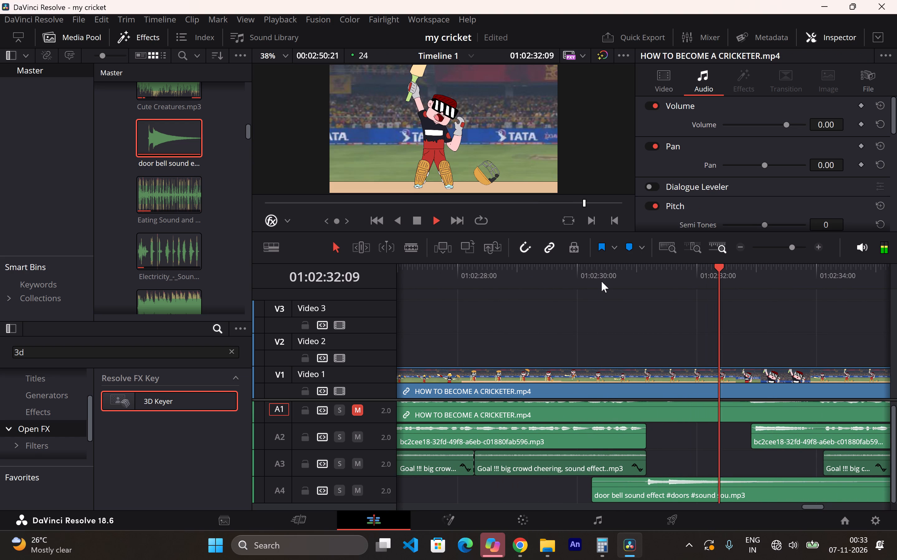
key(space)
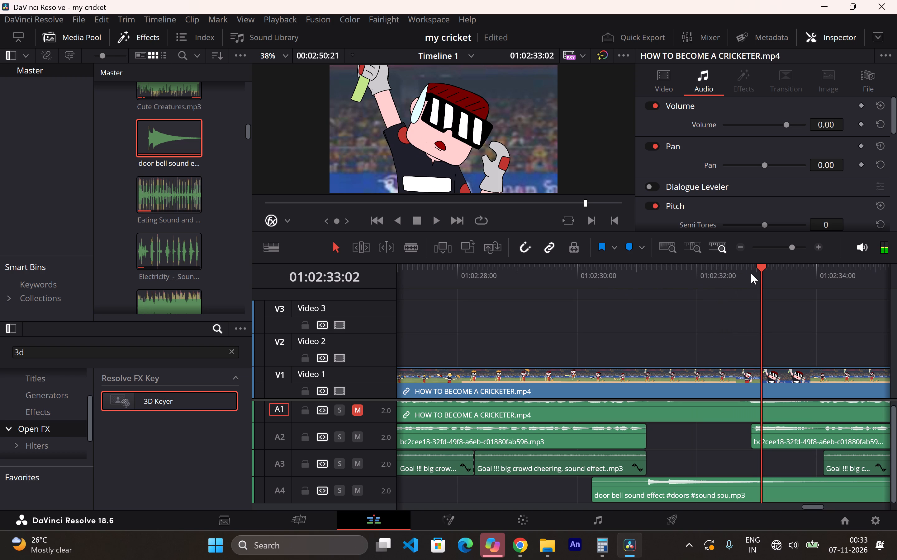
Split the door bell clip on Audio 4 at both ends of the gap between the Audio 2 voice clips and delete the outer pieces.
click(751, 273)
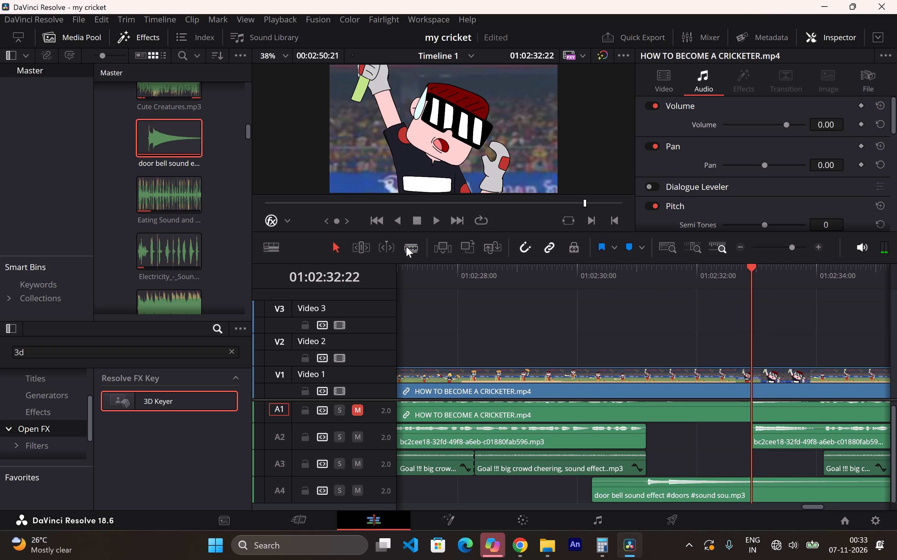
click(406, 246)
click(749, 493)
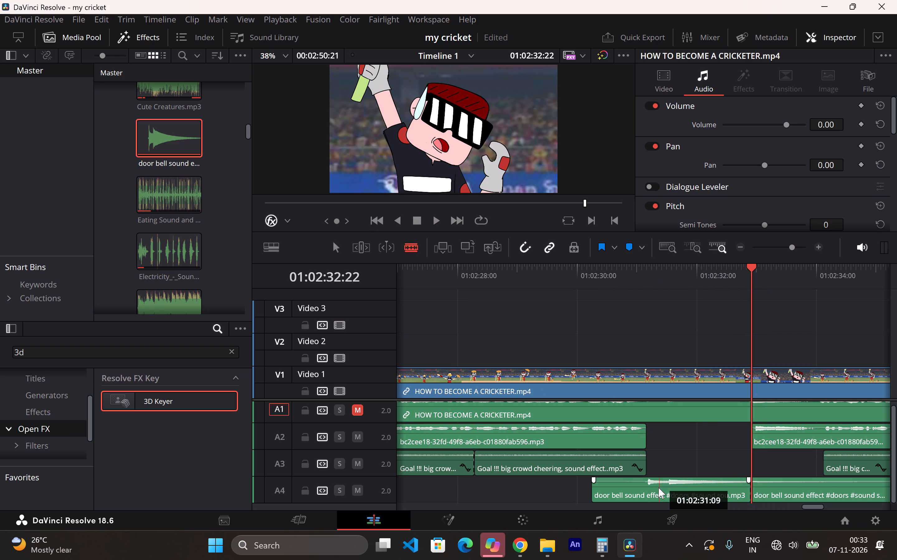
click(648, 492)
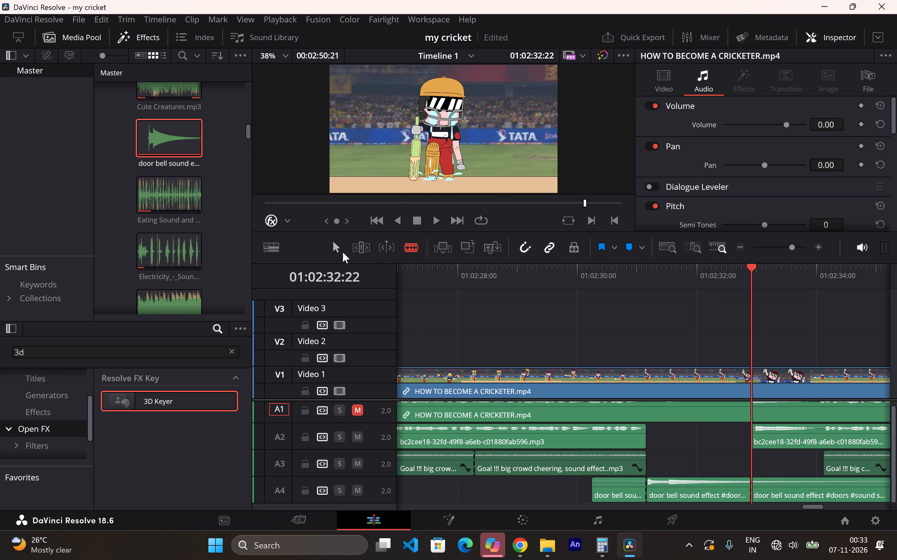
click(340, 251)
click(629, 496)
key(BackSpace)
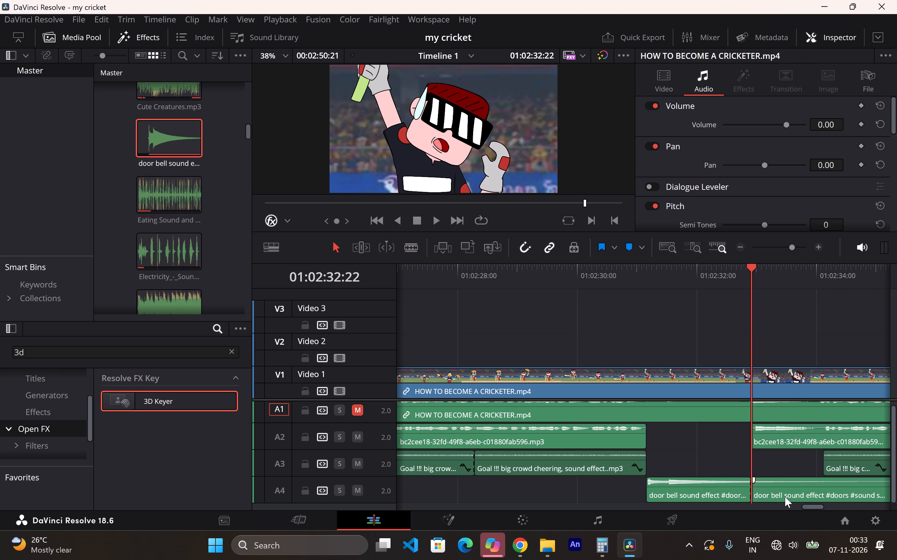
click(785, 497)
key(BackSpace)
click(631, 307)
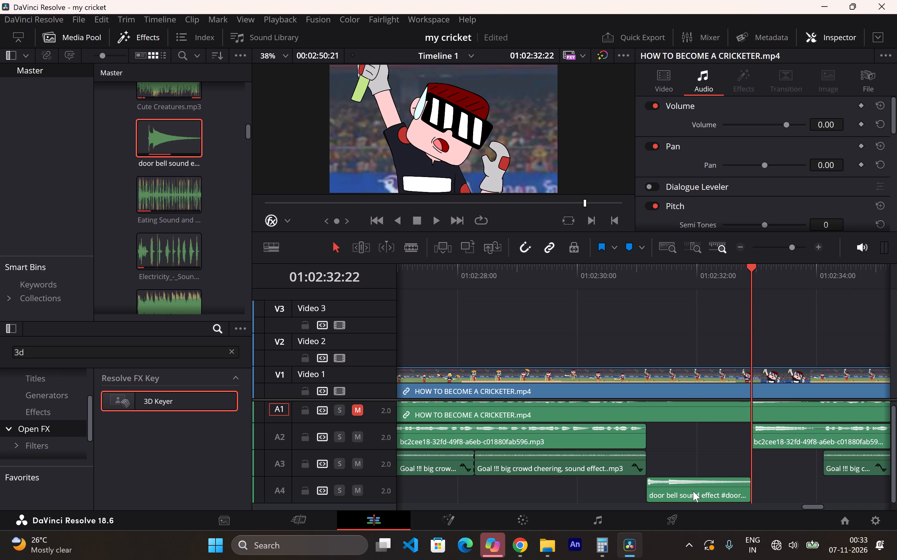
Lower the trimmed door bell clip's volume to -5.00 dB and preview it with the neighbouring voice clips.
click(689, 483)
click(686, 482)
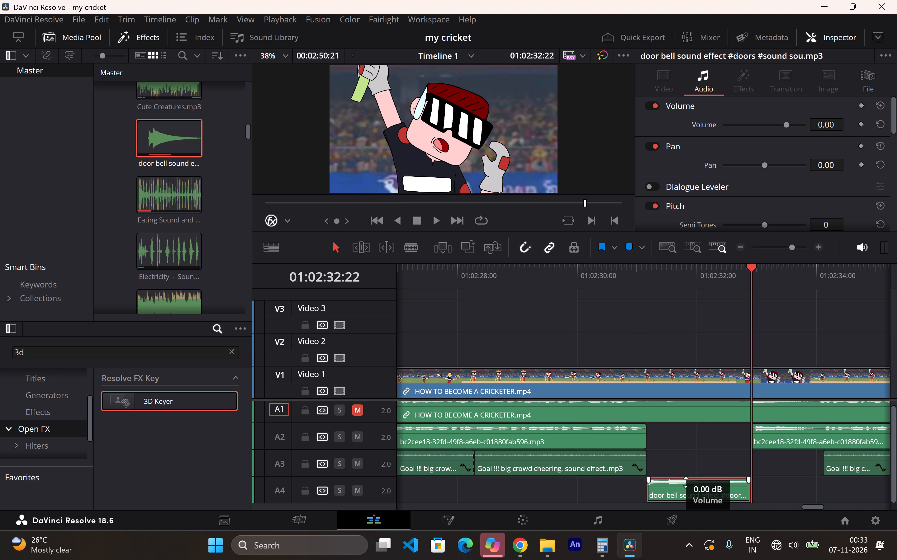
click(614, 279)
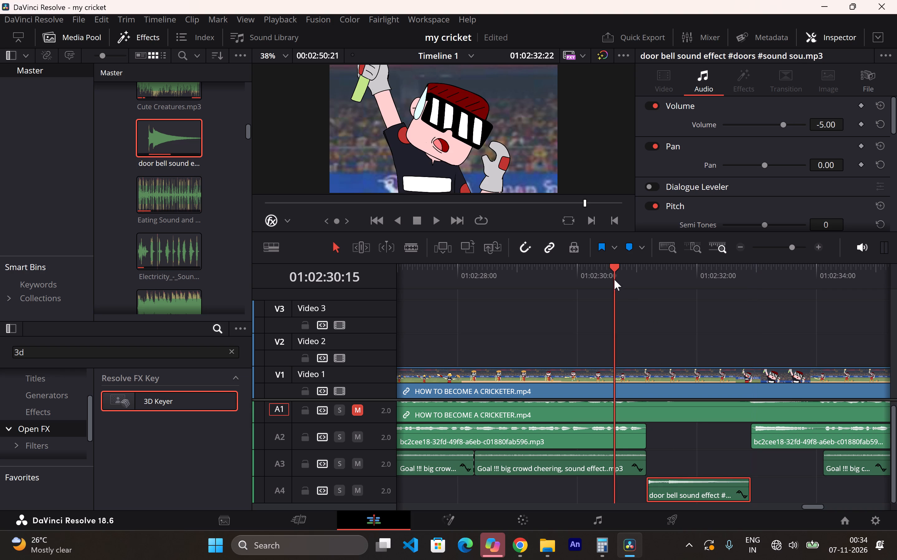
key(space)
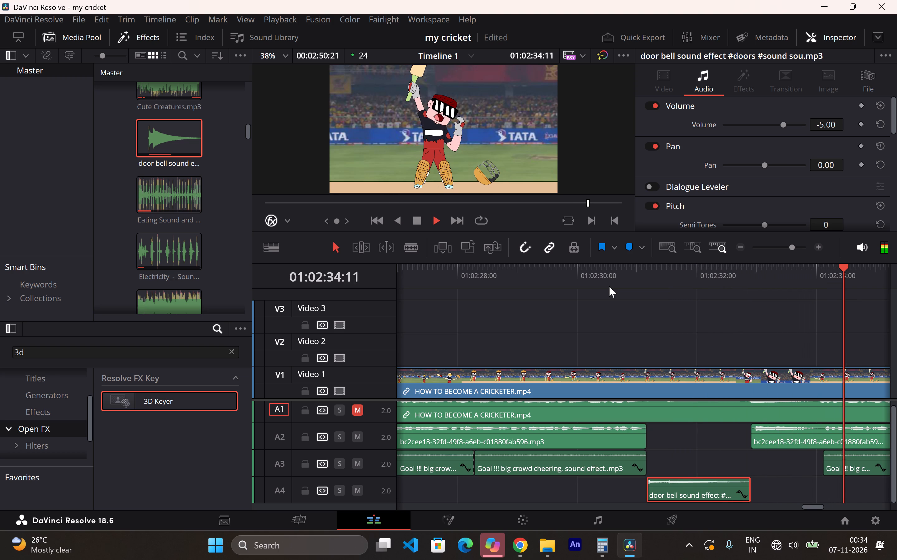
key(space)
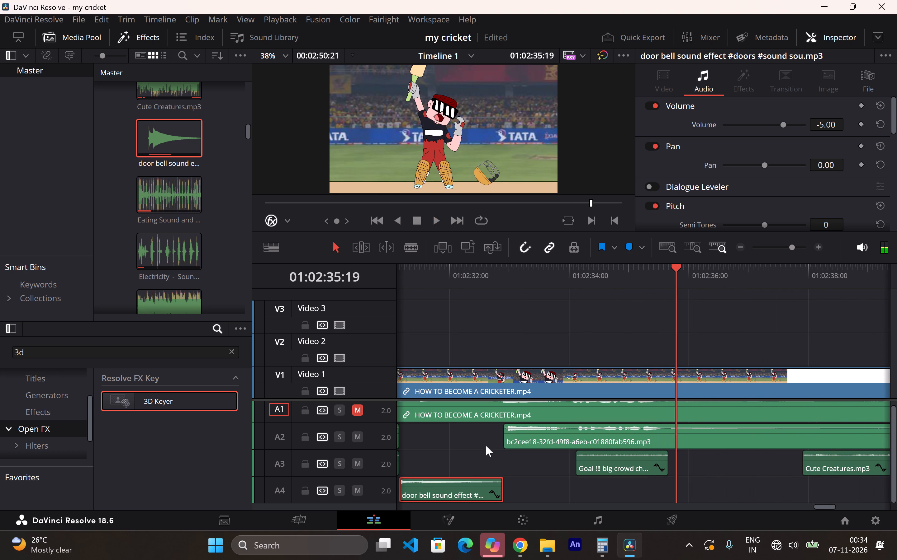
Copy the door bell clip, paste it on Audio 4 right after the Goal crowd cheering clip ends, and preview it.
right_click(461, 492)
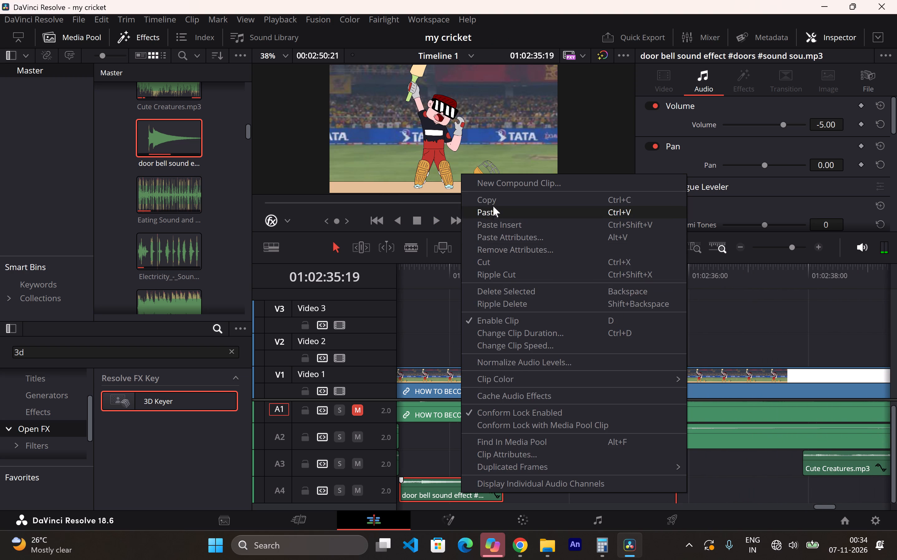
click(493, 205)
right_click(682, 493)
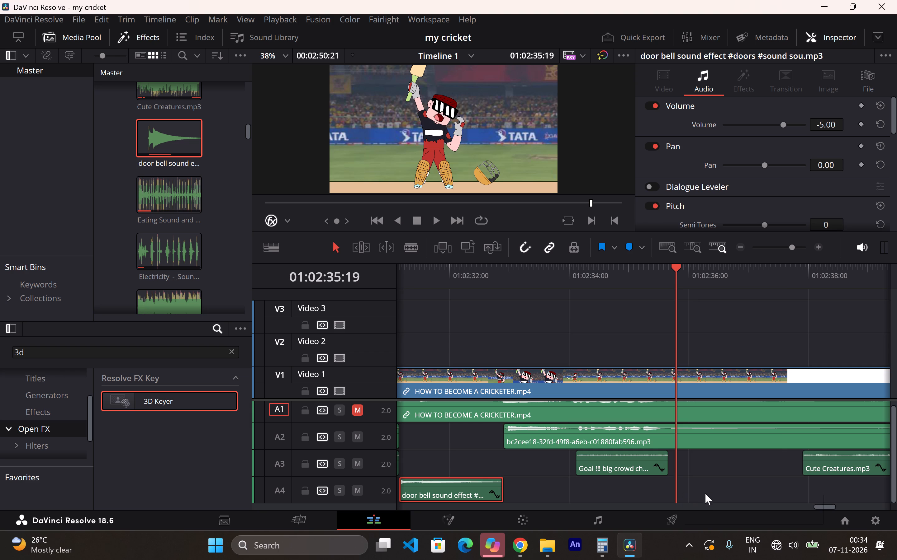
click(709, 502)
drag(717, 491, 708, 491)
click(618, 279)
key(space)
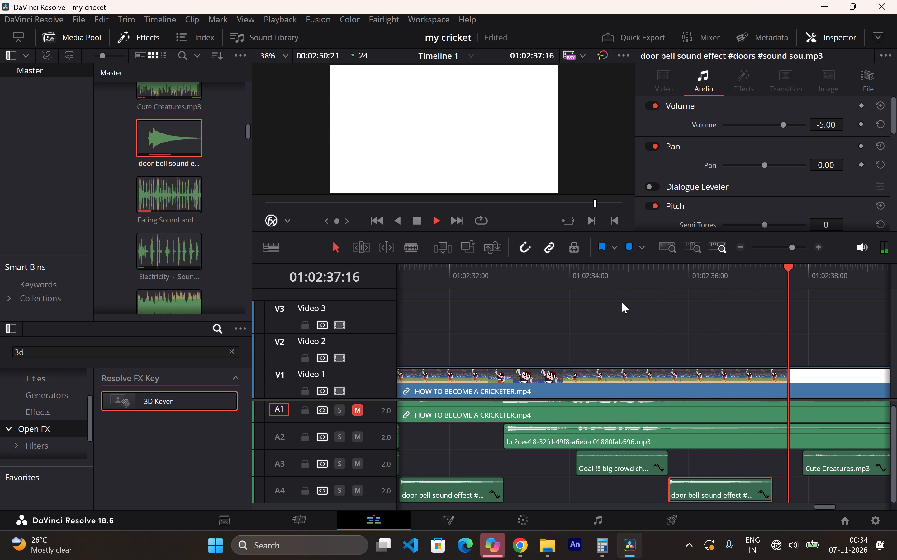
key(space)
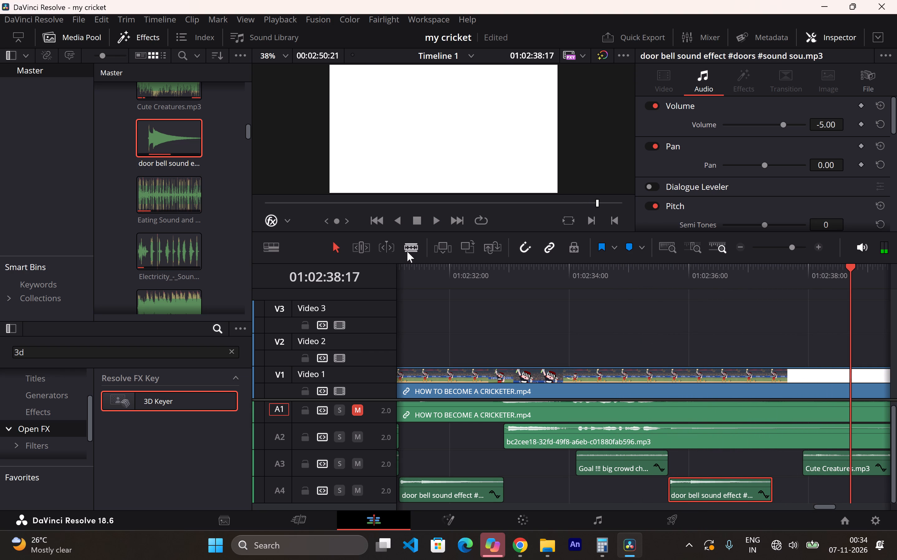
key(space)
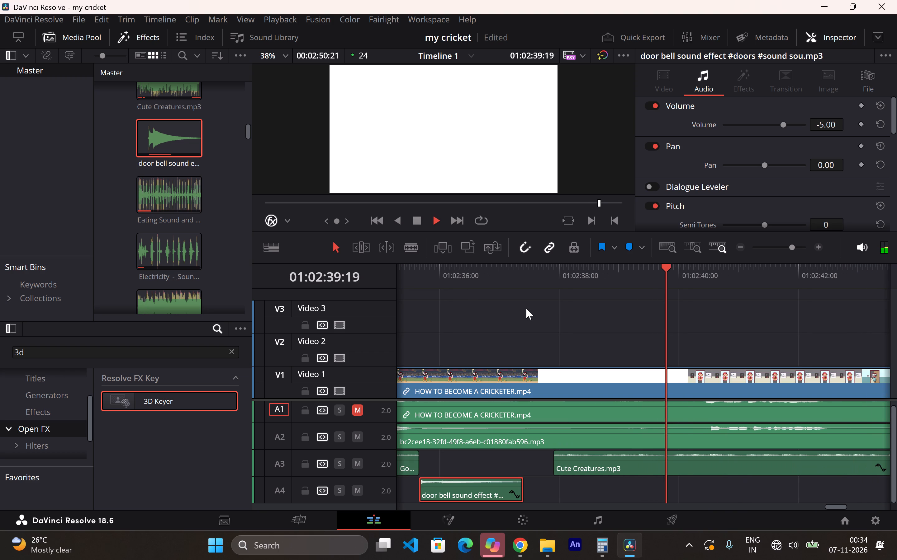
key(space)
Delete the Cute Creatures.mp3 clip from Audio 3 and play back the white section.
click(406, 247)
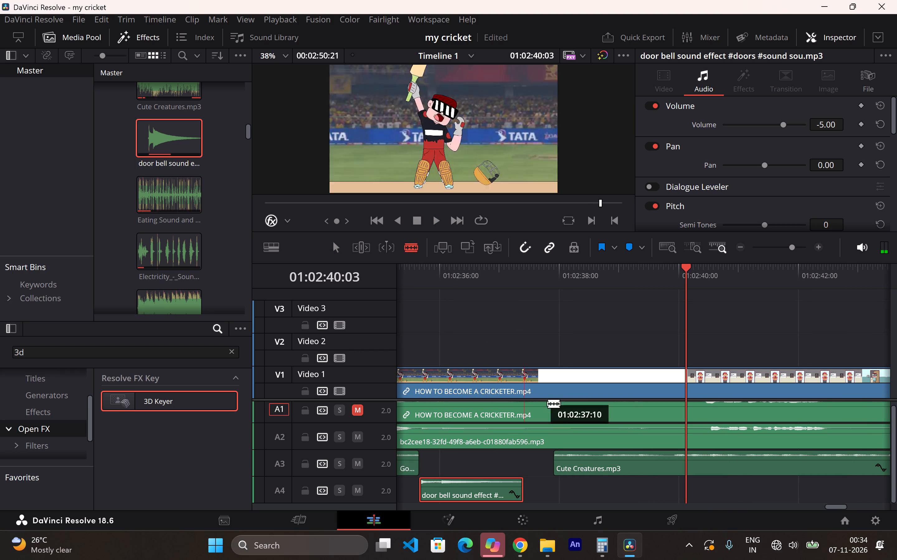
click(334, 245)
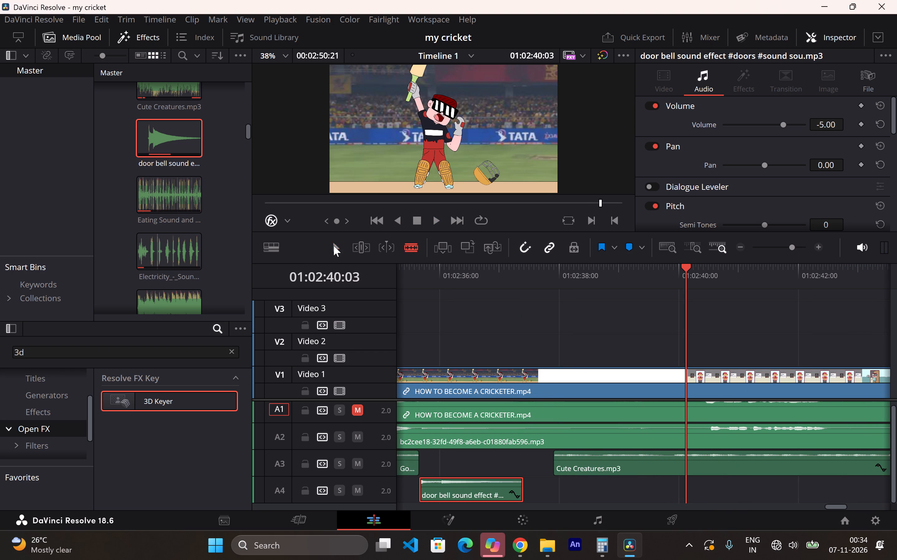
click(595, 464)
key(BackSpace)
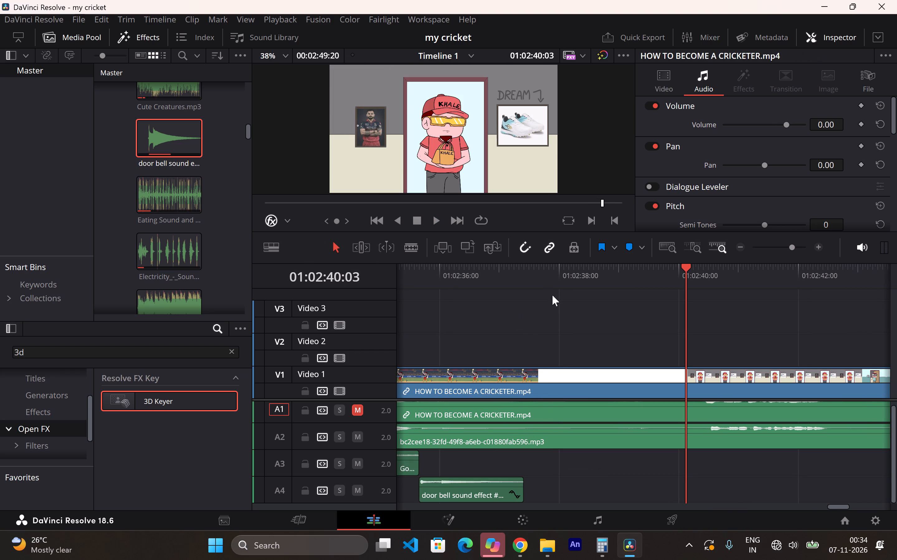
click(504, 271)
key(space)
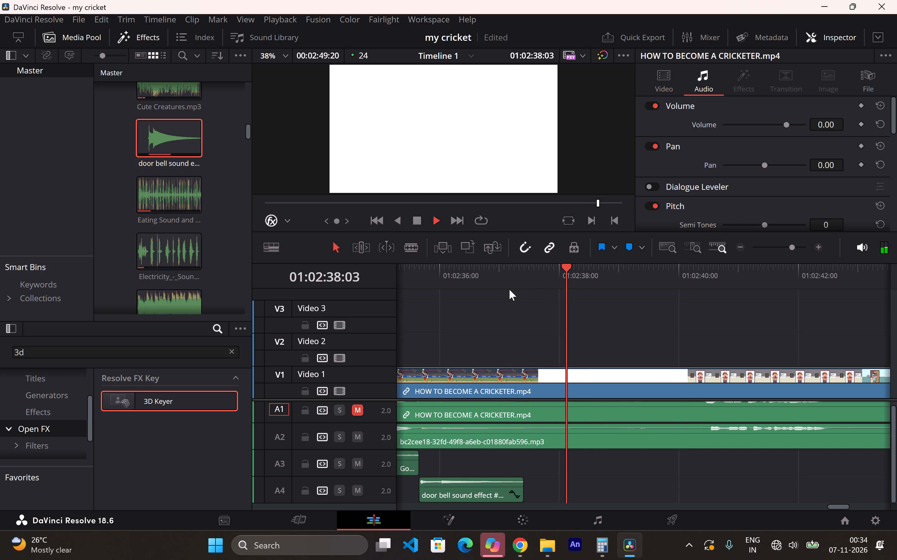
key(space)
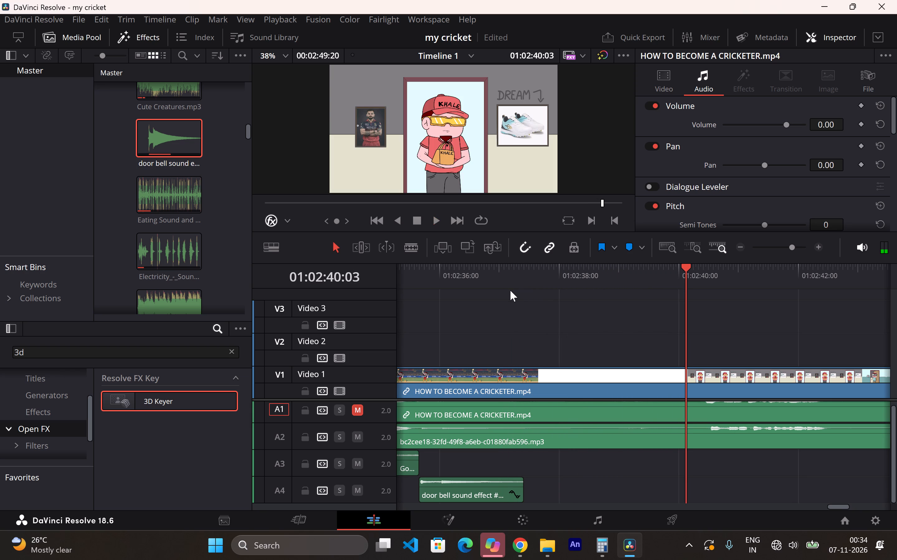
Split the main video with its linked audio and the Audio 2 voice clip at about 01:02:37:11 and 01:02:40:03, around the white section.
click(515, 272)
click(518, 276)
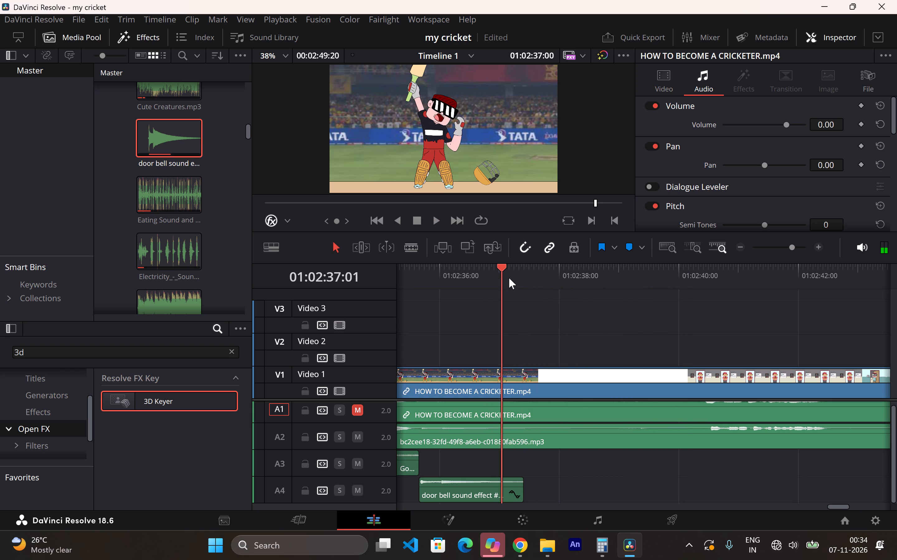
click(418, 241)
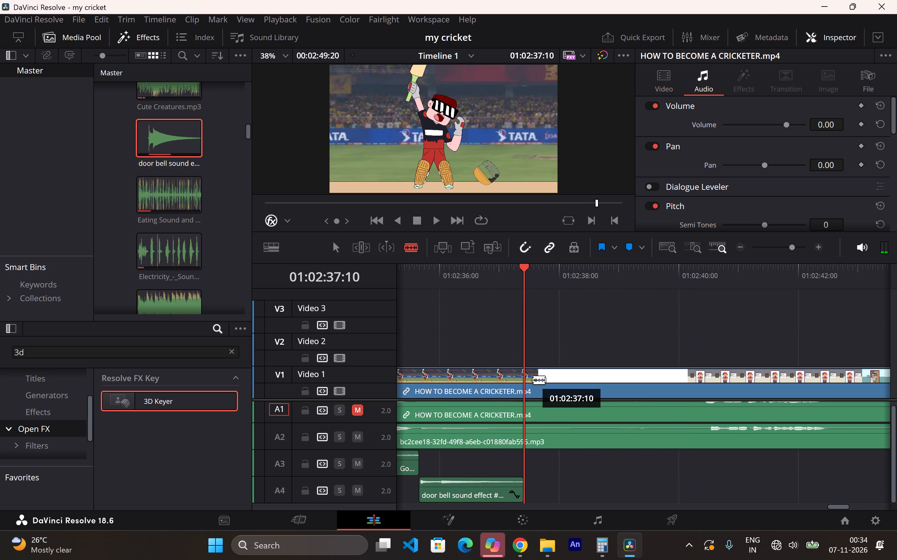
click(532, 380)
click(527, 415)
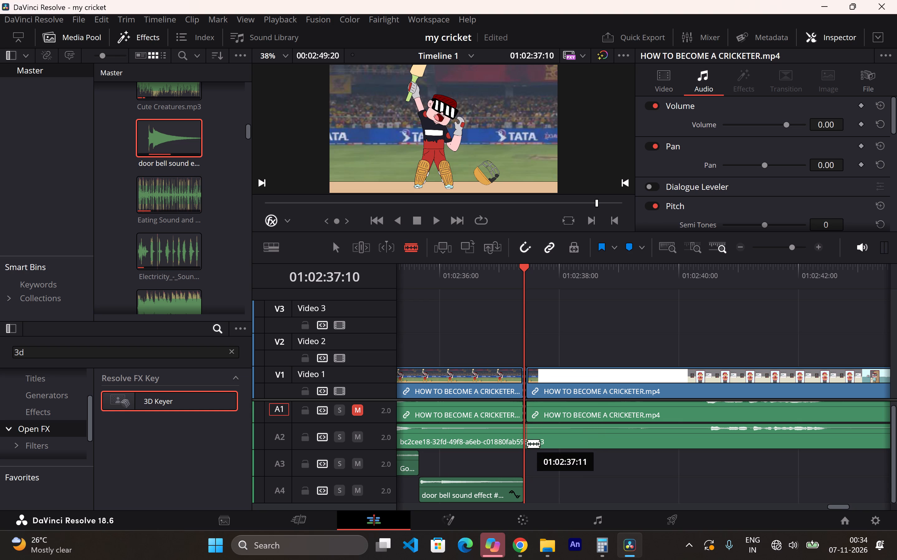
click(527, 444)
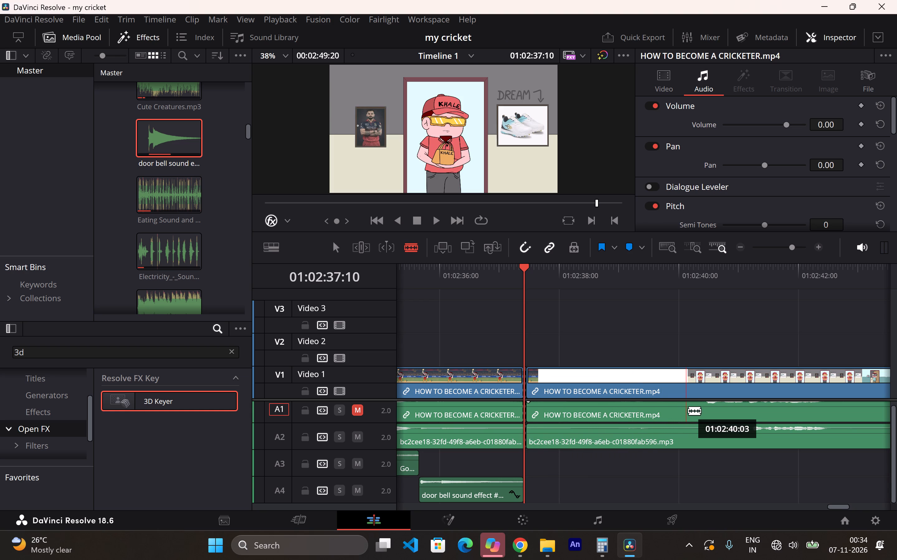
click(688, 410)
click(687, 438)
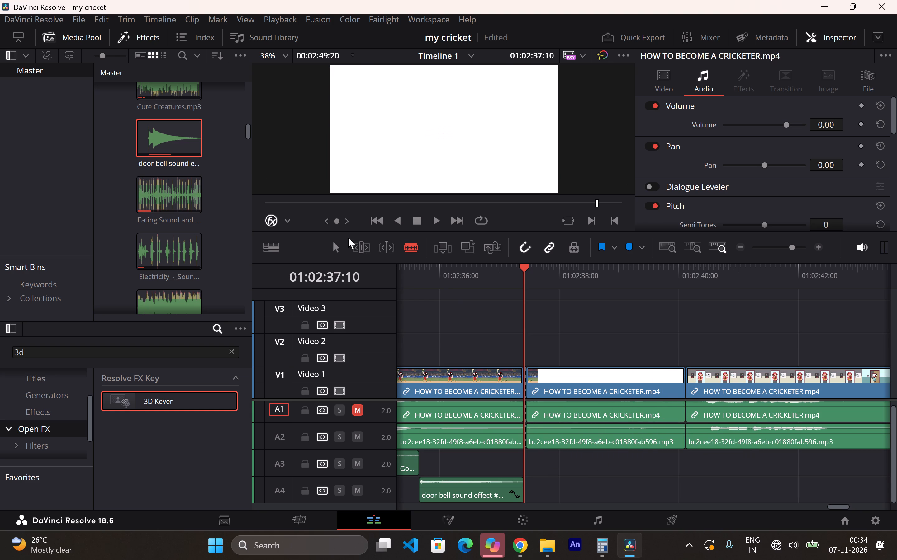
Delete the white video section with its linked audio and the Audio 2 voice segment beneath it, and preview the cut.
click(339, 250)
click(574, 379)
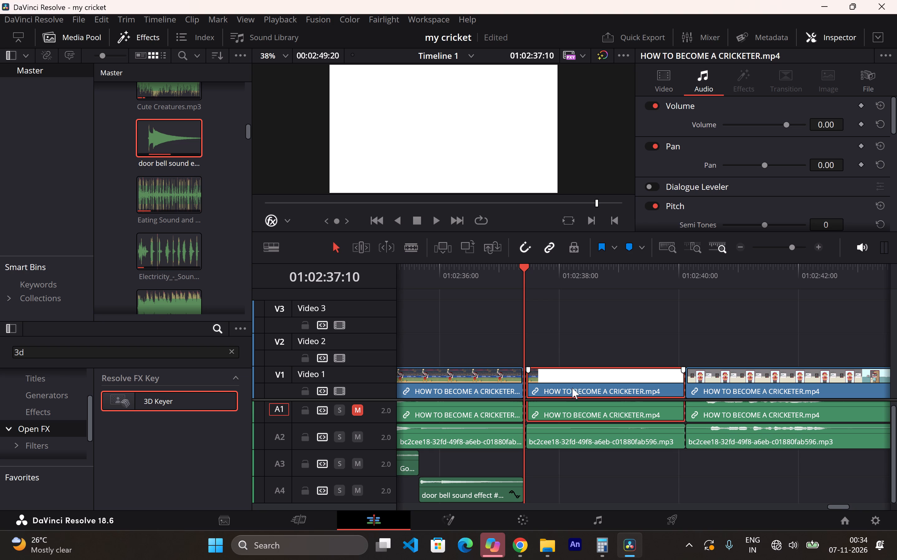
key(BackSpace)
click(587, 433)
key(BackSpace)
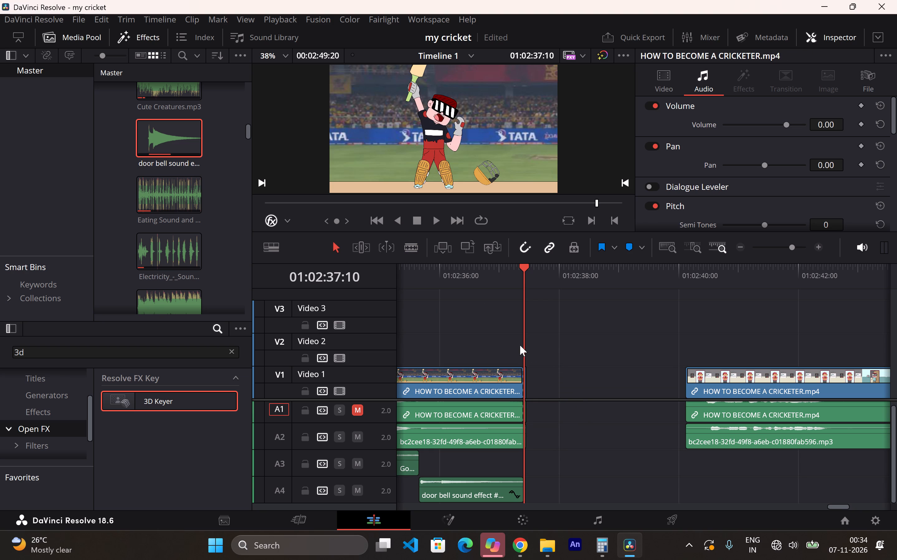
click(454, 273)
key(space)
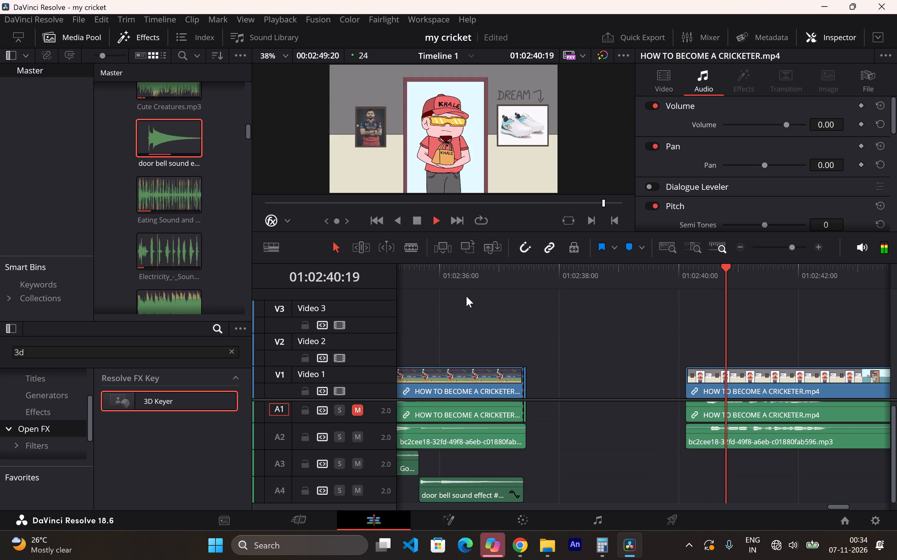
key(space)
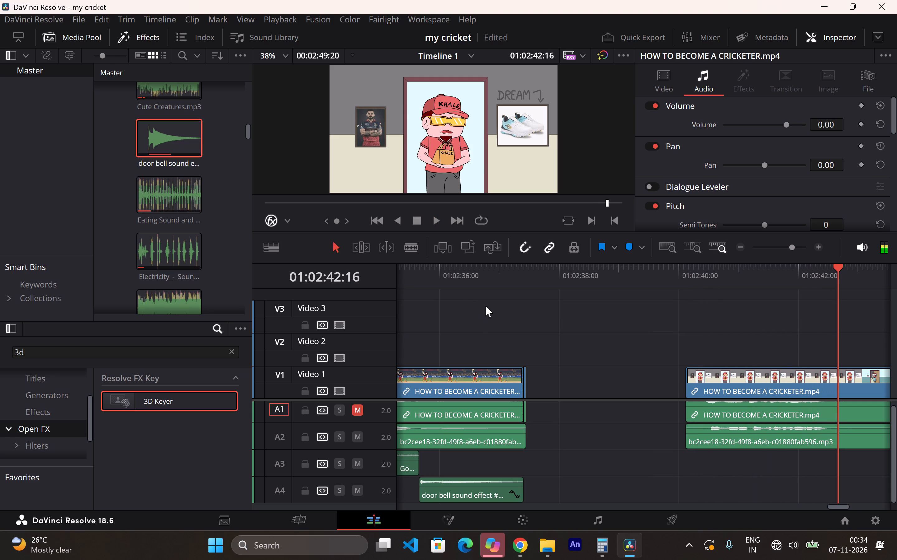
Switch to Chrome and search YouTube for "opening door sound effect".
click(519, 547)
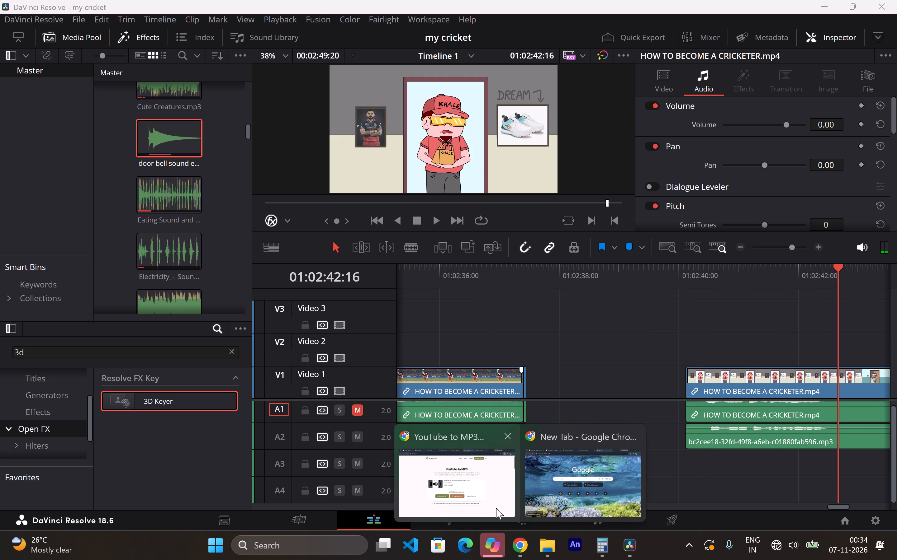
click(496, 507)
click(432, 25)
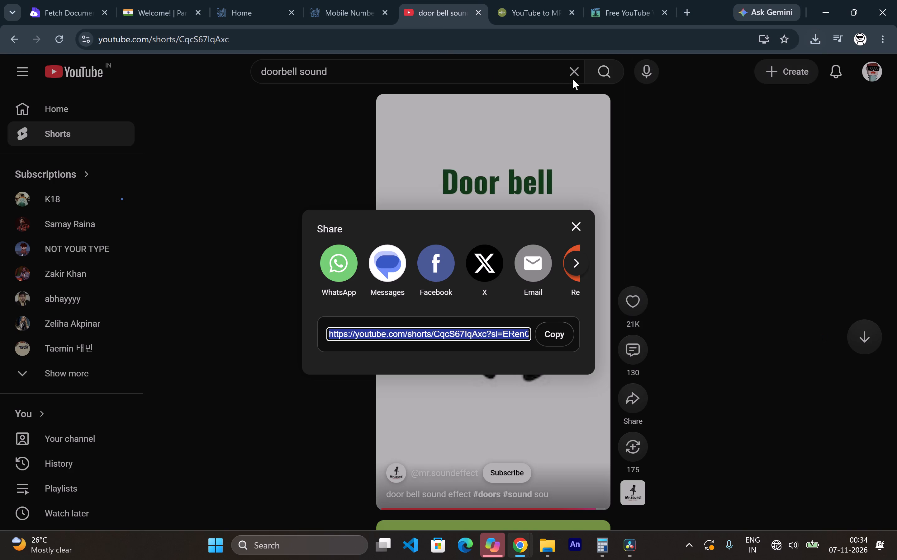
click(572, 79)
click(573, 75)
key(o)
text(pe)
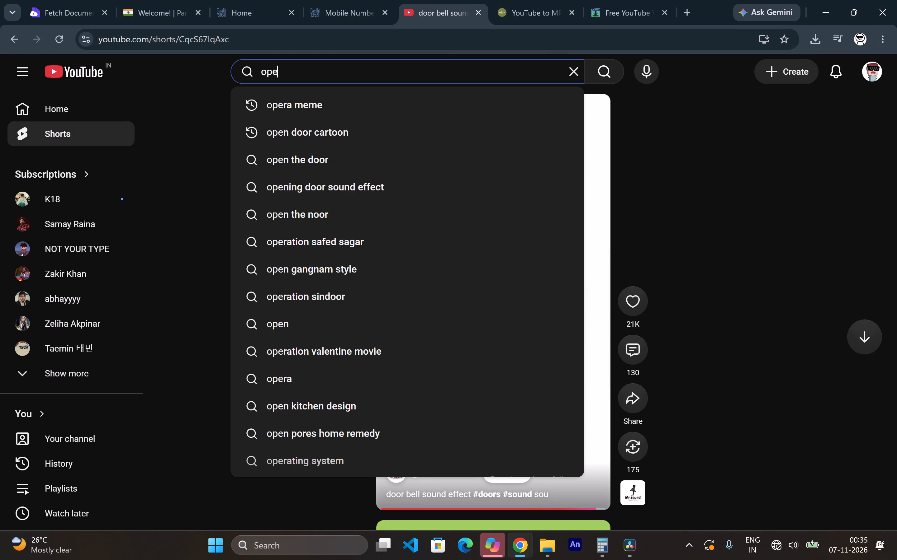
text(ning)
key(space)
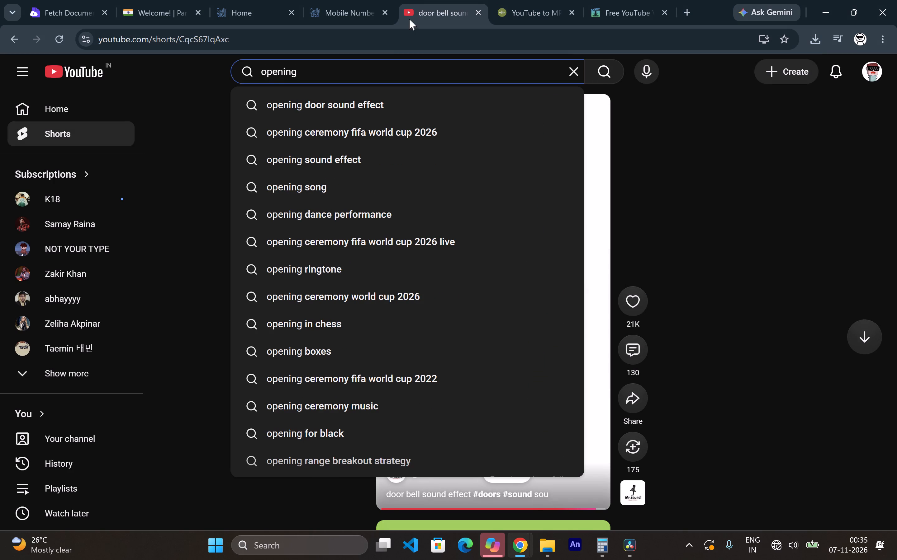
click(401, 109)
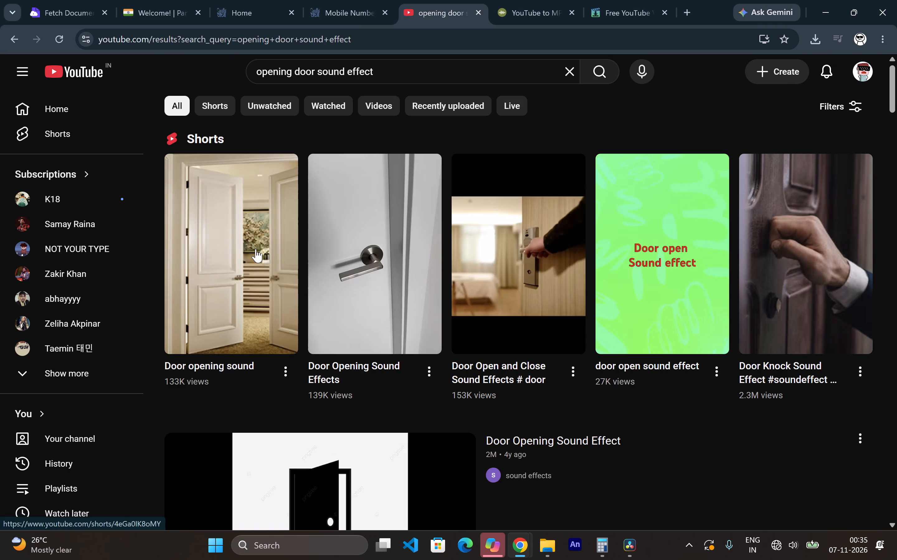
Audition the first Shorts in the search results, including "Door Opening Sound Effects" and "Door Open and Close Sound Effects".
click(256, 249)
click(261, 243)
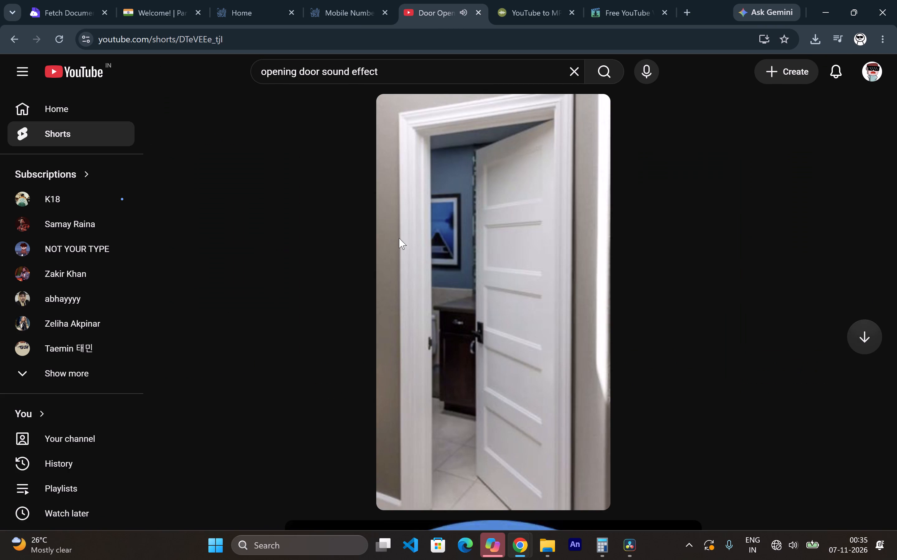
click(13, 28)
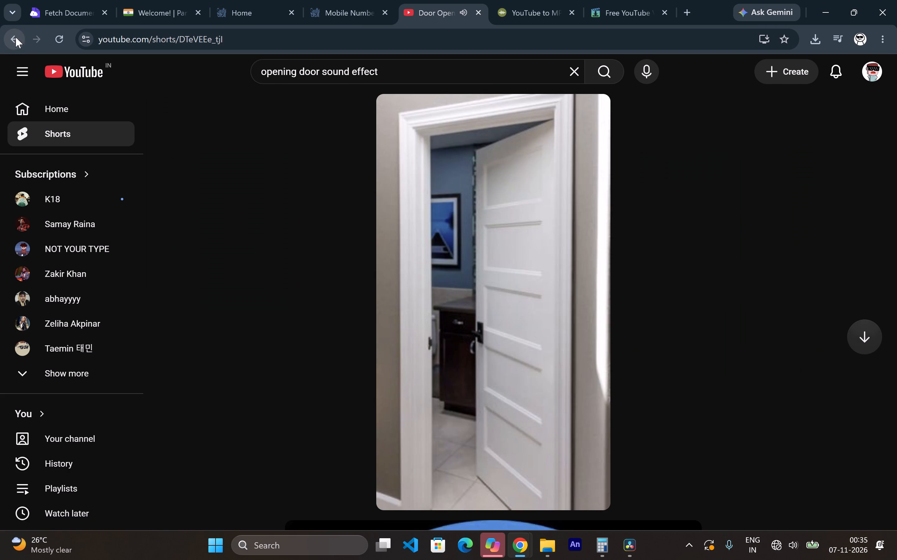
click(15, 37)
click(460, 241)
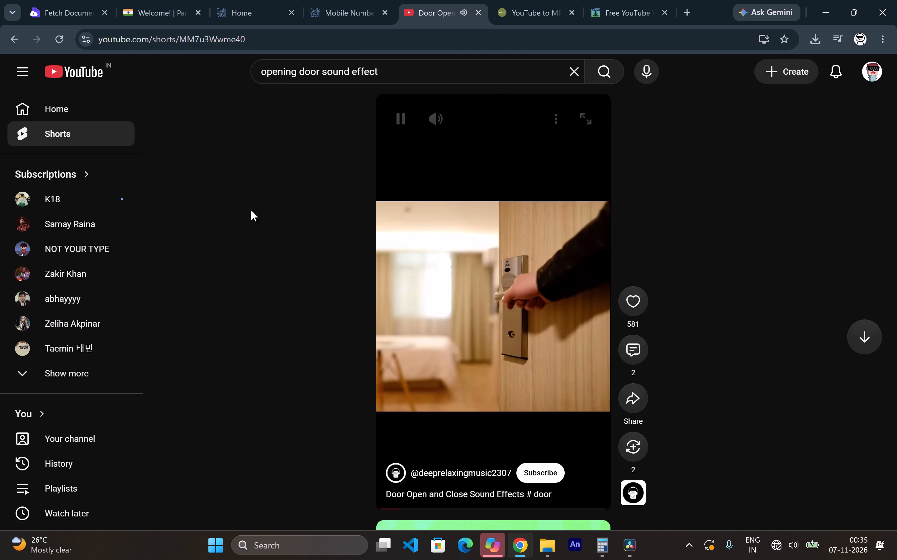
click(3, 33)
click(423, 238)
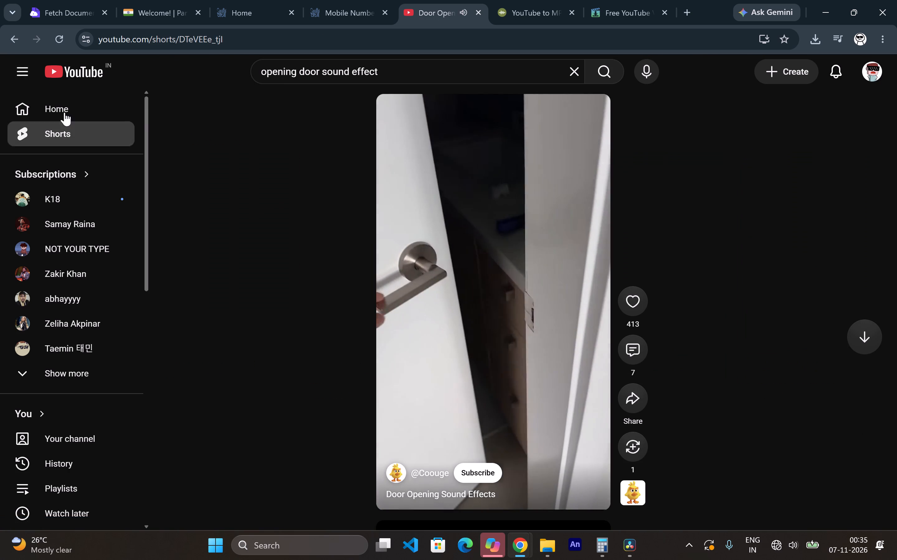
click(9, 37)
Listen to the full-length results below the first Shorts, including both "Door Opening Sound Effect" videos and "Door Slam sound effect | SFX".
scroll(501, 281, down, 3)
click(413, 315)
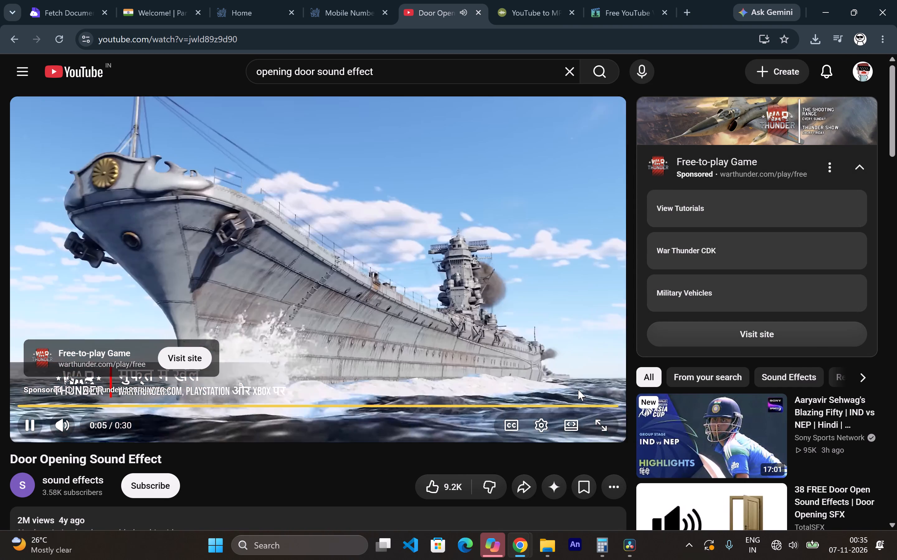
click(579, 390)
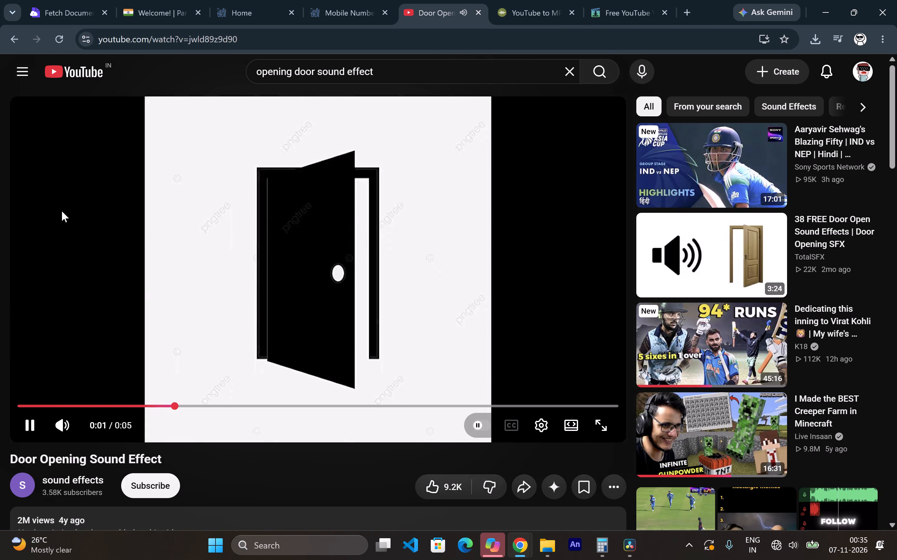
click(12, 45)
scroll(250, 257, down, 3)
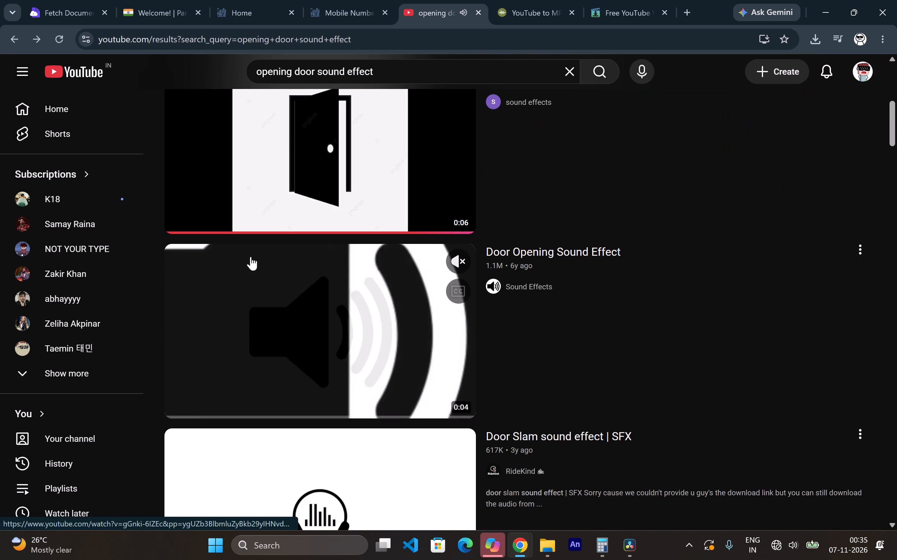
click(449, 260)
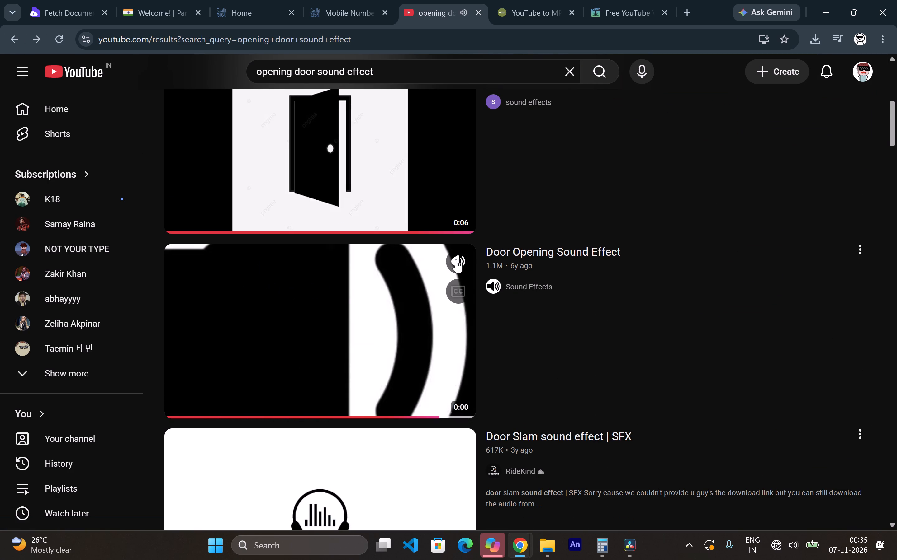
click(458, 263)
click(456, 264)
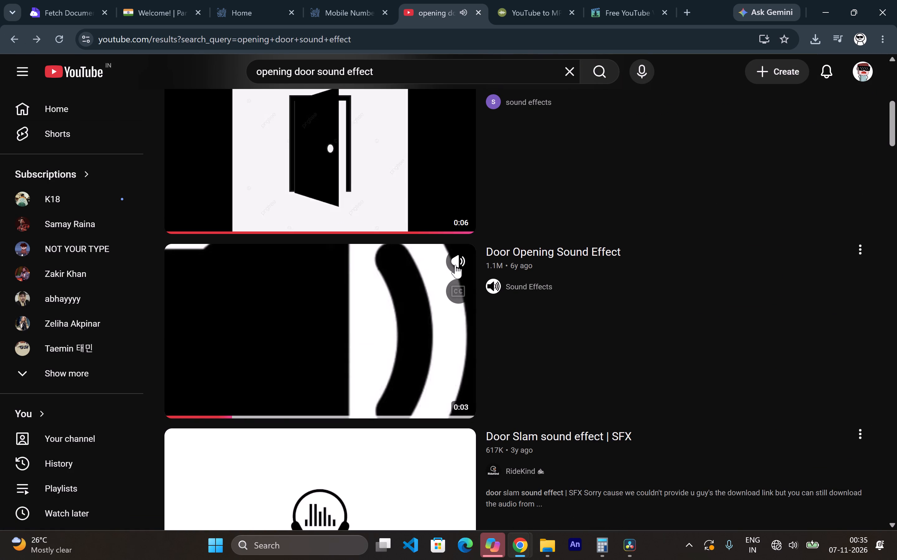
scroll(304, 272, down, 5)
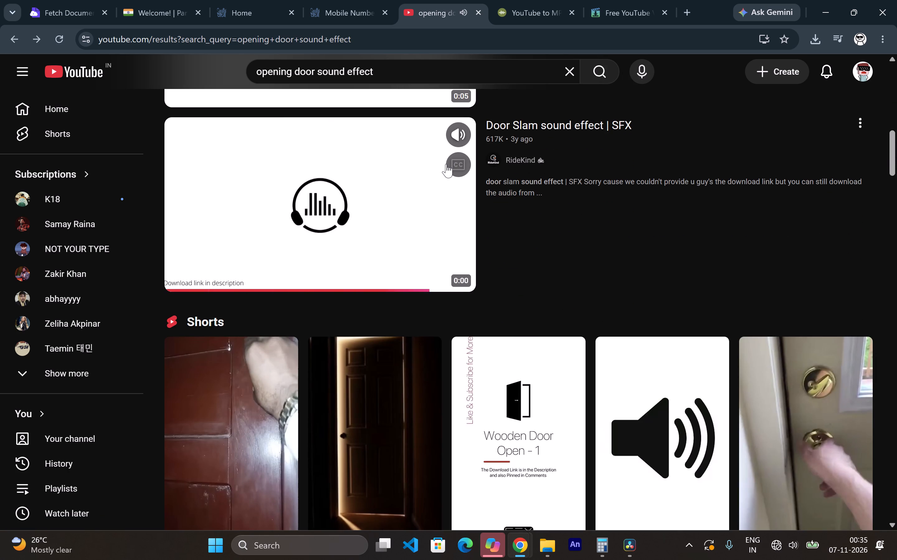
Audition the second group of door Shorts and the "Door Open and Close" and "Old Wooden Doors" videos below it.
scroll(445, 165, down, 4)
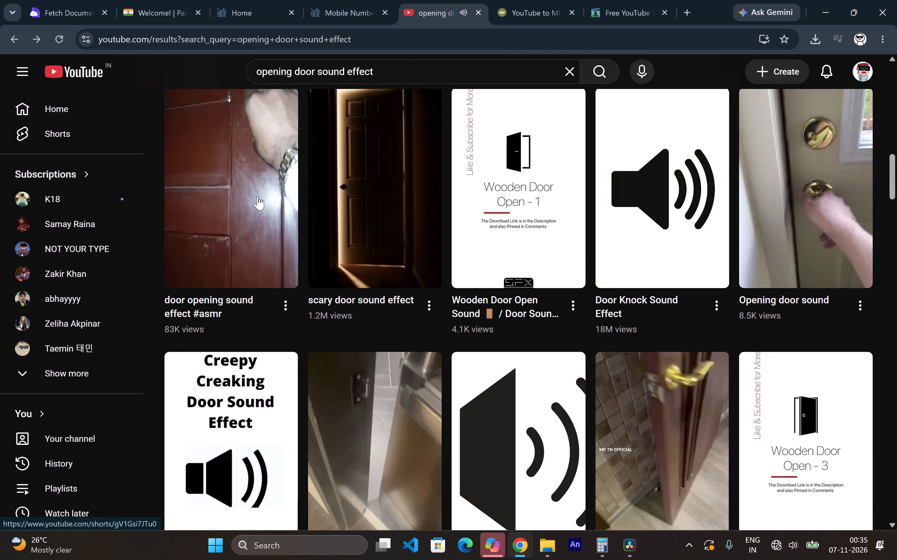
click(258, 197)
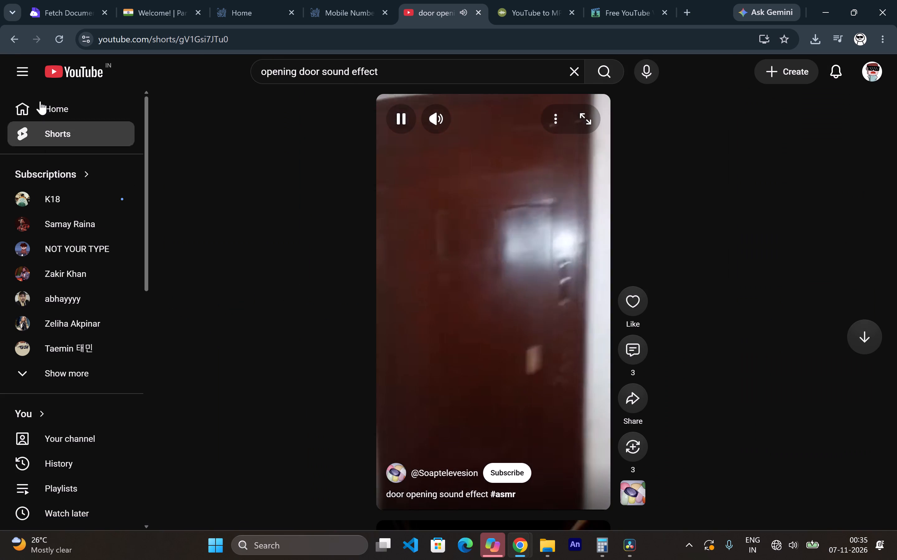
click(13, 37)
scroll(359, 262, down, 3)
click(276, 305)
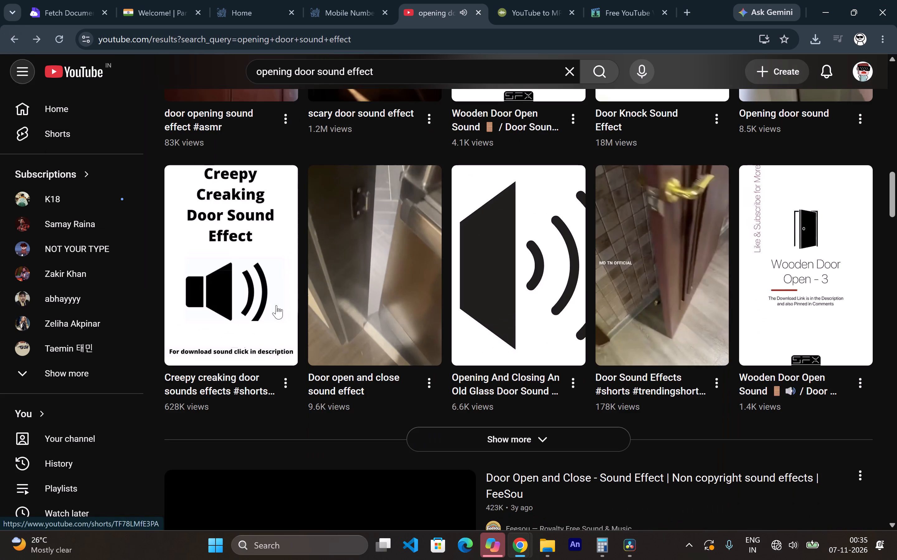
click(17, 38)
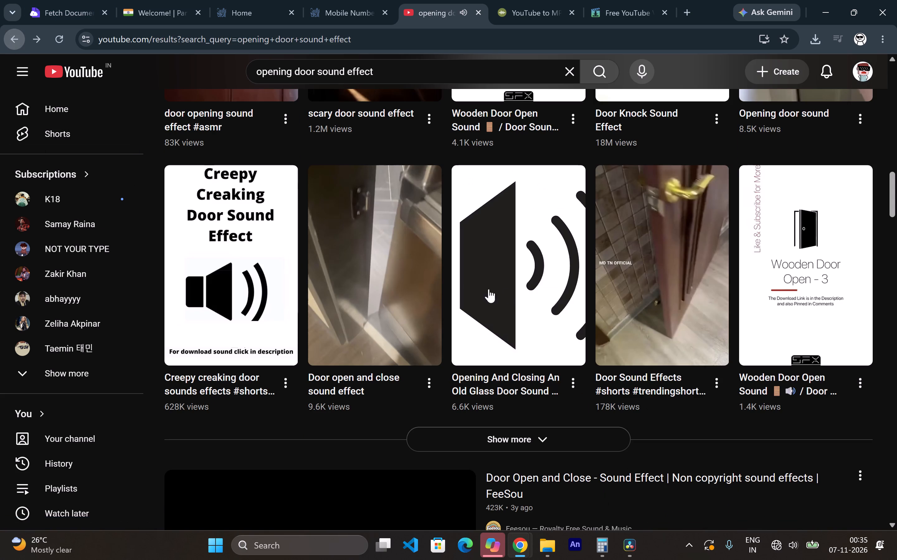
click(397, 266)
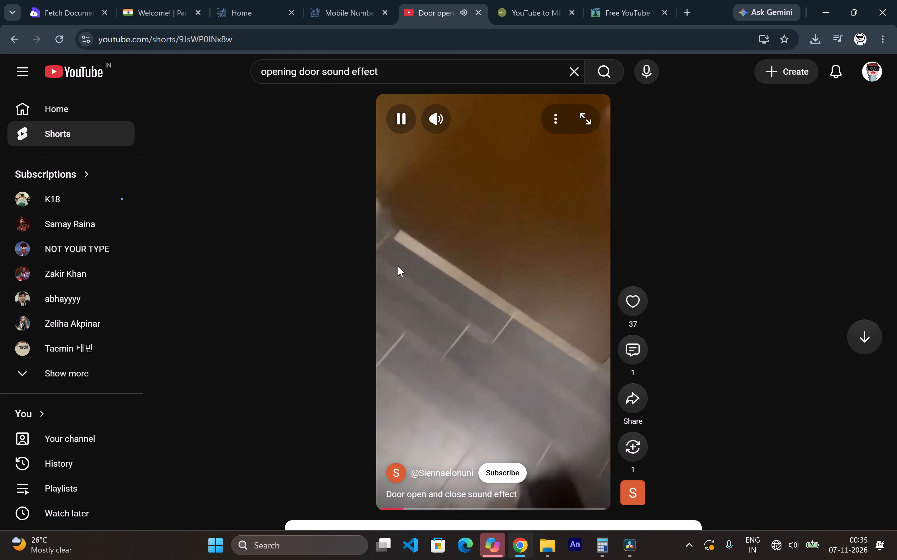
click(6, 48)
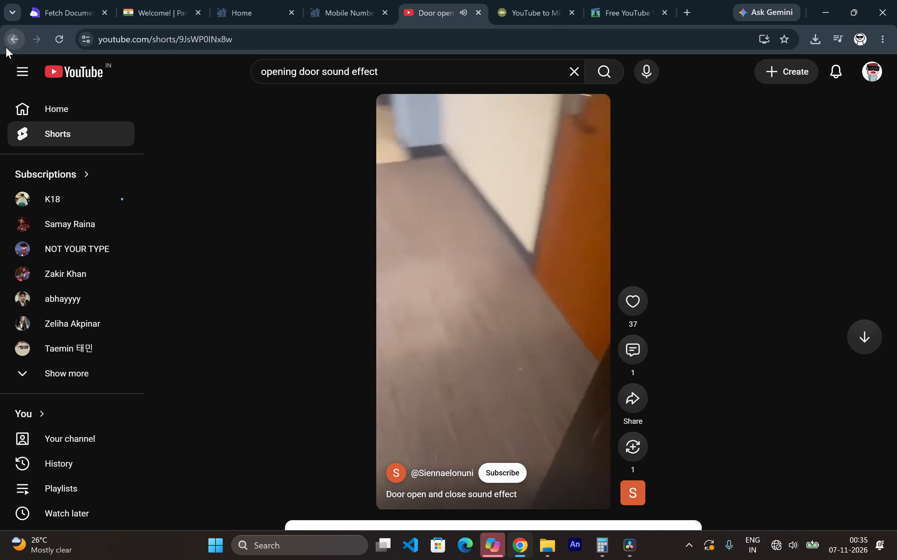
click(531, 287)
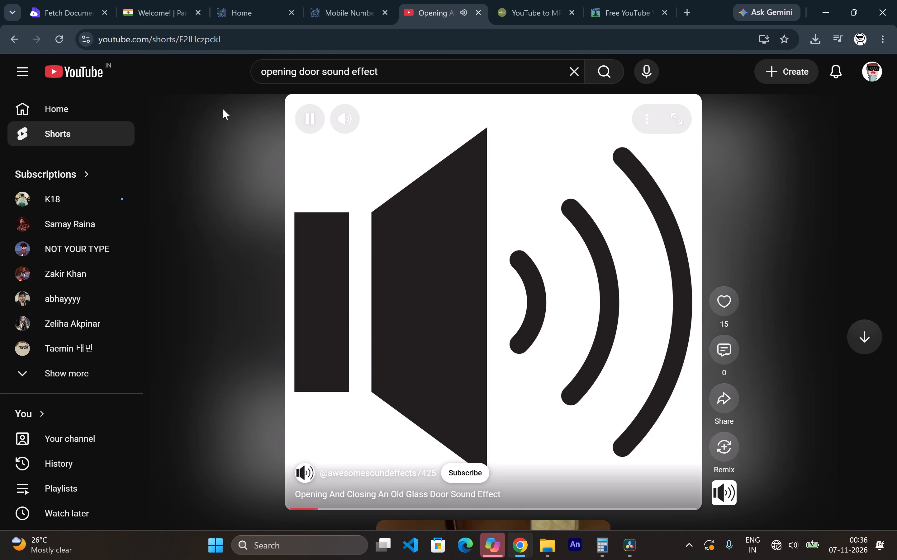
click(14, 41)
scroll(368, 280, down, 4)
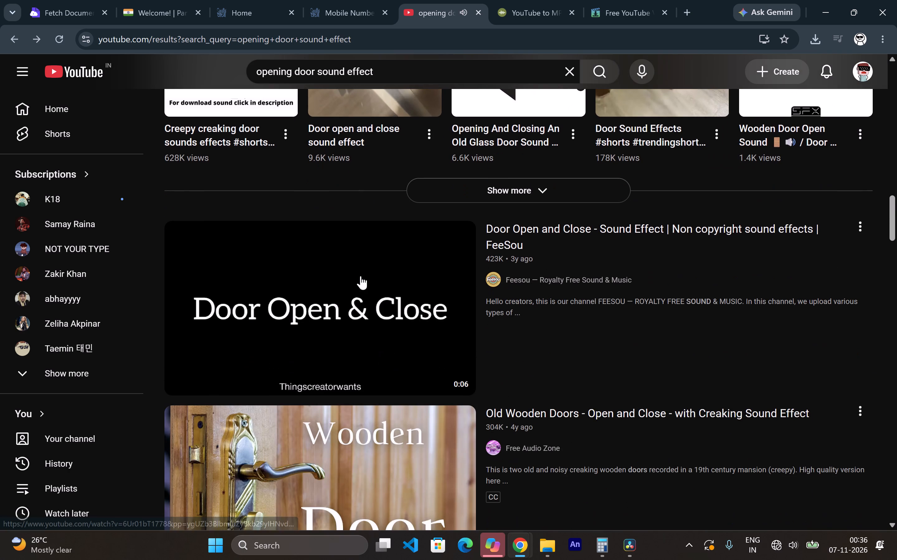
click(455, 244)
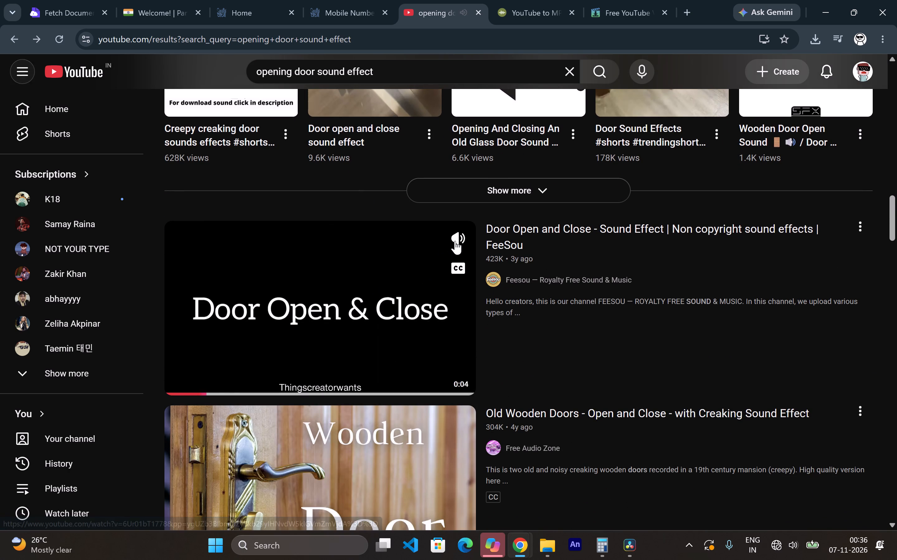
scroll(441, 257, down, 3)
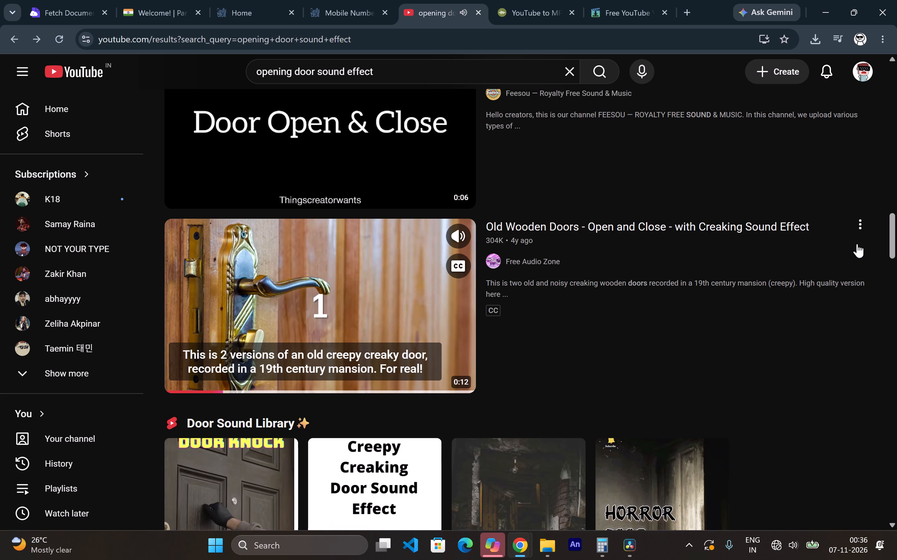
Copy the share link of the video "Old Wooden Doors - Open and Close - with Creaking Sound Effect".
click(861, 236)
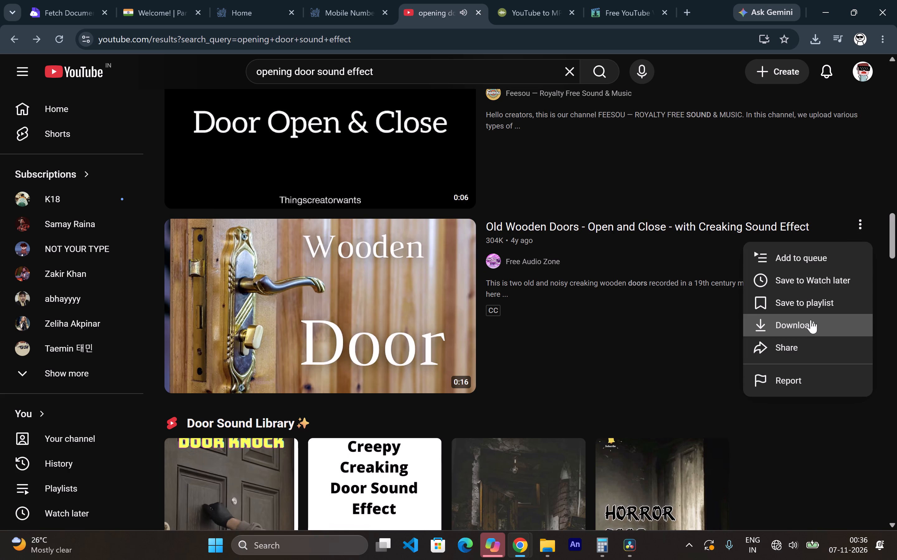
click(803, 342)
click(547, 355)
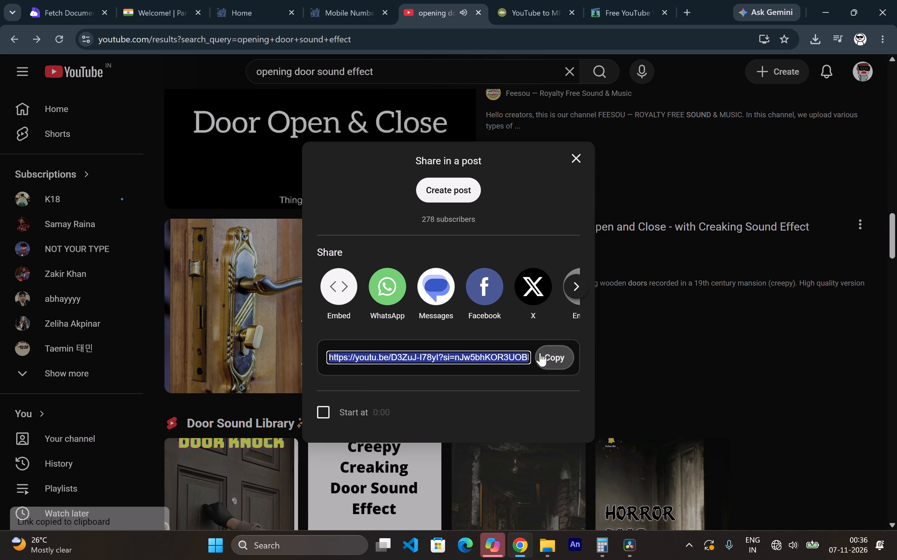
click(580, 158)
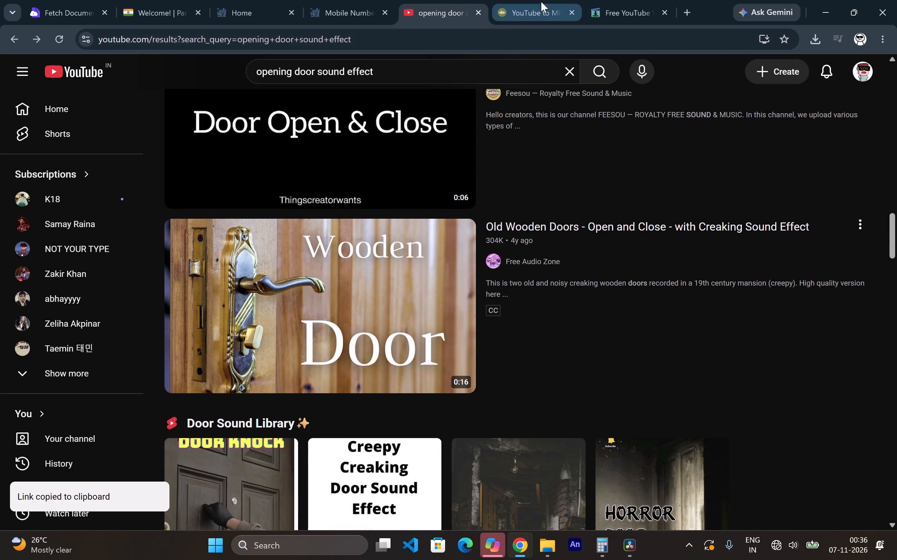
Convert the copied link to a 128 kbps MP3 on ytmp3.nz and download the file.
click(493, 4)
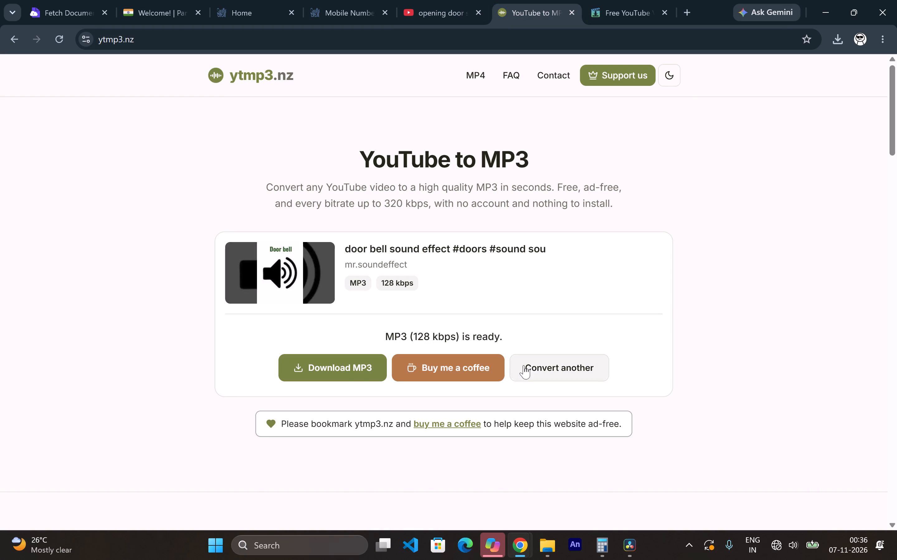
click(530, 365)
click(410, 261)
key(ctrl+v)
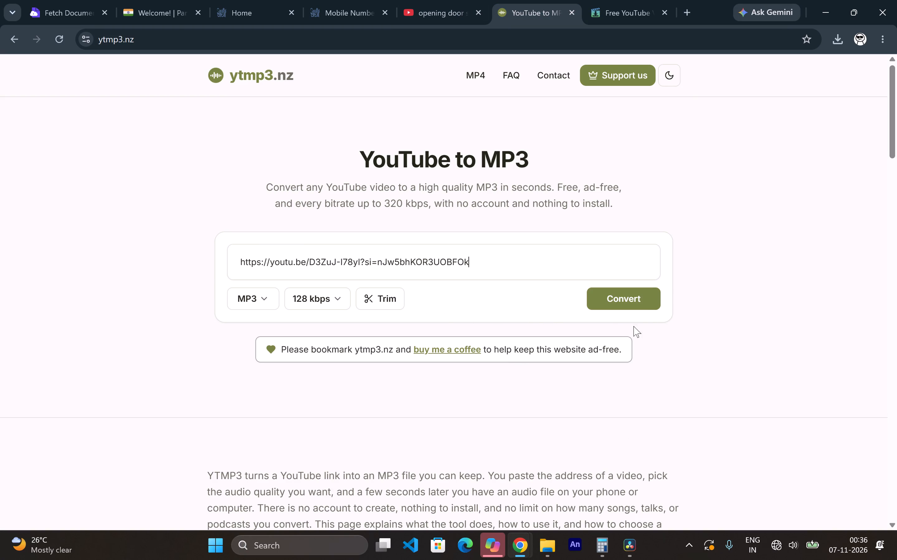
click(648, 306)
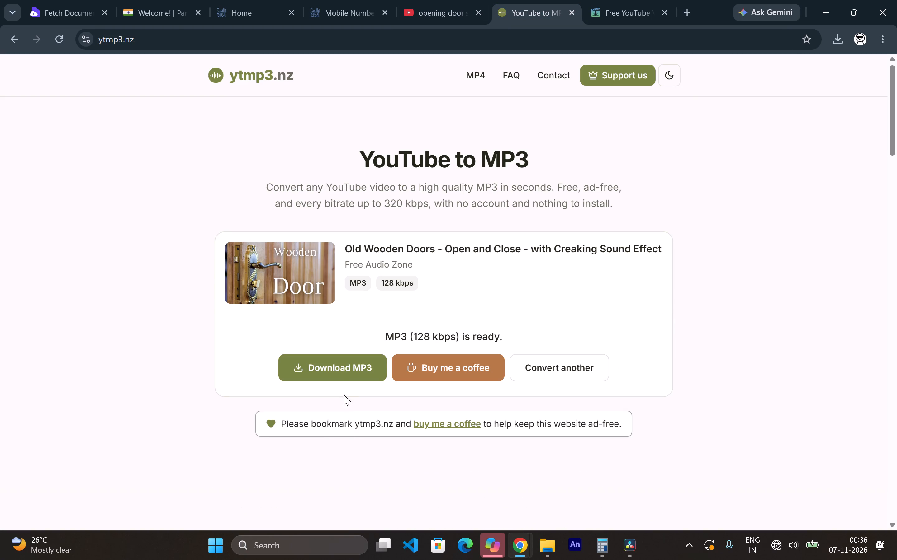
click(334, 375)
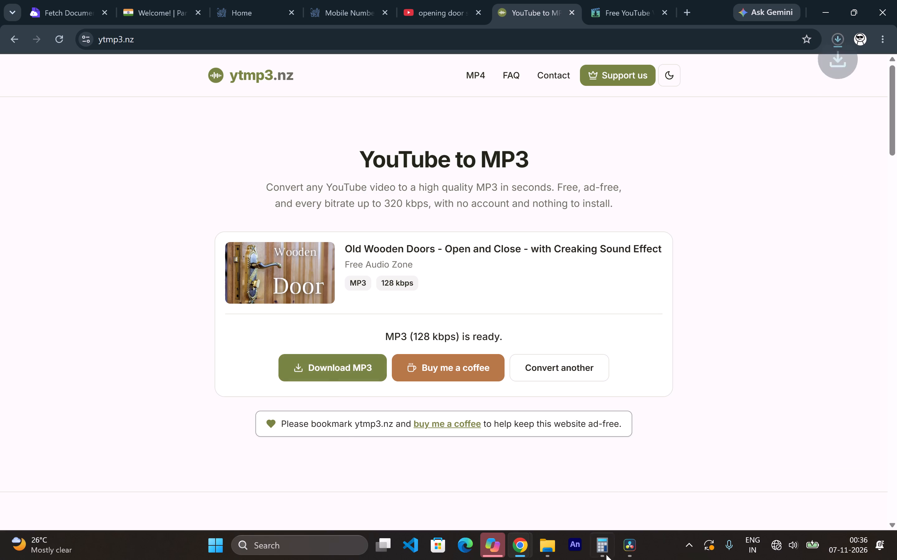
Switch to DaVinci Resolve and import the Old Wooden Doors MP3 from Downloads into the media pool.
click(624, 550)
right_click(233, 237)
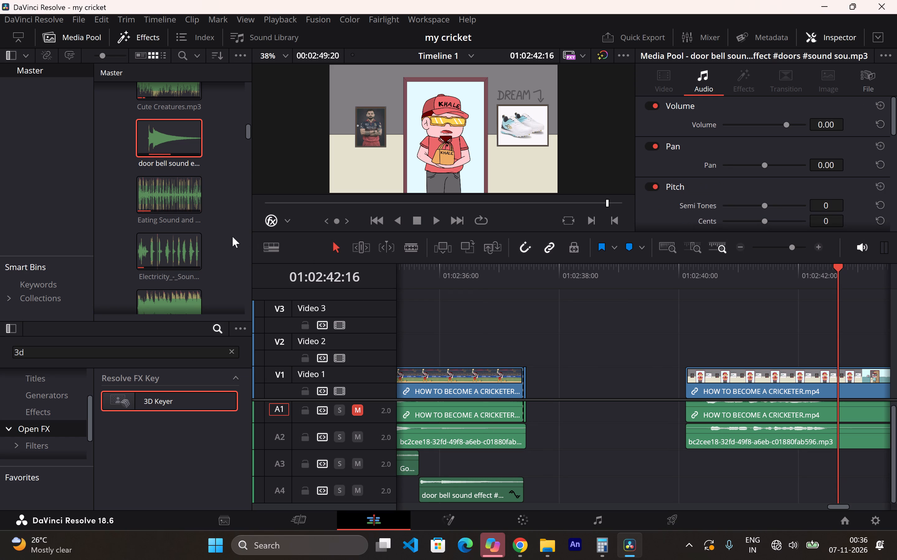
click(302, 352)
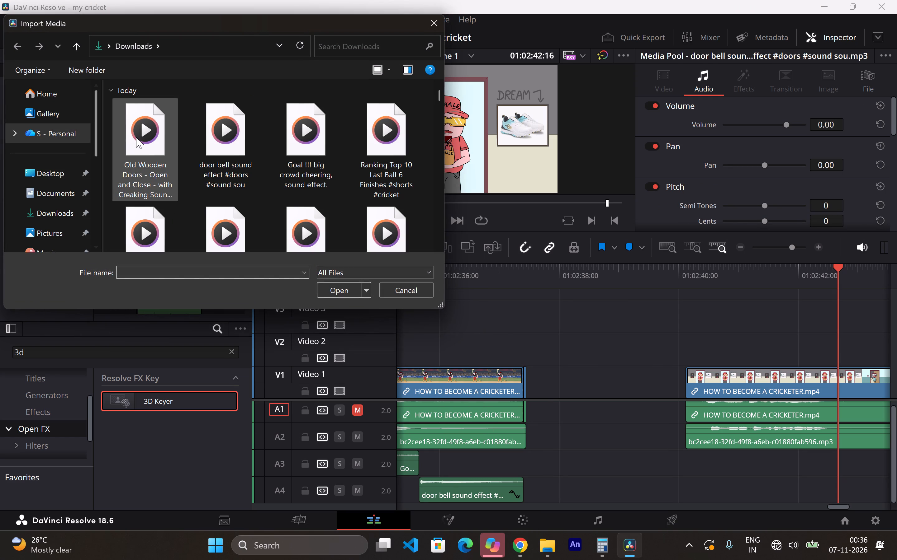
double_click(135, 136)
Place the Old Wooden Doors clip on Audio 4 directly against the end of the door bell clip and play it back.
scroll(139, 214, up, 5)
scroll(139, 214, down, 17)
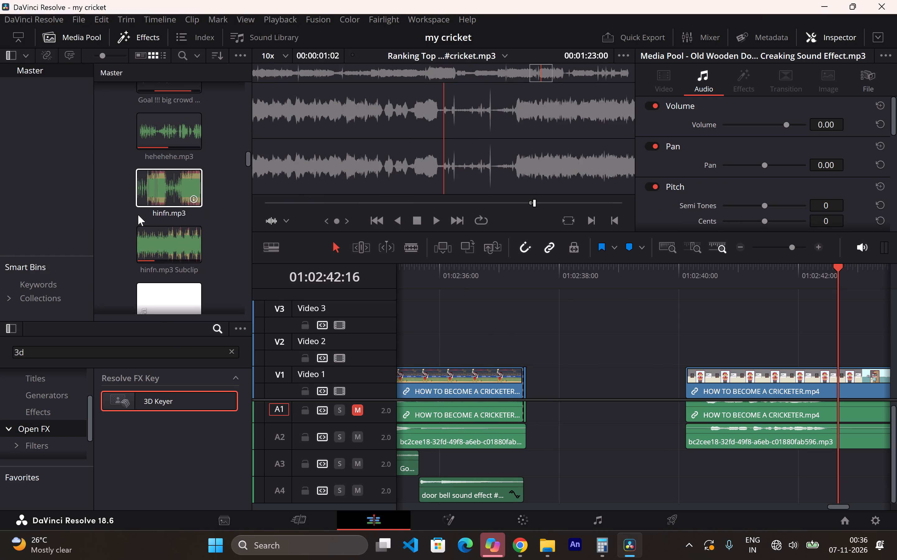
scroll(138, 215, down, 20)
scroll(138, 215, down, 7)
scroll(136, 222, up, 2)
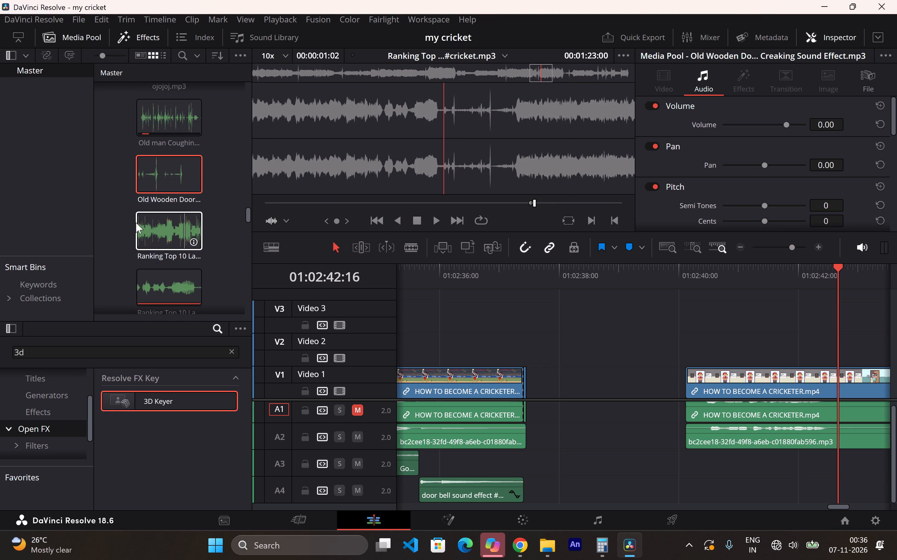
scroll(136, 222, up, 1)
double_click(159, 170)
drag(157, 170, 189, 200)
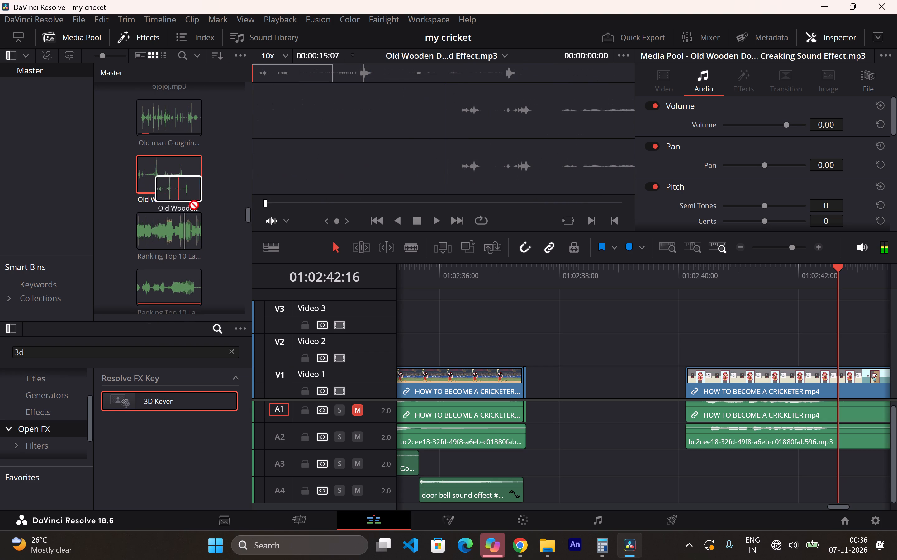
drag(189, 200, 528, 483)
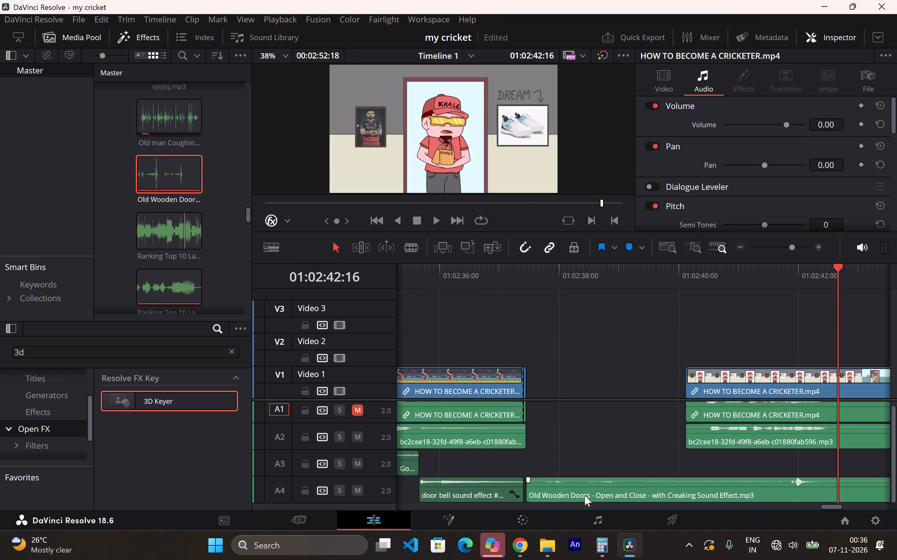
drag(584, 492, 578, 491)
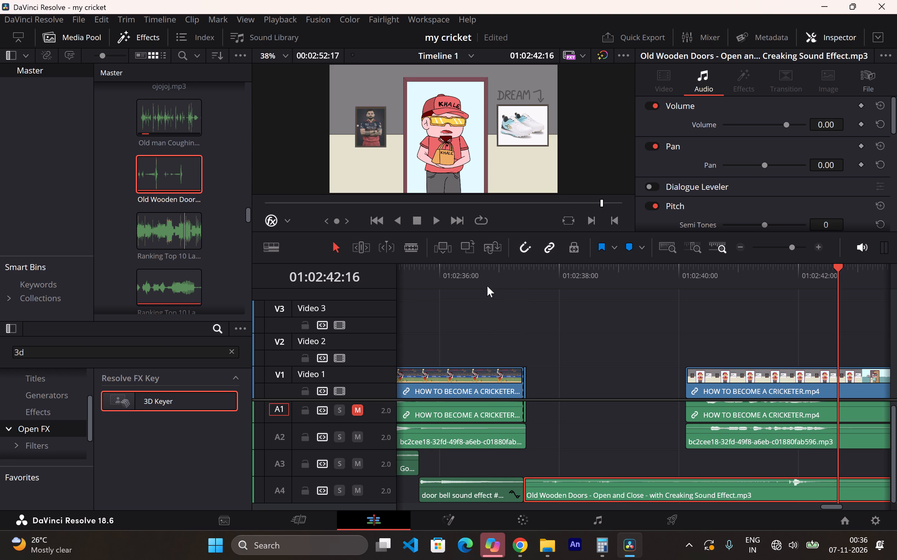
click(487, 286)
key(space)
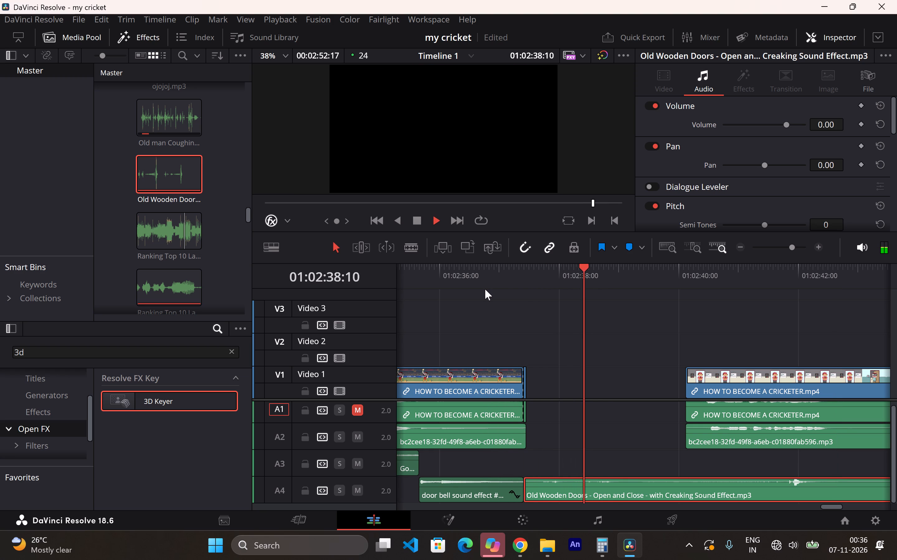
Split the Old Wooden Doors clip on Audio 4 where the following video clip begins, delete the remainder, and play the result.
key(space)
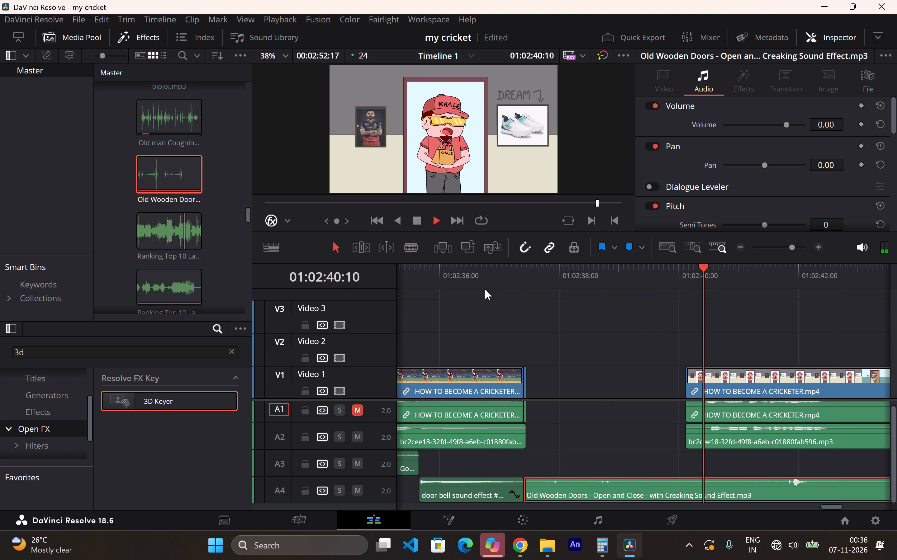
click(407, 248)
click(692, 484)
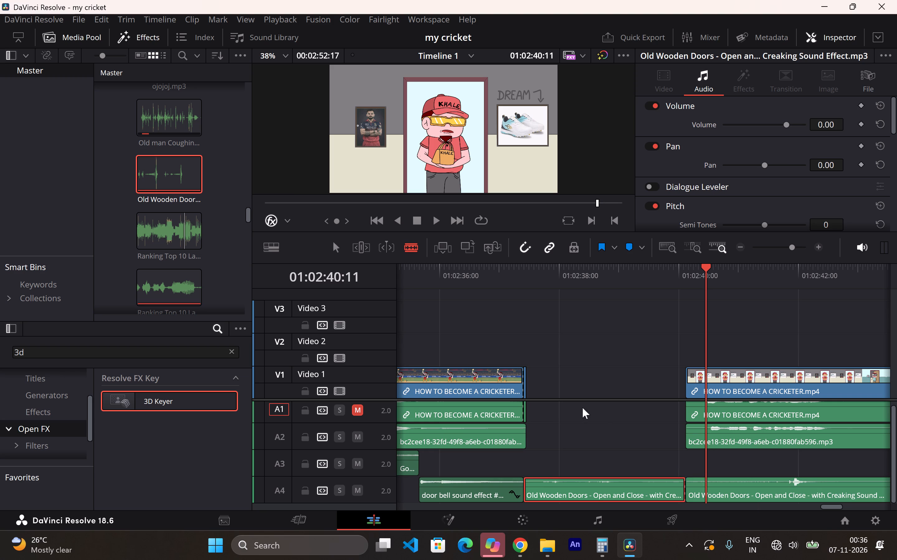
click(336, 259)
click(335, 251)
click(725, 492)
key(BackSpace)
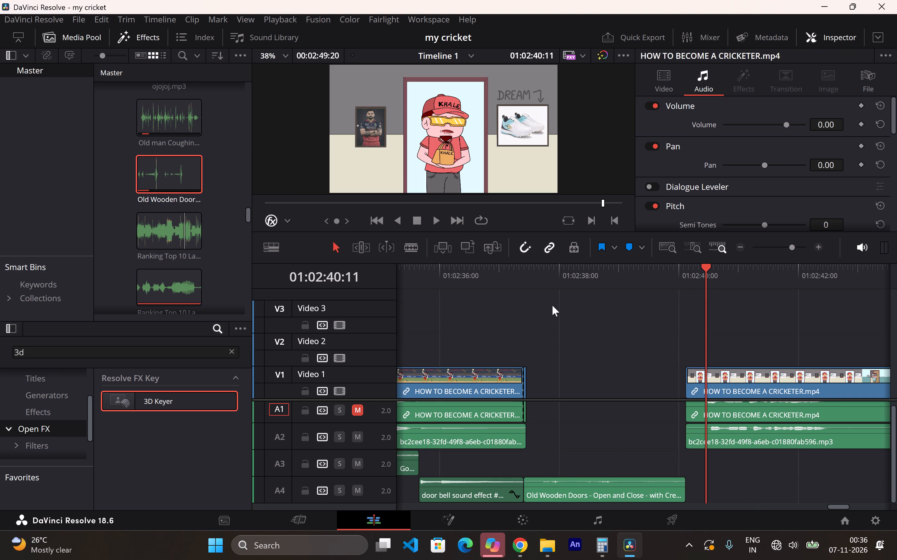
click(515, 278)
key(v)
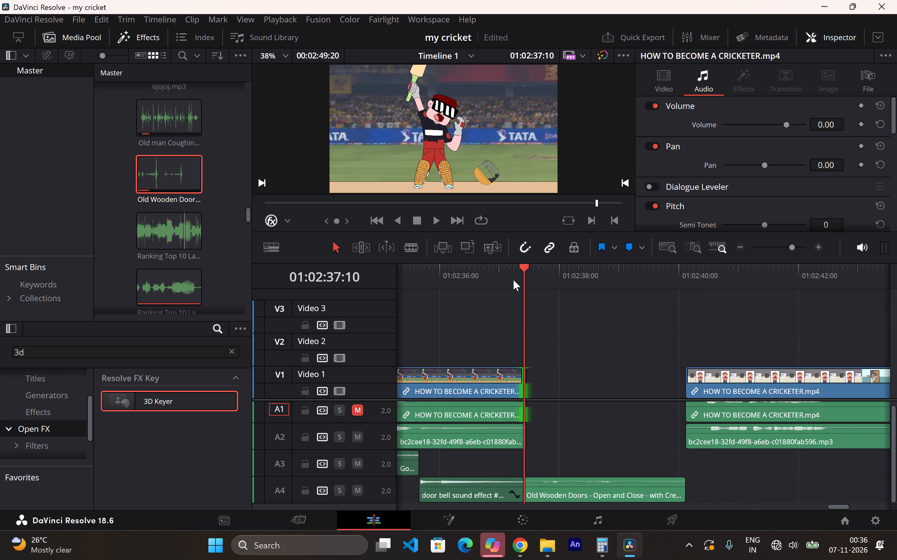
key(space)
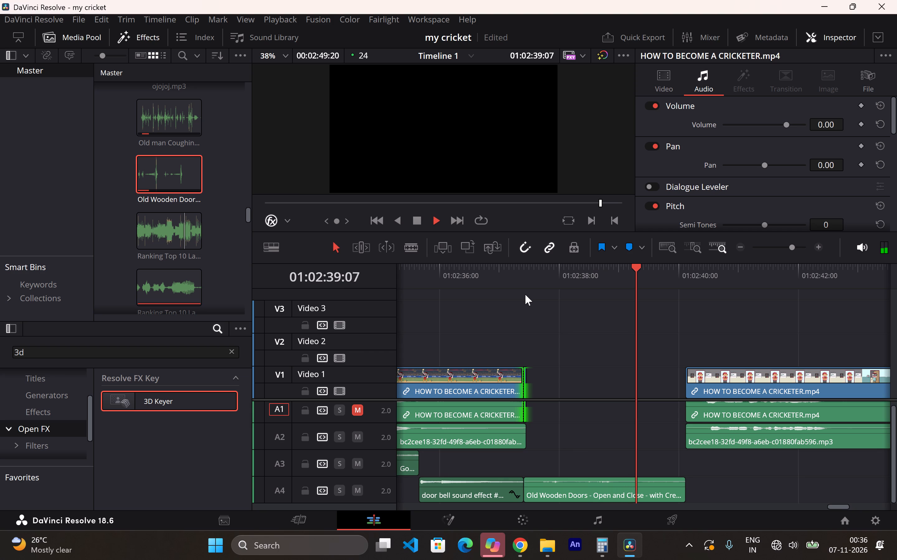
key(space)
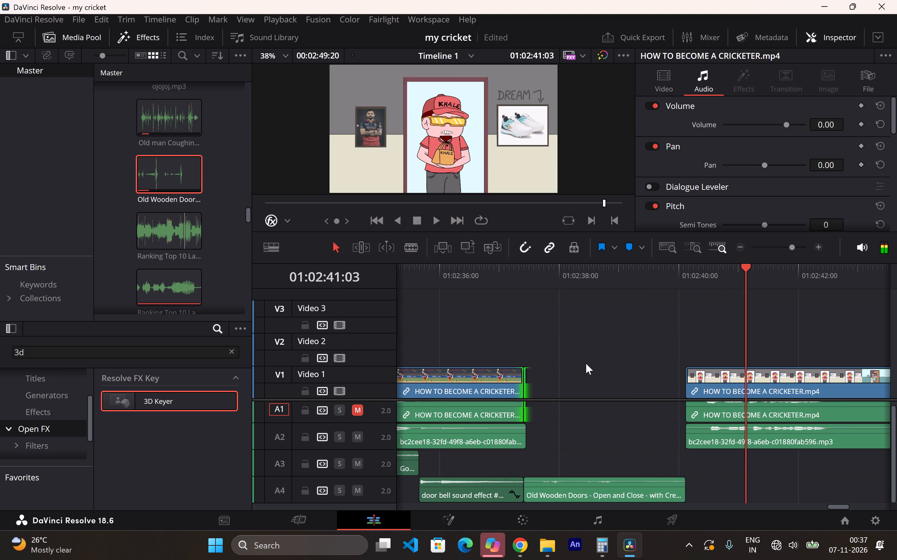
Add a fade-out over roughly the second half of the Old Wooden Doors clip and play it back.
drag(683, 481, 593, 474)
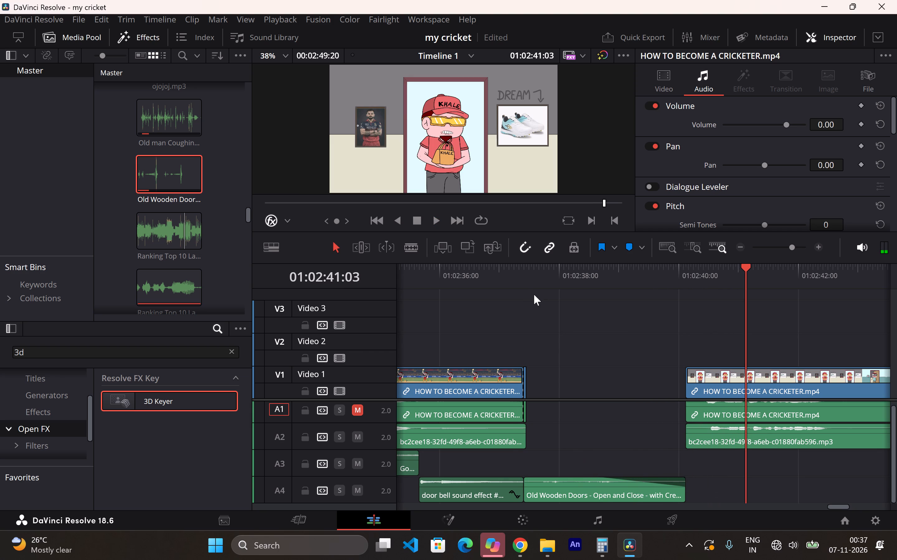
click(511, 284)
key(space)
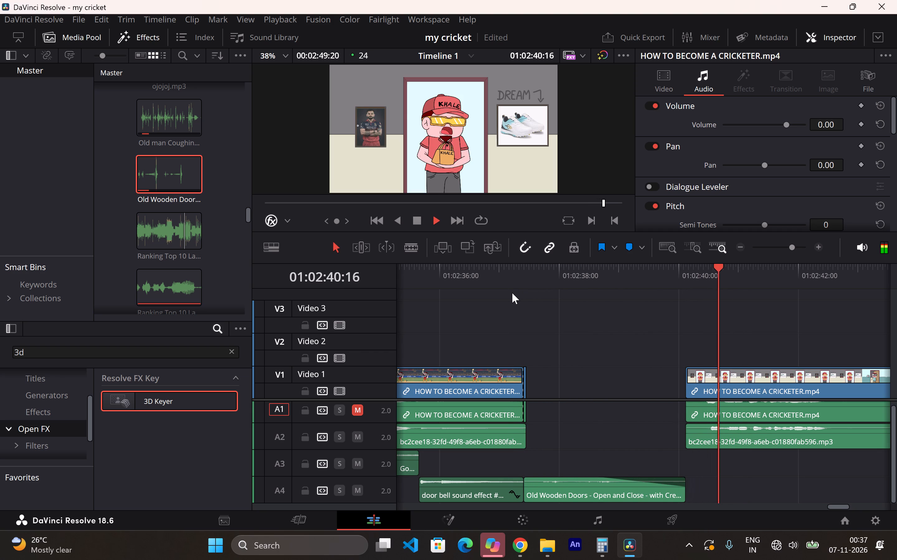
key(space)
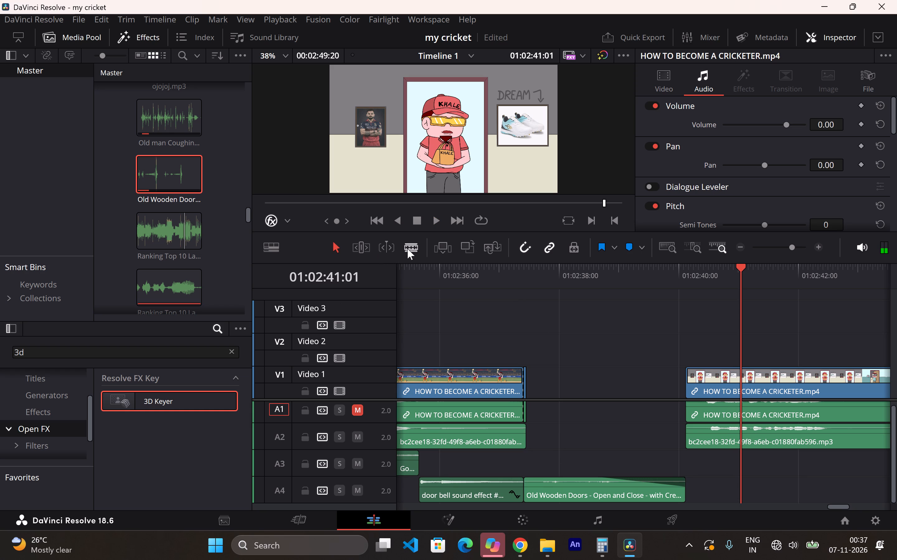
Split the Old Wooden Doors clip about midway, delete its second half, and play the shortened effect.
click(411, 248)
click(610, 486)
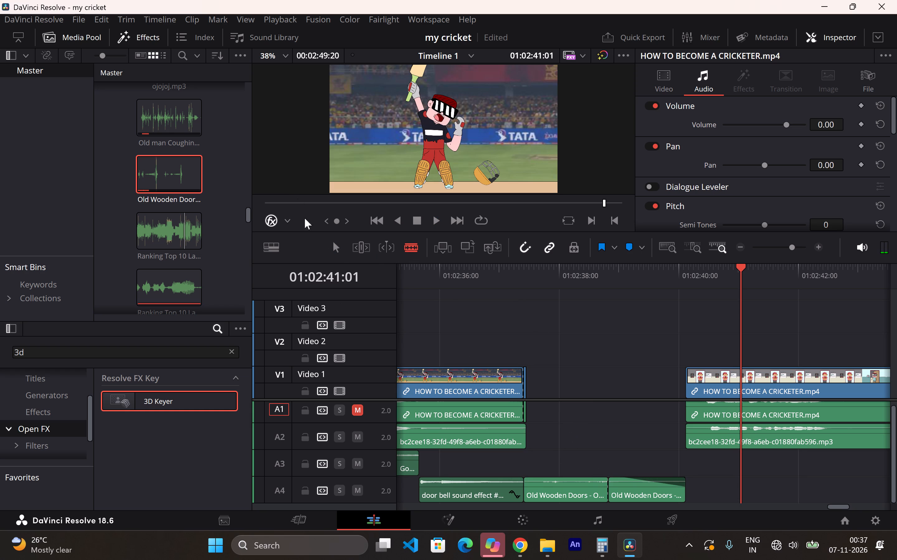
click(335, 260)
click(336, 253)
click(622, 491)
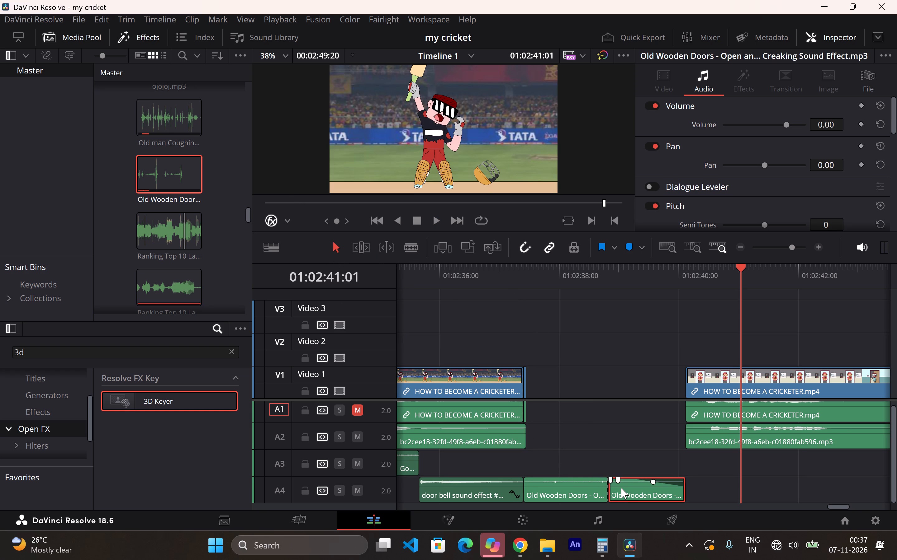
key(BackSpace)
click(525, 282)
key(space)
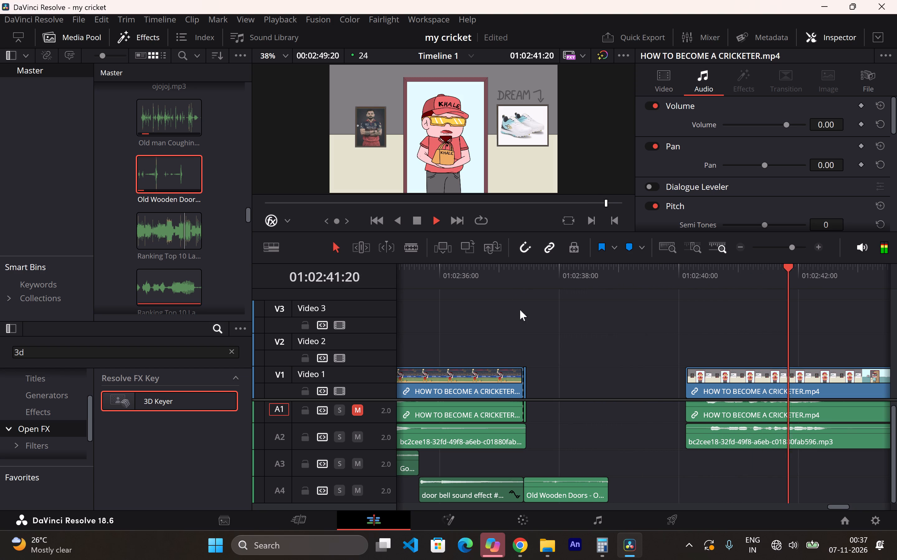
key(space)
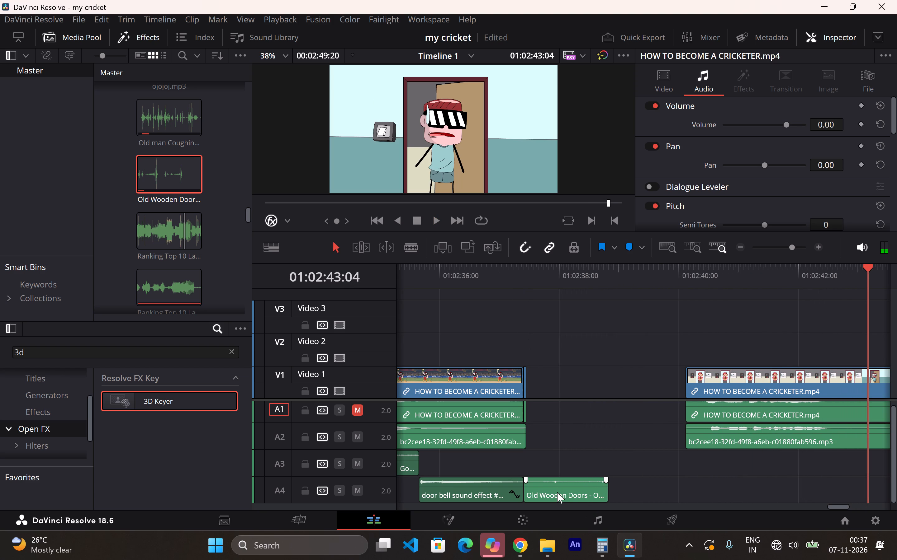
Move the shortened Old Wooden Doors clip later on Audio 4, starting at about 01:02:38:00, and play it back.
drag(557, 492, 591, 490)
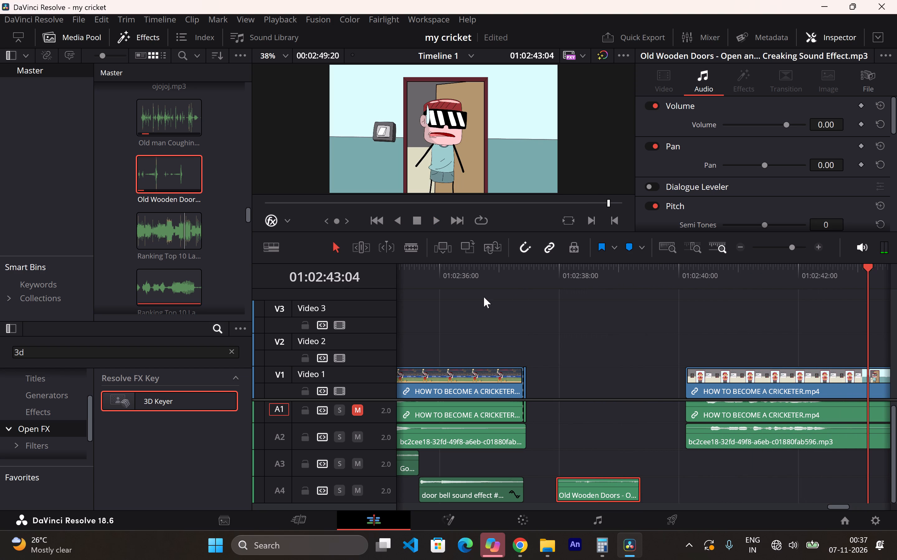
click(484, 296)
click(483, 287)
key(space)
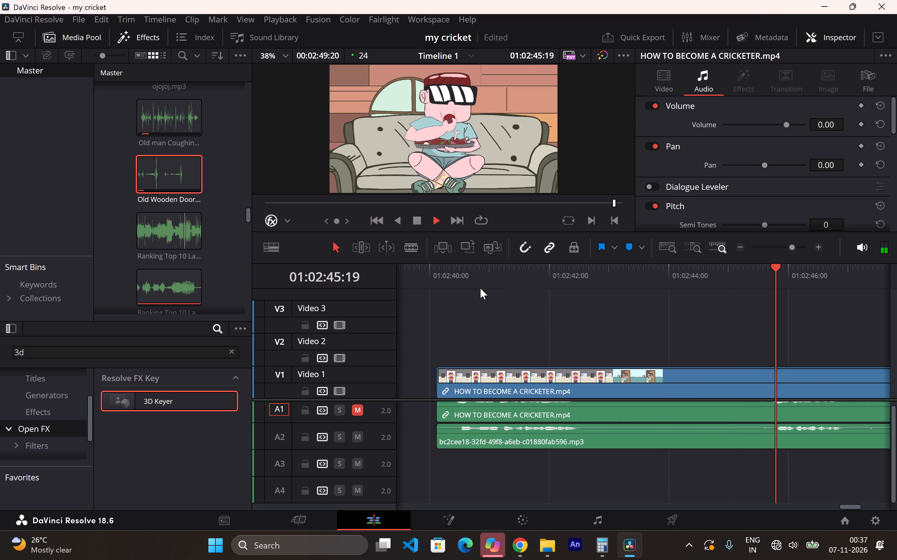
key(space)
Review the doorway and sofa scenes, and replay the sequence from about 01:02:29 to check the door bell and door sounds.
drag(766, 273, 747, 273)
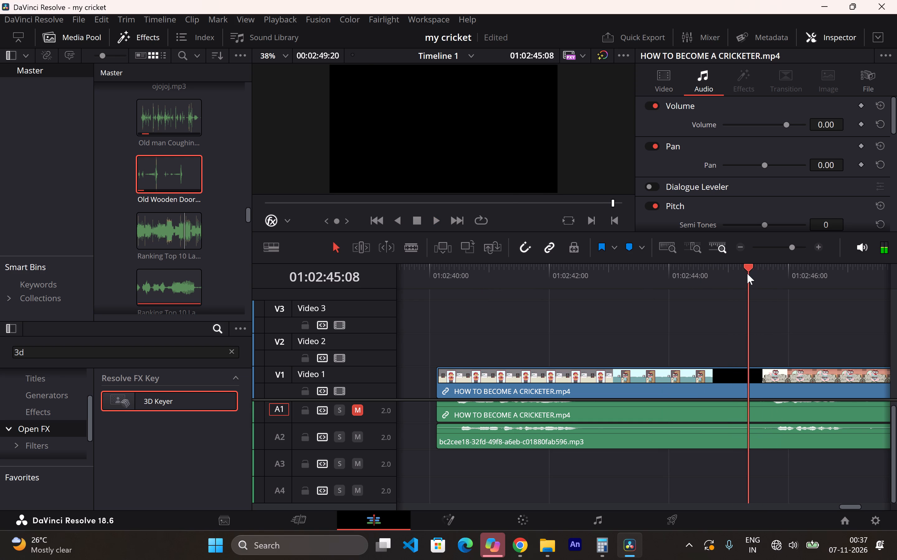
drag(747, 273, 766, 280)
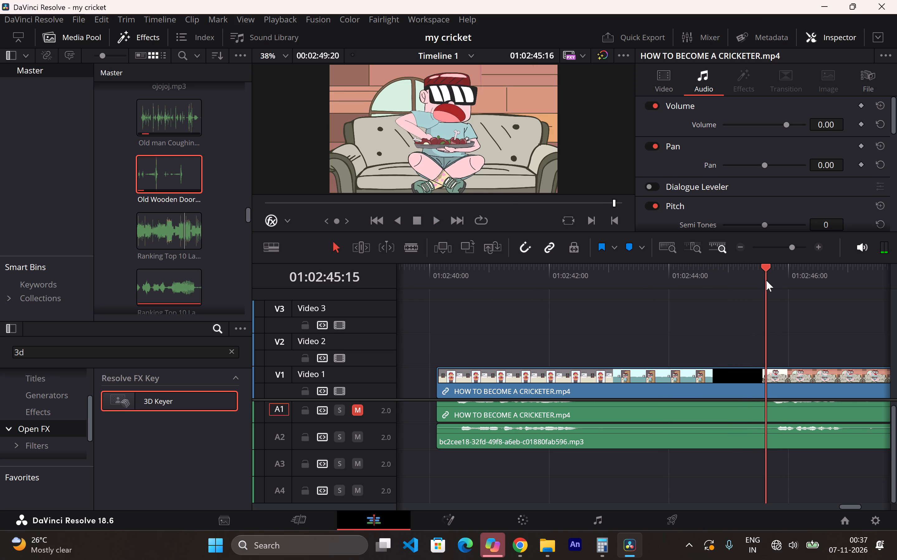
drag(766, 280, 800, 282)
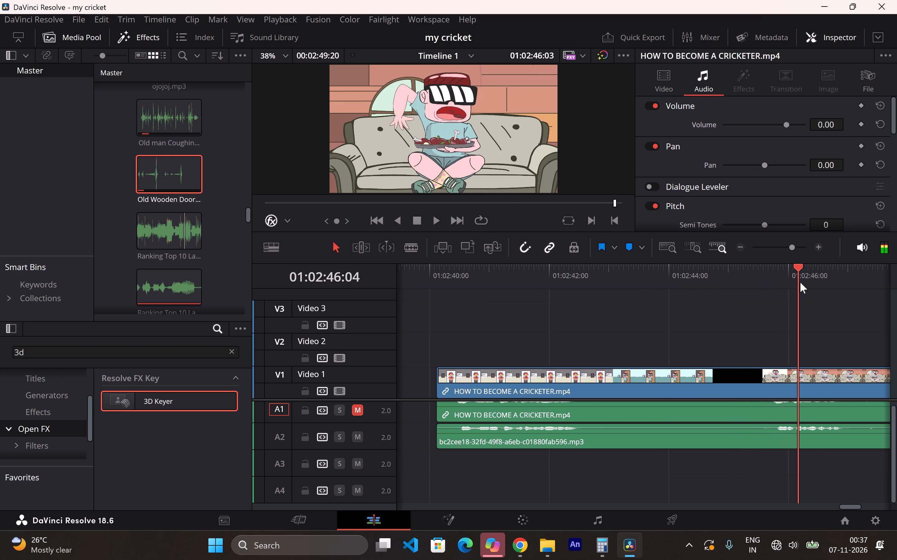
drag(800, 282, 584, 277)
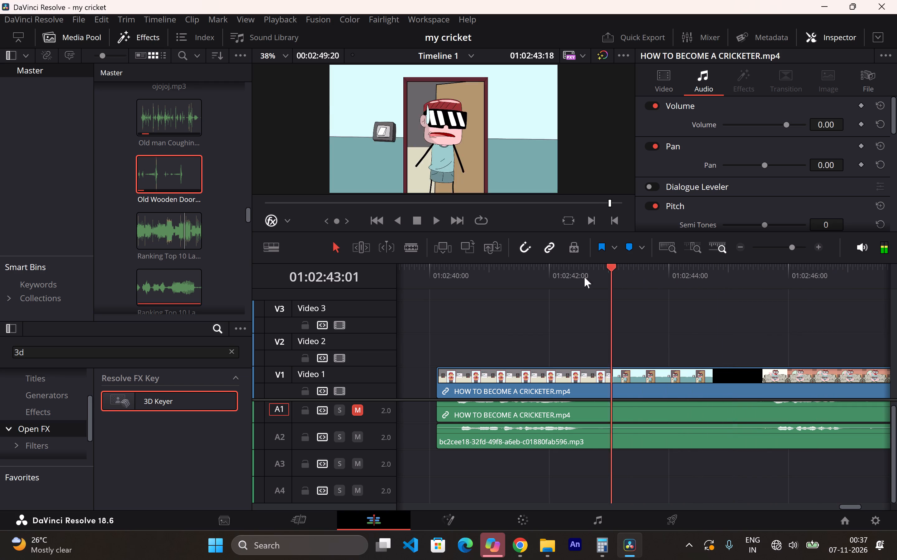
drag(584, 277, 421, 271)
key(space)
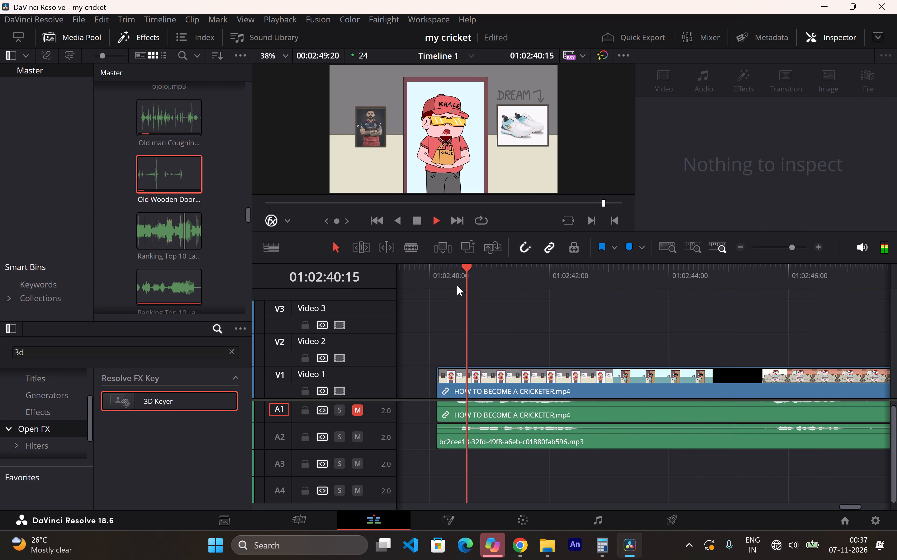
key(space)
drag(544, 270, 542, 270)
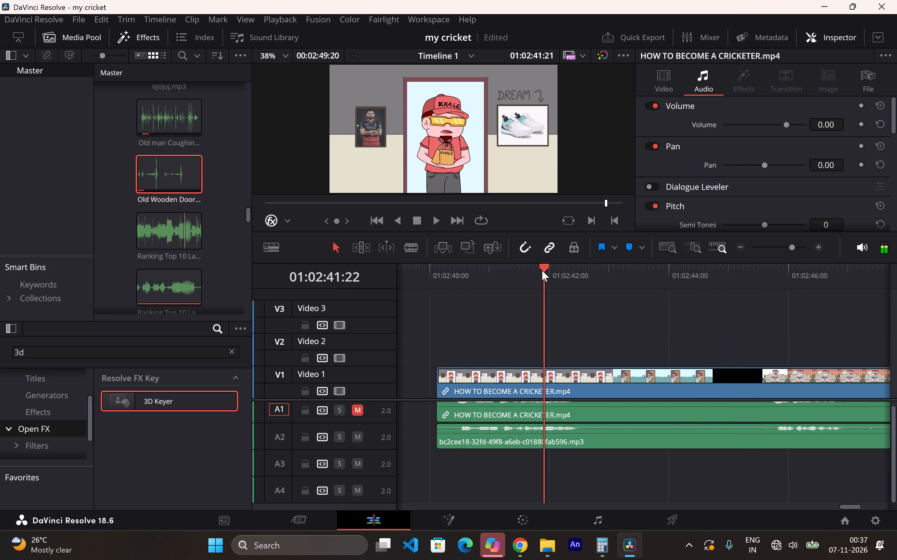
drag(542, 270, 454, 280)
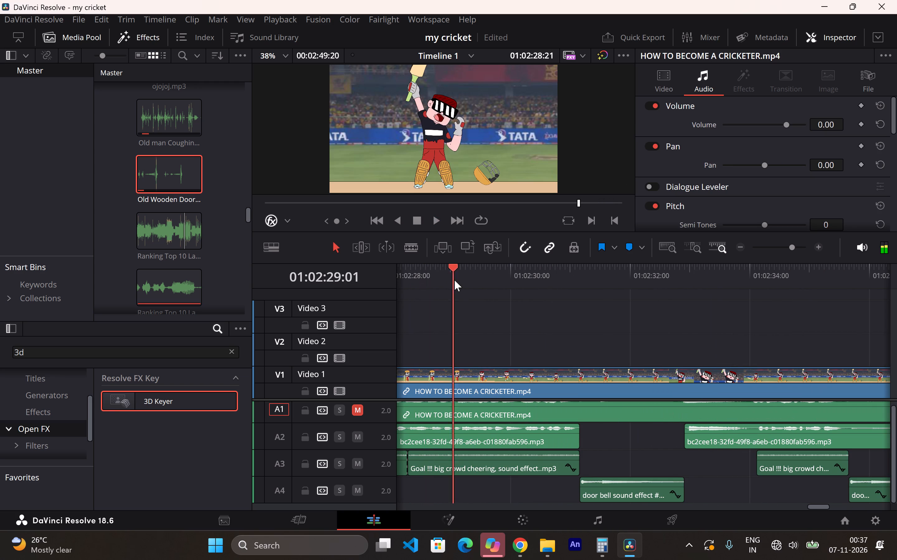
drag(454, 280, 468, 281)
key(space)
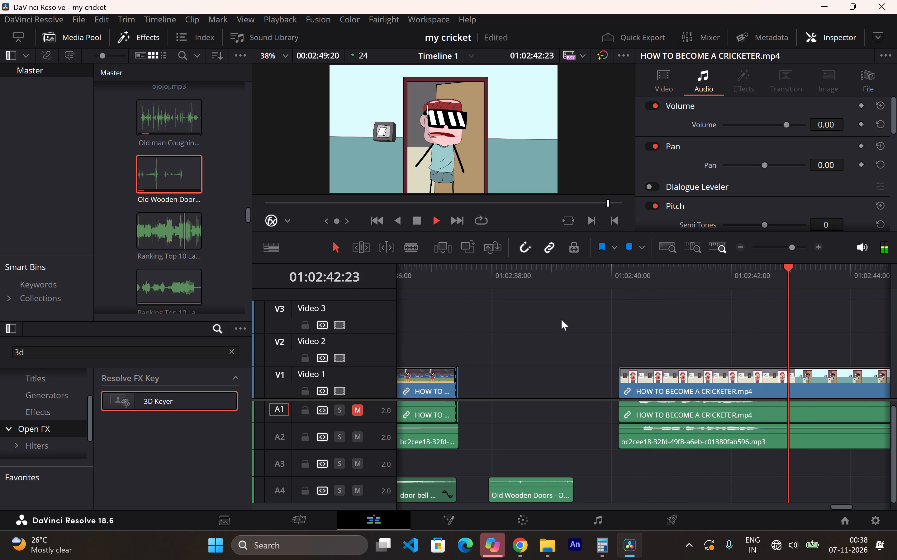
key(space)
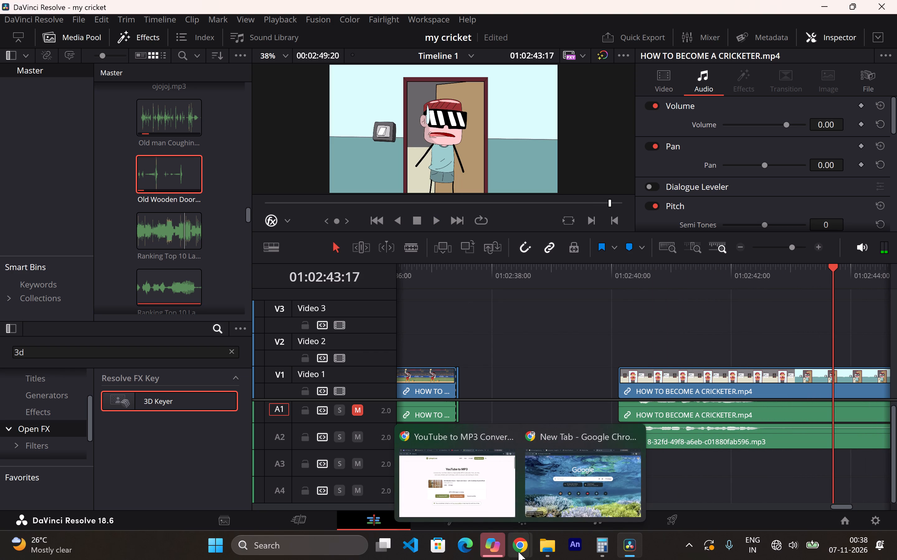
Switch to Chrome and search YouTube for "silence meme sound".
click(477, 501)
click(442, 9)
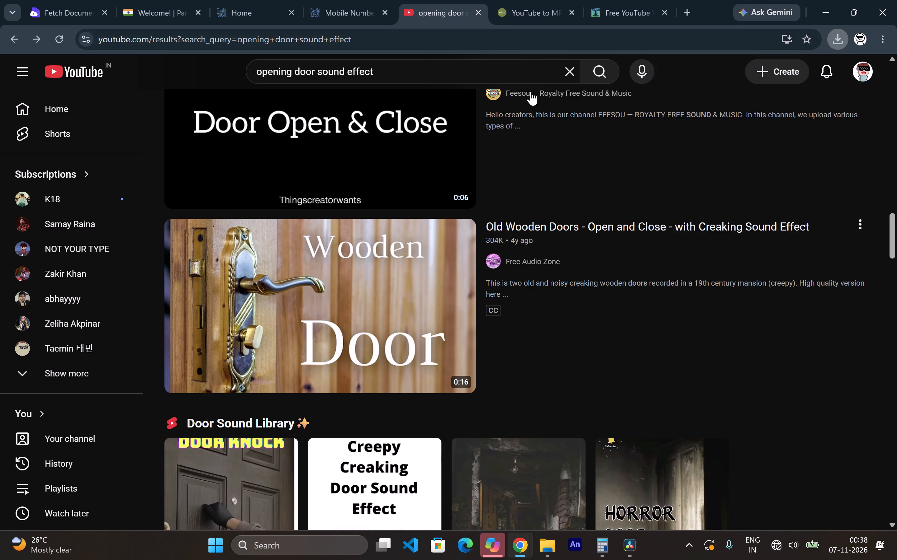
click(582, 78)
click(574, 71)
text(silence meme sound)
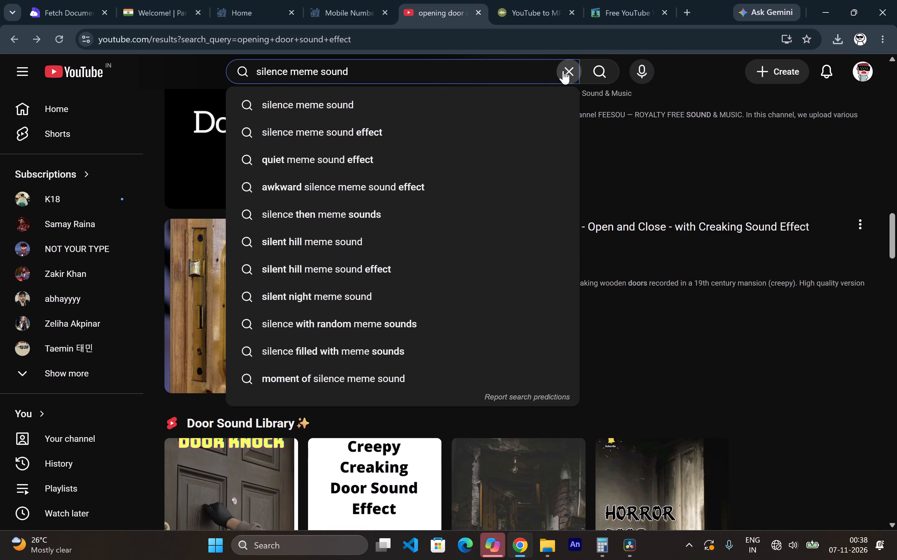
key(Return)
Listen to the "Awkward silence crickets sound", "Crickets (Awkward Silence)" and "Waiting sound comedy effect" Shorts to compare them.
click(236, 221)
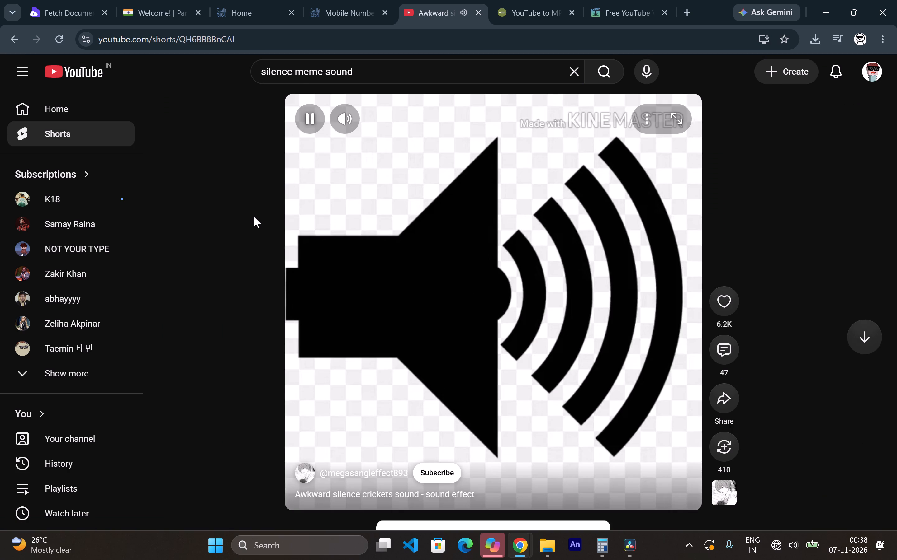
click(8, 41)
click(358, 201)
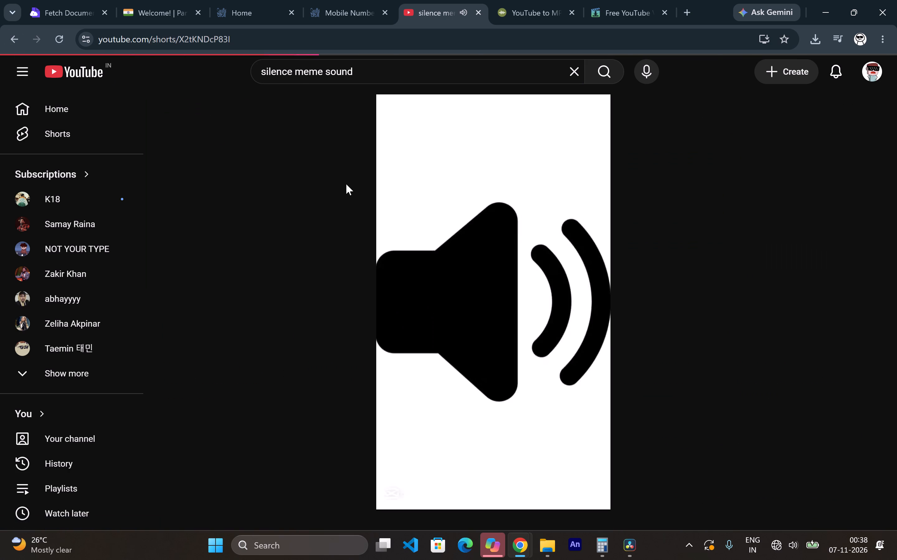
click(8, 36)
click(564, 283)
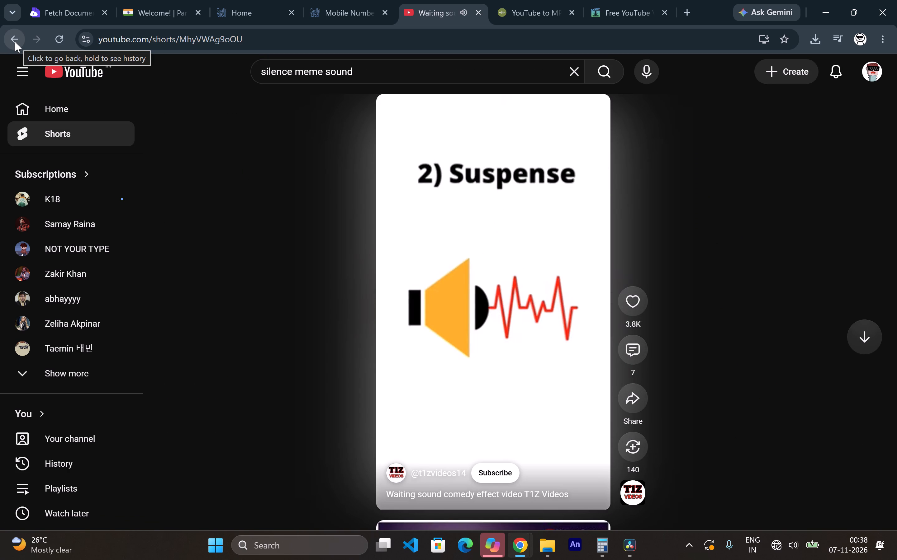
click(15, 41)
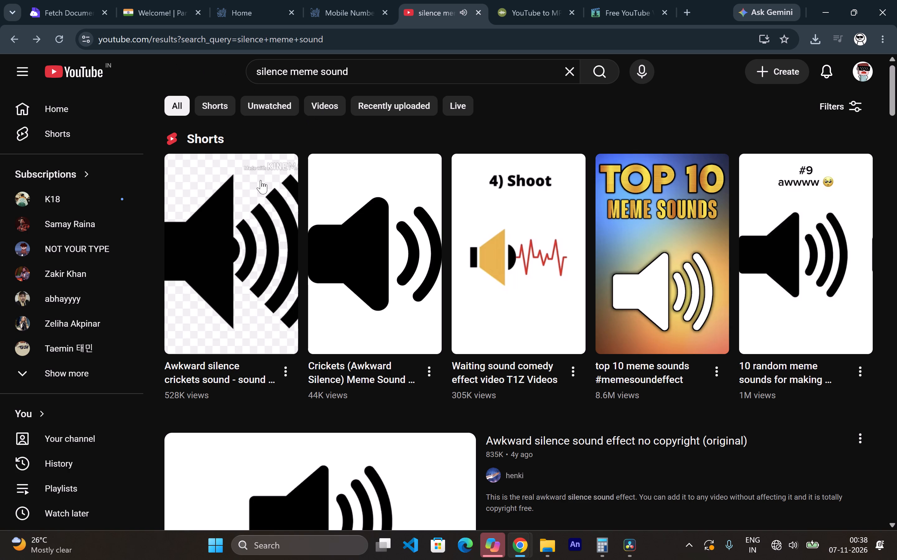
Reopen the "Awkward silence crickets sound - sound effect" Short and copy its share link.
click(259, 188)
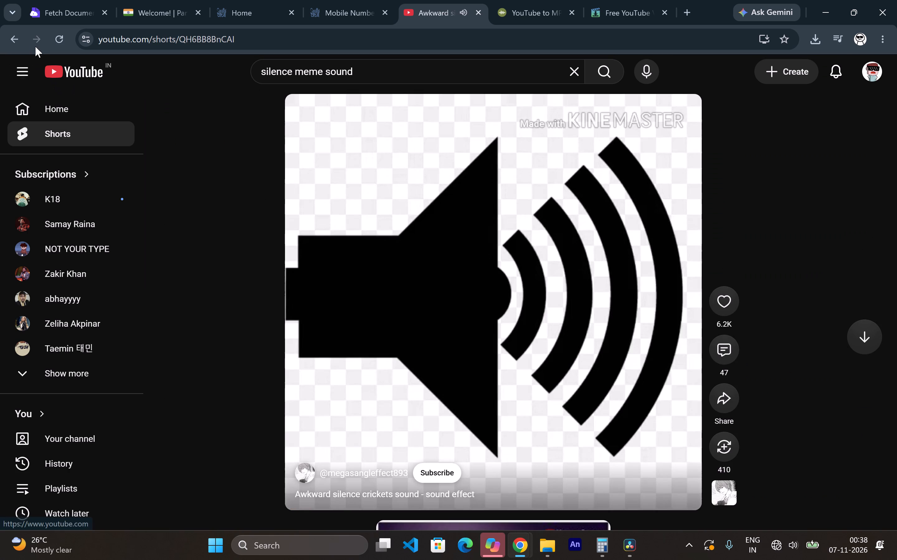
click(733, 420)
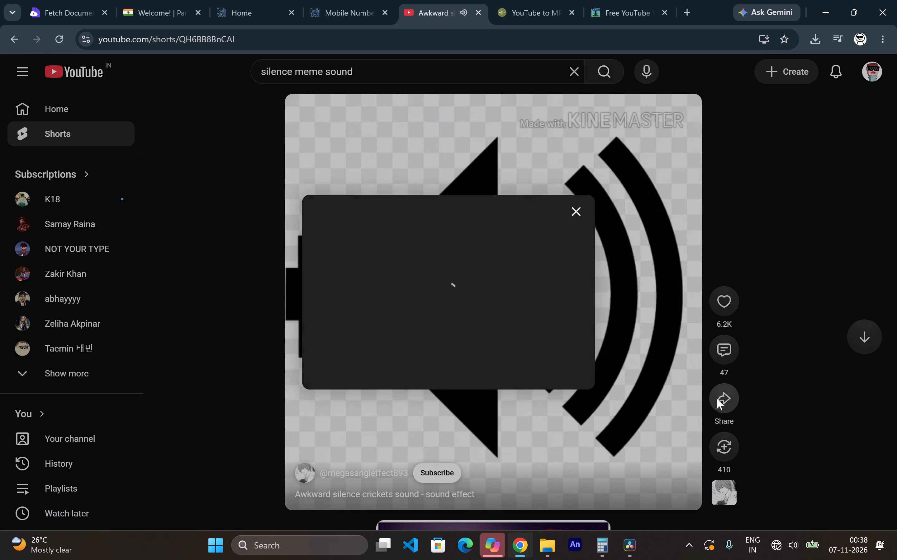
click(562, 326)
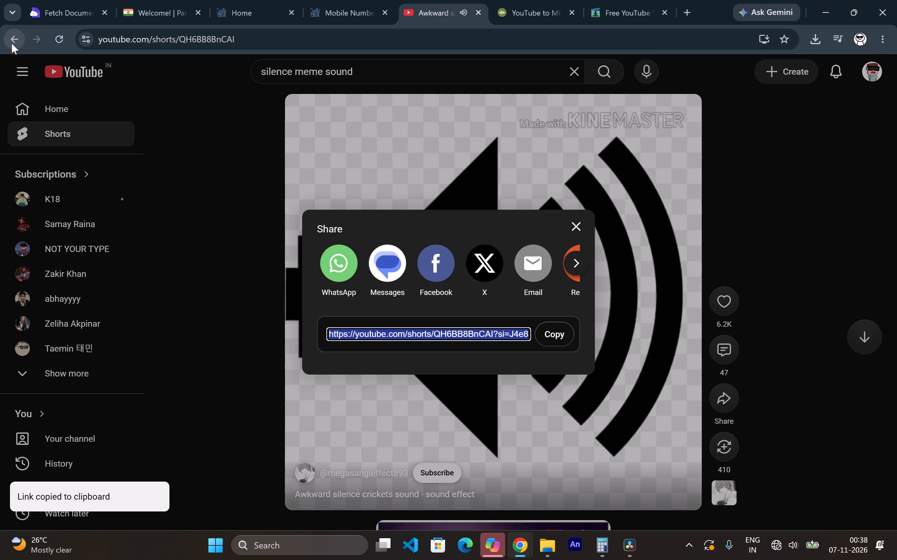
Check the other "silence meme sound" results, and convert the copied crickets Short link to a 128 kbps MP3 on ytmp3.nz and download it.
click(12, 43)
scroll(367, 280, down, 4)
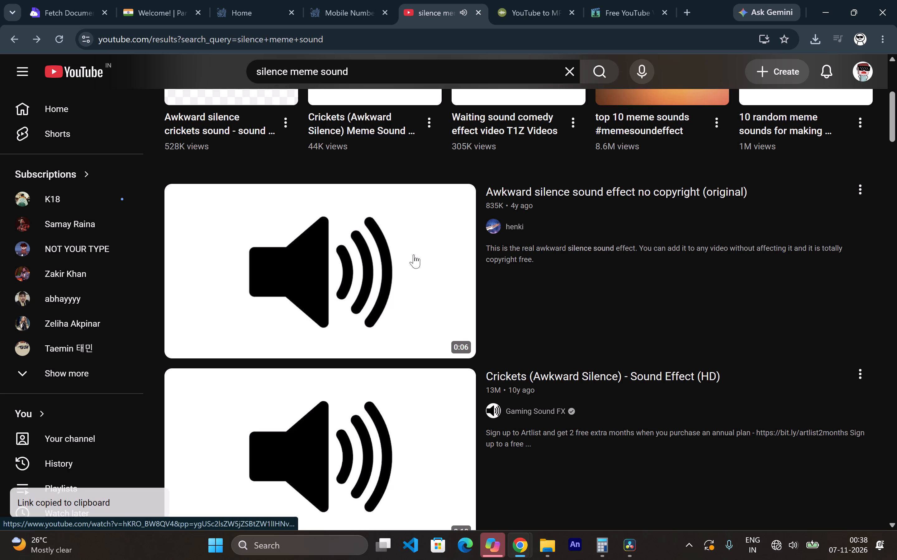
click(459, 206)
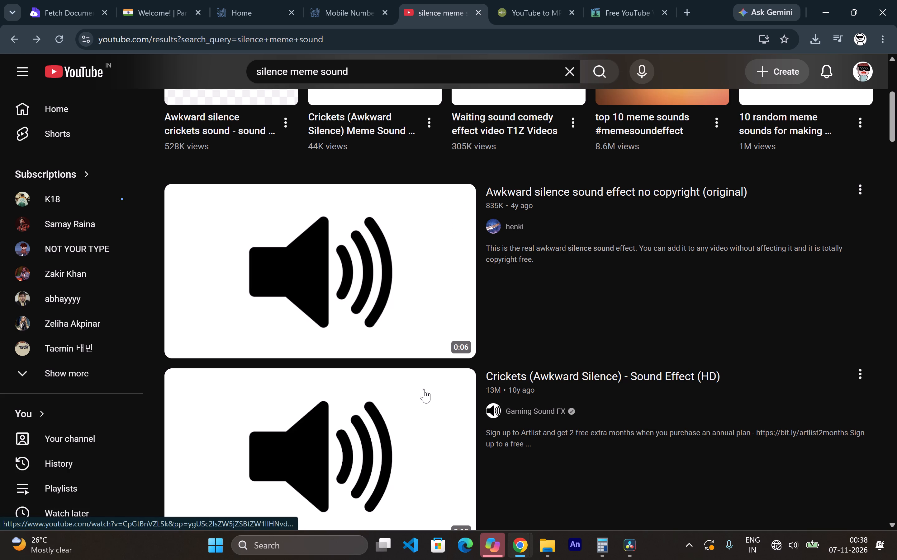
scroll(442, 379, down, 5)
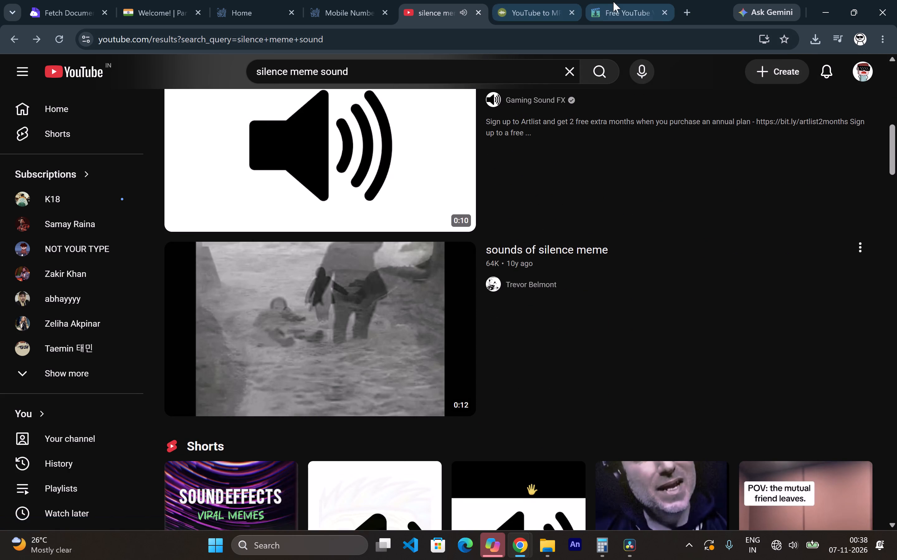
click(538, 0)
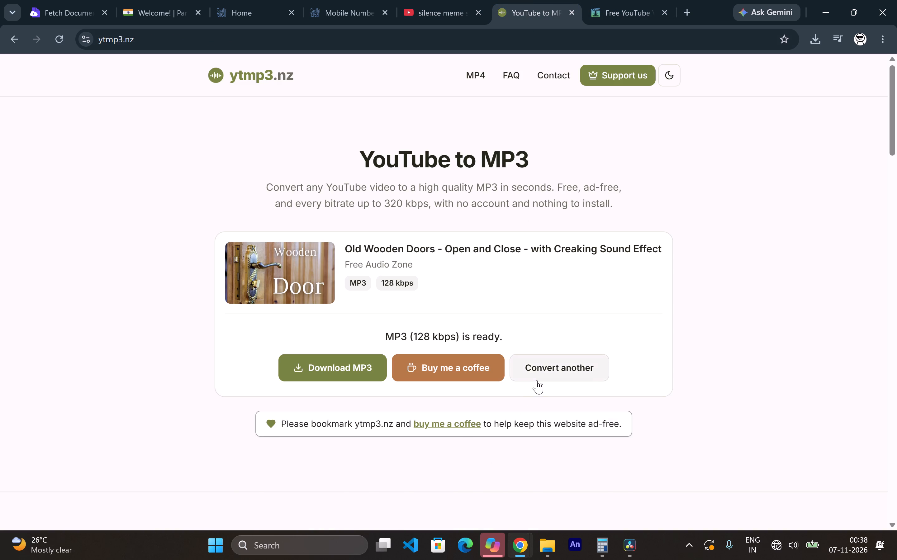
click(538, 374)
click(348, 265)
key(ctrl+v)
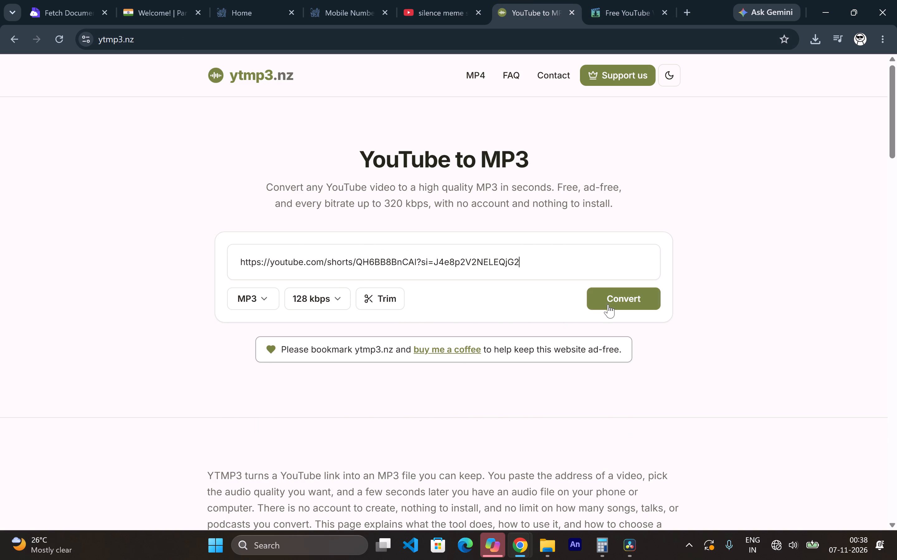
click(609, 302)
click(311, 365)
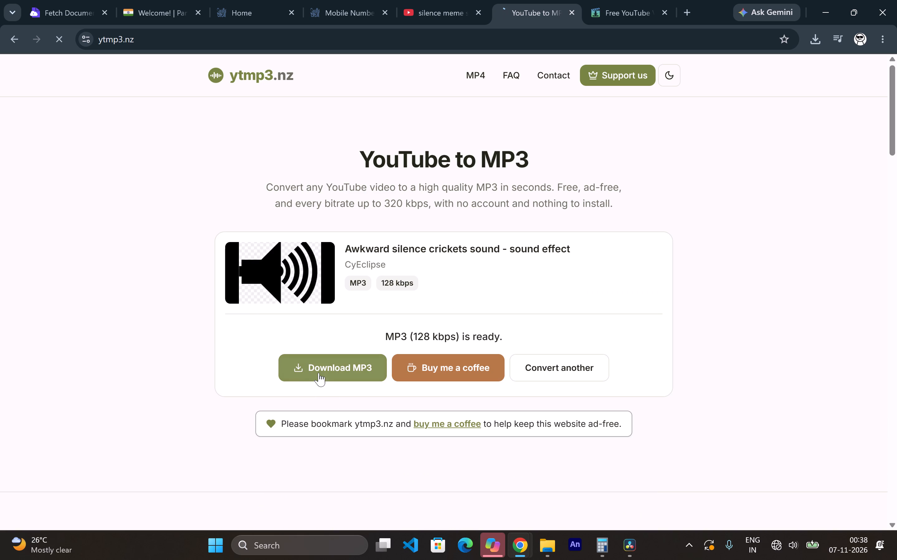
Switch to DaVinci Resolve and import "Awkward silence crickets sound - sound effect.mp3" from Downloads into the media pool.
click(624, 537)
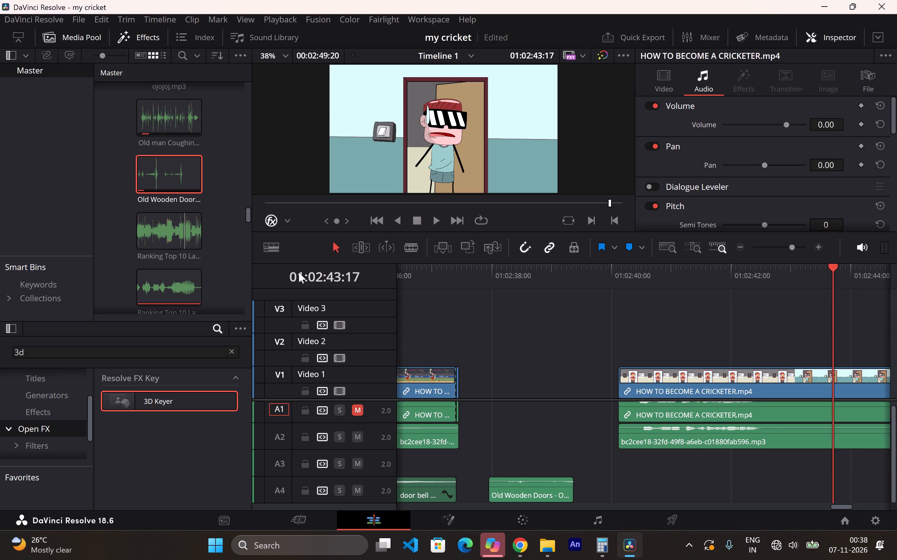
right_click(221, 225)
click(291, 346)
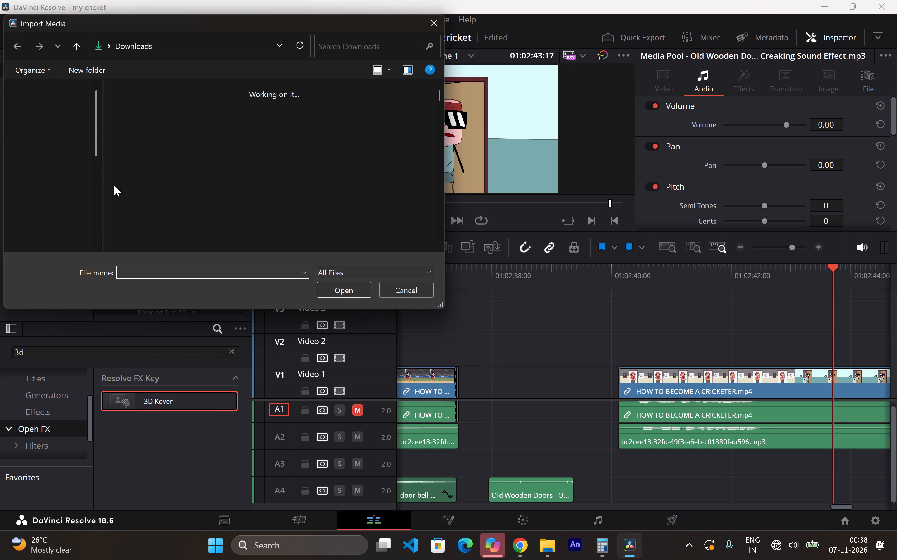
double_click(154, 134)
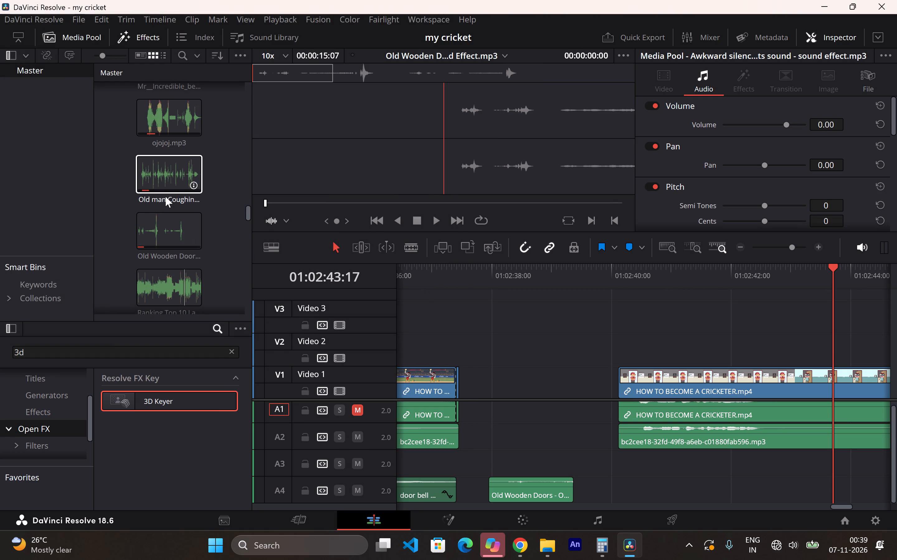
Place the awkward silence crickets sound on track A4 at about 01:02:43:00 under the doorway scene and play it back.
scroll(165, 197, up, 5)
scroll(165, 197, up, 20)
scroll(165, 197, up, 7)
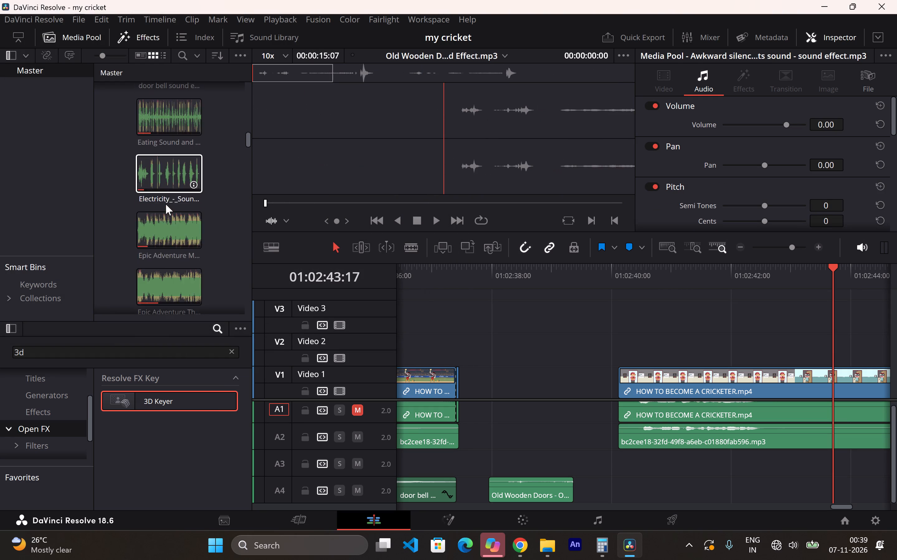
scroll(166, 204, up, 8)
scroll(166, 206, up, 15)
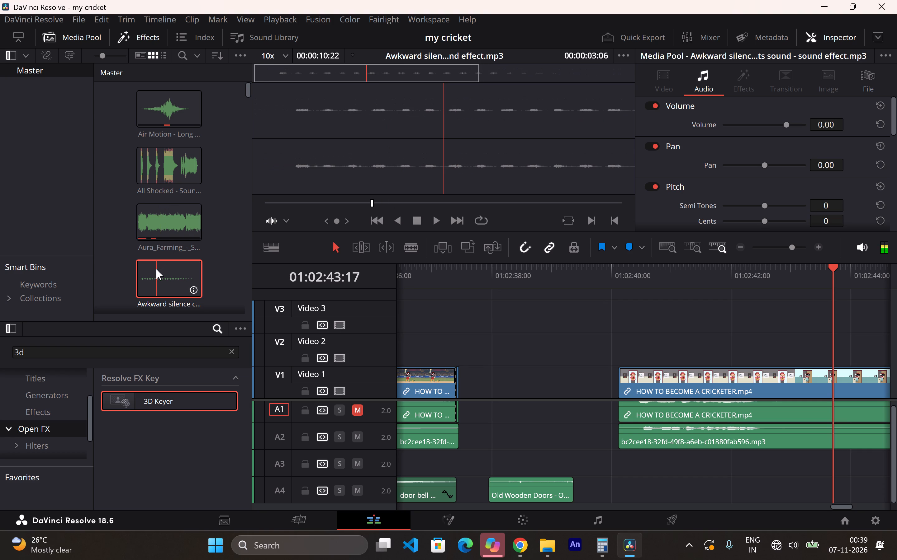
drag(156, 269, 814, 513)
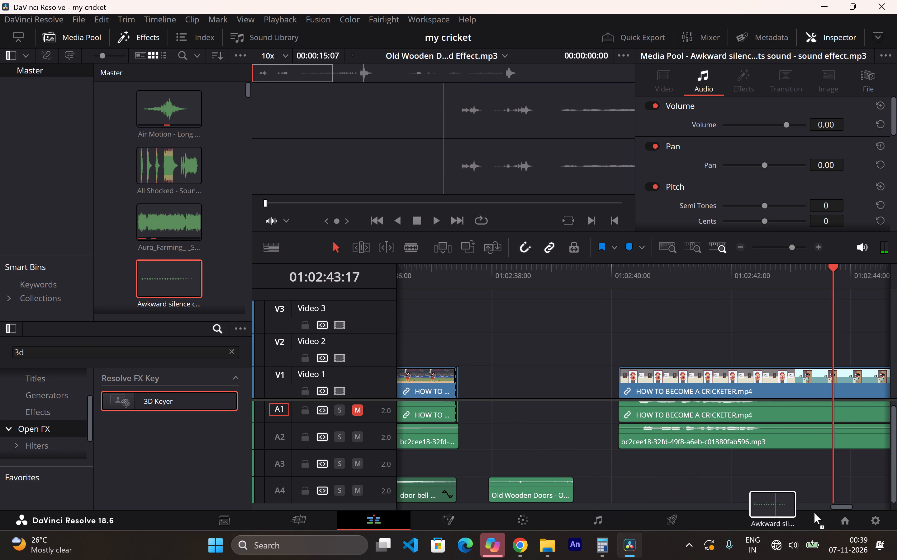
drag(814, 513, 790, 481)
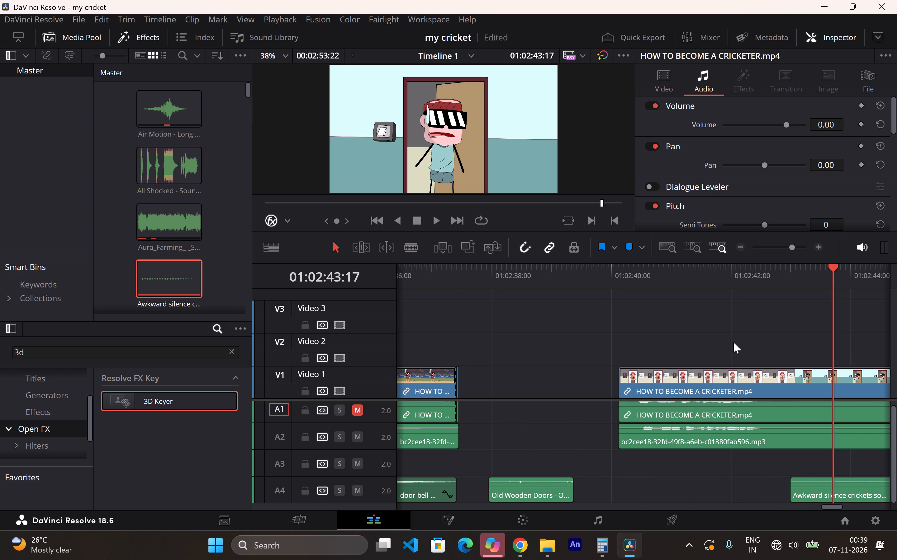
click(734, 278)
key(space)
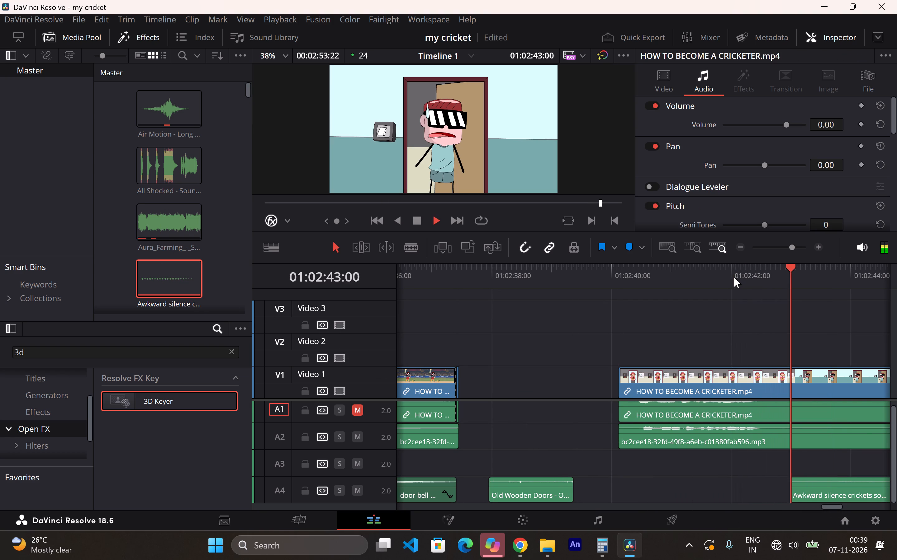
key(space)
Shift the crickets clip on A4 earlier in stages to start at about 01:02:42:02, replaying the doorway scene to check the timing.
drag(806, 497, 784, 497)
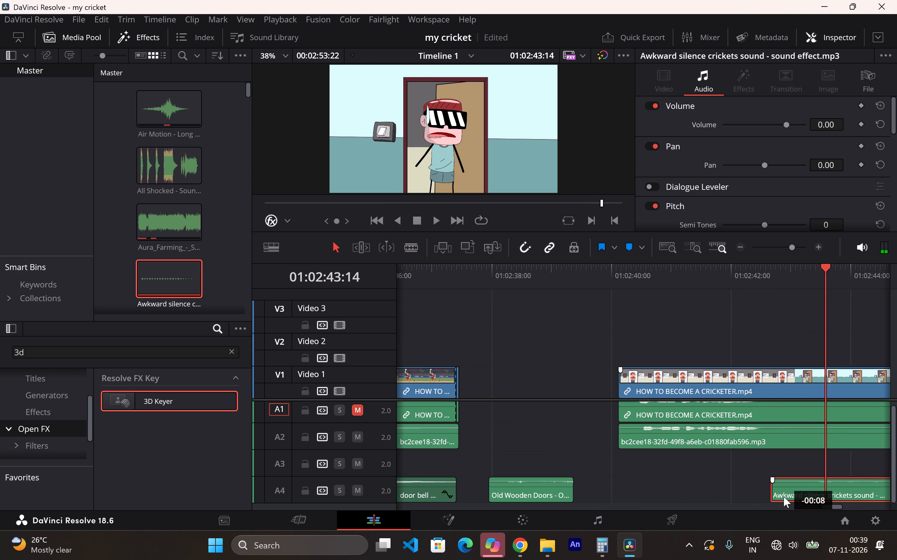
drag(784, 497, 781, 495)
click(758, 285)
key(space)
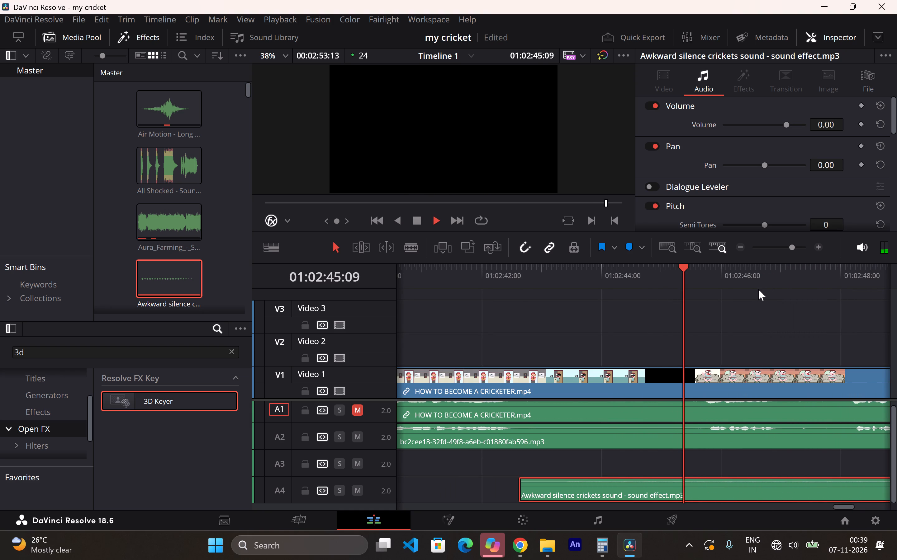
key(space)
drag(726, 491, 705, 491)
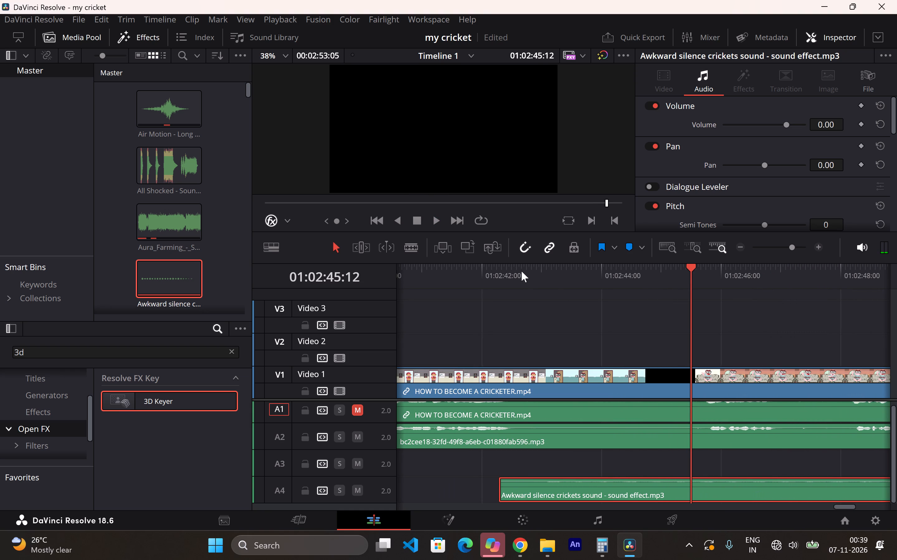
click(471, 273)
key(space)
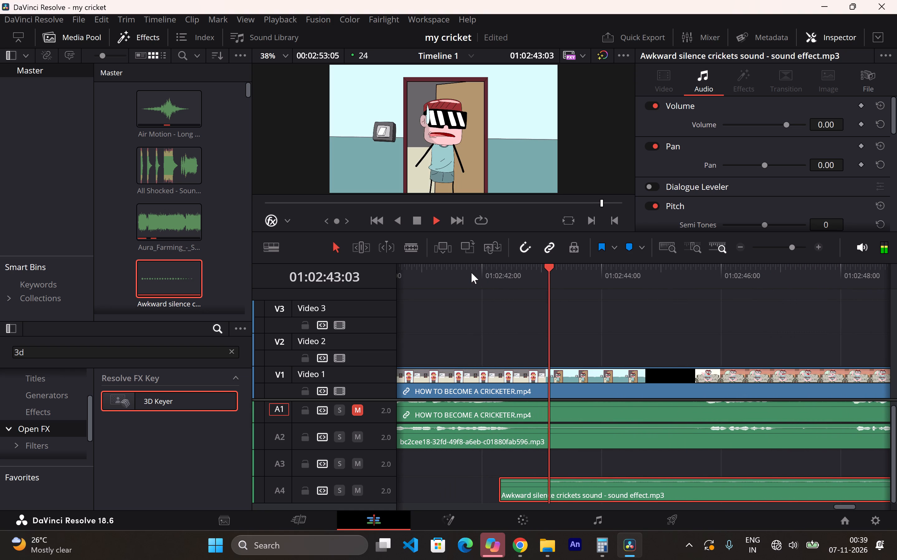
key(space)
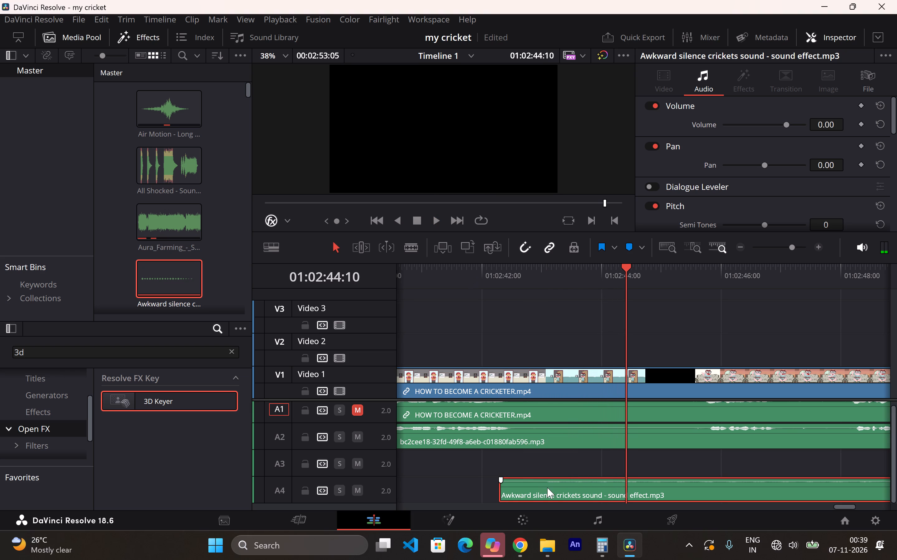
drag(547, 488, 534, 490)
click(476, 296)
click(467, 279)
key(space)
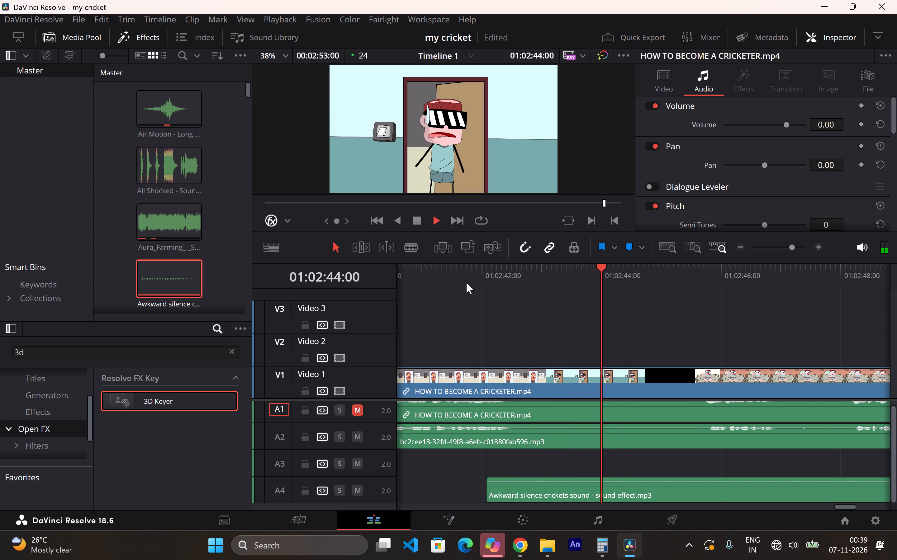
key(space)
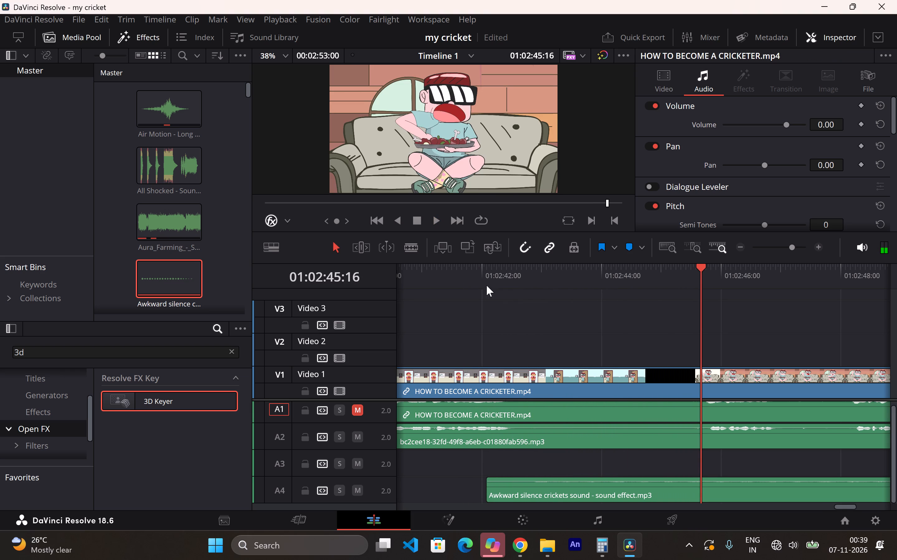
Split the crickets clip on A4 at 01:02:45:02 and delete the part after the cut.
drag(692, 271, 670, 267)
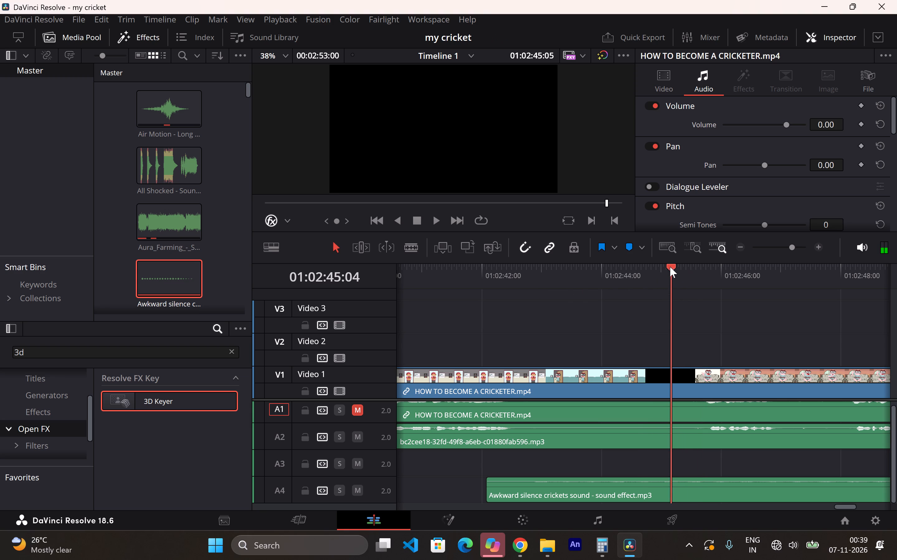
drag(670, 267, 666, 265)
click(409, 245)
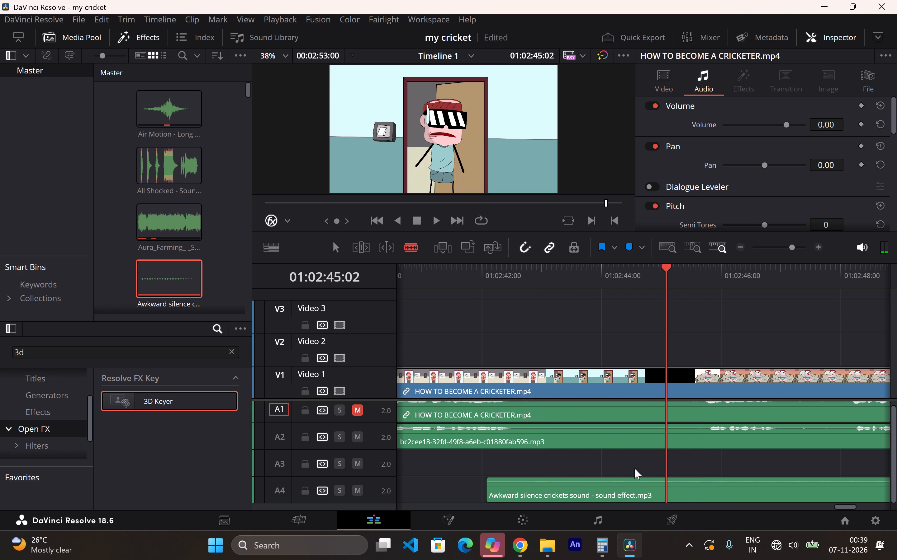
click(667, 488)
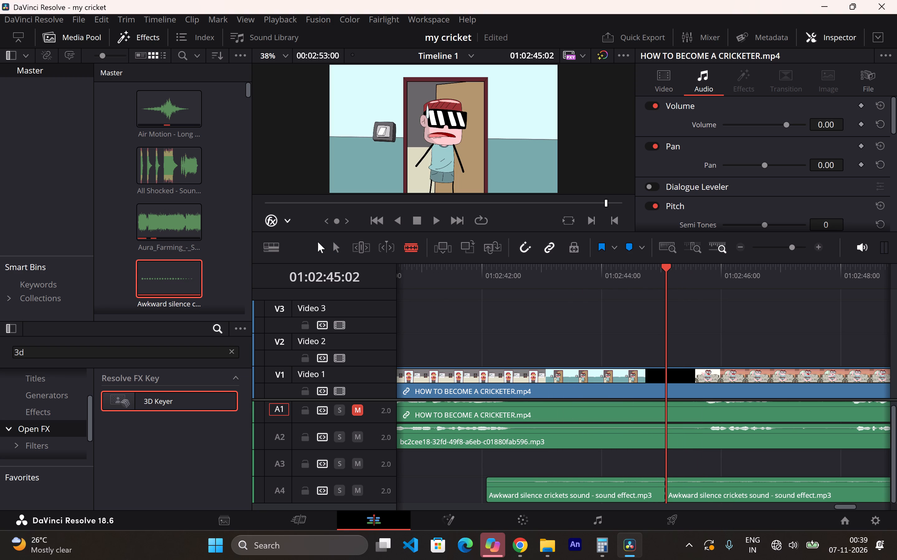
click(334, 253)
click(703, 489)
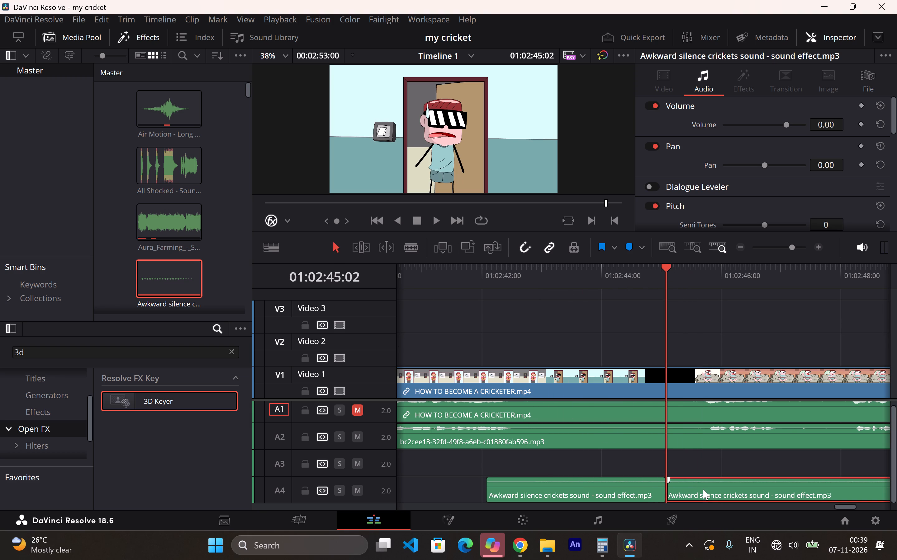
key(BackSpace)
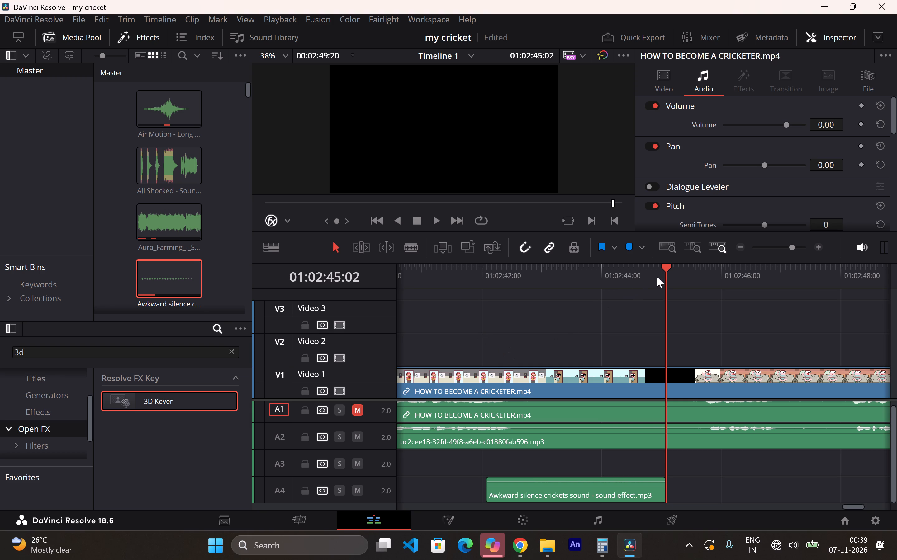
Replay the final scenes through to the end of the timeline to check the added sound effects.
drag(661, 273, 540, 293)
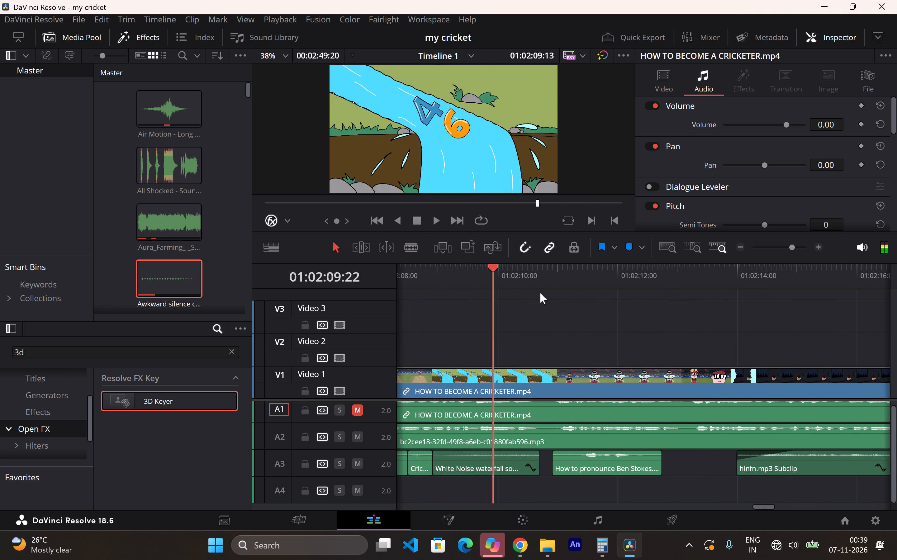
drag(540, 293, 869, 321)
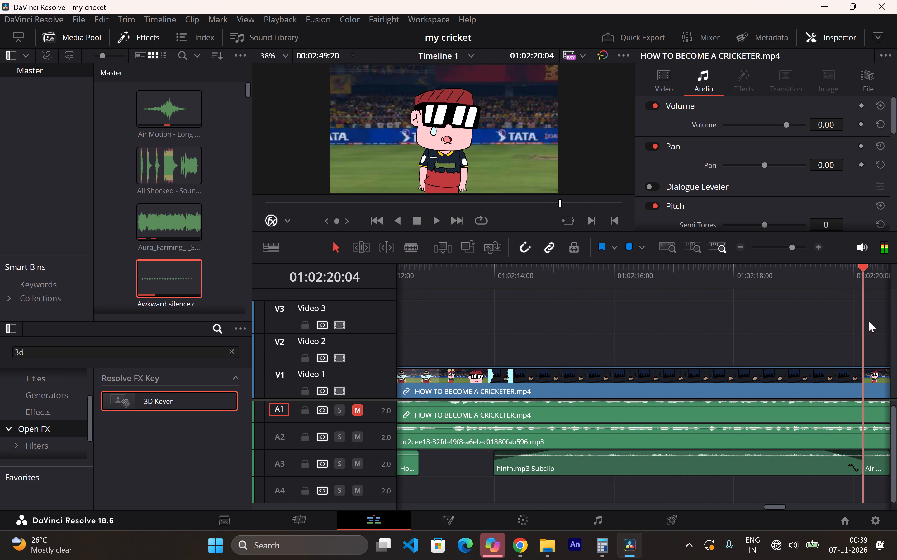
drag(869, 321, 450, 283)
key(space)
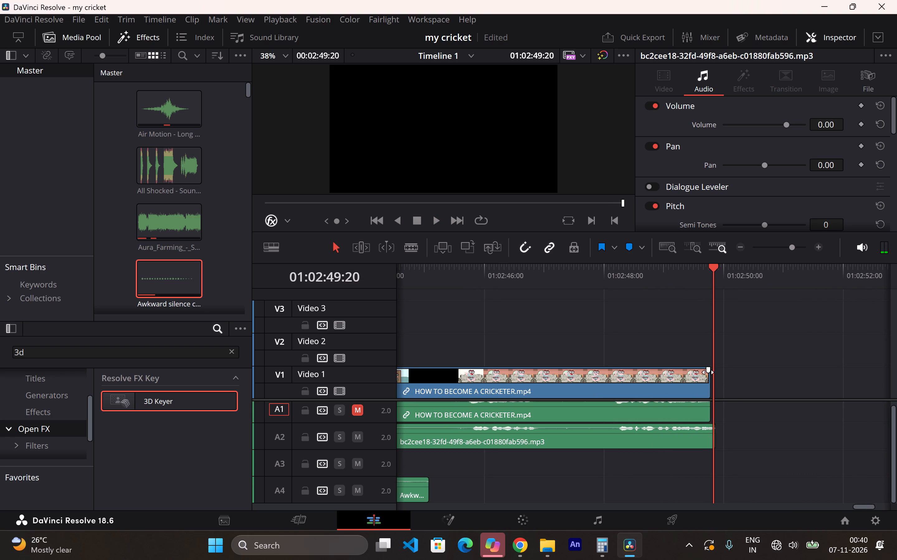
Add a fade-out of about one second to the end of the last Video 1 clip and review the sofa scene's ending.
drag(707, 373, 652, 376)
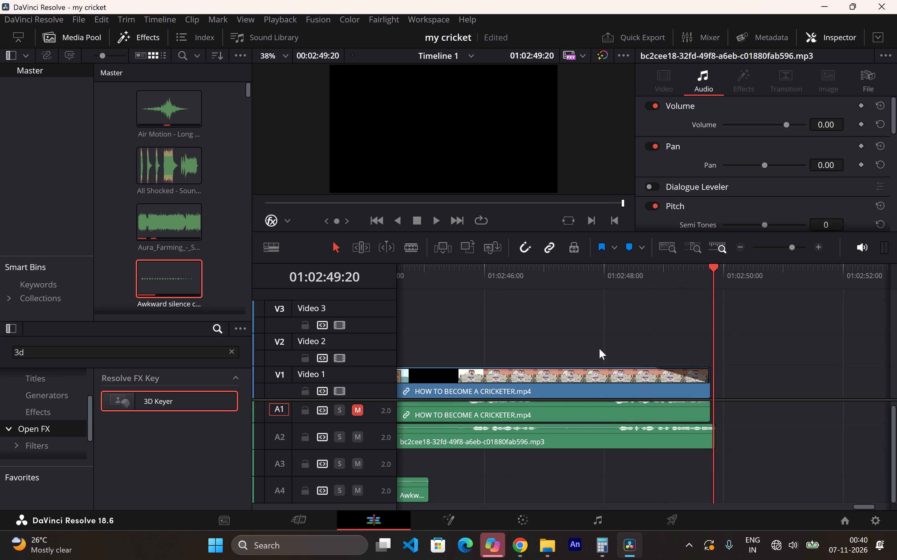
click(501, 270)
click(431, 222)
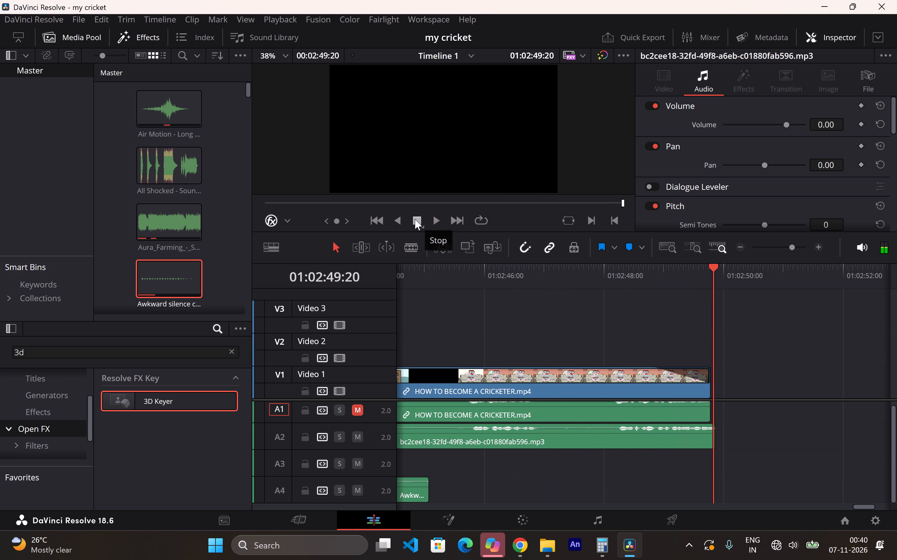
drag(708, 270, 669, 277)
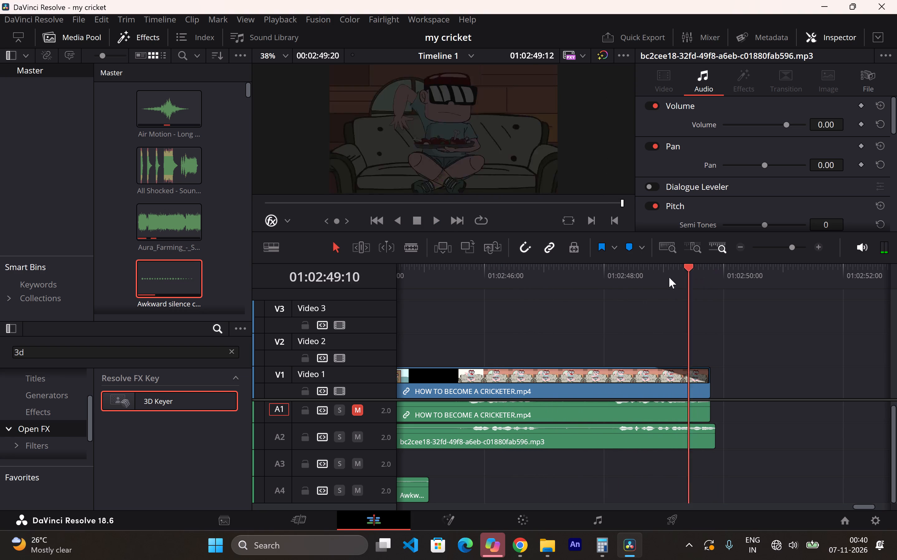
drag(669, 277, 549, 292)
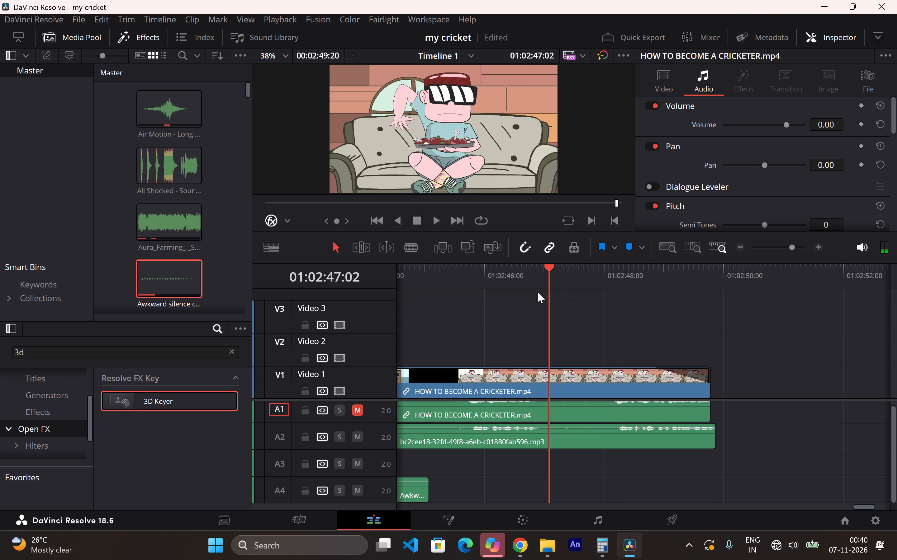
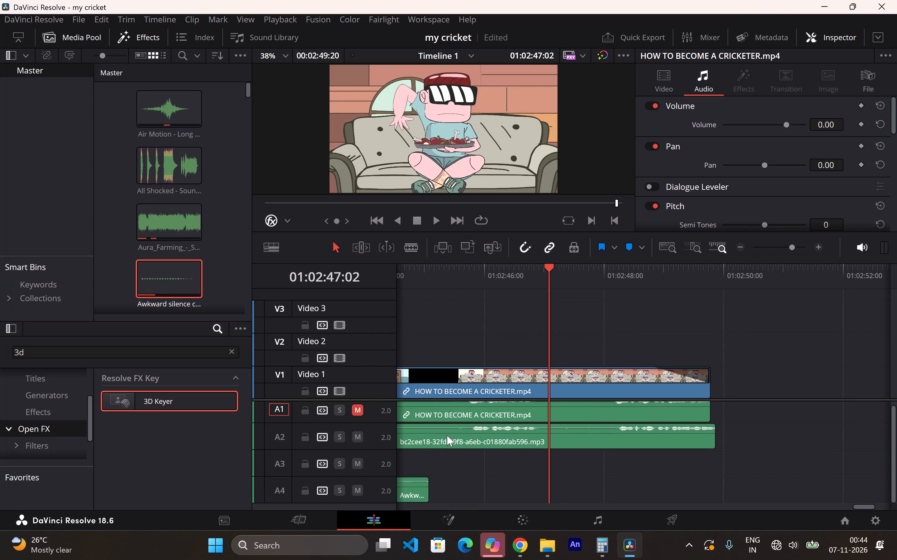
Unmute audio track A1 and lower the final HOW TO BECOME A CRICKETER.mp4 audio clip's volume to -95 dB.
scroll(447, 435, up, 2)
click(358, 415)
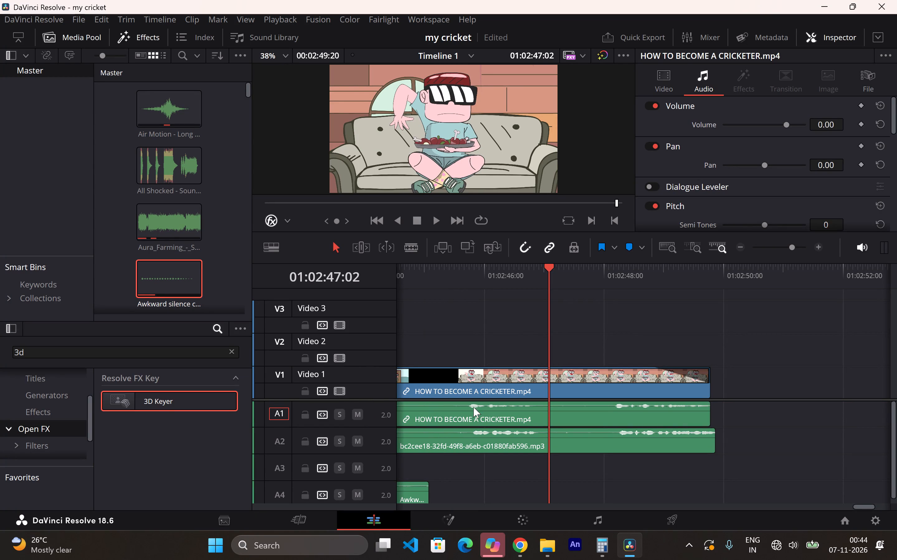
drag(475, 406, 475, 433)
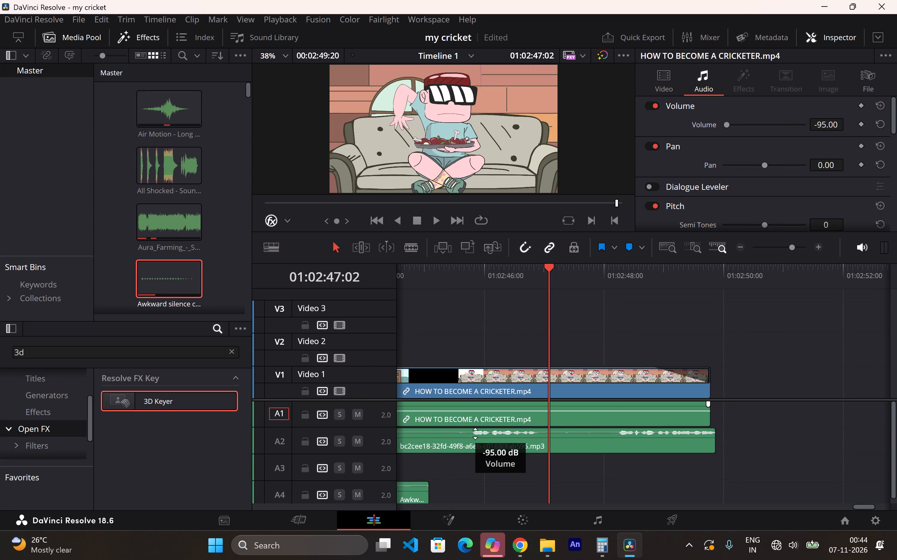
drag(475, 433, 474, 434)
Play the timeline's ending from 01:02:41:15 to check how the audio tracks sound.
click(416, 278)
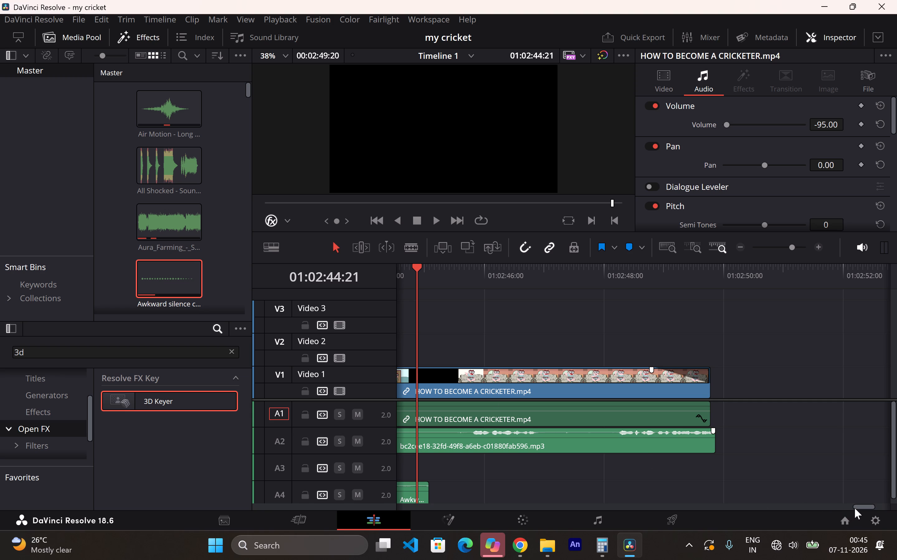
drag(855, 508, 844, 508)
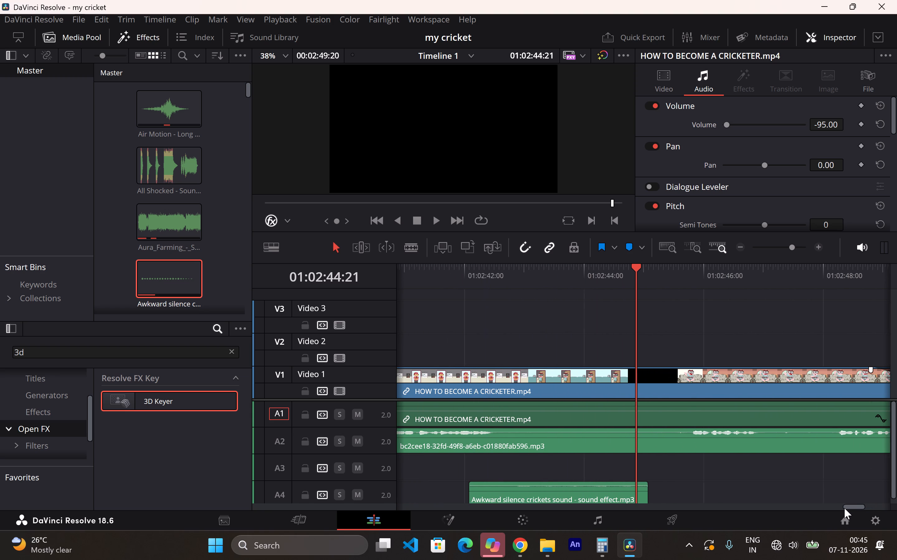
drag(844, 508, 844, 508)
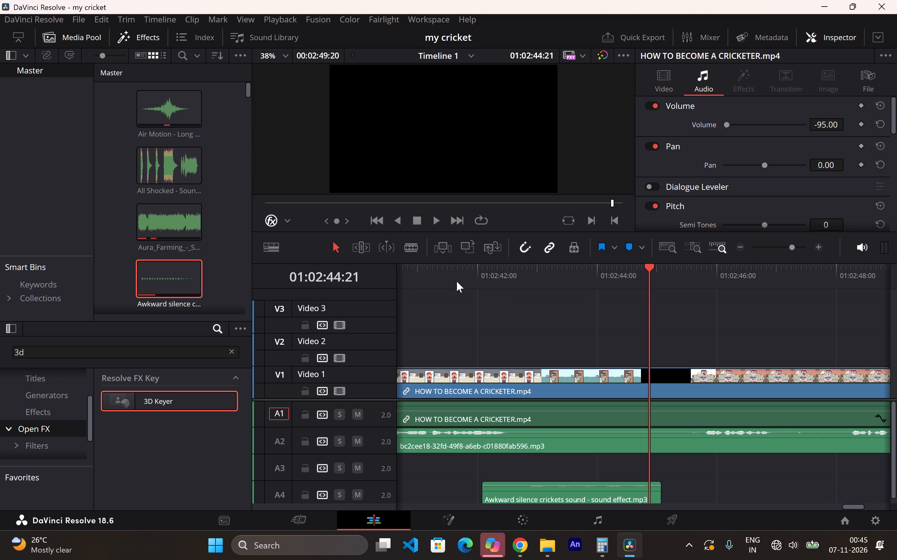
click(457, 281)
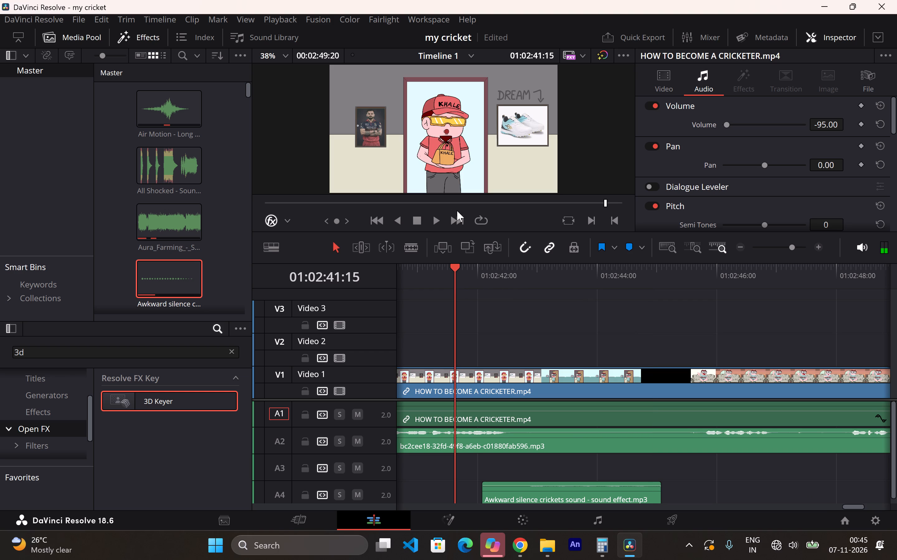
click(440, 213)
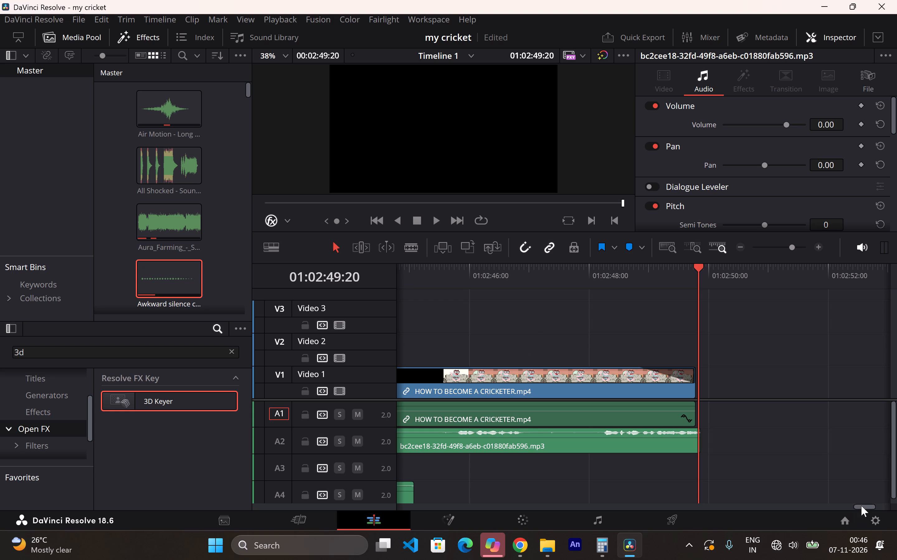
Play the timeline's opening and lower the first HOW TO BECOME A CRICKETER.mp4 clip's audio on A1 to -100 dB.
drag(861, 506, 385, 514)
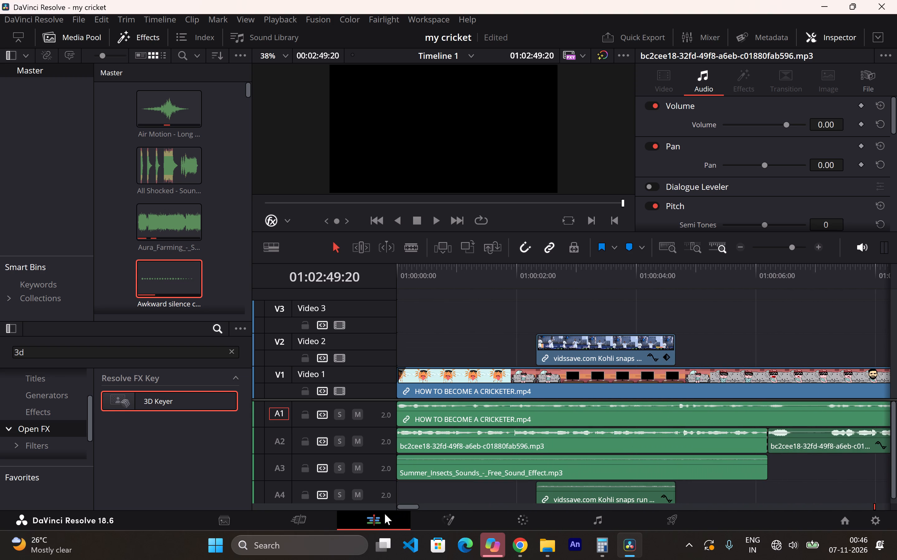
drag(385, 514, 376, 514)
click(403, 289)
click(436, 217)
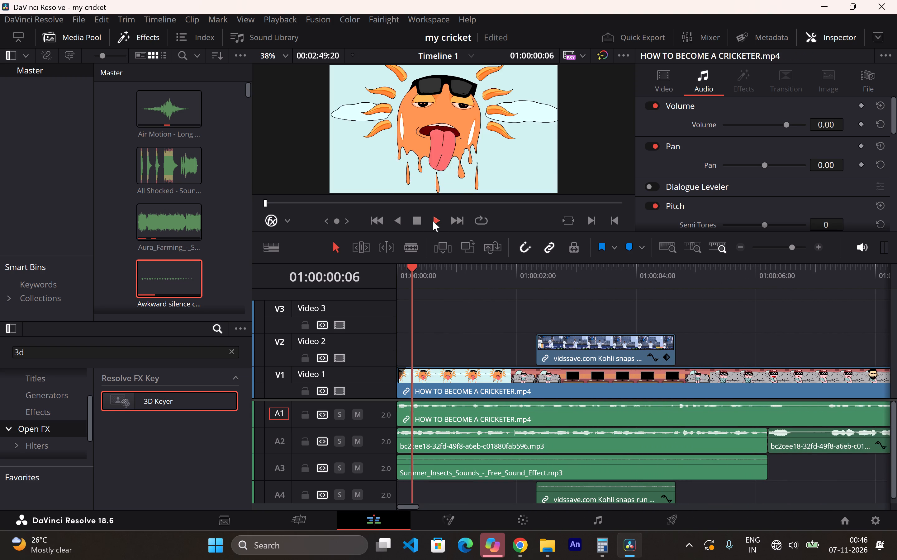
click(416, 212)
click(416, 217)
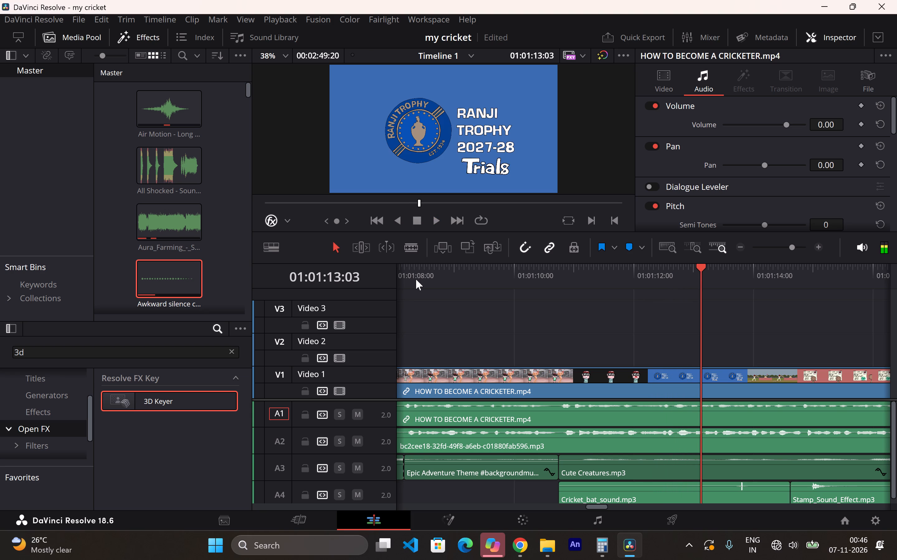
drag(413, 279, 393, 282)
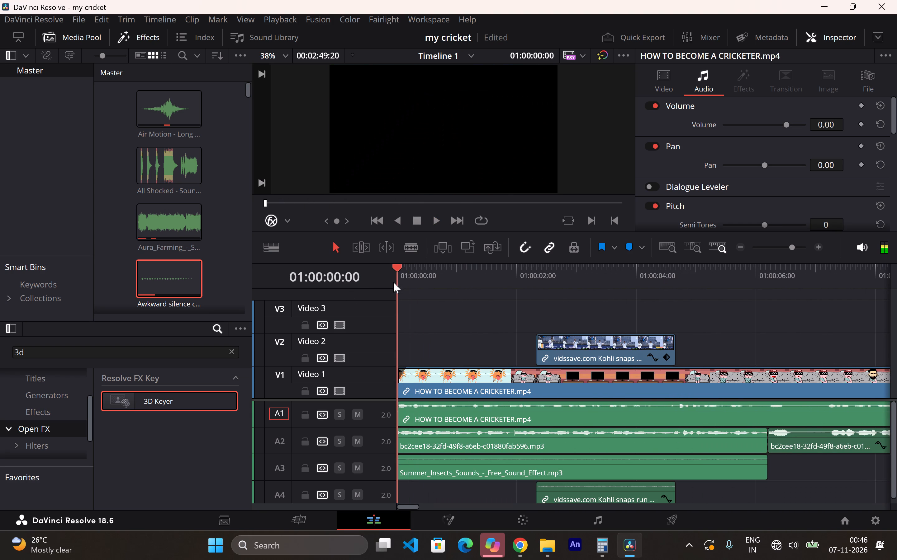
drag(393, 282, 386, 283)
drag(434, 405, 444, 479)
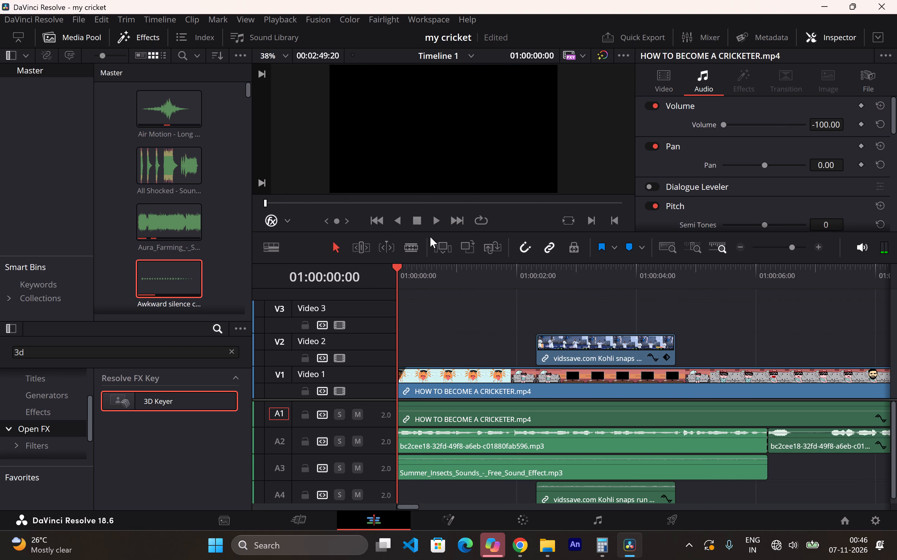
Extend the Romantic_Meme_Sound_Effect.mp3 clip on A3 to just before 01:00:22:00 and add a fade-out at its end.
click(435, 228)
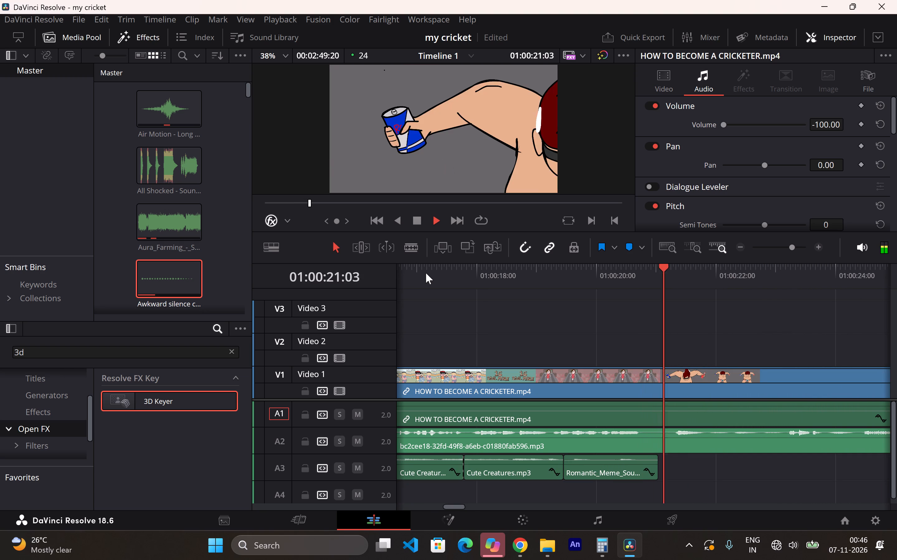
click(420, 217)
drag(659, 471, 710, 470)
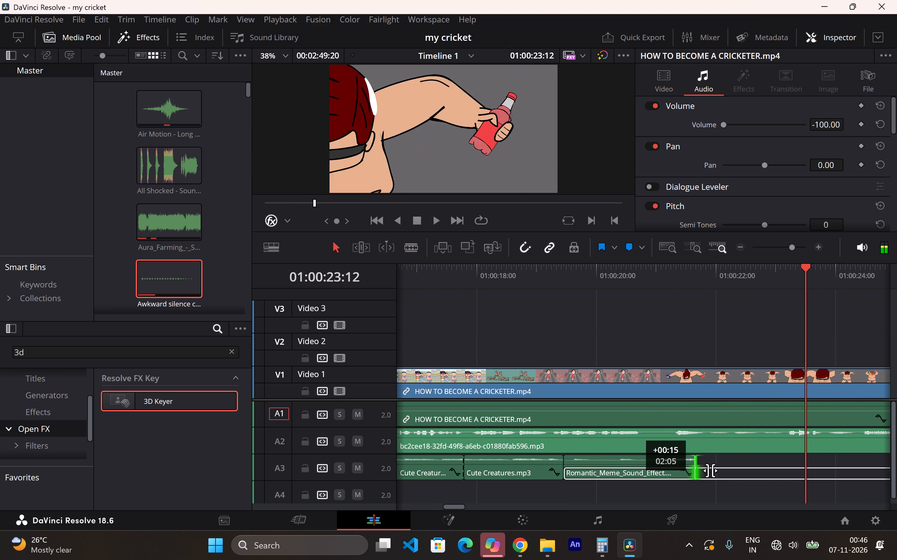
drag(710, 470, 711, 476)
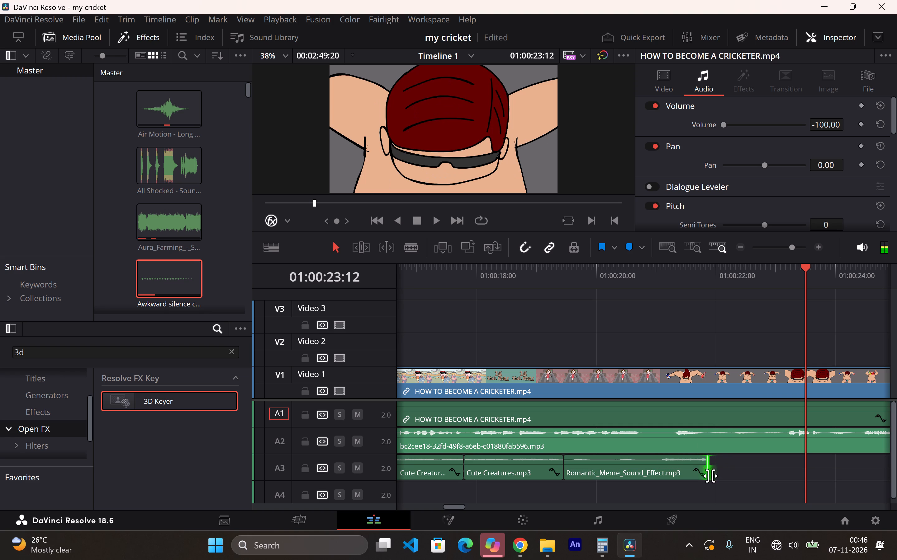
drag(705, 459, 663, 465)
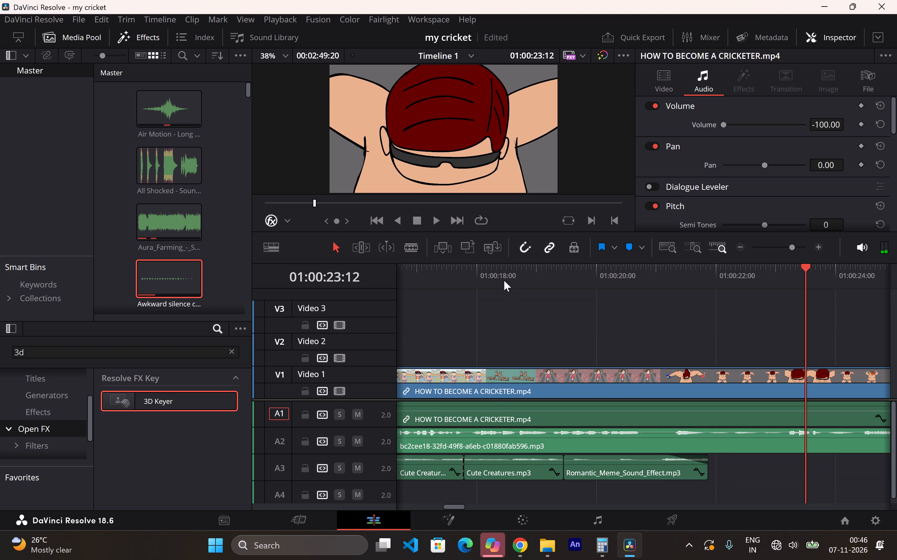
Review the audio from about 01:00:18:00 and adjust the volume of the Cute Creatures.mp3 clip on A3 near 01:00:45:00.
click(504, 280)
click(431, 220)
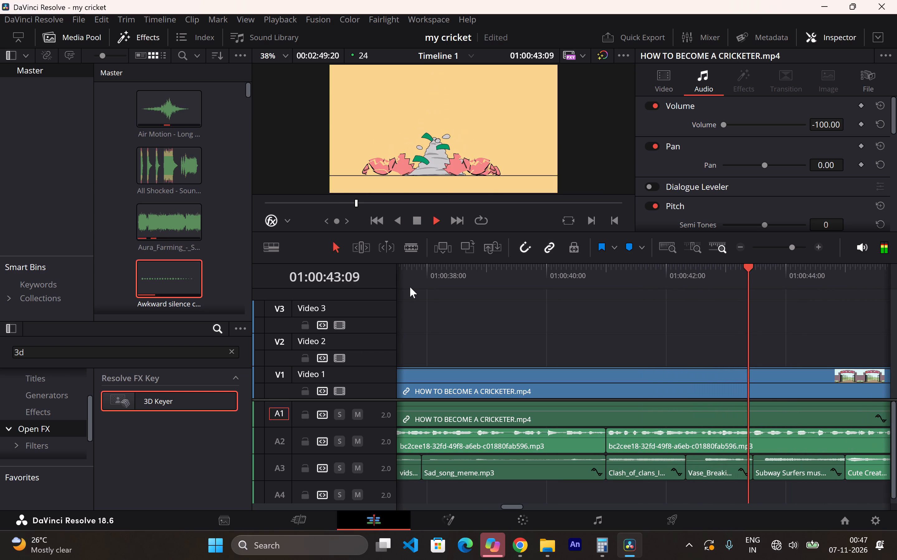
click(413, 218)
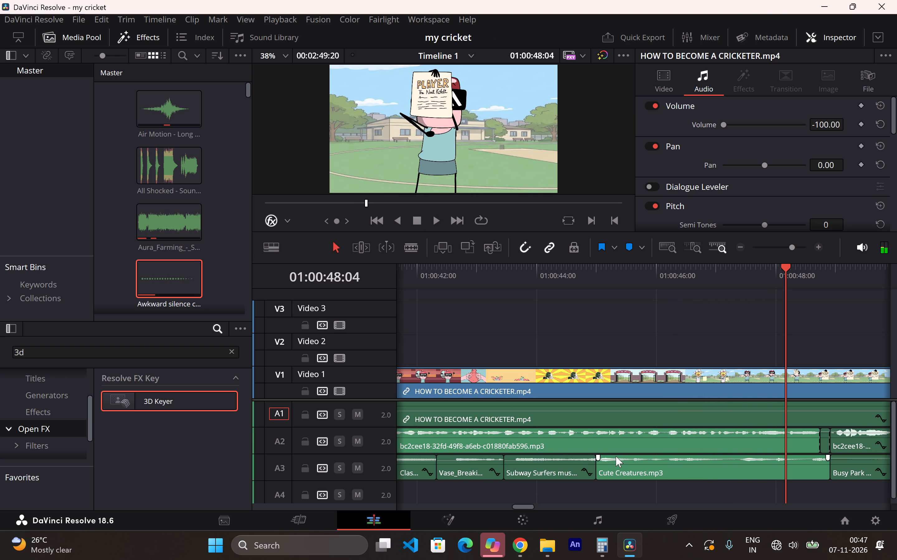
click(617, 459)
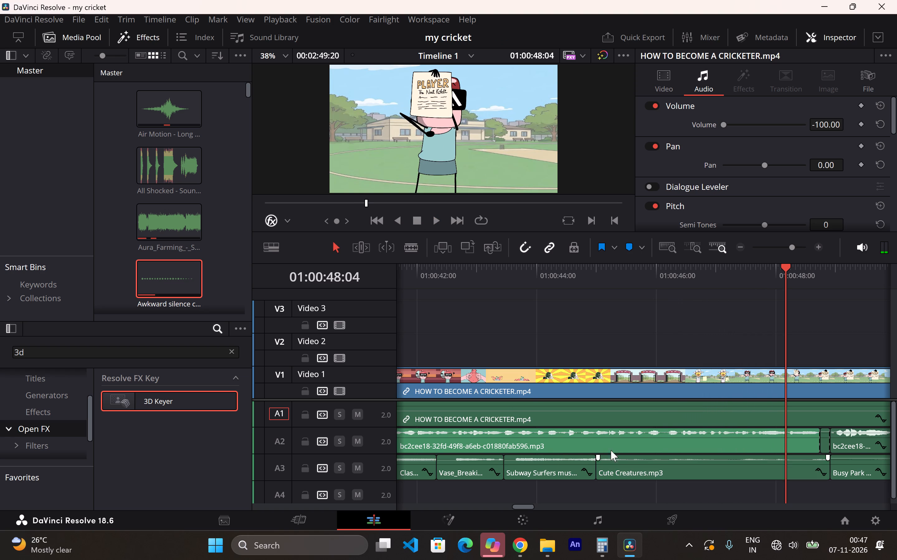
Lower the A1 volume of the short HOW TO BECOME A CRICKETER.mp4 eating-scene clip at 01:01:00:10 to -100 dB.
drag(534, 282, 531, 280)
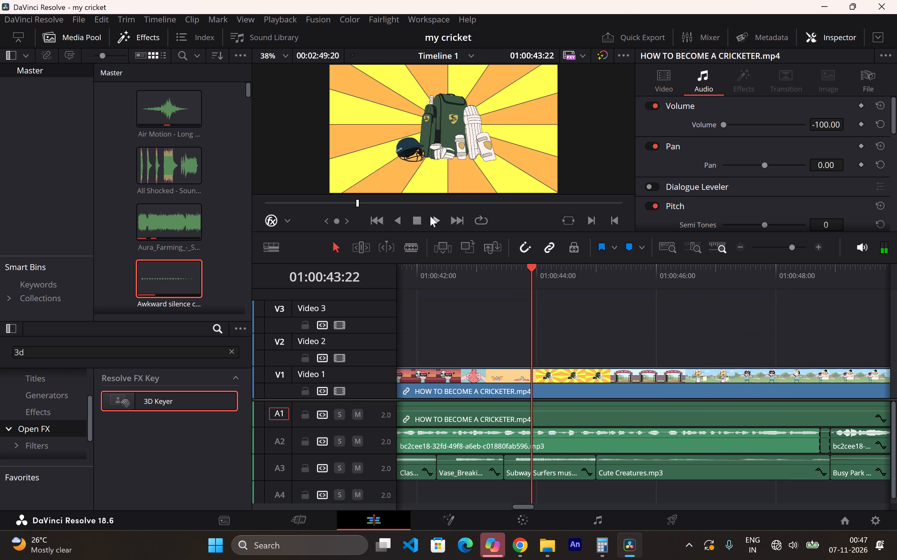
click(434, 222)
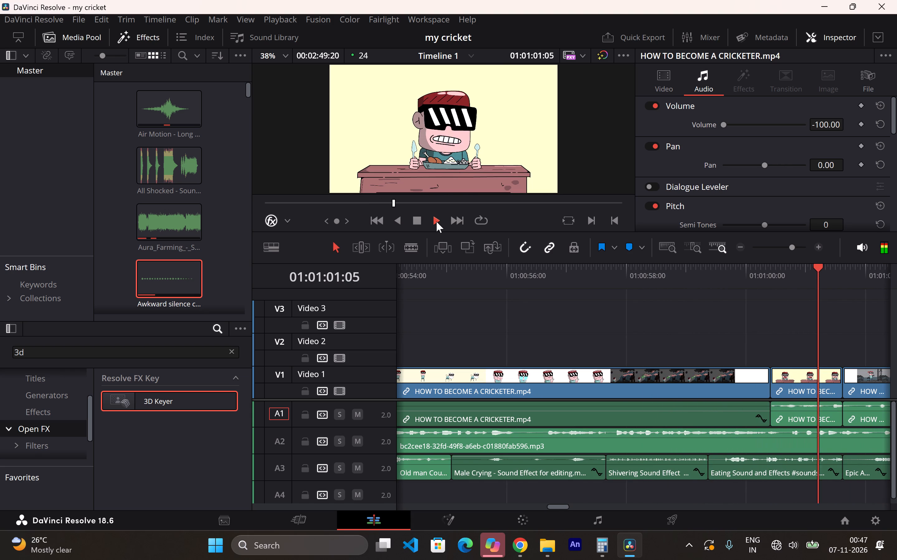
click(415, 225)
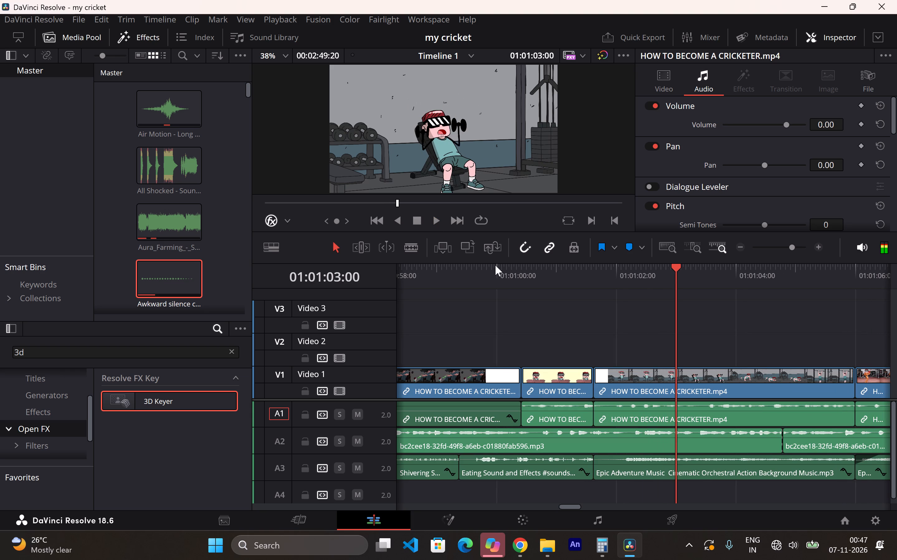
click(668, 291)
drag(670, 270, 513, 269)
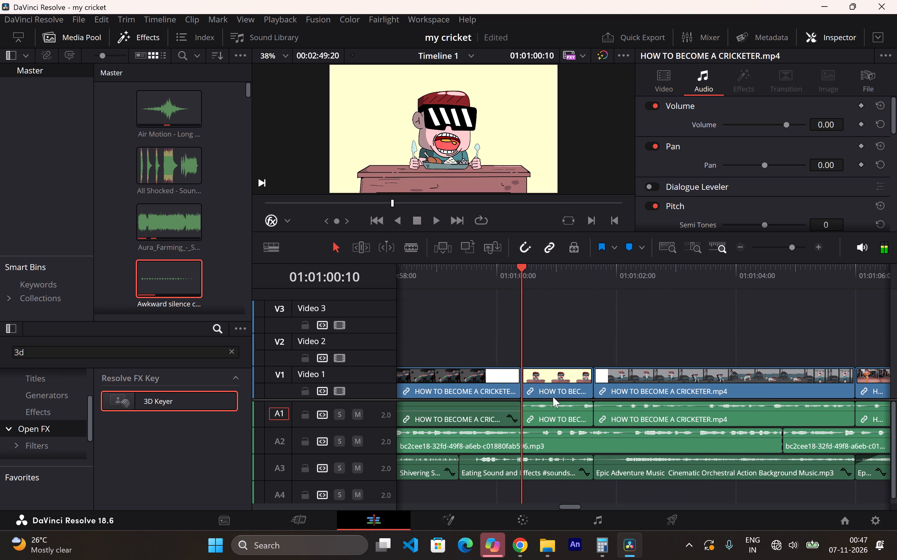
drag(559, 407, 581, 461)
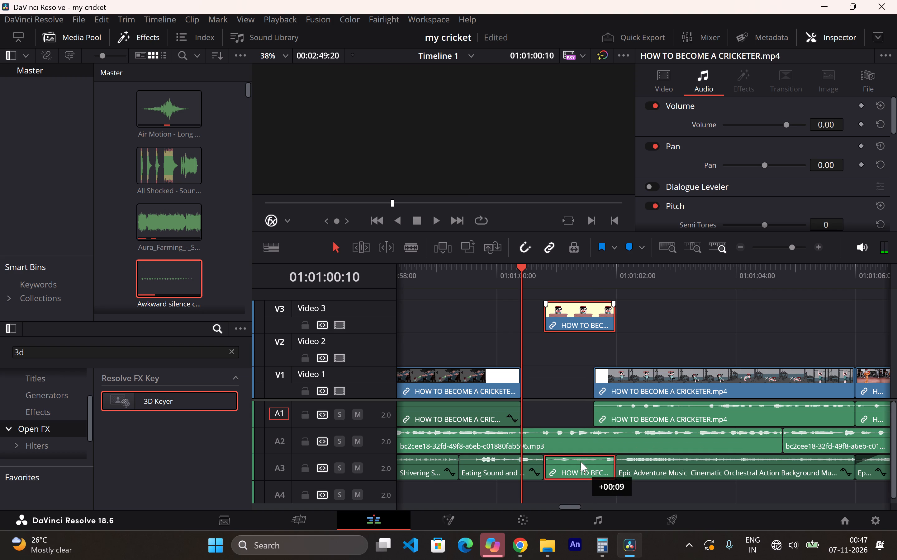
drag(581, 461, 565, 414)
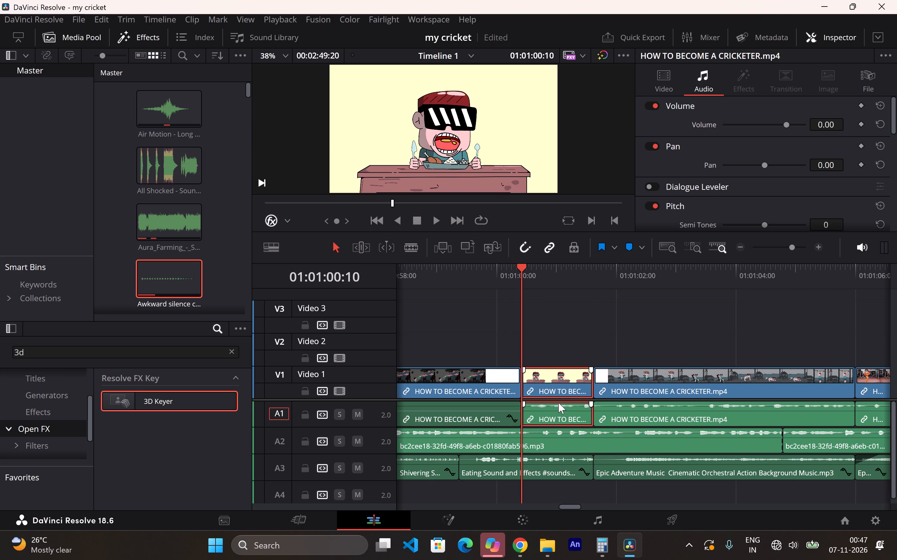
drag(561, 405, 564, 422)
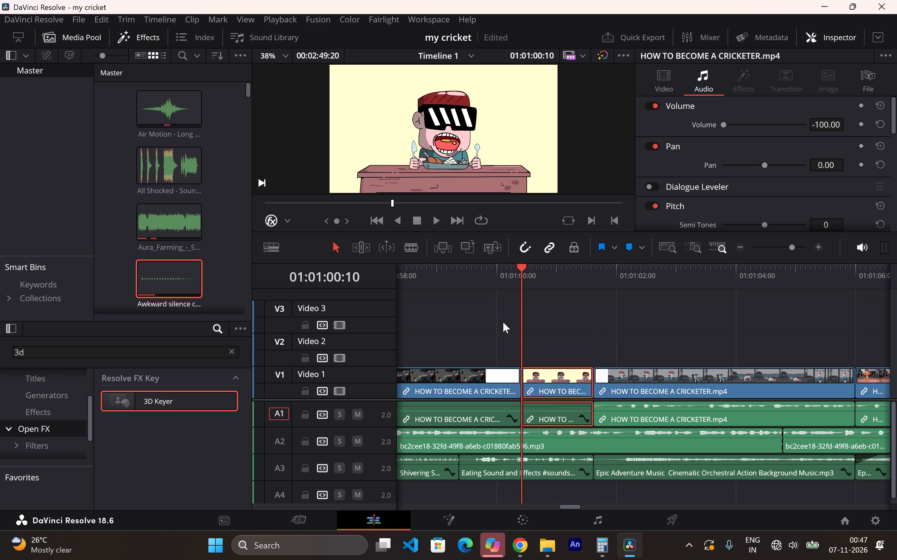
drag(502, 322, 495, 321)
Check playback from 01:01:00:03 and lower the dumbbell-scene clip's audio on A1 to -90 dB.
click(505, 284)
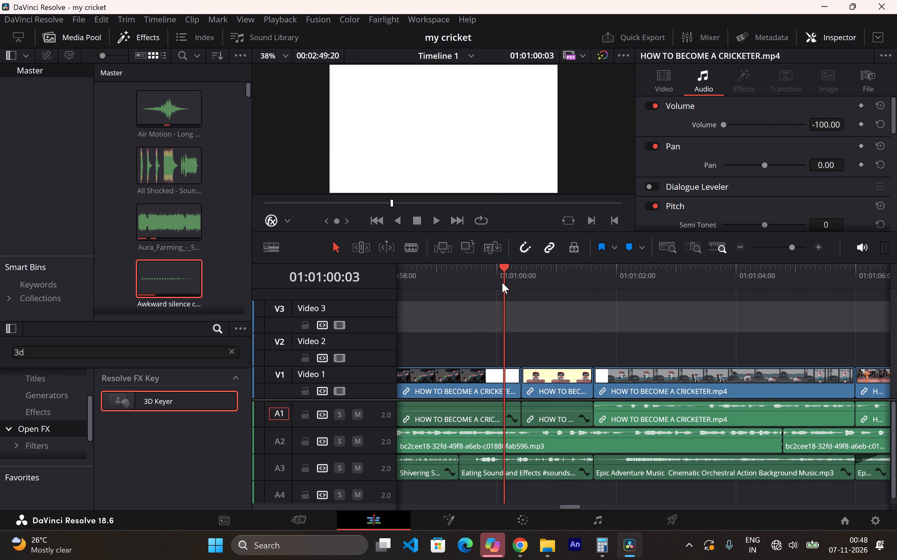
click(437, 221)
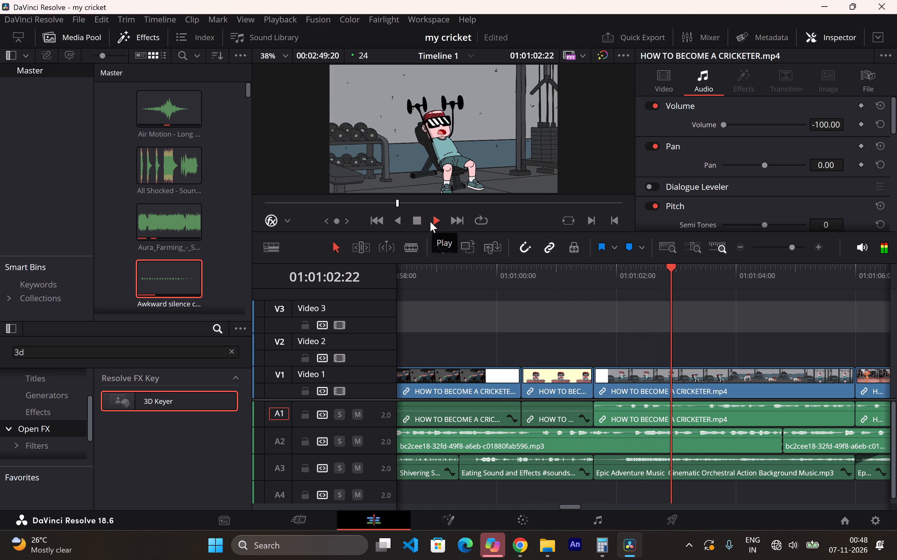
click(419, 217)
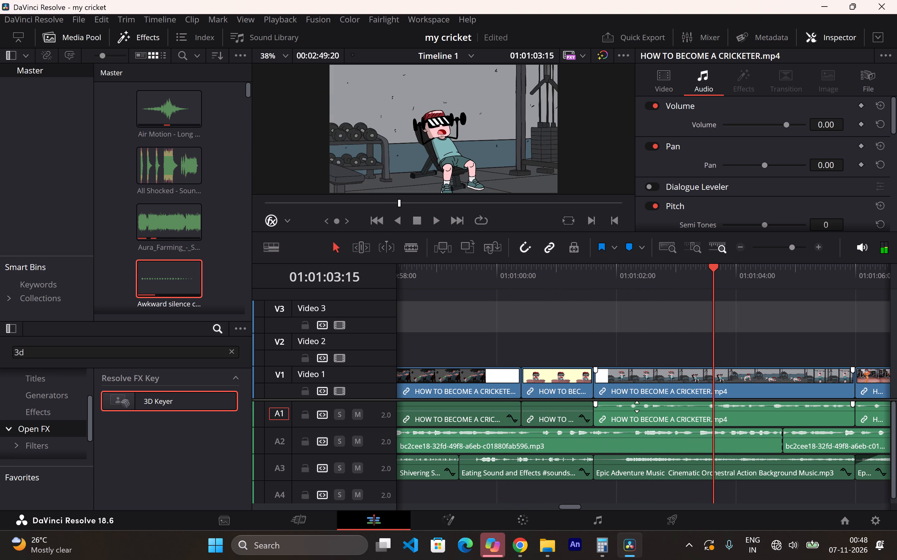
drag(637, 407, 637, 413)
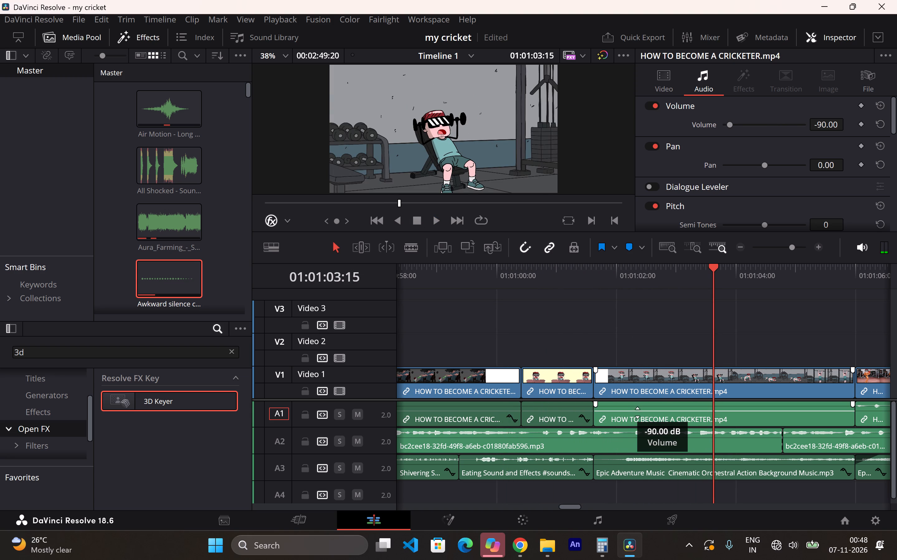
drag(637, 413, 639, 418)
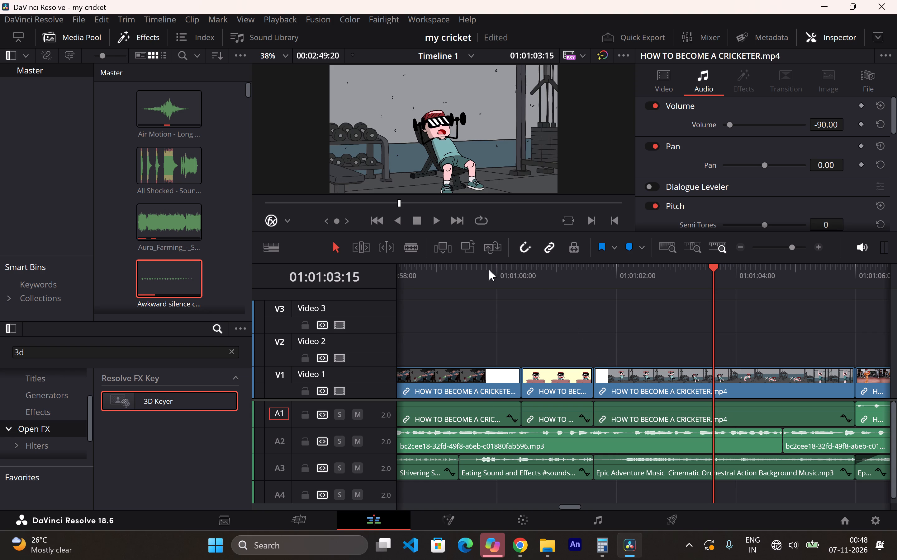
Check playback of the gym scenes and lower the A1 audio of the clip starting near 01:01:06:00 to -90 dB.
click(489, 269)
click(439, 218)
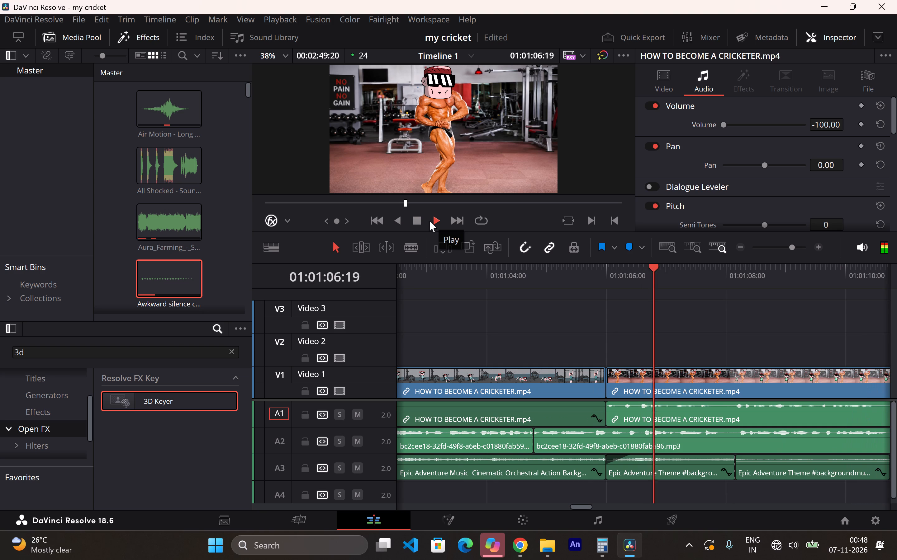
click(418, 223)
drag(638, 404, 643, 427)
Play the timeline from the gym scenes near 01:01:04:00 through to the dark-room scene near 01:02:17:00 to check the audio.
drag(499, 273, 495, 268)
click(435, 220)
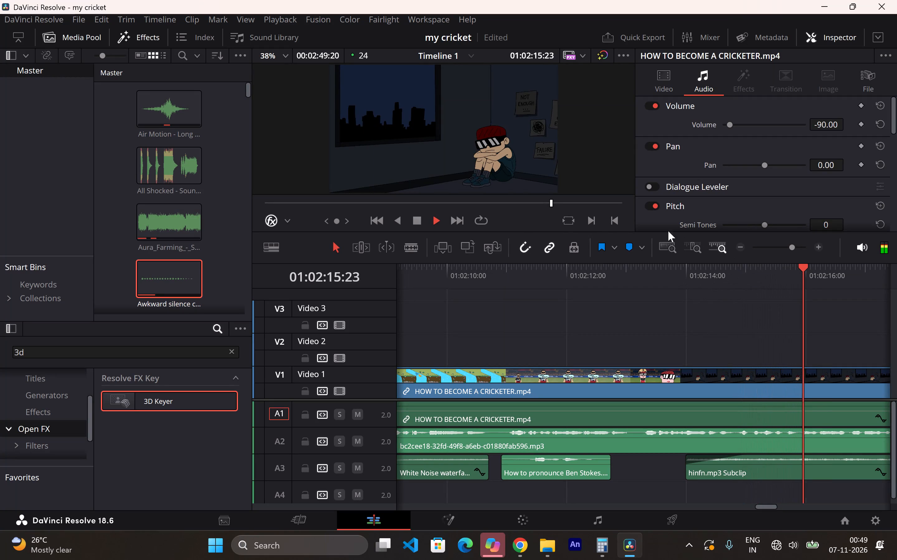
click(415, 226)
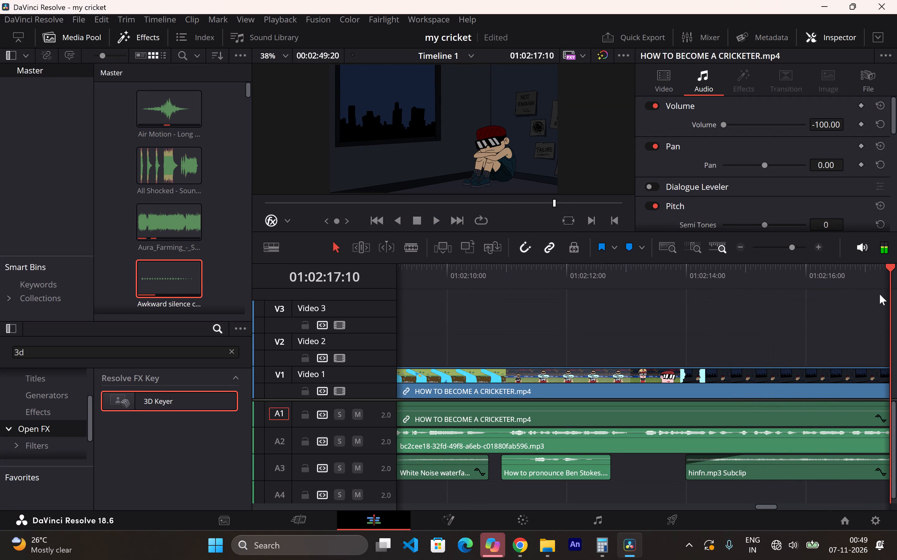
Split the HOW TO BECOME A CRICKETER.mp4 clip at 01:02:14:07, where the cloud transition into the dark-room scene ends.
drag(873, 289, 691, 299)
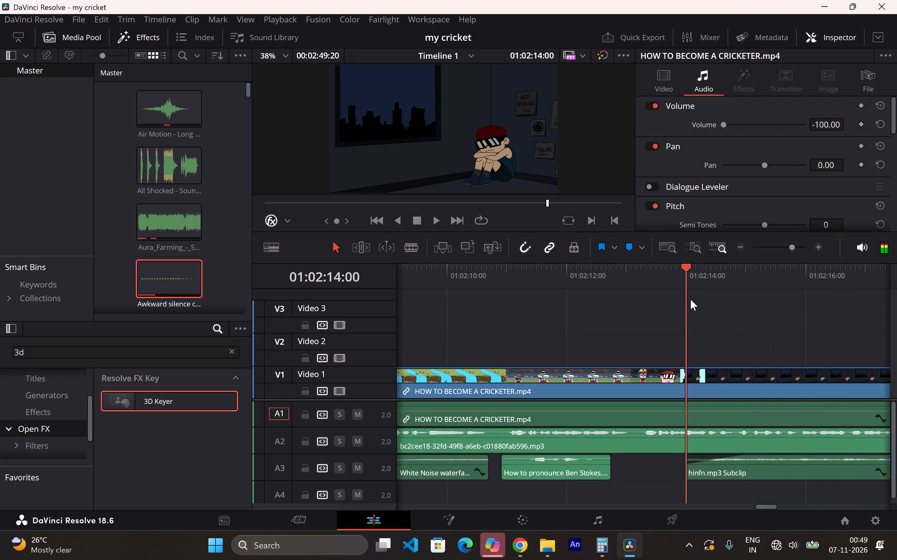
drag(691, 299, 742, 305)
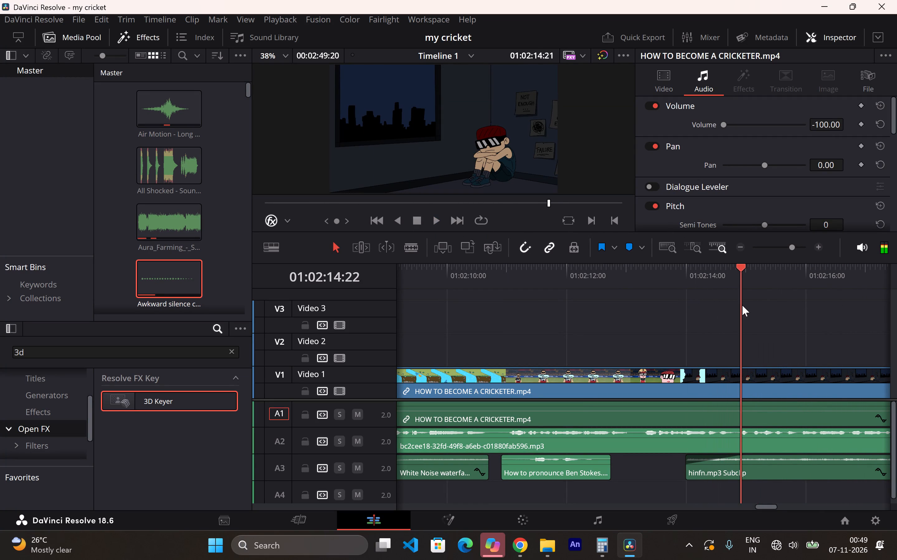
drag(742, 305, 686, 300)
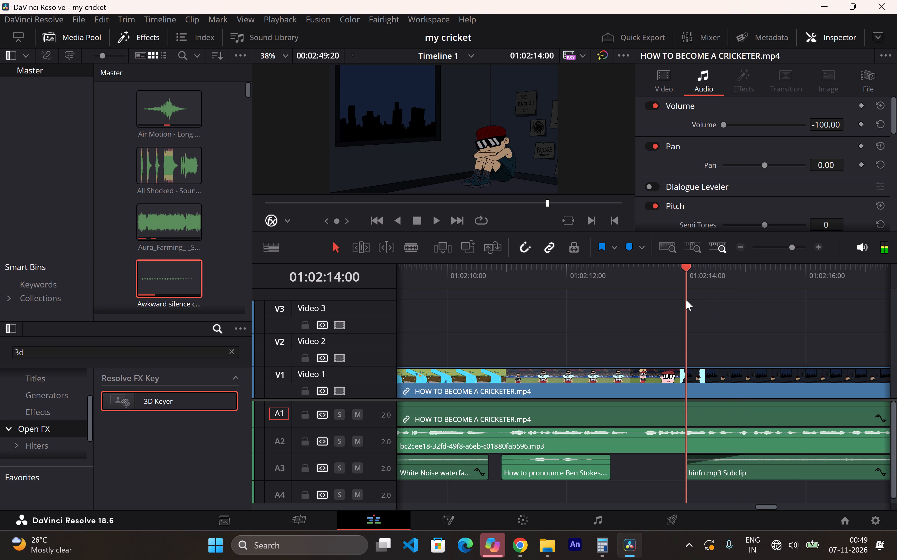
drag(686, 300, 772, 301)
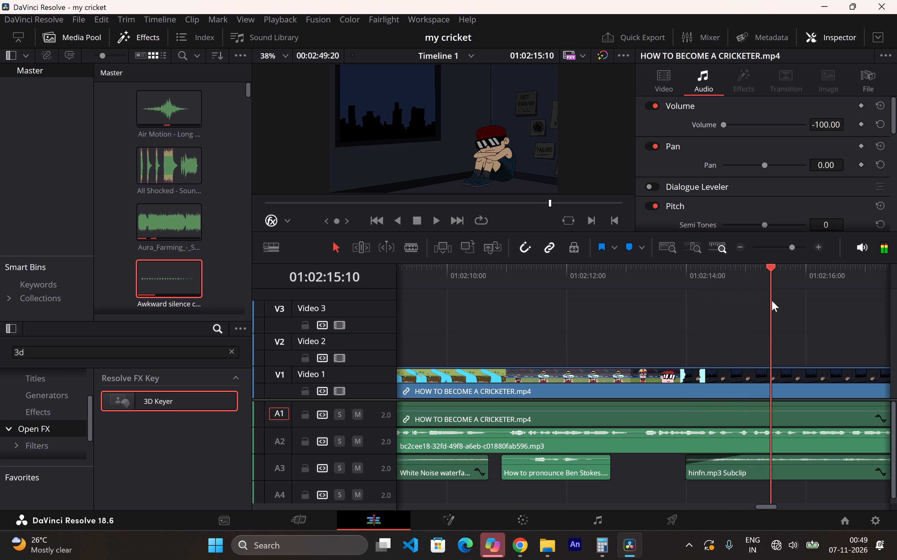
drag(772, 301, 694, 298)
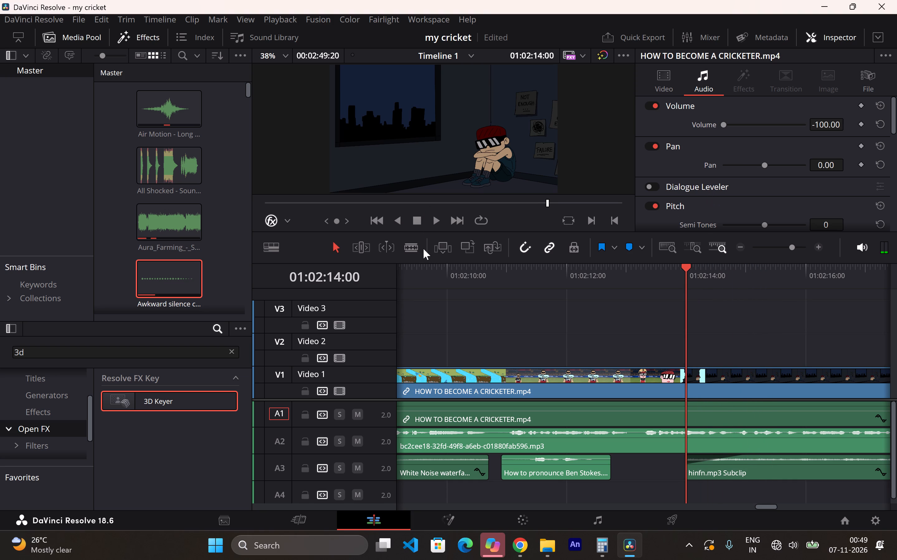
click(414, 245)
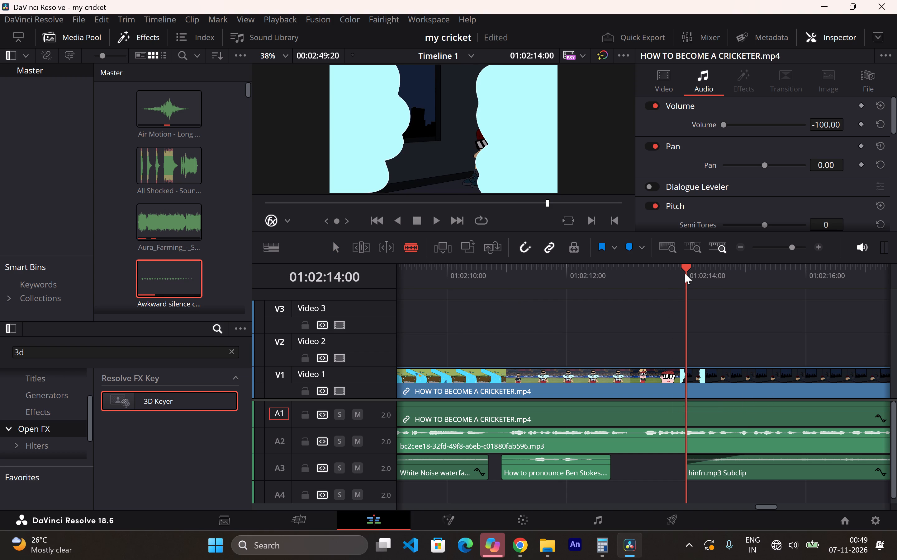
drag(685, 268, 680, 264)
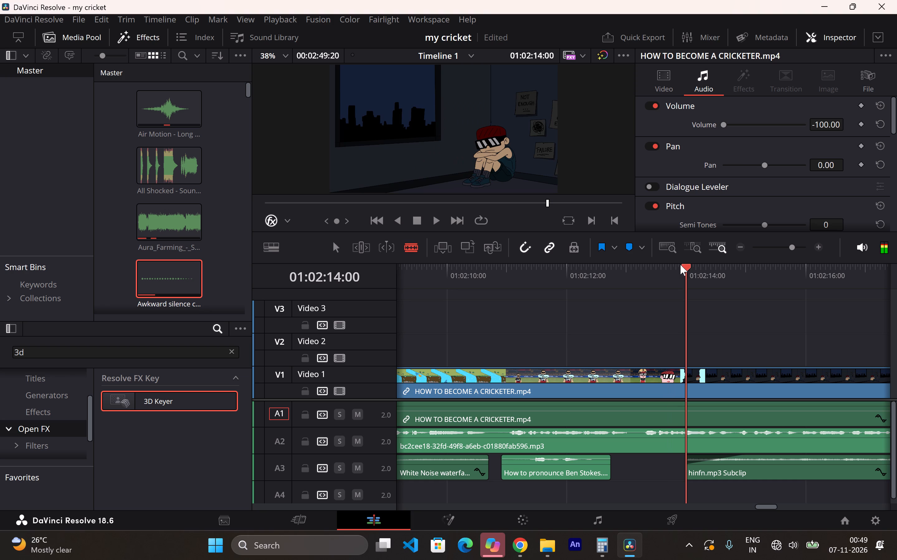
drag(680, 264, 668, 263)
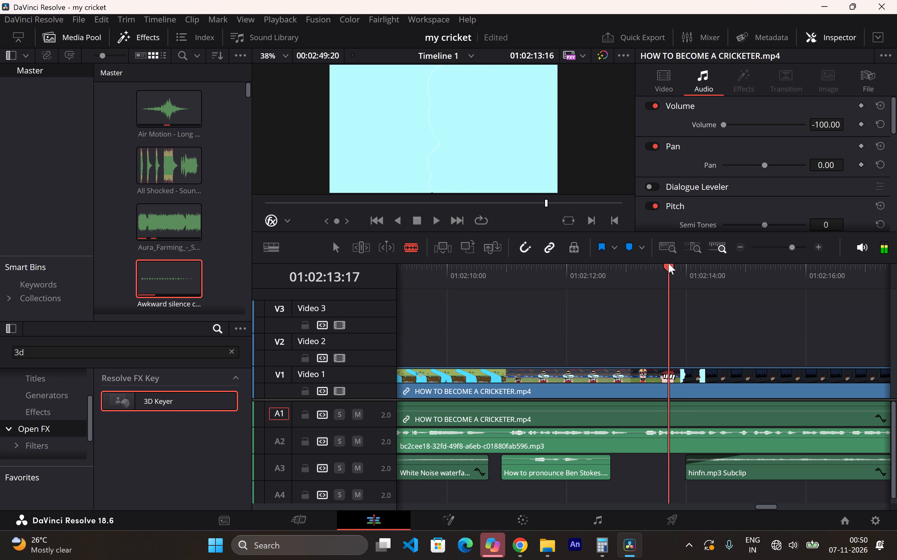
drag(668, 263, 691, 268)
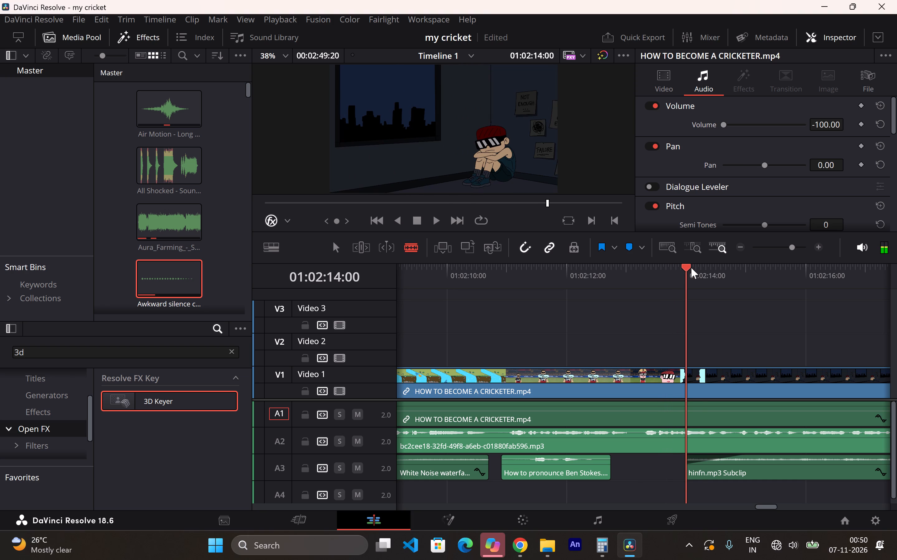
drag(691, 268, 704, 268)
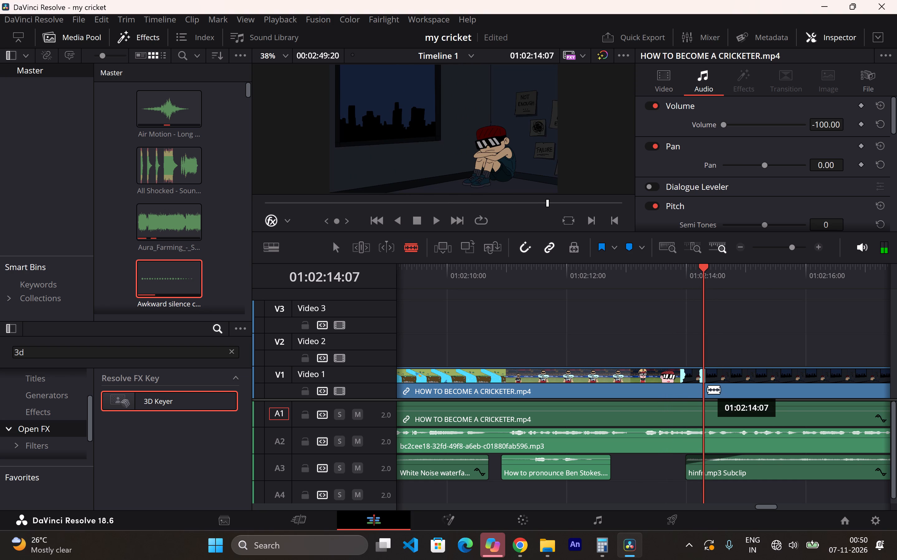
click(707, 389)
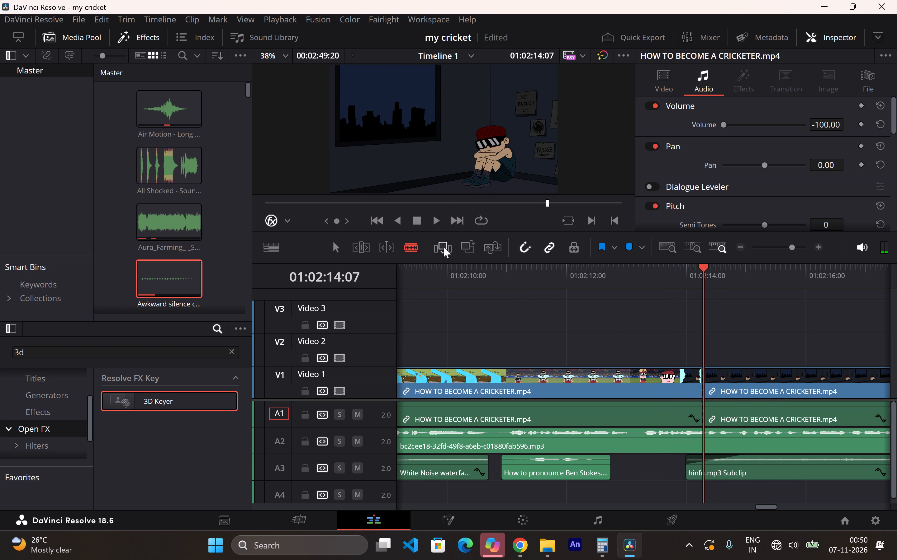
Play on through the dark-room scene and split the clip at 01:02:20:04, where the stadium scene begins.
click(434, 225)
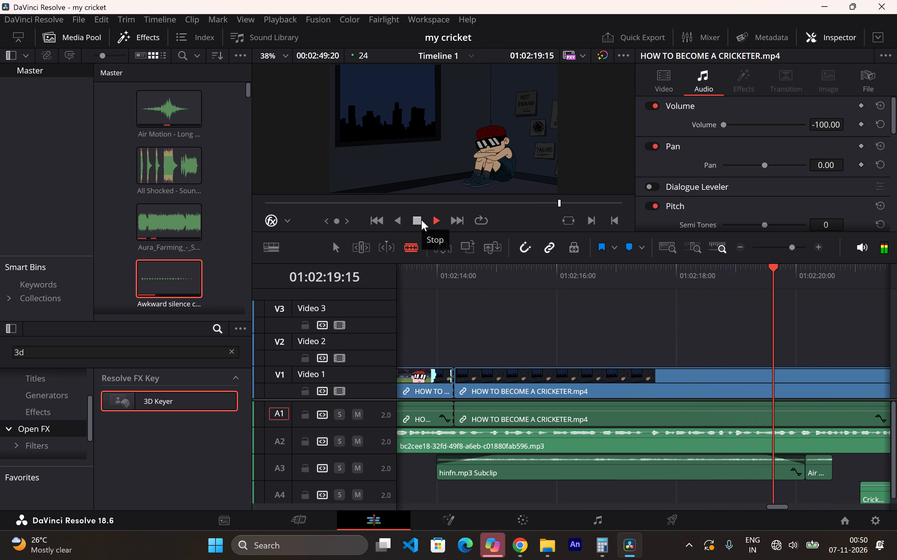
click(421, 220)
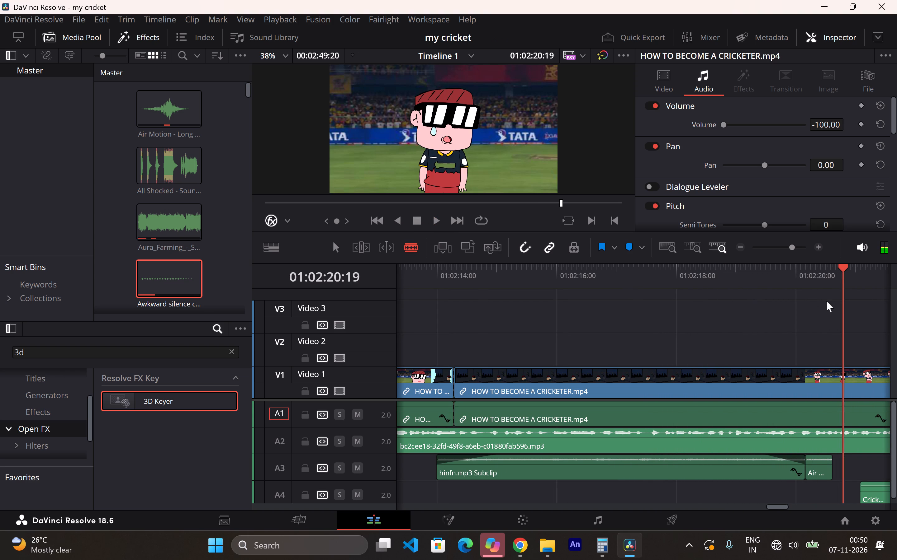
drag(834, 274, 809, 271)
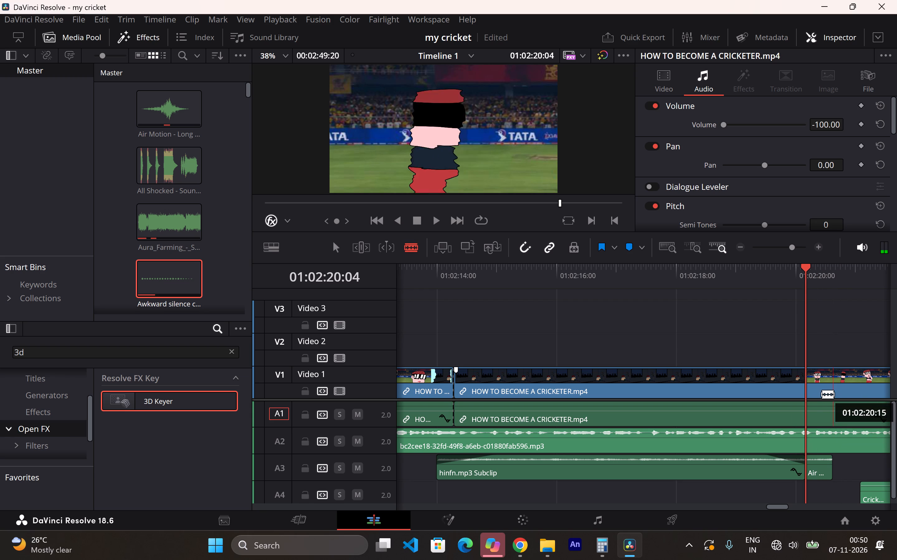
click(801, 394)
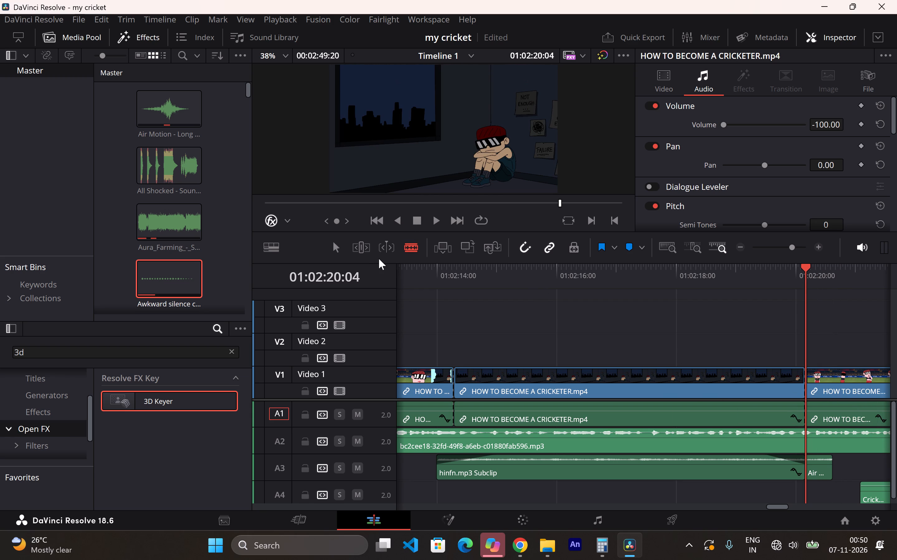
Delete the dark-room segment and its A1 audio between 01:02:14:07 and 01:02:20:04, leaving the gap open.
click(330, 252)
click(520, 383)
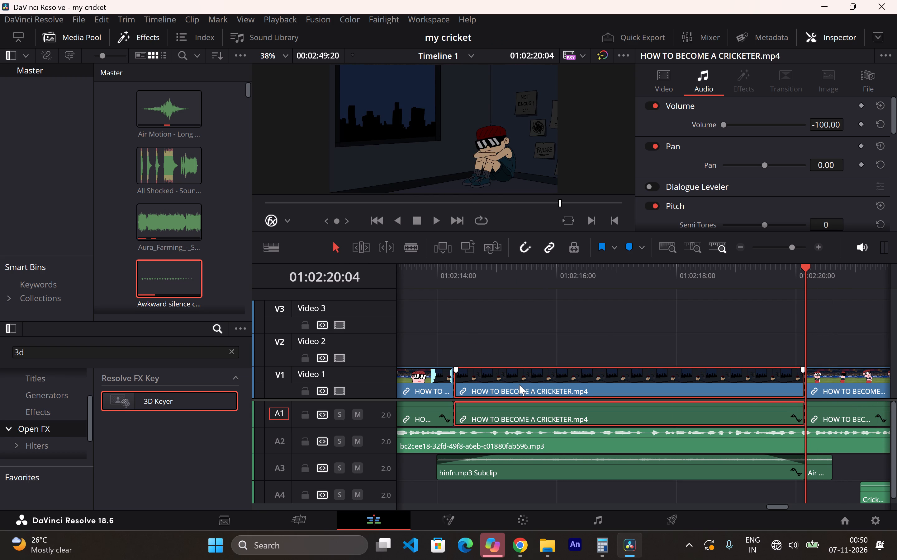
key(BackSpace)
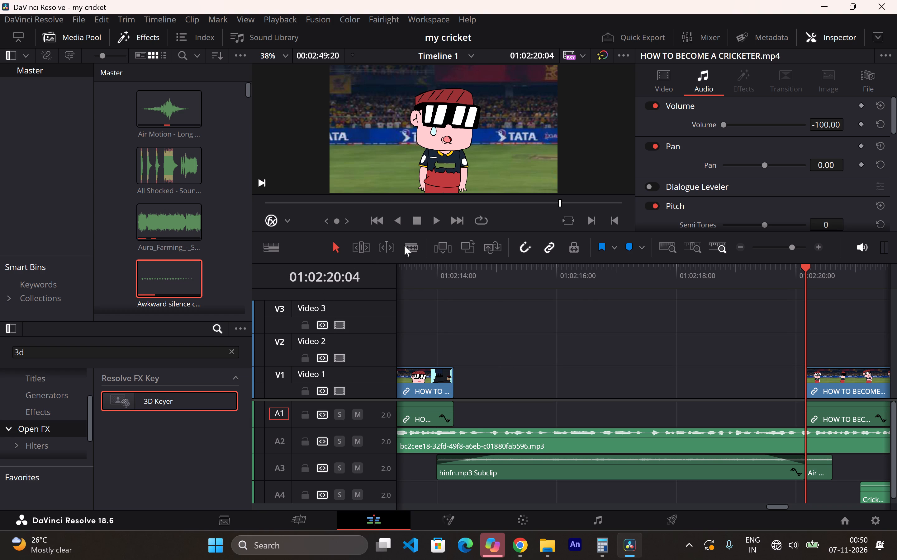
Play from just before 01:02:14:00 into the emptied section to check the cut.
click(402, 268)
key(space)
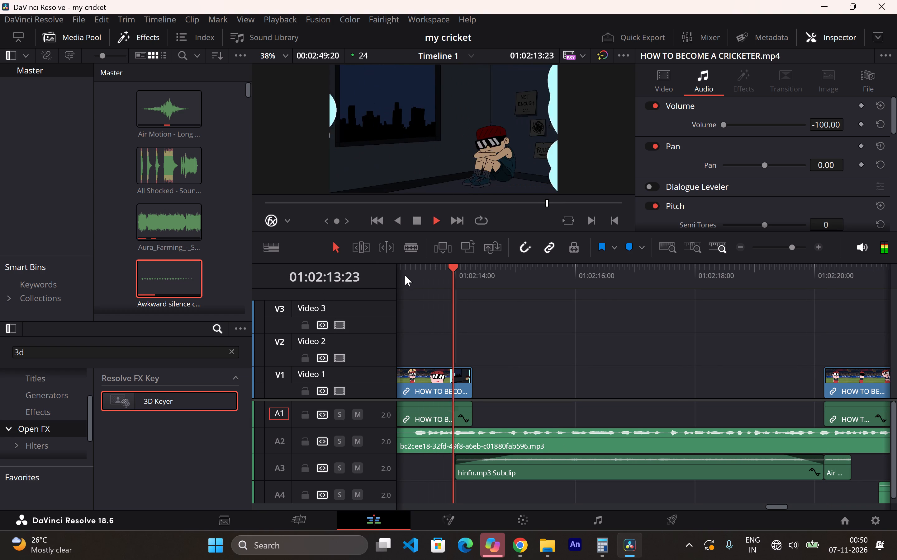
key(space)
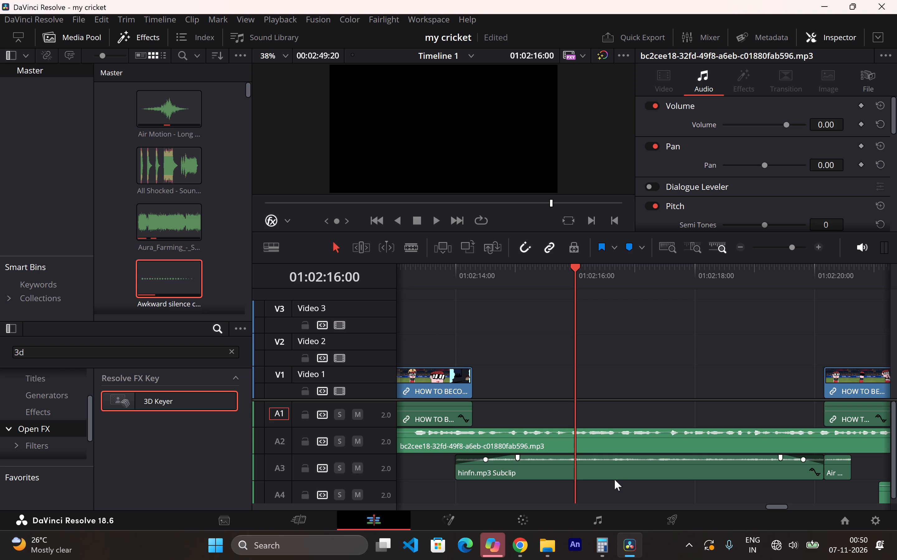
Go back through the timeline and scrub from about 01:01:34:00 to the start of the eating scene at 01:01:00:10.
drag(773, 505, 758, 505)
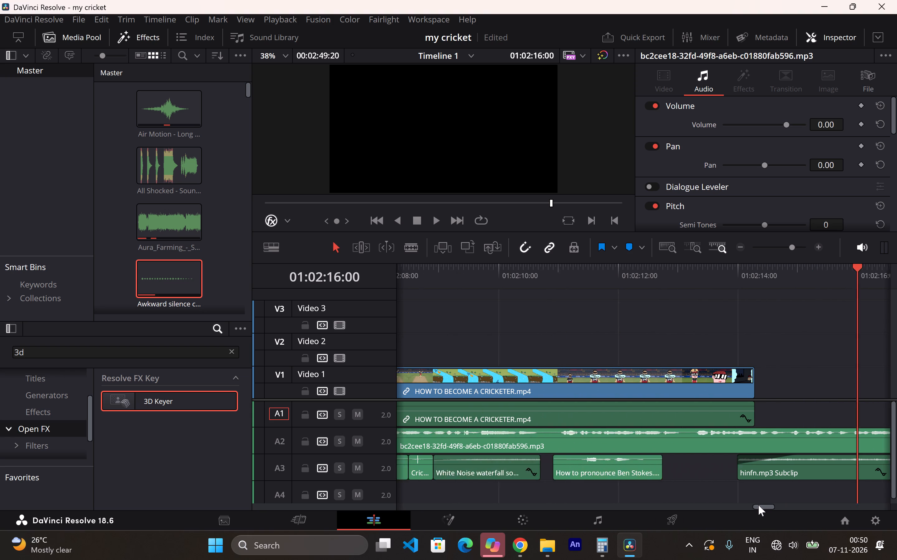
drag(758, 505, 729, 506)
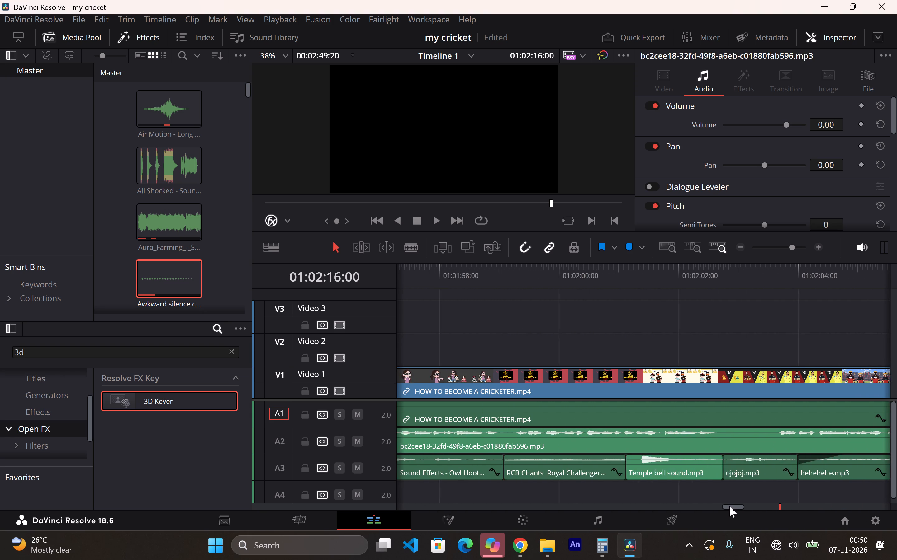
drag(729, 506, 680, 510)
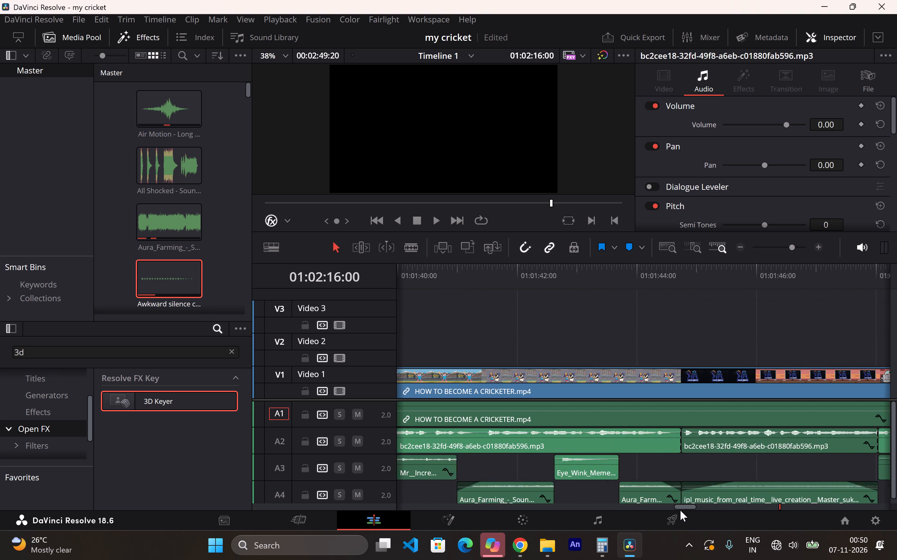
drag(680, 510, 663, 512)
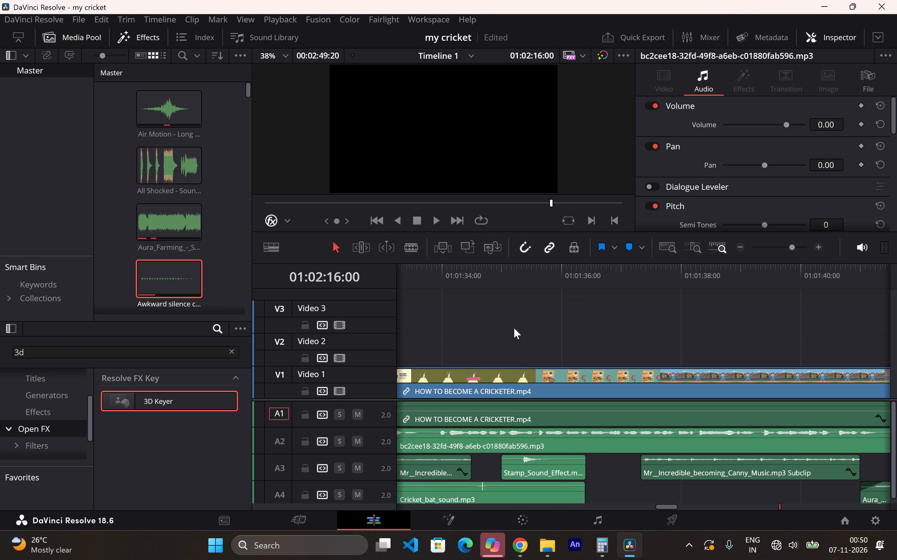
click(513, 325)
click(479, 277)
drag(467, 278, 439, 279)
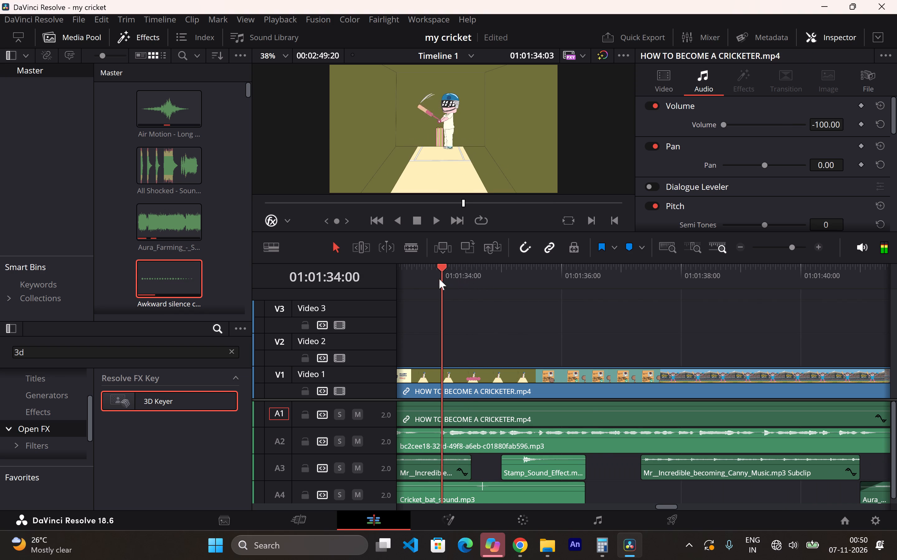
drag(439, 279, 586, 310)
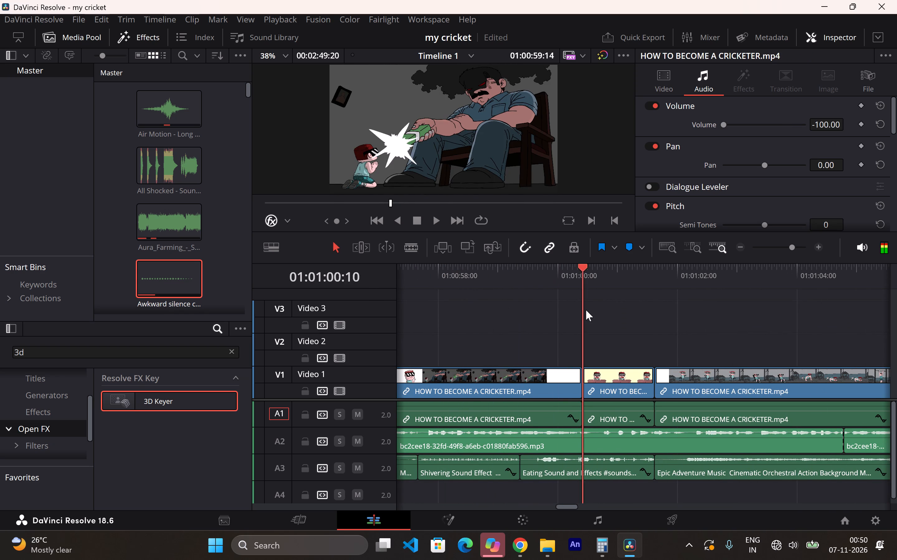
drag(586, 310, 596, 312)
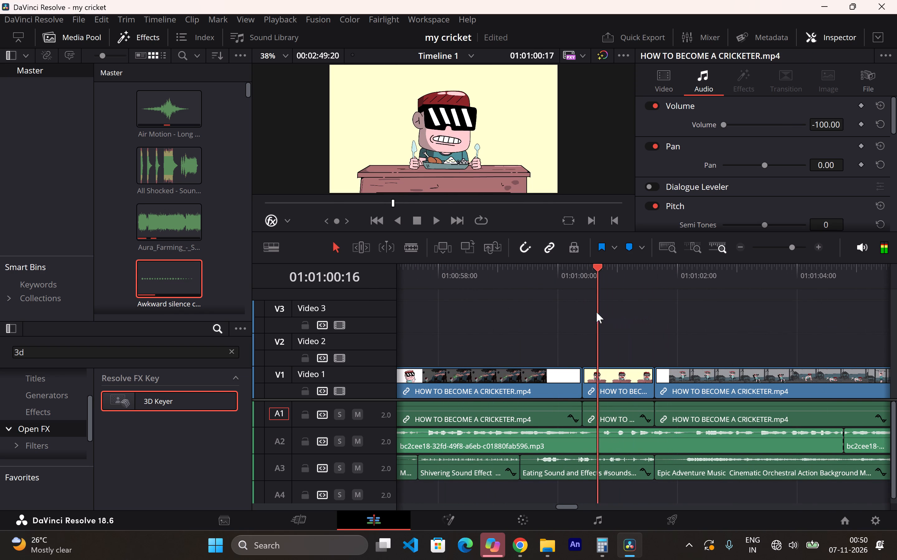
drag(596, 312, 587, 314)
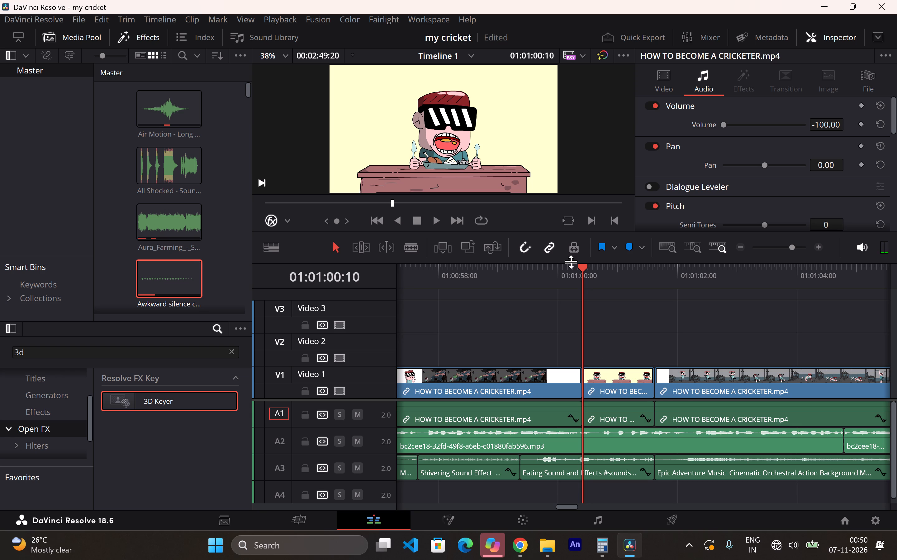
Locate the end of the standing dumbbell shot in the gym scene and split the V1 clip with its audio at 01:01:02:17.
drag(585, 270, 772, 289)
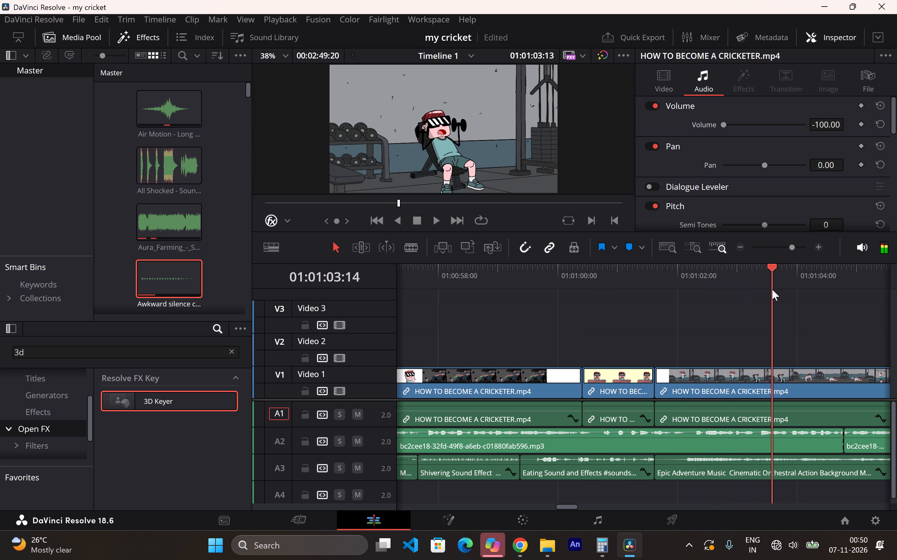
drag(772, 289, 890, 284)
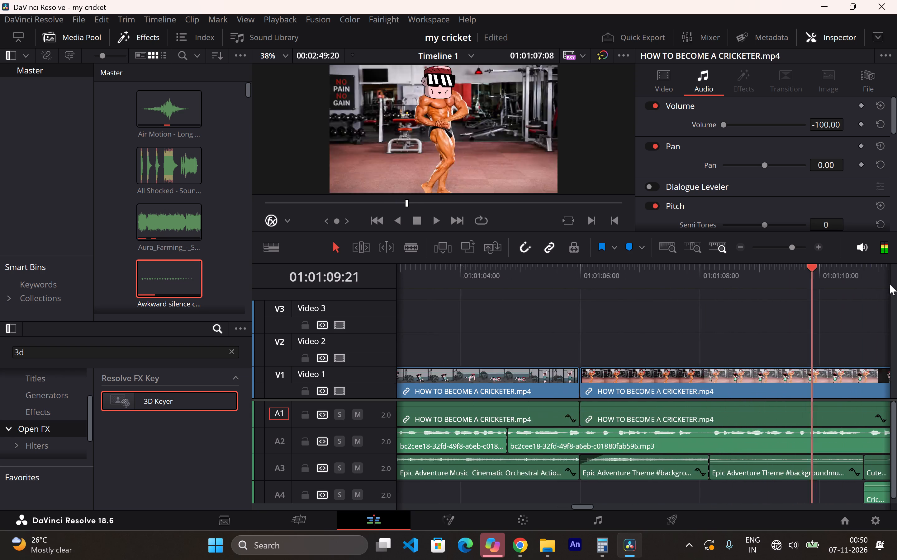
drag(890, 284, 416, 339)
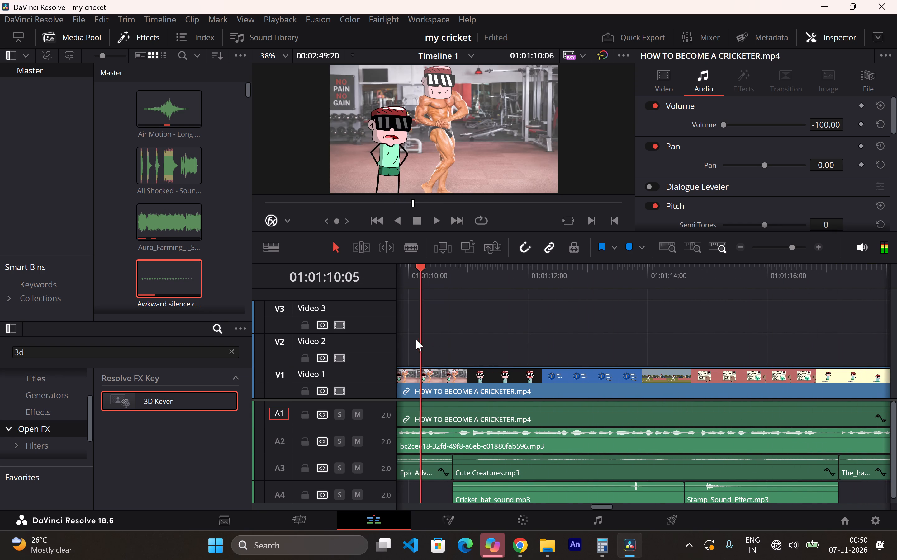
drag(416, 339, 765, 315)
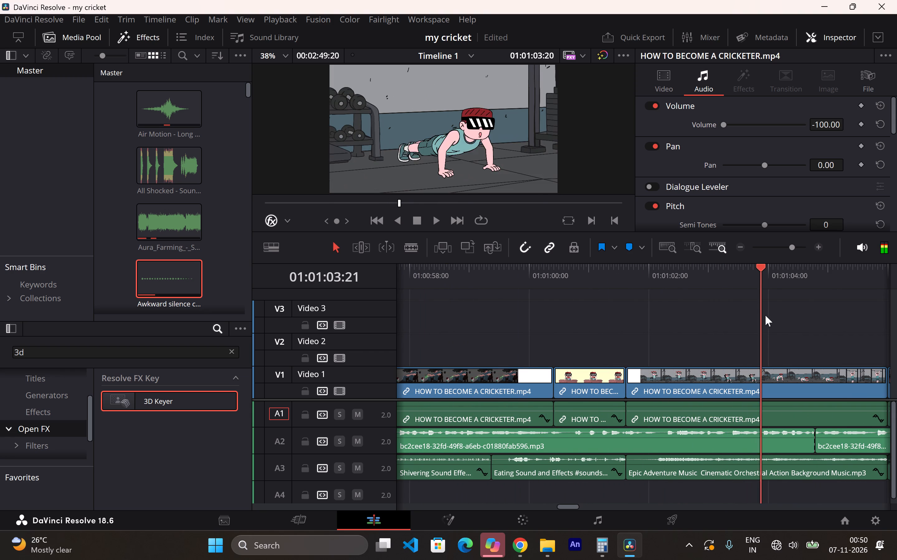
drag(765, 315, 719, 313)
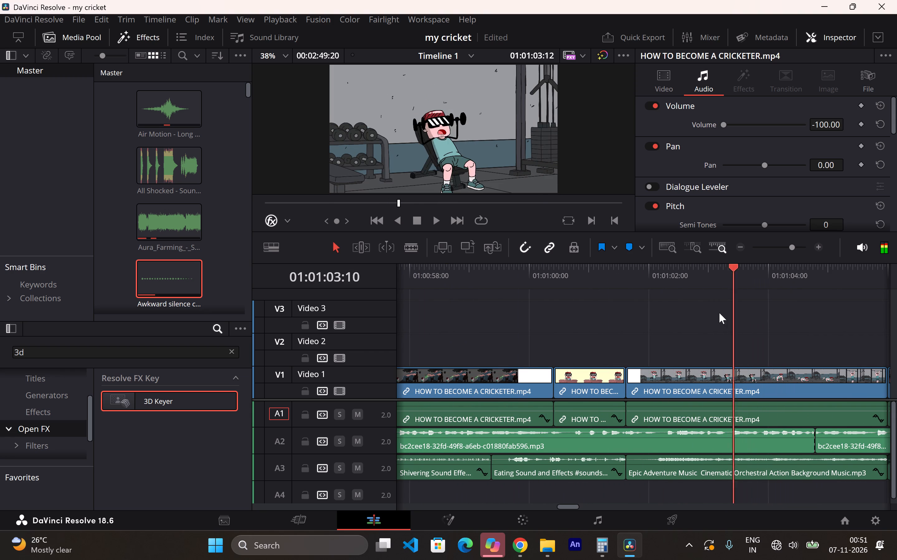
drag(719, 313, 668, 313)
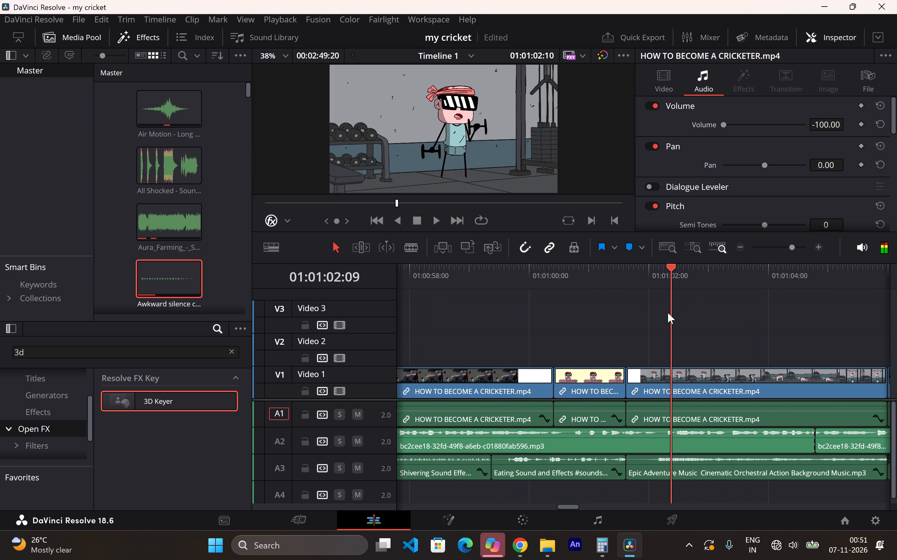
drag(668, 313, 670, 308)
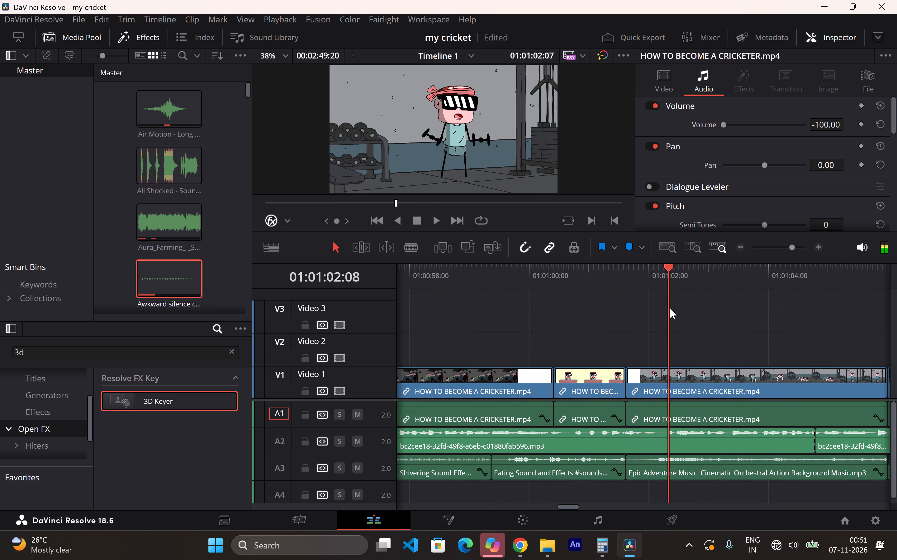
drag(670, 308, 698, 299)
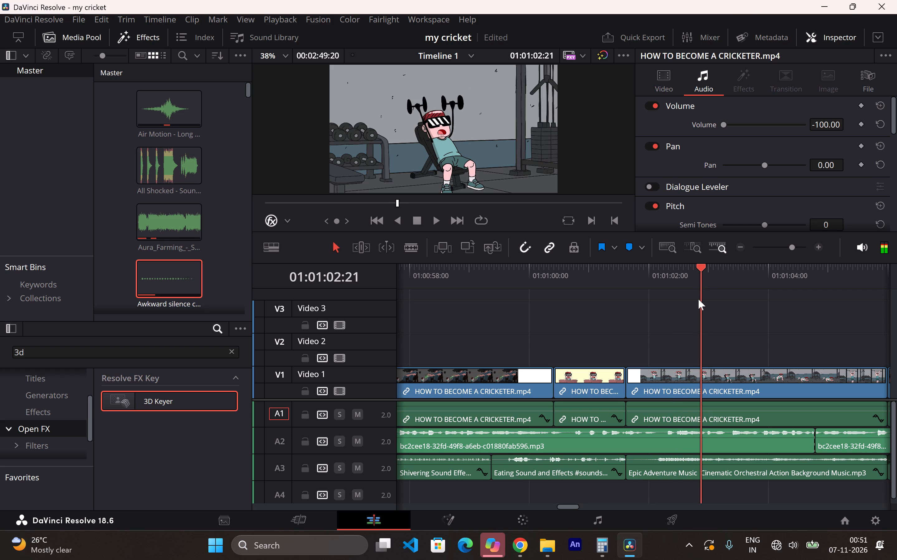
drag(698, 299, 692, 299)
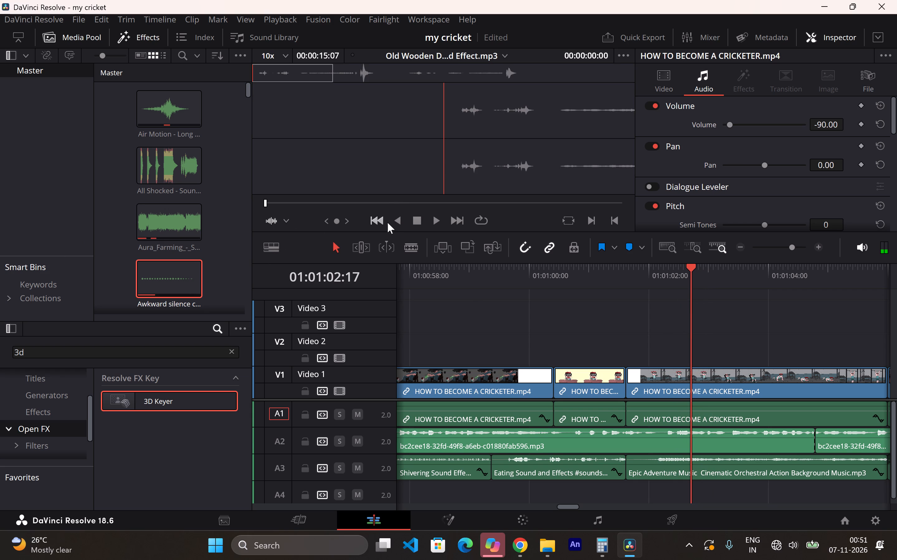
click(410, 249)
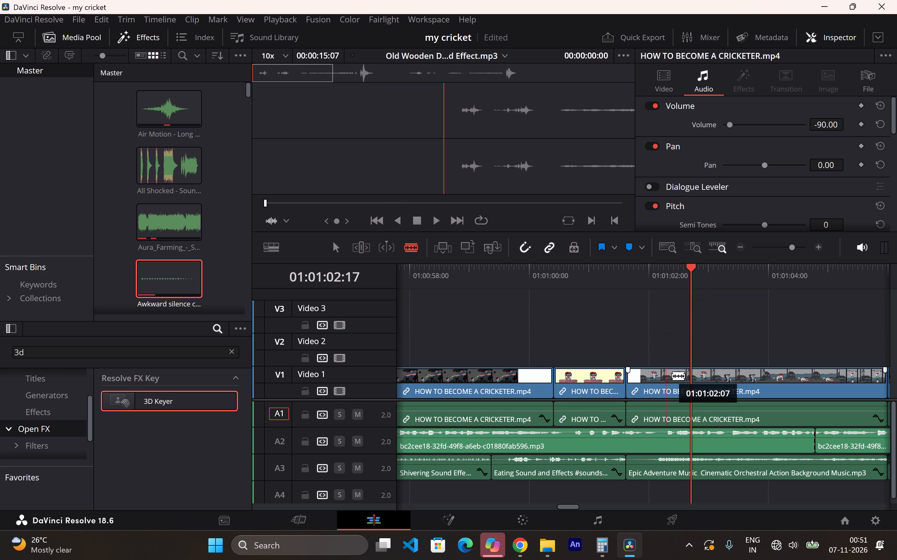
click(695, 390)
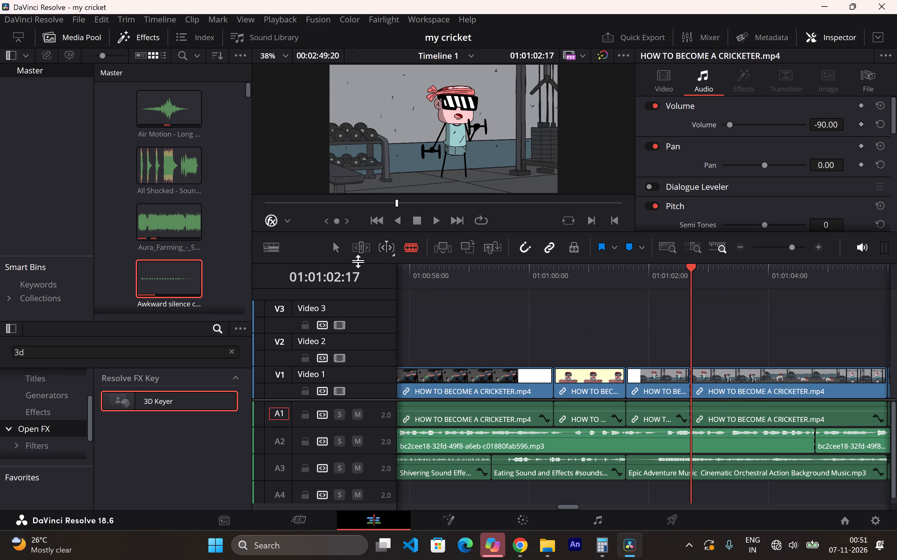
click(336, 255)
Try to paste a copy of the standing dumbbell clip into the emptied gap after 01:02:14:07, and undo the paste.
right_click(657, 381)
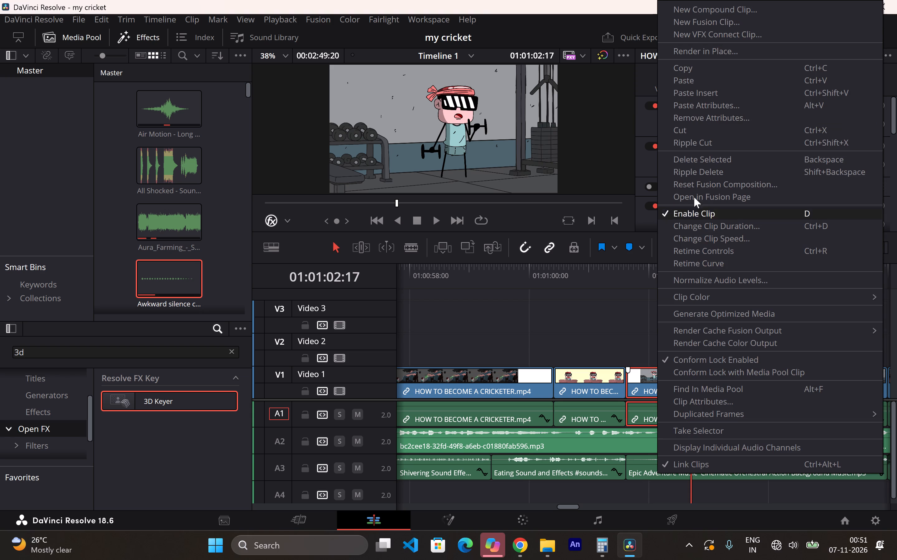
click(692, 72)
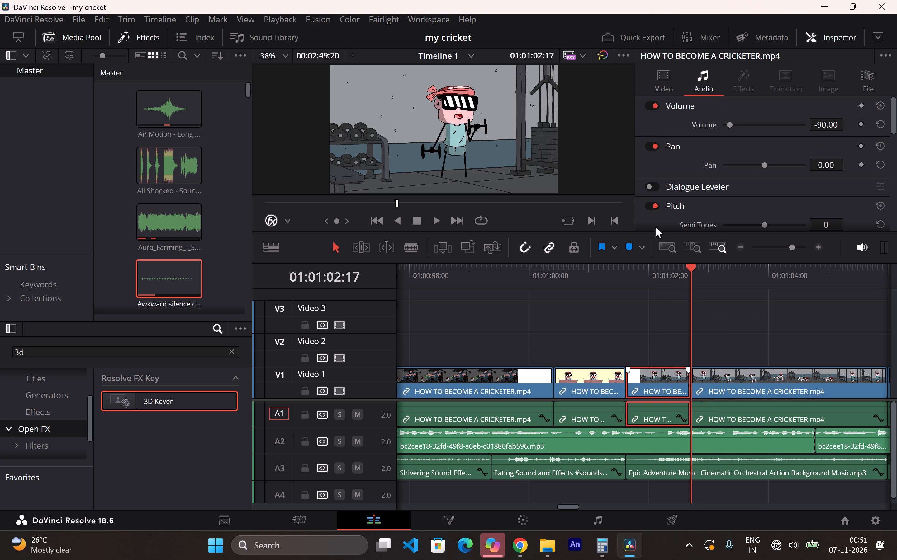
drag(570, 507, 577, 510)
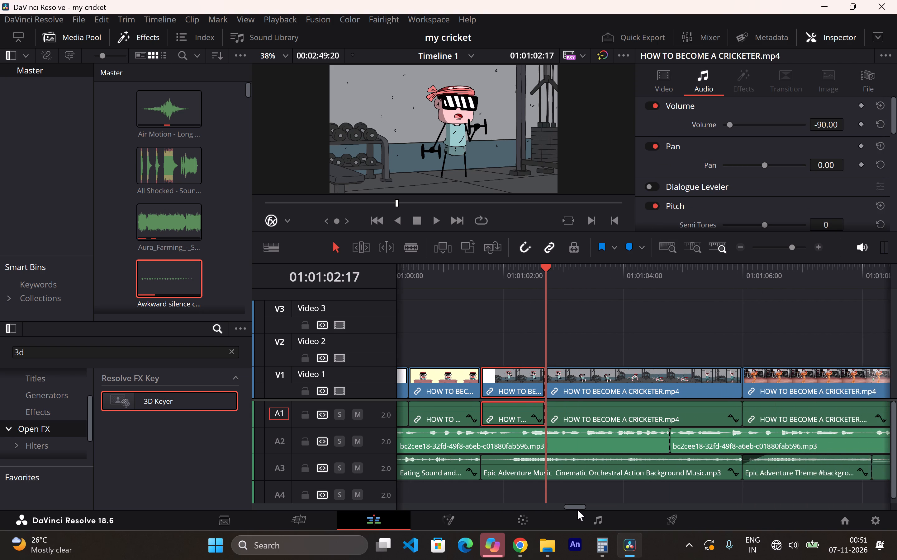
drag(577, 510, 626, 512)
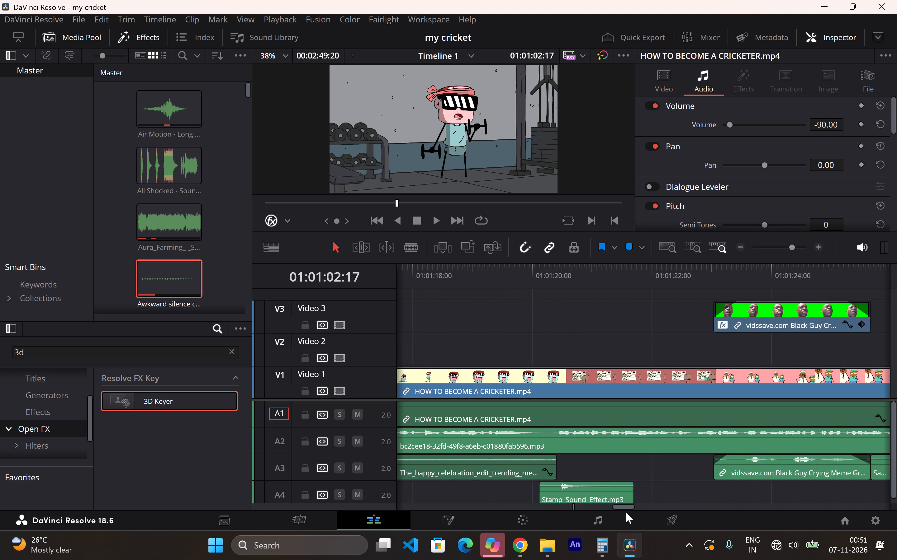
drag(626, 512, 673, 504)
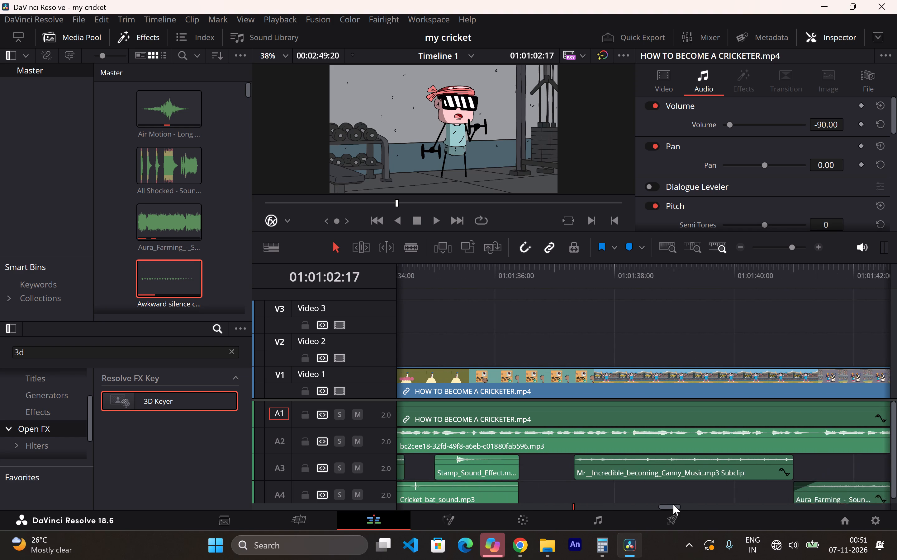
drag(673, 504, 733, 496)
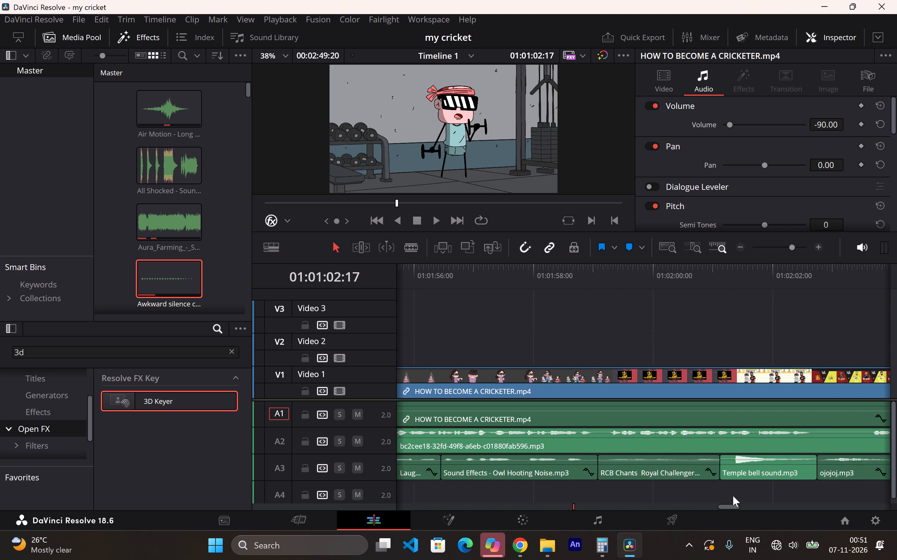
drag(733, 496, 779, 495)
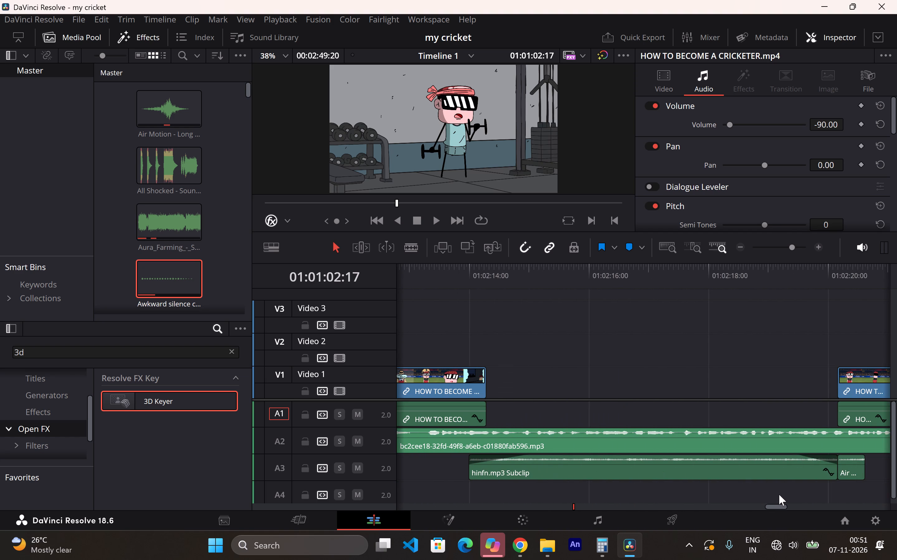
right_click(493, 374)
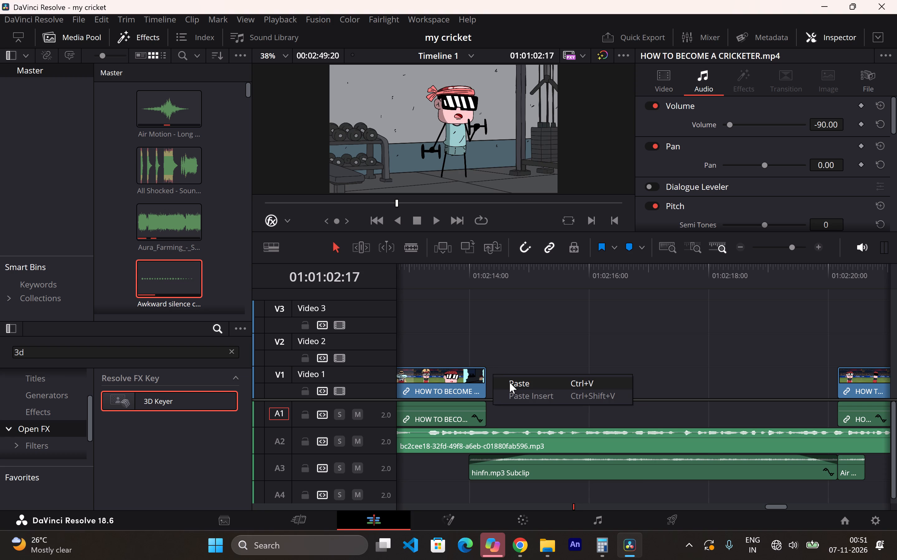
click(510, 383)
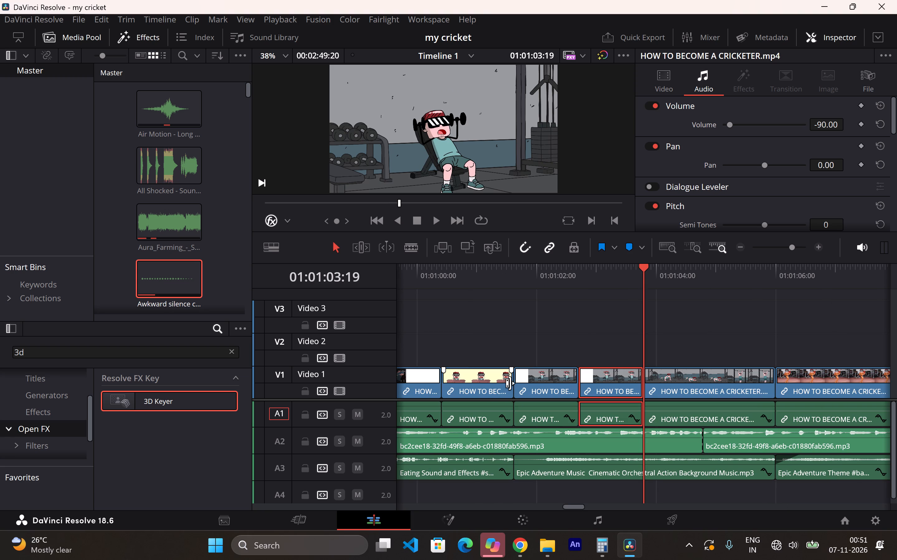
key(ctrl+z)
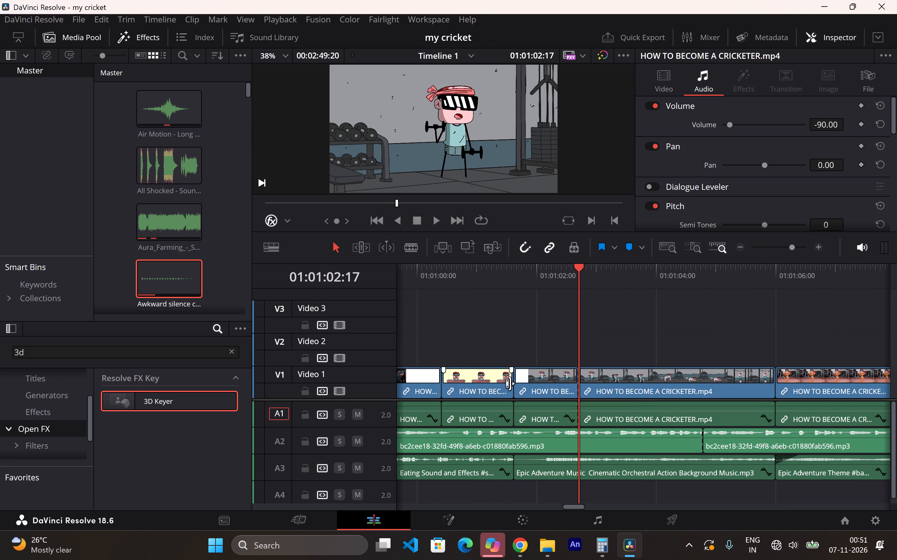
Copy the short standing dumbbell clip into the V1/A1 gap, placed directly against the clip ending at 01:02:14:07.
right_click(540, 376)
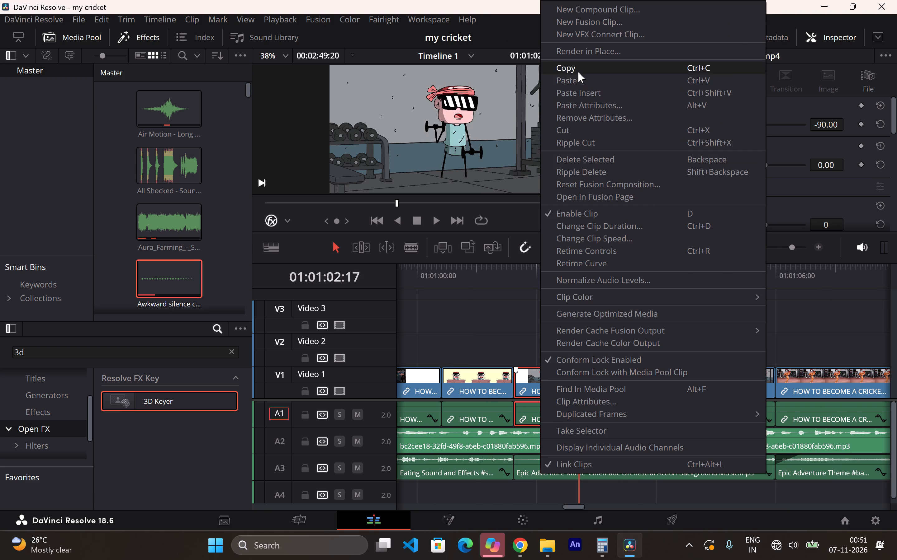
click(578, 72)
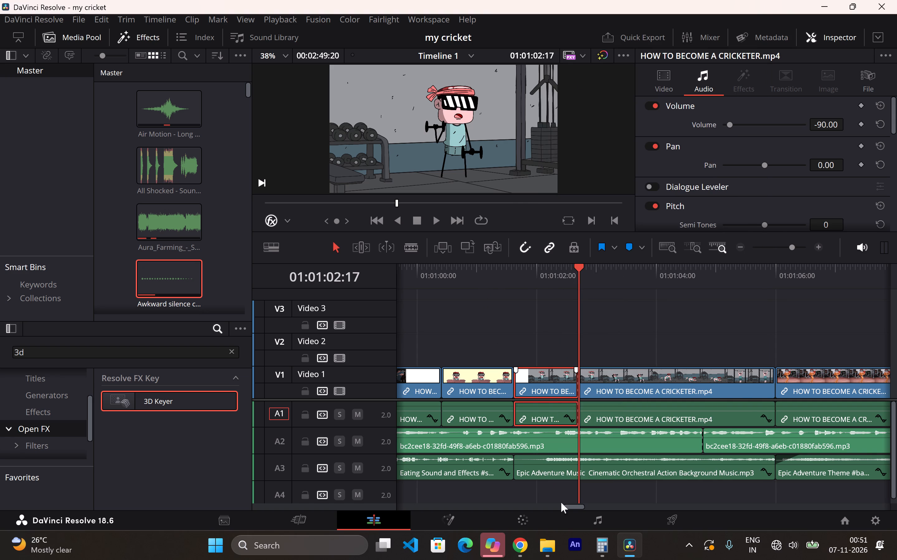
drag(575, 508, 628, 509)
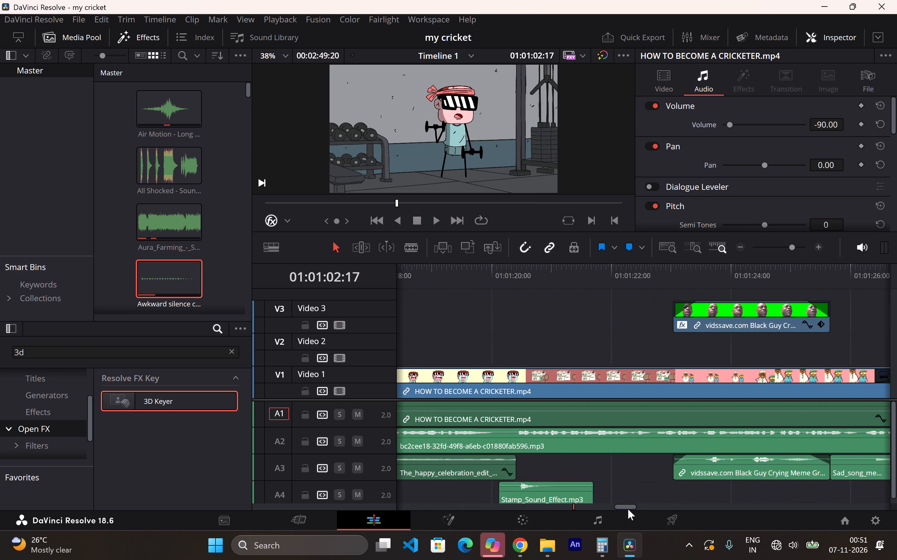
drag(628, 509, 779, 491)
click(471, 271)
right_click(488, 393)
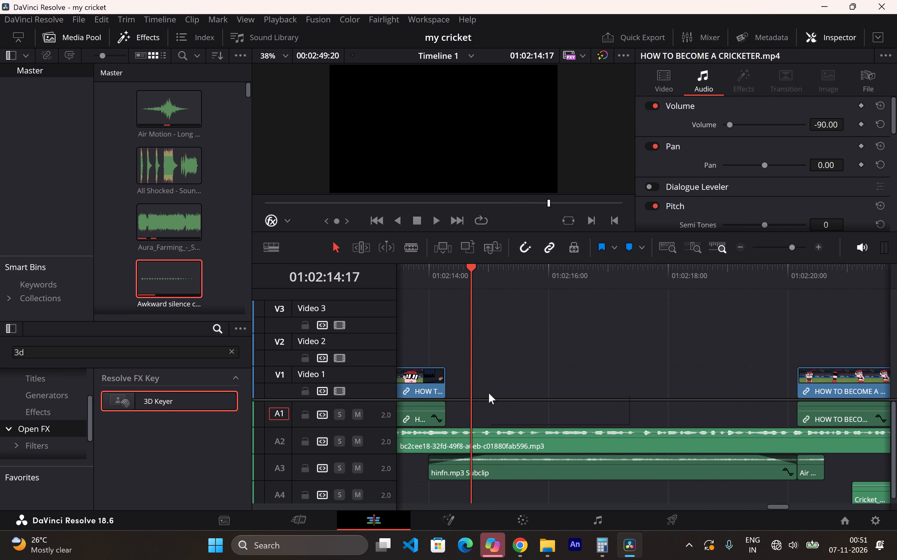
click(506, 402)
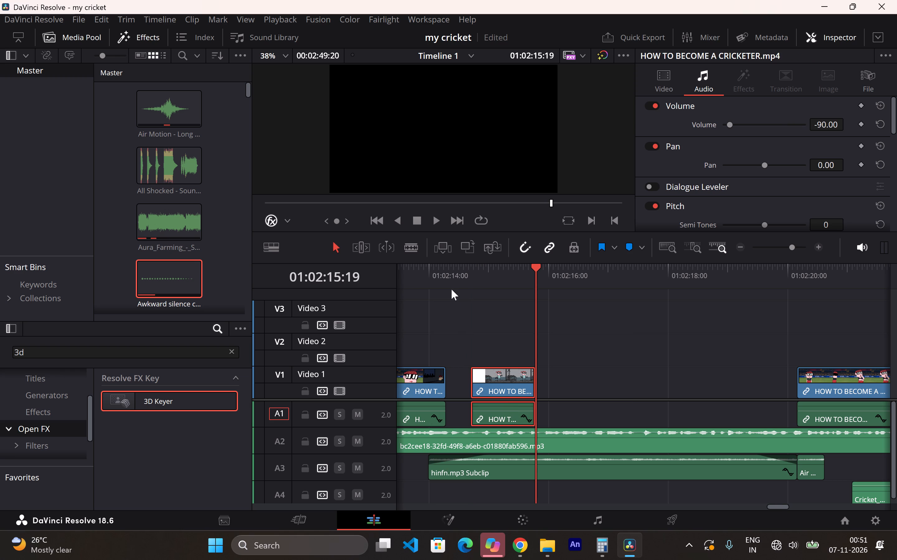
drag(503, 381, 485, 381)
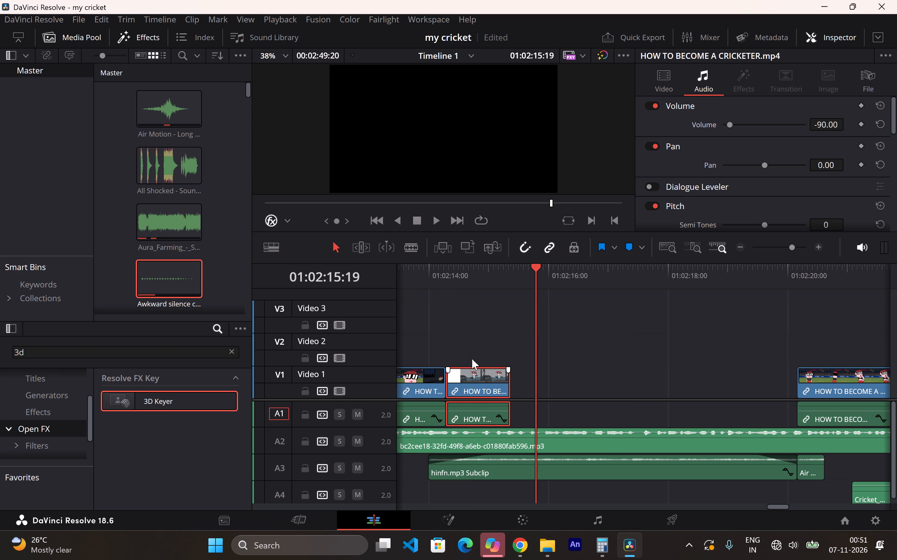
Play from just before 01:02:14:00 past the end of the inserted dumbbell clip to check it.
click(415, 274)
key(space)
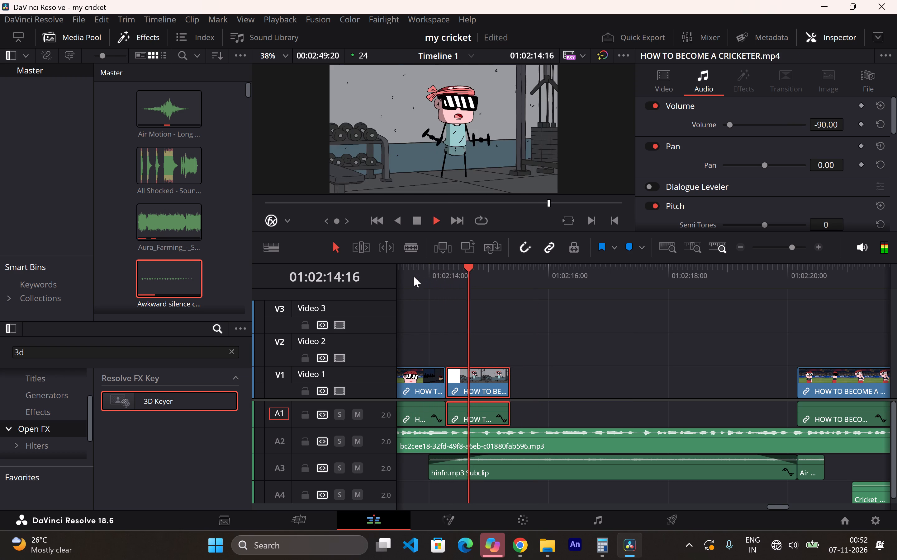
key(space)
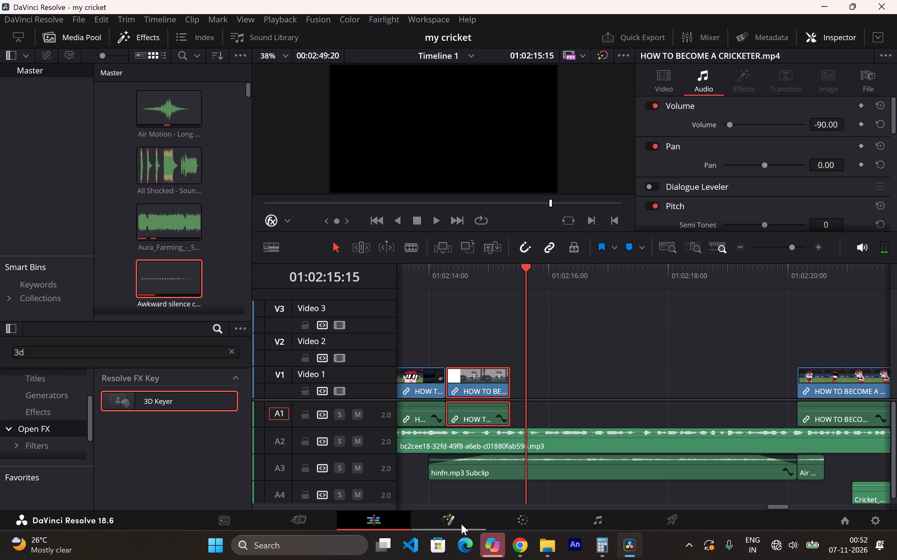
Isolate the push-up shot in the gym scene by splitting the V1 clip with its audio at 01:01:03:21 and about 01:01:04:13.
drag(524, 270, 428, 284)
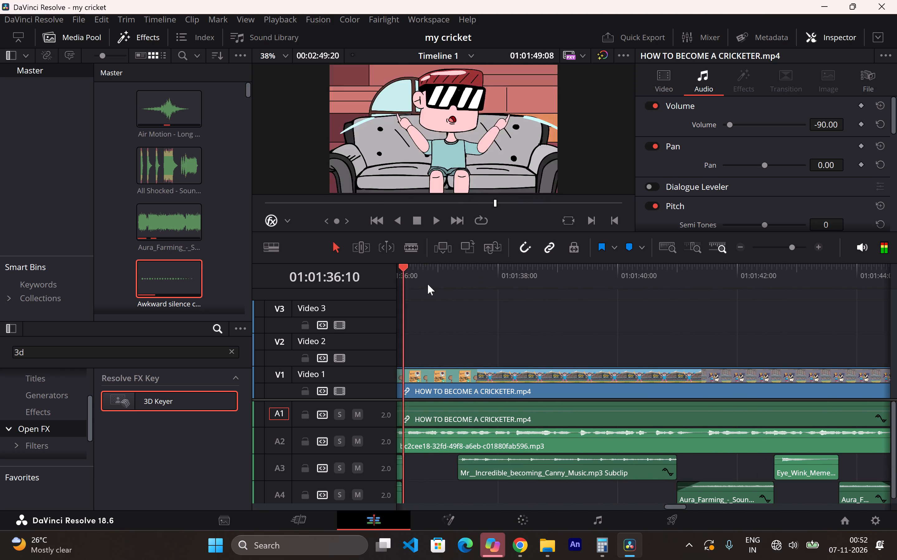
drag(428, 284, 399, 284)
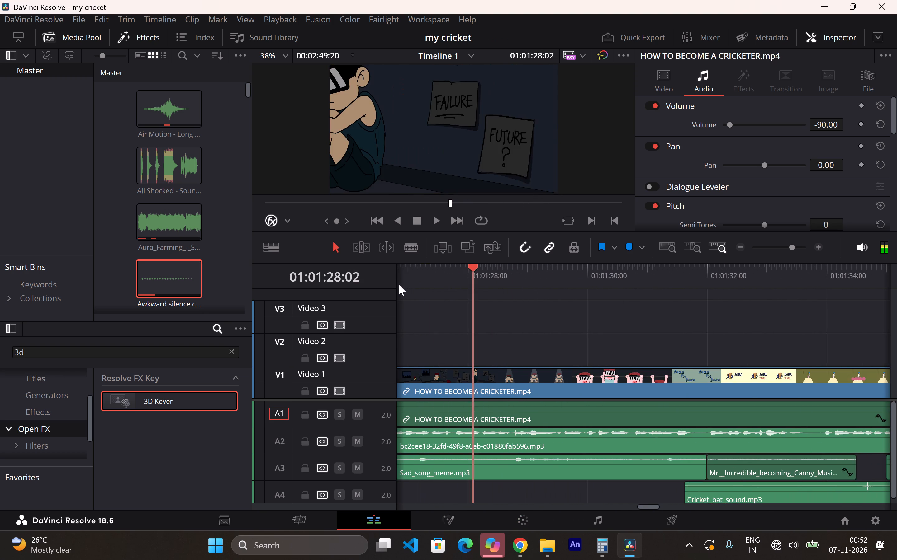
drag(399, 284, 421, 285)
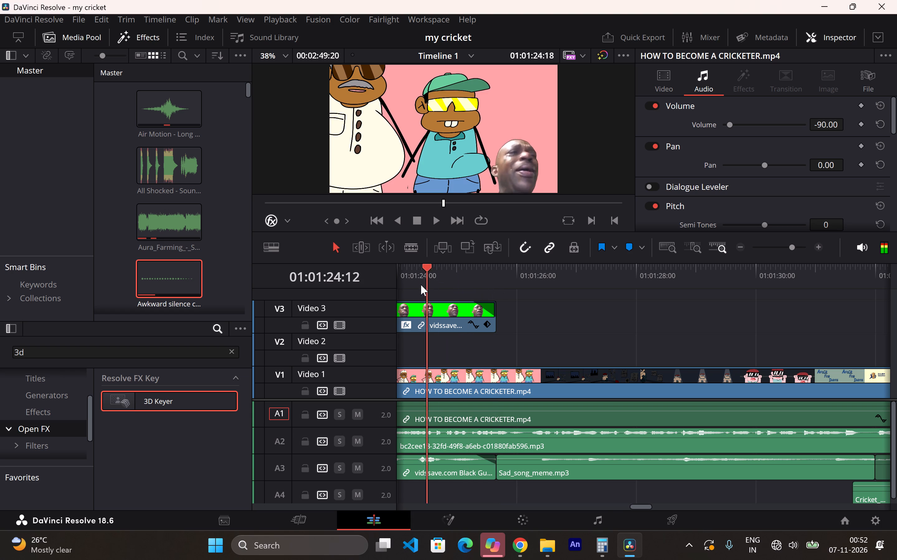
drag(421, 285, 527, 296)
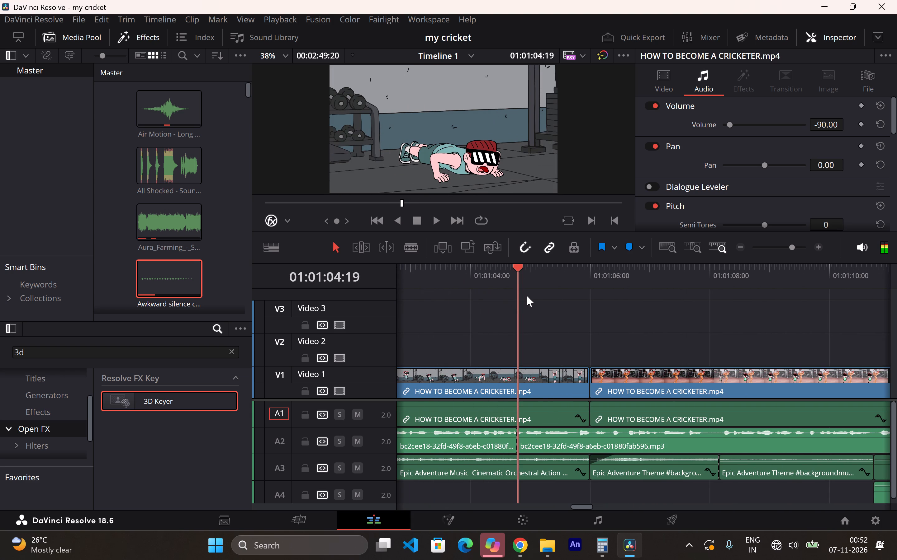
drag(527, 296, 490, 300)
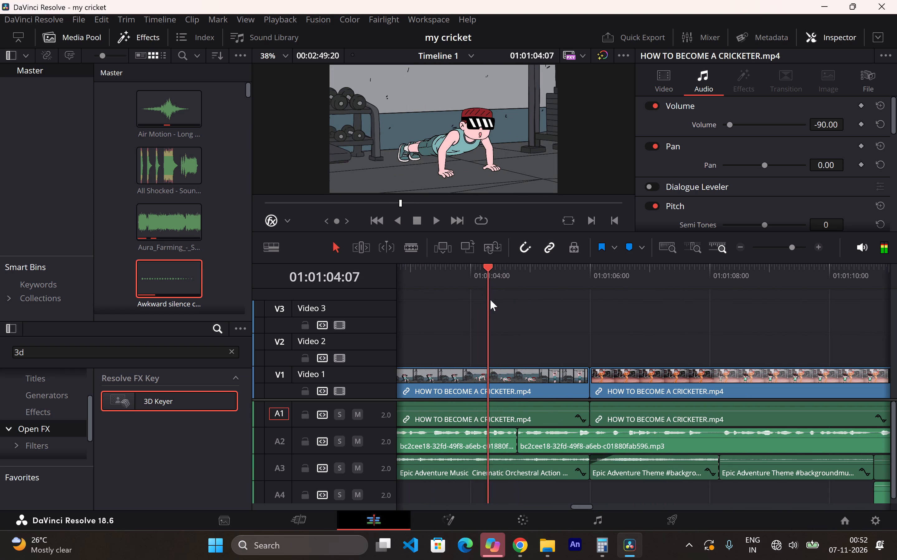
drag(490, 300, 460, 298)
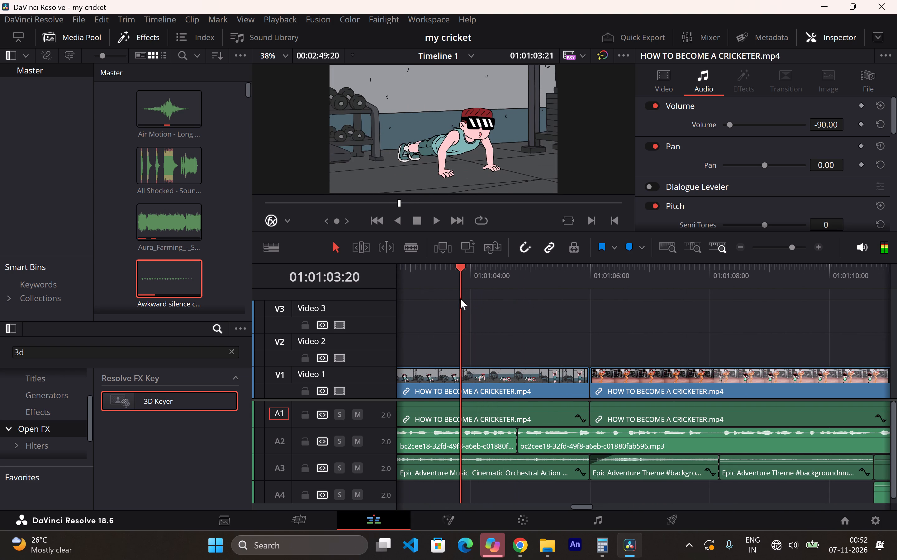
drag(460, 298, 463, 301)
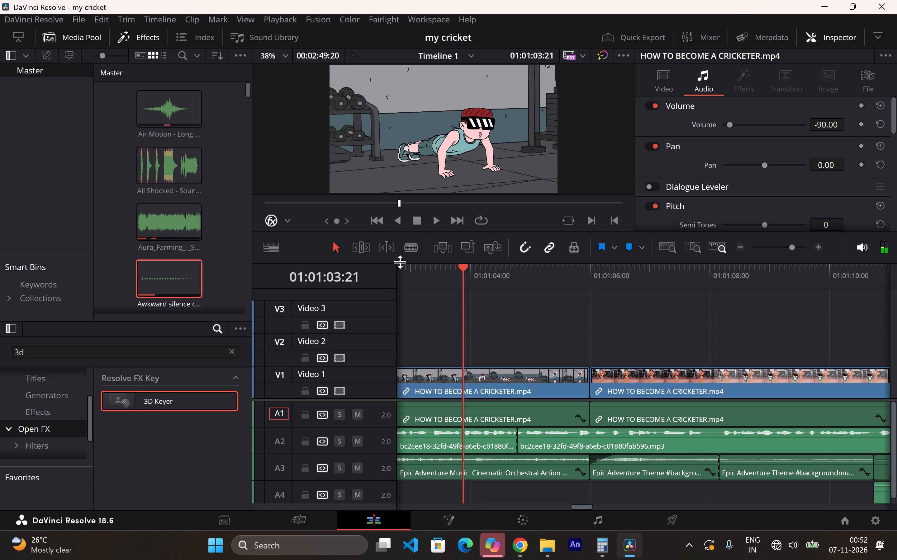
click(407, 254)
click(463, 382)
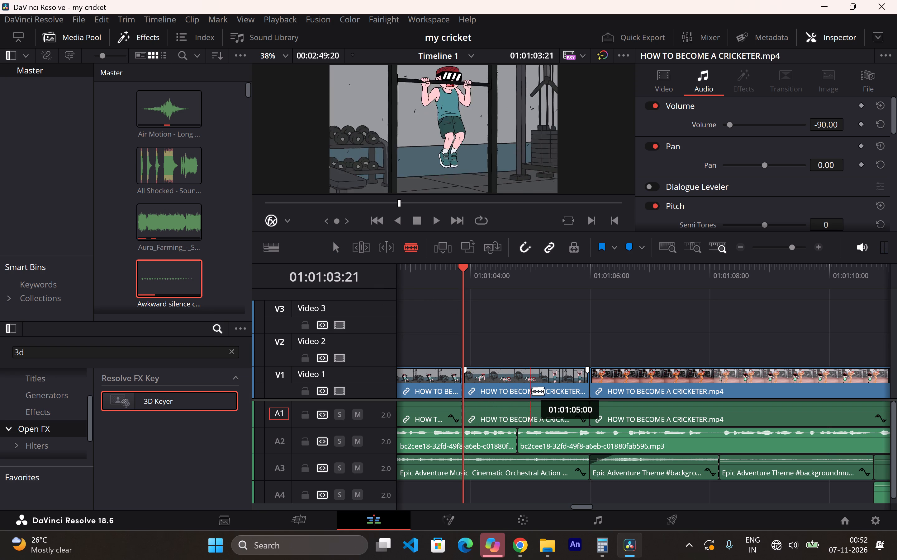
click(505, 385)
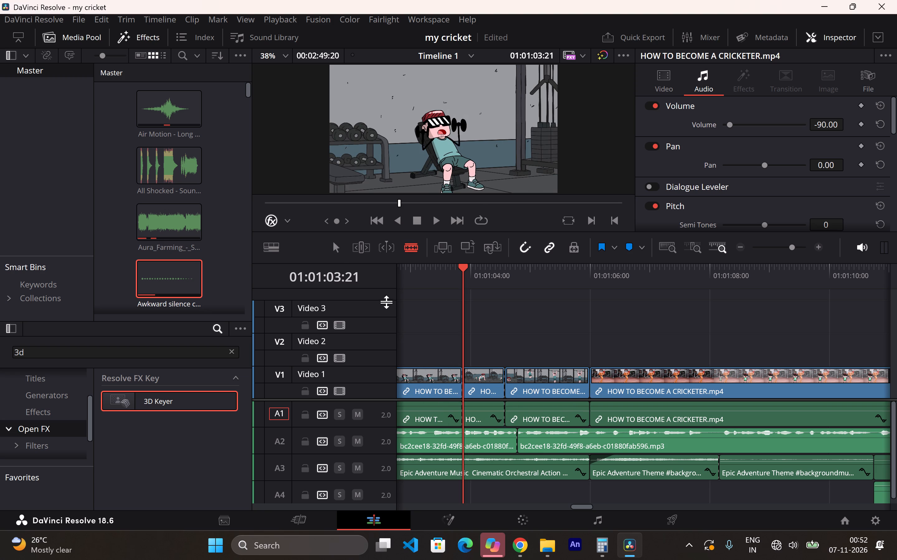
click(337, 254)
Copy the short push-up clip with its audio into the V1/A1 gap, placed directly against the end of the inserted standing dumbbell clip.
right_click(483, 390)
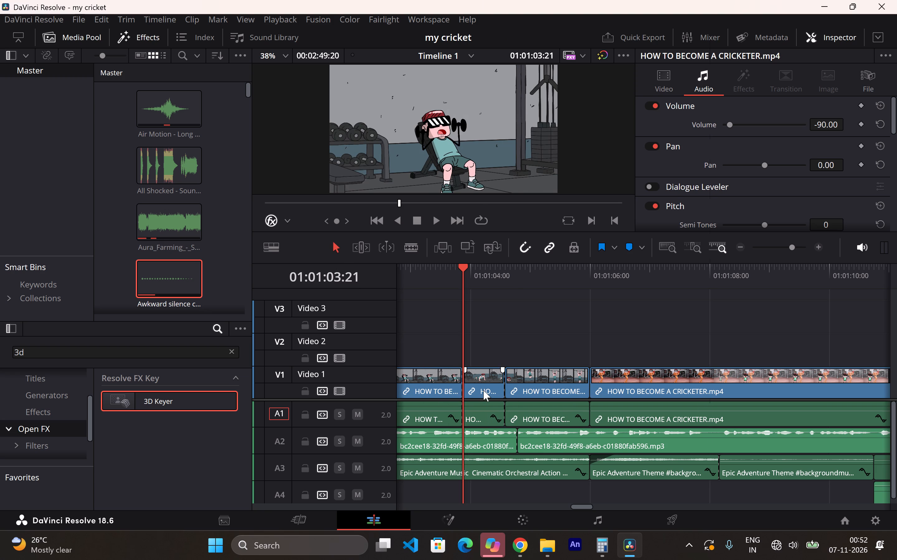
click(509, 72)
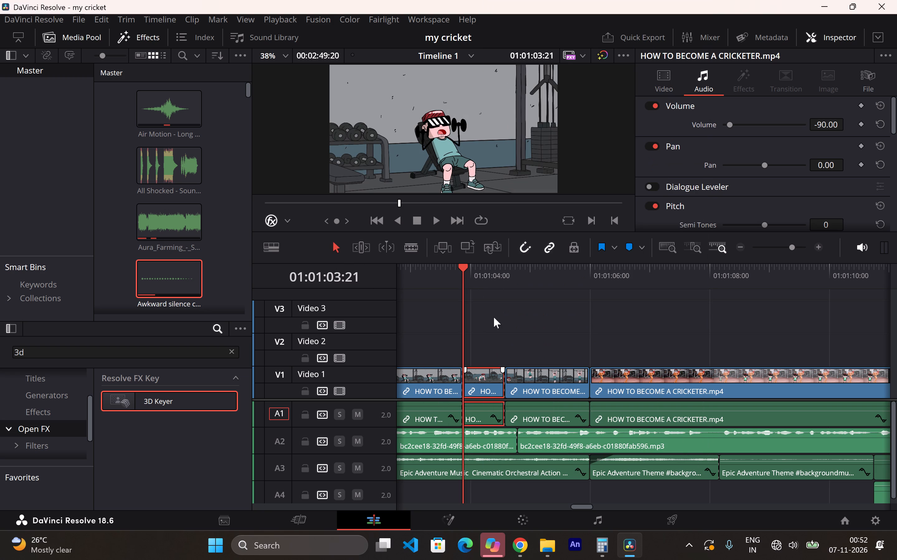
drag(462, 270, 885, 312)
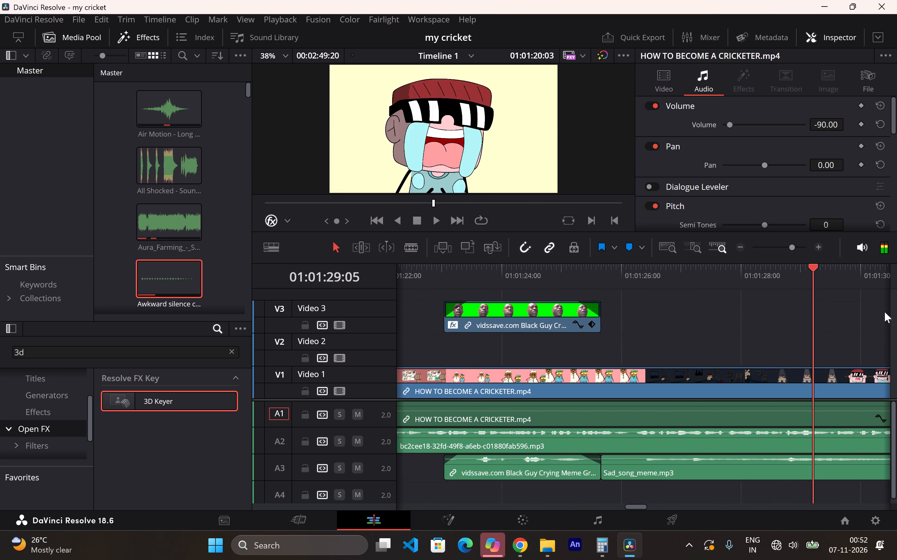
drag(885, 312, 851, 320)
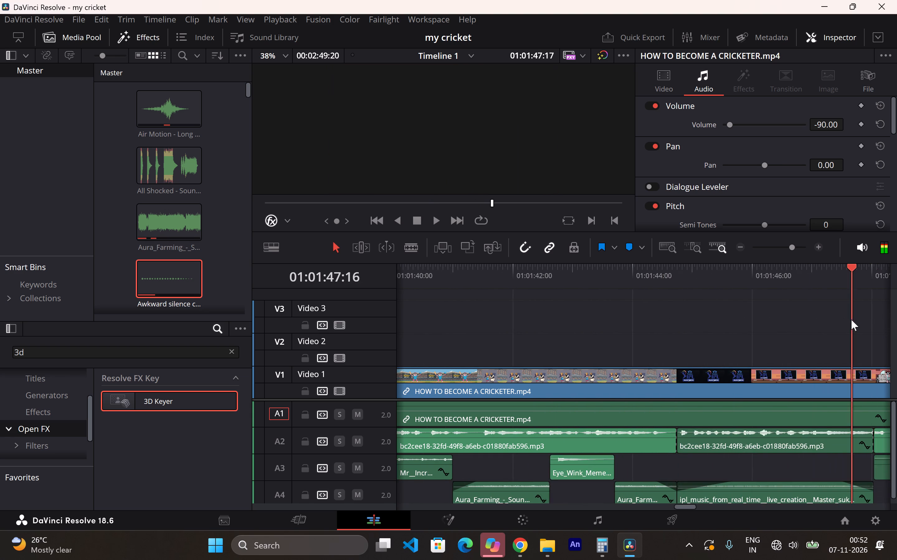
drag(851, 320, 886, 322)
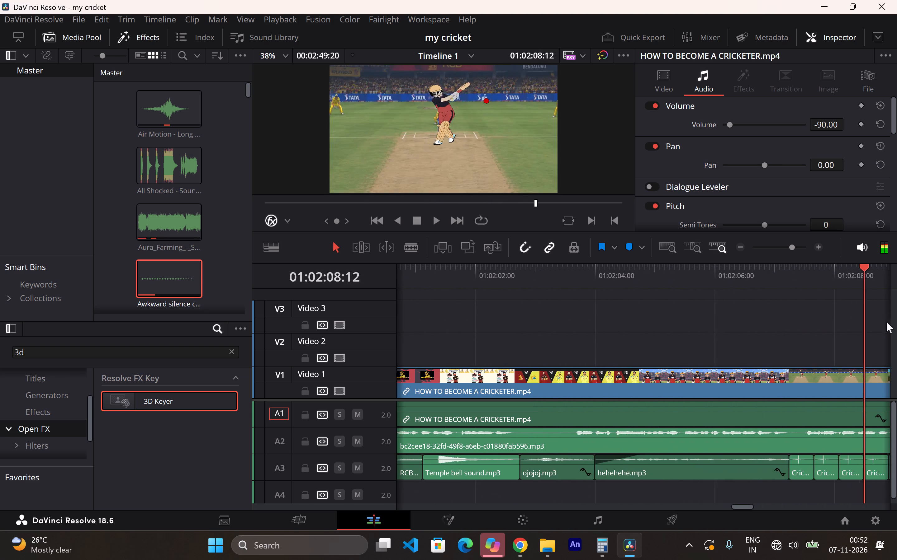
drag(886, 322, 477, 355)
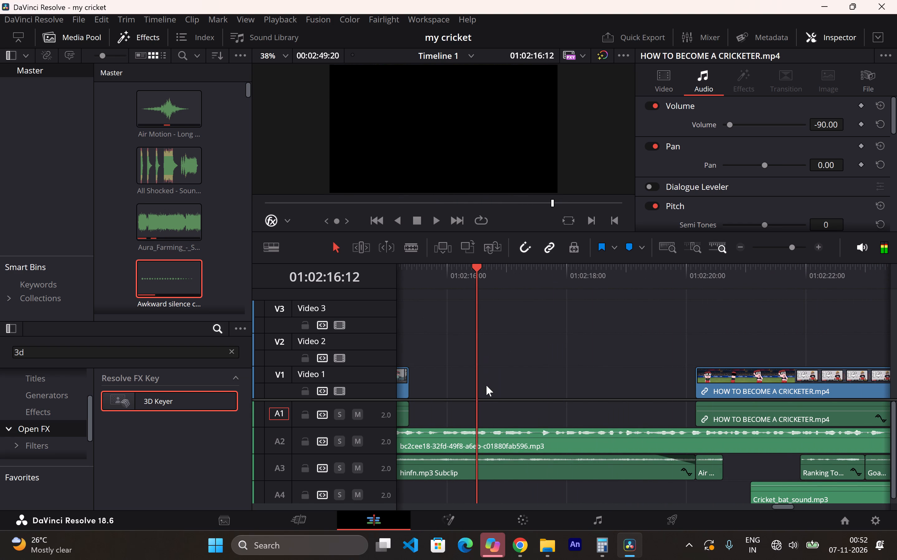
right_click(486, 385)
click(530, 398)
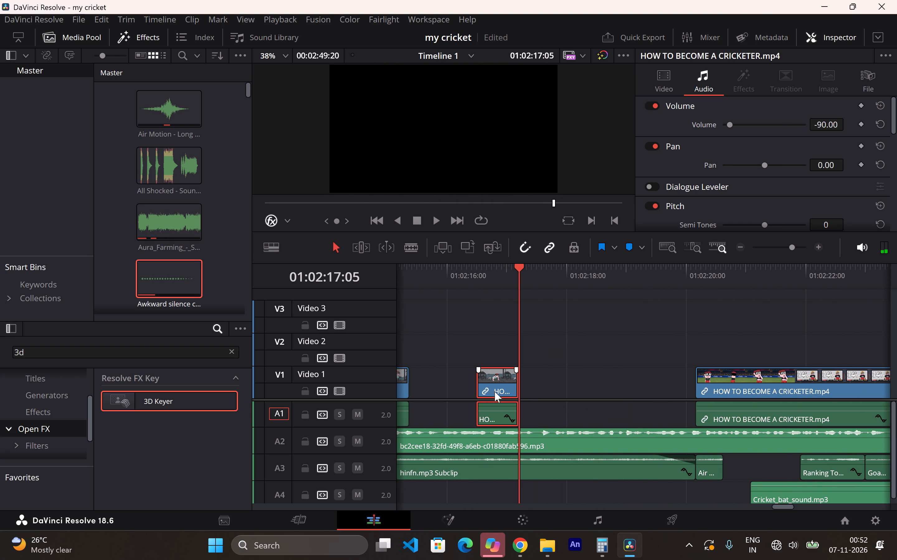
drag(495, 391, 429, 385)
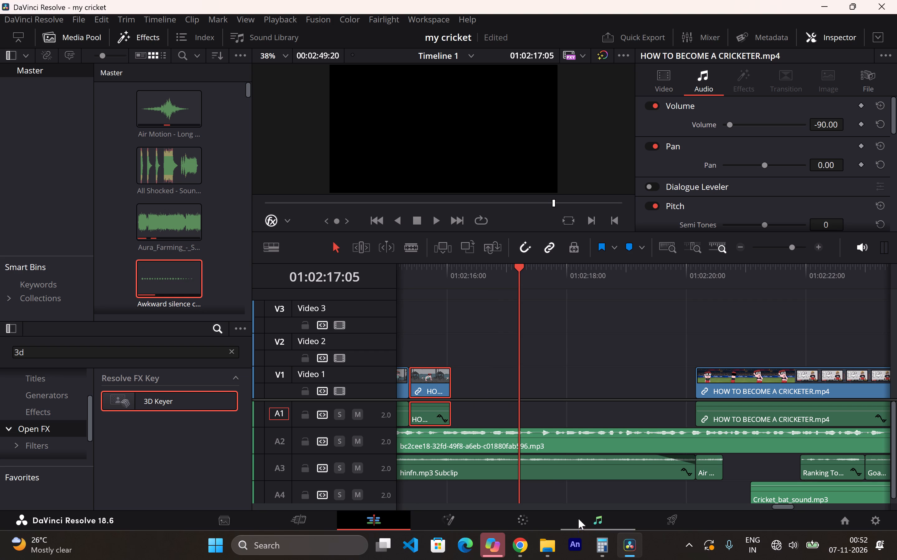
Play from about 01:02:13:05 past the end of the inserted push-up clip to check the sequence.
drag(513, 271, 434, 277)
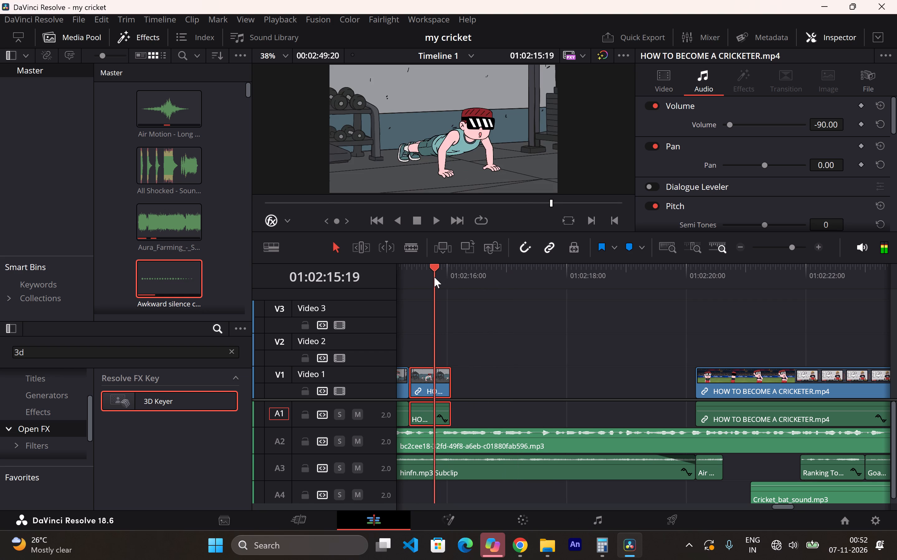
drag(434, 277, 410, 291)
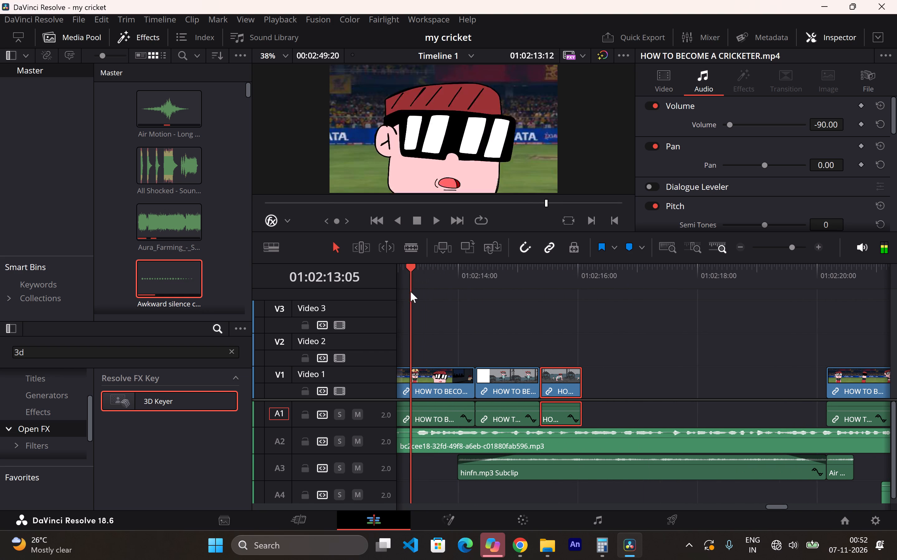
key(space)
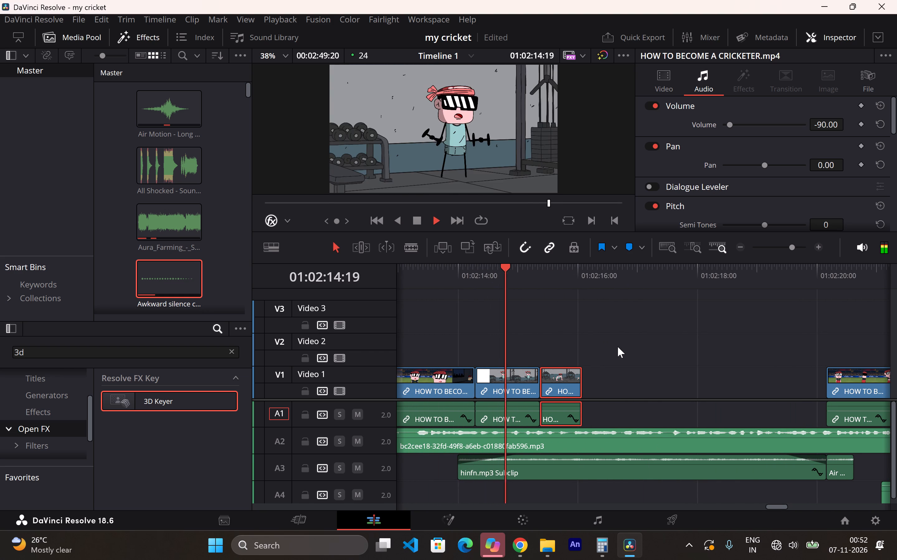
key(space)
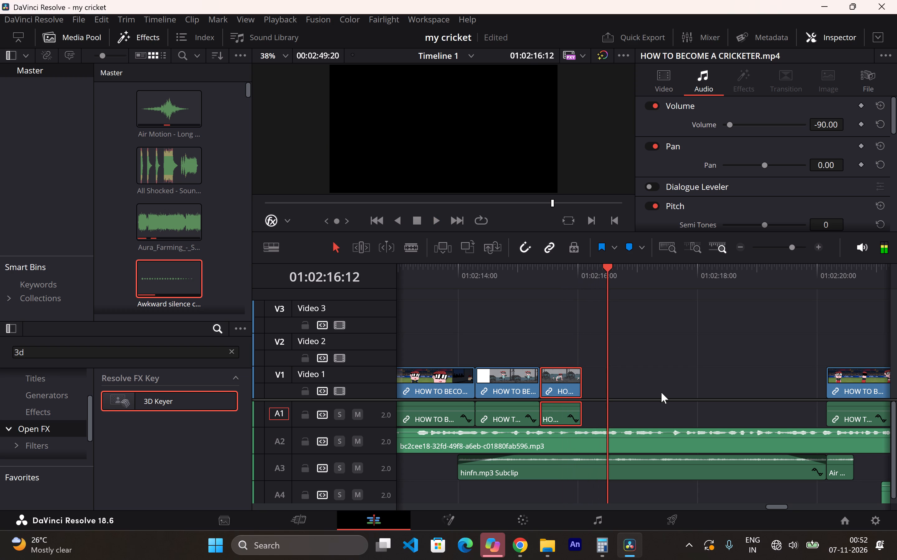
Copy the eating-at-the-table clip at 01:01:01:00 with its audio into the V1/A1 gap, placed directly against the end of the push-up clip.
drag(604, 267, 431, 296)
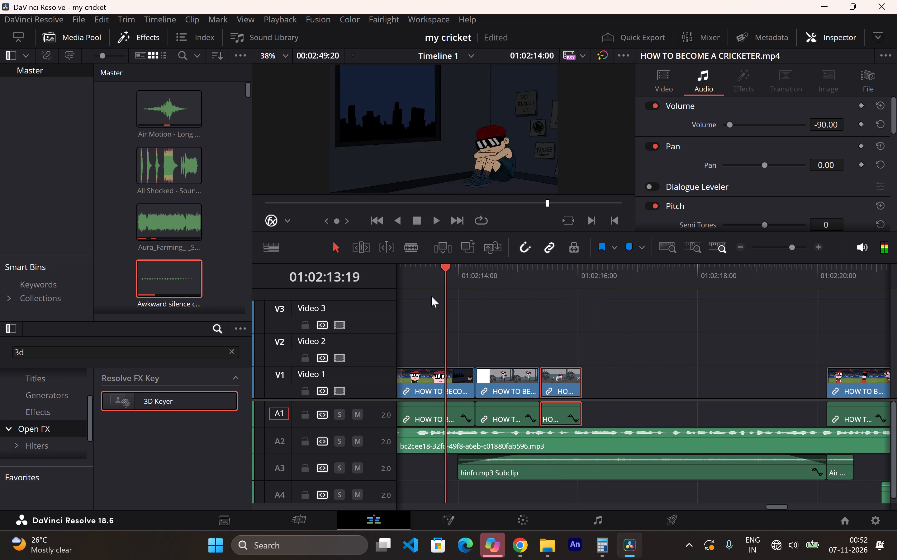
drag(431, 296, 390, 294)
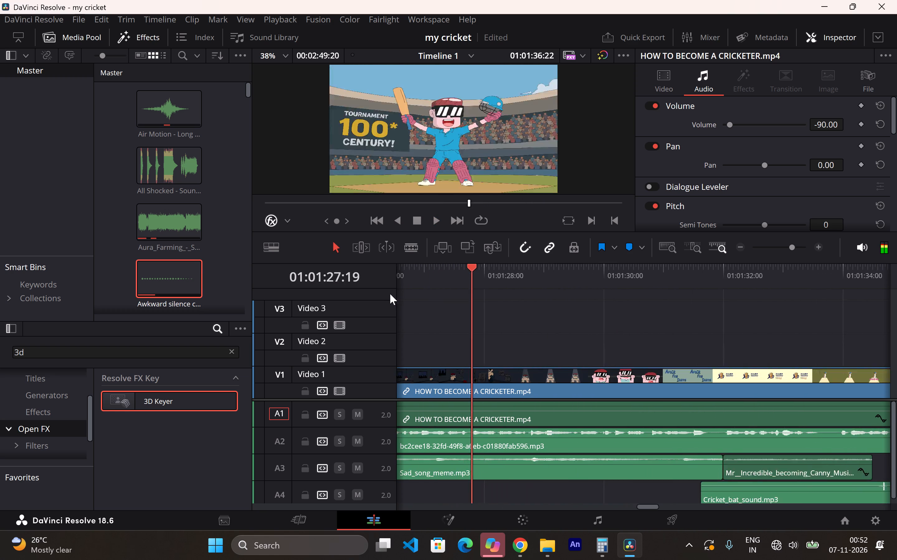
drag(390, 294, 399, 301)
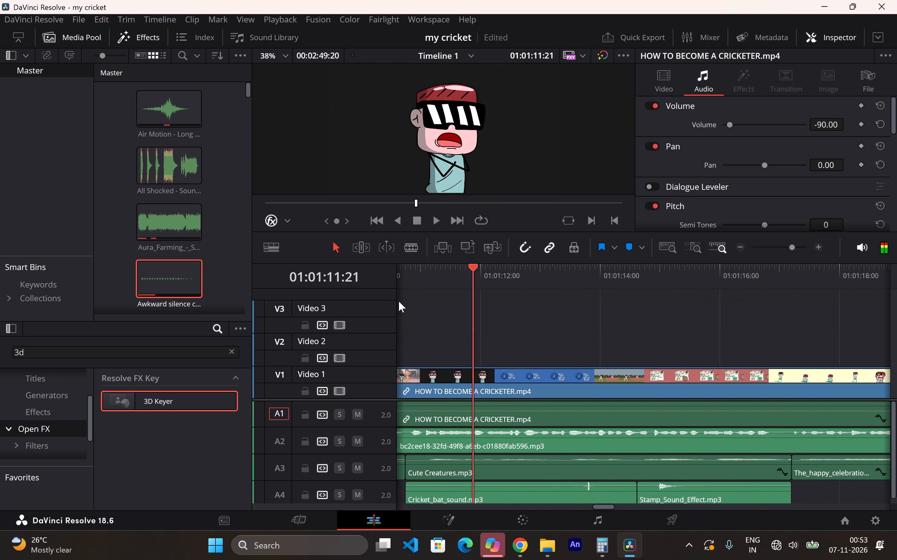
drag(399, 301, 398, 304)
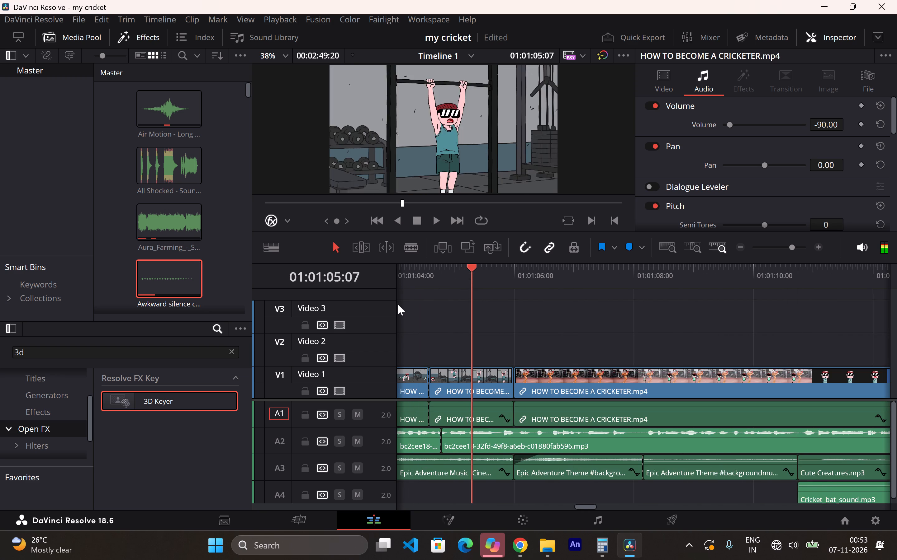
drag(398, 304, 427, 313)
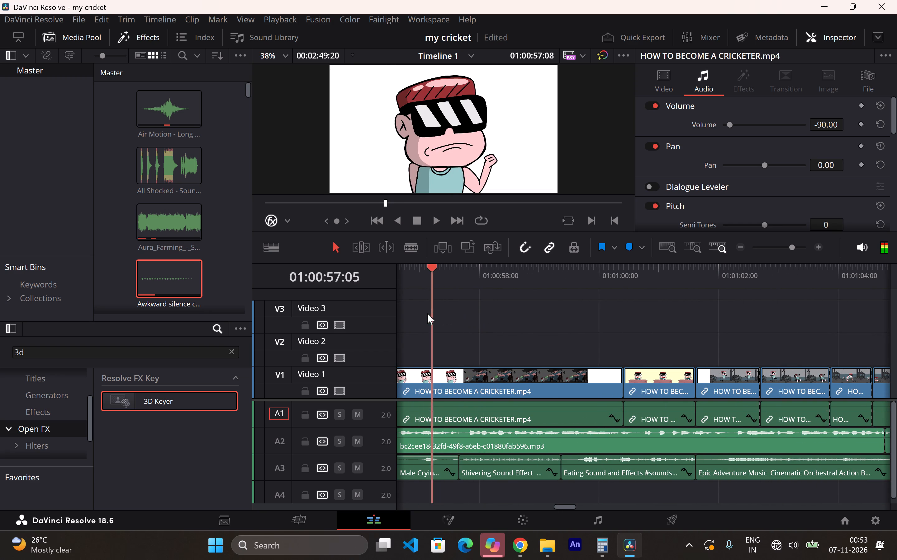
drag(427, 313, 658, 321)
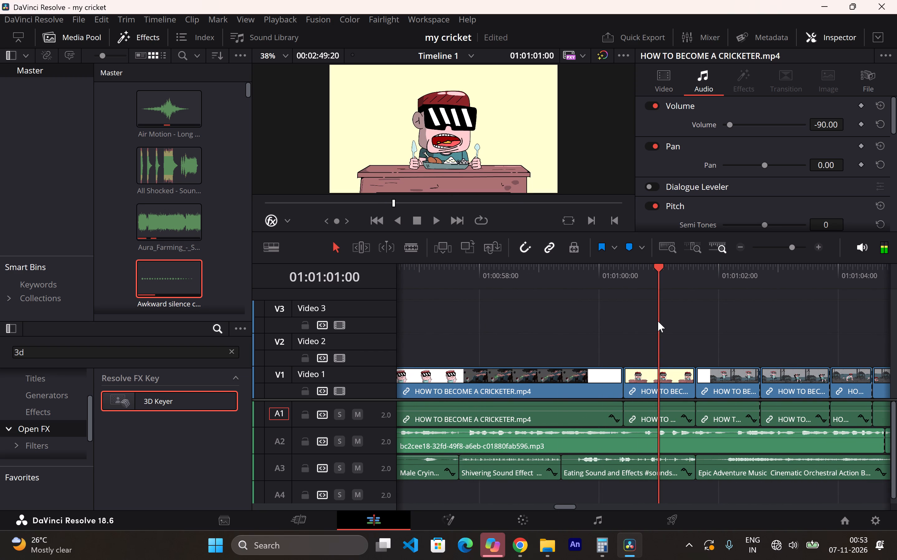
right_click(681, 383)
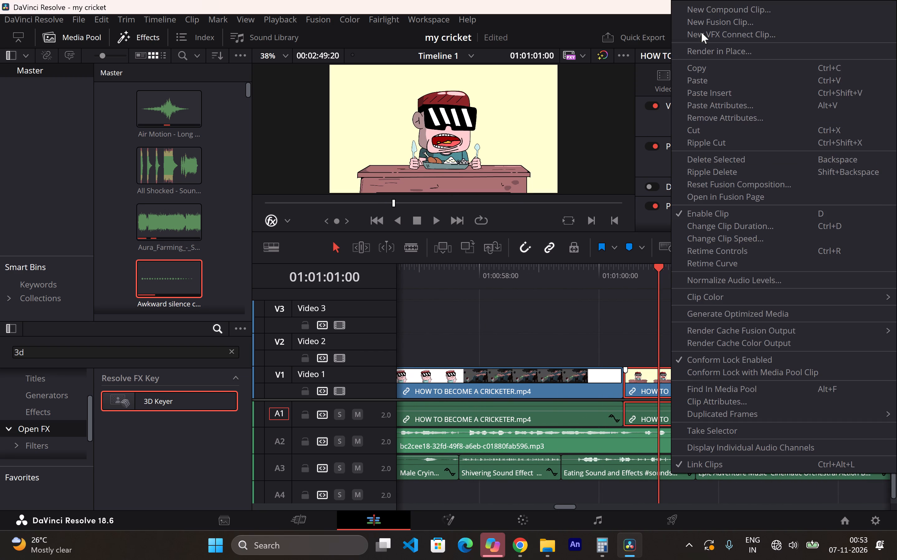
click(710, 69)
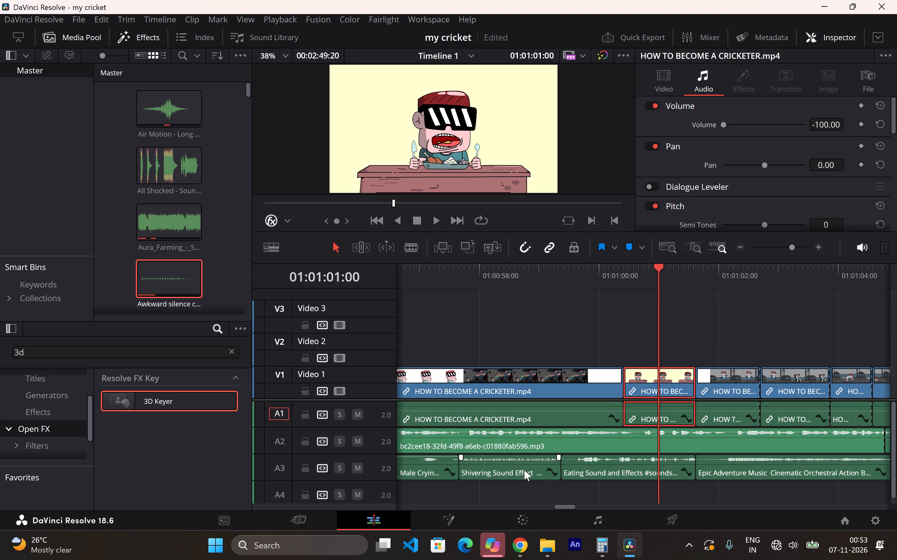
drag(562, 508, 590, 509)
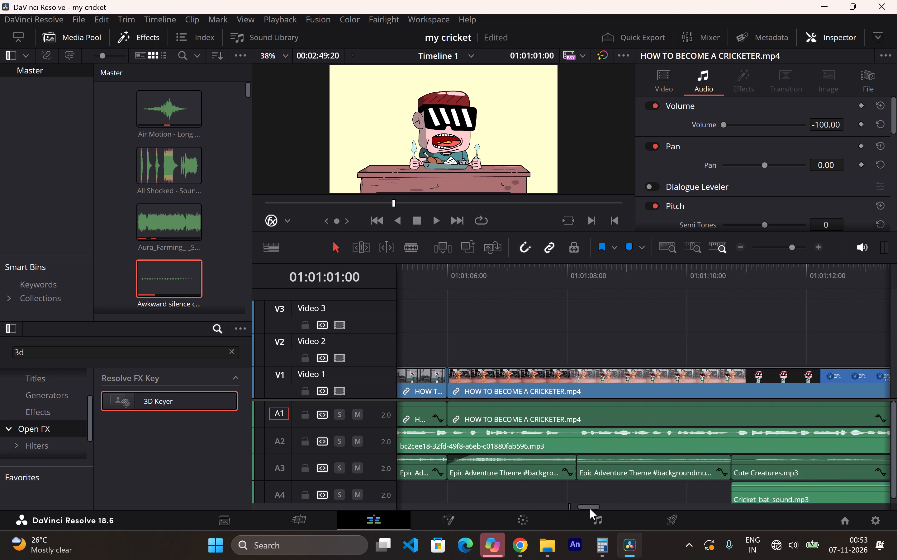
drag(590, 509, 730, 502)
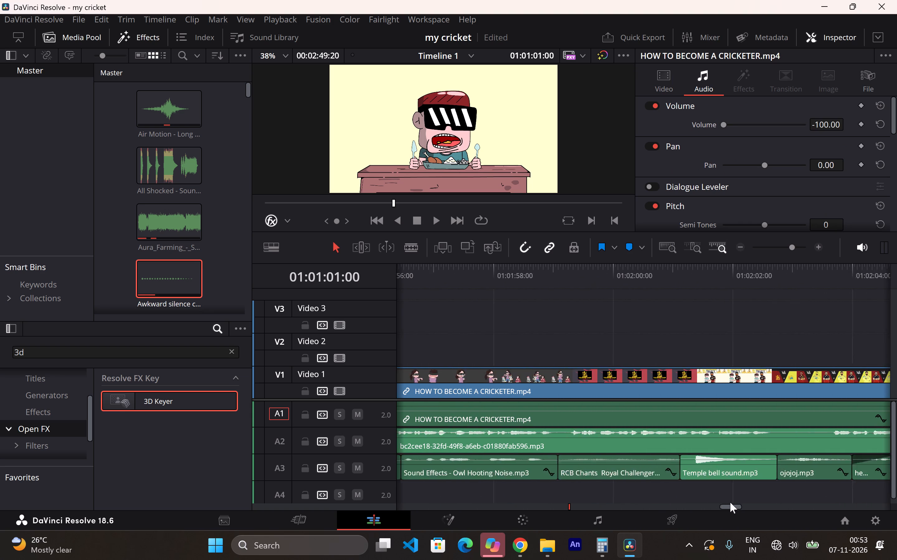
drag(730, 502, 775, 495)
click(583, 268)
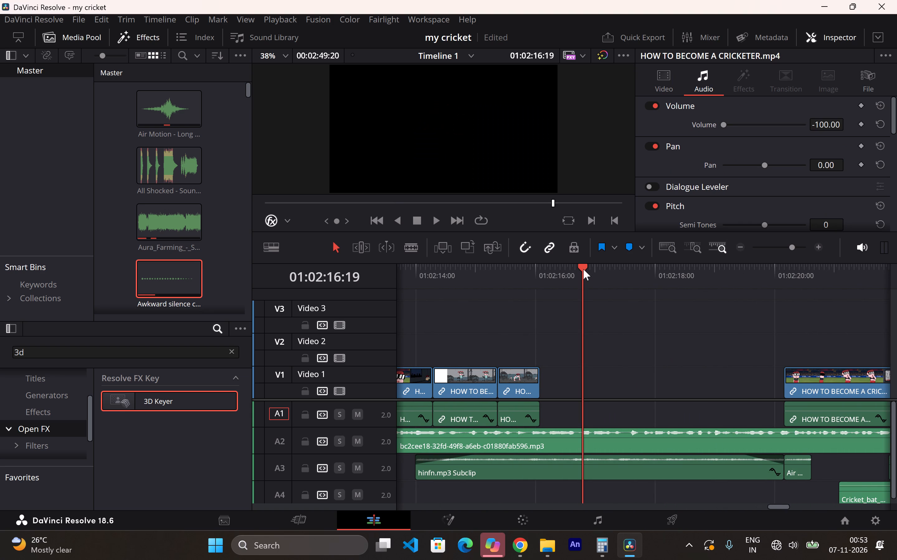
right_click(610, 375)
click(638, 387)
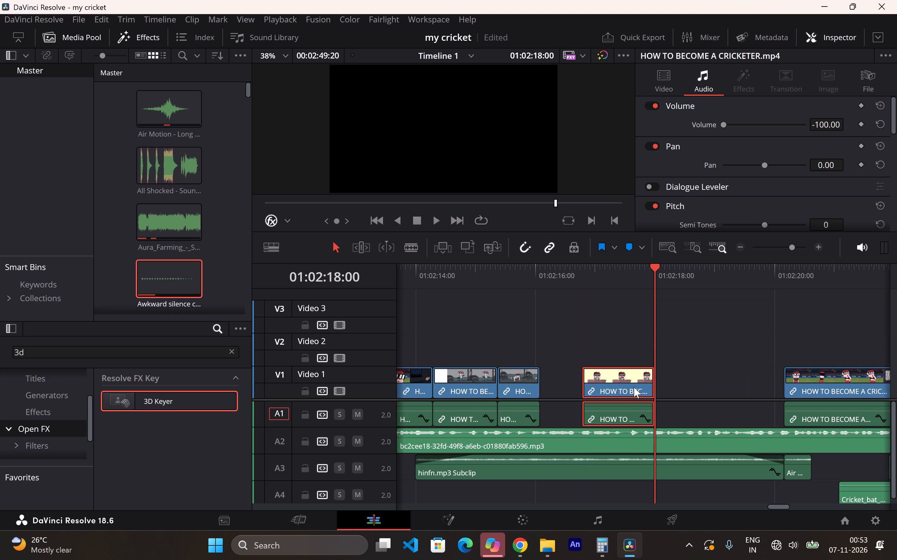
drag(613, 383, 569, 379)
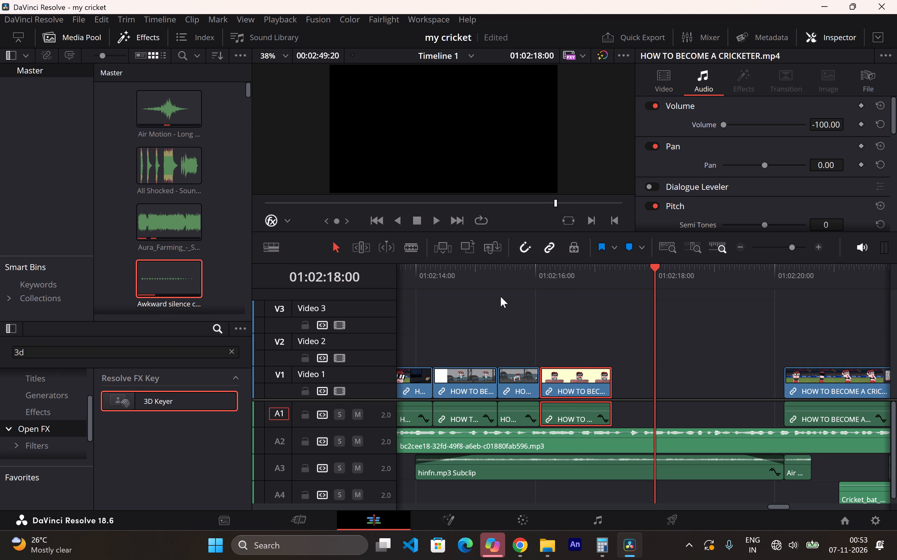
Trim the inserted eating clip by splitting it at 01:02:16:21 and deleting the remainder with its audio.
click(422, 272)
key(space)
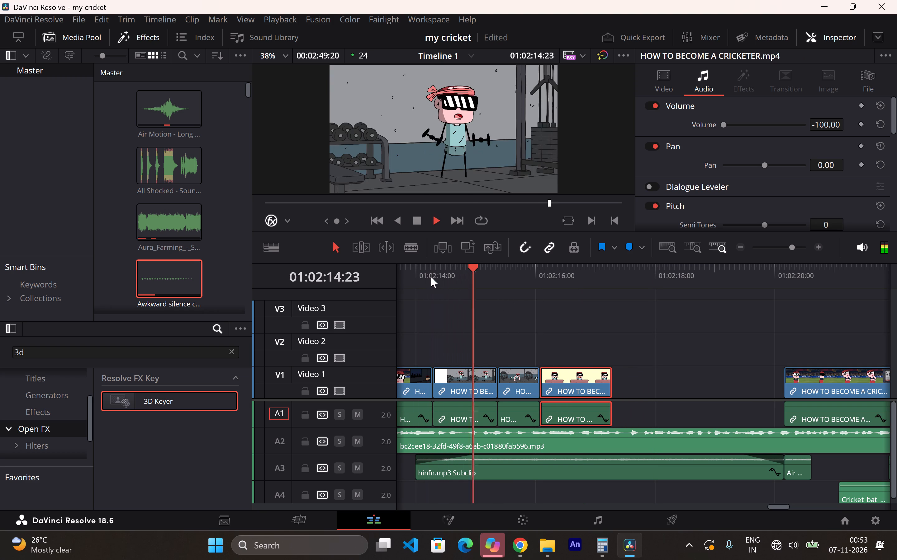
key(space)
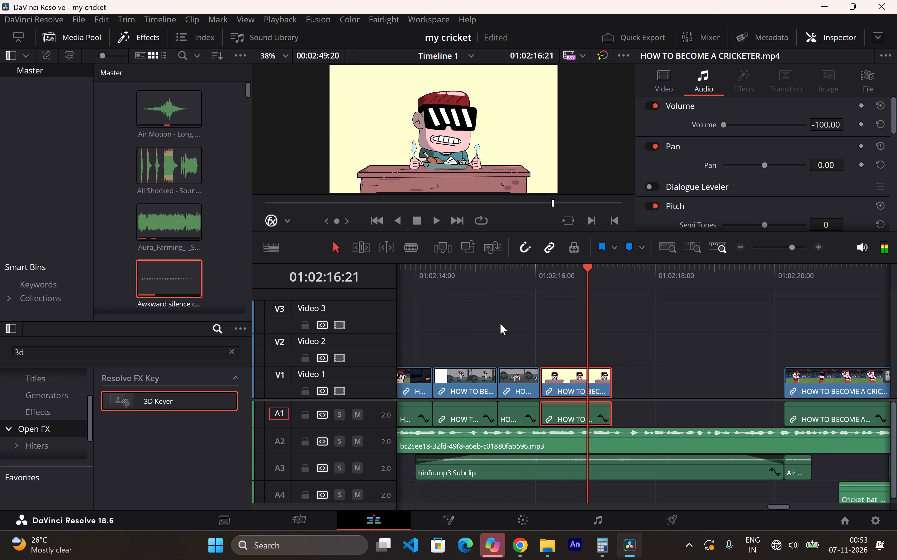
click(412, 247)
click(578, 381)
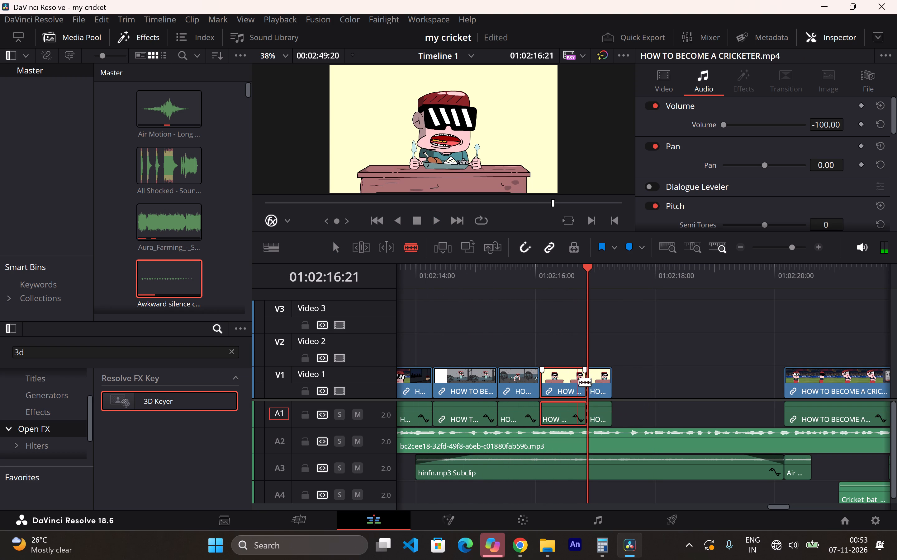
click(338, 246)
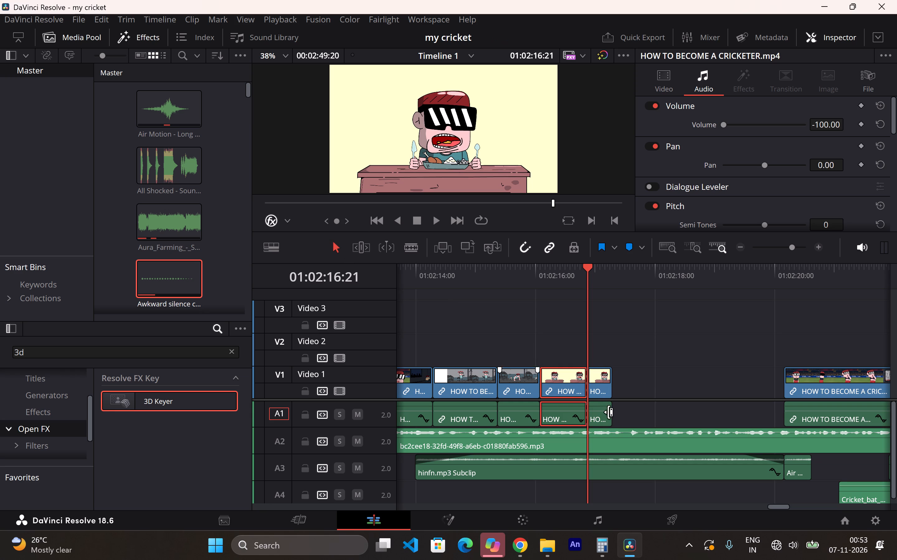
click(601, 390)
key(BackSpace)
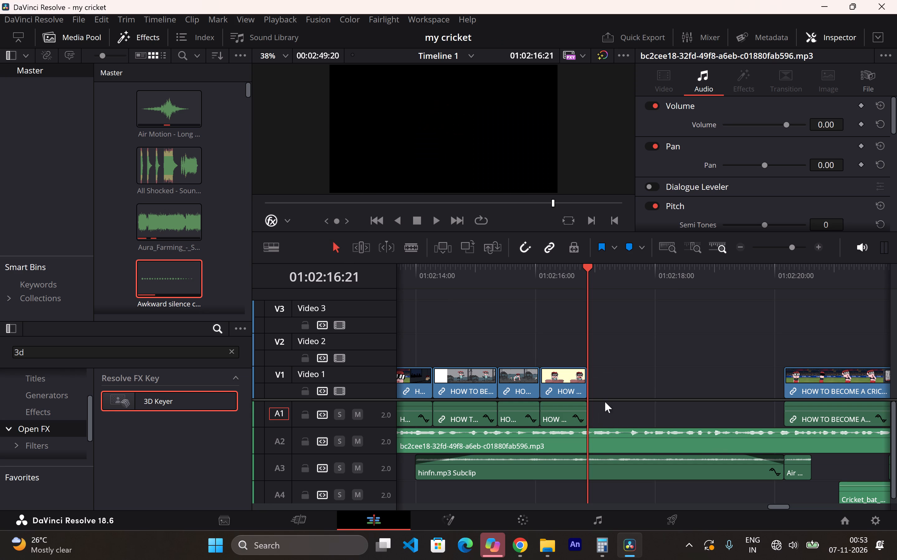
Isolate a short piece of the crying-on-the-floor shot by splitting the V1 clip with its audio at 01:00:38:05 and about 01:00:39:03.
drag(583, 276, 542, 282)
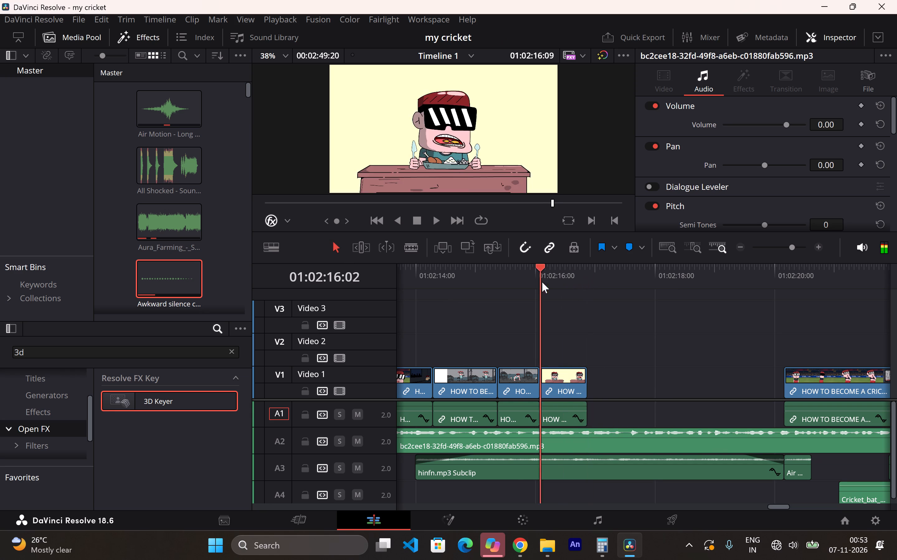
drag(542, 282, 398, 295)
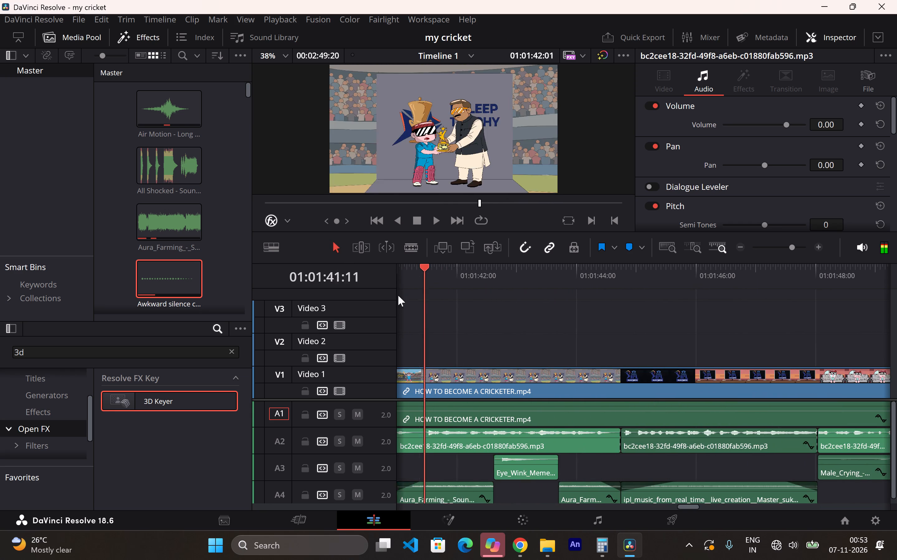
drag(398, 295, 419, 315)
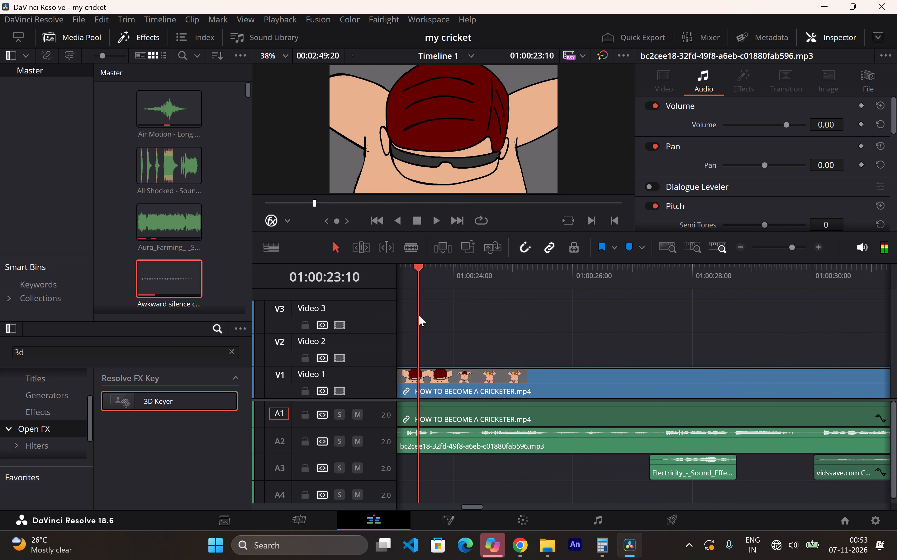
drag(419, 315, 537, 325)
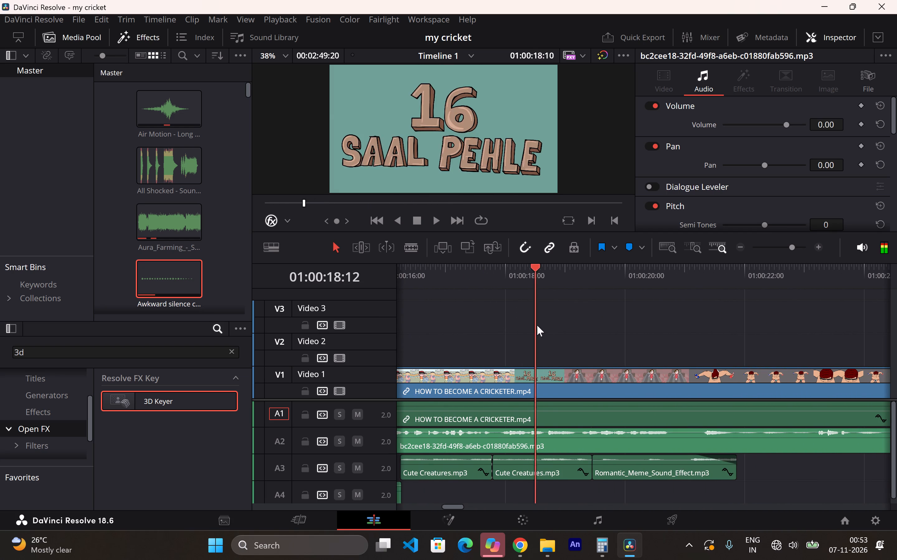
drag(537, 325, 835, 345)
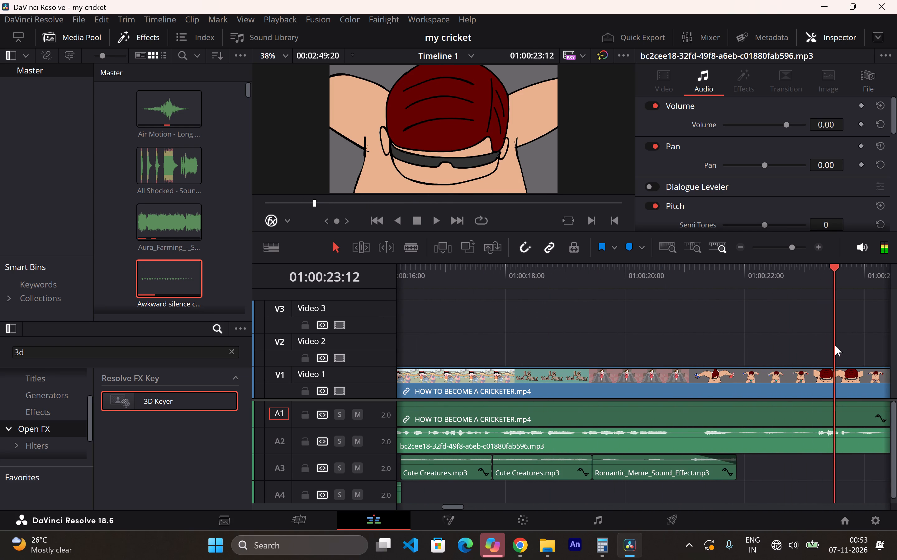
drag(835, 345, 801, 357)
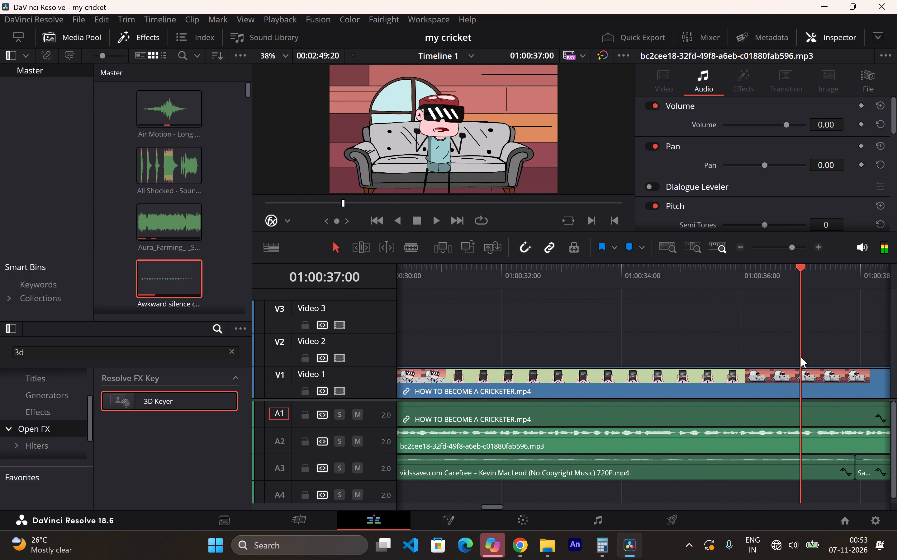
drag(801, 357, 505, 361)
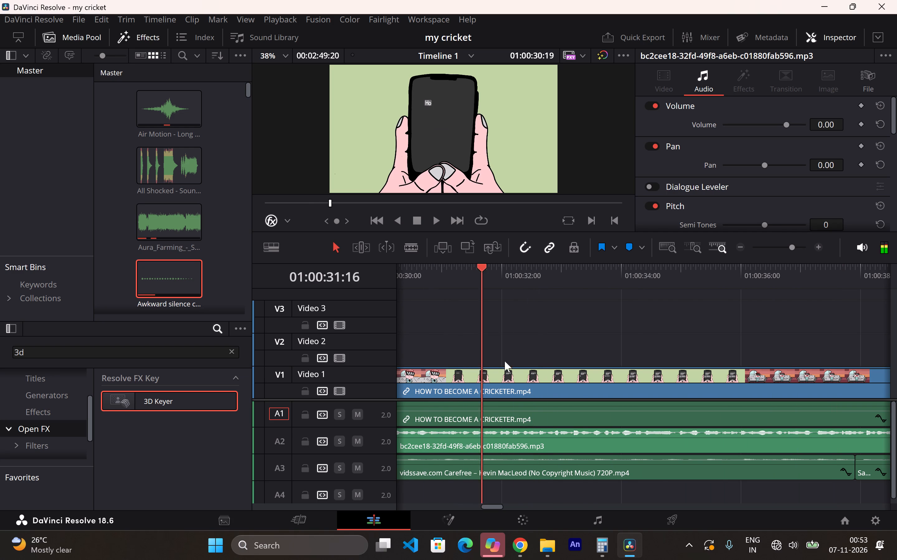
drag(505, 361, 830, 375)
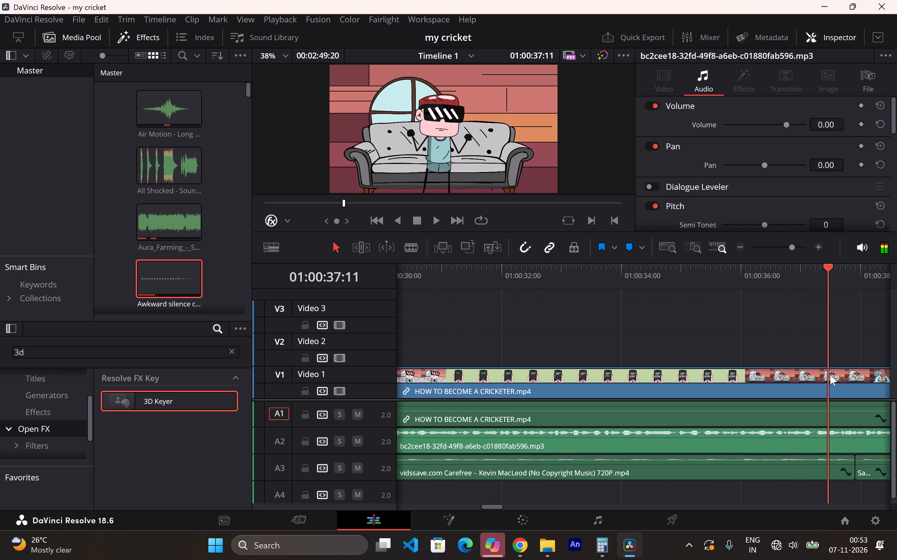
drag(830, 375, 851, 376)
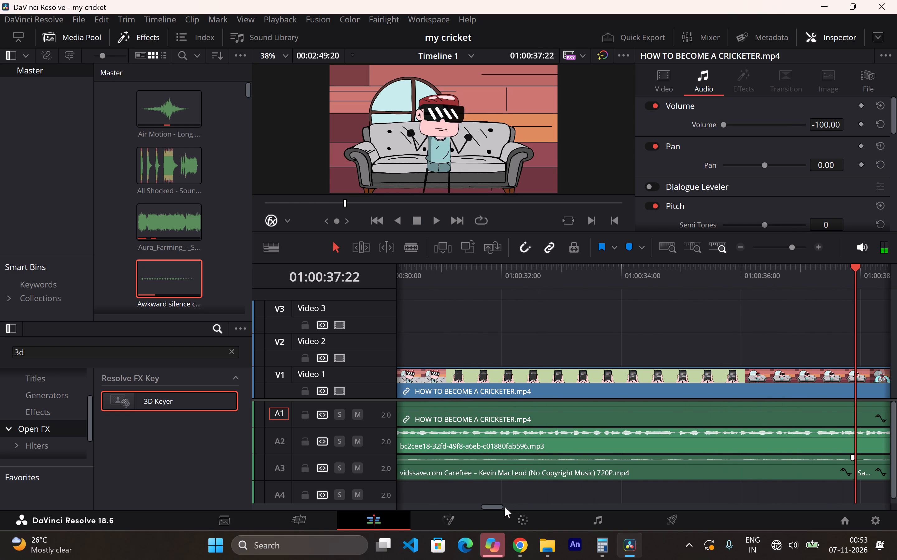
drag(497, 508, 514, 515)
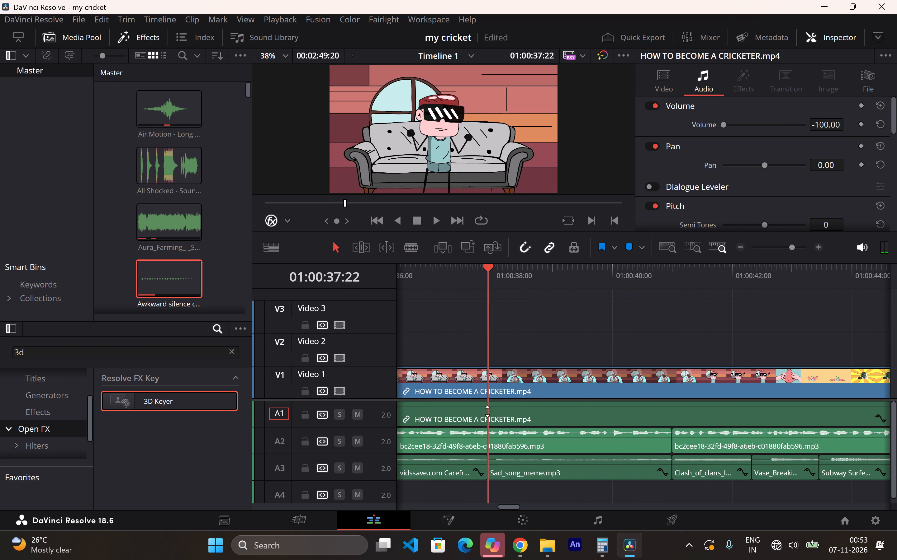
drag(492, 271, 518, 280)
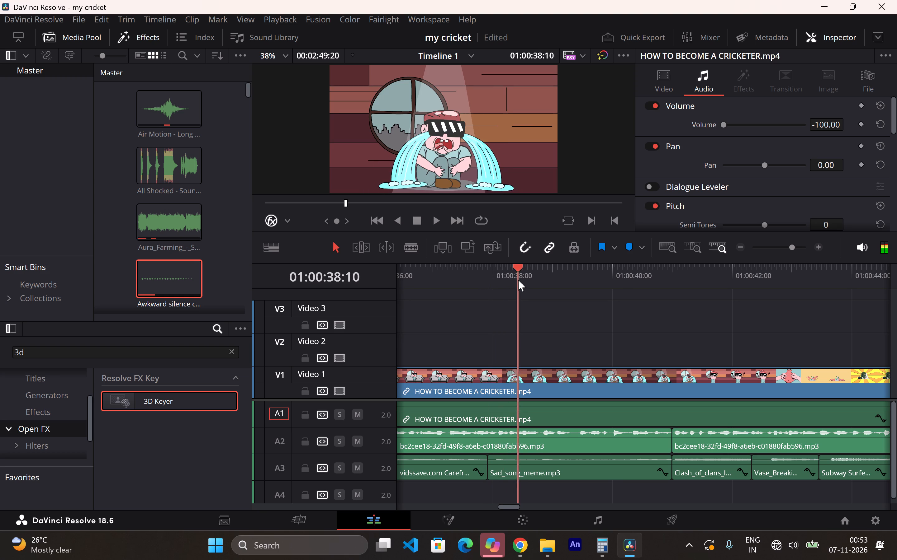
drag(518, 280, 517, 281)
click(515, 281)
drag(510, 273, 505, 273)
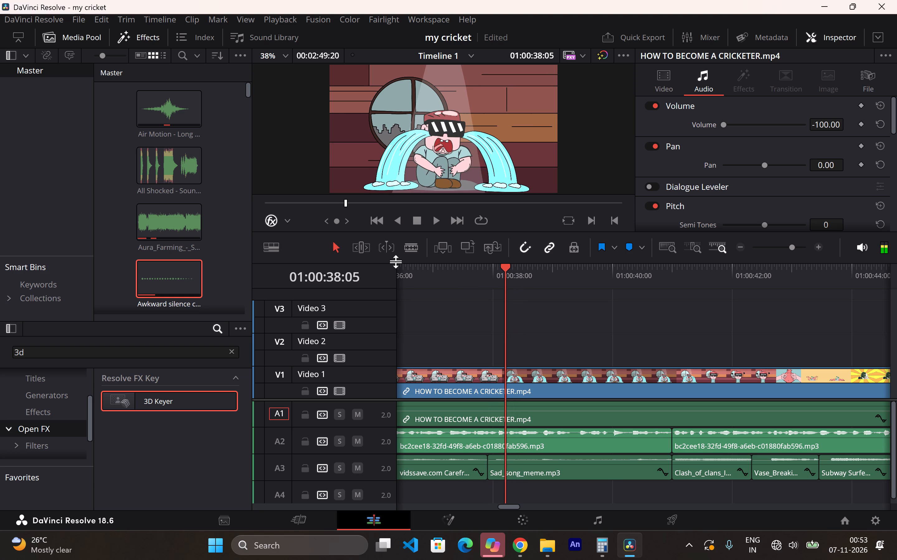
click(404, 246)
click(510, 388)
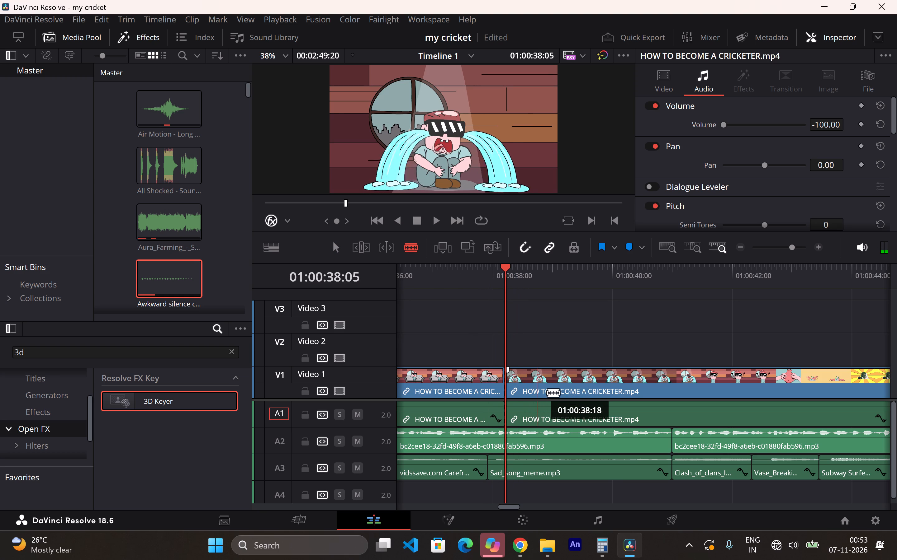
click(562, 391)
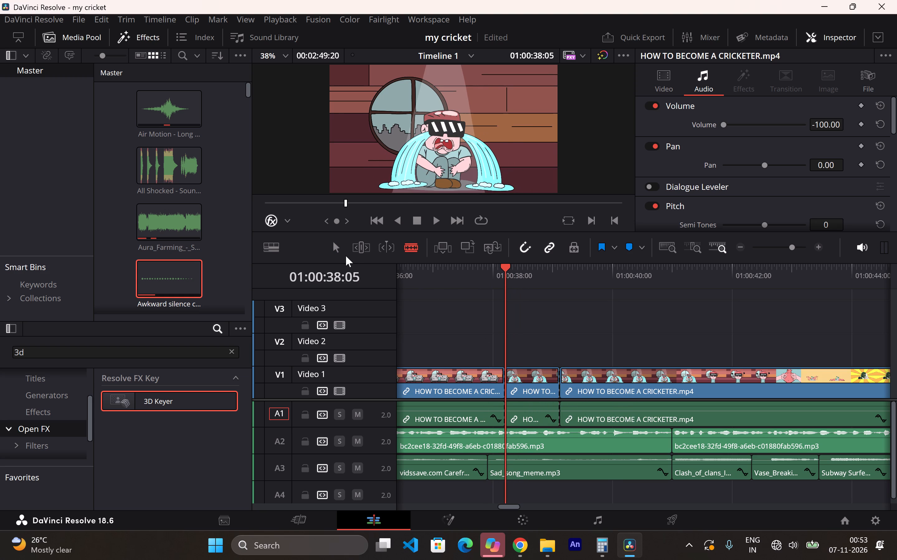
click(337, 250)
Copy the short crying clip with its audio into the V1/A1 gap, placed directly against the end of the trimmed eating clip.
right_drag(522, 382, 519, 382)
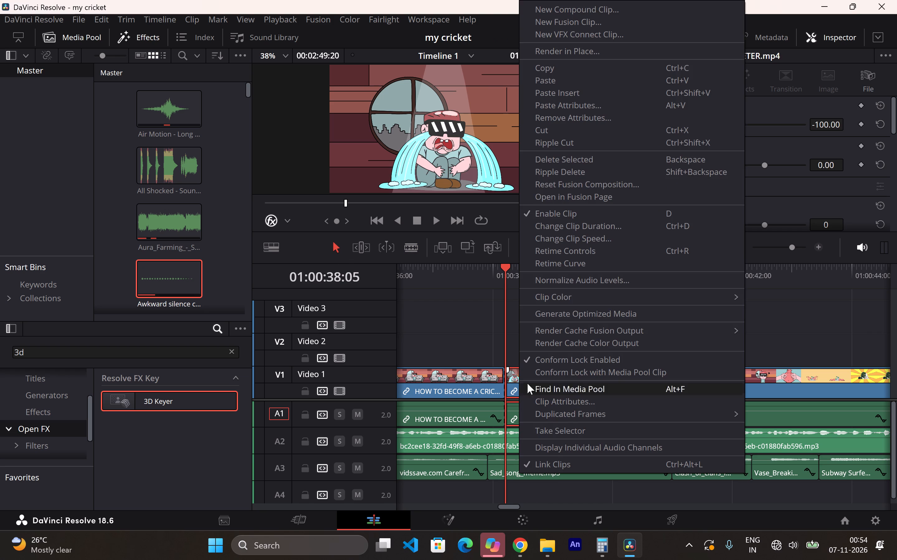
click(586, 72)
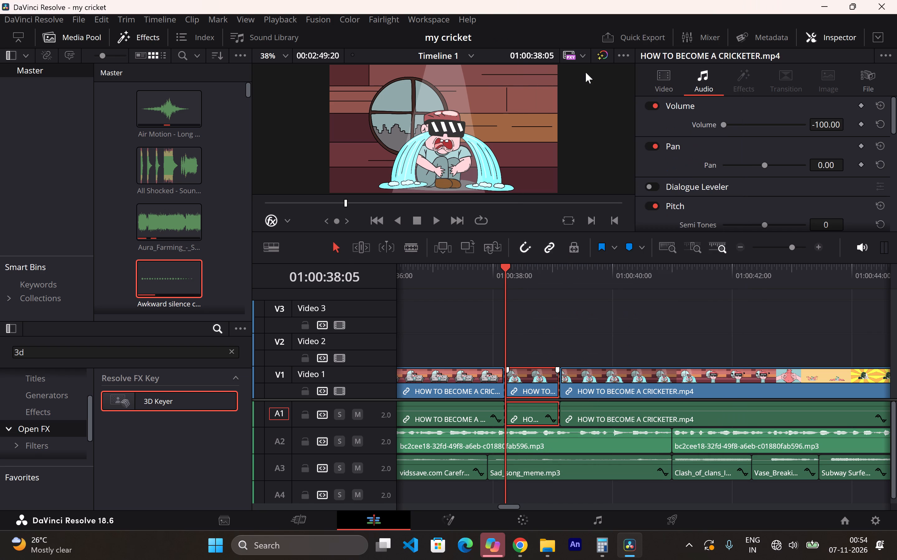
drag(507, 270, 896, 310)
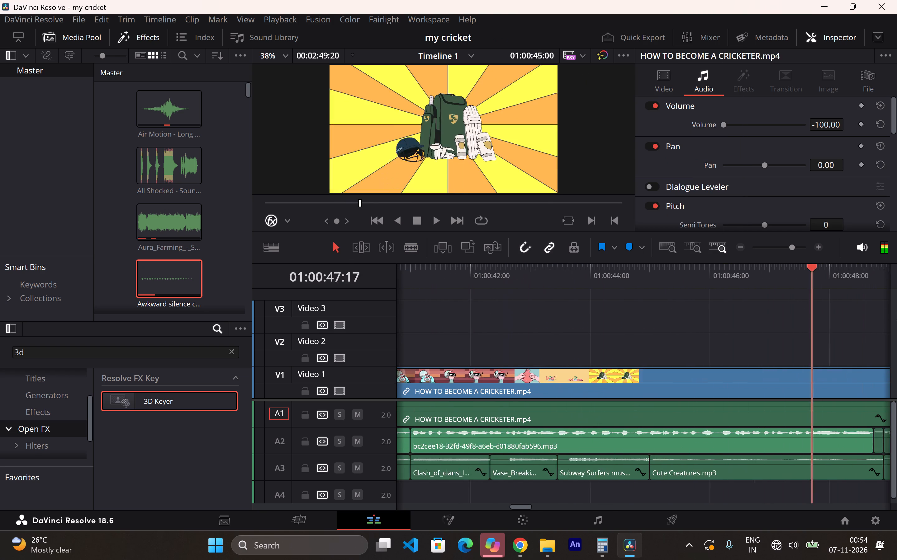
drag(896, 310, 880, 329)
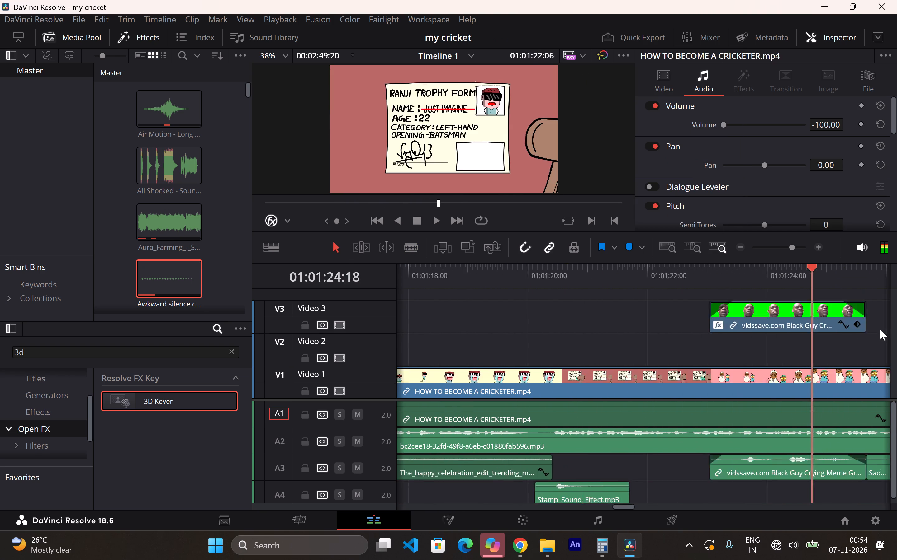
drag(880, 329, 845, 340)
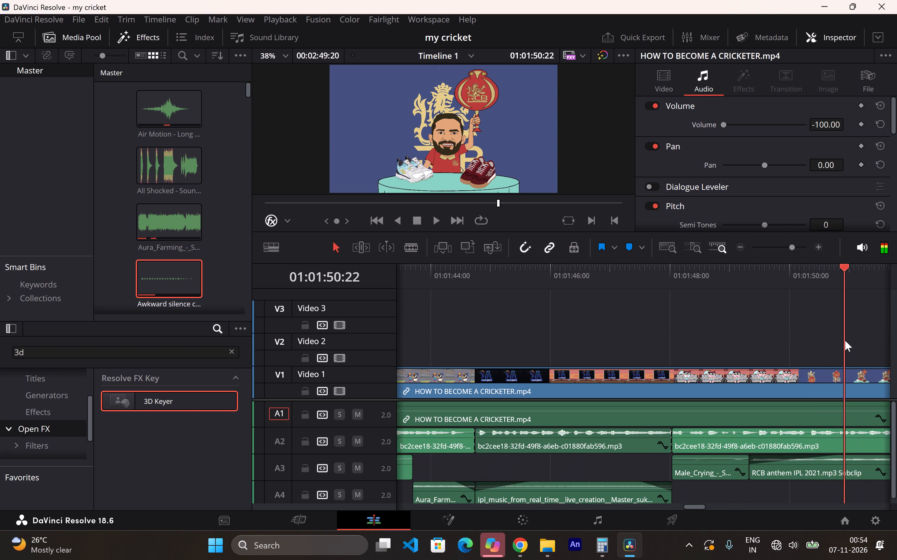
drag(845, 340, 854, 348)
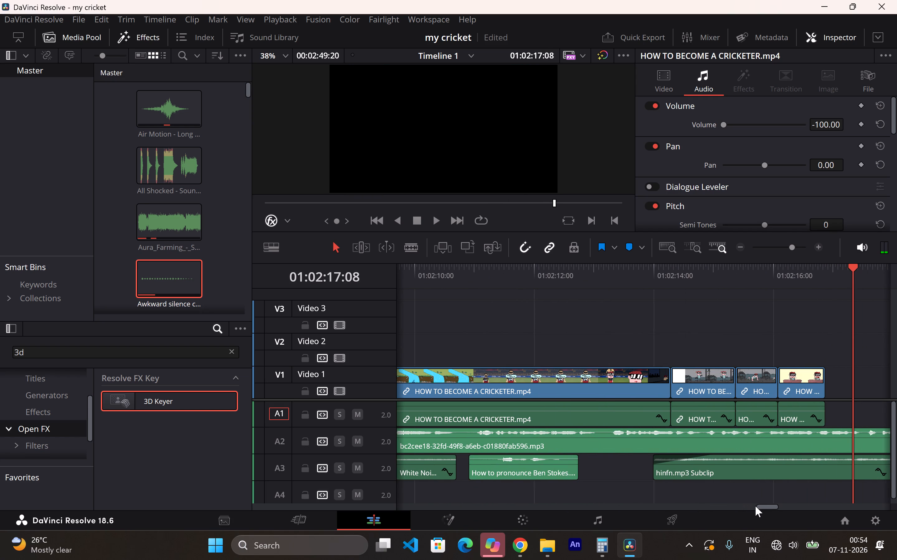
drag(763, 506, 777, 507)
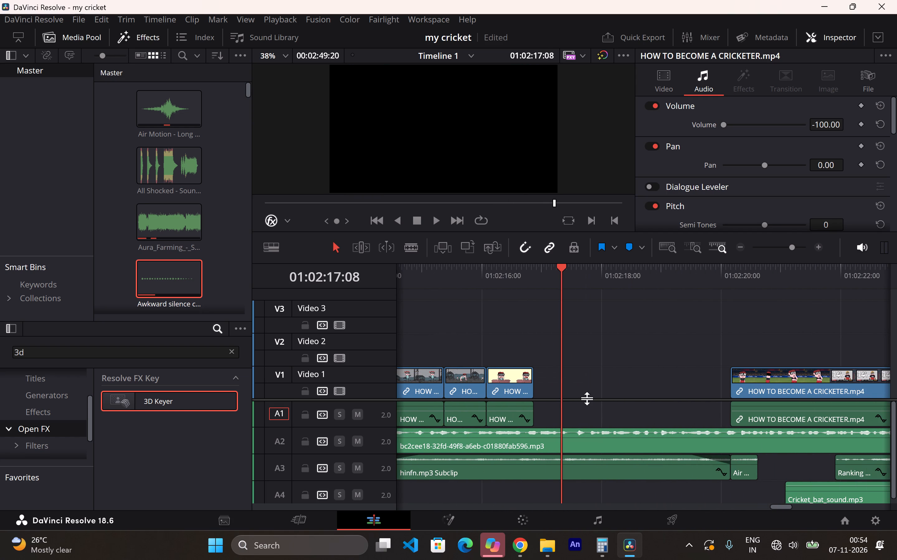
right_click(547, 383)
click(570, 397)
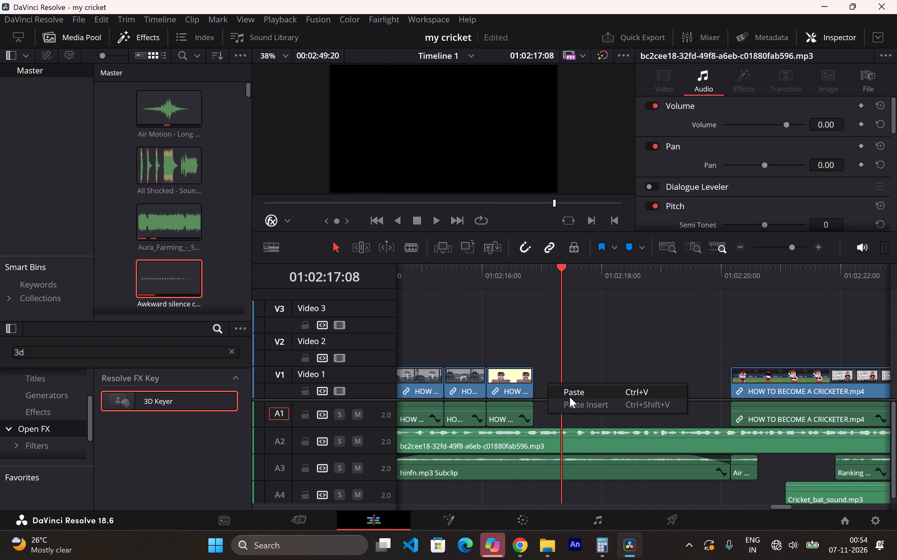
drag(575, 389, 553, 387)
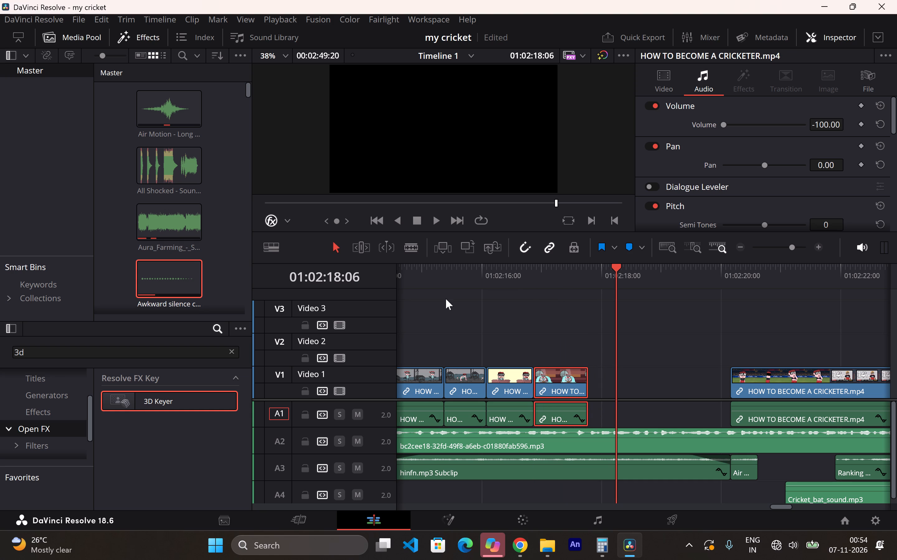
Play from about 01:02:15:01 past the end of the inserted crying clip to check the sequence.
click(424, 282)
key(space)
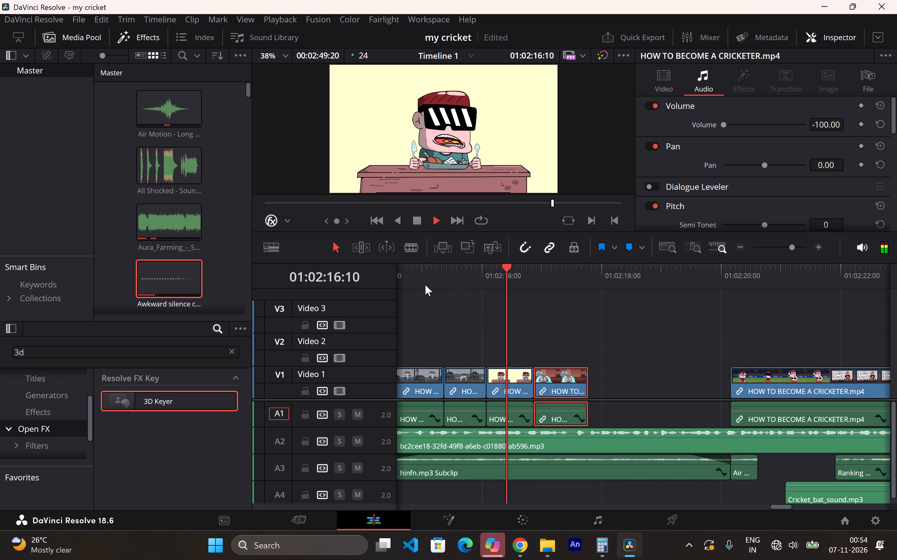
key(space)
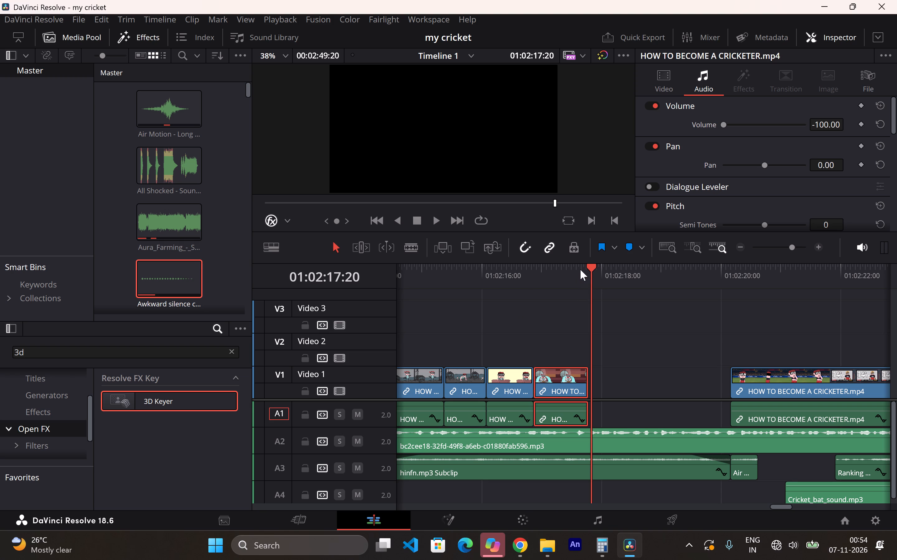
Scrub back and forth through the earlier timeline shots to find another one for the remaining V1 gap after the crying clip.
drag(590, 270, 456, 281)
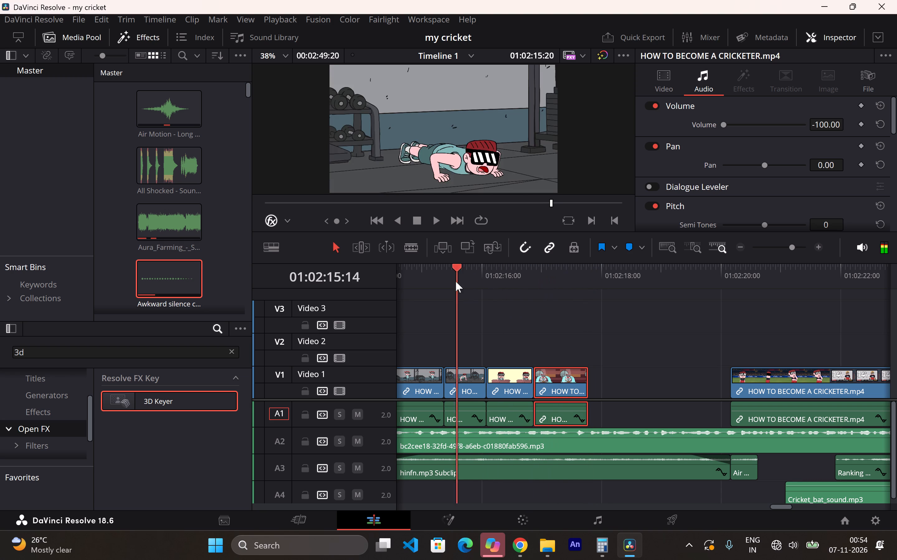
drag(456, 281, 513, 308)
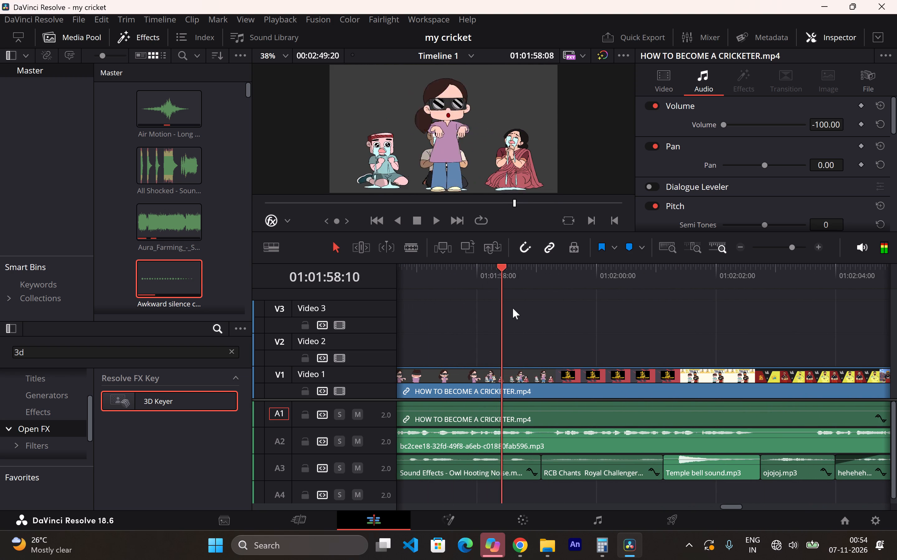
drag(513, 308, 463, 312)
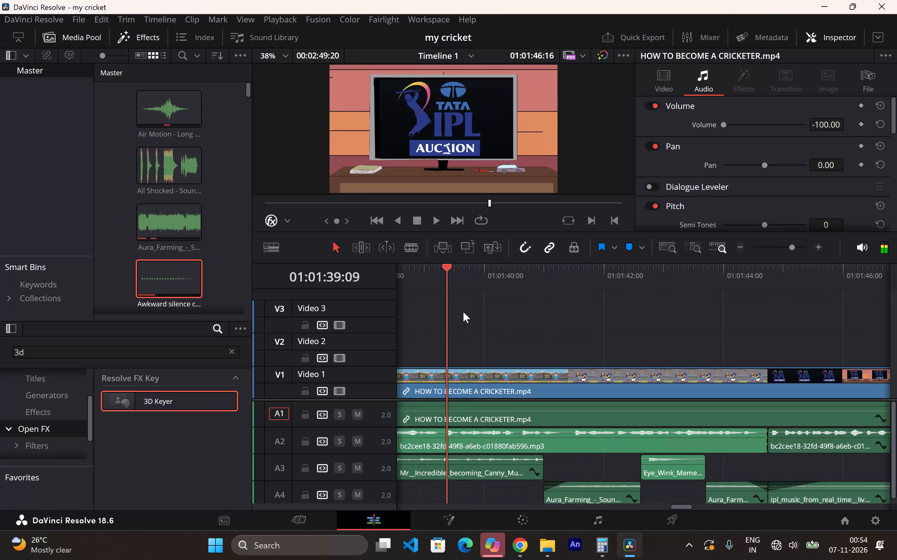
drag(463, 312, 441, 310)
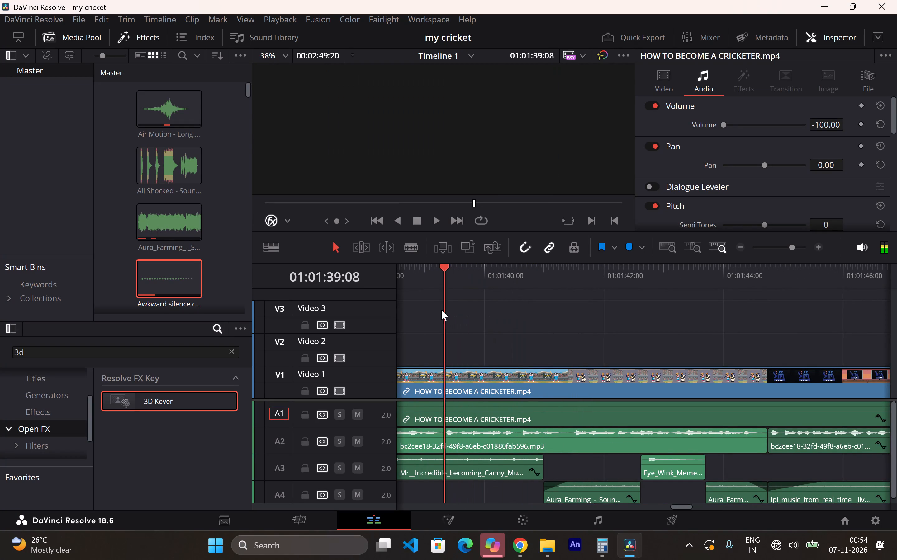
drag(441, 310, 398, 319)
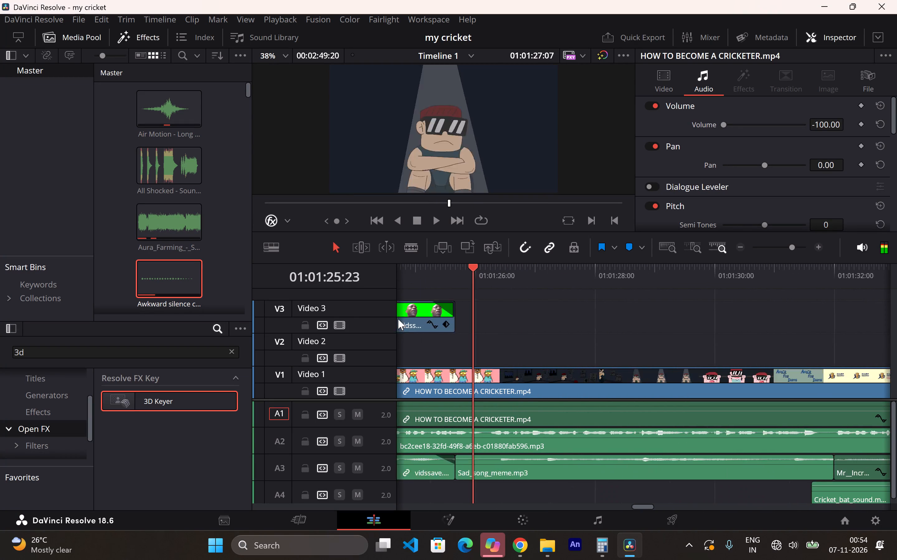
drag(398, 319, 398, 321)
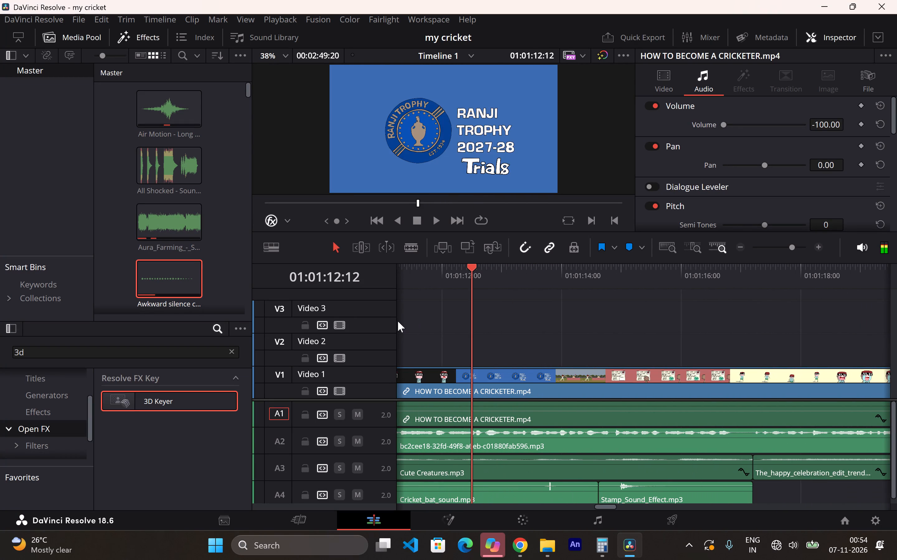
drag(398, 321, 419, 321)
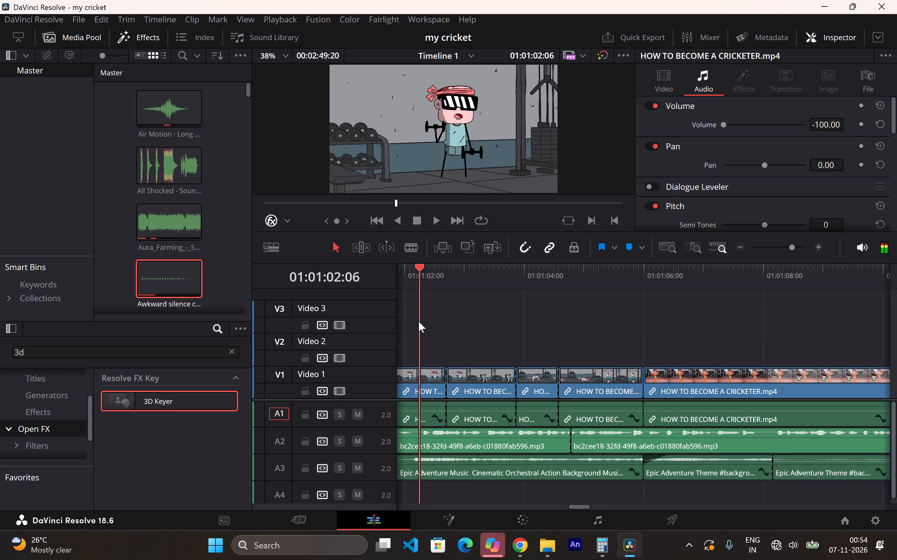
drag(419, 321, 408, 320)
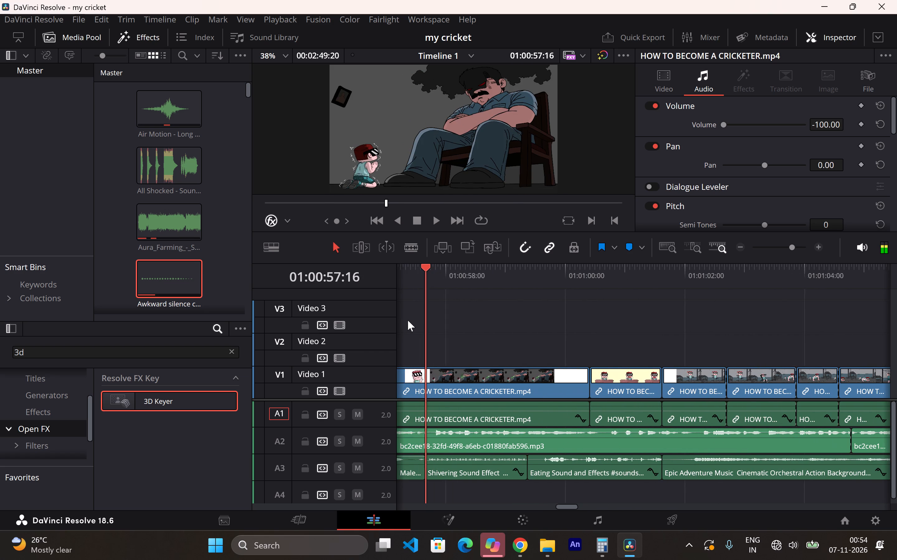
drag(408, 320, 418, 321)
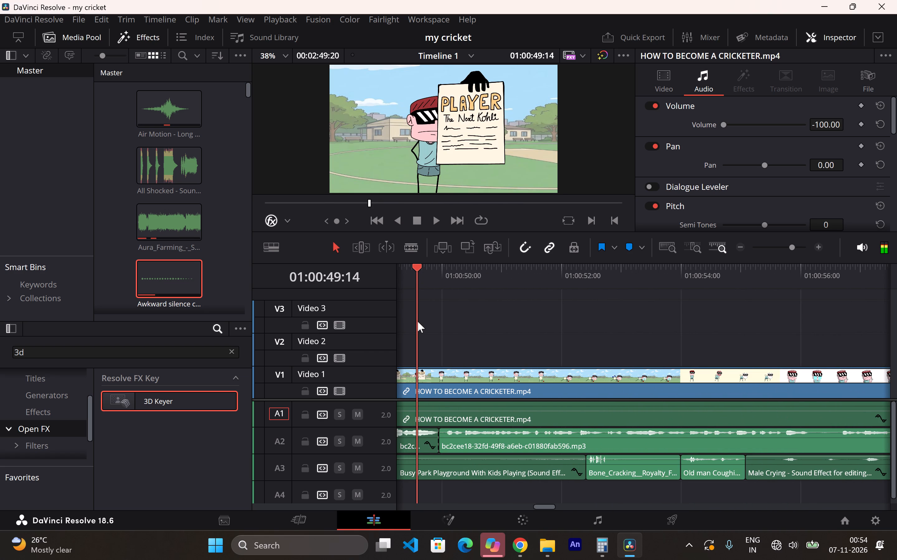
drag(418, 321, 413, 321)
drag(413, 321, 421, 323)
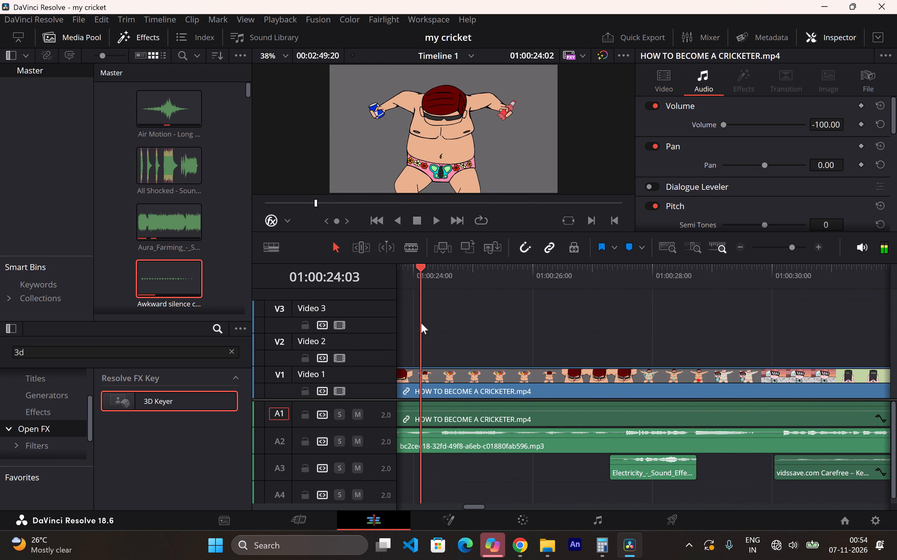
drag(421, 323, 863, 338)
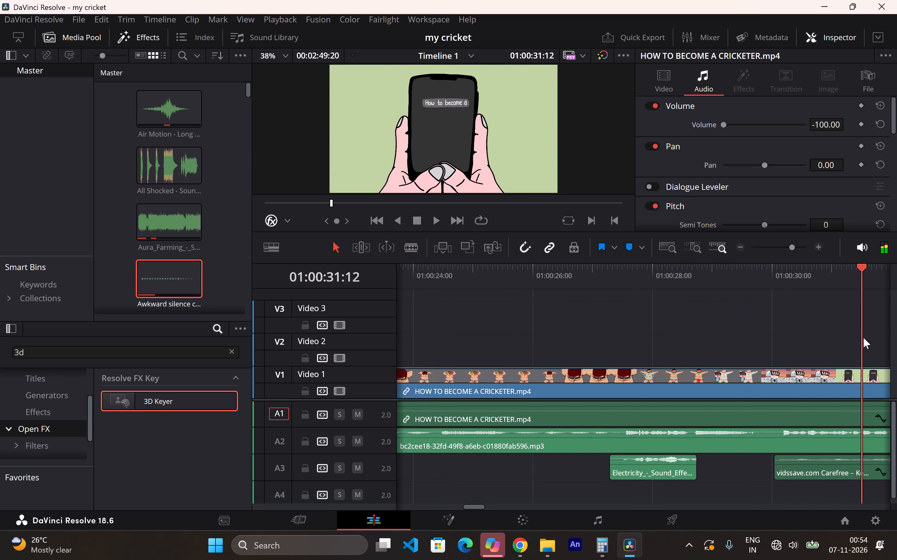
drag(863, 338, 837, 338)
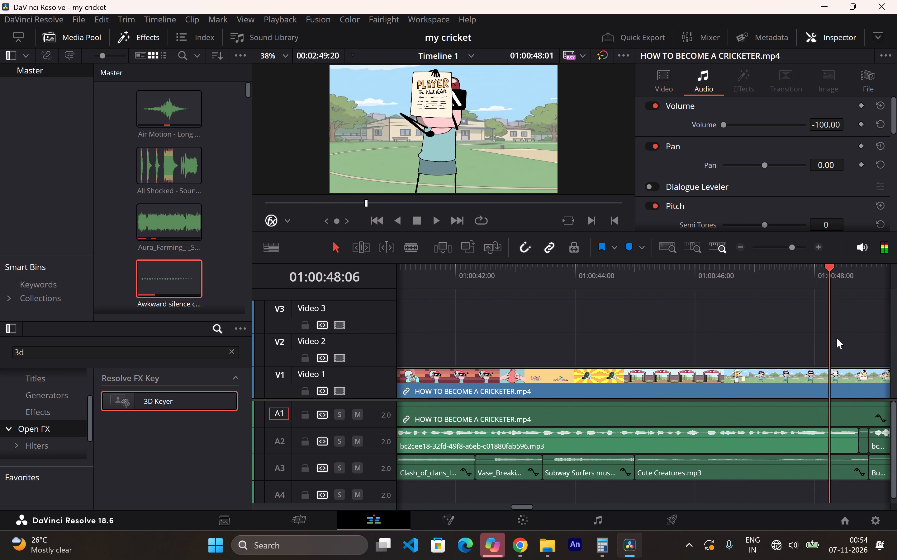
drag(837, 338, 890, 342)
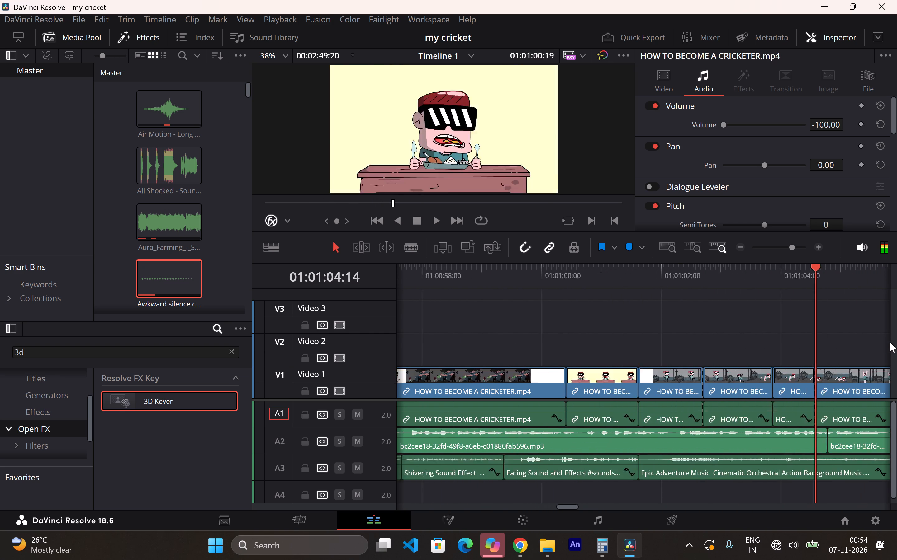
drag(890, 342, 790, 339)
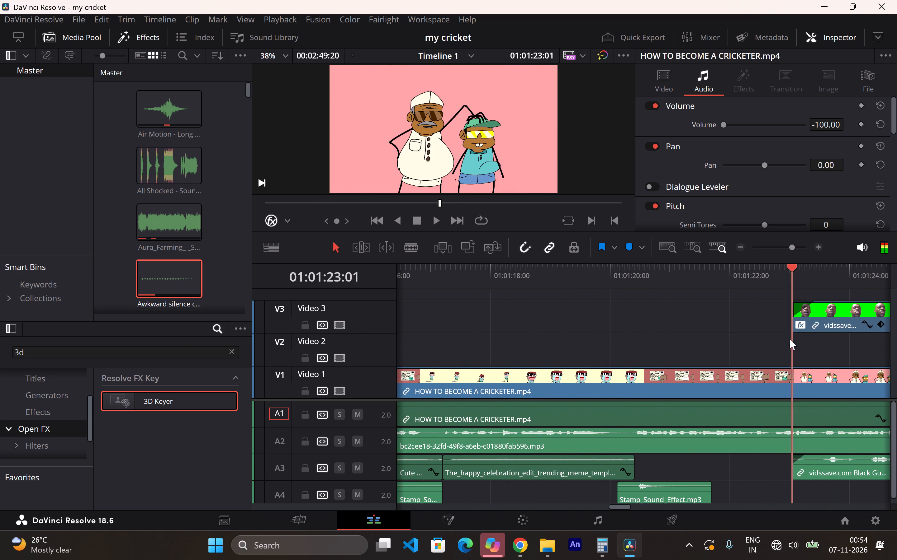
drag(790, 339, 896, 338)
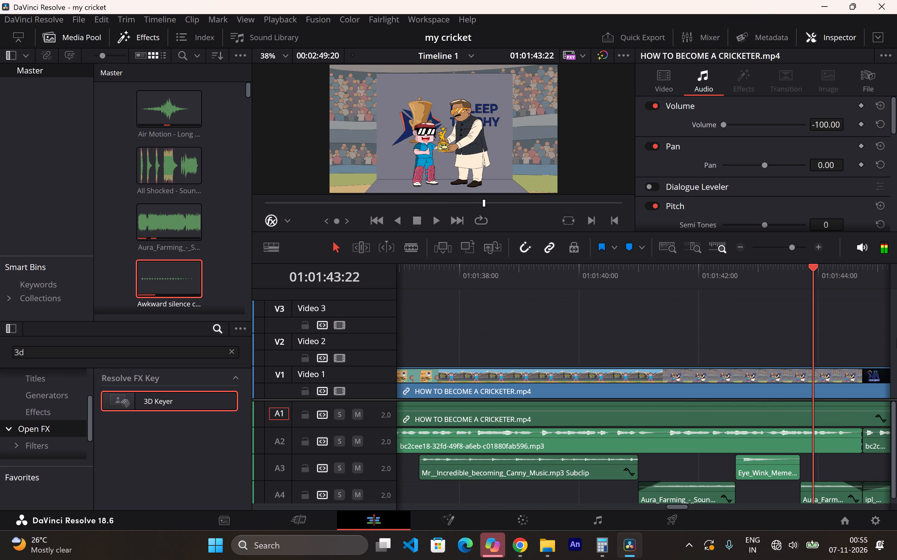
drag(896, 338, 895, 337)
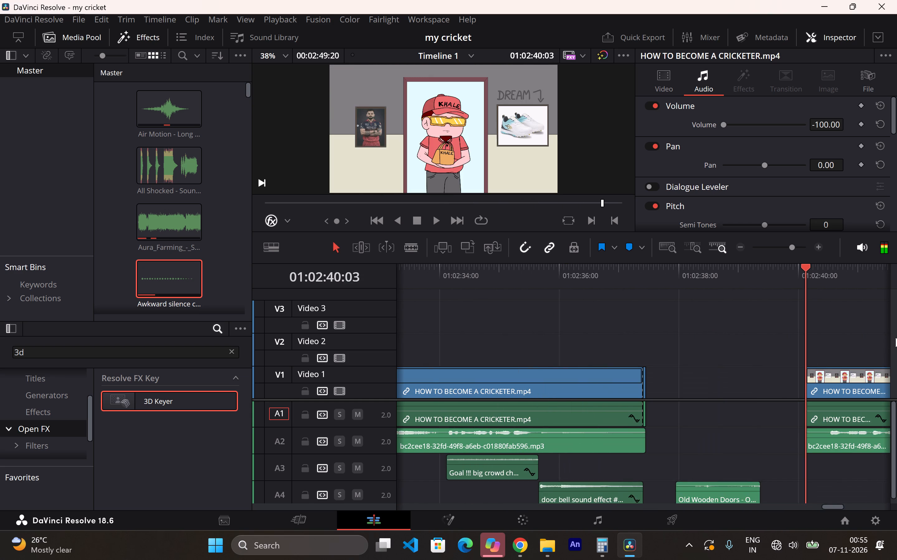
drag(895, 337, 872, 341)
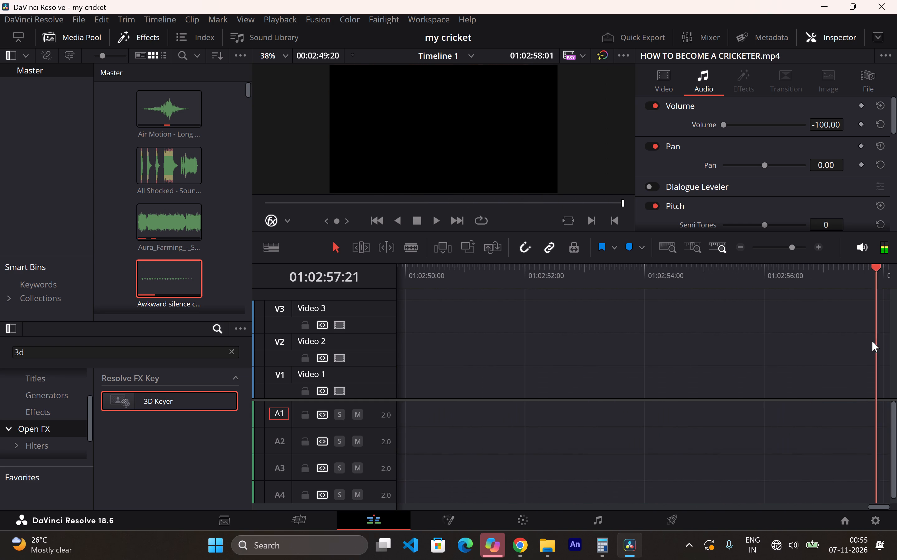
drag(872, 341, 497, 316)
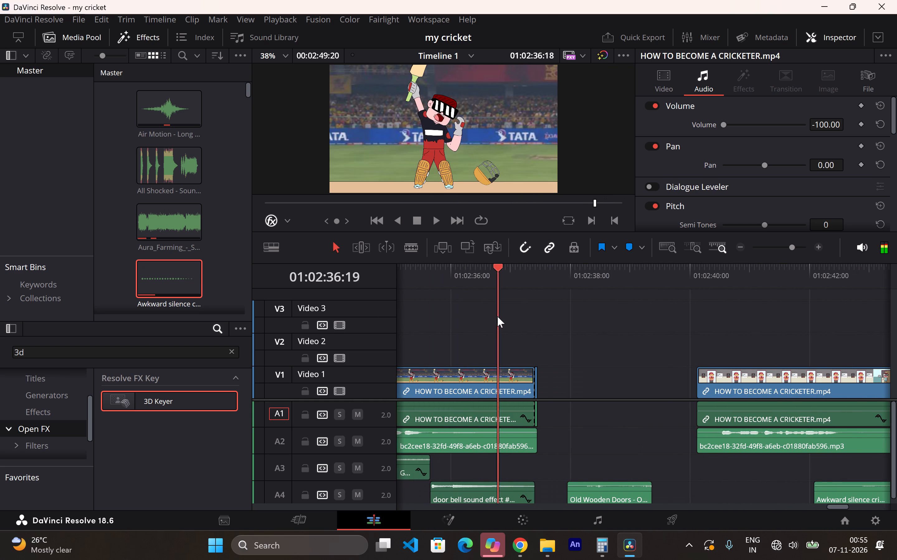
drag(497, 316, 417, 312)
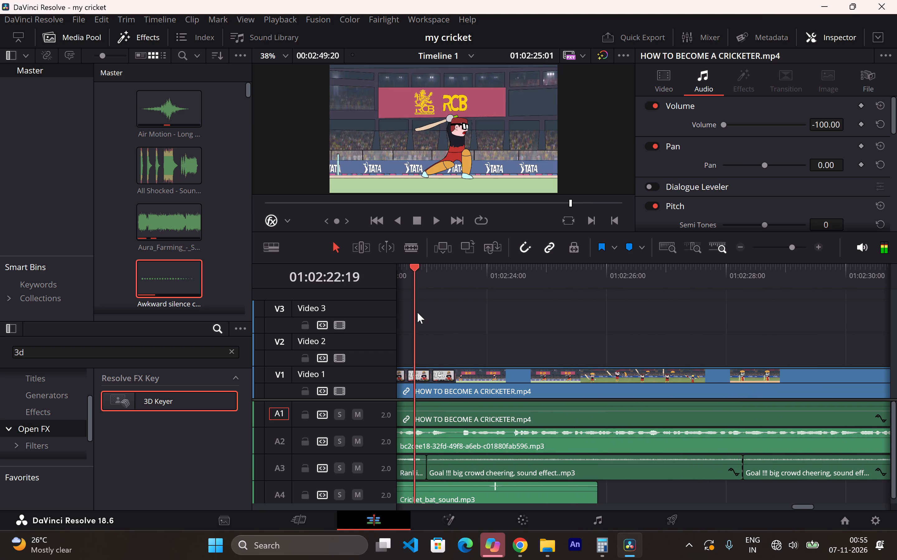
drag(417, 312, 406, 315)
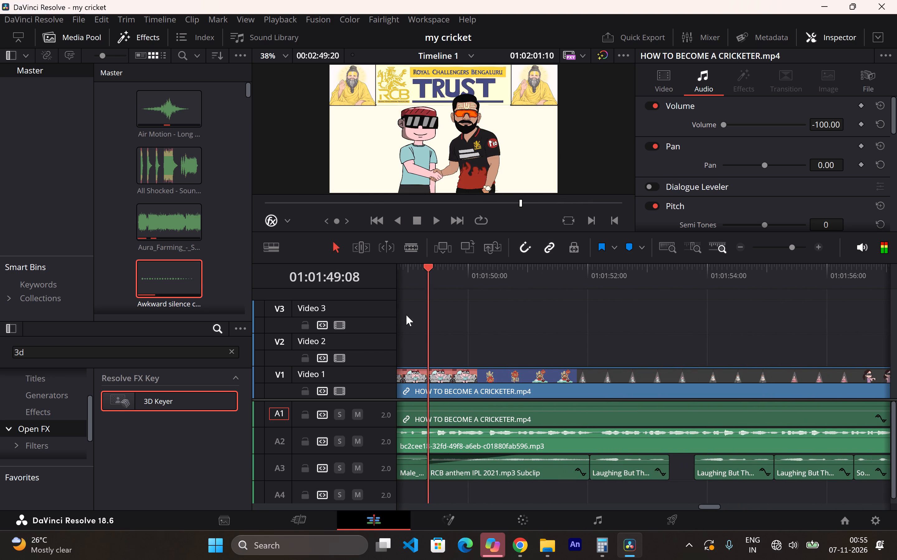
drag(406, 315, 393, 316)
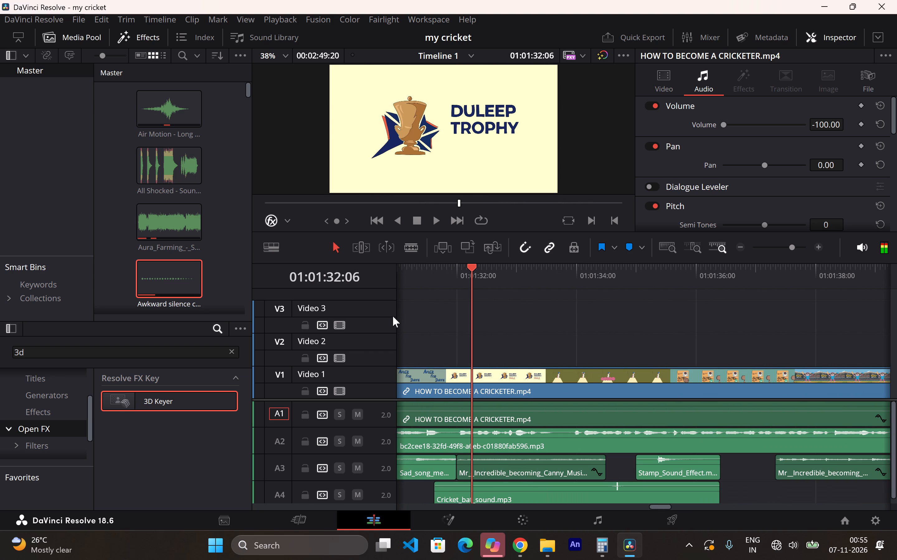
drag(393, 316, 414, 319)
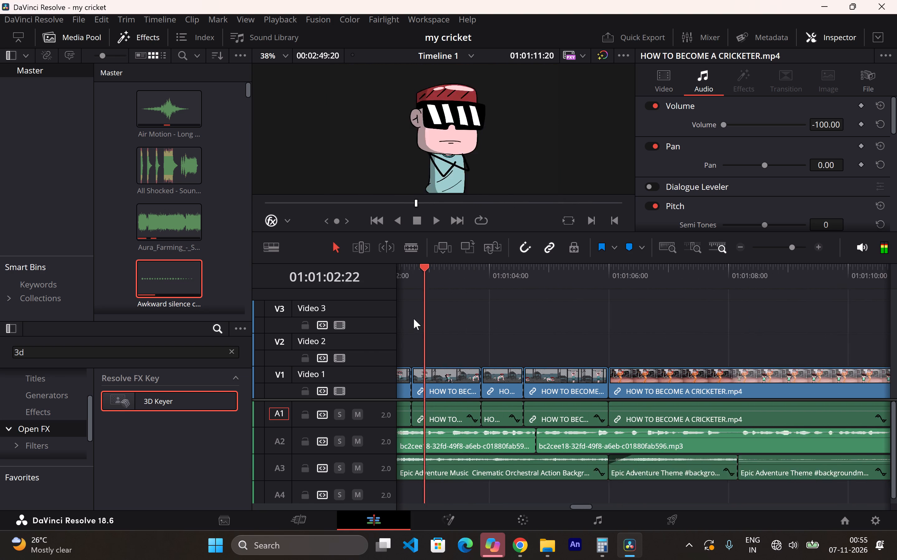
drag(414, 319, 404, 322)
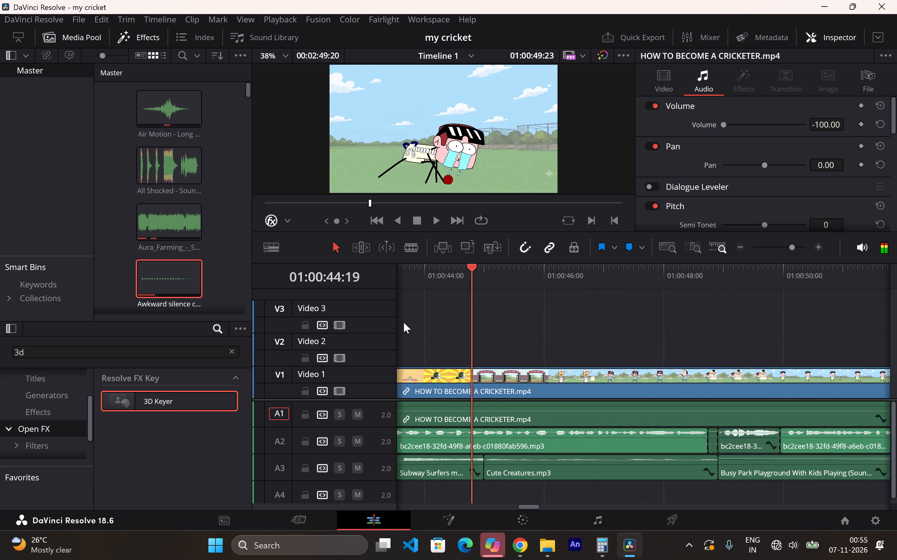
drag(404, 322, 583, 323)
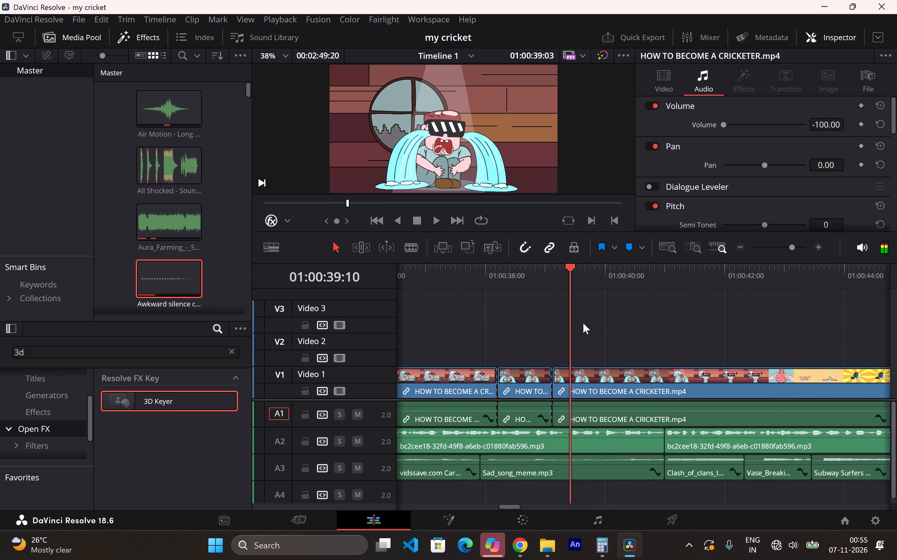
drag(583, 323, 855, 325)
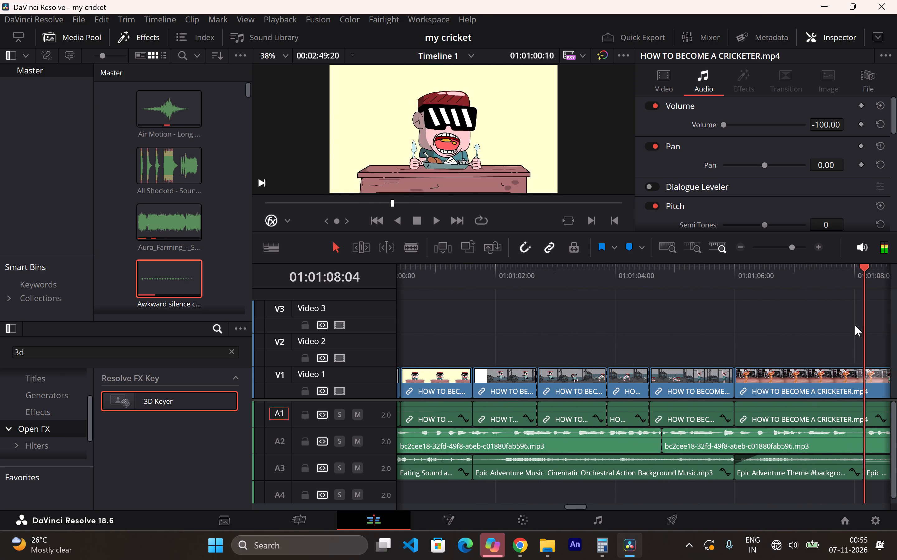
drag(855, 325, 883, 325)
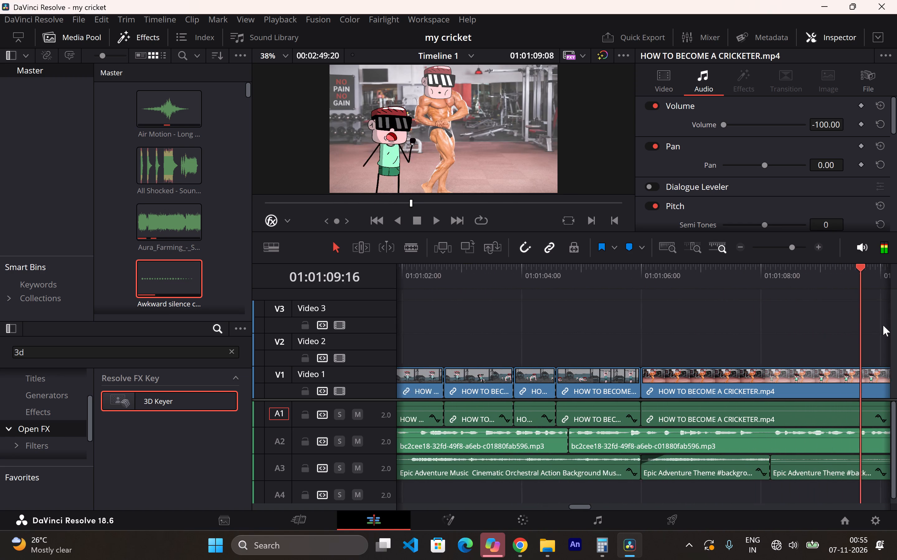
drag(883, 325, 863, 325)
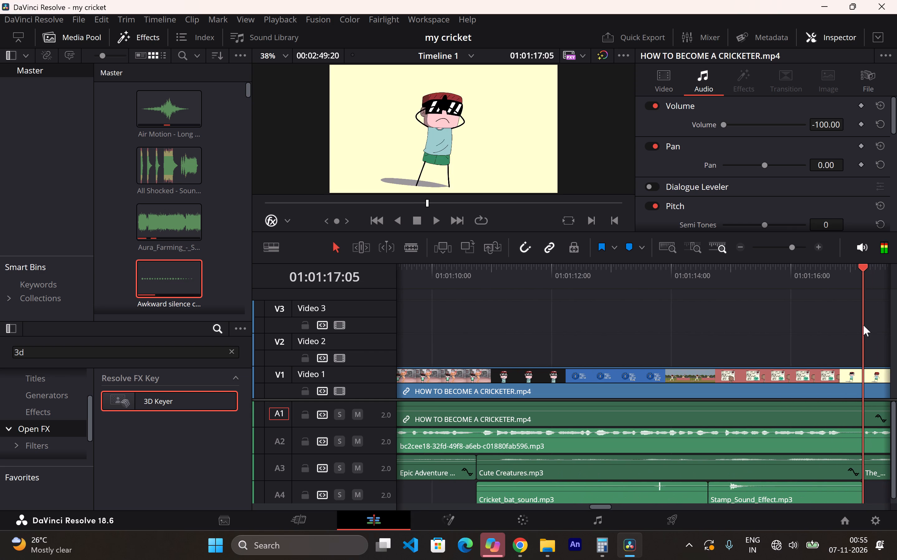
drag(863, 325, 870, 322)
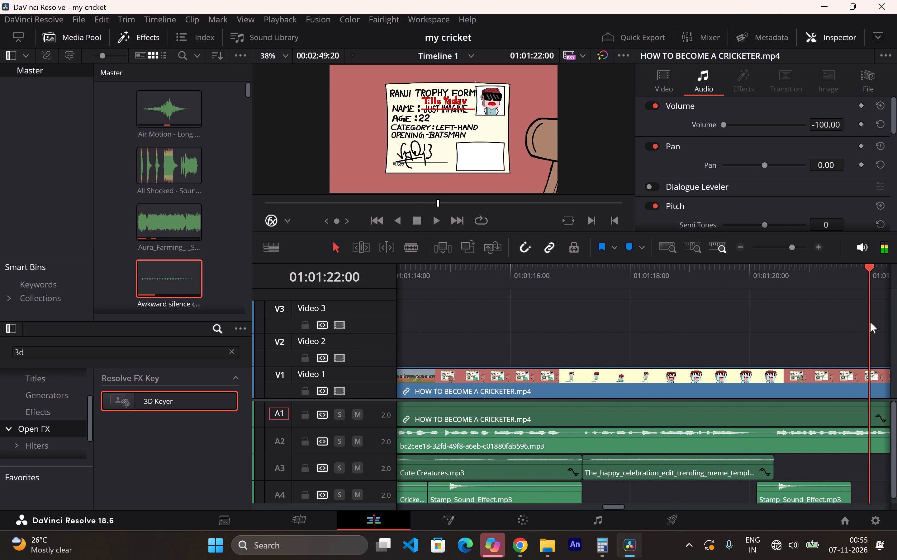
drag(870, 322, 864, 316)
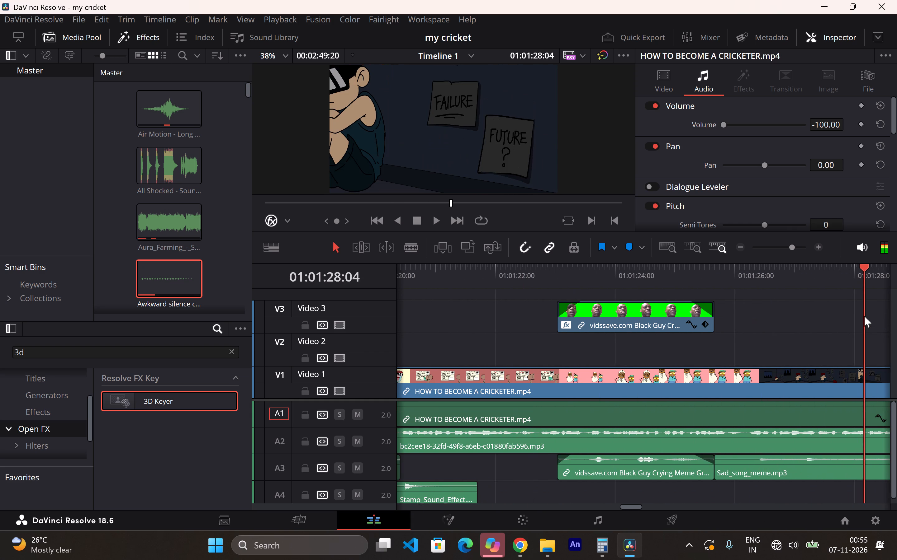
Isolate a short piece of the dark-room shot by splitting the V1 clip with its audio at about 01:01:26:12 and 01:01:27:13.
drag(864, 316, 784, 315)
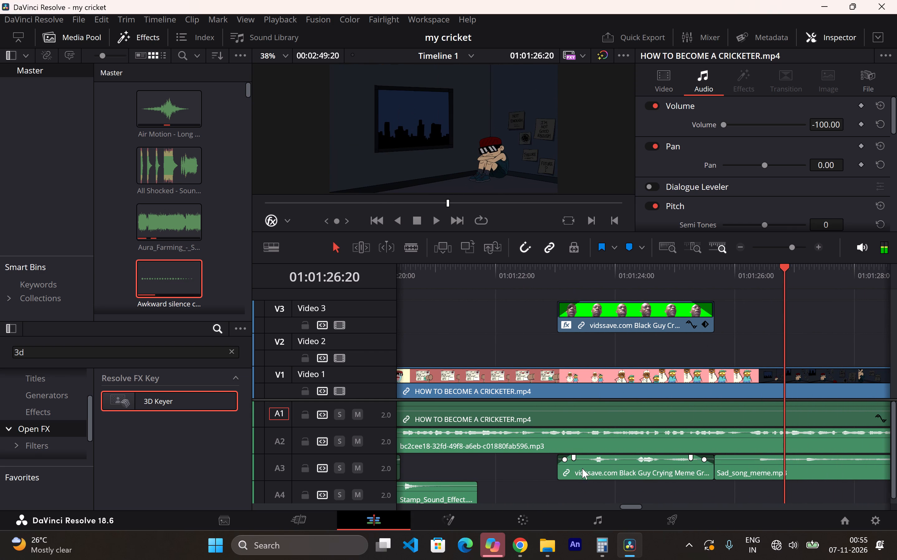
drag(634, 507, 643, 508)
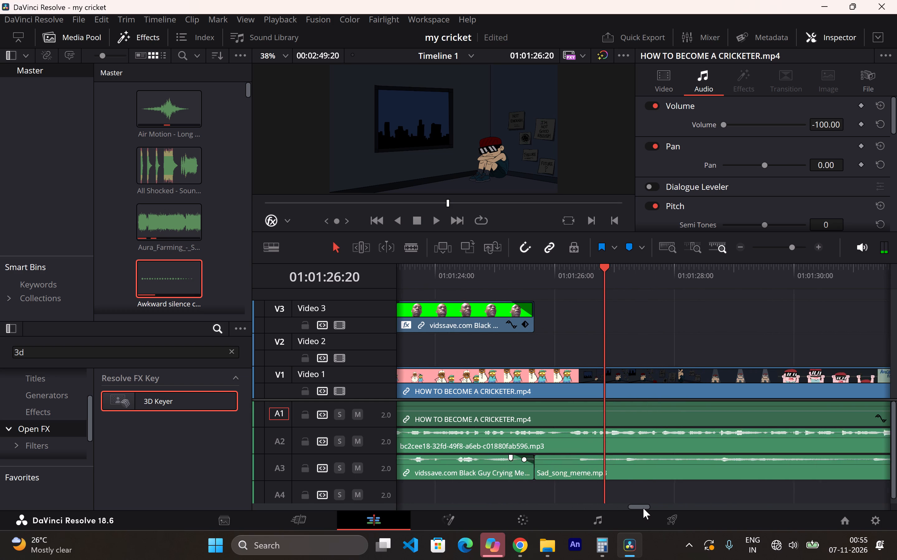
drag(643, 508, 645, 508)
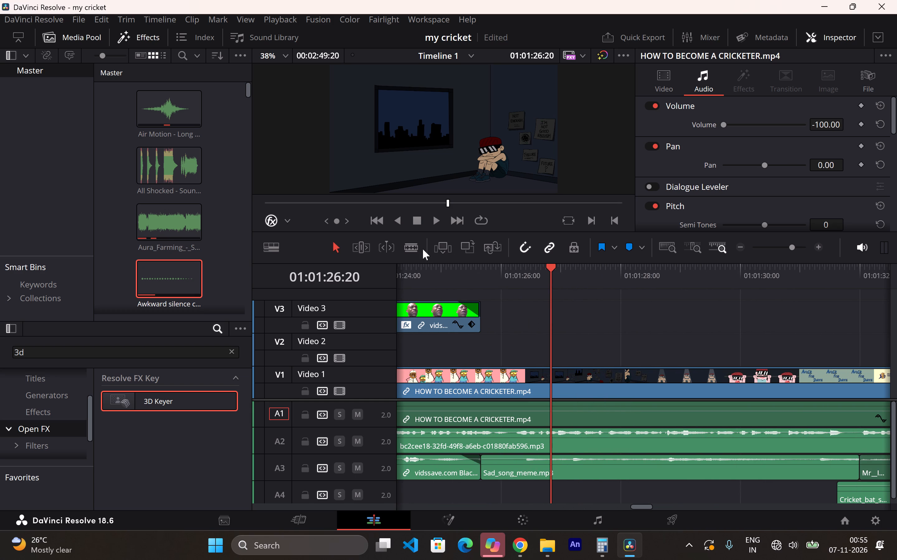
click(417, 249)
click(532, 383)
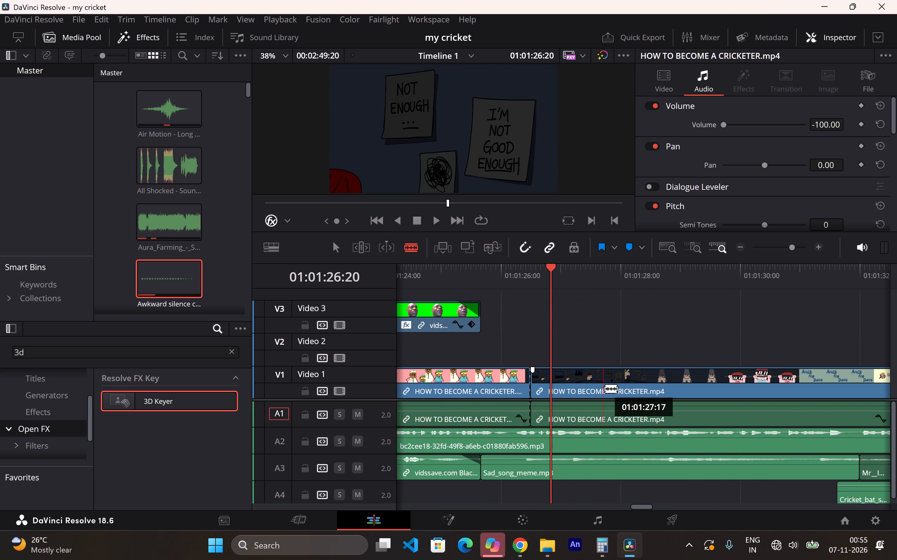
click(594, 388)
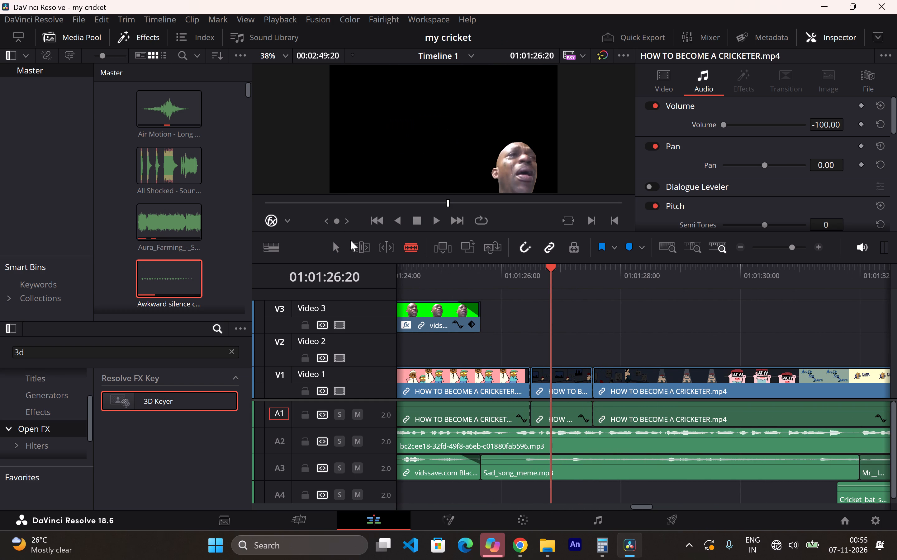
Copy the short dark-room clip with its audio into the V1/A1 gap, placed directly against the end of the crying clip.
click(336, 252)
right_click(574, 379)
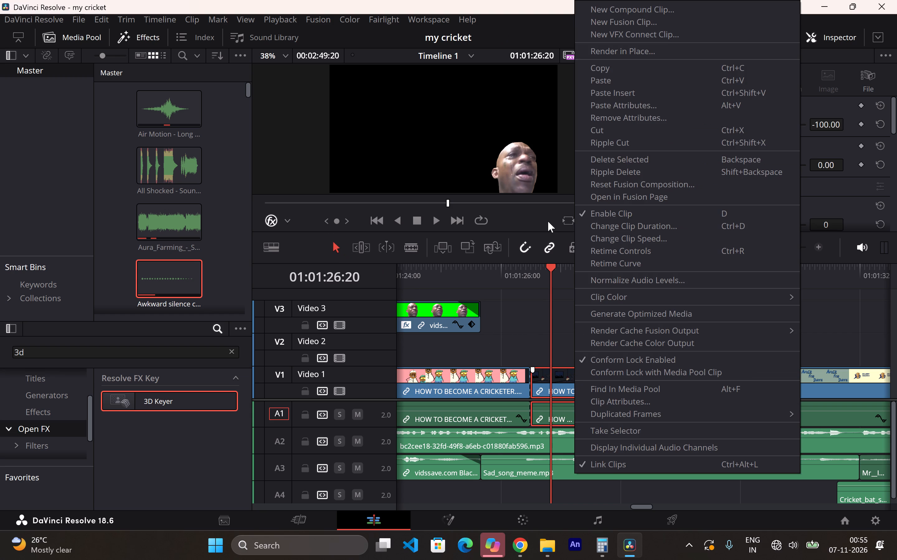
click(601, 73)
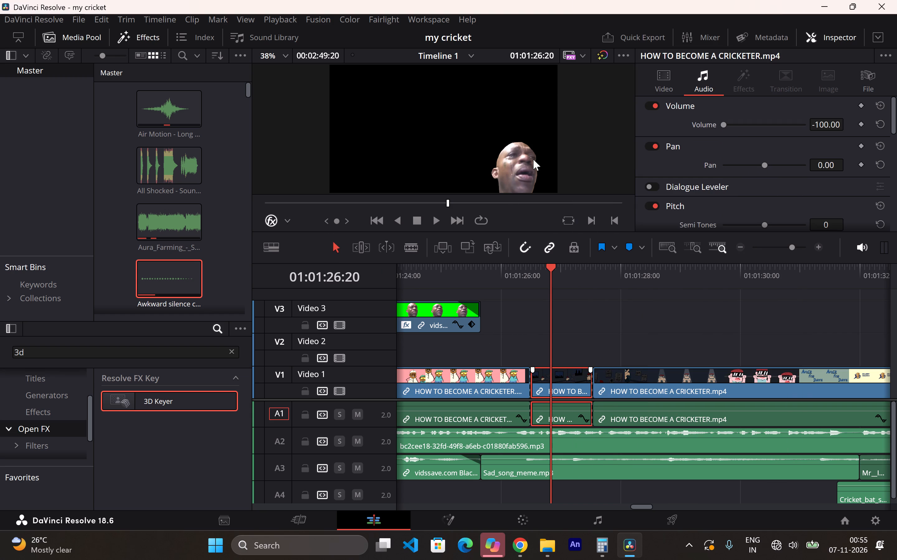
drag(555, 271, 707, 290)
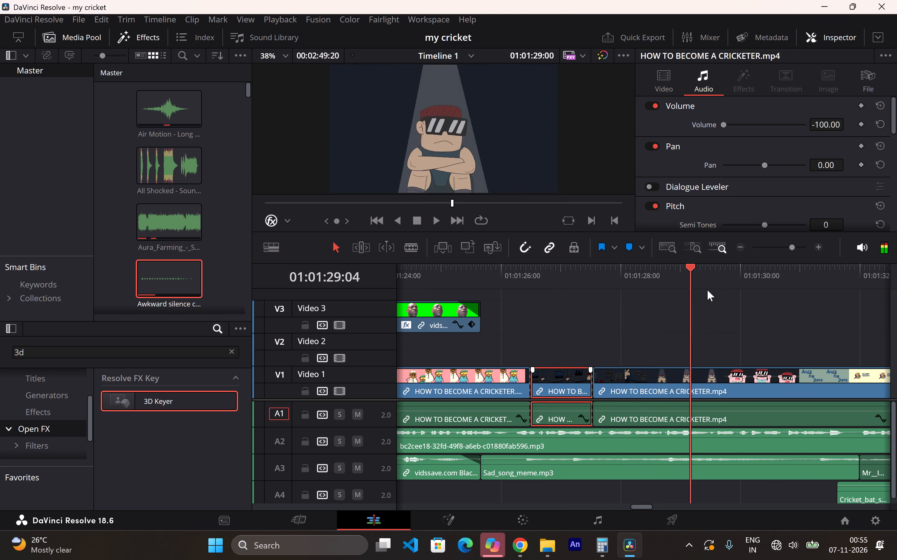
drag(707, 290, 885, 314)
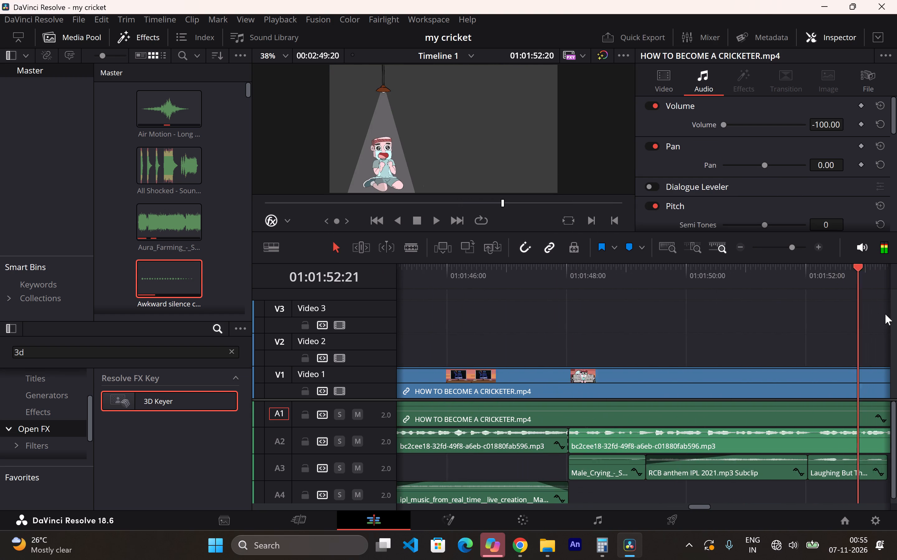
drag(885, 314, 656, 325)
right_click(688, 382)
click(700, 393)
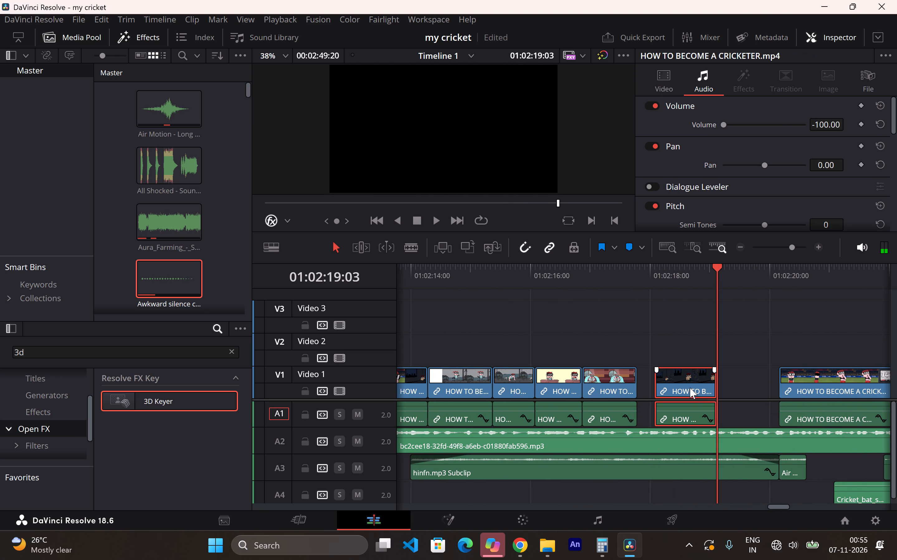
drag(671, 376, 652, 380)
Play from about 01:02:14:00 past the end of the inserted dark-room clip to check the sequence.
click(421, 272)
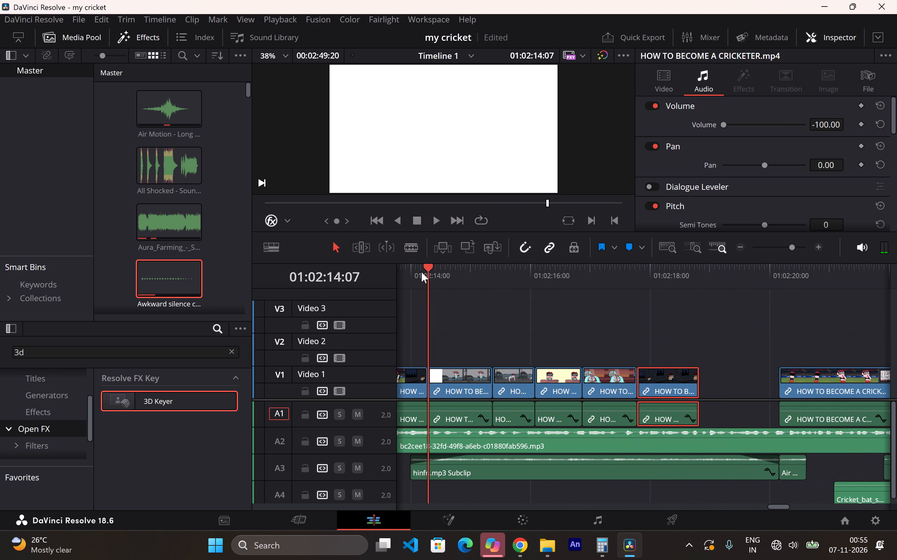
click(411, 278)
click(435, 225)
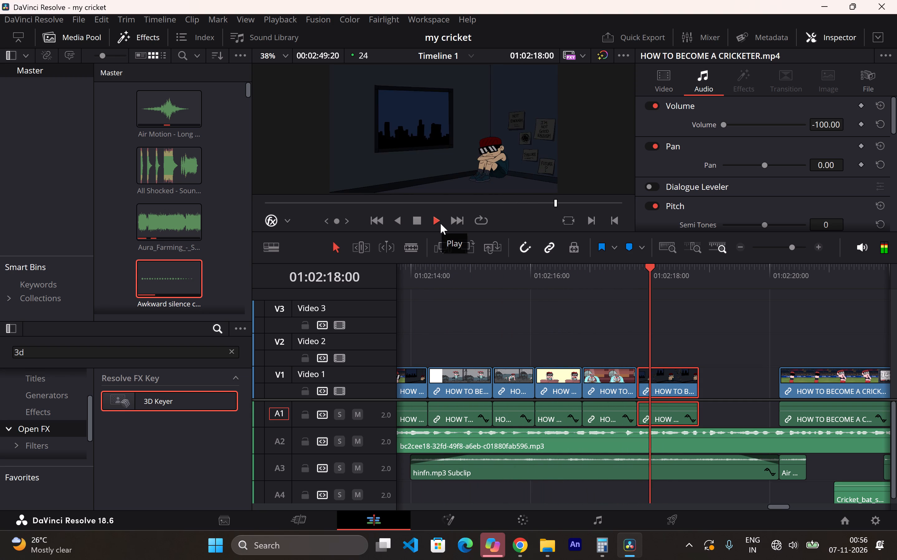
click(417, 216)
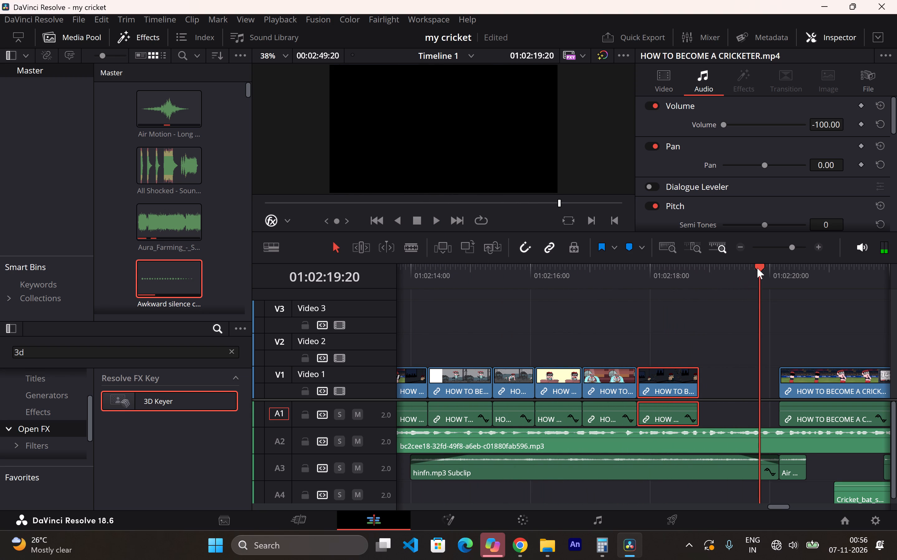
Scrub back through the earlier timeline shots to find another one for the remaining V1 gap after the dark-room clip.
drag(758, 268, 516, 287)
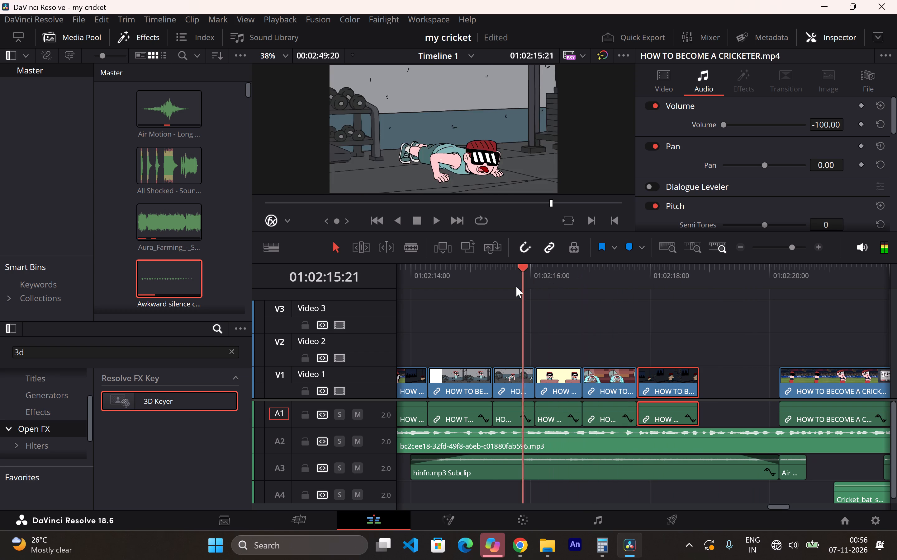
drag(516, 287, 452, 294)
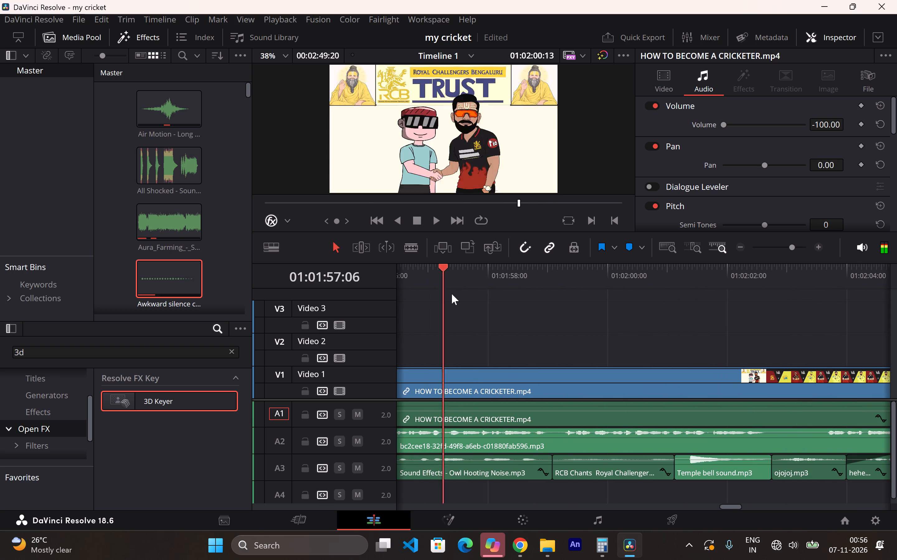
drag(452, 294, 425, 298)
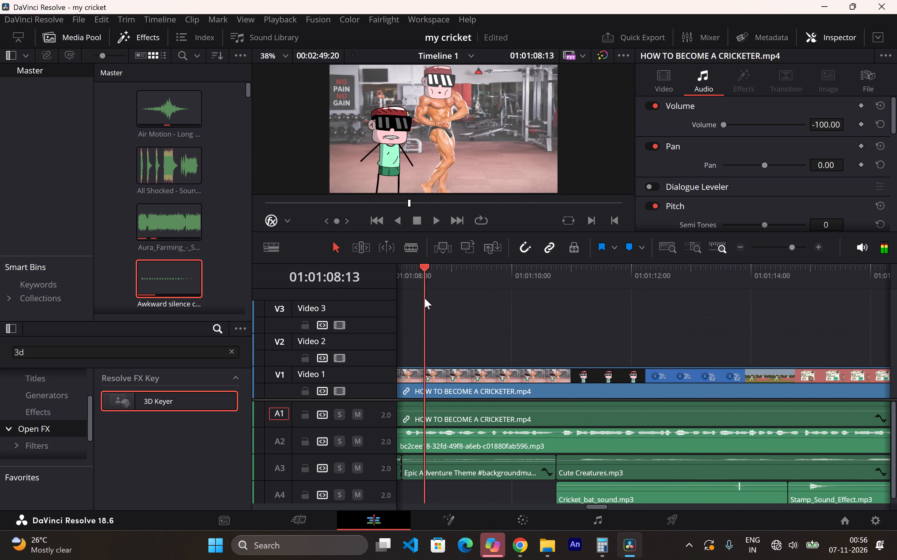
drag(425, 298, 383, 293)
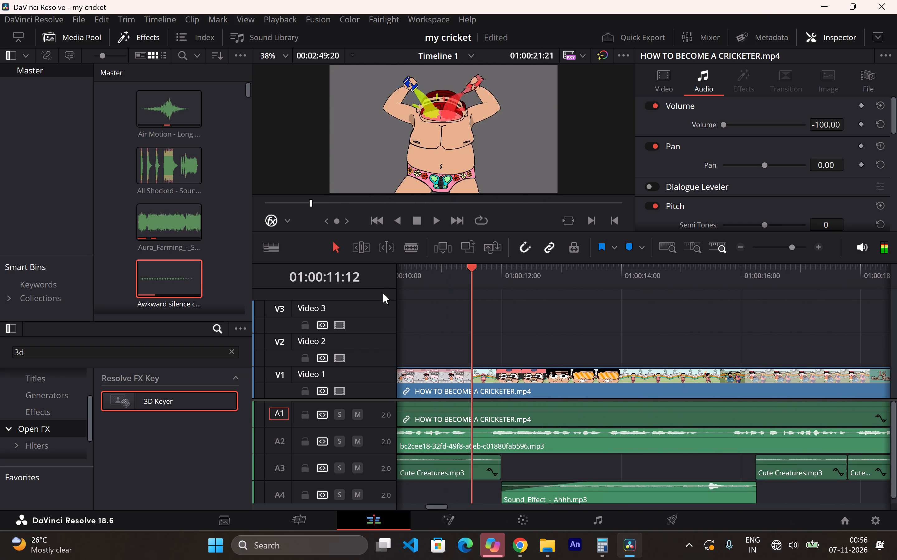
drag(383, 293, 768, 321)
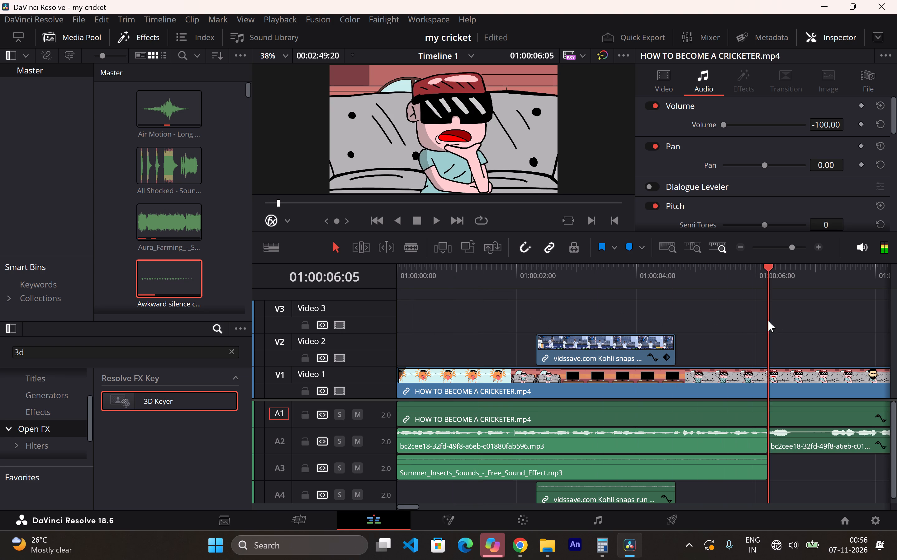
drag(768, 321, 858, 340)
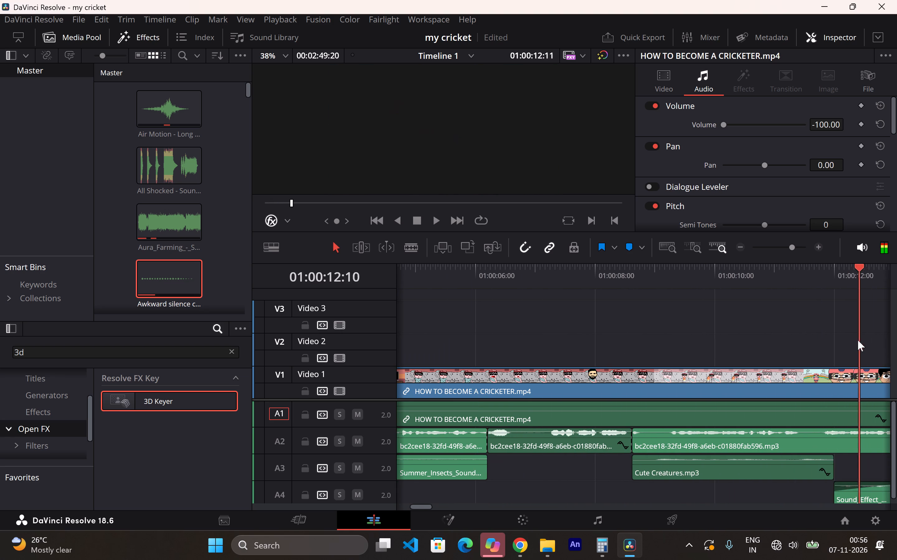
drag(858, 340, 892, 340)
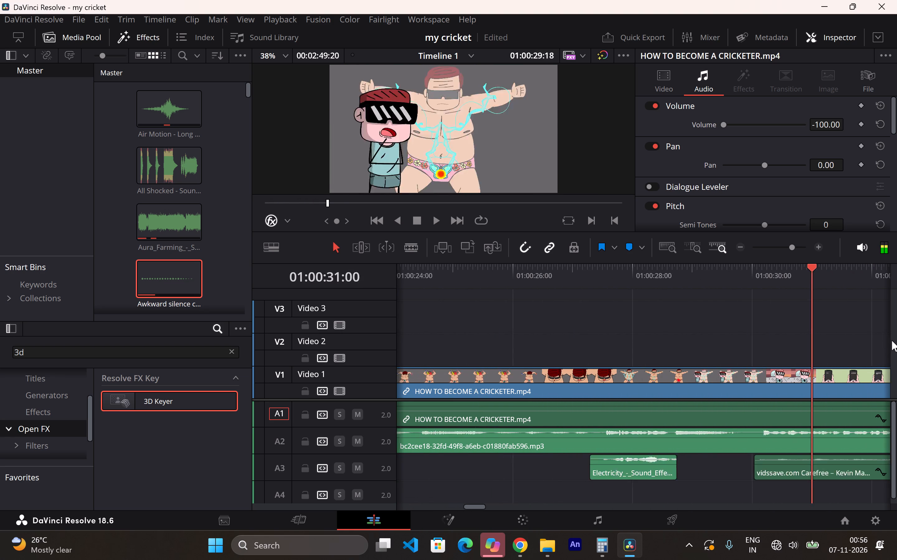
drag(892, 340, 890, 334)
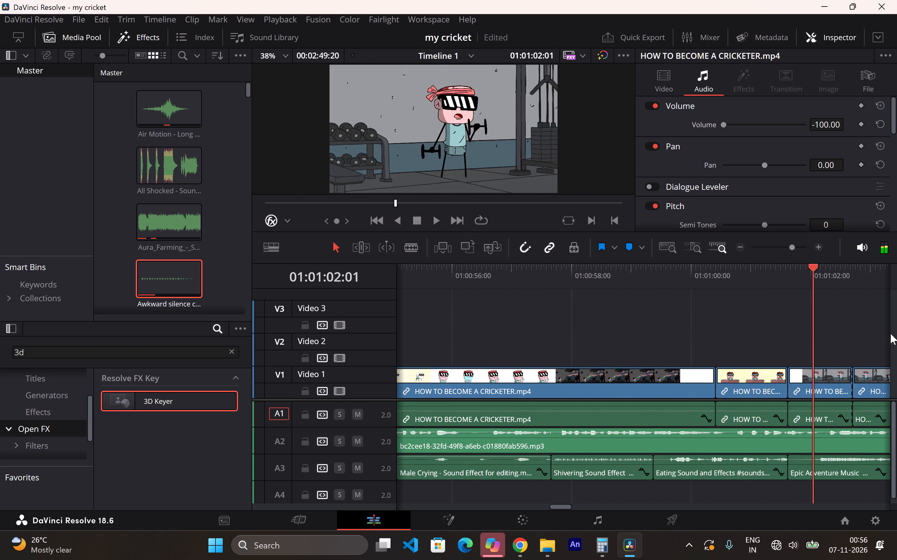
drag(890, 334, 844, 336)
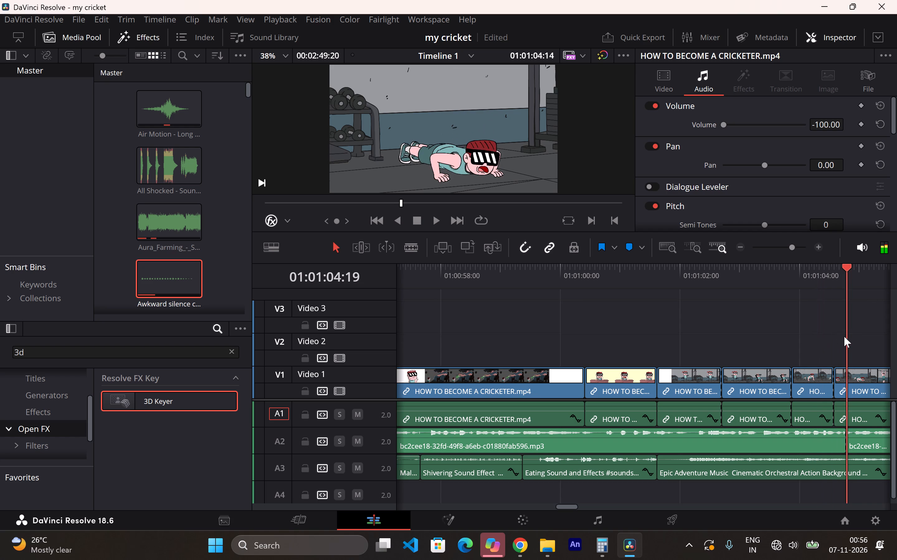
drag(844, 336, 874, 334)
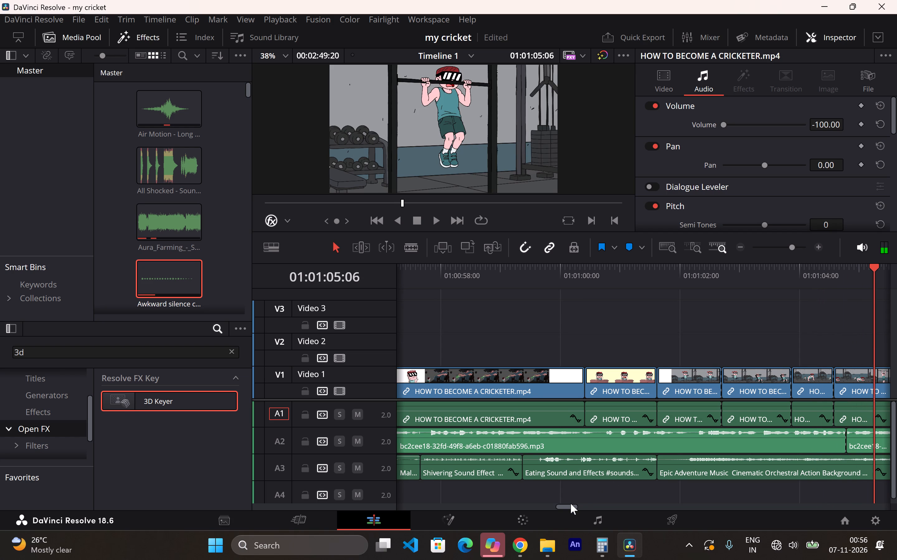
Review the gym pull-up clip on V1 between about 01:01:04:14 and 01:01:06:00 and copy it with its audio.
drag(571, 503, 579, 505)
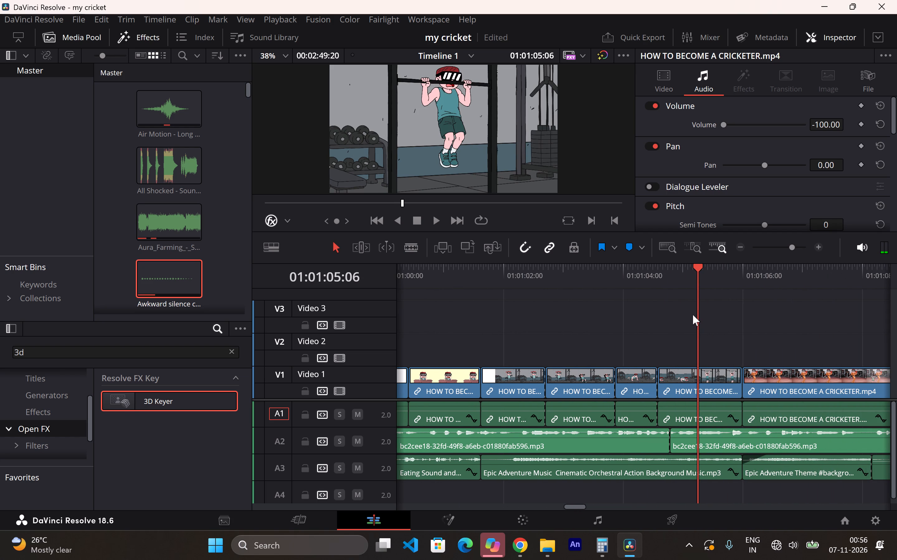
drag(693, 271, 687, 275)
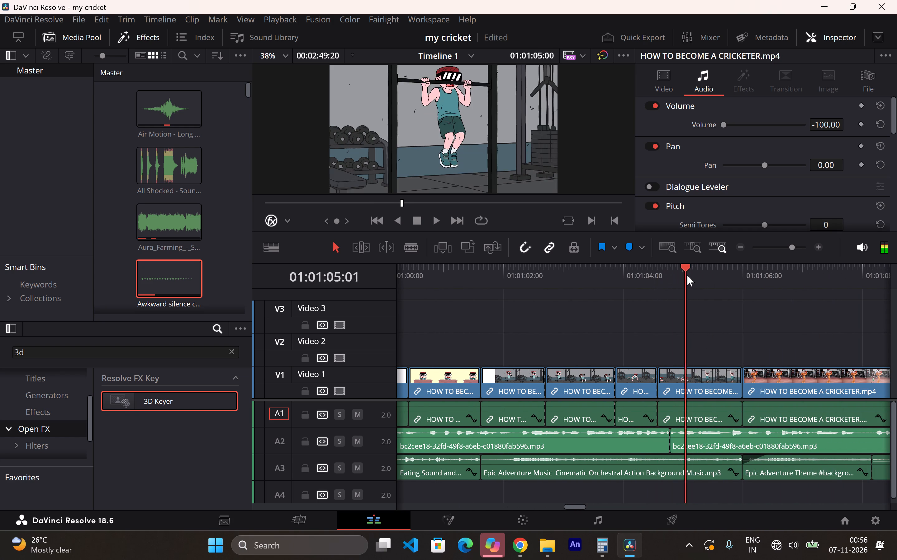
drag(687, 275, 716, 277)
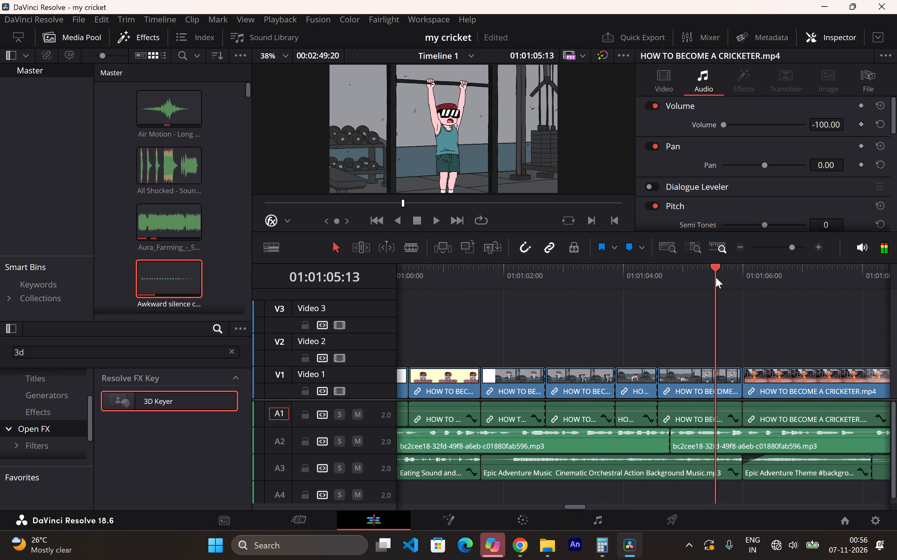
drag(716, 277, 730, 278)
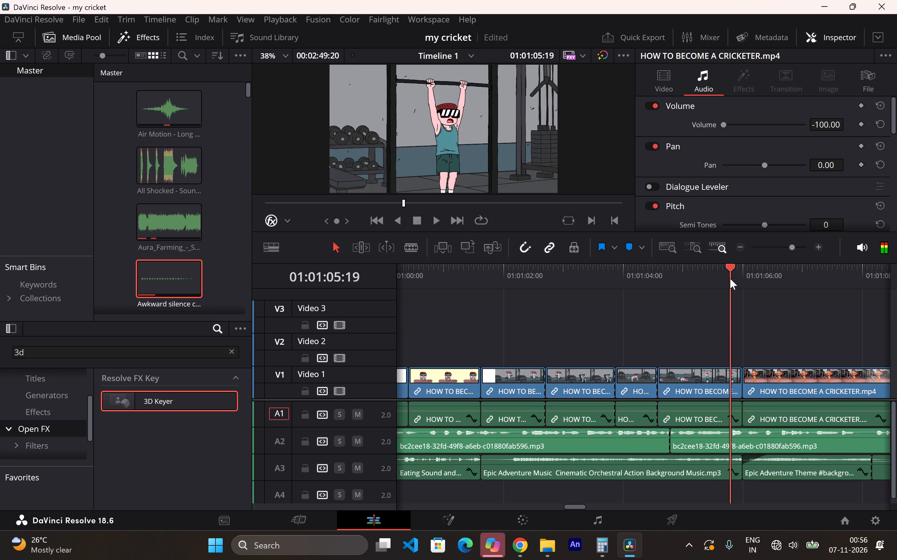
drag(730, 278, 734, 279)
right_click(705, 375)
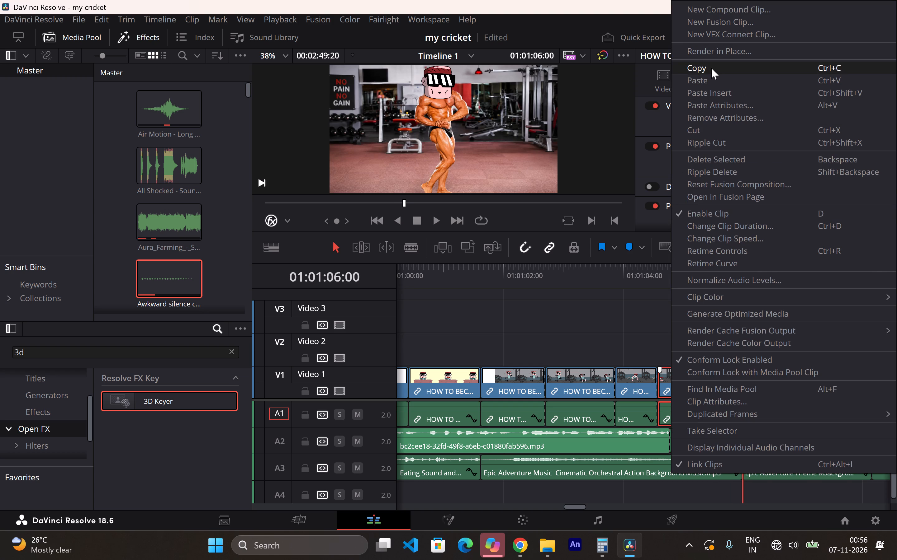
click(711, 68)
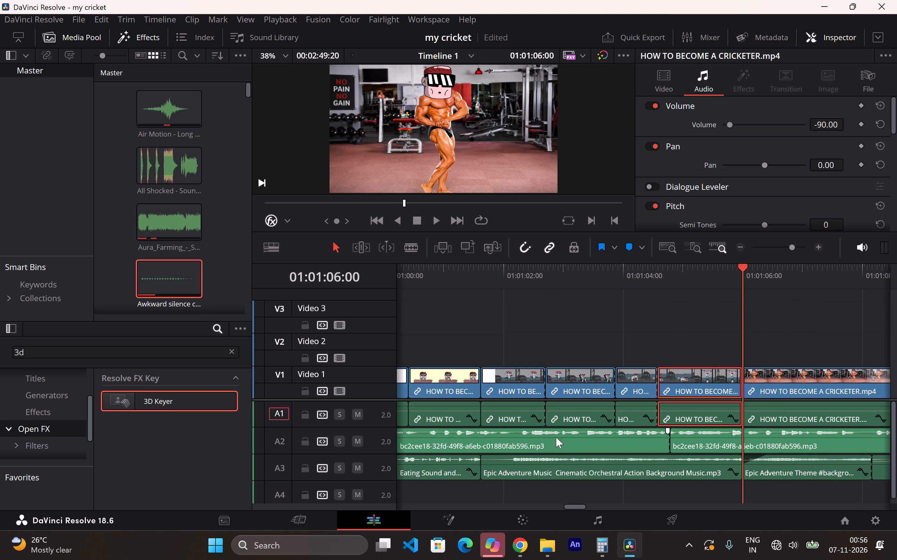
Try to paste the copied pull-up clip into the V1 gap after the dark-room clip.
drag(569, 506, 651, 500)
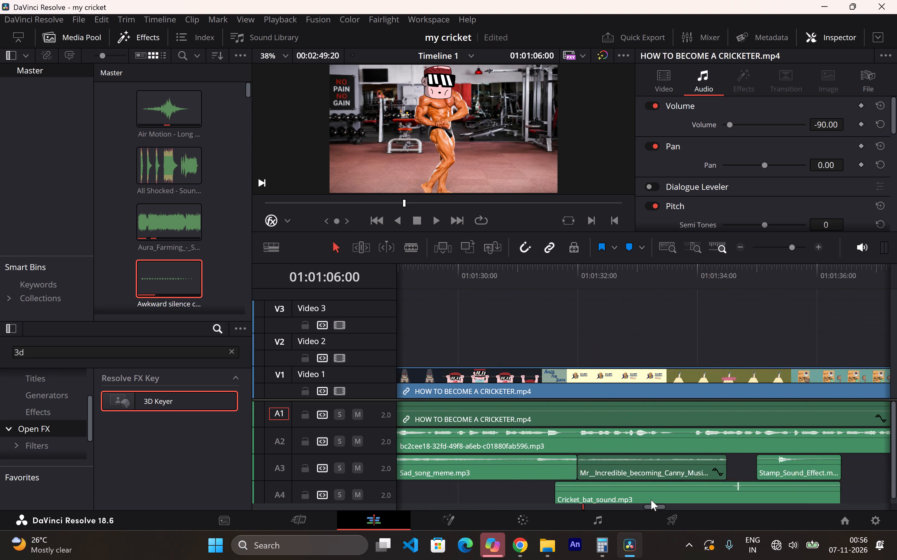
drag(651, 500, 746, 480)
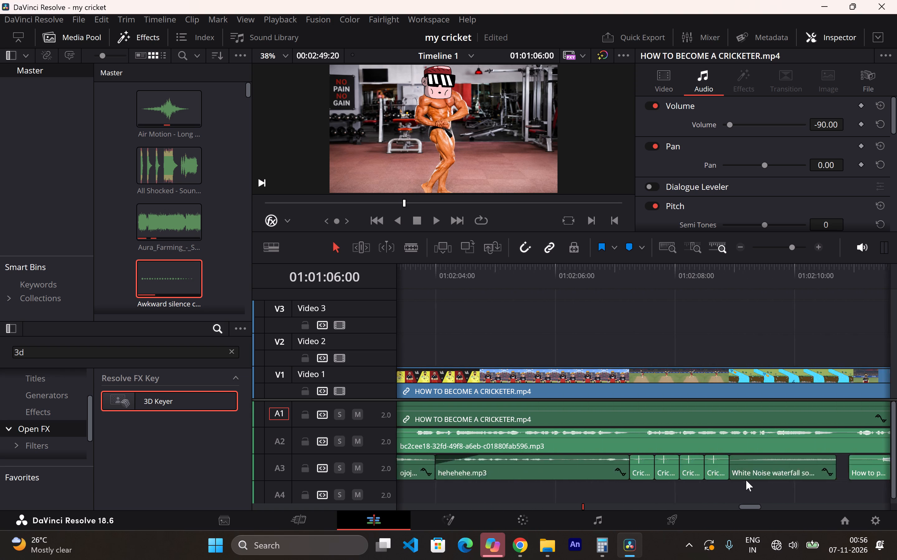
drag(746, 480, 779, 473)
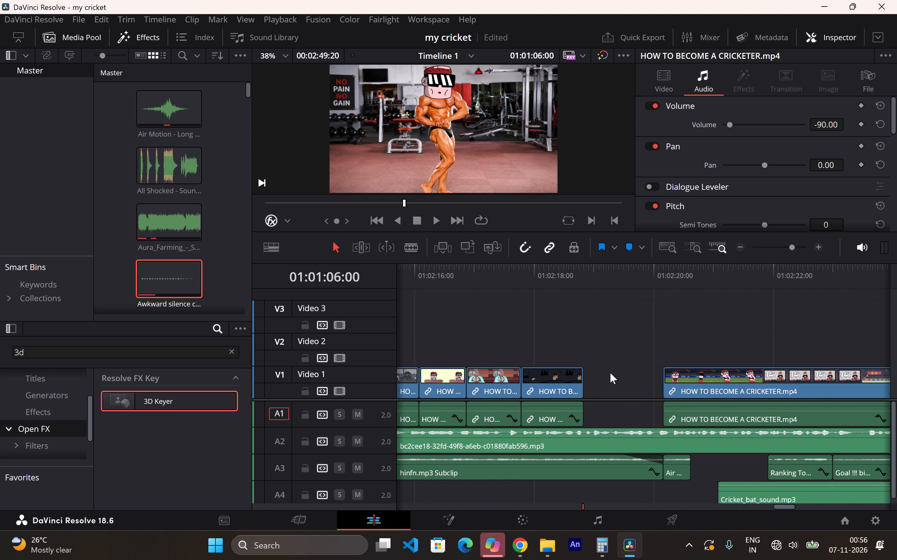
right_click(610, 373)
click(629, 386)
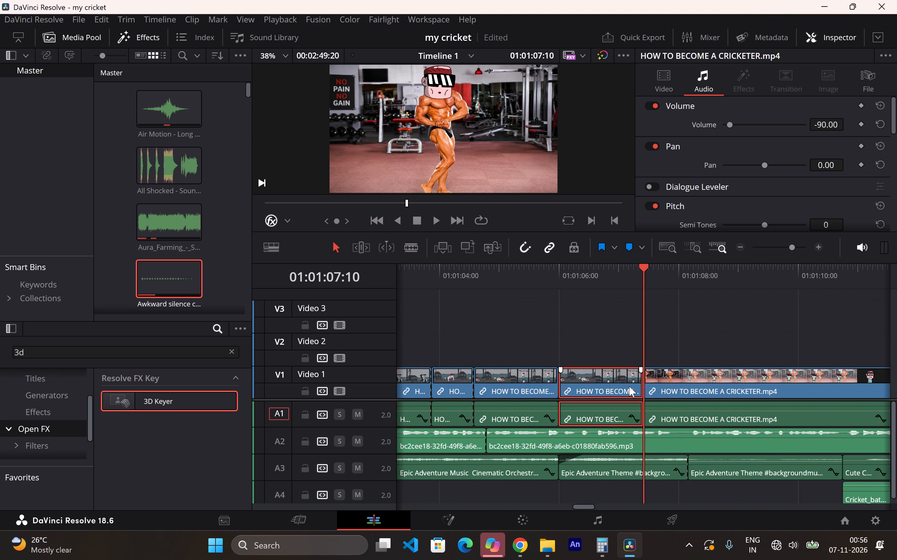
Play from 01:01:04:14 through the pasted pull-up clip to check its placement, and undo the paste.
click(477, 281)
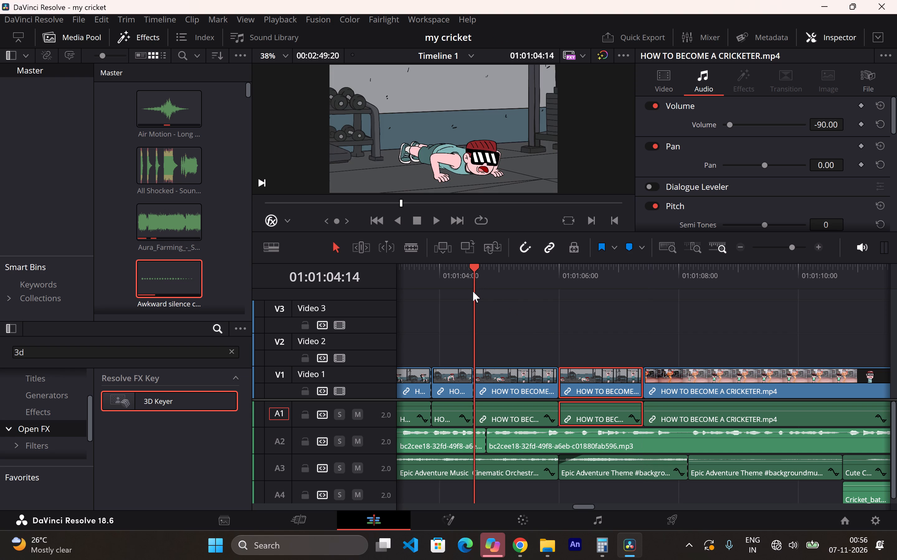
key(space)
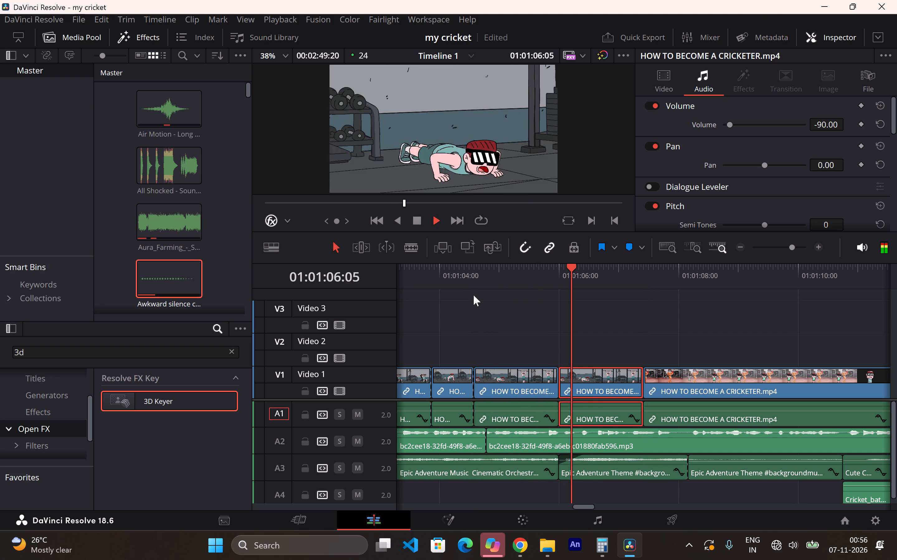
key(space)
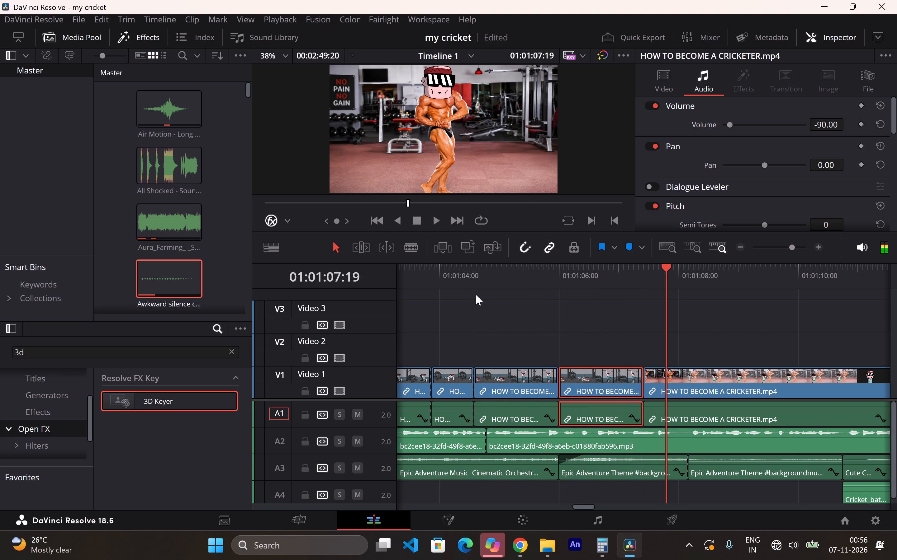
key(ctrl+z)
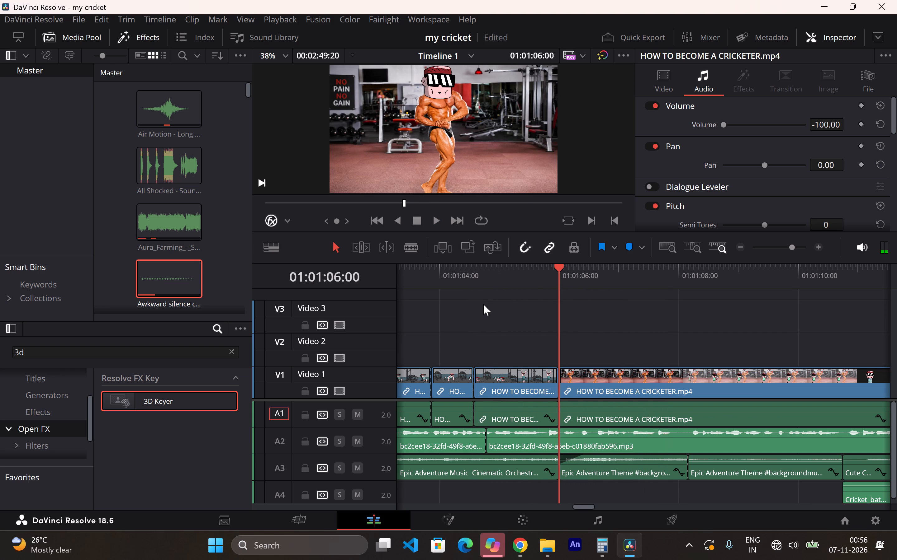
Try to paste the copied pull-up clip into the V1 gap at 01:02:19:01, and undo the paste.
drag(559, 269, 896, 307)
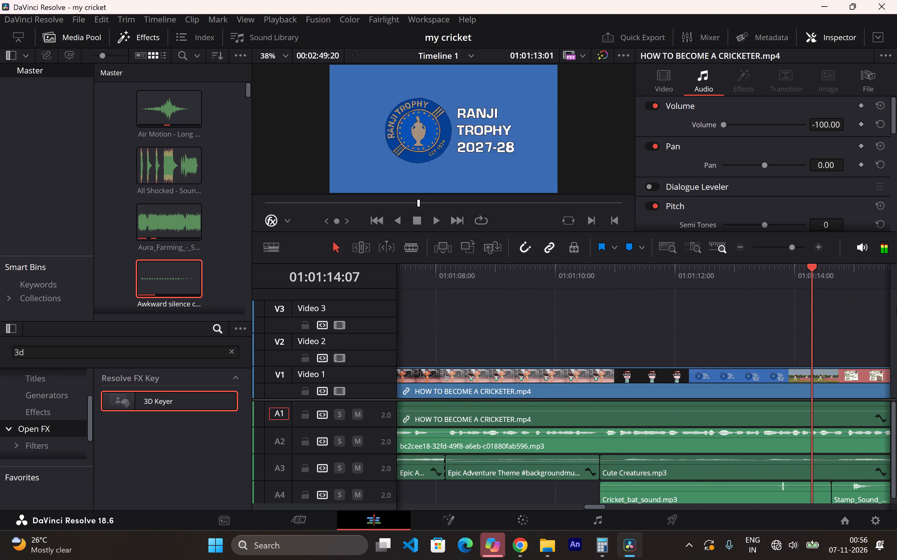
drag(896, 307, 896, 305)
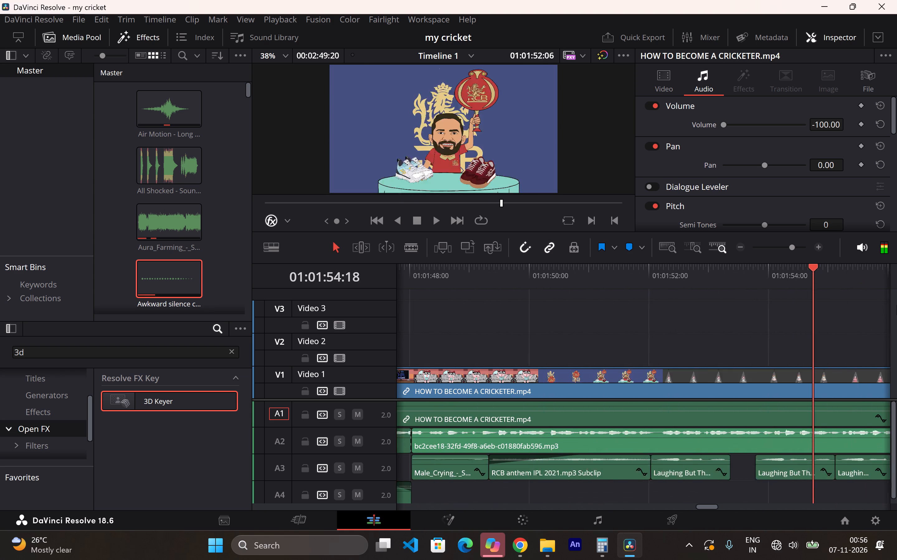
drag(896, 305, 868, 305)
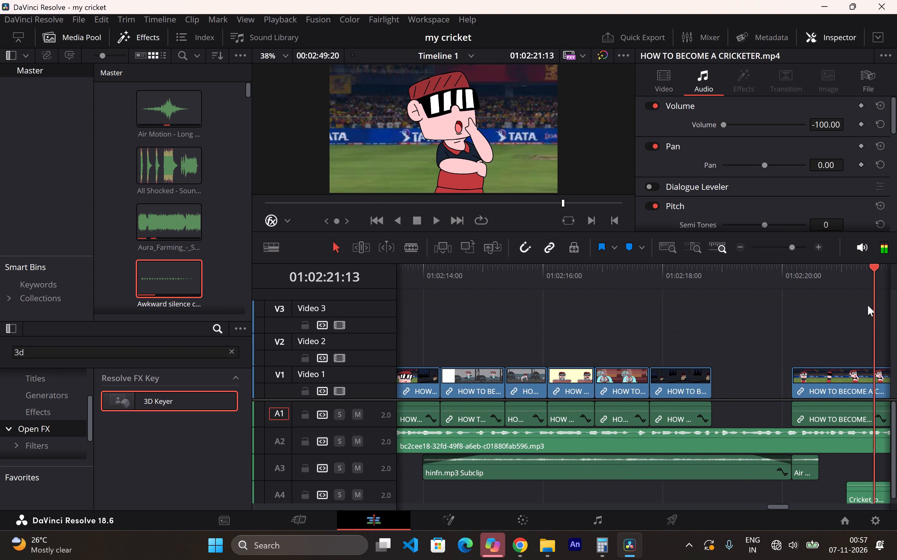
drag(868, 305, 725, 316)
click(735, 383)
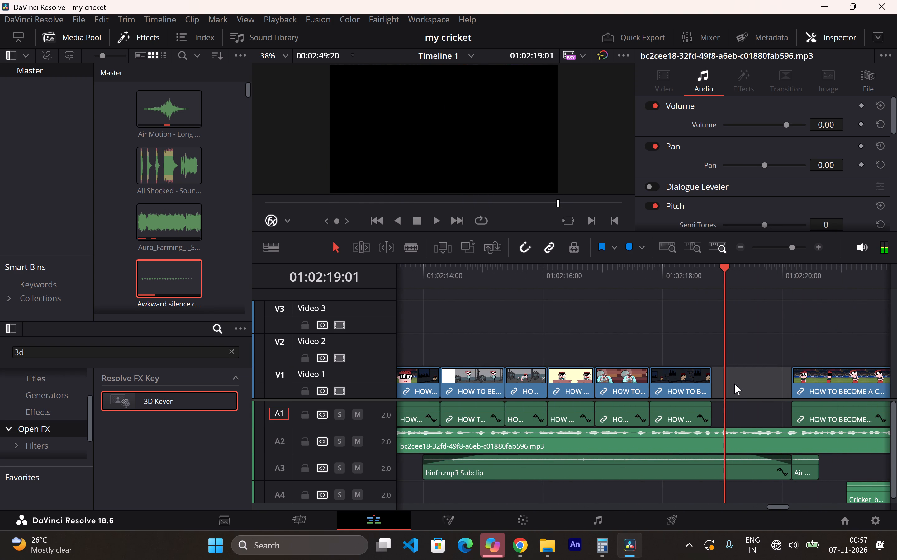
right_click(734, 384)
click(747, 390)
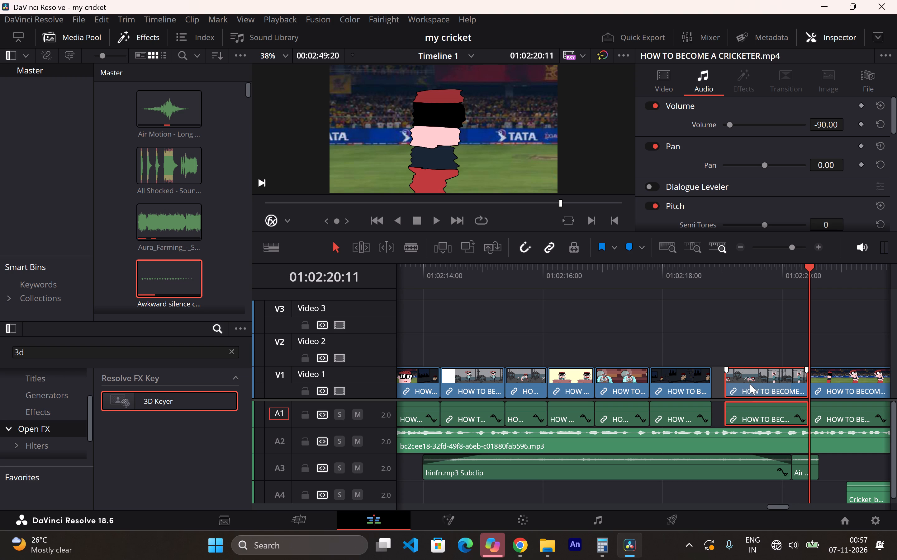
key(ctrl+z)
Paste the copied pull-up clip with its audio on V1 at 01:02:18:20, directly after the dark-room clip.
drag(720, 279, 715, 278)
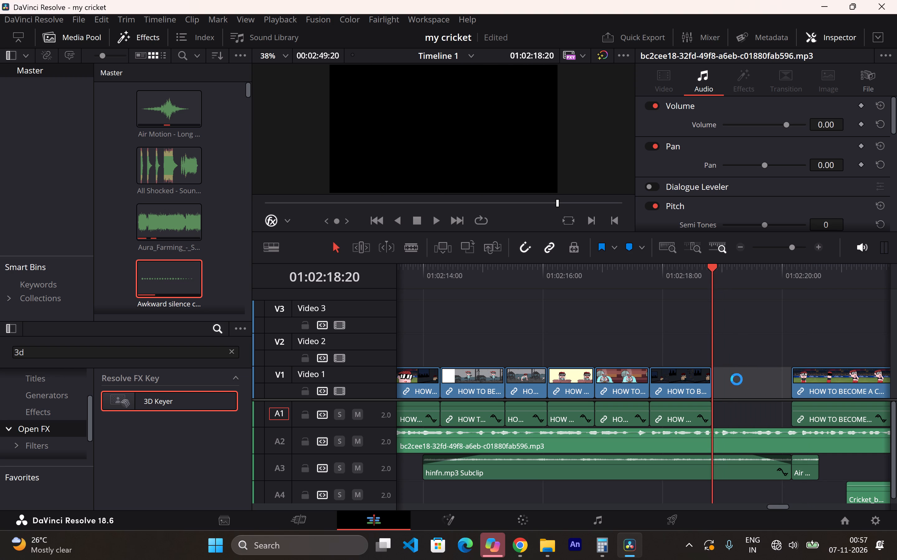
right_click(733, 380)
click(747, 387)
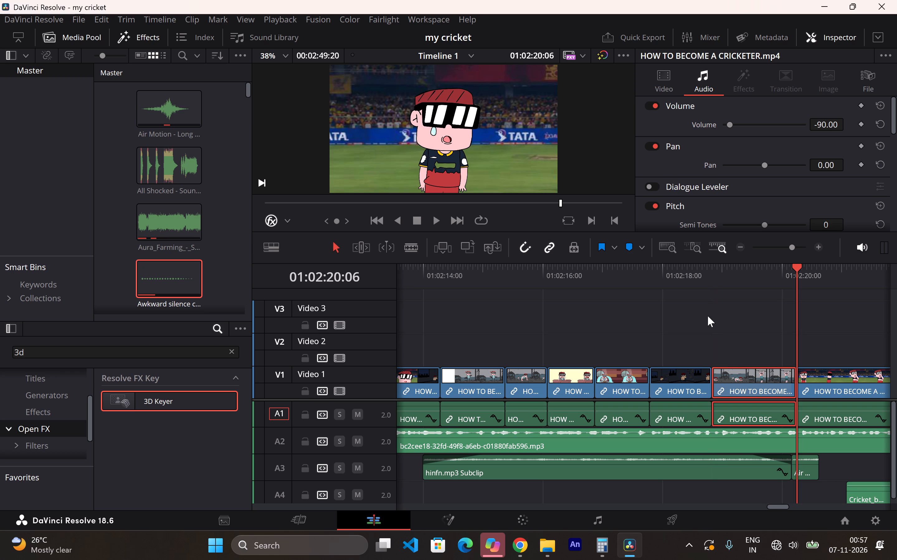
Play on past the pasted pull-up clip to about 01:02:23:13 to check how the following shots run.
click(637, 278)
key(space)
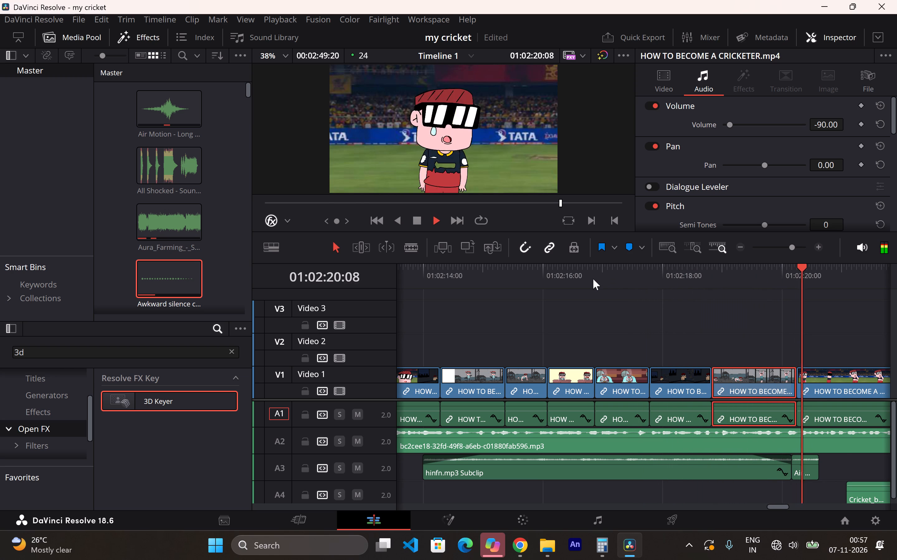
key(space)
key(space)
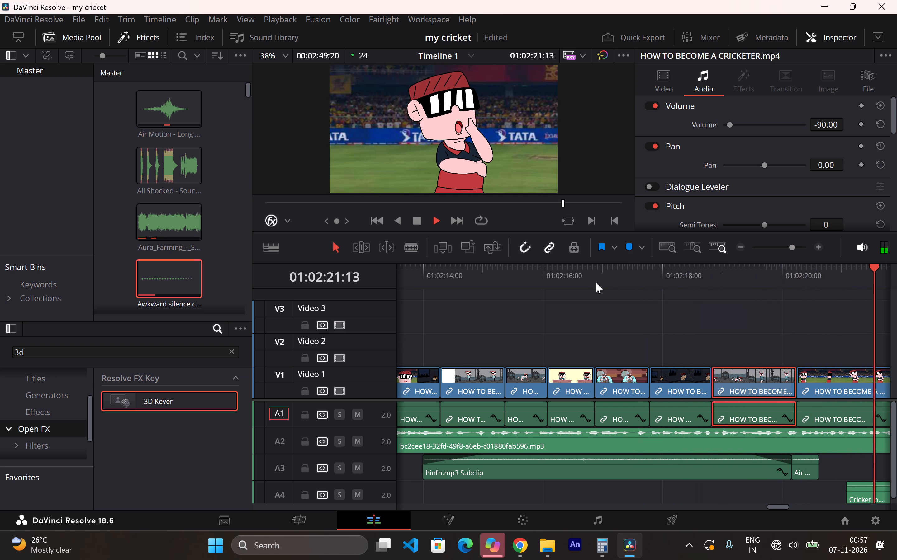
key(space)
click(566, 314)
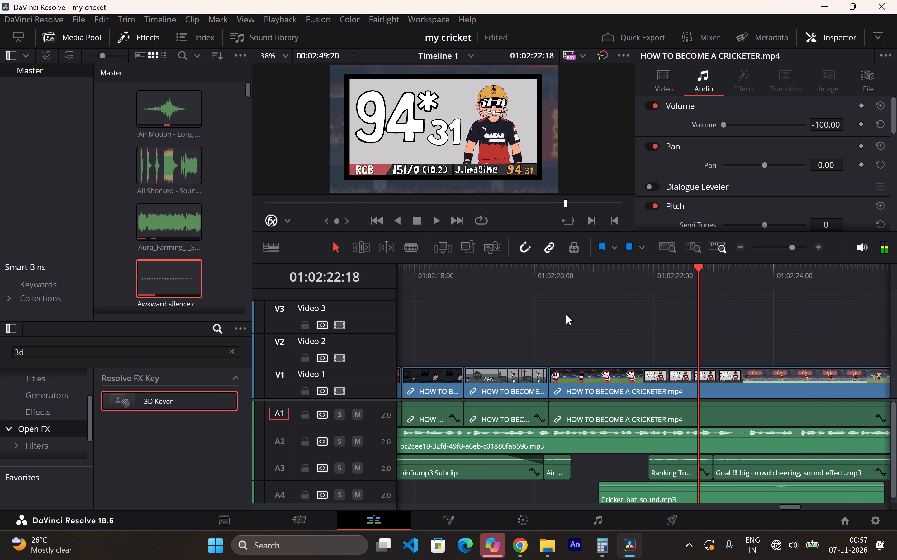
key(space)
key(space)
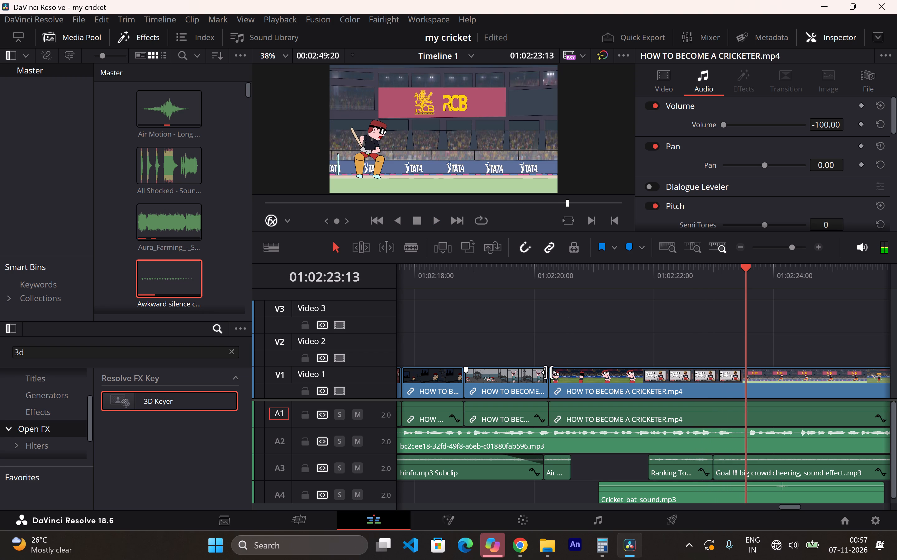
Add a fade-out of about half a second to the end of the pasted pull-up clip on V1.
drag(546, 371, 512, 368)
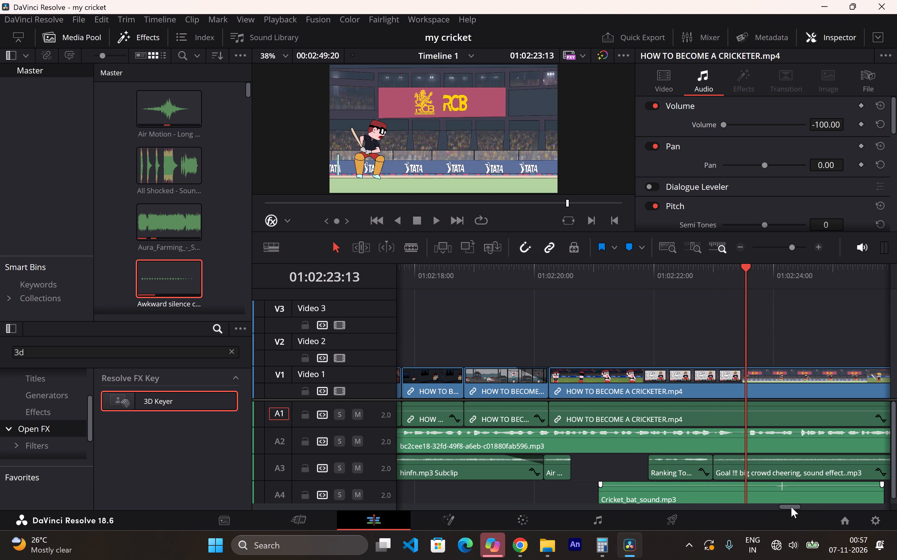
Add a fade-in of about half a second to the first gym clip on V1 near 01:02:14:00.
drag(787, 507, 767, 506)
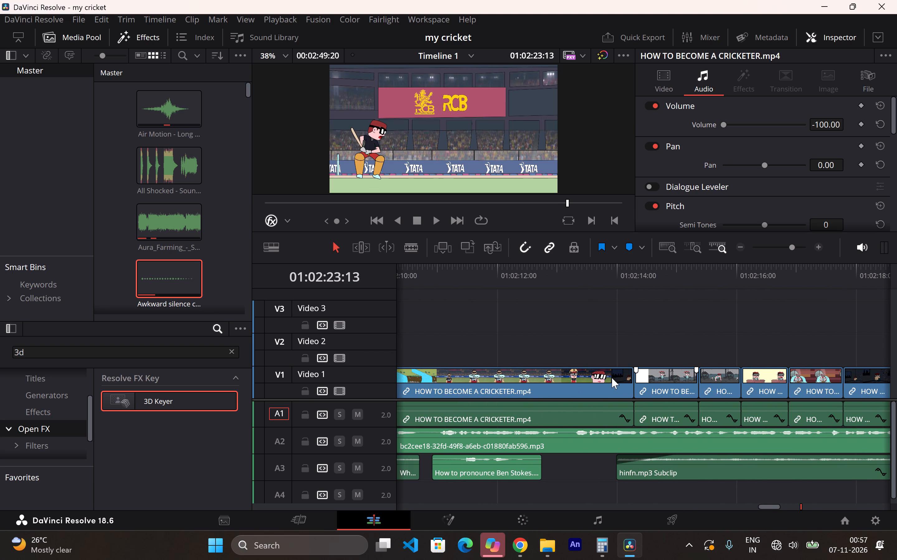
drag(638, 374, 691, 375)
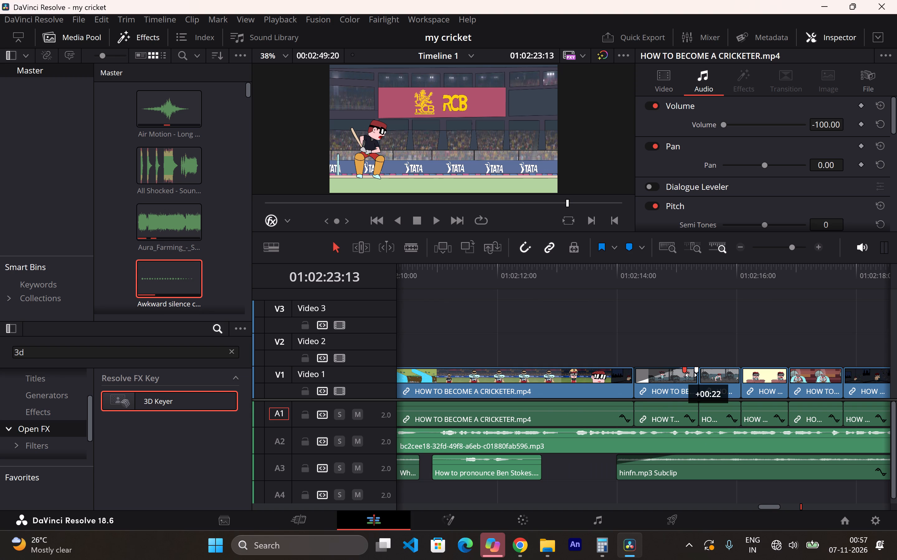
drag(691, 375, 672, 372)
Play the timeline from 01:02:12:03 to its end to review the filled montage and the closing shots.
click(505, 270)
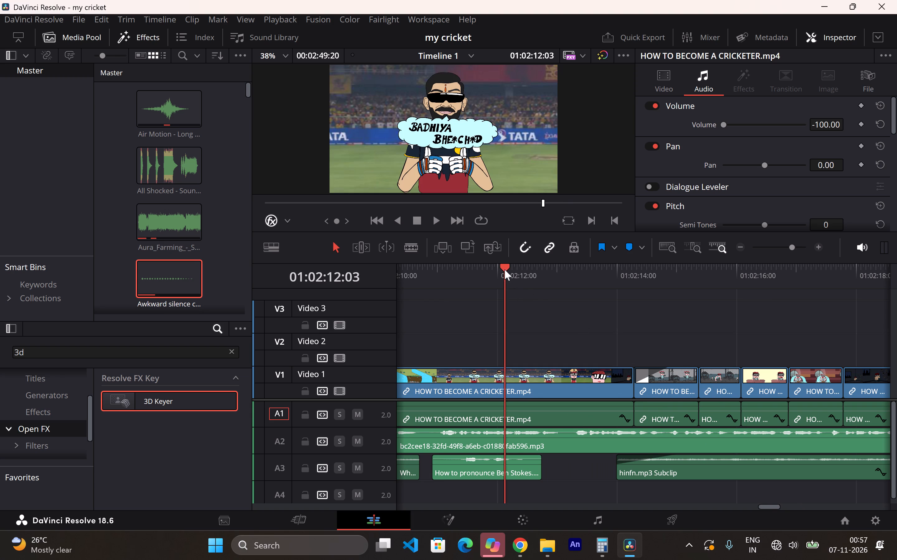
key(space)
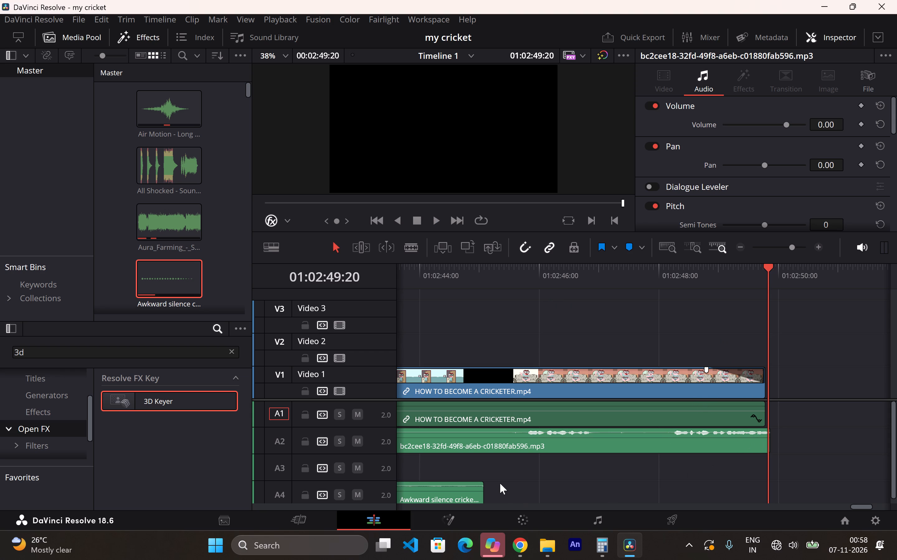
Save the project and return the playhead to the start of the timeline at 01:00:00:00.
key(ctrl+s)
key(ctrl+s)
drag(858, 507, 500, 511)
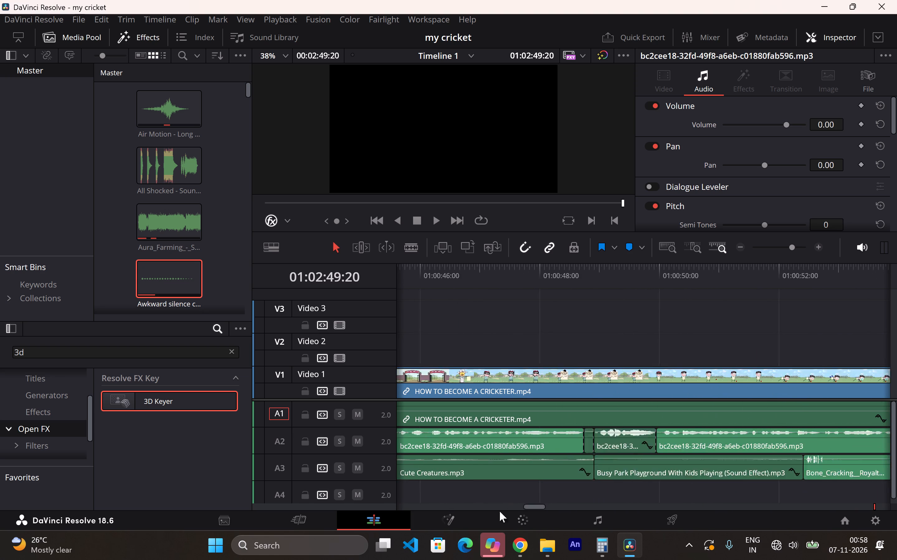
drag(500, 511, 371, 515)
click(399, 274)
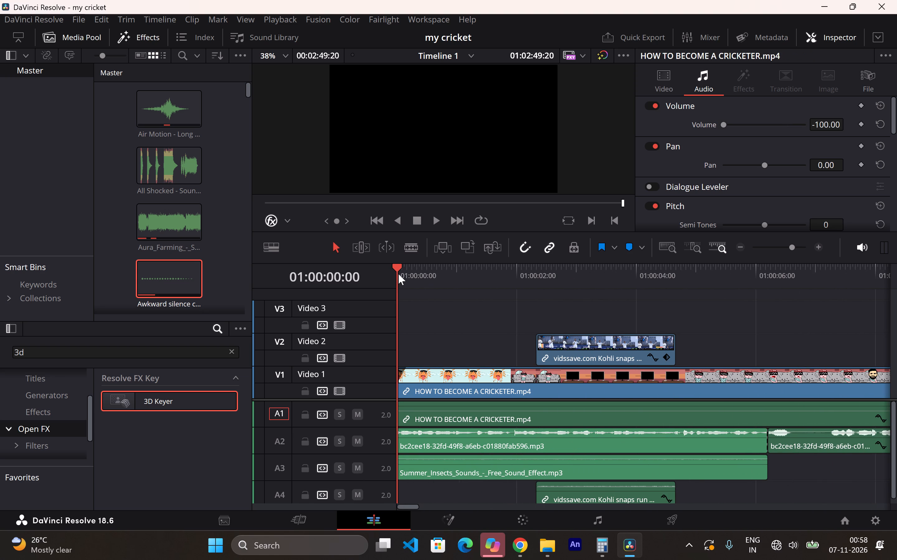
key(ctrl+s)
key(ctrl+s)
Play the opening shots from 01:00:00:00 to about 01:00:09:22 for review, and return the playhead to the start.
click(437, 223)
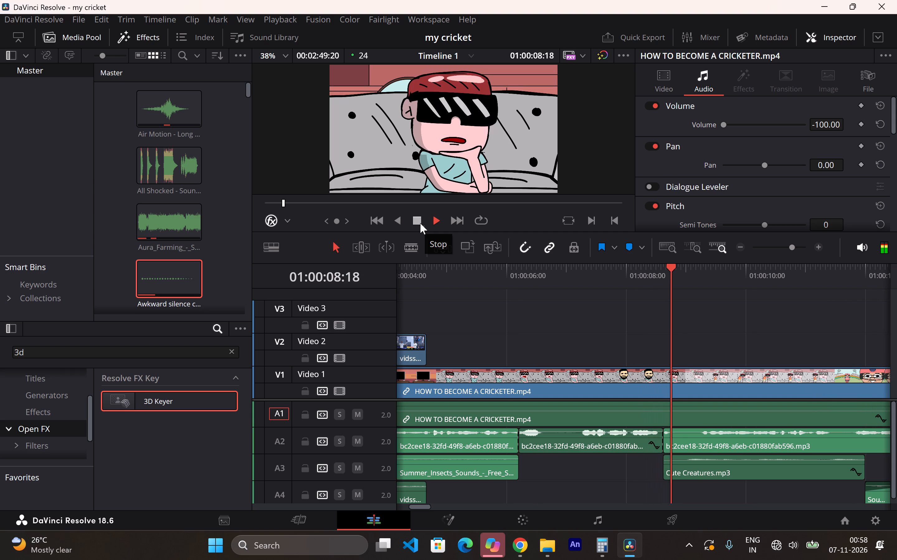
click(420, 223)
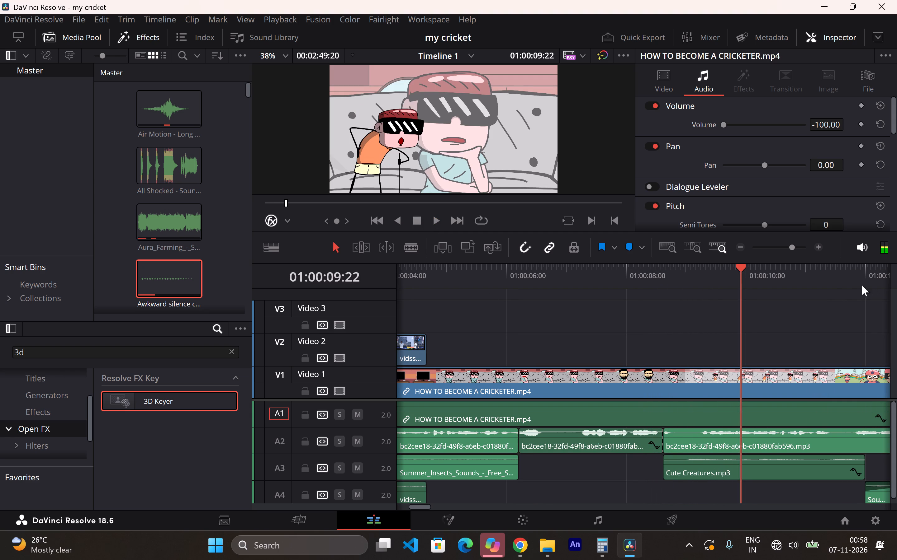
drag(743, 271, 386, 301)
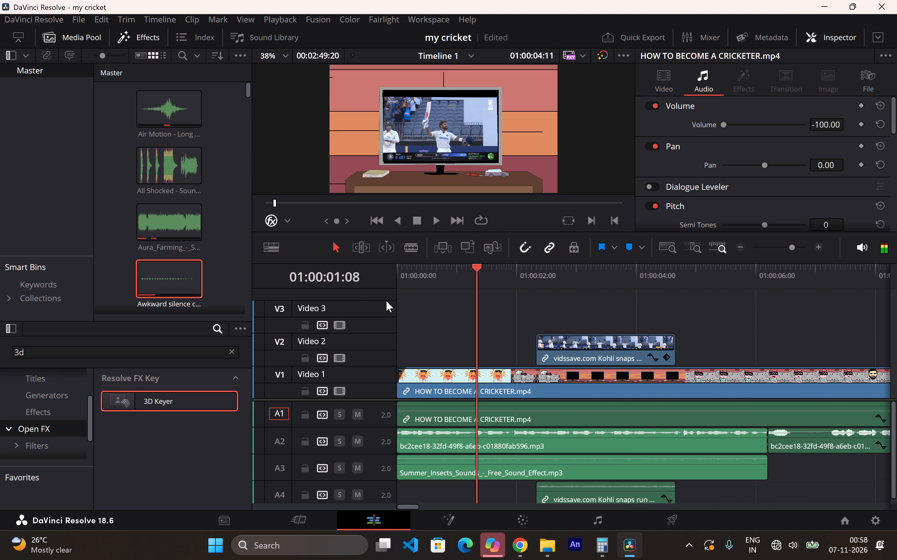
drag(386, 301, 357, 301)
Browse the media pool's sound clips for background music to lay under the opening shots.
scroll(468, 344, down, 3)
scroll(445, 451, down, 4)
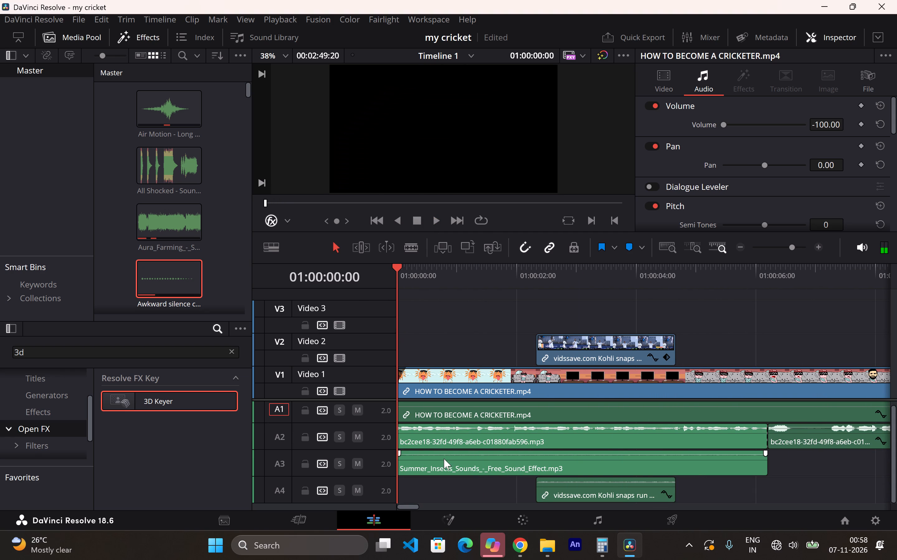
scroll(446, 465, down, 7)
scroll(164, 194, down, 10)
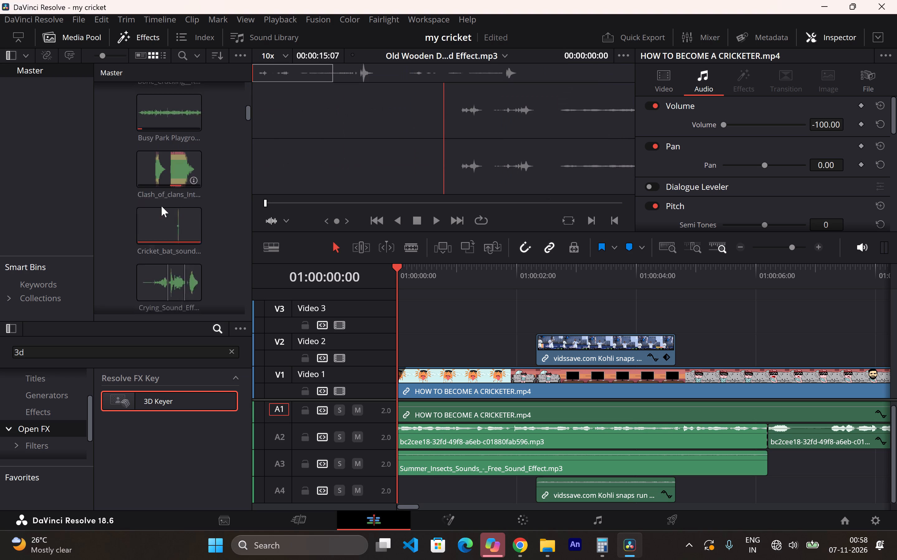
scroll(161, 206, down, 12)
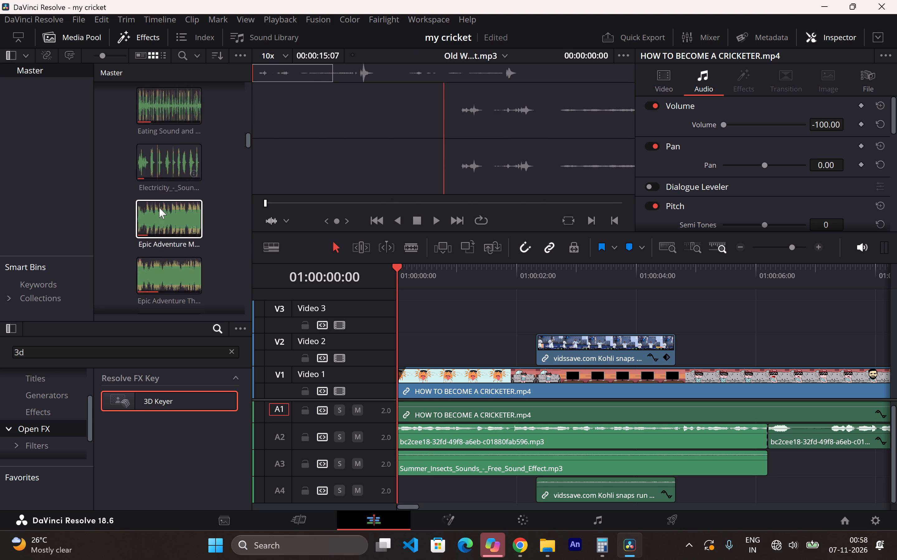
scroll(159, 208, down, 12)
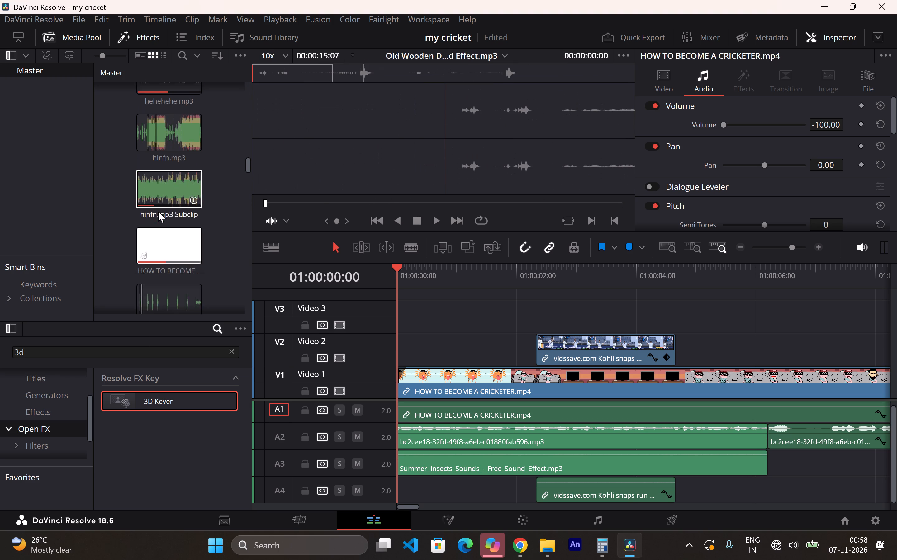
scroll(158, 211, down, 13)
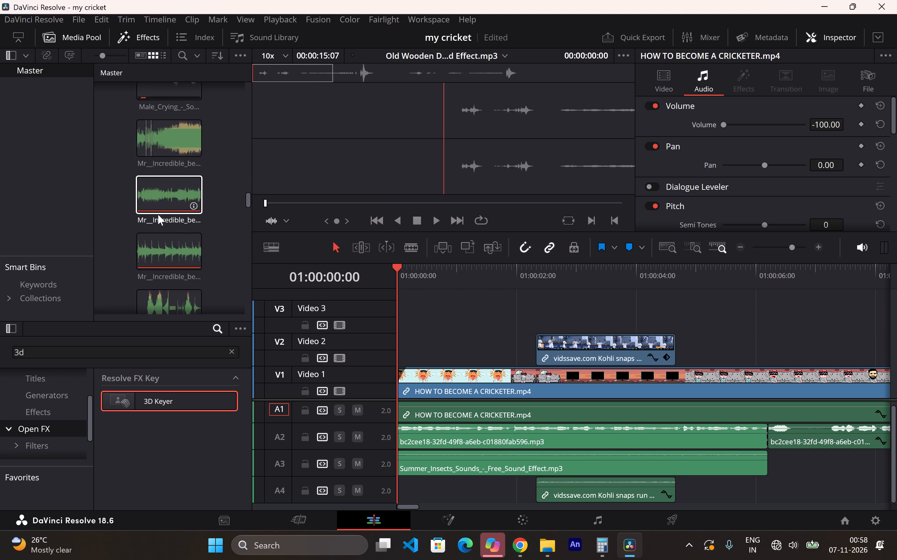
scroll(158, 214, down, 13)
scroll(158, 217, down, 10)
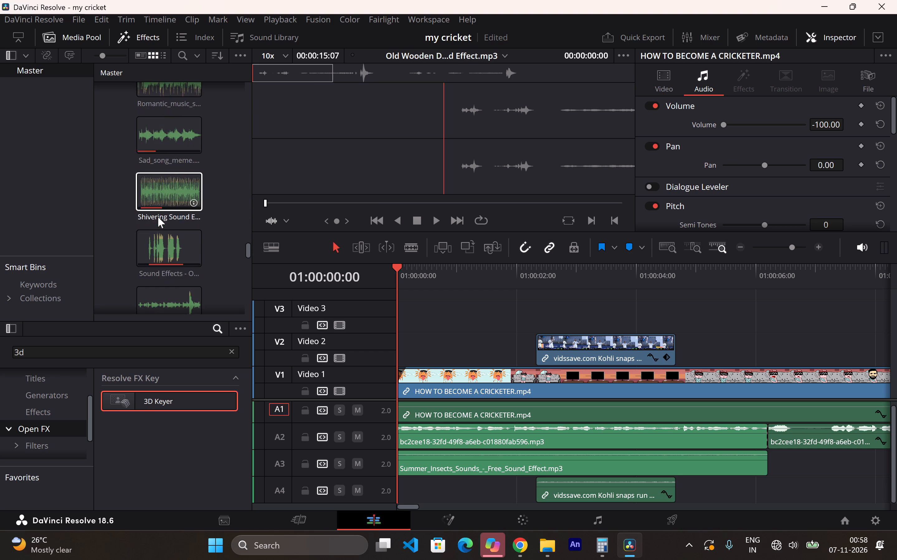
scroll(158, 217, down, 10)
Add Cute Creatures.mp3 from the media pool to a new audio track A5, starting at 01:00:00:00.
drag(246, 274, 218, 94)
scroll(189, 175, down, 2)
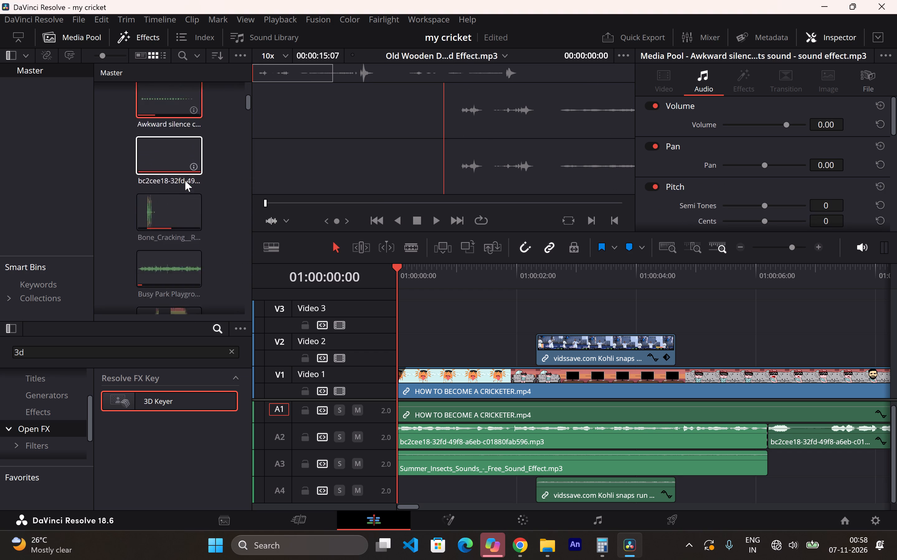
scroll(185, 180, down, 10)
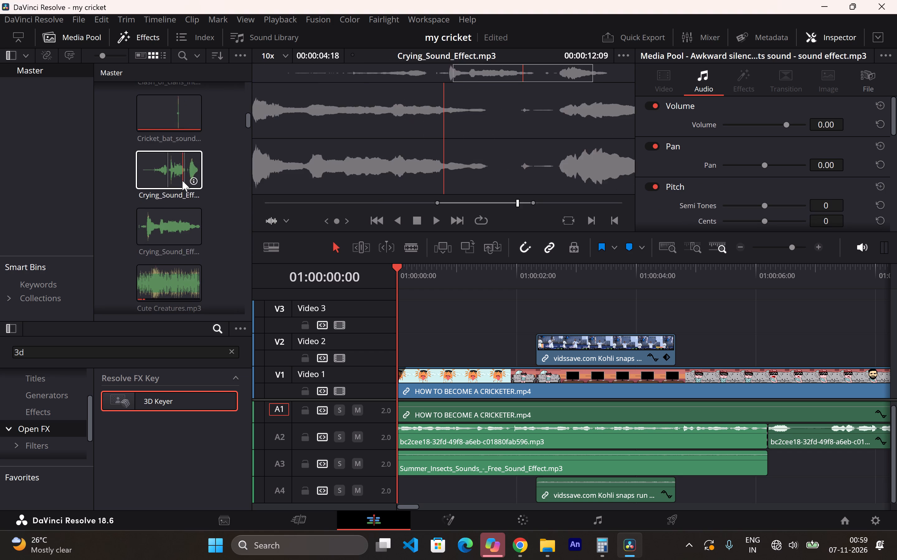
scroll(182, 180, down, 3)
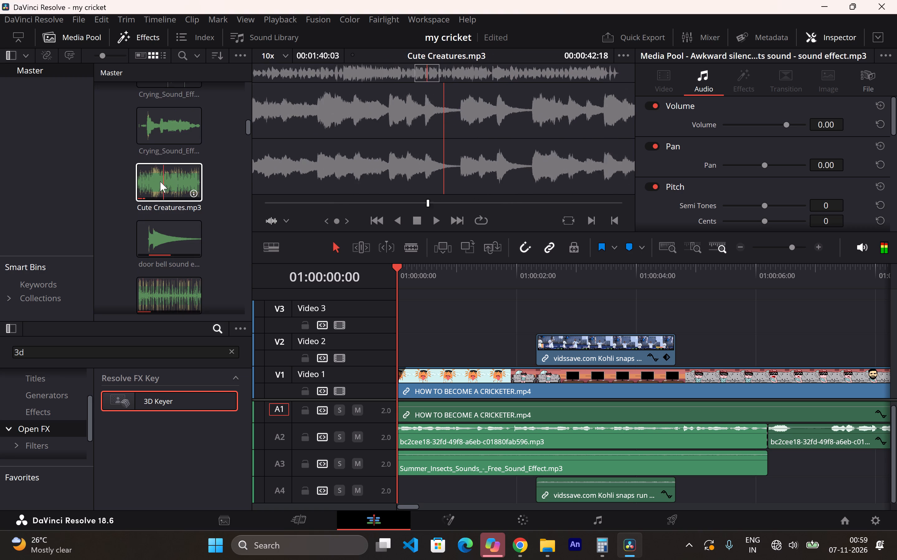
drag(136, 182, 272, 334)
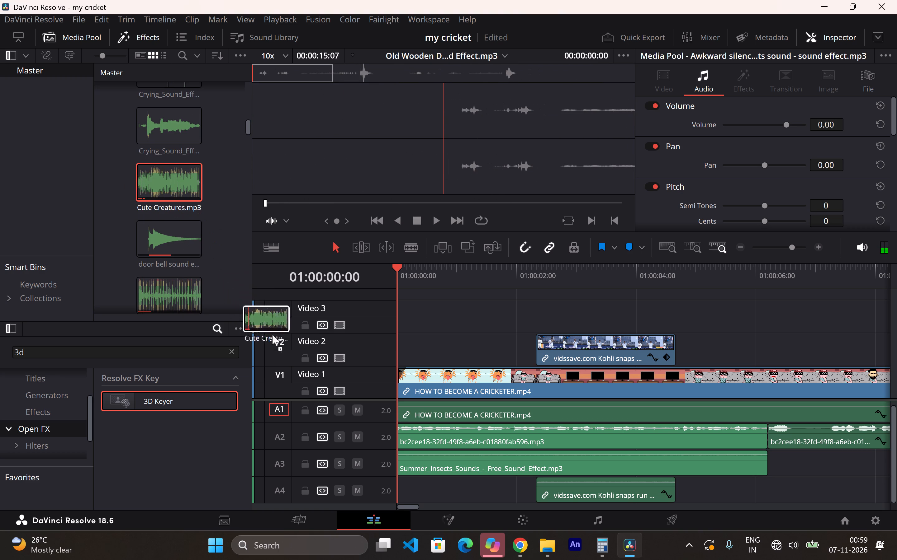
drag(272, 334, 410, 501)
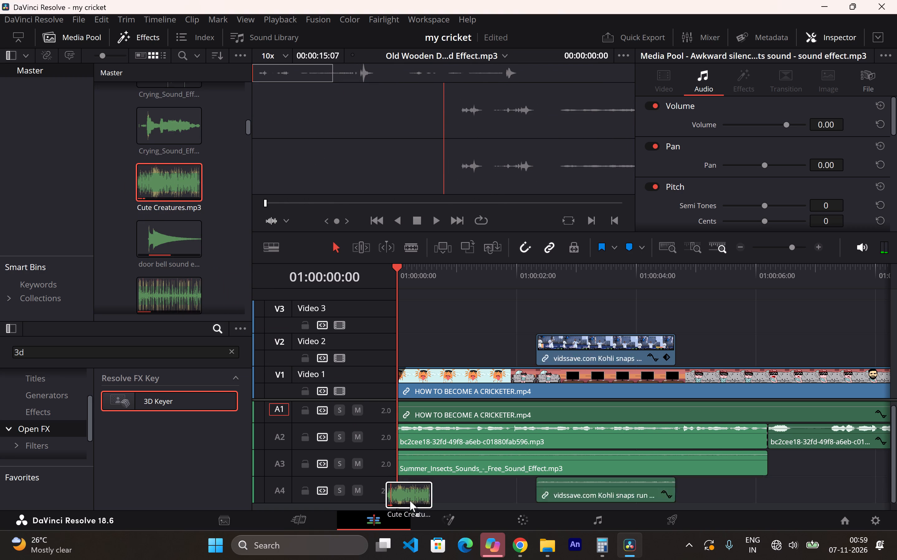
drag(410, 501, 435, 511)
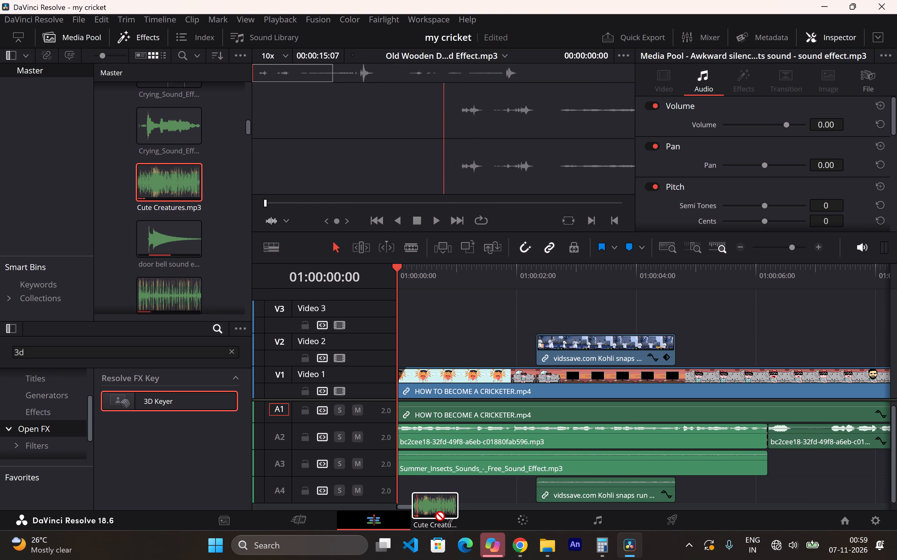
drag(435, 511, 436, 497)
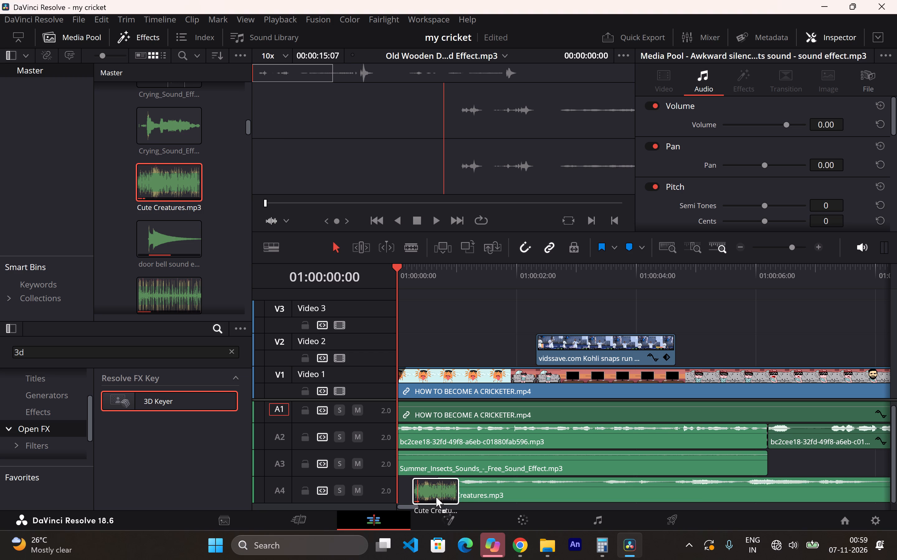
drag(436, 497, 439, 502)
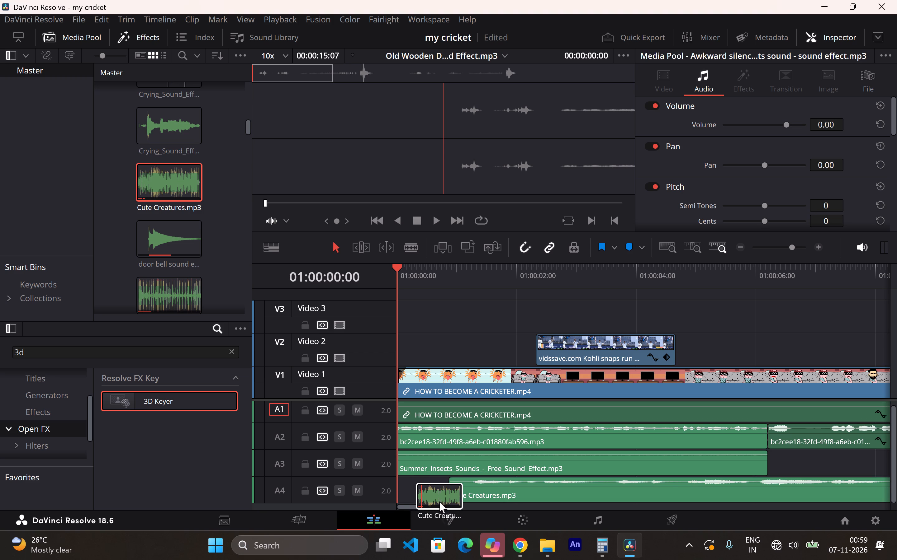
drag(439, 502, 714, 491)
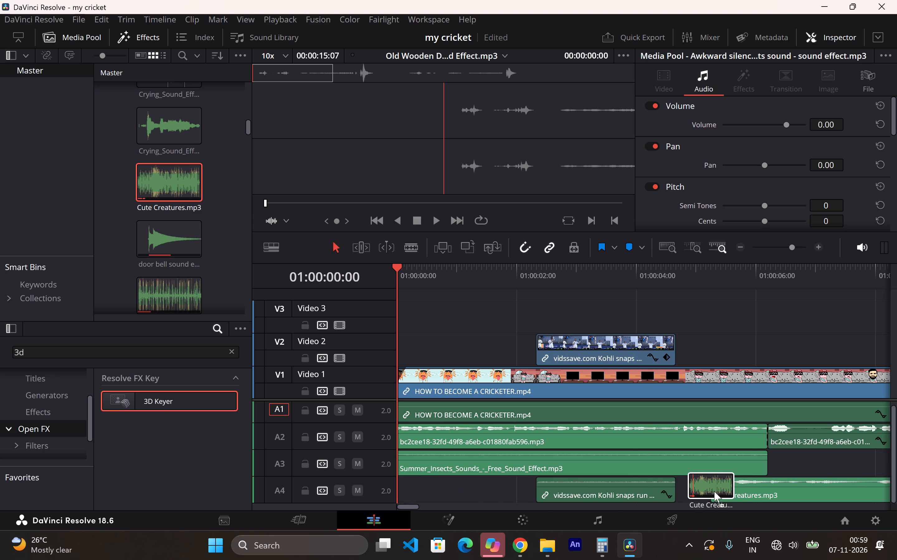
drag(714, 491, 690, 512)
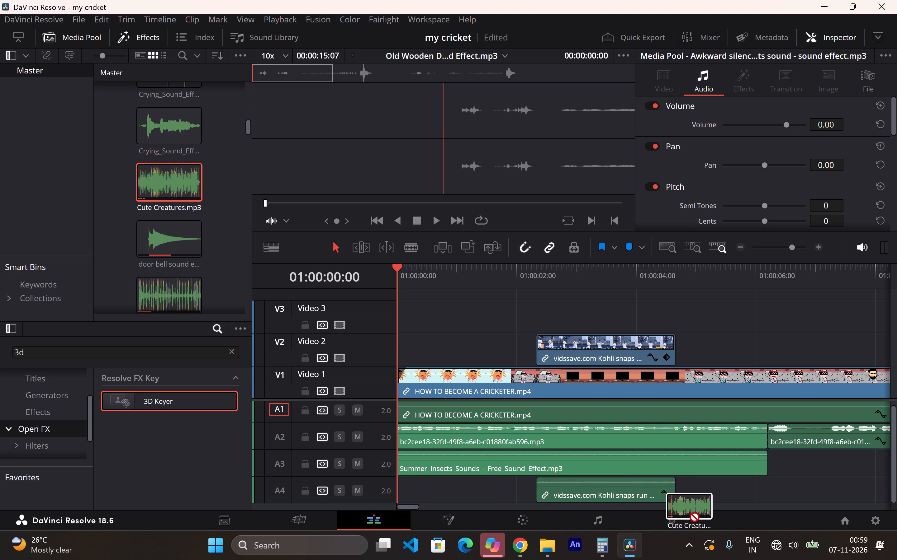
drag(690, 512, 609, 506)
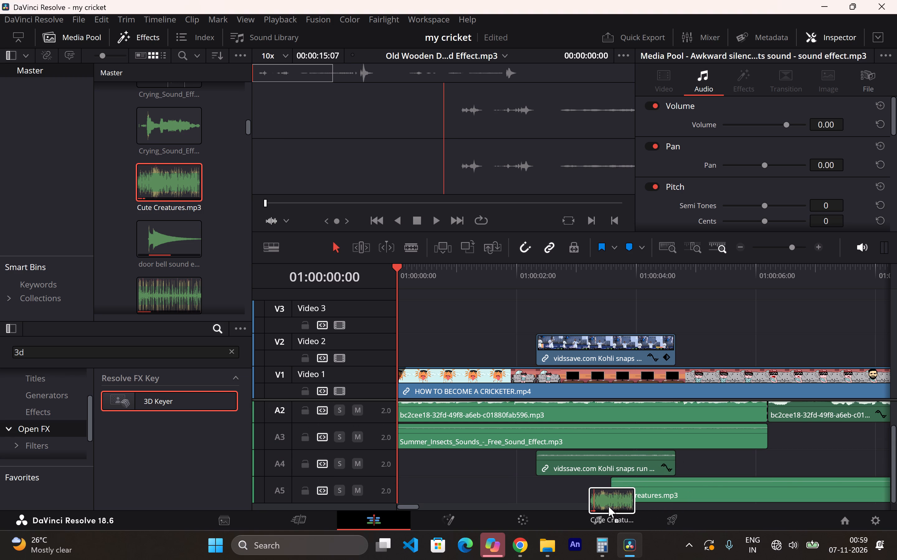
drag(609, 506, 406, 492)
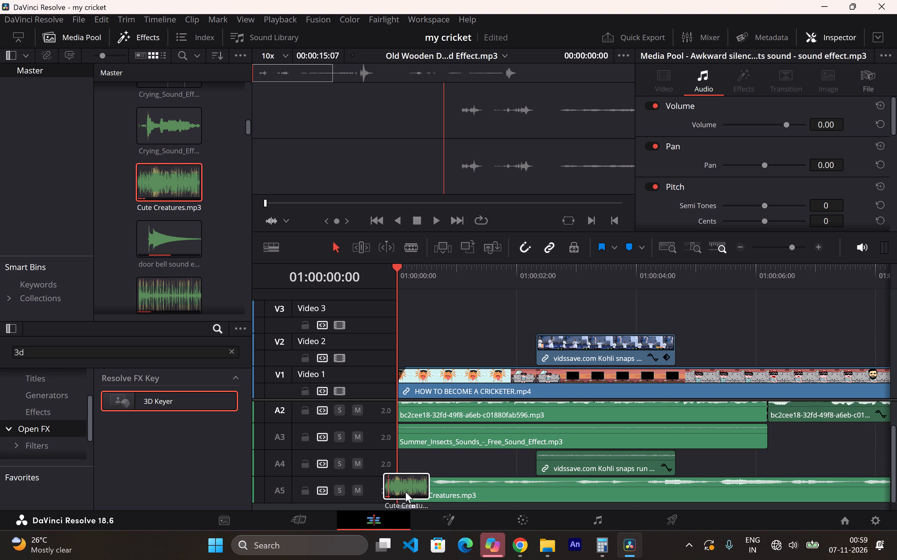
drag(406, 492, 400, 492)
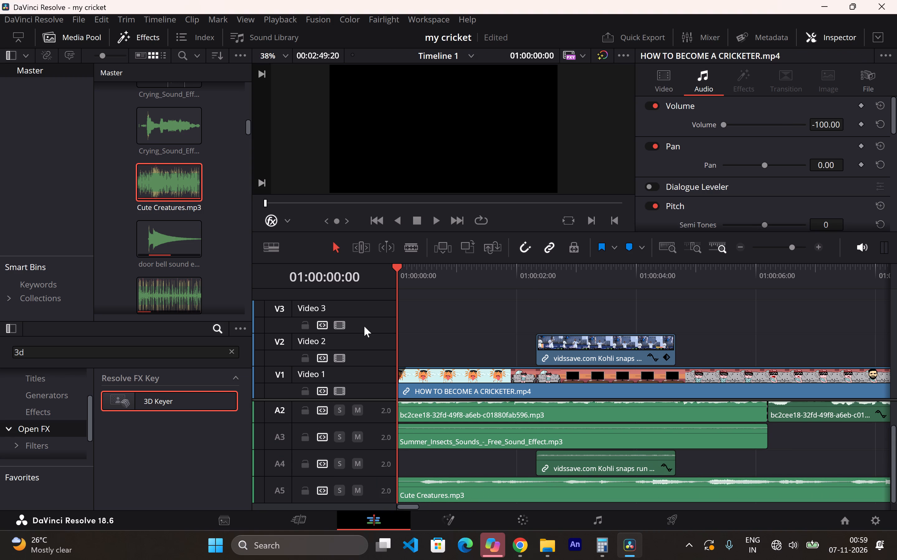
Play the opening with the A5 music from 01:00:00:00 to about 01:00:11:12.
drag(444, 481, 445, 484)
key(space)
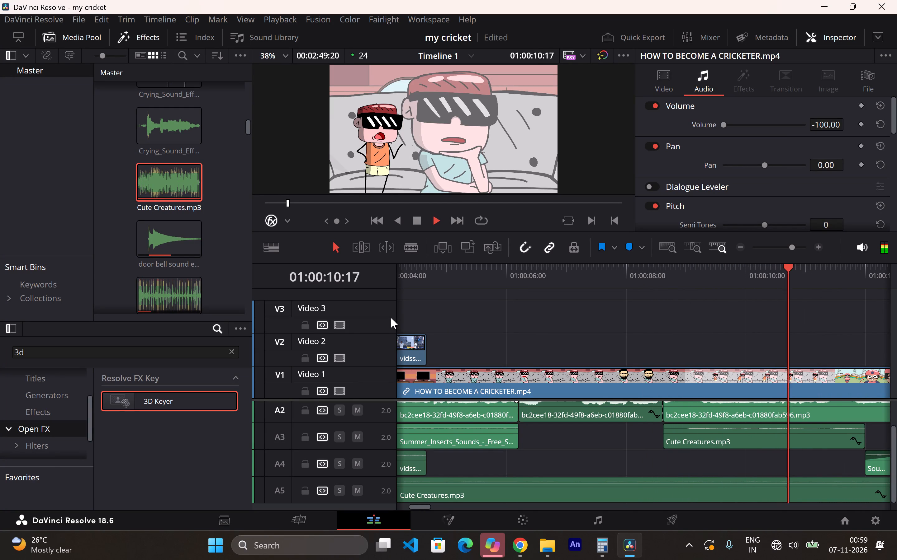
key(space)
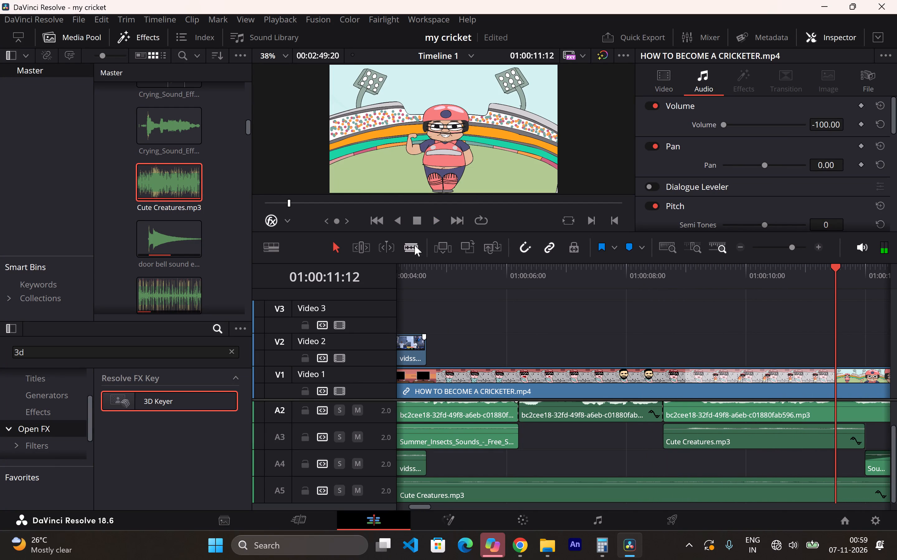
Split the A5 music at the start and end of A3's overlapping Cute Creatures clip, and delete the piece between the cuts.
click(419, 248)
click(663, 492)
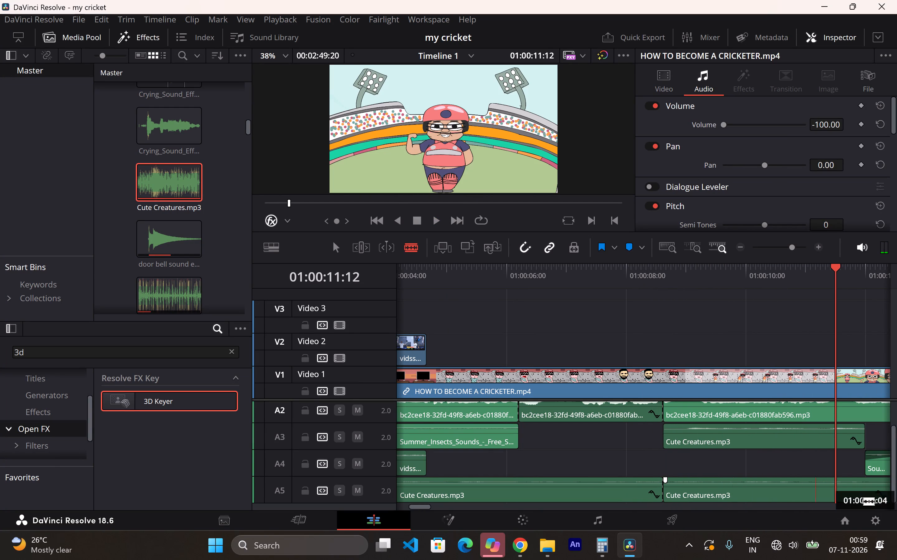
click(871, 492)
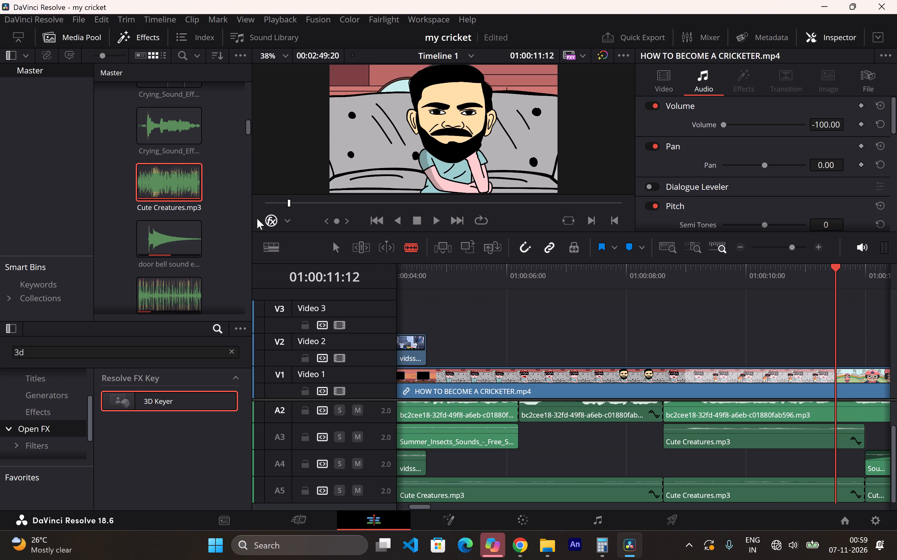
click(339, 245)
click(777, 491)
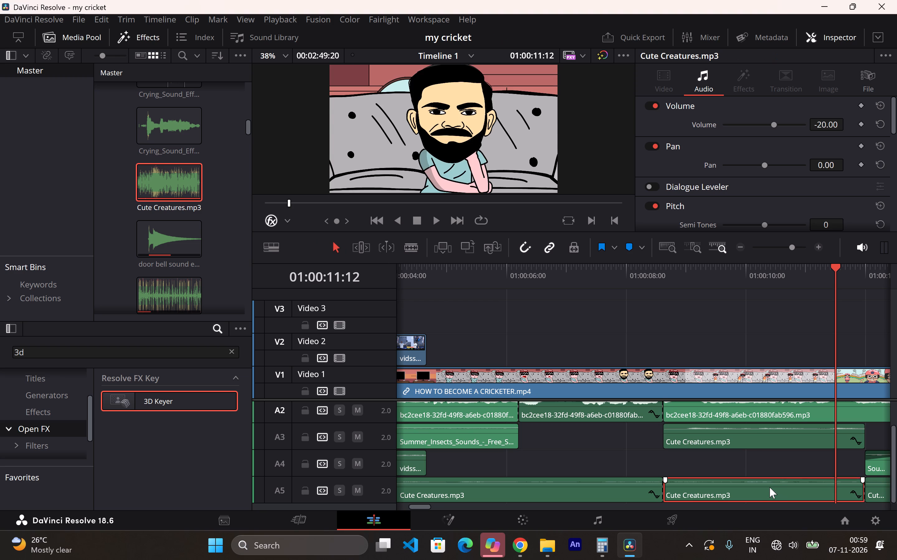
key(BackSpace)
Play the timeline from 01:00:11:12 to about 01:00:21:01 to check the music against the other sounds.
click(574, 288)
key(space)
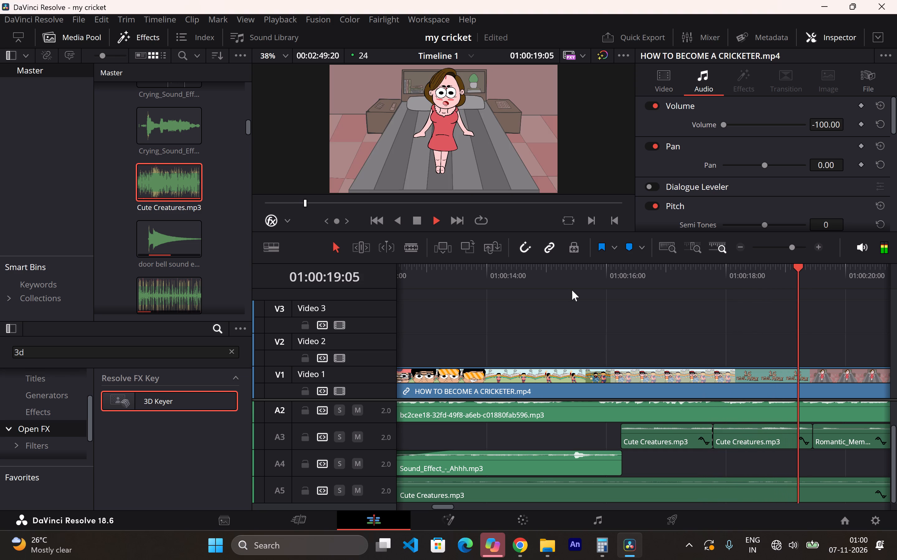
key(space)
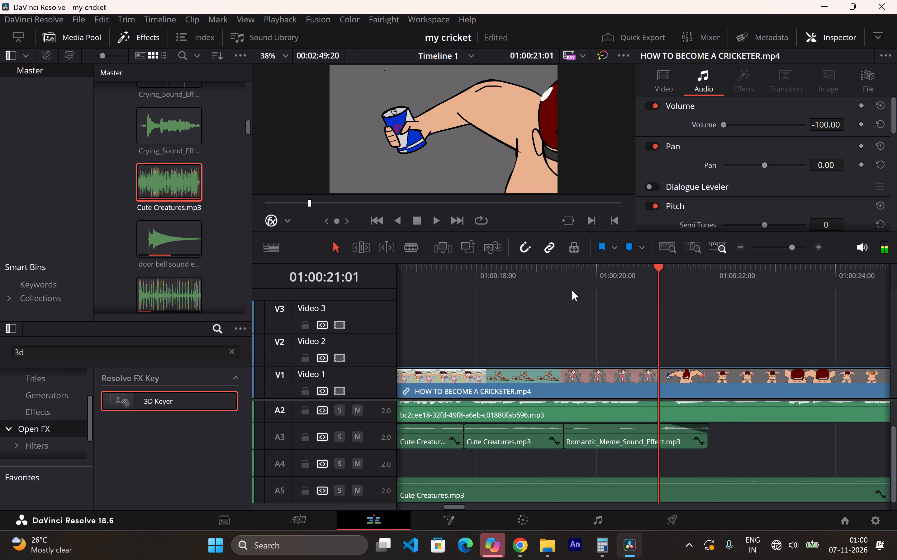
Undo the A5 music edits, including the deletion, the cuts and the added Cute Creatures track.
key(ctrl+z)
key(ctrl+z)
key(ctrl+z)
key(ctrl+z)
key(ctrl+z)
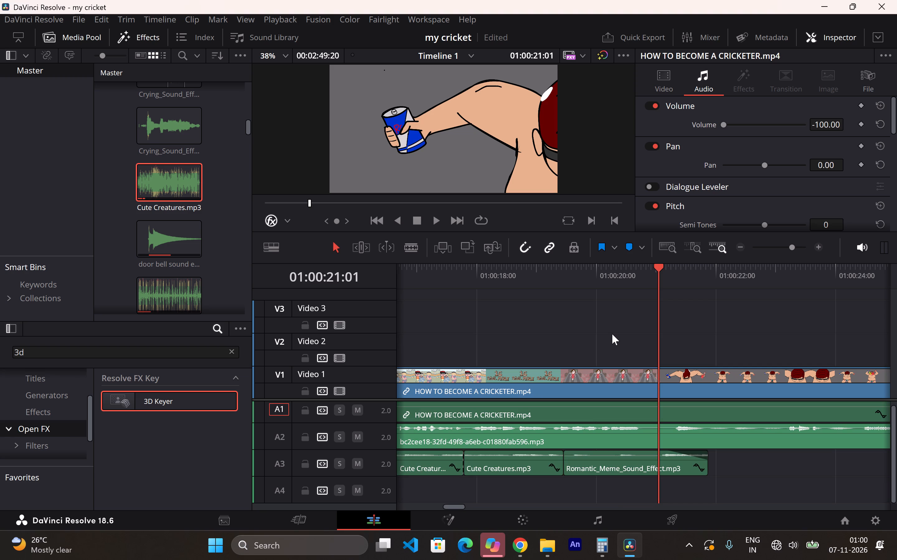
Return the playhead to 01:00:00:00 and play the opening shots again for review.
drag(419, 275, 339, 269)
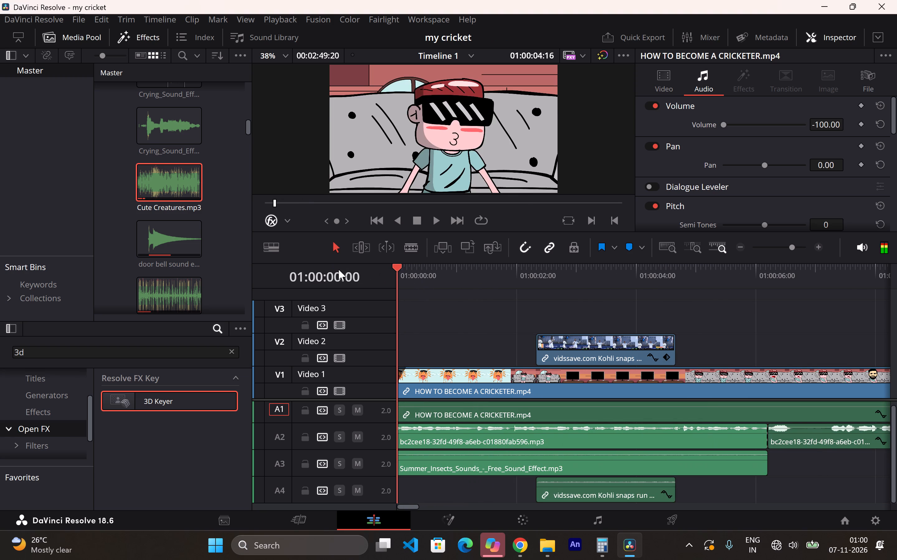
drag(339, 269, 354, 270)
key(space)
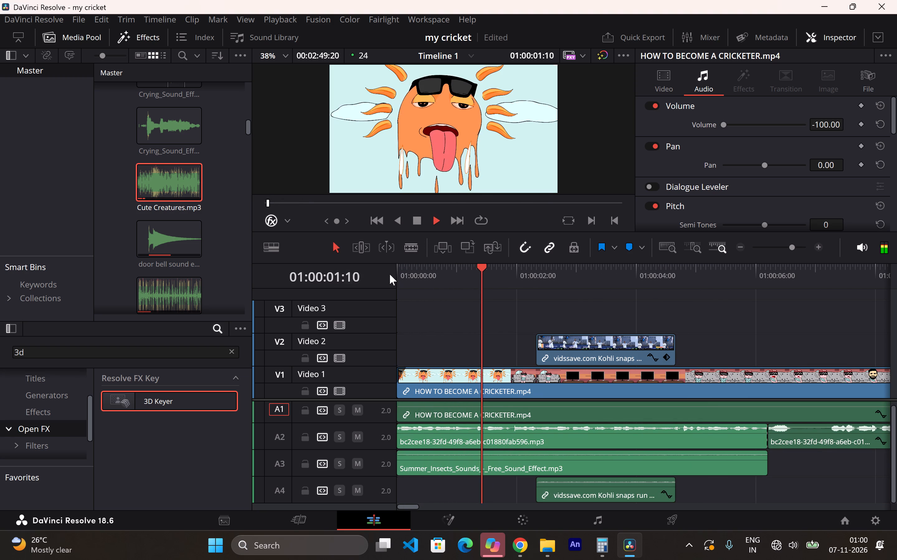
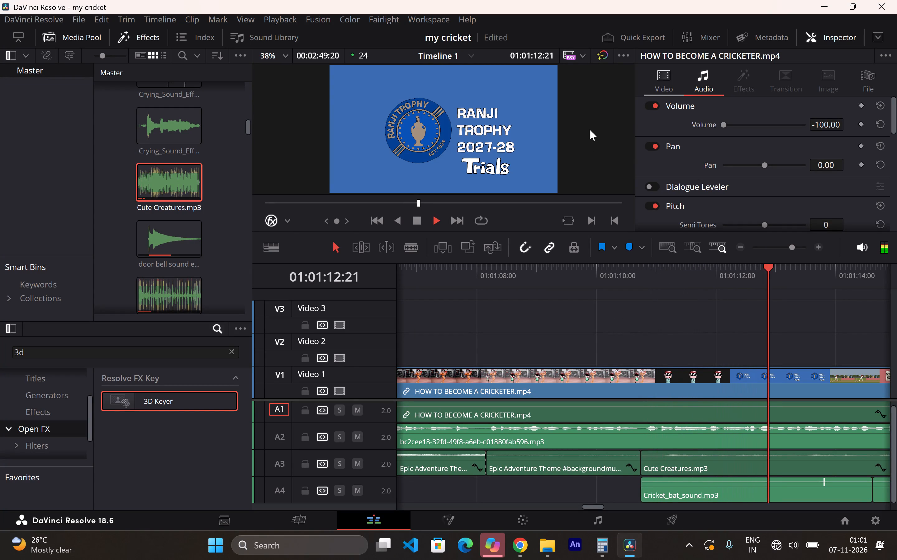
Stop playback, return the playhead to the gym shot at about 01:01:07, and play the timeline through to its end for review.
key(space)
click(421, 285)
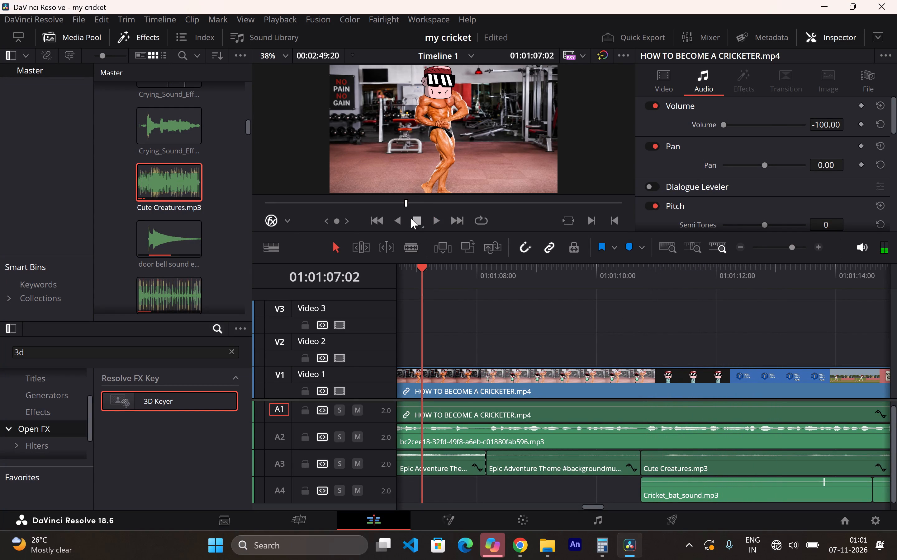
click(435, 455)
drag(597, 504, 593, 506)
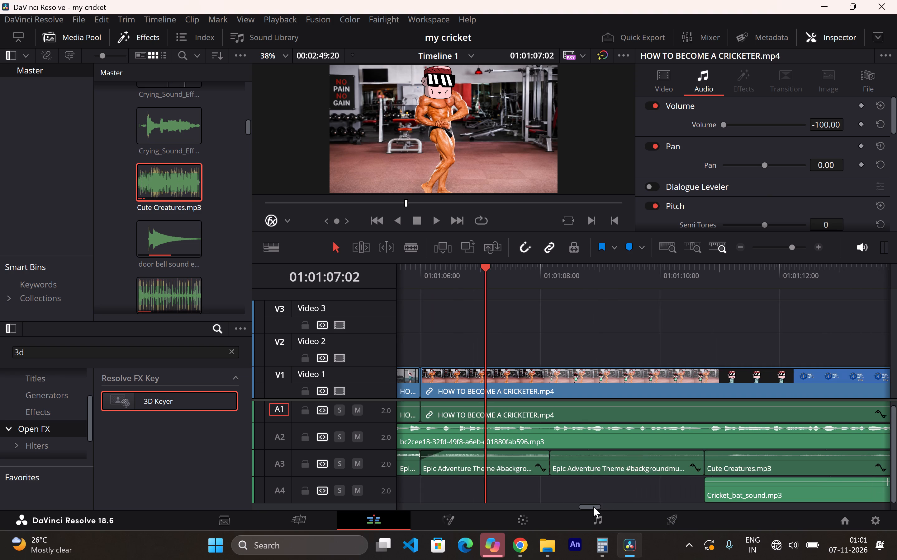
drag(593, 506, 588, 507)
click(529, 292)
click(538, 282)
key(space)
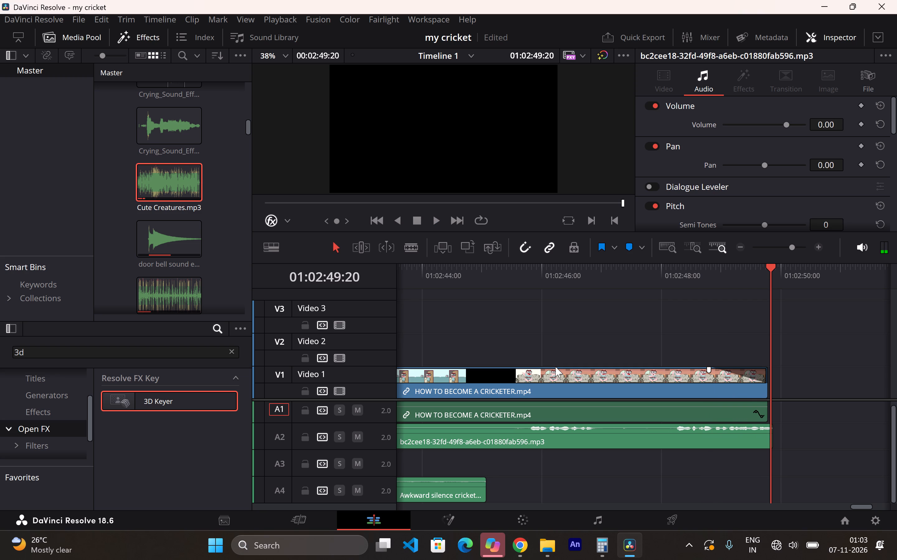
Save the my cricket project.
key(ctrl+s)
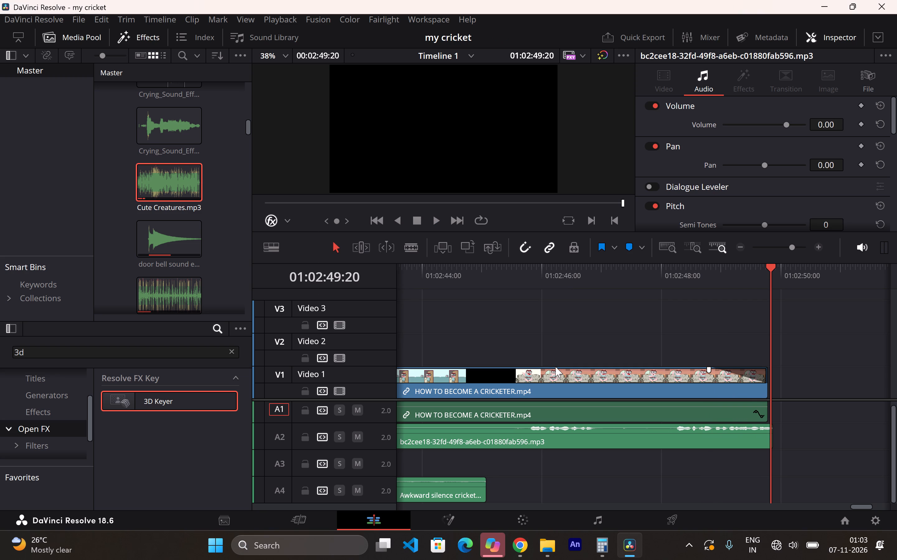
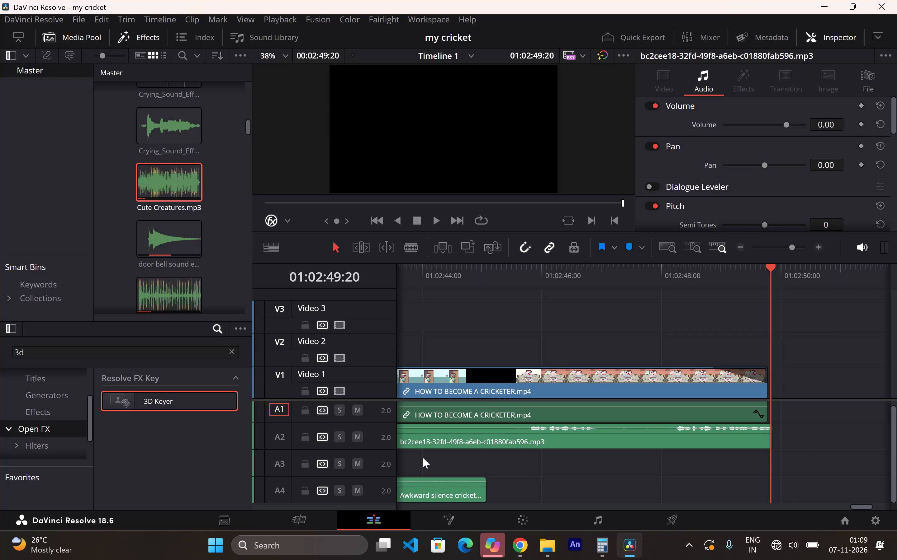
Go to the Deliver page and name the render file "my new cricket".
click(673, 528)
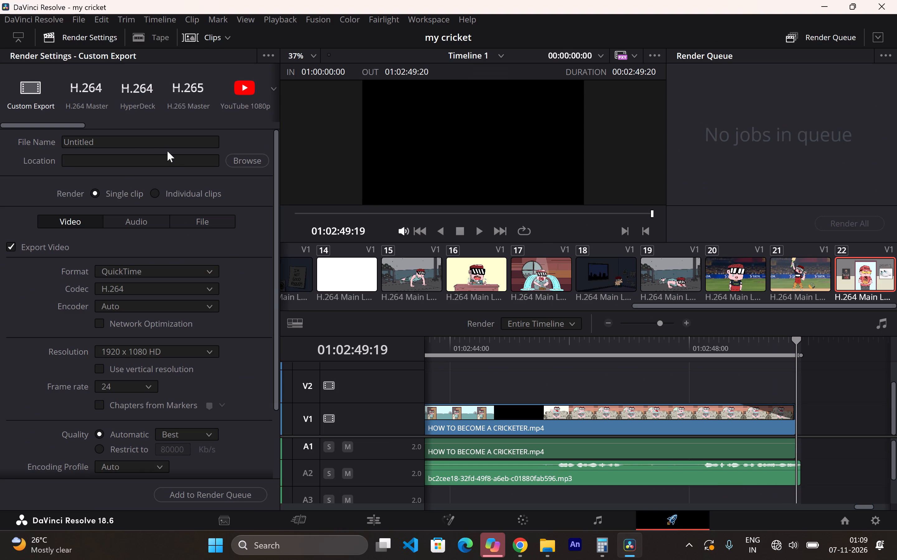
click(175, 142)
key(BackSpace)
key(BackSpace)
key(BackSpace)
key(BackSpace)
key(BackSpace)
key(BackSpace)
key(BackSpace)
key(BackSpace)
key(BackSpace)
key(BackSpace)
key(BackSpace)
key(BackSpace)
key(BackSpace)
key(BackSpace)
key(BackSpace)
key(BackSpace)
key(BackSpace)
key(BackSpace)
key(BackSpace)
key(BackSpace)
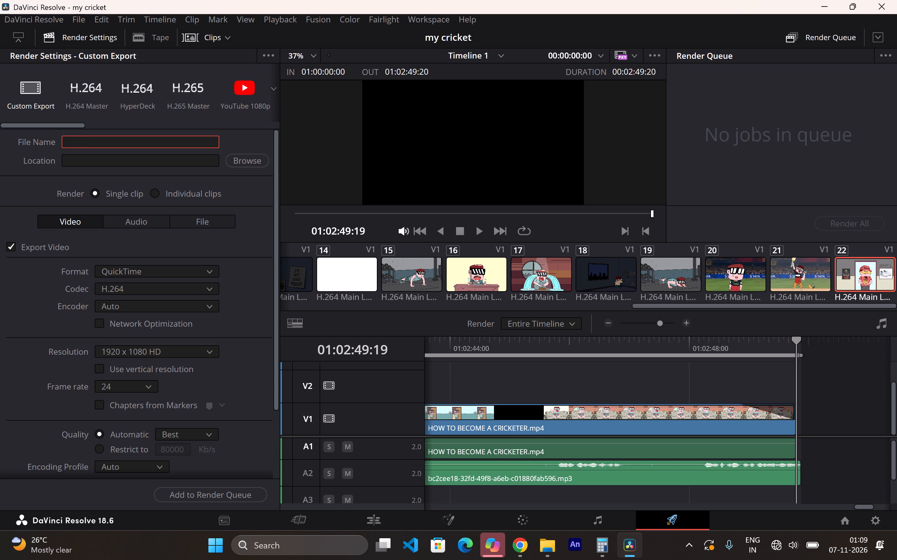
key(m)
text(y new cricket)
key(space)
Set the render location to the My Videos folder on the Desktop.
click(239, 157)
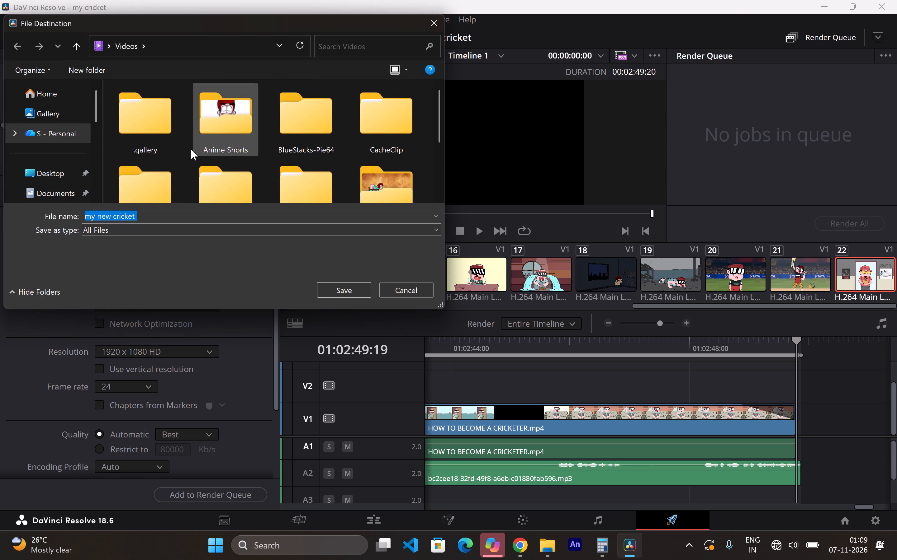
scroll(55, 147, down, 2)
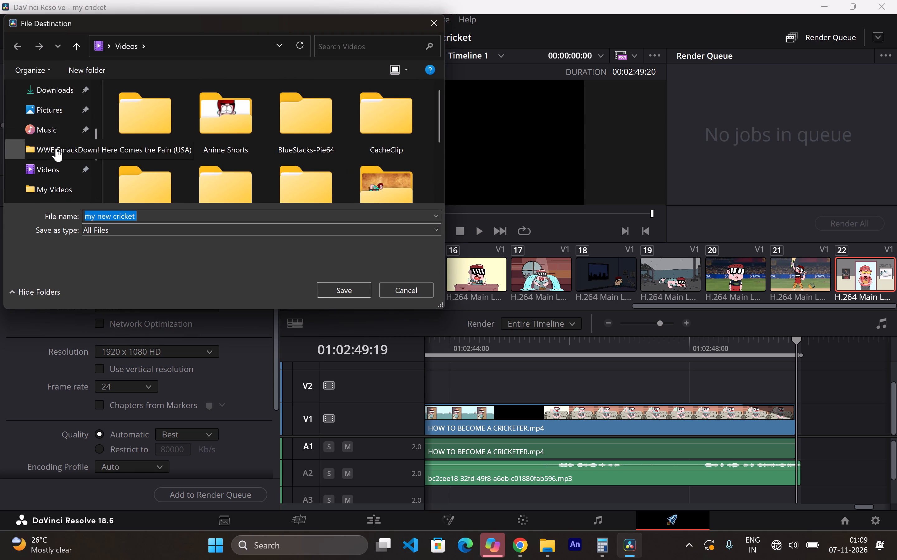
click(63, 164)
click(68, 187)
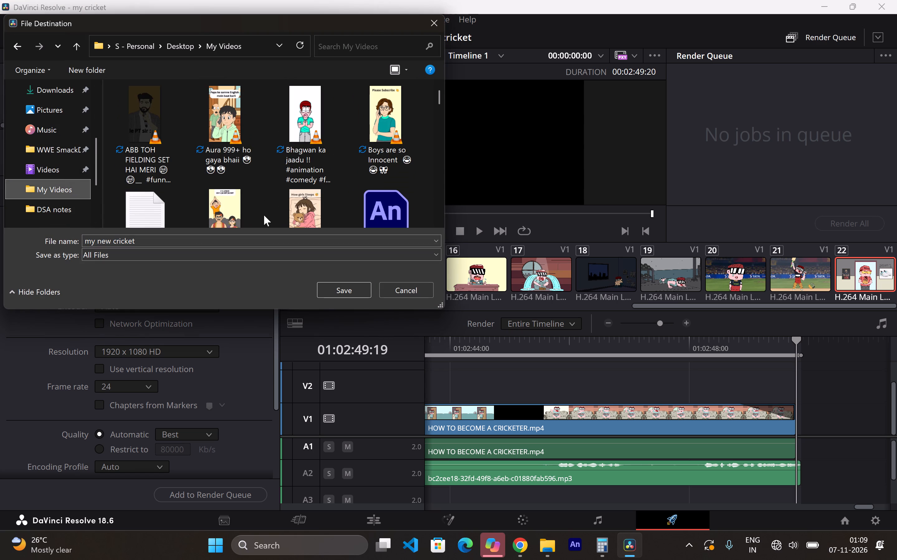
click(341, 289)
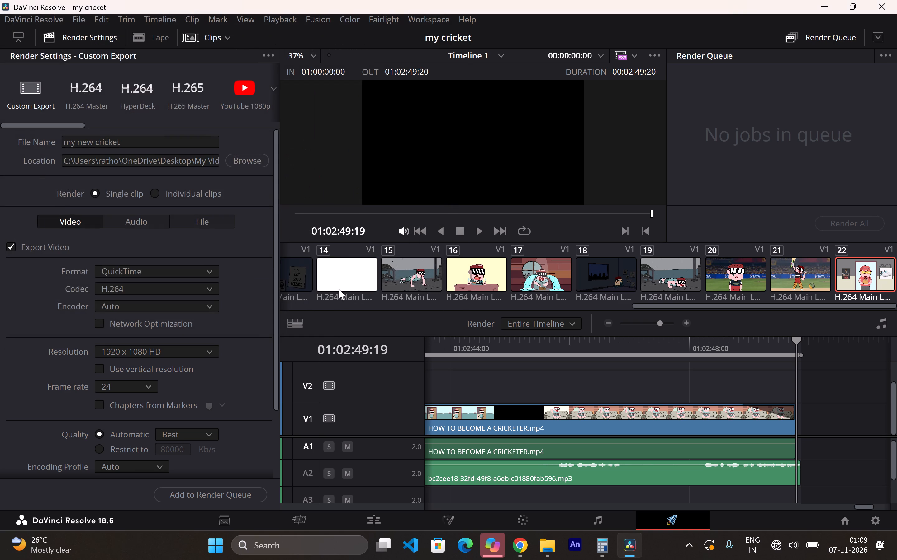
Choose the YouTube 1080p render preset and look over its export settings.
scroll(61, 199, down, 3)
scroll(61, 199, up, 2)
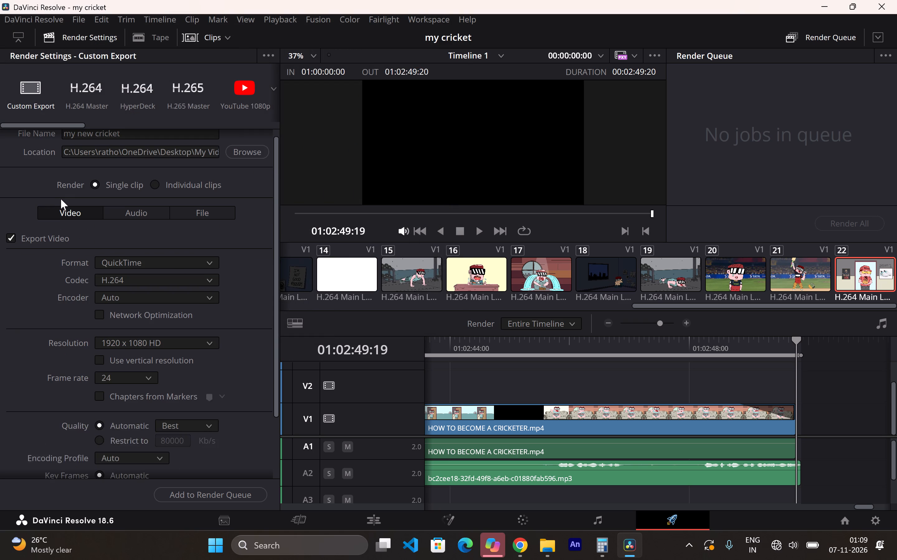
scroll(61, 199, up, 1)
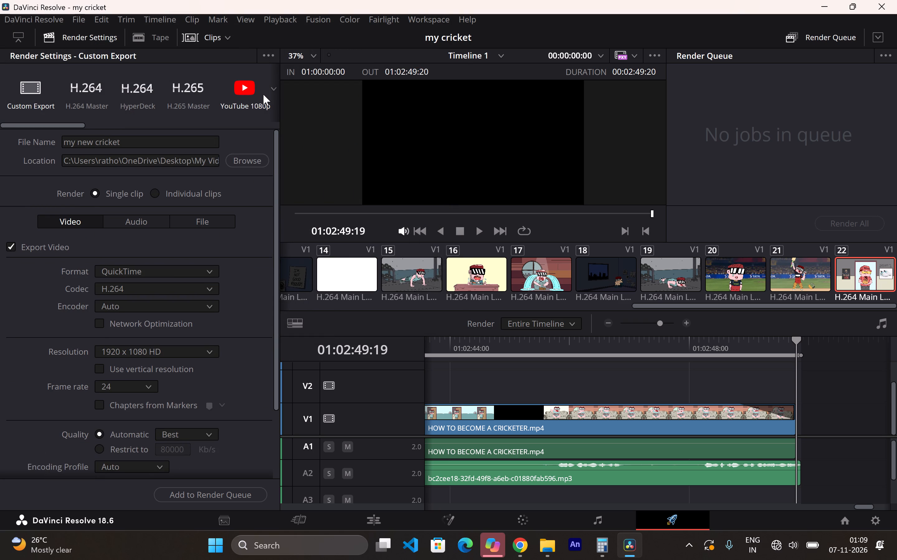
click(265, 94)
drag(256, 91, 234, 92)
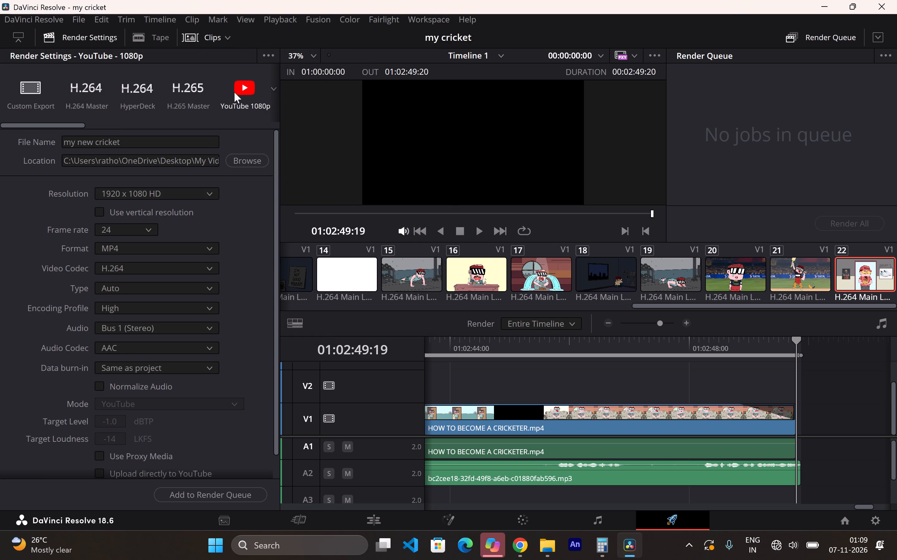
click(245, 91)
scroll(218, 161, down, 2)
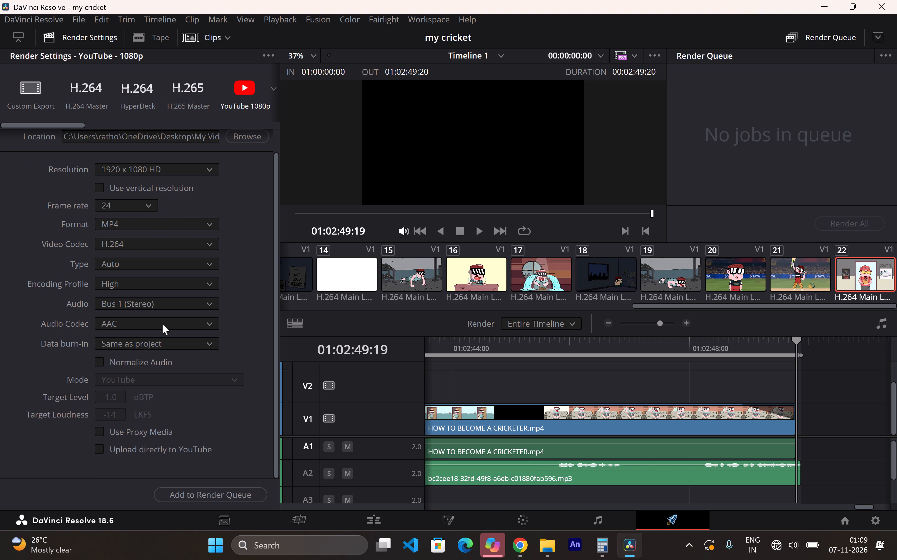
Add the timeline to the render queue and start rendering the job.
click(208, 495)
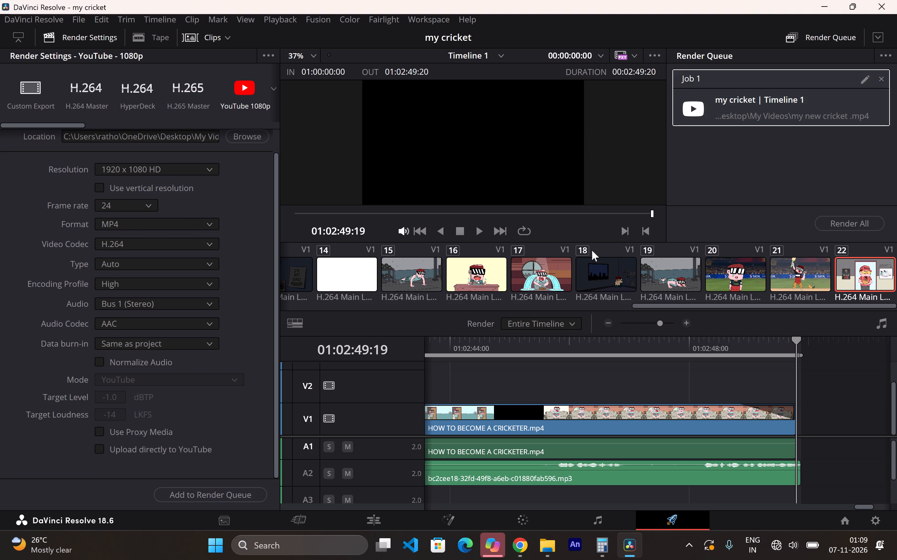
click(869, 217)
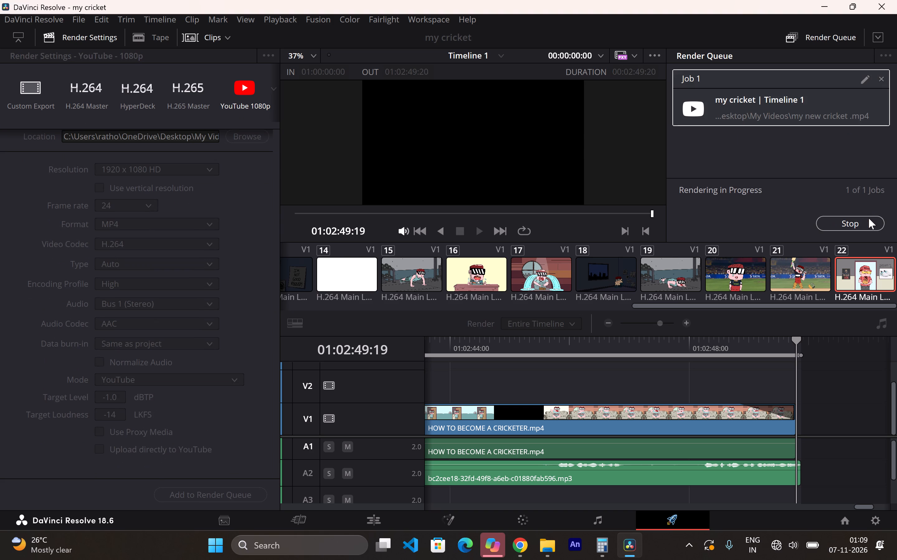
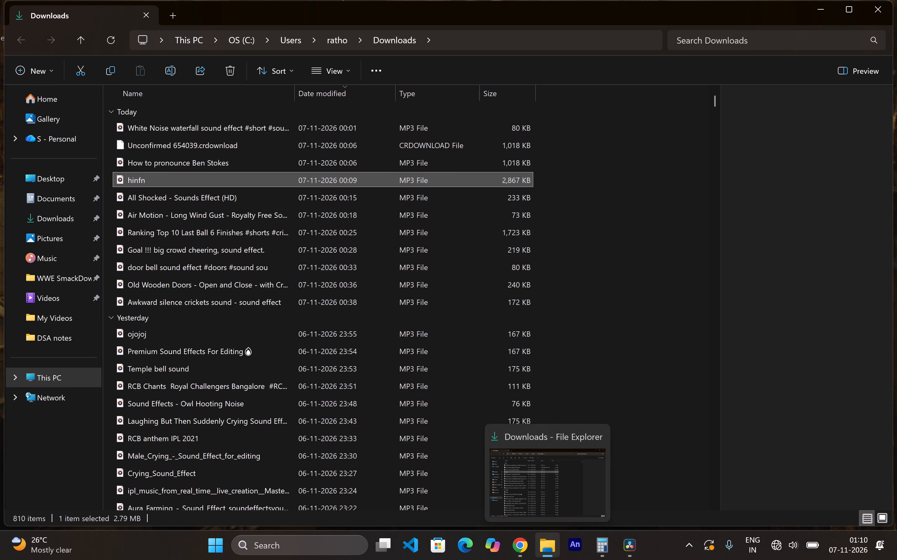
click(56, 322)
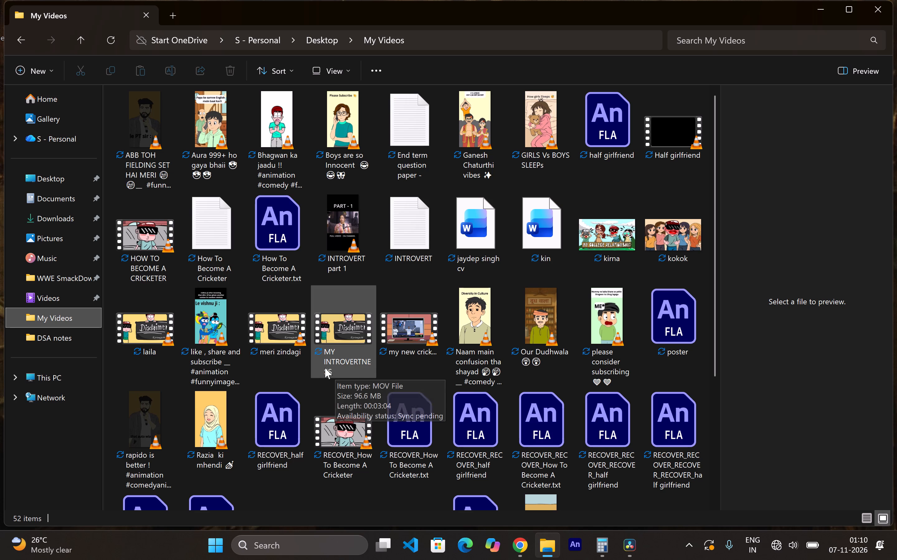
double_click(405, 334)
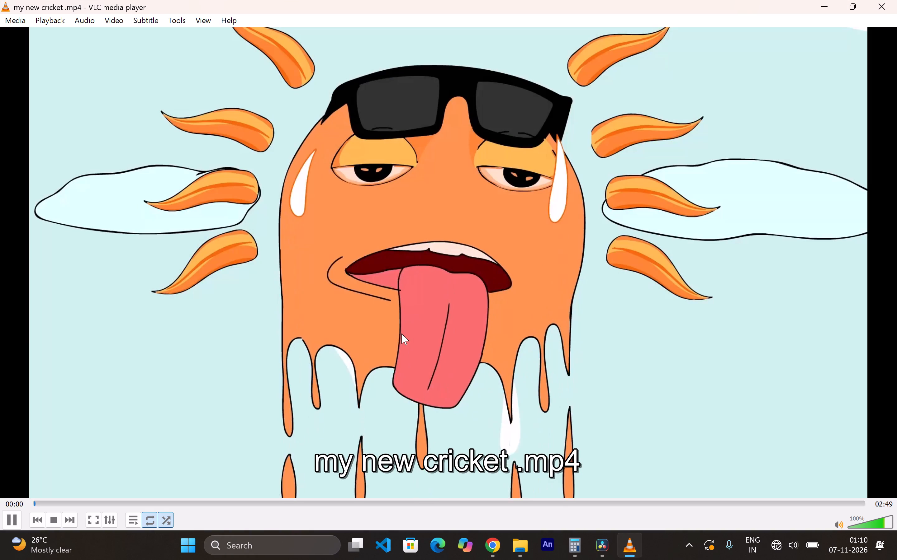
double_click(401, 334)
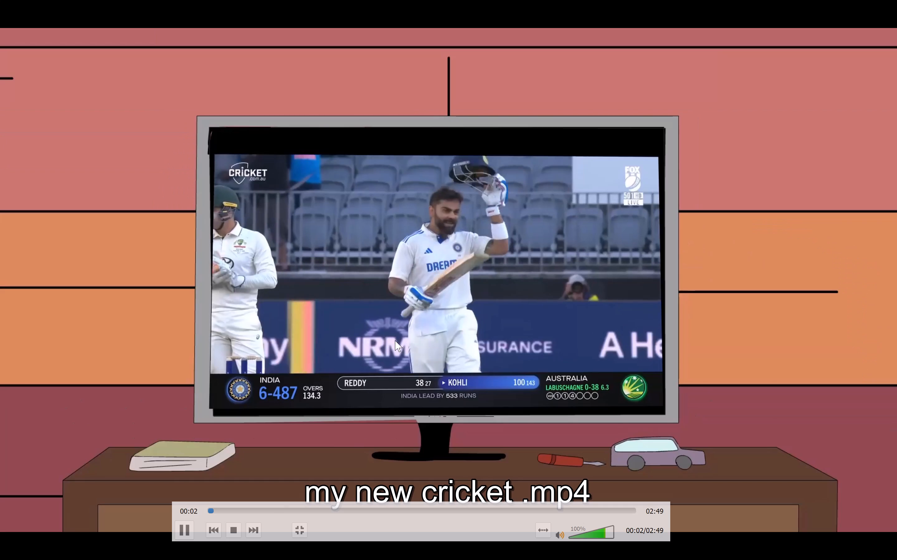
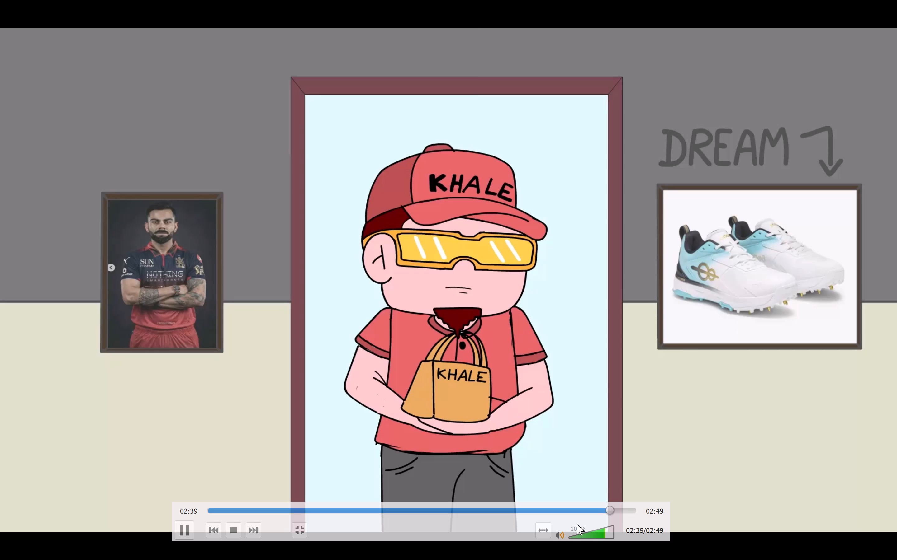
Skip to the end of the rendered video, close the player and minimise the My Videos folder window.
click(602, 512)
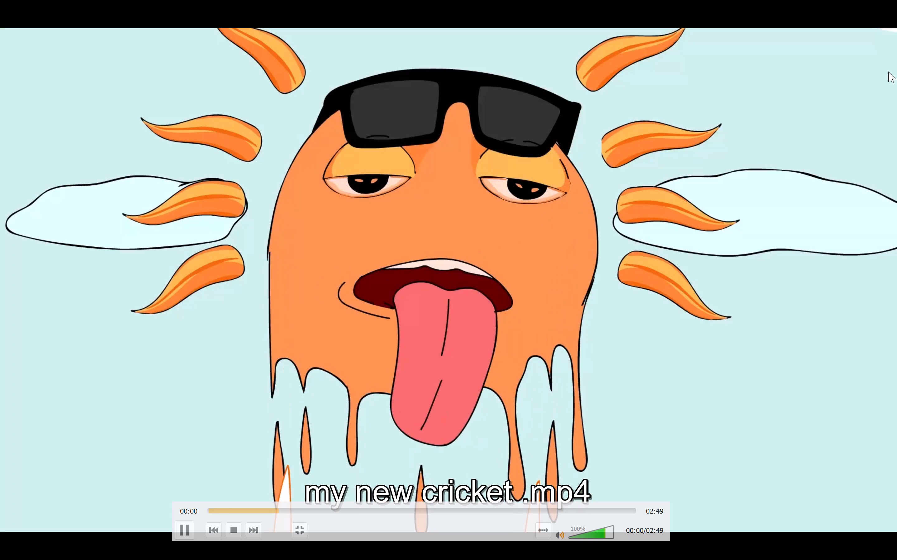
double_click(633, 174)
click(896, 0)
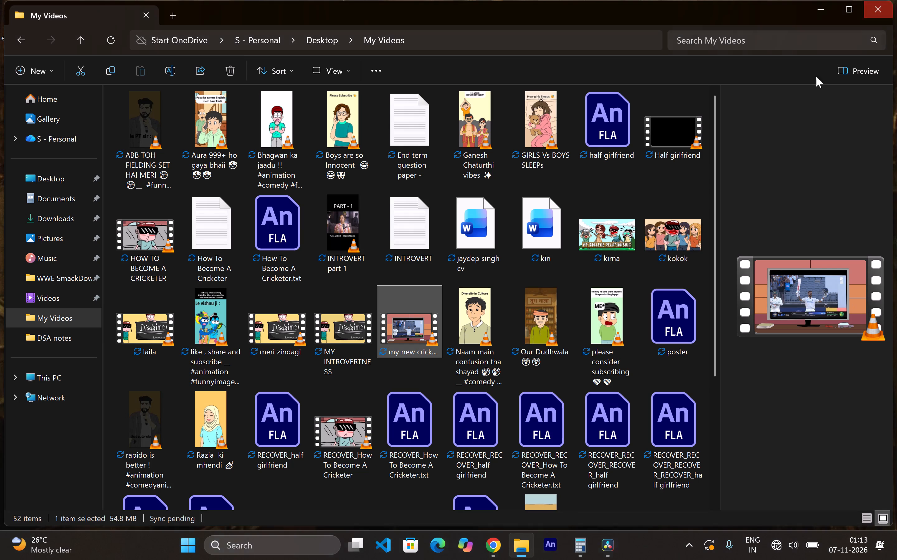
click(825, 4)
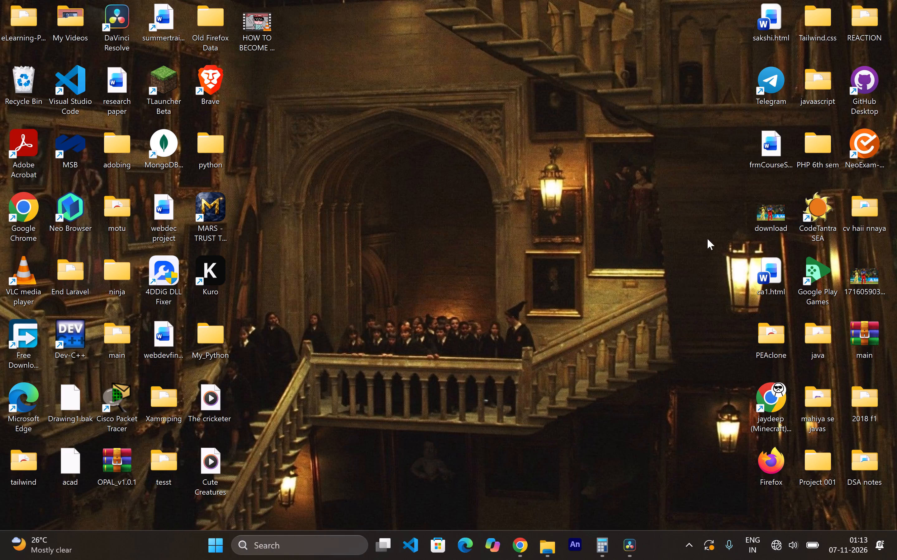
Switch to DaVinci Resolve, open the Edit page and move the playhead to the start of the timeline.
click(630, 548)
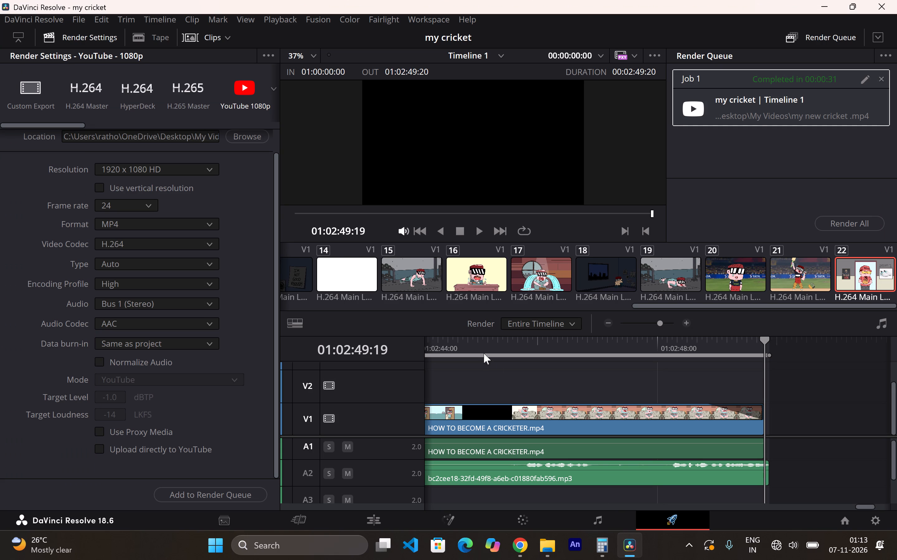
click(369, 514)
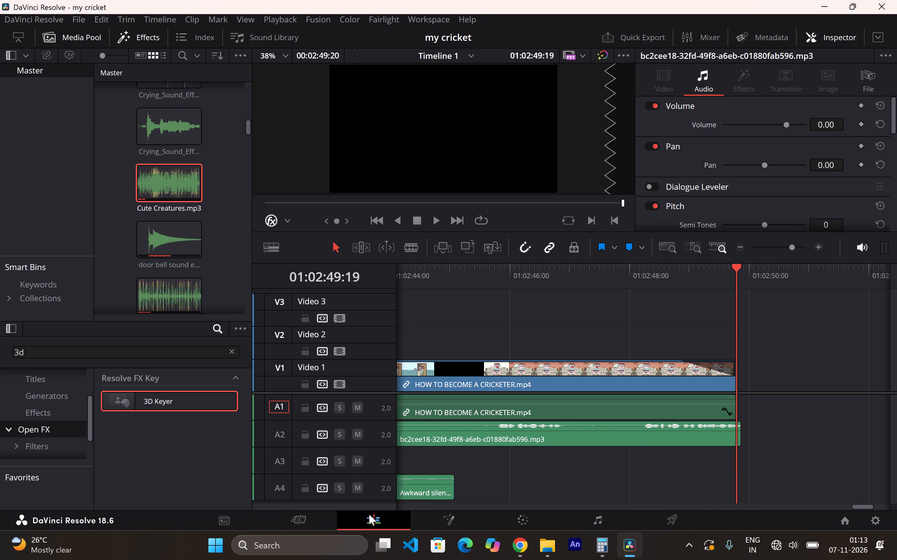
click(310, 518)
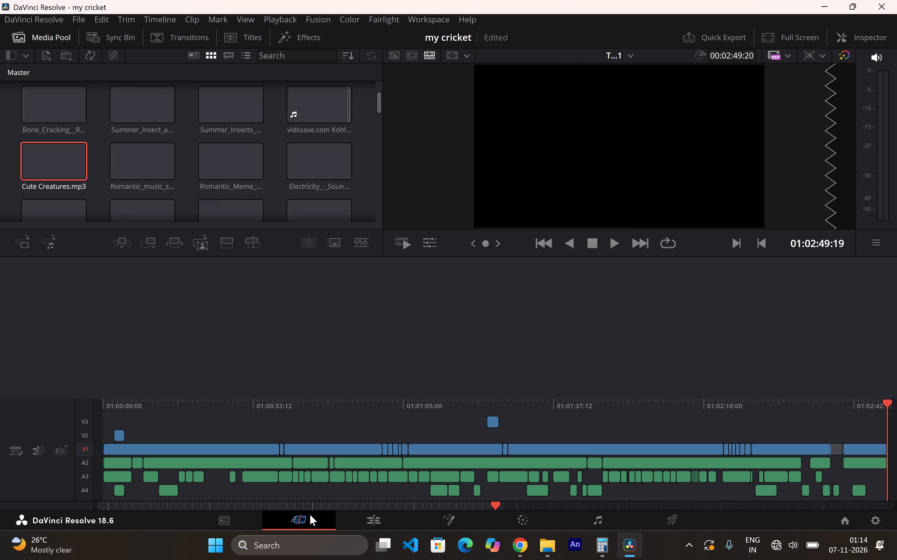
click(360, 519)
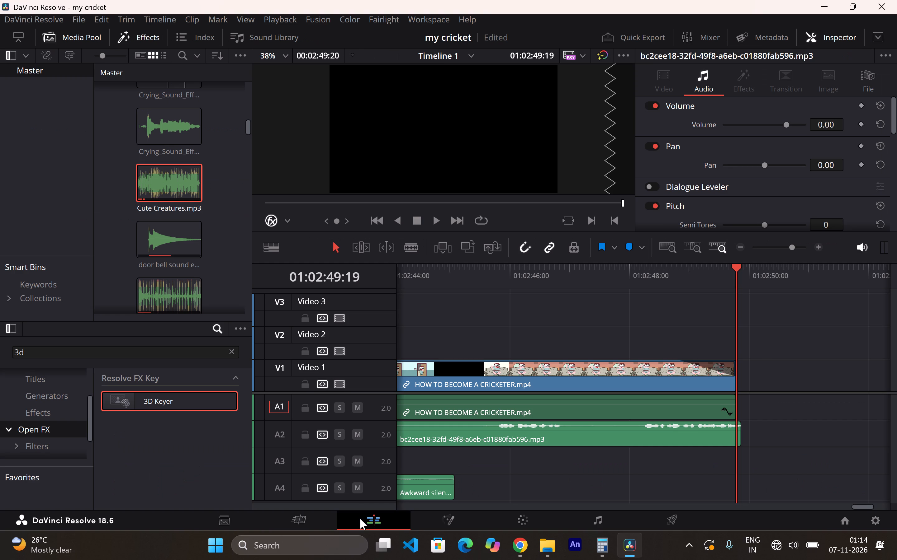
drag(482, 278, 342, 287)
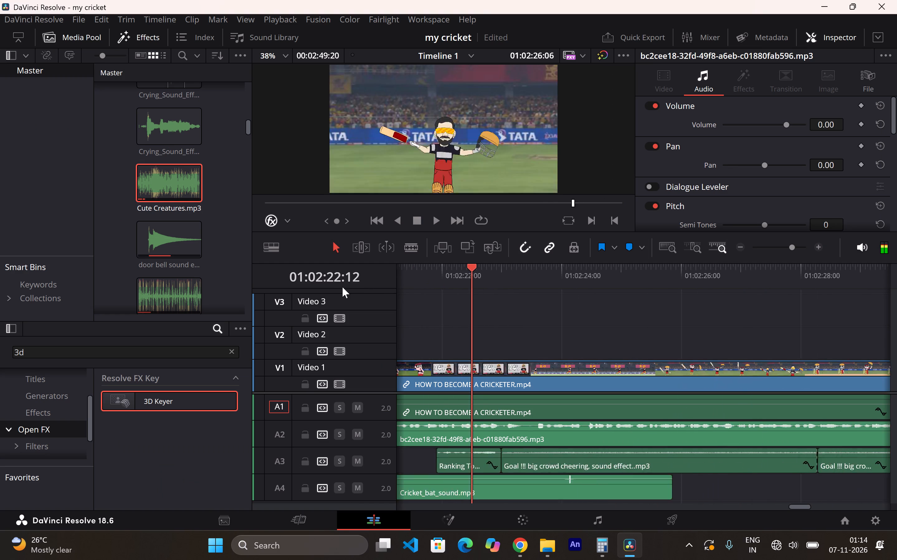
drag(342, 287, 354, 276)
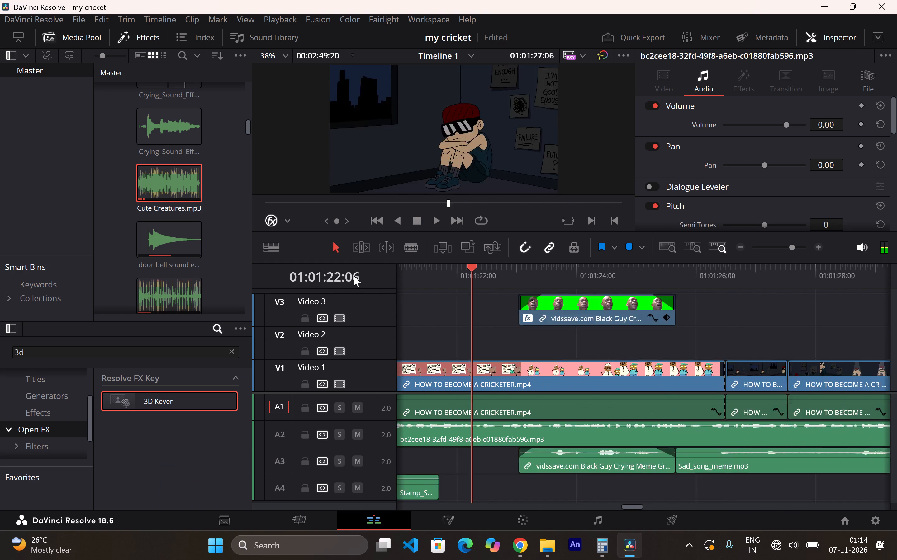
drag(354, 276, 384, 273)
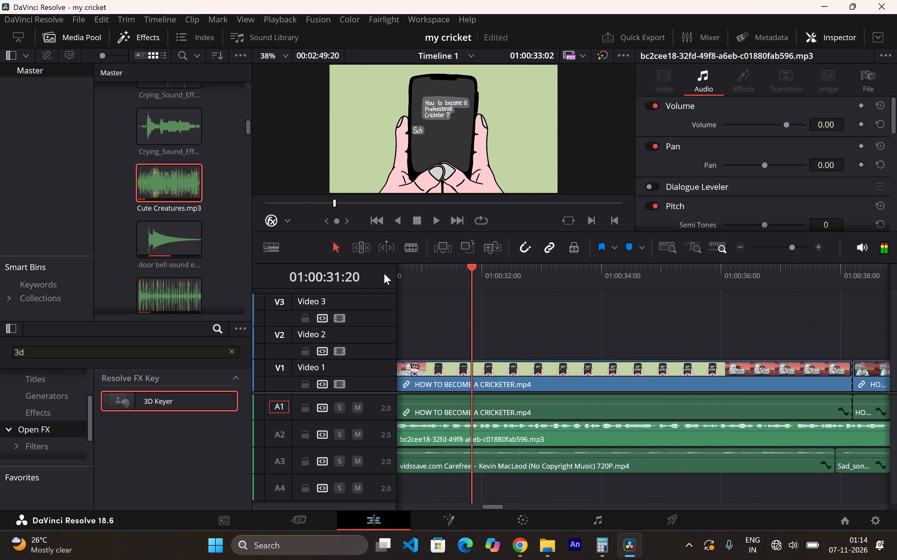
drag(384, 273, 370, 272)
Show the available Titles in the effects toolbox and clear the old "3d" search filter.
scroll(424, 310, up, 1)
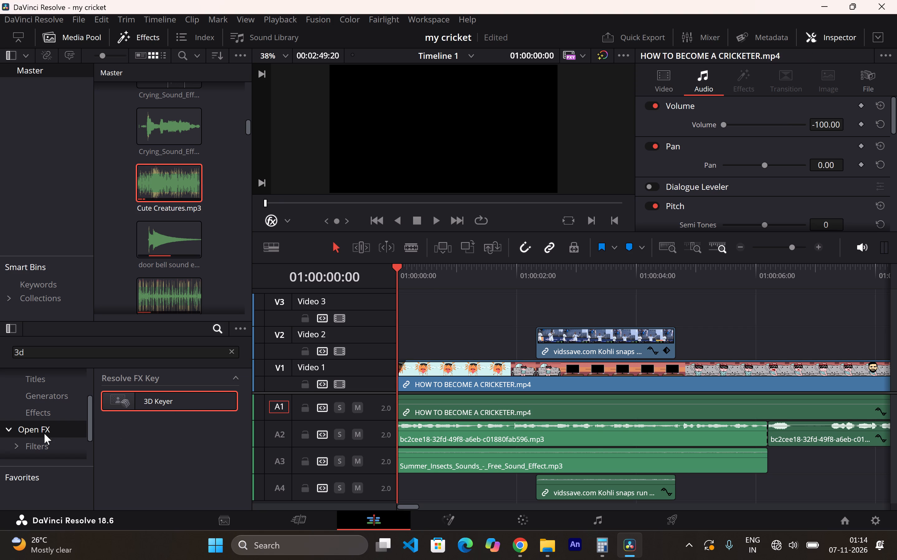
scroll(43, 442, down, 4)
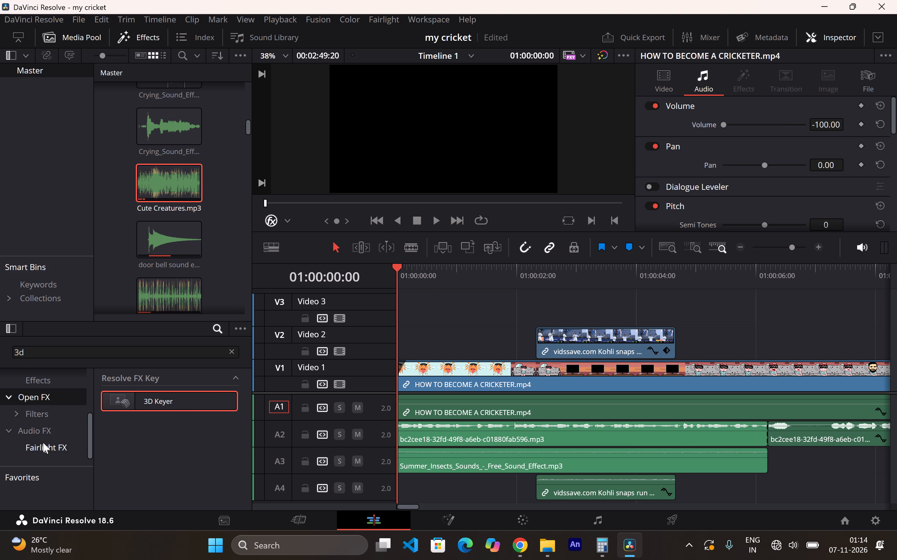
scroll(43, 442, up, 6)
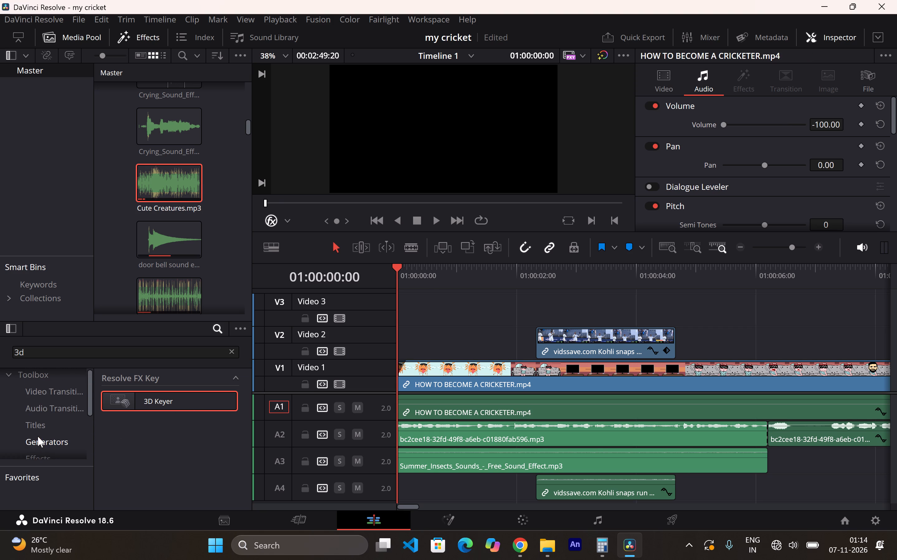
click(46, 420)
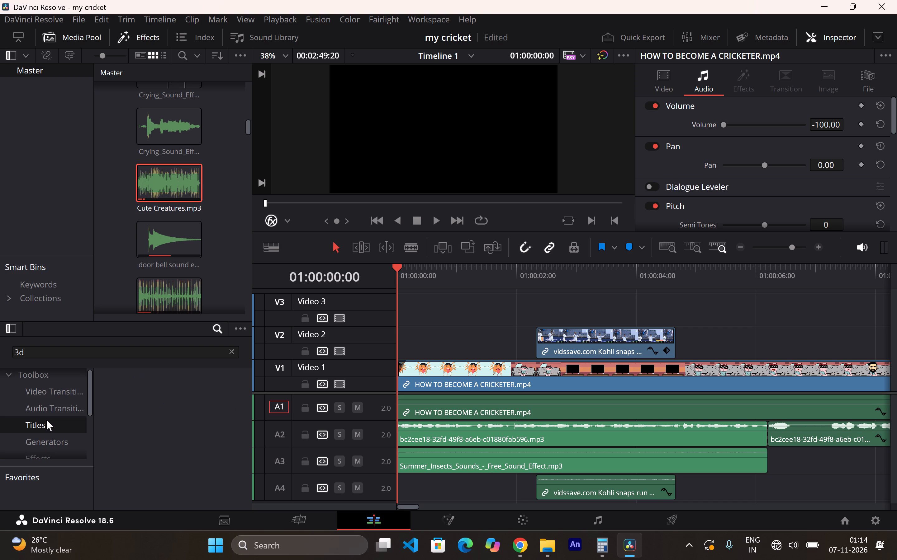
click(46, 420)
scroll(129, 430, up, 3)
click(26, 424)
scroll(25, 424, down, 1)
scroll(25, 424, up, 6)
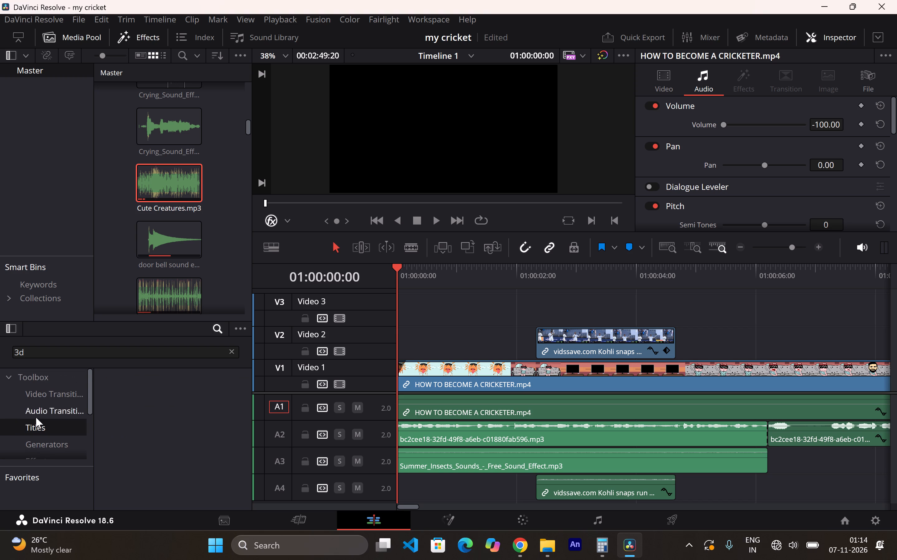
click(42, 426)
click(40, 426)
click(11, 381)
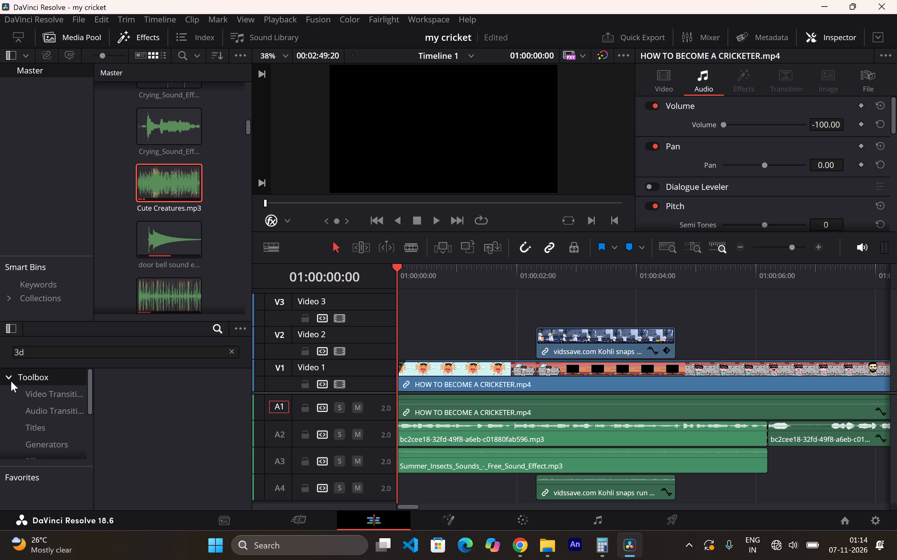
click(11, 381)
click(55, 442)
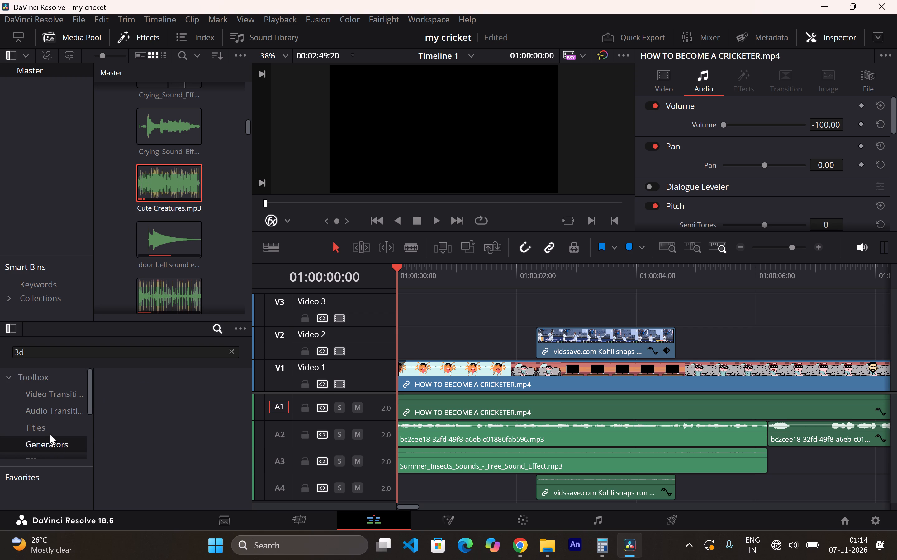
click(49, 430)
scroll(59, 438, up, 4)
click(234, 355)
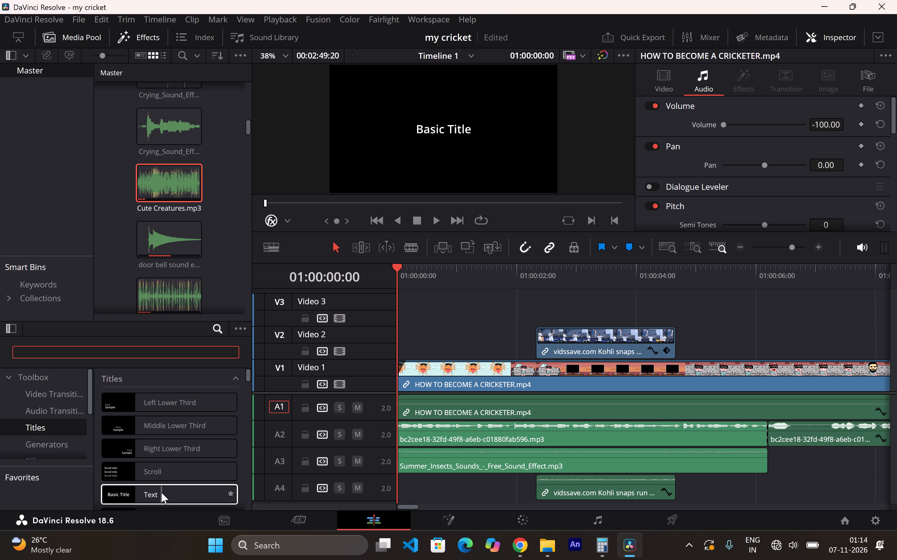
Add a basic Text title on the Video 3 track at the very start of the timeline.
drag(159, 496, 424, 314)
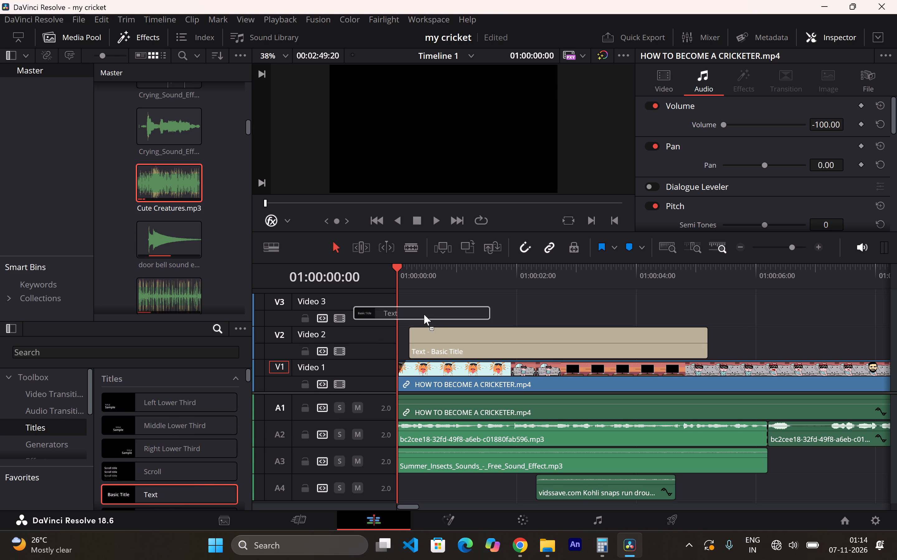
drag(424, 314, 412, 300)
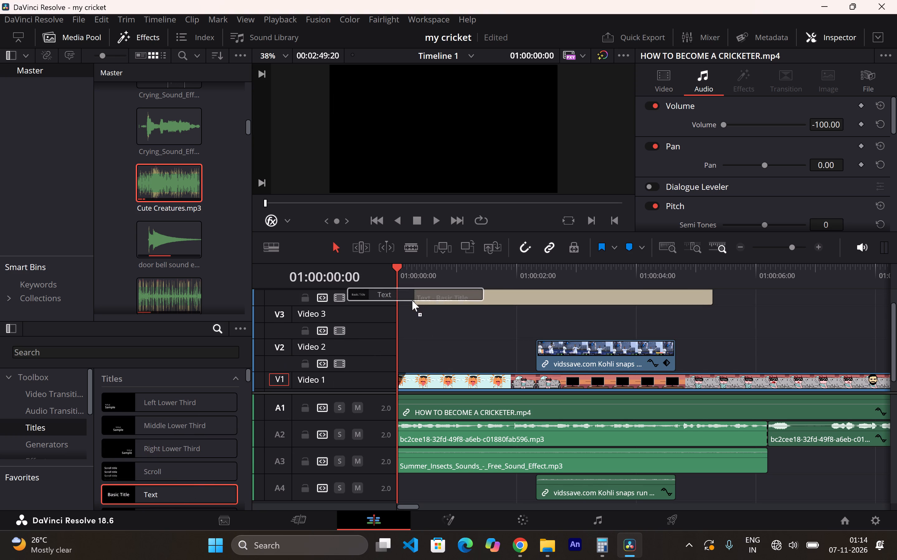
drag(412, 300, 397, 312)
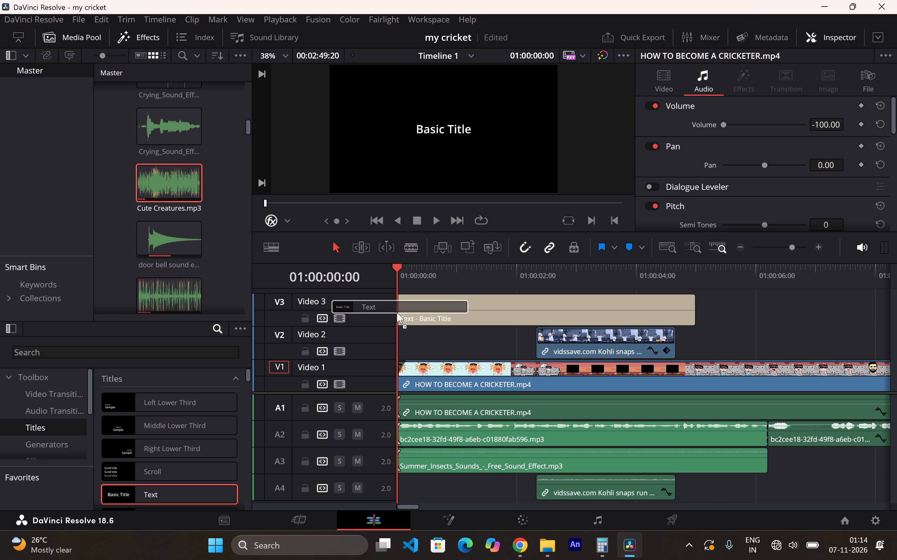
drag(397, 312, 397, 312)
Replace the new title's default text with "soch garmiyon ka mausam hai".
click(418, 304)
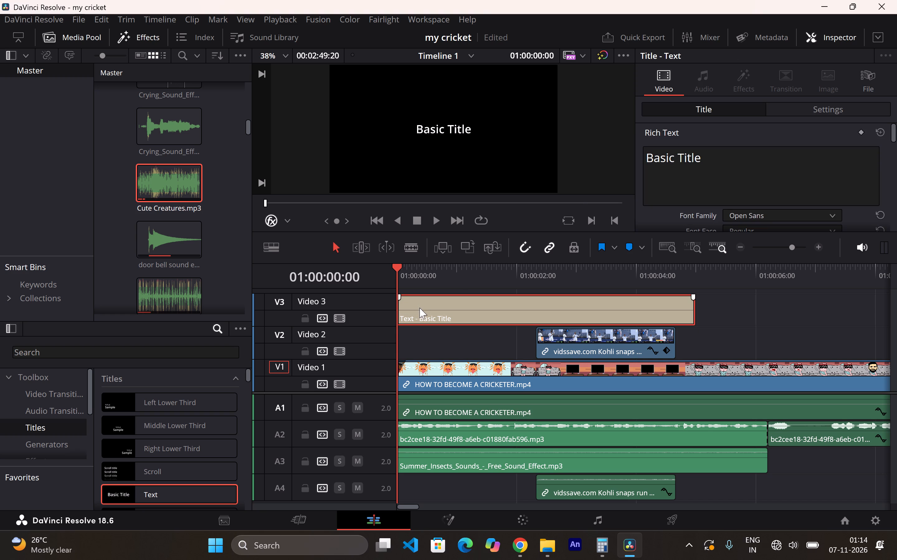
click(715, 163)
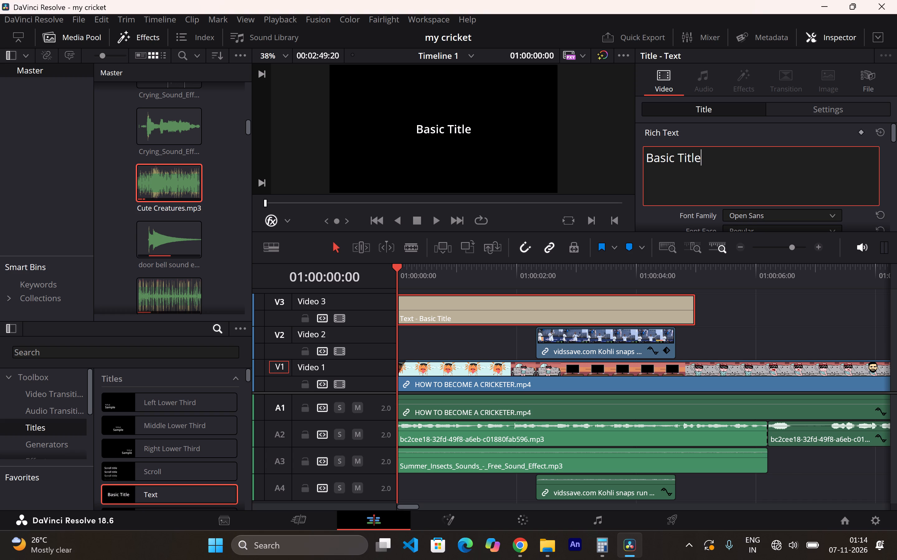
key(BackSpace)
key(BackSpace)
key(BackSpace)
key(BackSpace)
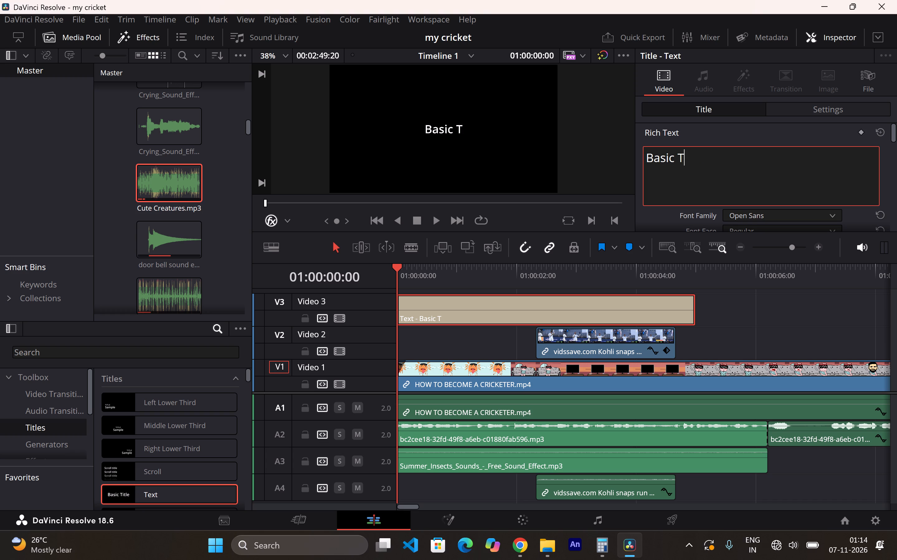
key(BackSpace)
key(BackSpace)
key(BackSpace)
key(BackSpace)
key(BackSpace)
key(BackSpace)
key(BackSpace)
key(BackSpace)
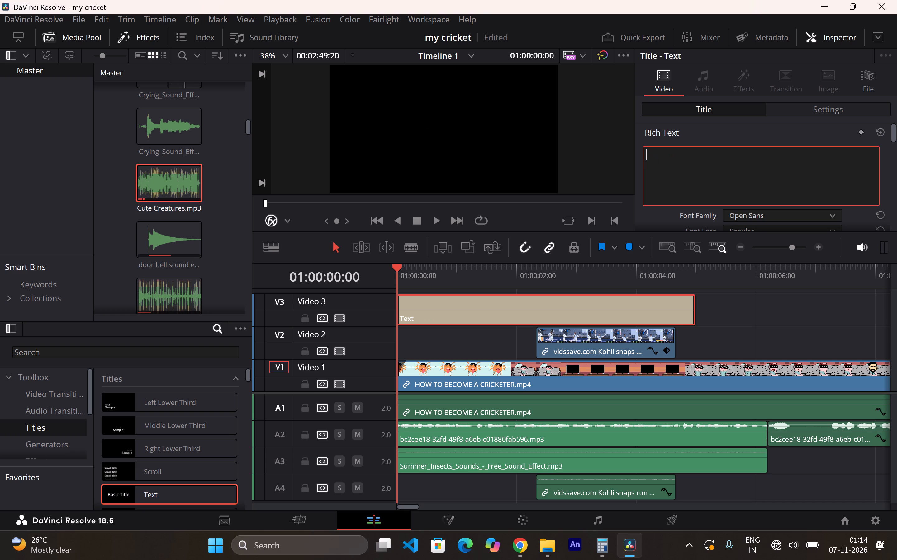
key(s)
text(oc)
key(j)
key(BackSpace)
key(h)
key(space)
text(garmiyon)
key(space)
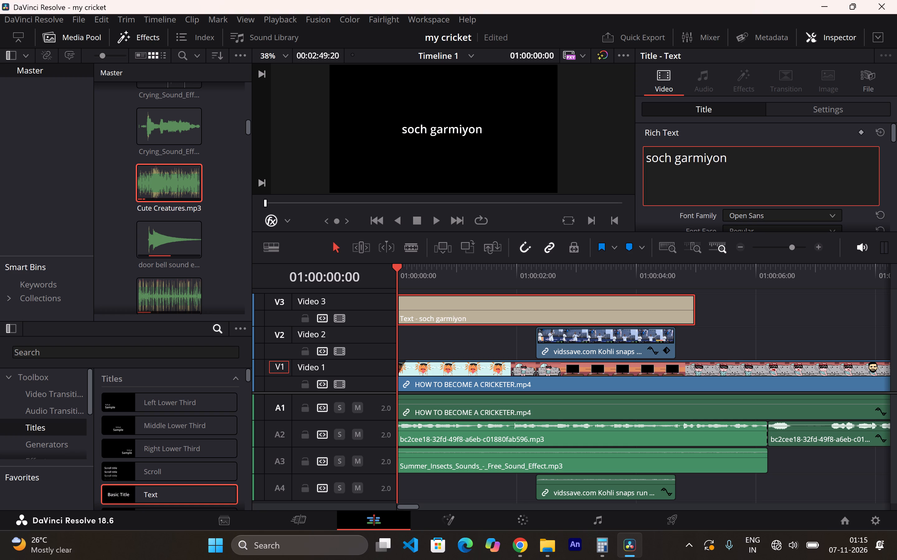
text(ka mas)
key(BackSpace)
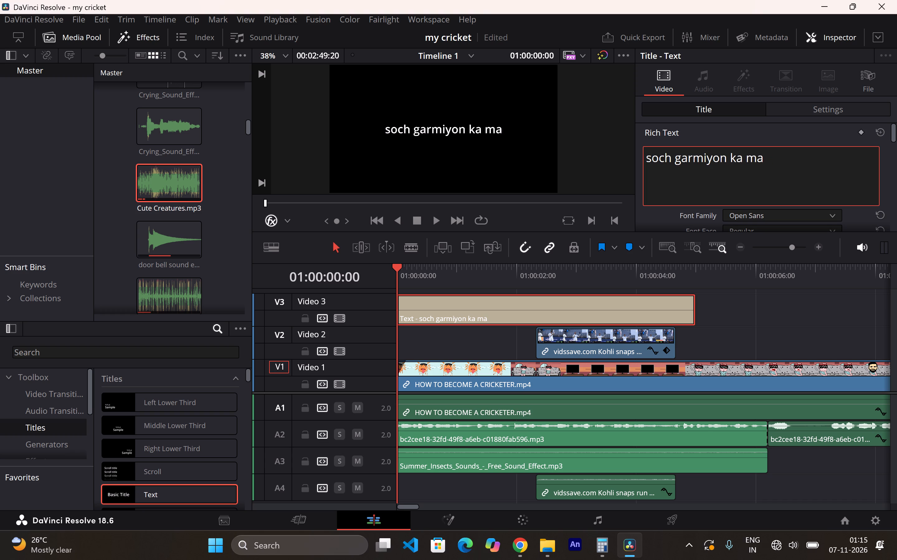
text(usam)
key(space)
text(h)
key(a)
text(i)
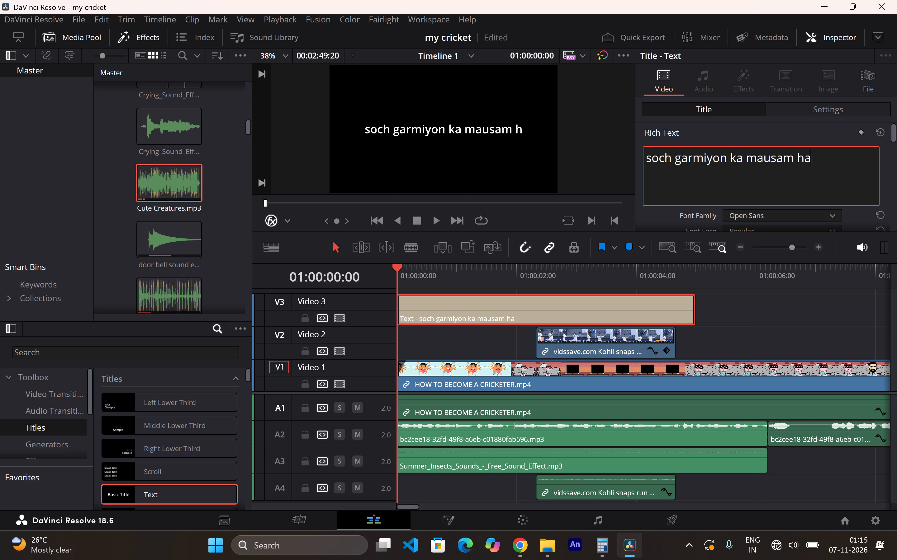
key(space)
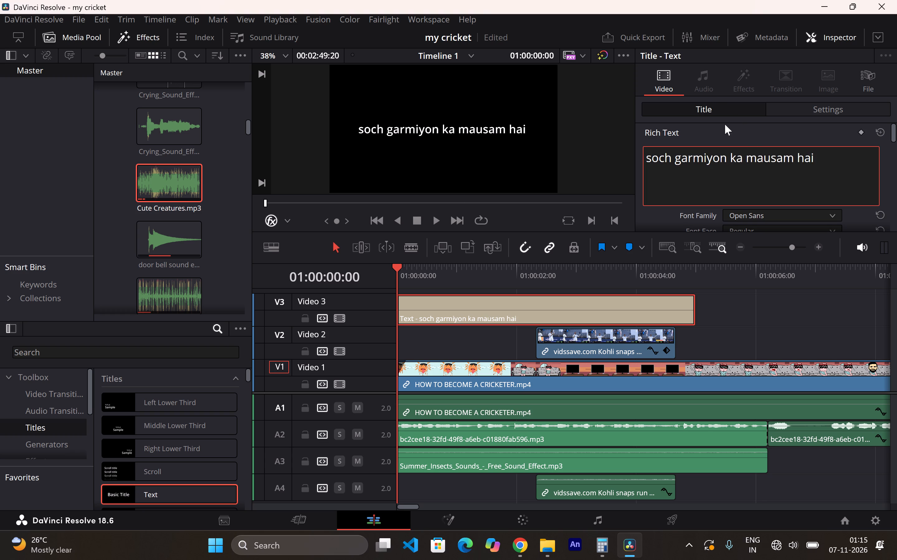
drag(841, 176, 838, 176)
click(614, 126)
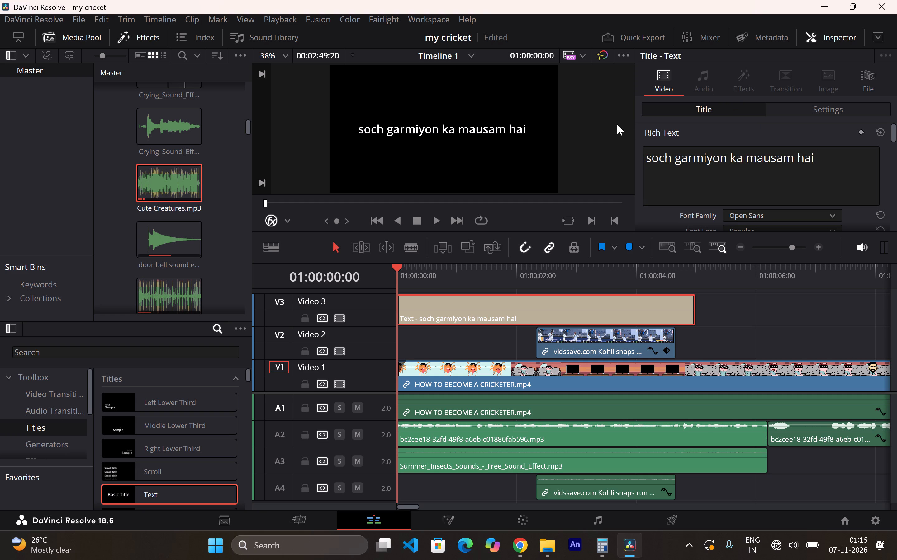
Move the title down near the bottom of the frame by setting its position to X 969, Y 123.
click(689, 77)
click(707, 78)
scroll(684, 110, down, 3)
scroll(724, 172, down, 6)
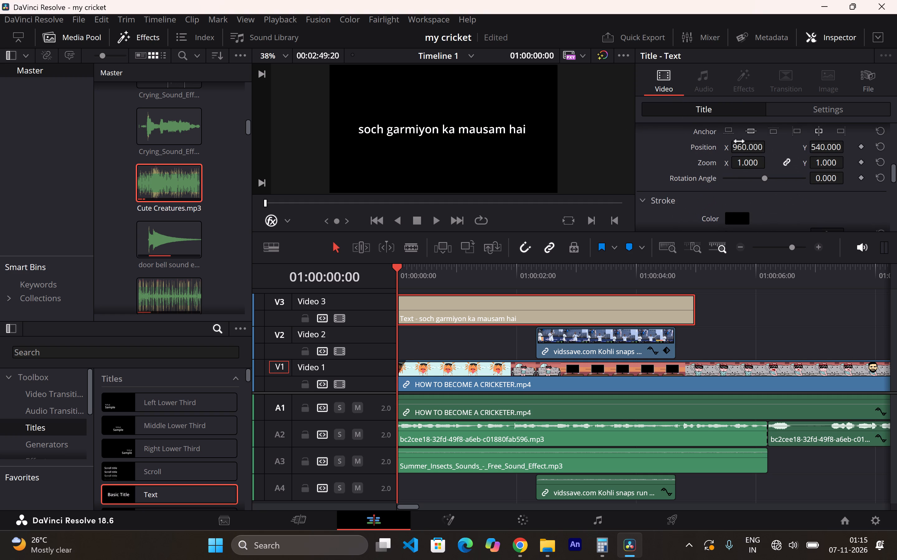
drag(746, 148, 752, 149)
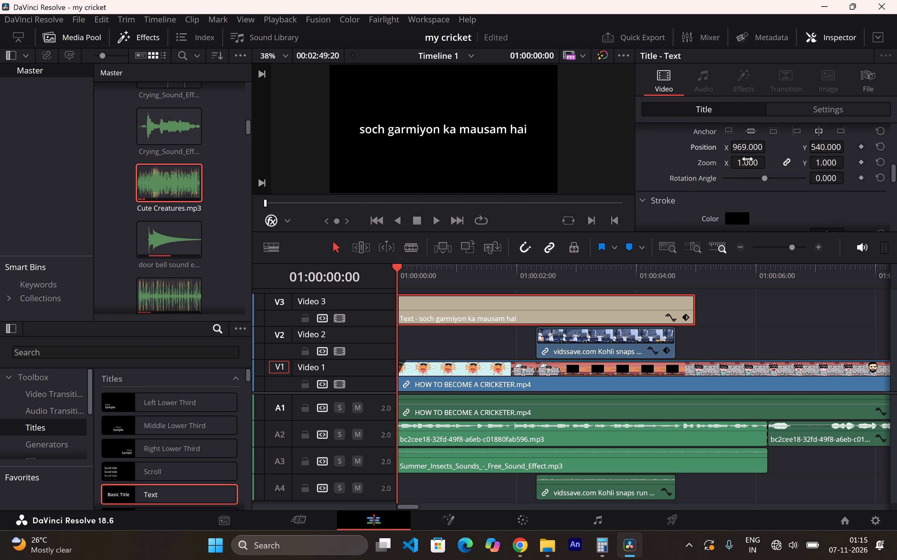
drag(825, 149, 648, 143)
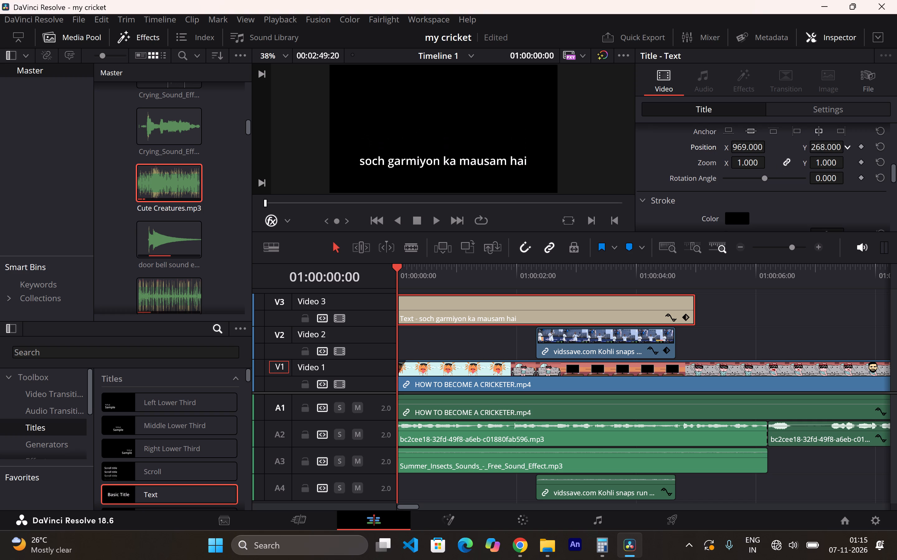
drag(648, 143, 565, 148)
Play back the opening seconds of the timeline to check the repositioned title, and return the playhead to the start.
click(407, 270)
key(space)
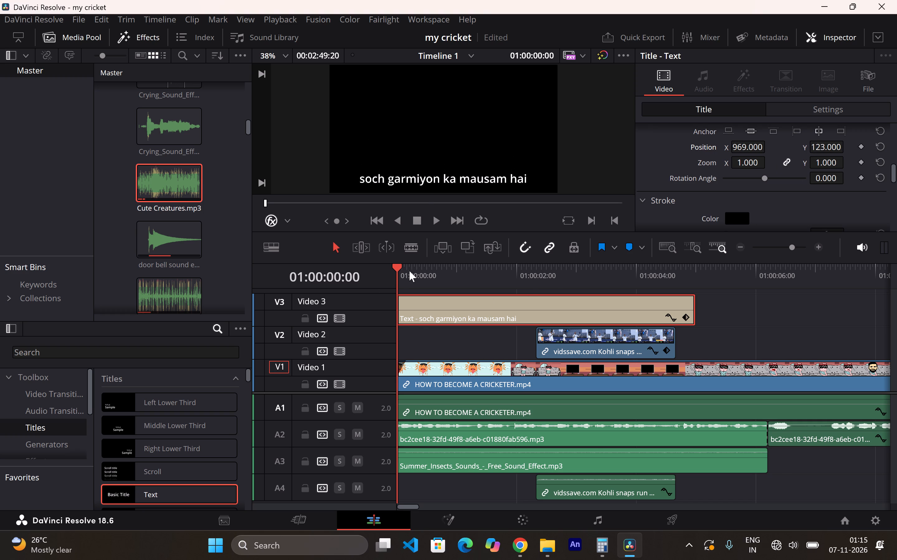
key(space)
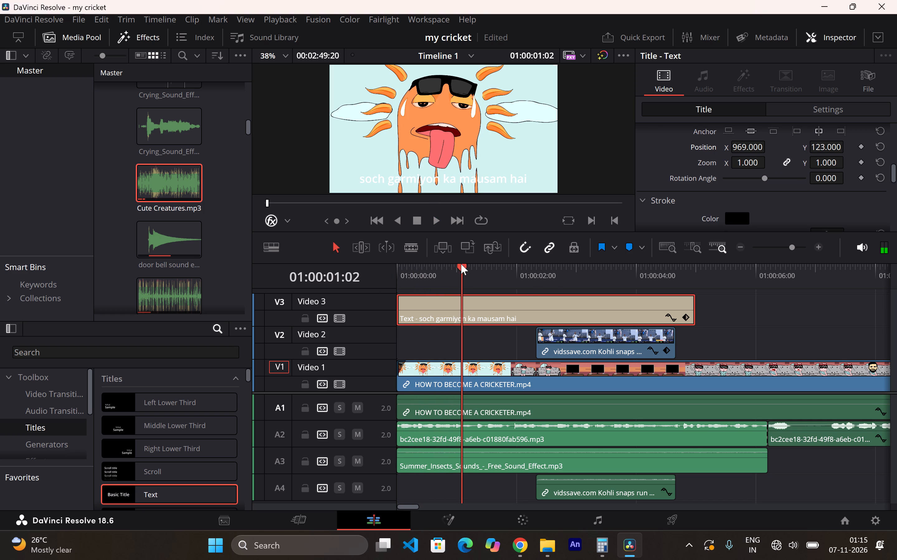
drag(461, 264, 404, 257)
key(space)
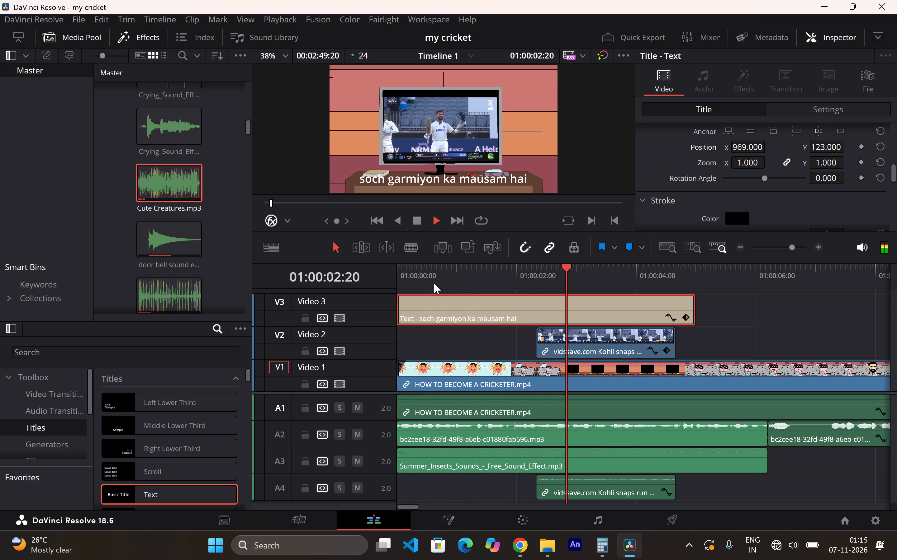
key(space)
drag(415, 268, 386, 261)
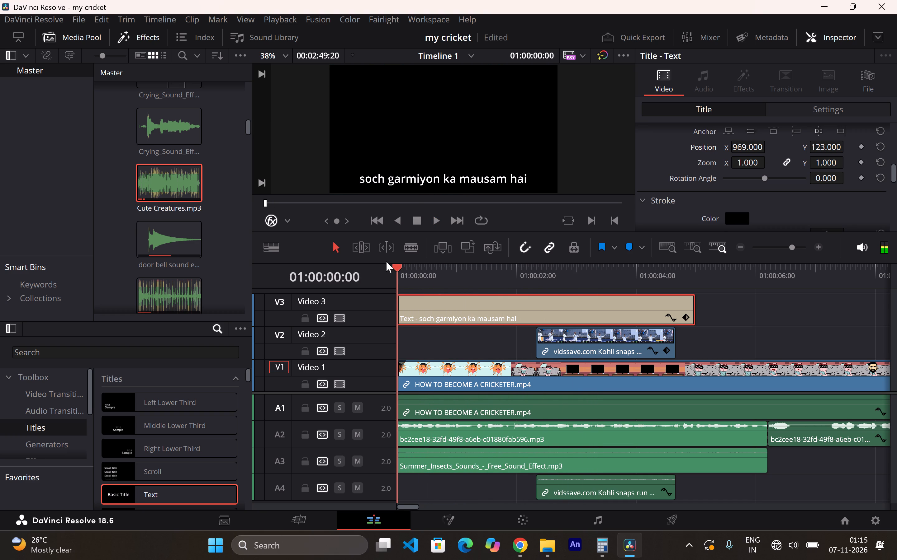
drag(386, 261, 398, 261)
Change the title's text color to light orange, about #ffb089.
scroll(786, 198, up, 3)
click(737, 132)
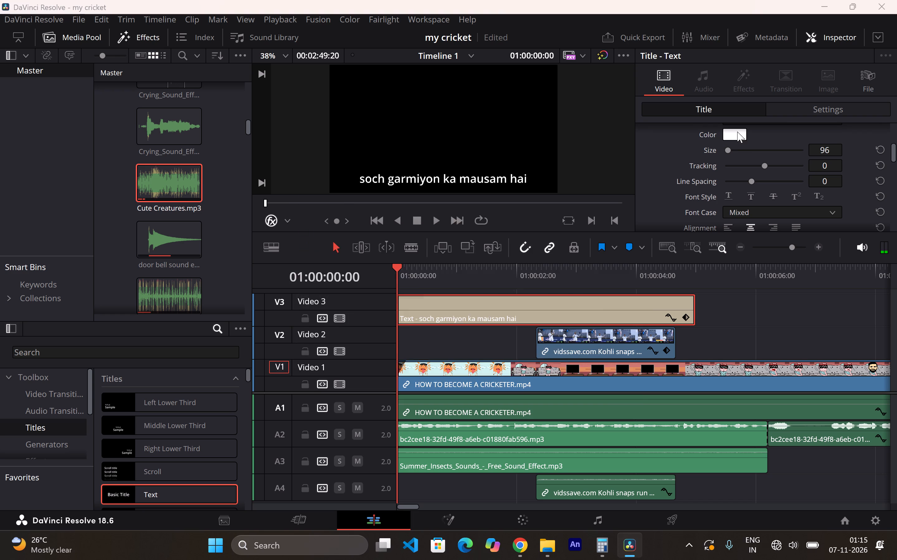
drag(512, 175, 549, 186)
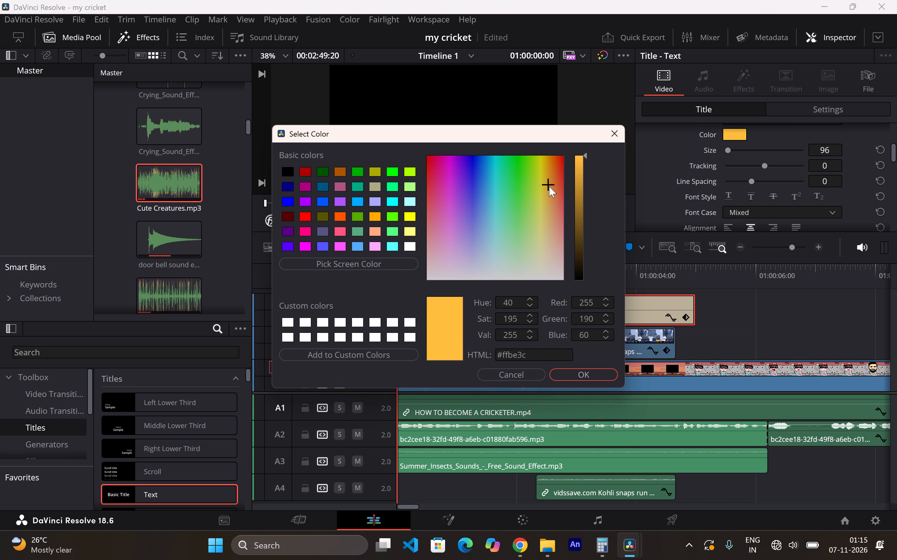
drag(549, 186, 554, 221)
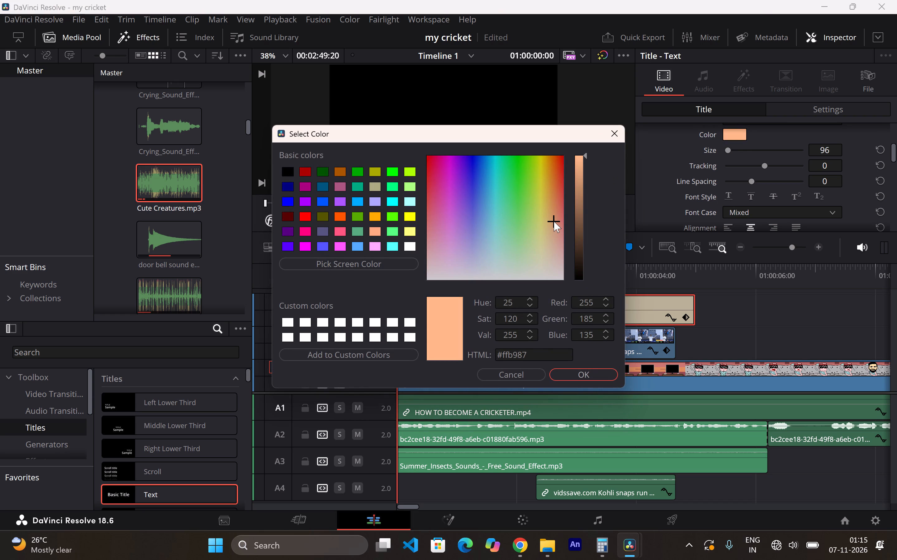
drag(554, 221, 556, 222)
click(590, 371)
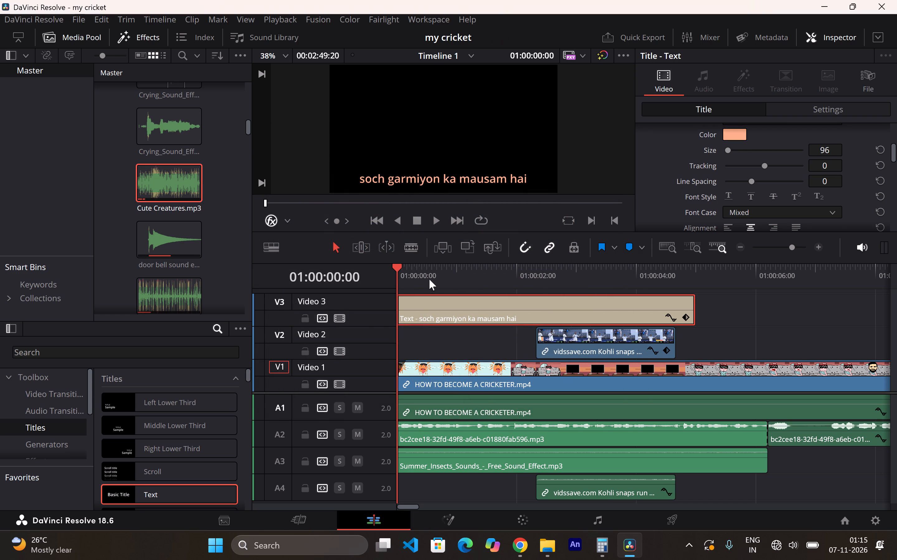
Play back the opening from the timeline's start to check the orange title's readability over the animation.
key(space)
key(space)
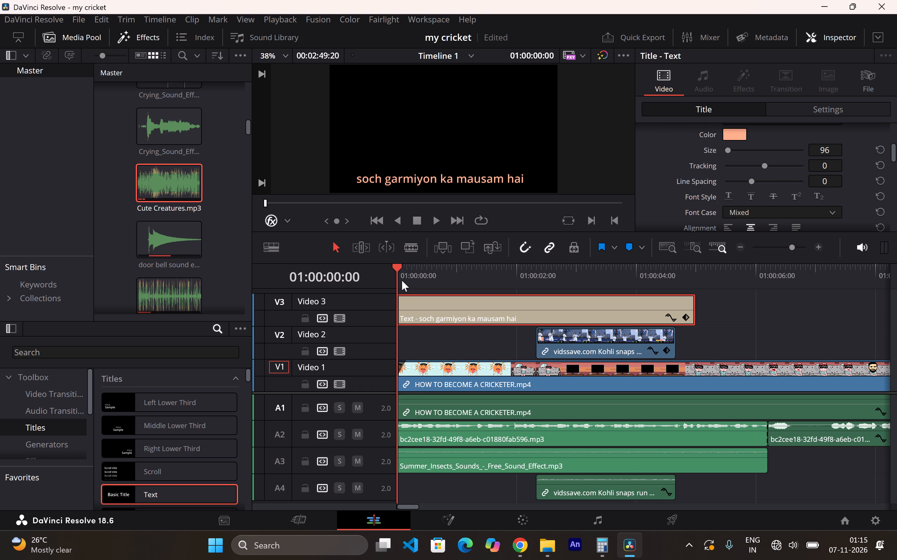
click(400, 279)
click(413, 273)
click(403, 273)
key(space)
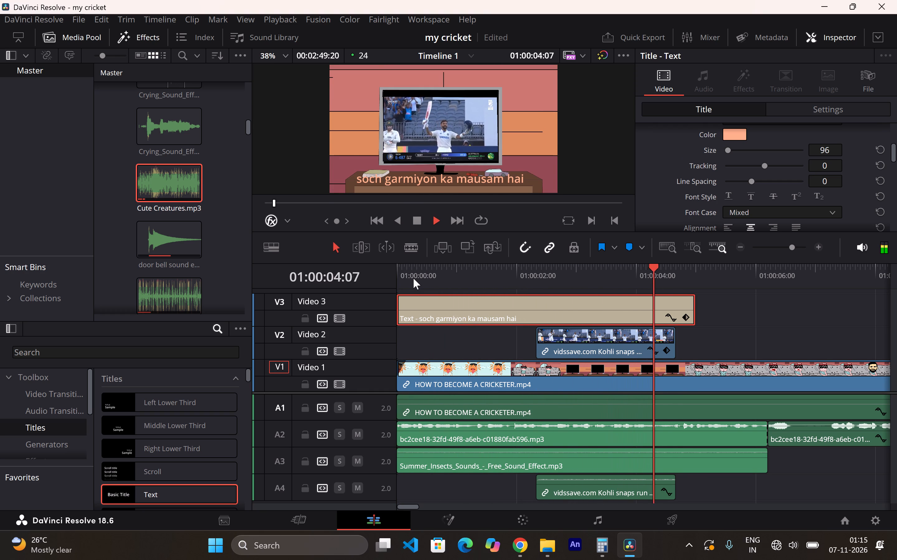
key(space)
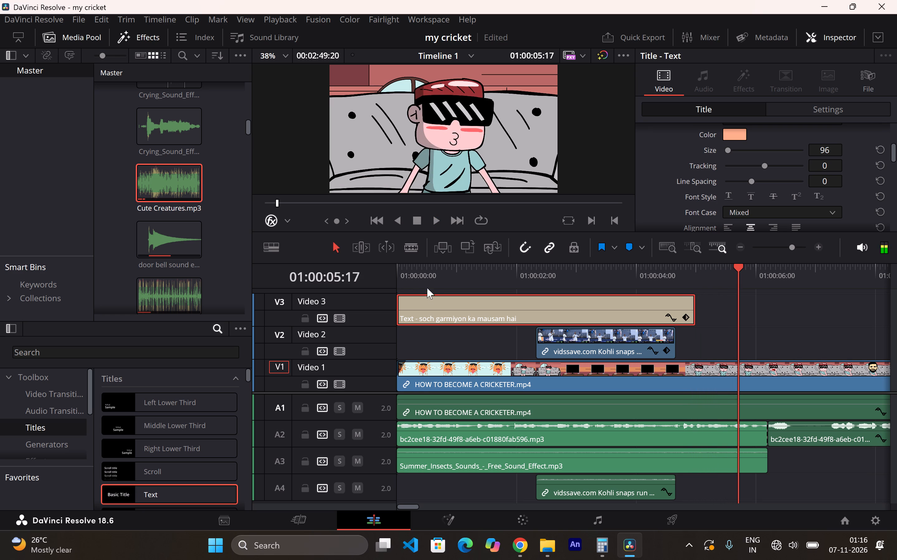
drag(422, 283, 382, 275)
key(space)
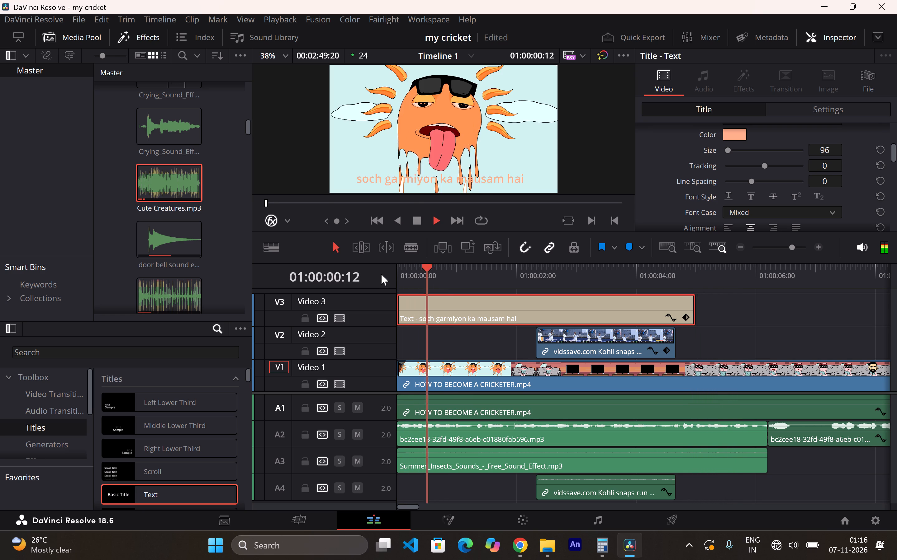
key(space)
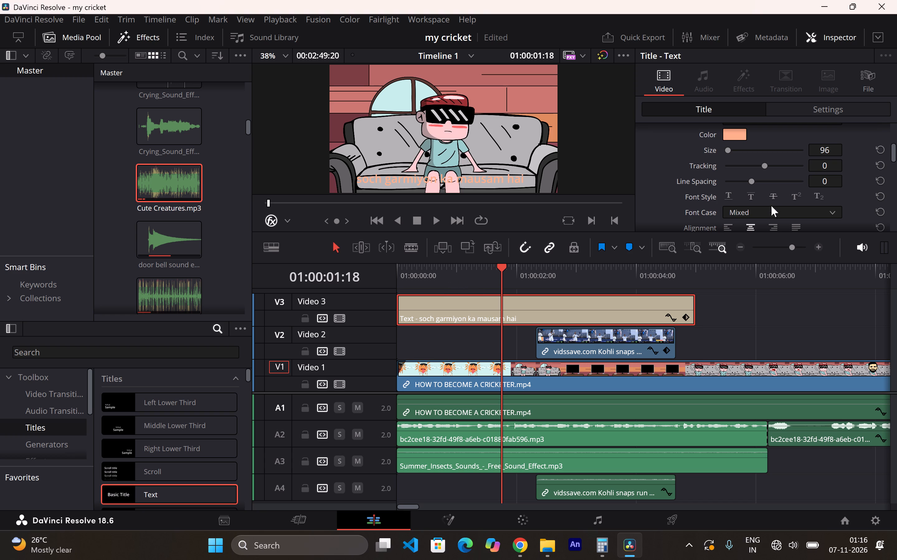
Set the title's text color to white, #ffffff.
scroll(747, 183, up, 1)
click(739, 166)
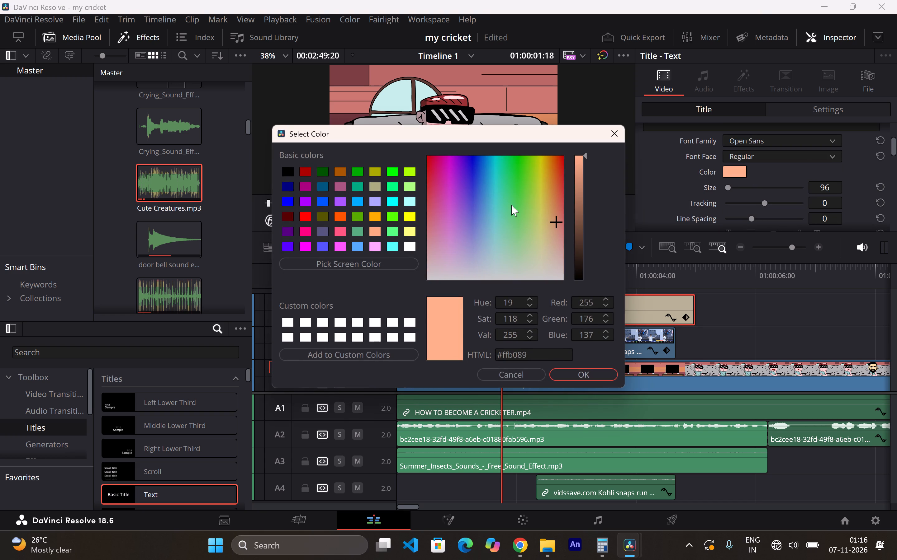
drag(497, 205, 416, 239)
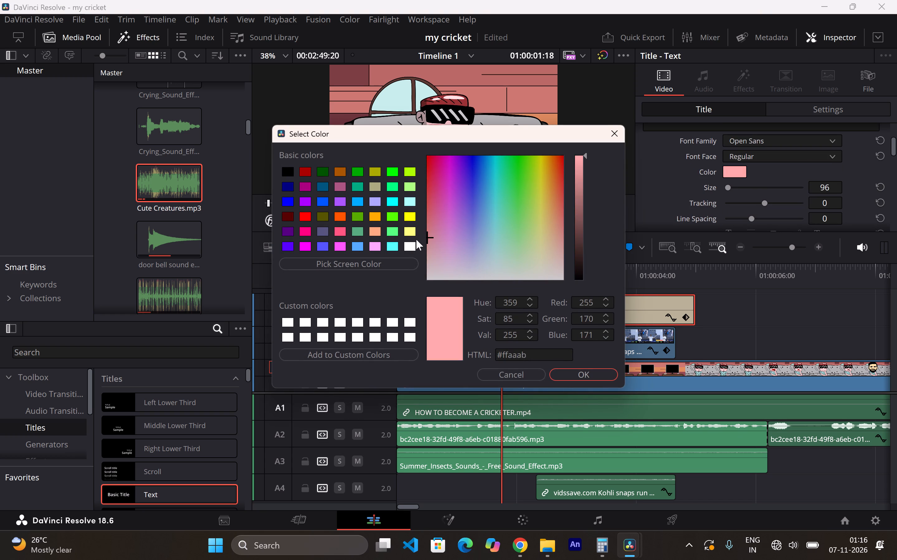
drag(416, 239, 581, 335)
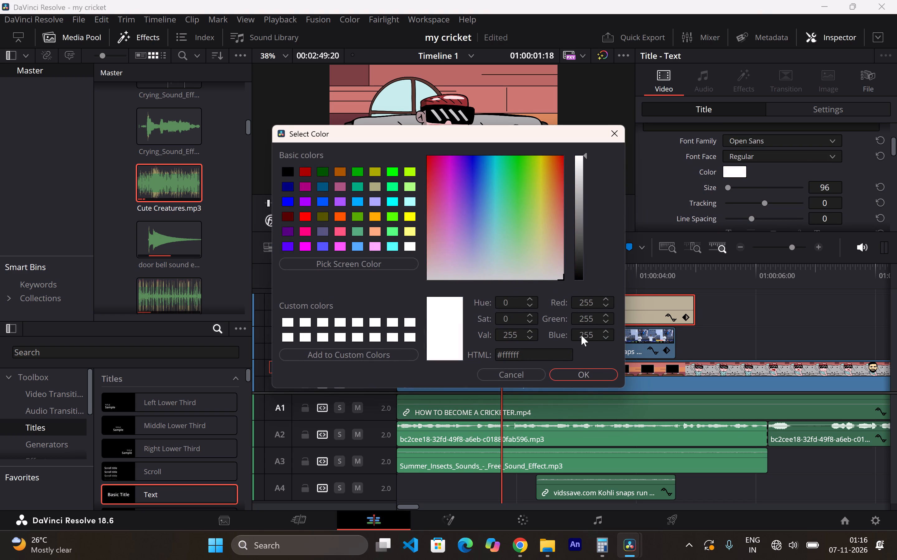
drag(581, 335, 582, 336)
click(597, 374)
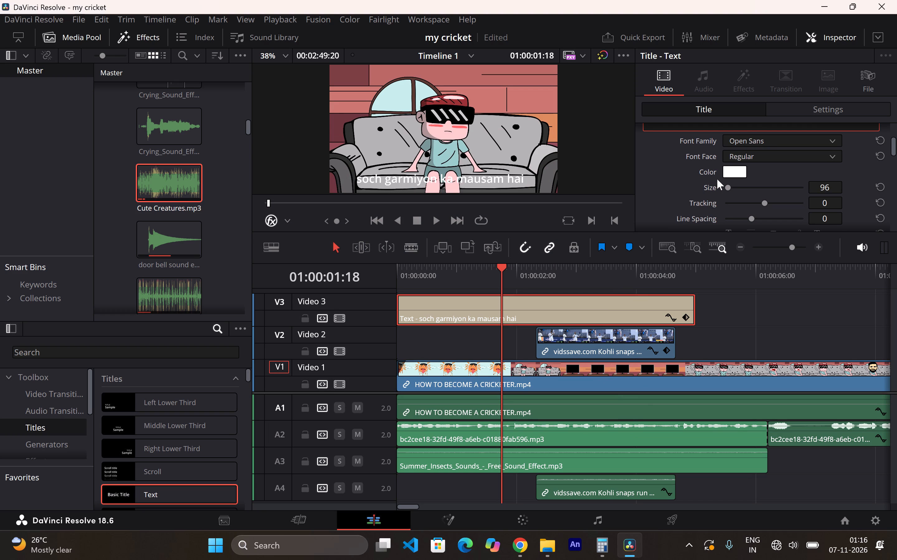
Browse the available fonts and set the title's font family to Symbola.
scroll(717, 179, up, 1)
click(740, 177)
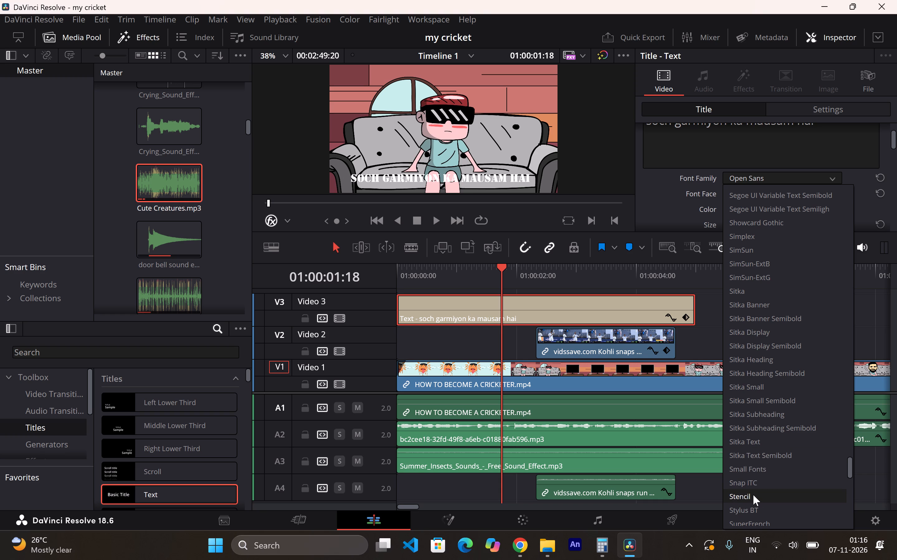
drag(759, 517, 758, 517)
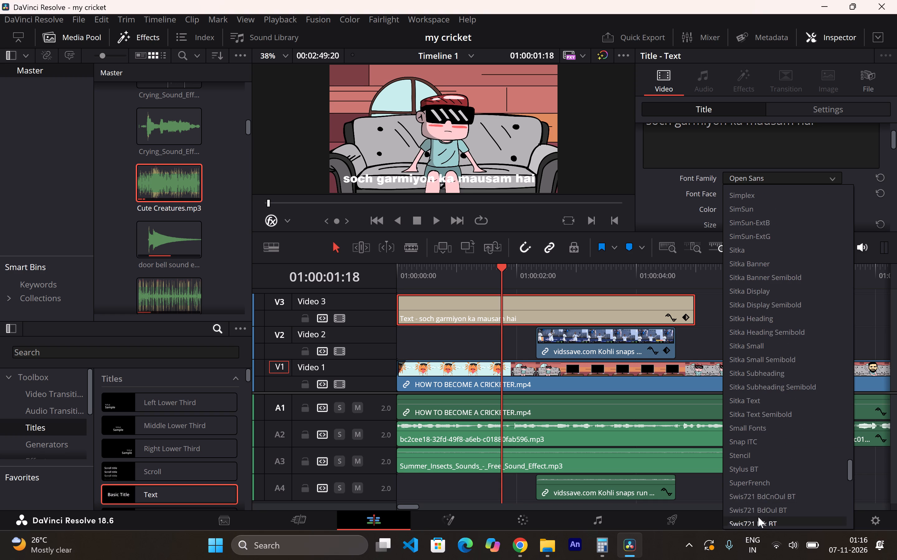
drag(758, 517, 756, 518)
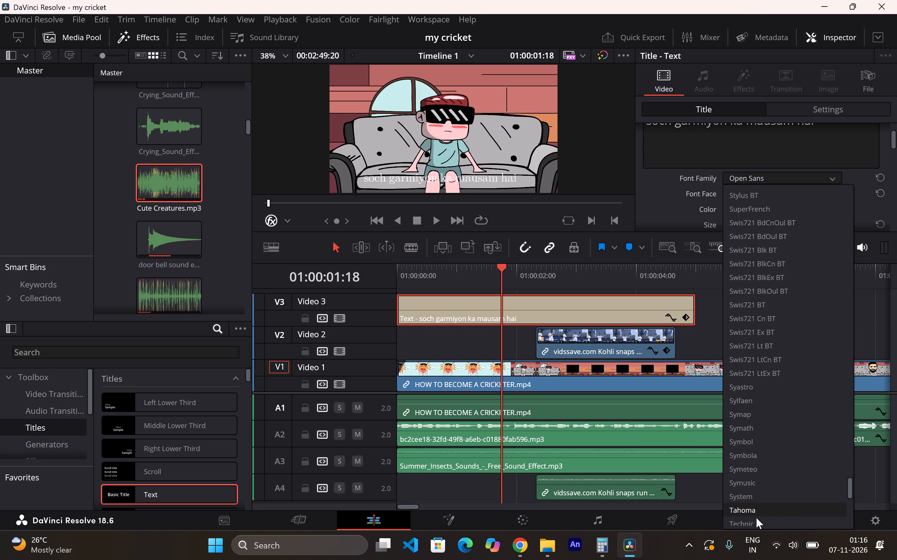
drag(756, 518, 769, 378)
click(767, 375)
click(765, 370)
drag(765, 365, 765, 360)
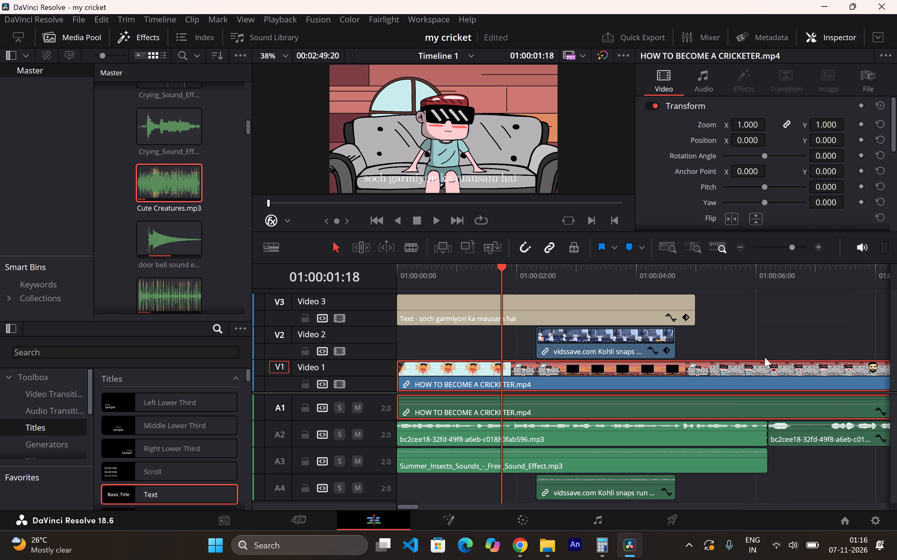
Reselect the title on Video 3 and set its font family to Swis721 Blk BT.
click(567, 301)
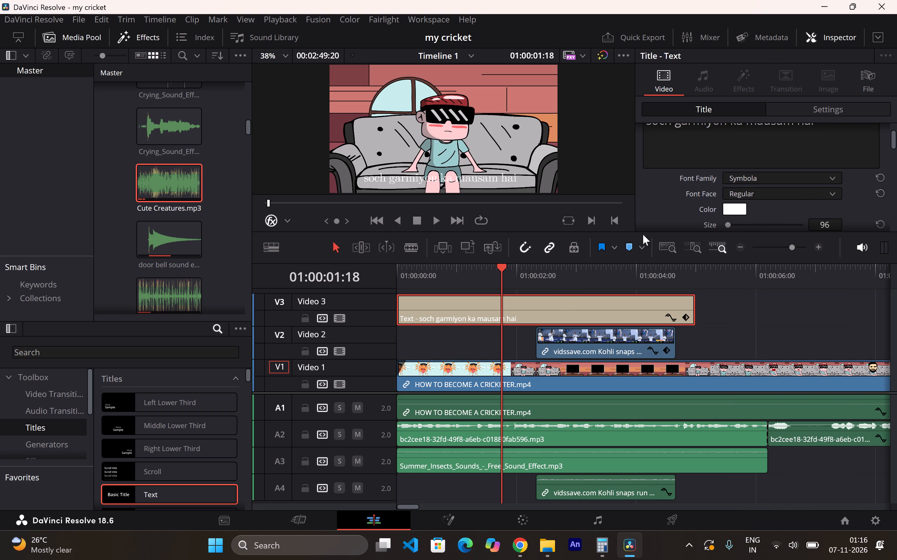
click(749, 180)
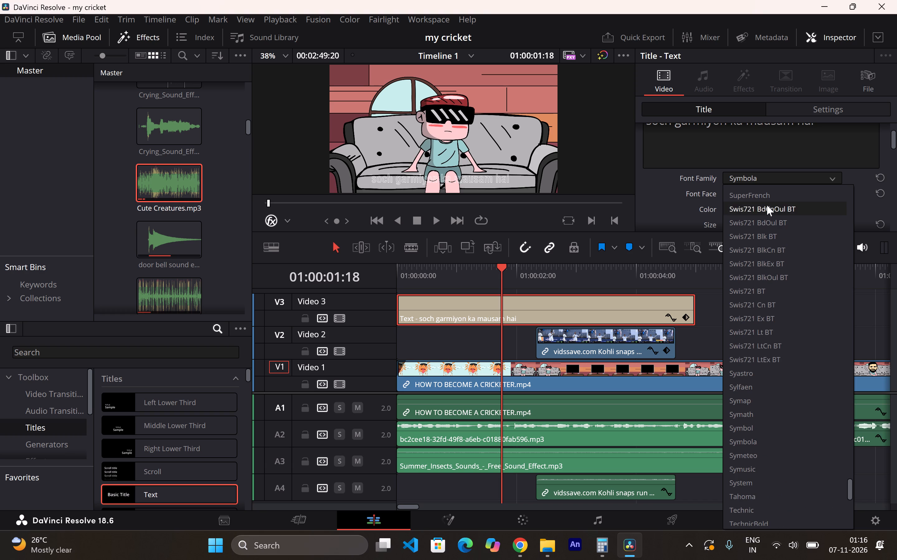
click(772, 241)
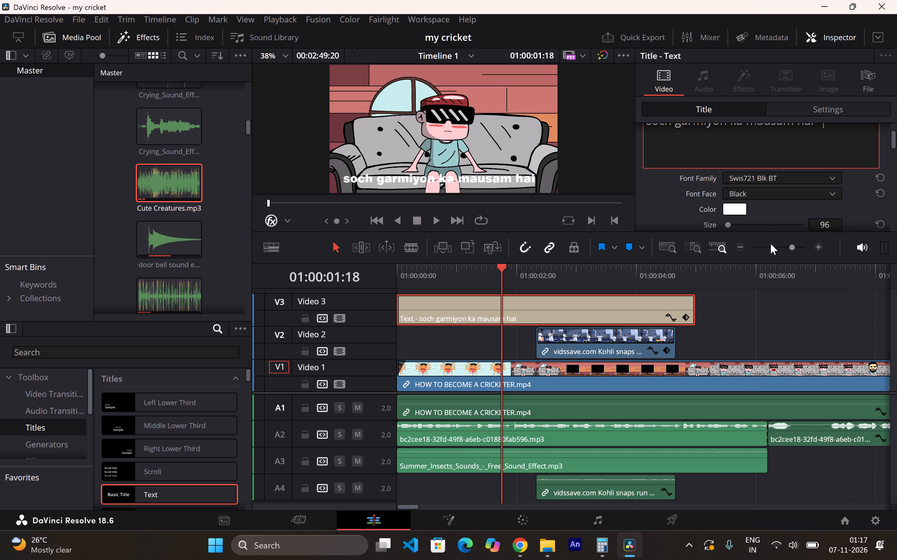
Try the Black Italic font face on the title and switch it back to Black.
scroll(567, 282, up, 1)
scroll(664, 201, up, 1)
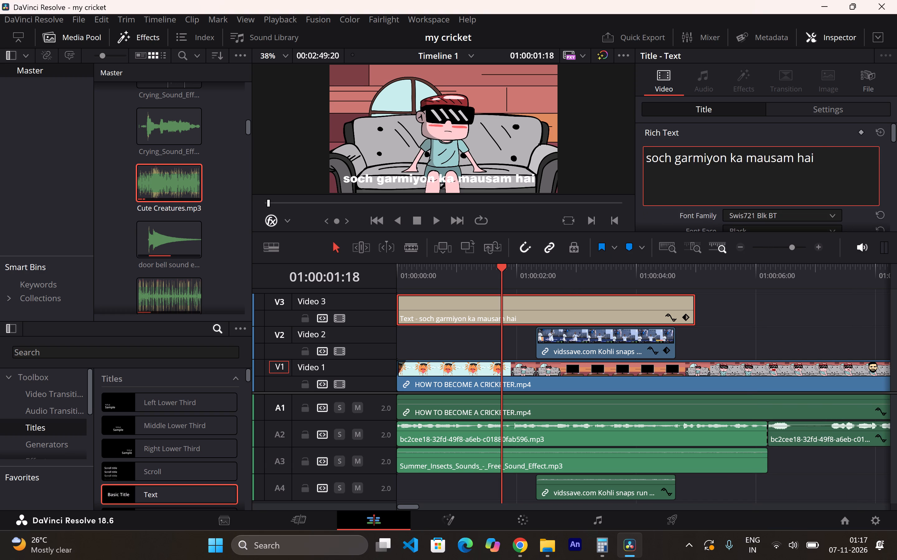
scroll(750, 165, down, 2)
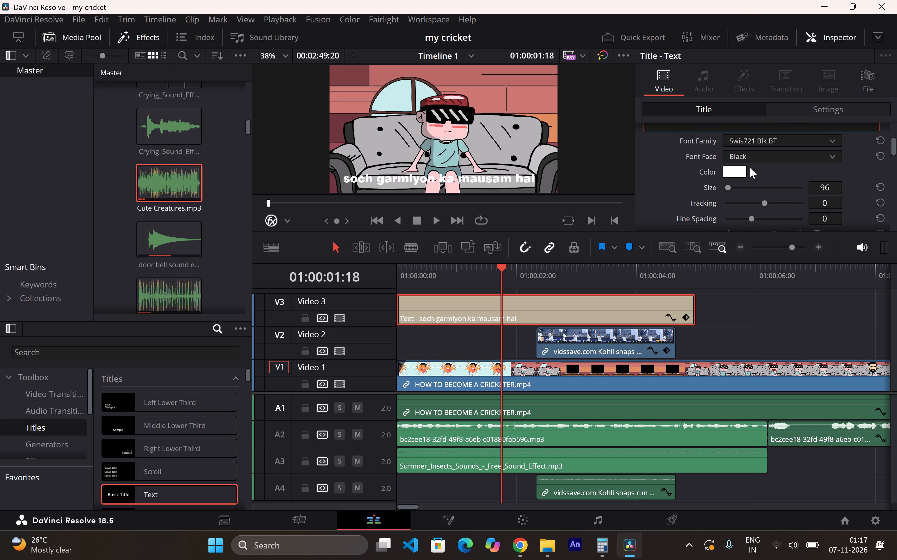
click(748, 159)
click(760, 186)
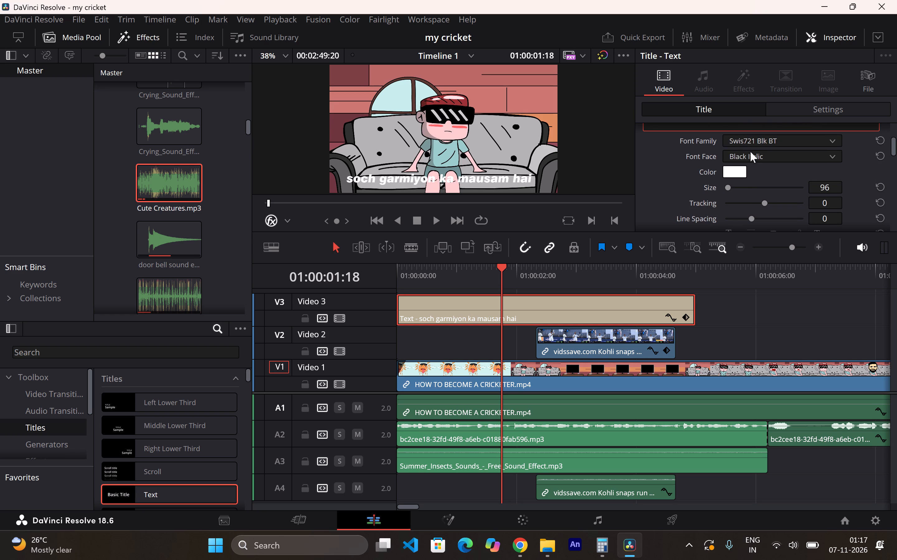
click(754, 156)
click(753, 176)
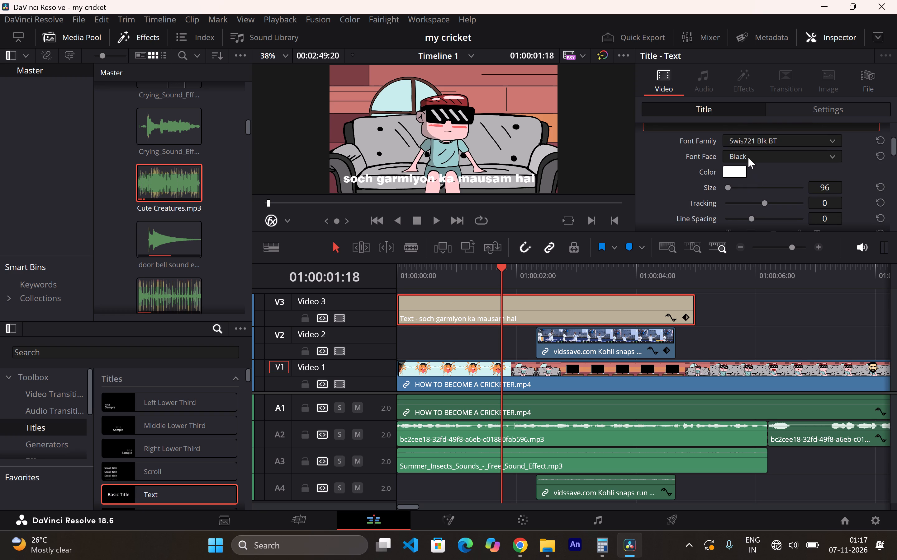
Set the opening title's font face to Black Italic.
click(750, 157)
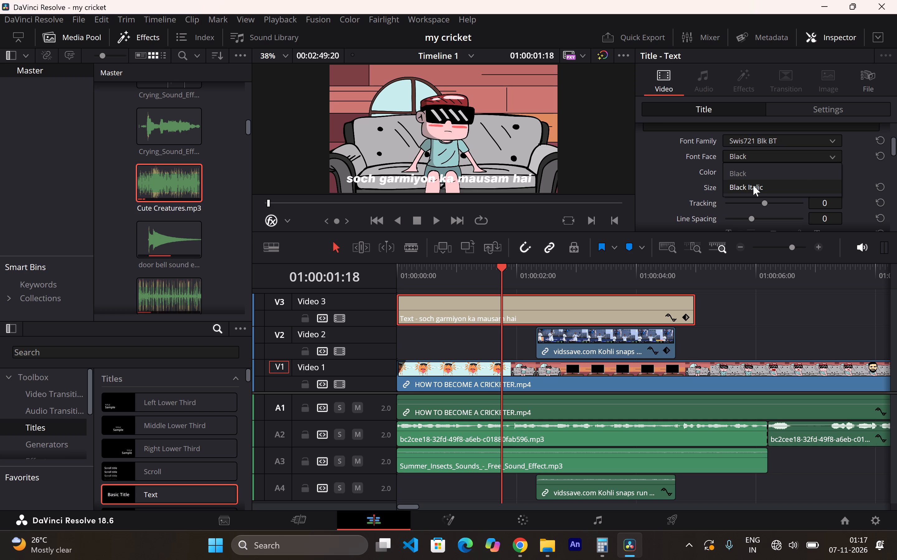
click(753, 185)
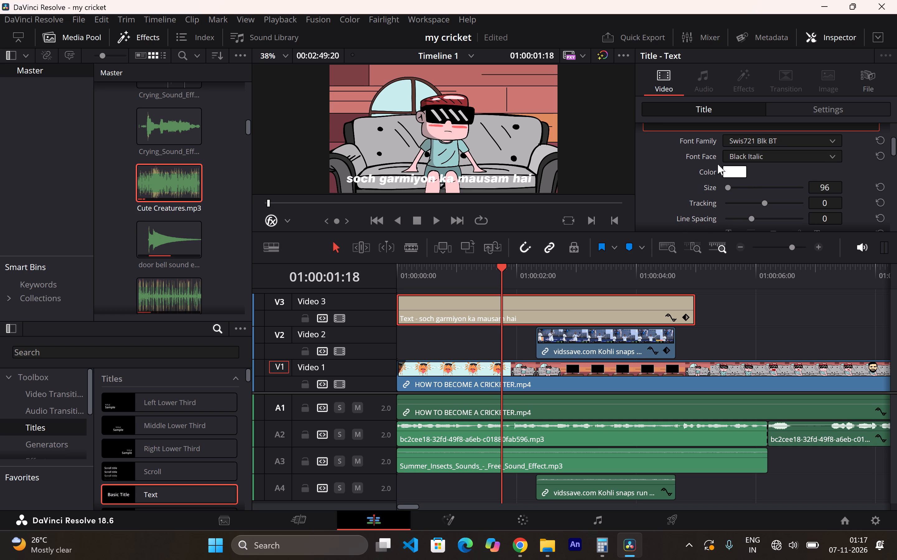
Move the opening title to position X 992, Y 69 and scale it down to a zoom of 0.830.
scroll(718, 193, down, 3)
drag(746, 184, 742, 184)
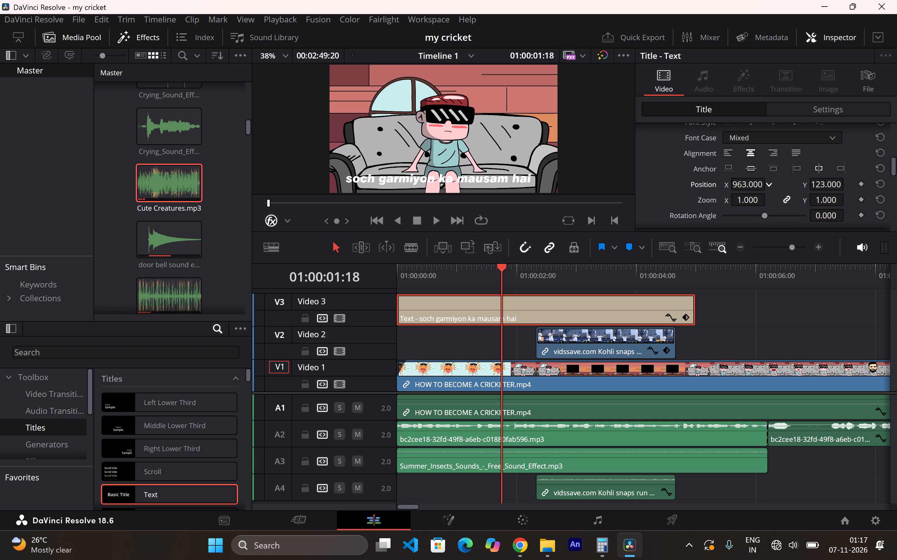
drag(742, 184, 719, 179)
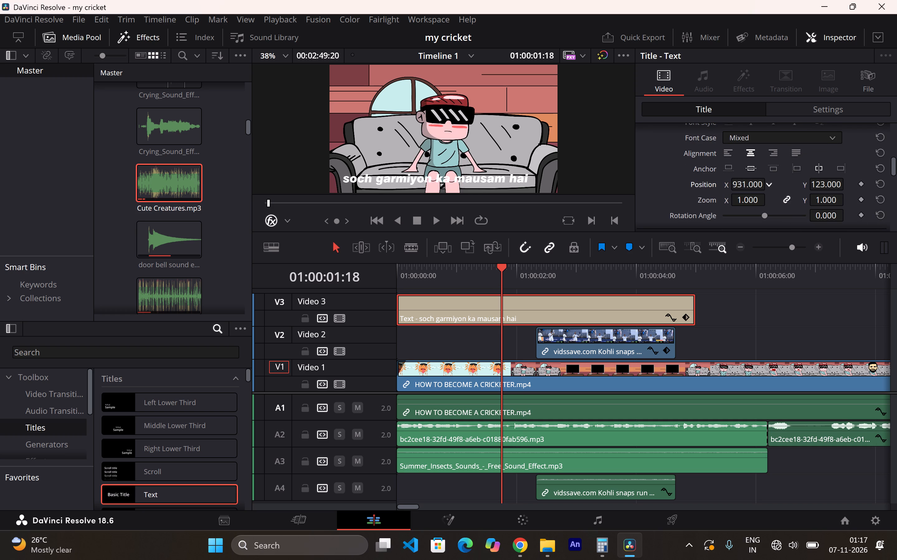
drag(719, 179, 755, 191)
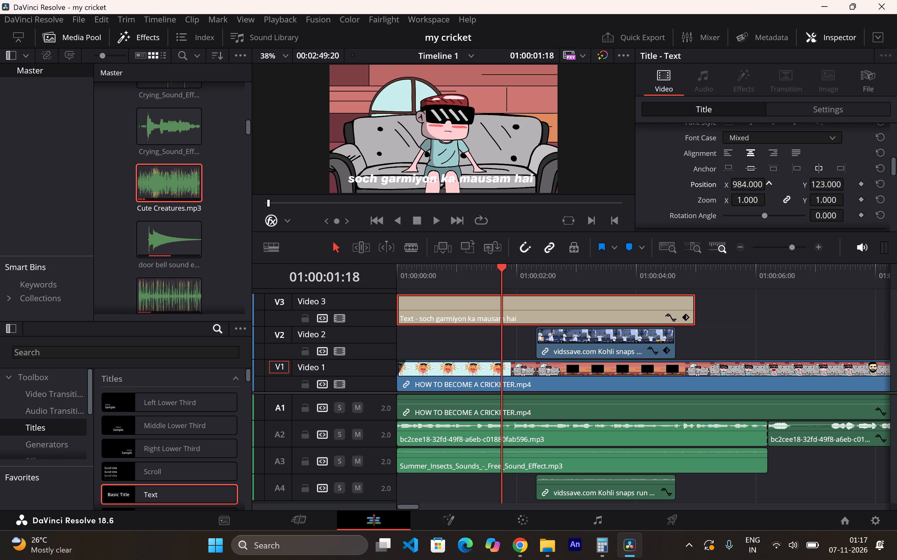
drag(755, 191, 760, 192)
drag(753, 199, 742, 196)
drag(819, 187, 787, 178)
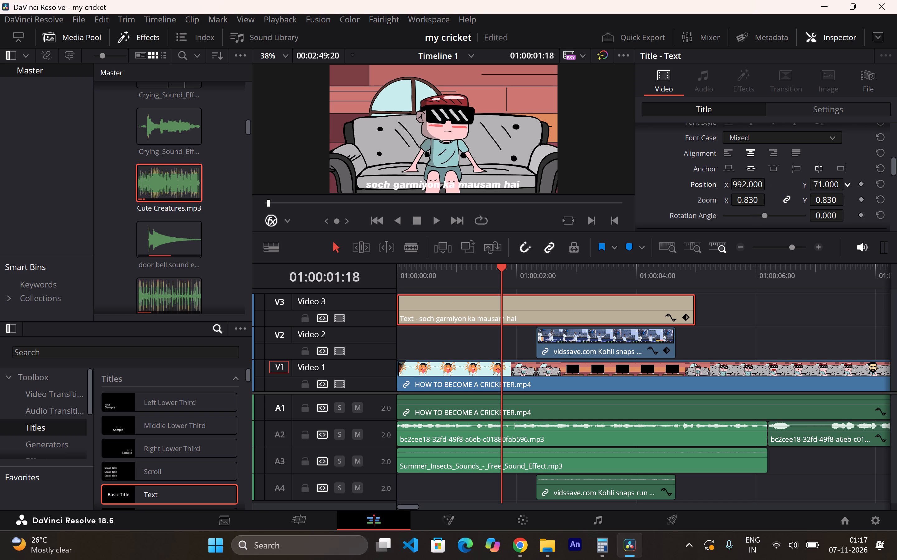
drag(787, 178, 786, 176)
drag(786, 176, 785, 176)
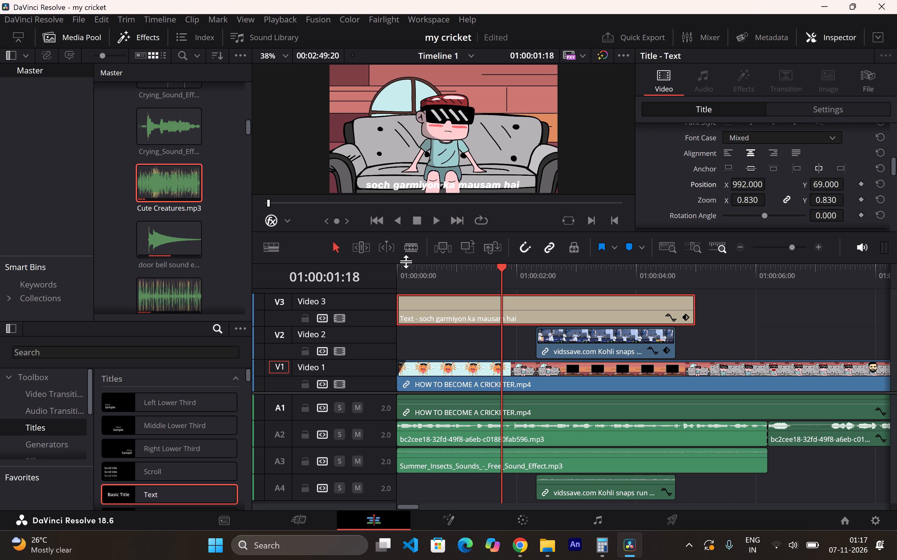
Play the timeline from the start and trim the end of the opening title on Video 3 to 01:00:01:09.
click(389, 272)
click(398, 270)
key(space)
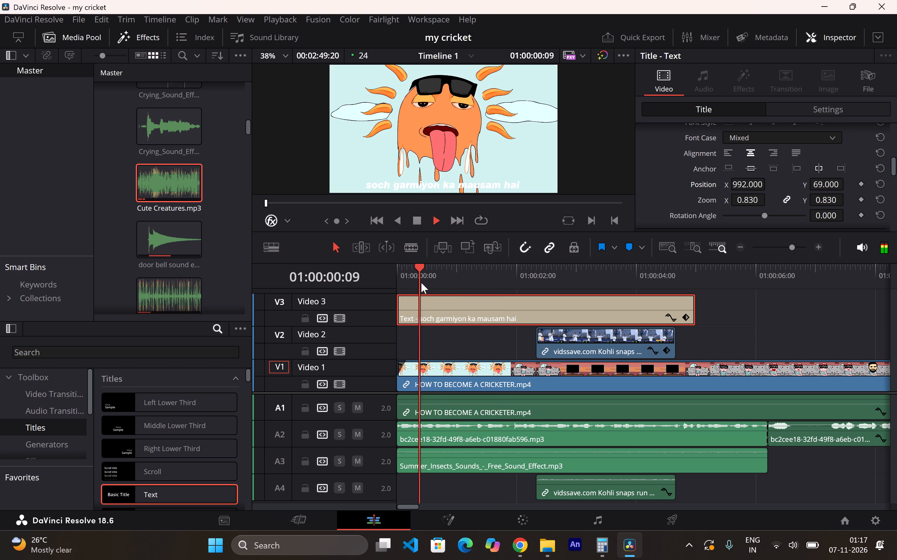
key(space)
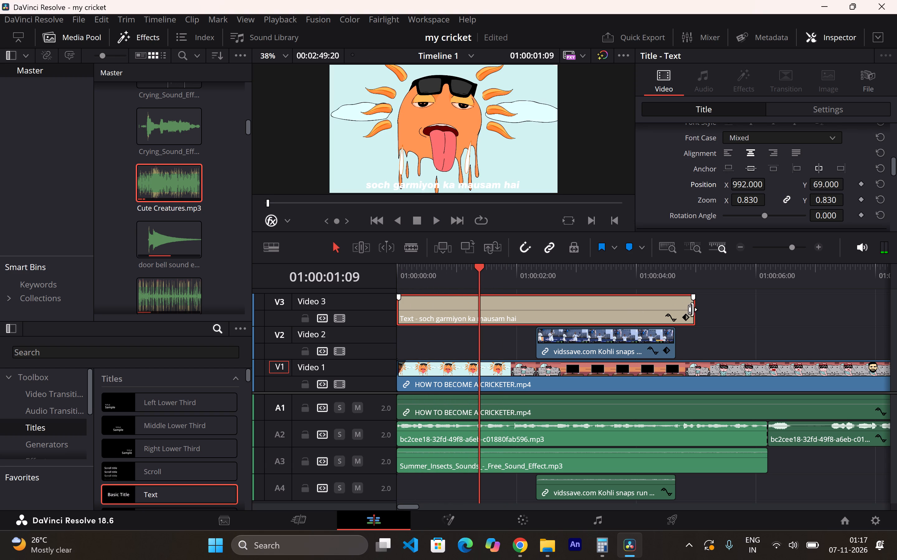
drag(694, 310, 491, 286)
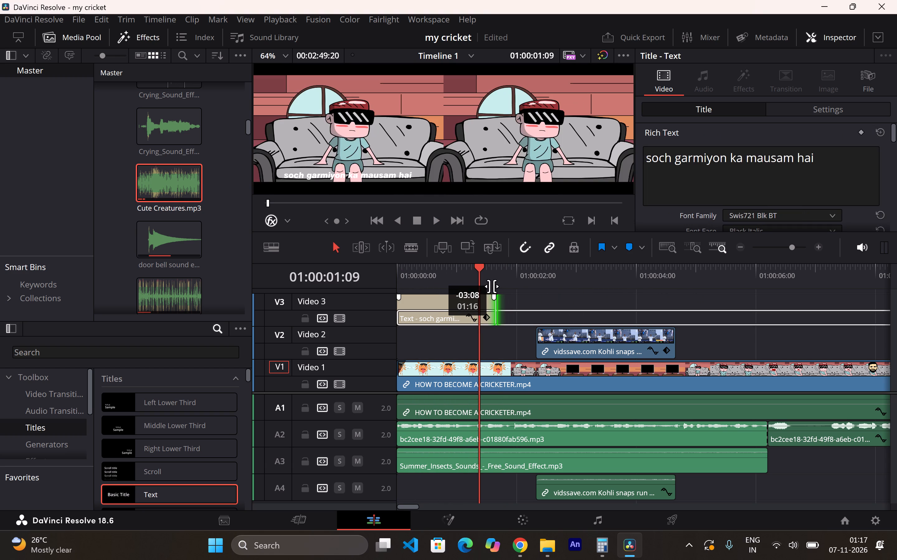
drag(491, 286, 482, 286)
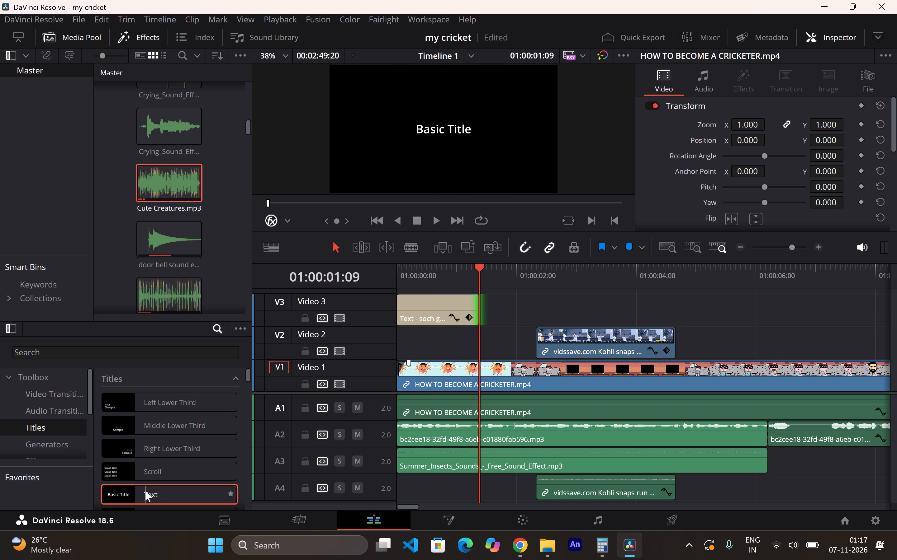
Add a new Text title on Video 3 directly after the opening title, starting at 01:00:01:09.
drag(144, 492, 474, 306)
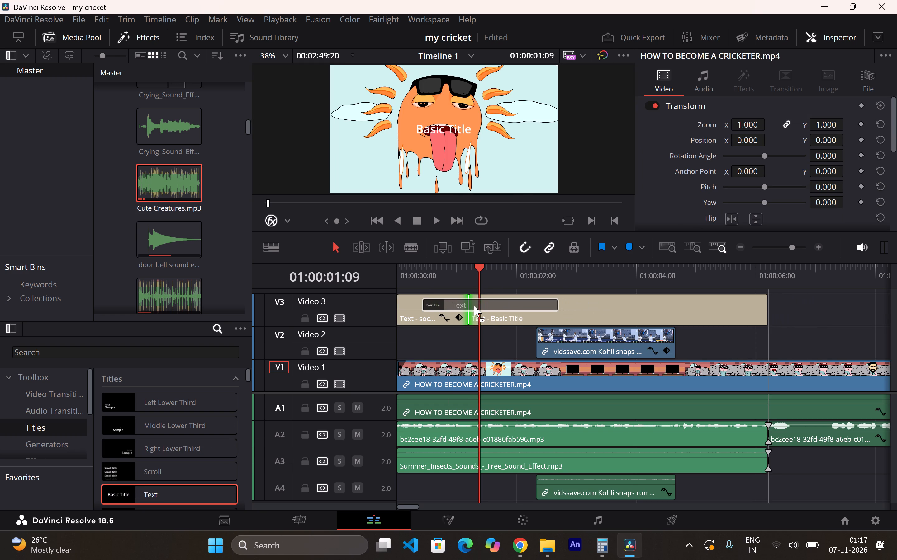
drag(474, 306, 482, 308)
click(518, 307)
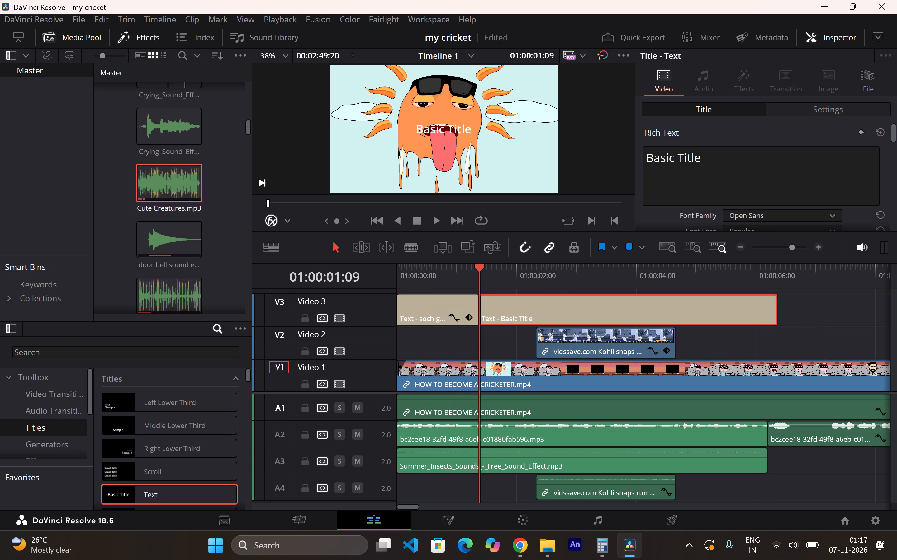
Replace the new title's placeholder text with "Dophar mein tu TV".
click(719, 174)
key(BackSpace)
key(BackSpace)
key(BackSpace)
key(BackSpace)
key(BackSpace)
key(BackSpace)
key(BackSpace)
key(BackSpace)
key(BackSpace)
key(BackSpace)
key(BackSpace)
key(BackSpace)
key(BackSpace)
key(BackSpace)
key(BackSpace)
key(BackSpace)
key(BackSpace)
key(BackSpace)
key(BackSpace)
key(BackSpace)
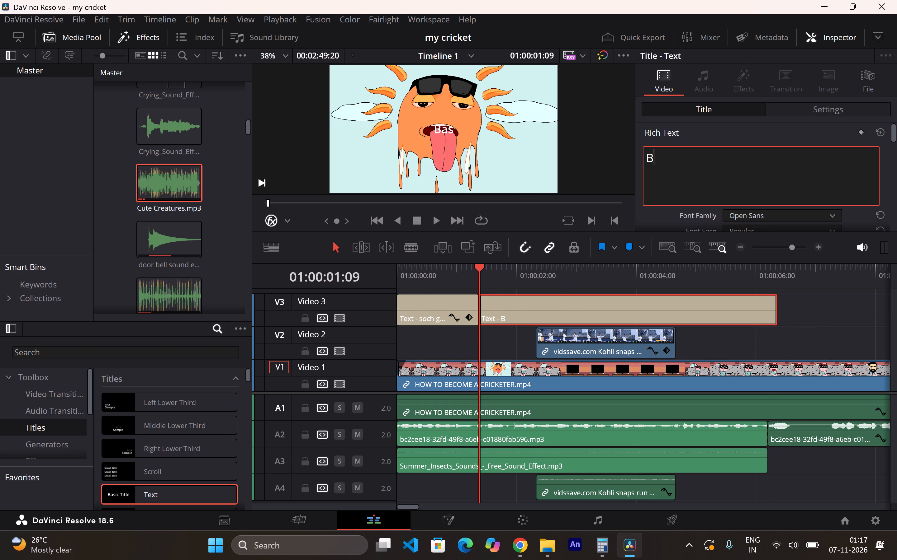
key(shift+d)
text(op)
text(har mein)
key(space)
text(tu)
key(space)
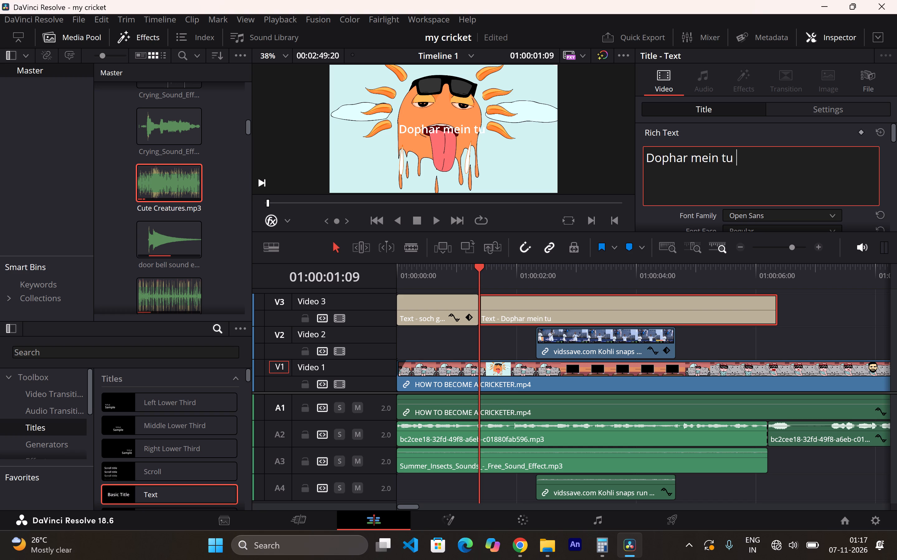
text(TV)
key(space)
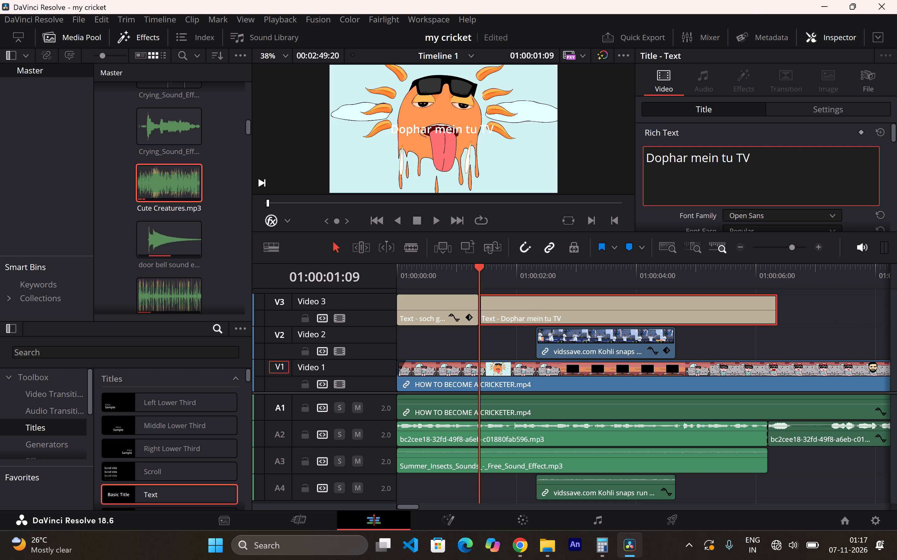
Compare the formatting and position settings of the two titles on Video 3 and their look in the preview.
scroll(747, 157, down, 5)
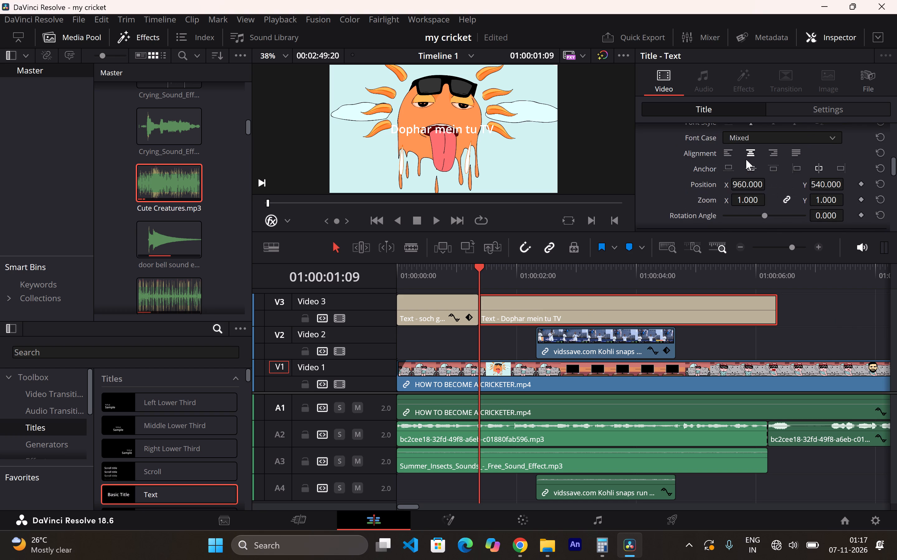
scroll(746, 159, up, 2)
scroll(746, 159, down, 1)
click(422, 312)
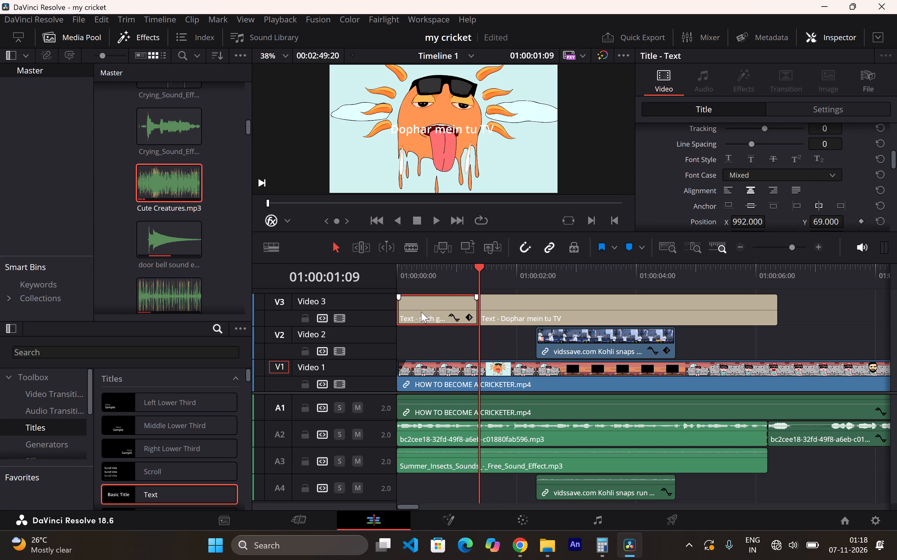
click(522, 306)
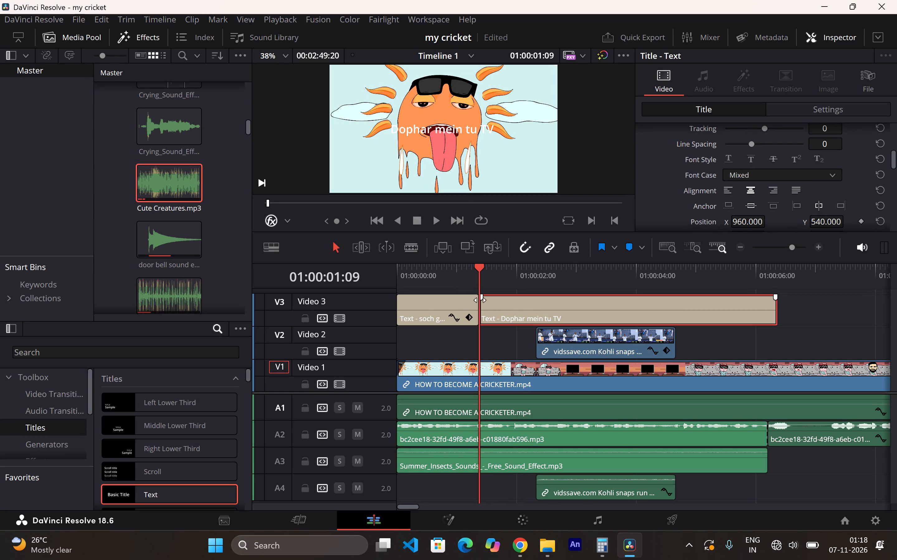
click(446, 301)
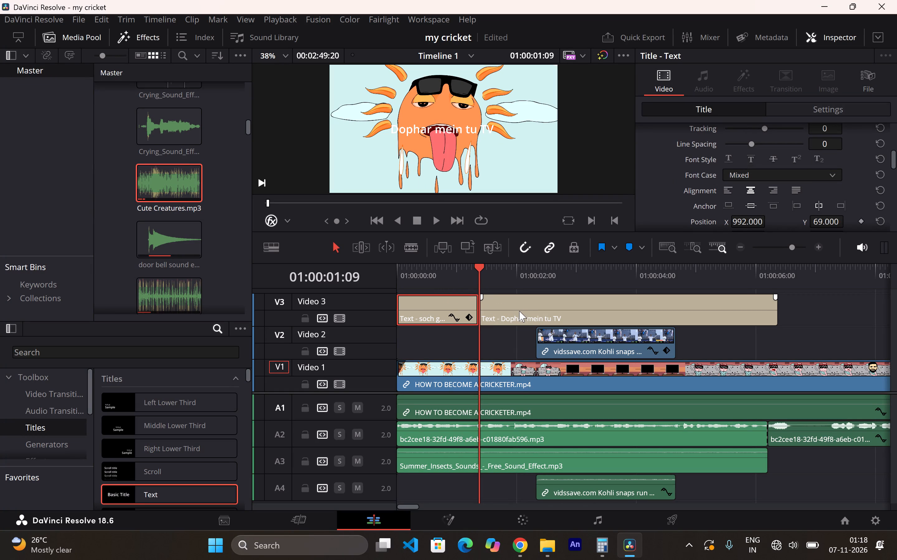
click(519, 311)
drag(474, 268, 434, 260)
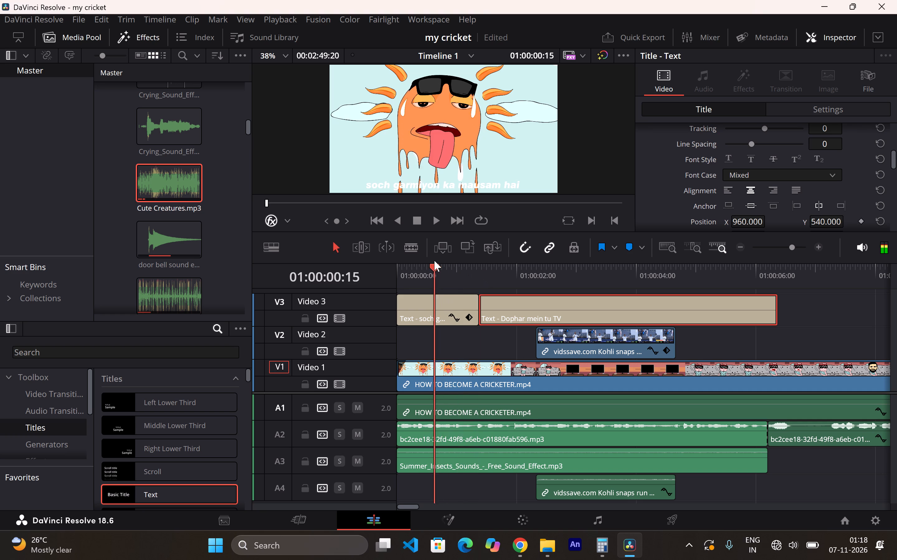
drag(434, 260, 442, 269)
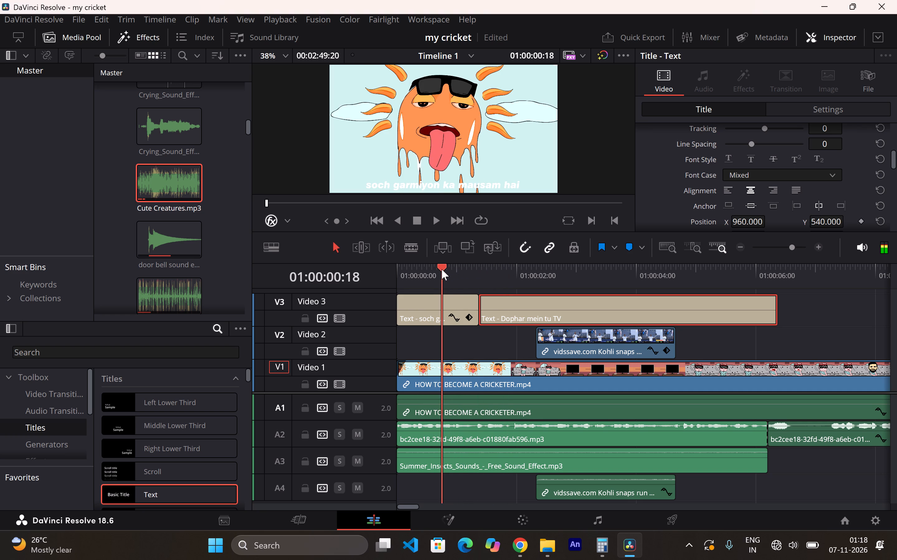
drag(442, 269, 453, 275)
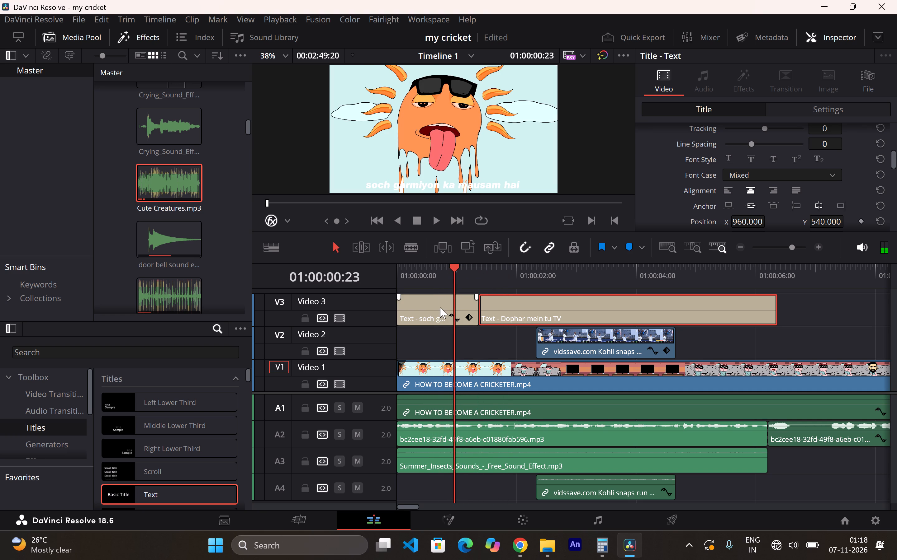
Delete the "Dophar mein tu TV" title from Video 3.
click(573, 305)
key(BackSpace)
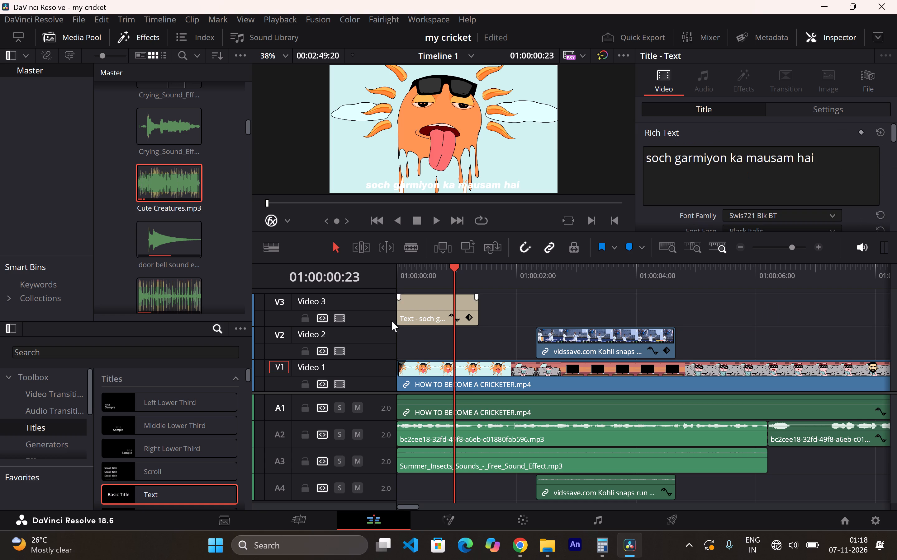
Copy the opening title and paste the duplicate on Video 3 at 01:00:01:09, directly after the original.
right_click(424, 302)
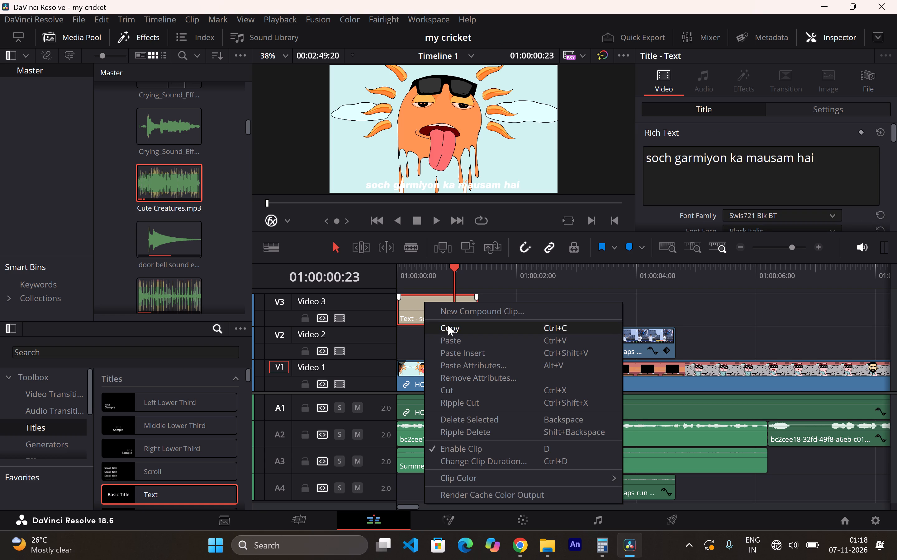
click(448, 325)
drag(462, 268, 473, 269)
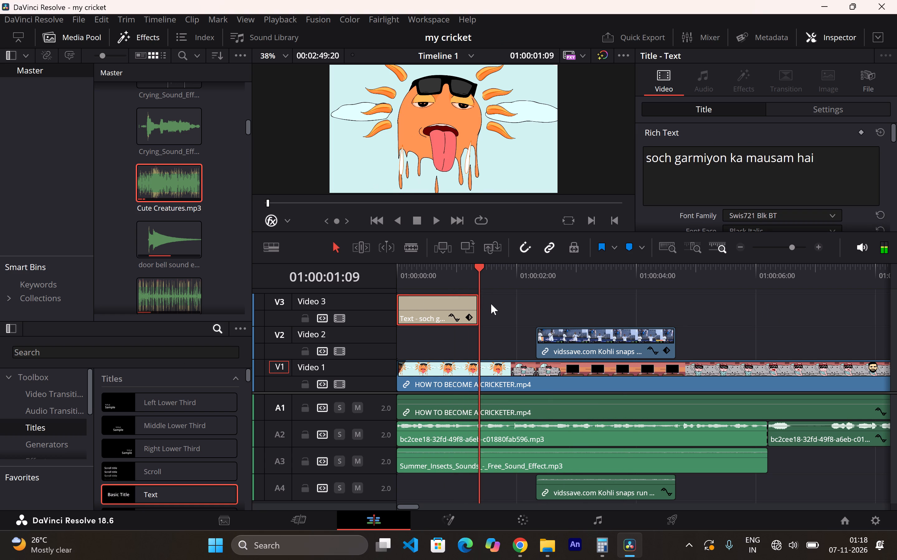
right_click(495, 305)
click(508, 318)
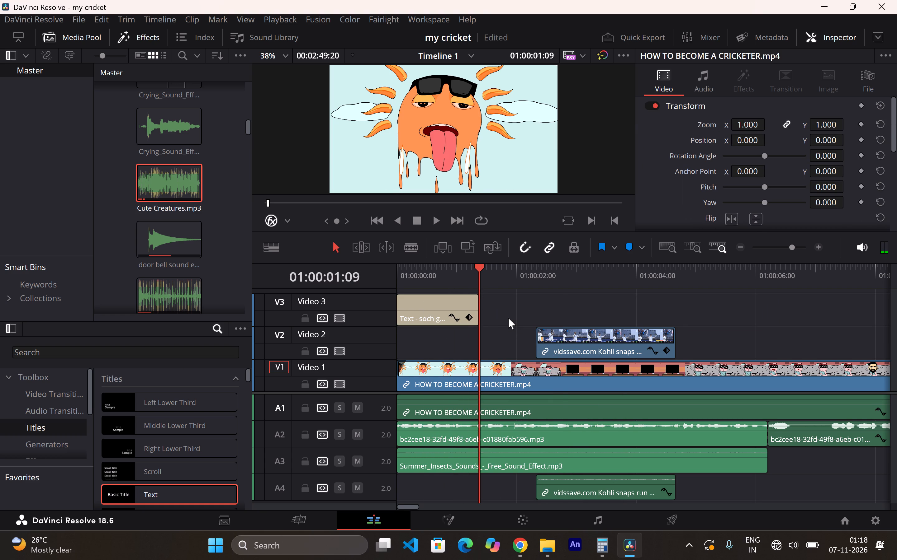
Preview the duplicated title at 01:00:01:19 and replace its text with "Dophar mein tu TV".
drag(555, 274, 536, 273)
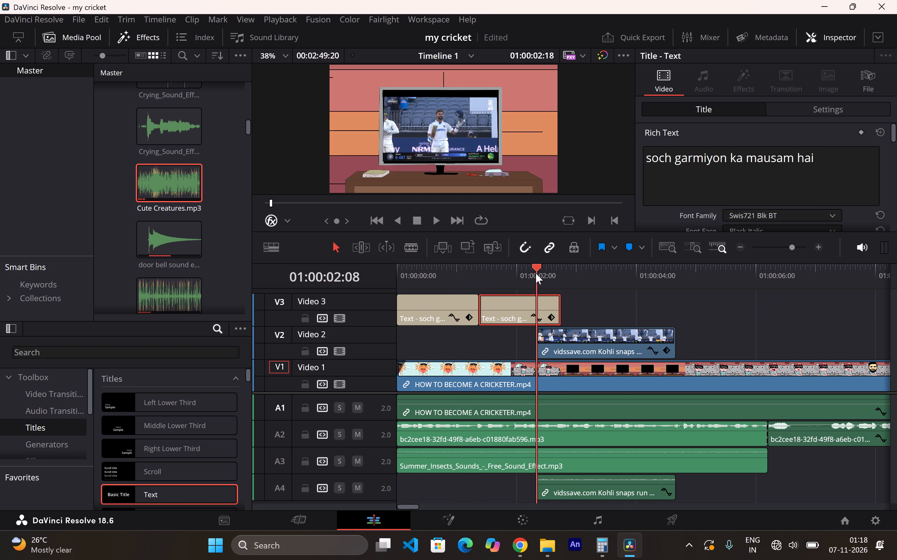
drag(536, 273, 504, 278)
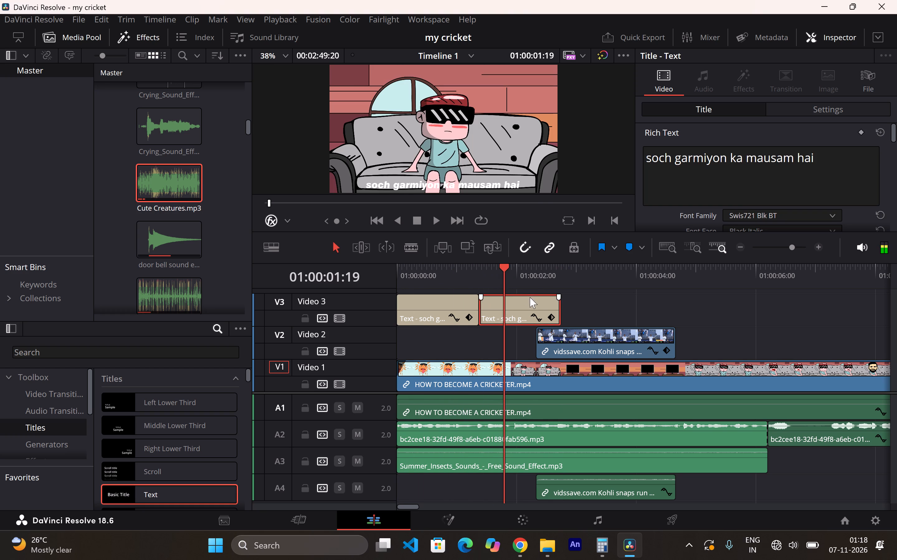
click(822, 166)
key(BackSpace)
key(BackSpace)
key(BackSpace)
key(BackSpace)
key(BackSpace)
key(BackSpace)
key(BackSpace)
key(BackSpace)
key(BackSpace)
key(BackSpace)
key(BackSpace)
key(BackSpace)
key(BackSpace)
key(BackSpace)
key(BackSpace)
key(BackSpace)
key(BackSpace)
key(BackSpace)
key(BackSpace)
key(BackSpace)
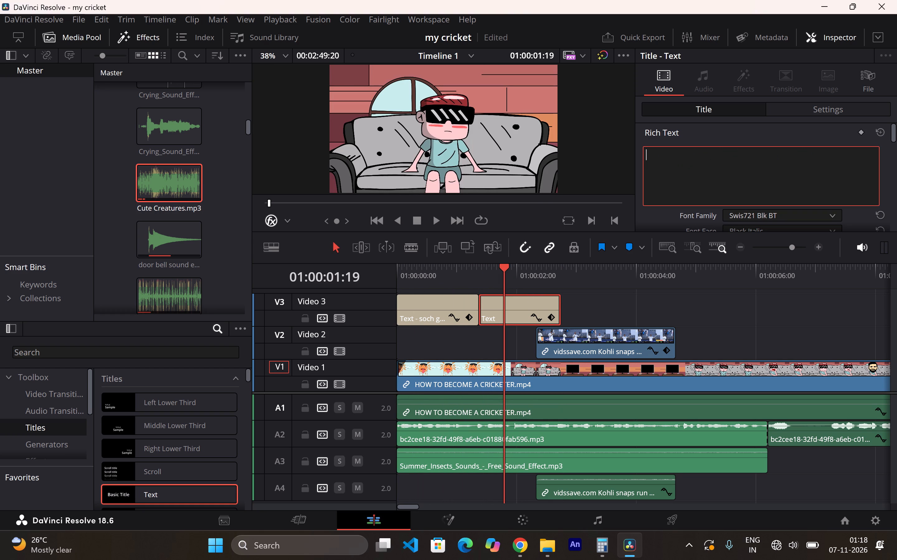
key(shift+d)
text(op)
key(h)
text(ar)
key(space)
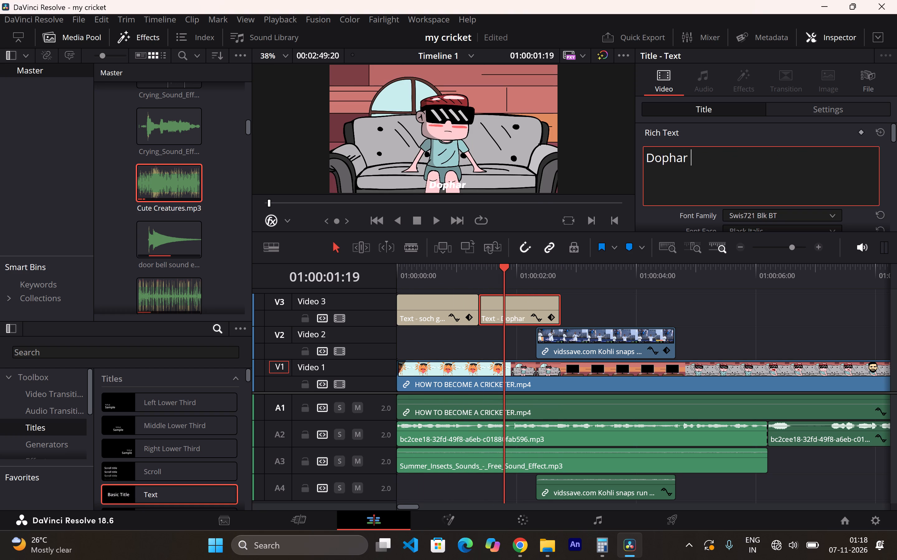
text(mein tu)
key(space)
text(TV)
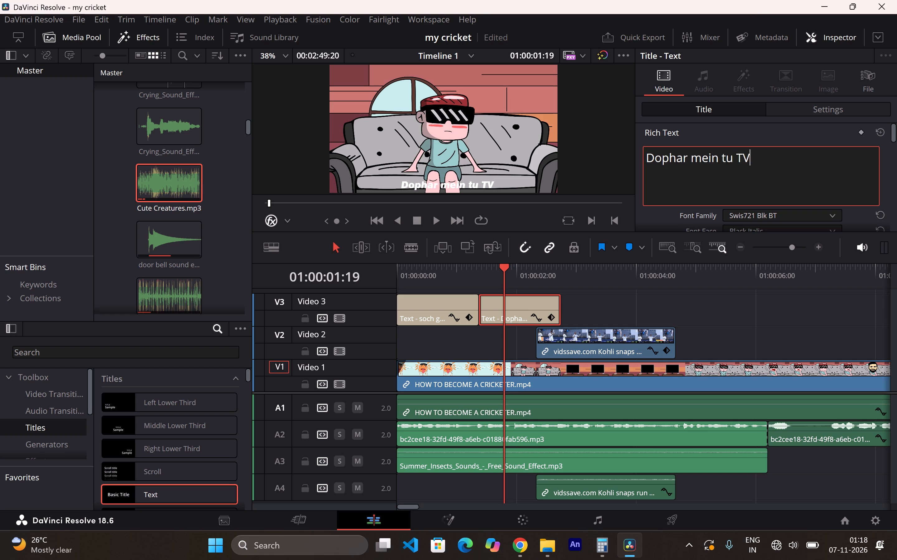
key(space)
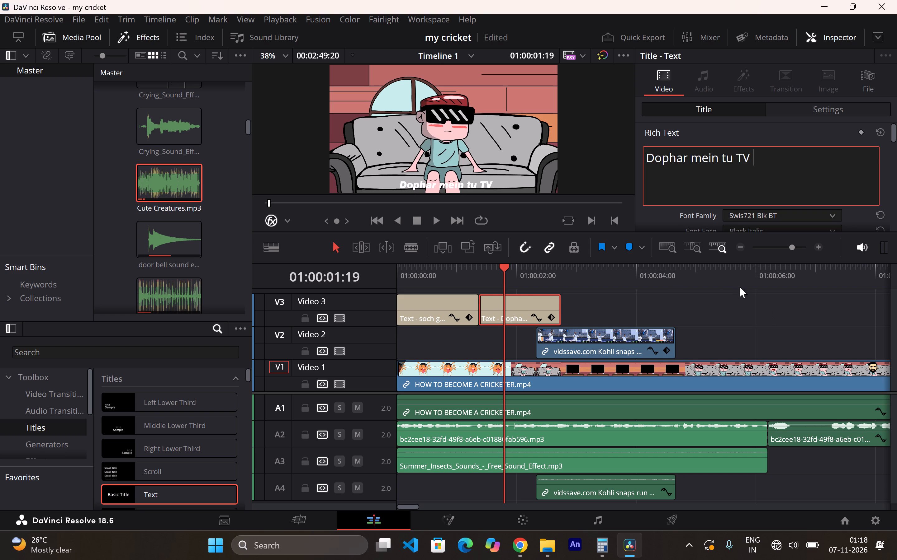
Trim the end of the "Dophar mein tu TV" title on Video 3 to 01:00:02:02, playing from the start to match the narration.
drag(502, 268, 570, 277)
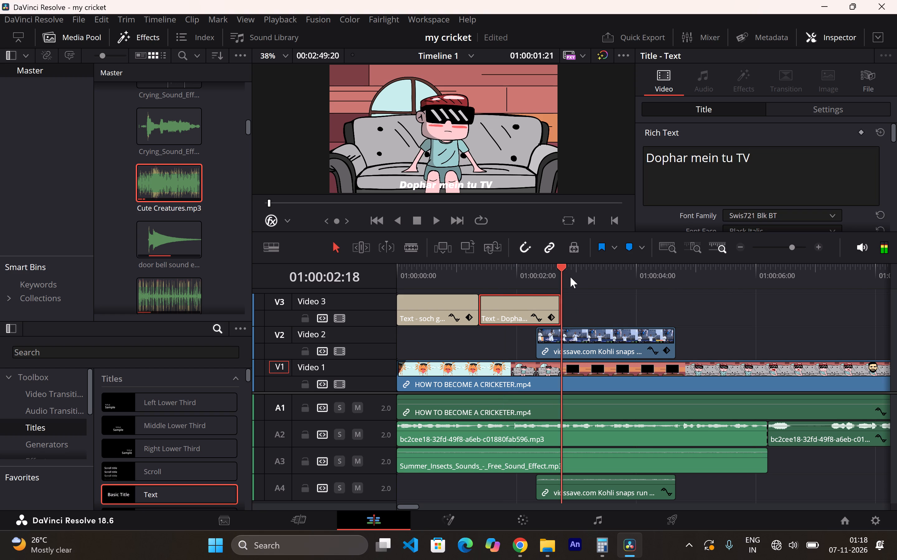
drag(570, 277, 569, 277)
drag(561, 309, 549, 308)
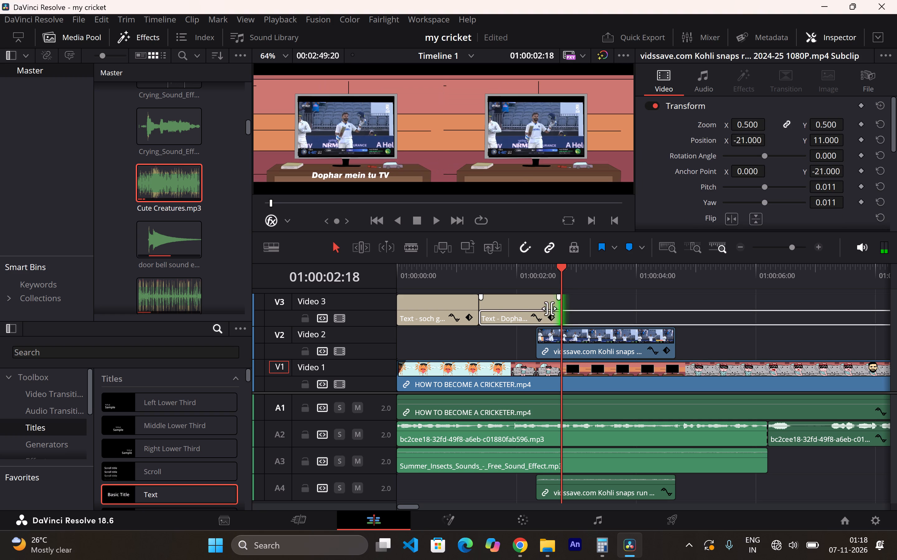
drag(549, 308, 506, 311)
click(400, 281)
key(space)
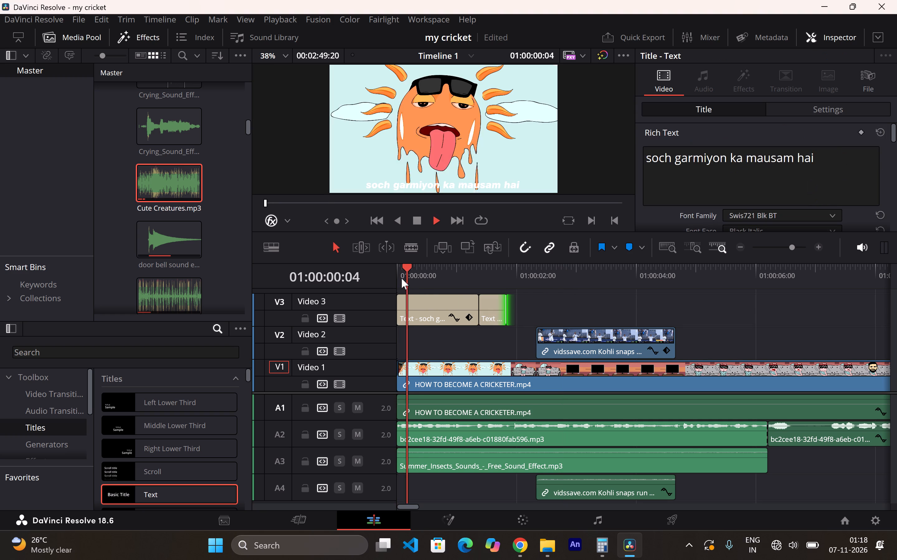
key(space)
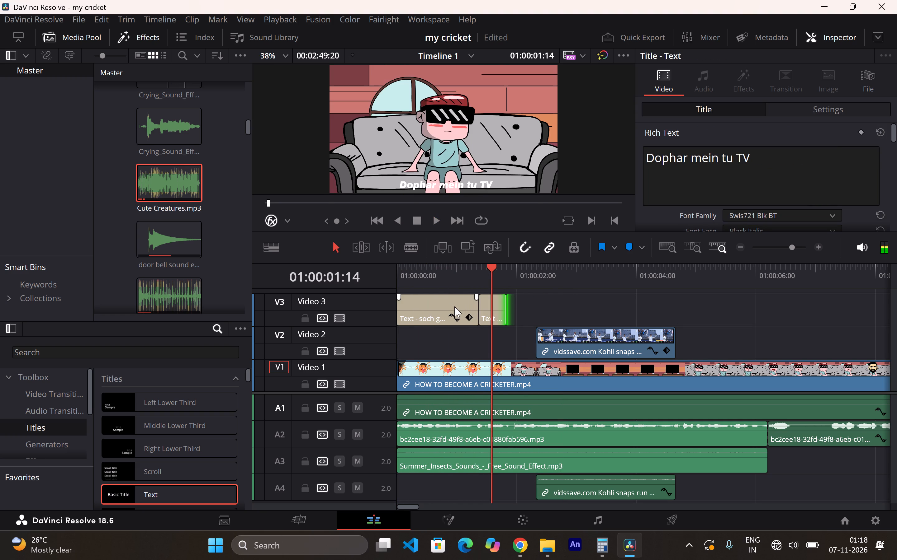
key(space)
key(space)
drag(505, 310, 508, 310)
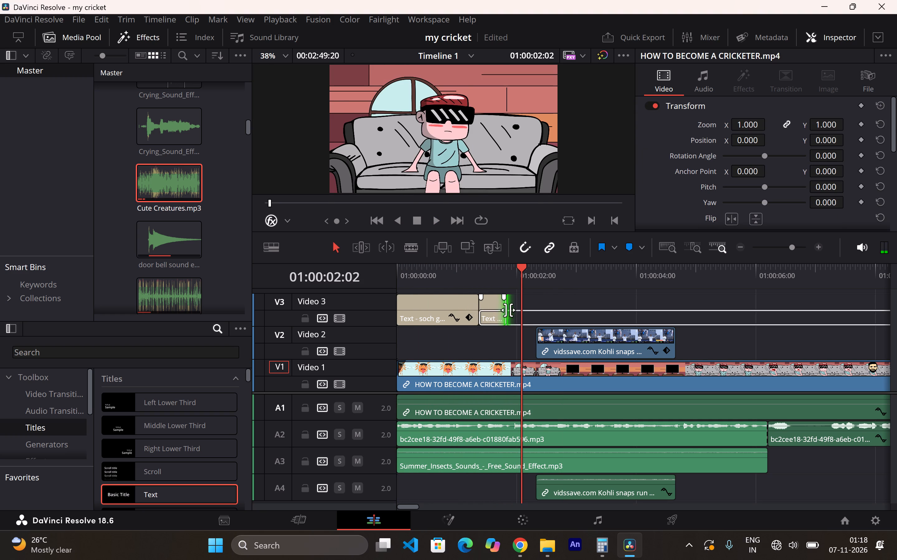
drag(508, 310, 516, 309)
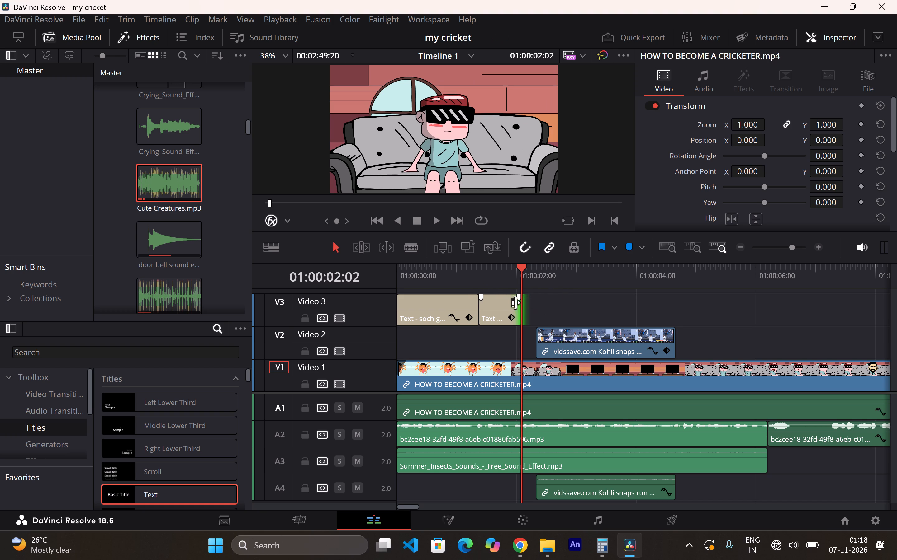
Paste another copy of the opening title on Video 3 at 01:00:02:02, directly after the "Dophar mein tu TV" title.
right_click(546, 305)
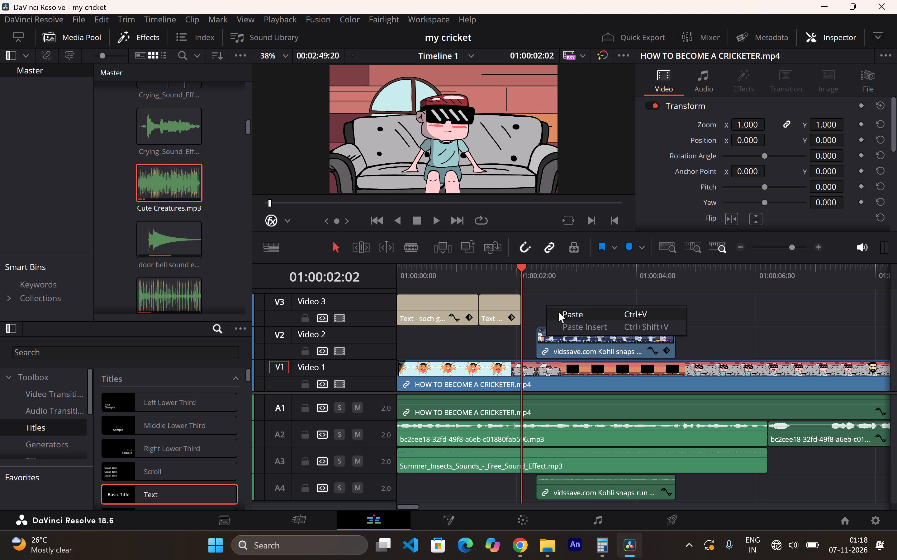
click(560, 313)
Replace the text of the newly pasted third title with "Dekh rha hai".
click(822, 170)
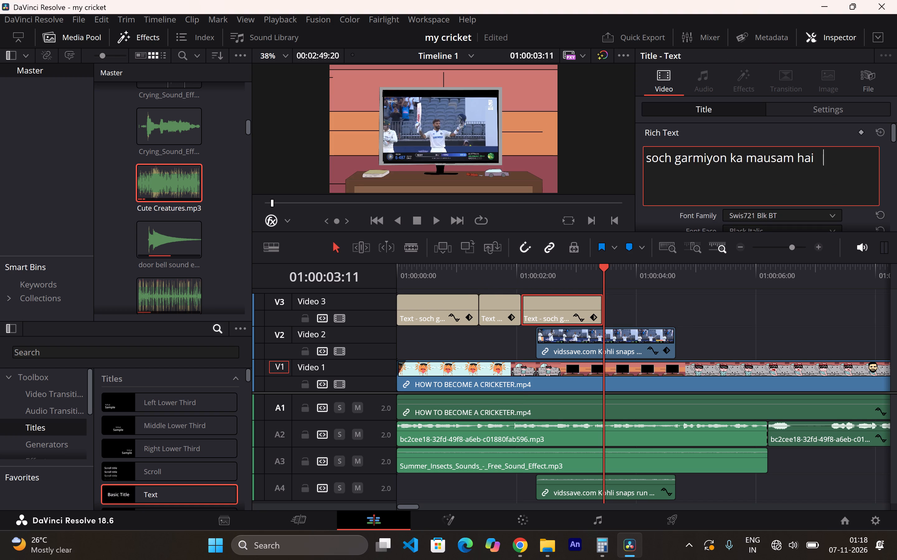
key(BackSpace)
key(BackSpace)
key(BackSpace)
key(BackSpace)
key(BackSpace)
key(BackSpace)
key(BackSpace)
key(BackSpace)
key(BackSpace)
key(BackSpace)
key(BackSpace)
key(BackSpace)
key(BackSpace)
key(BackSpace)
key(BackSpace)
key(BackSpace)
key(BackSpace)
key(BackSpace)
key(BackSpace)
key(BackSpace)
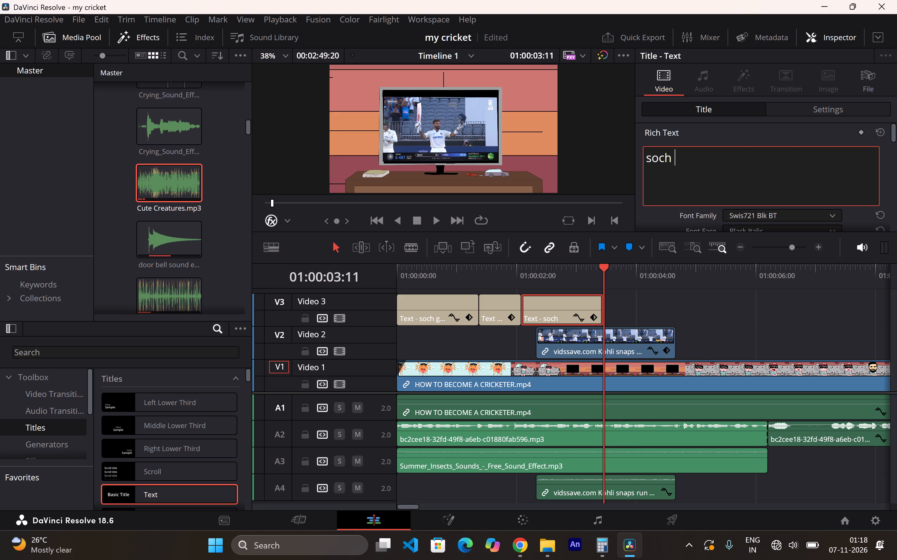
text(DEk)
key(BackSpace)
key(BackSpace)
key(e)
key(k)
key(h)
key(space)
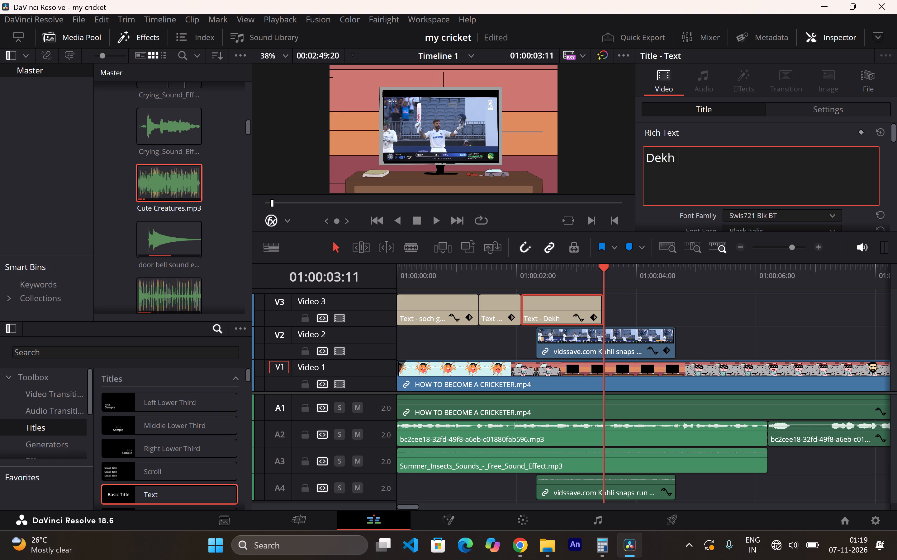
key(r)
text(ha hau)
key(space)
key(BackSpace)
key(BackSpace)
key(i)
Play the timeline from the start through the third title to check the titles' timing against the narration.
click(523, 278)
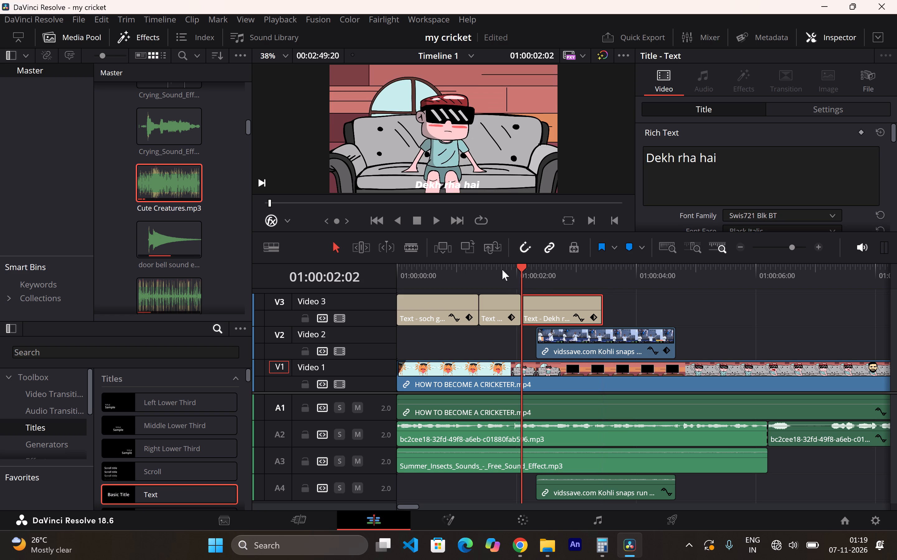
click(403, 268)
key(space)
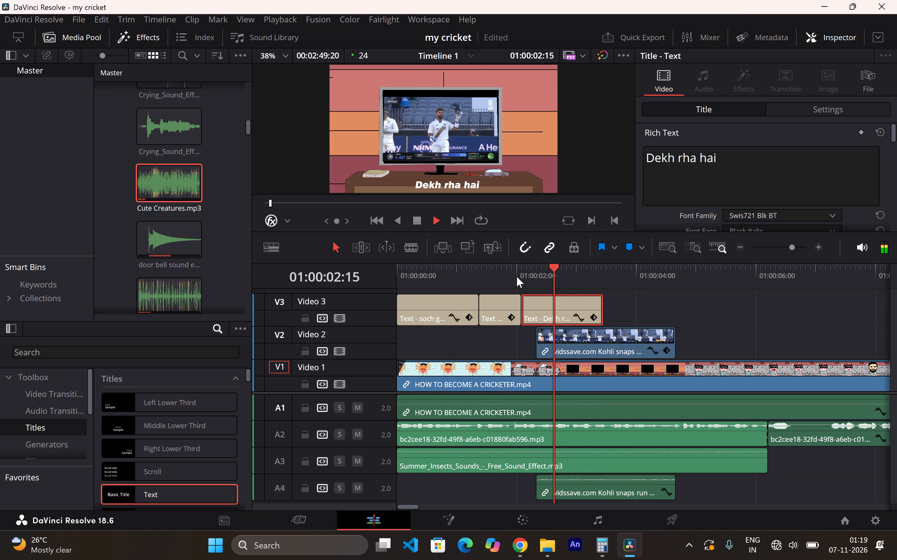
key(space)
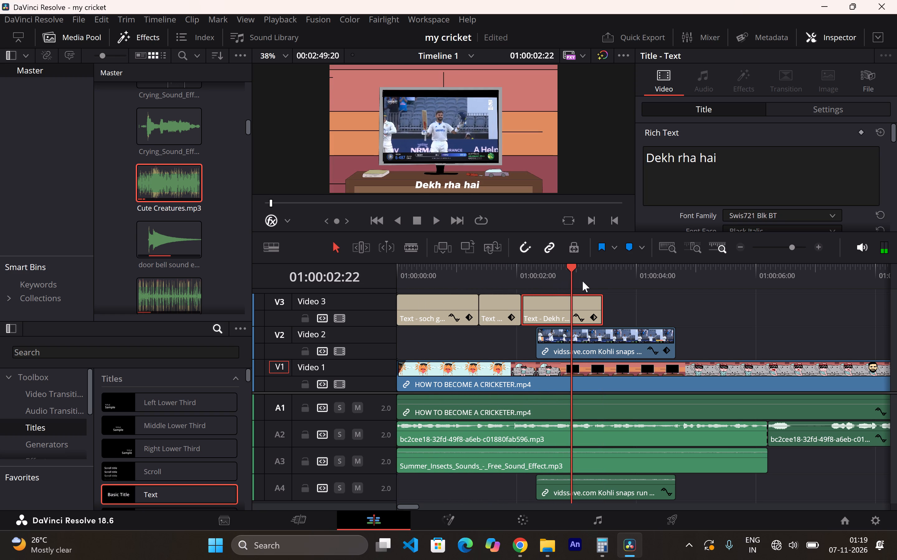
Set the tracking of the "soch garmiyon ka mausam hai" title to -7 and check its look in the preview.
click(438, 306)
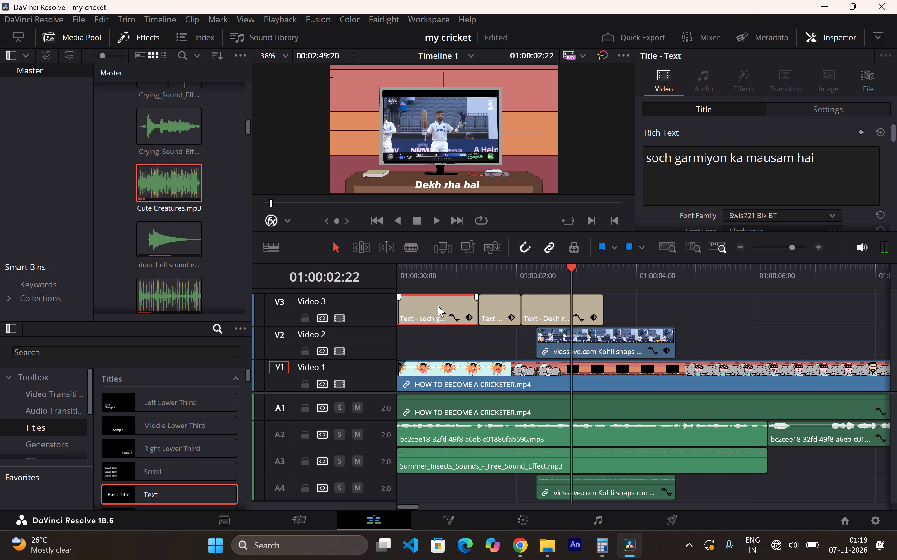
scroll(747, 171, down, 2)
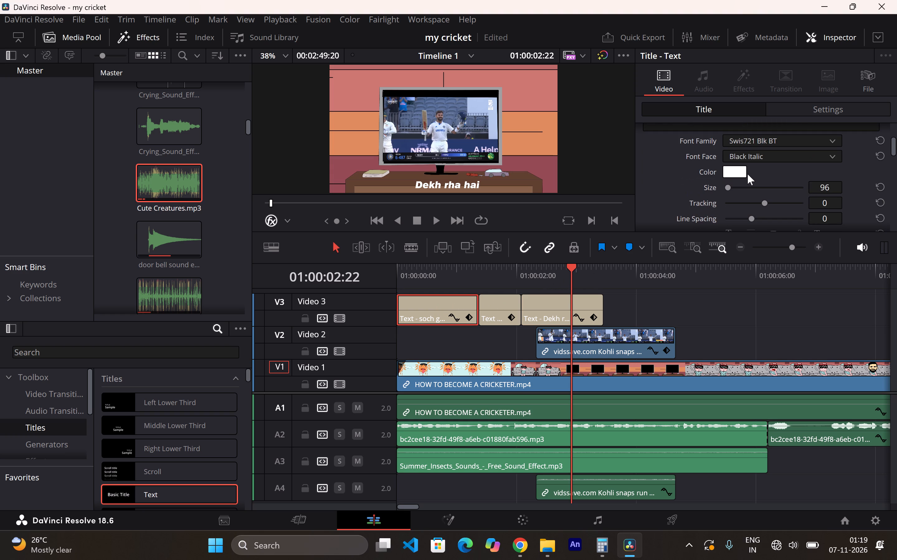
drag(766, 203, 770, 204)
drag(770, 204, 761, 206)
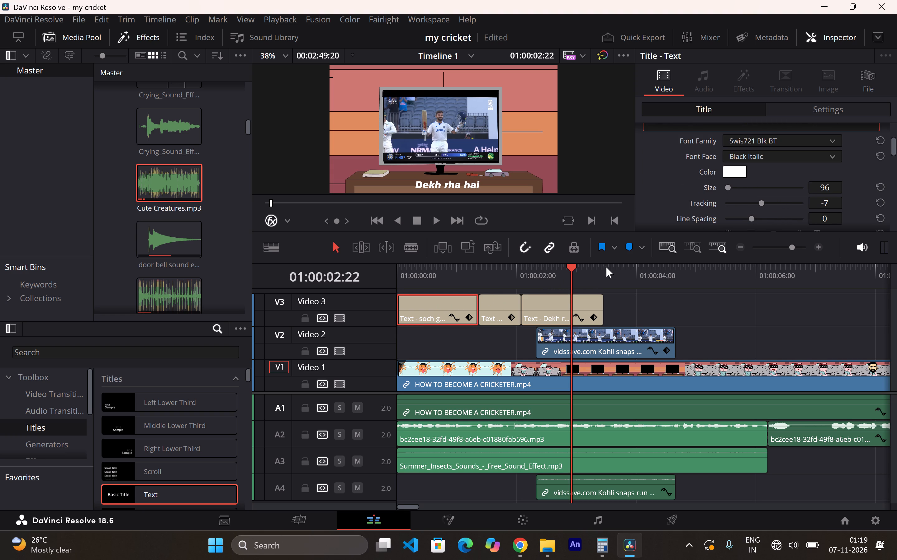
drag(570, 266, 442, 256)
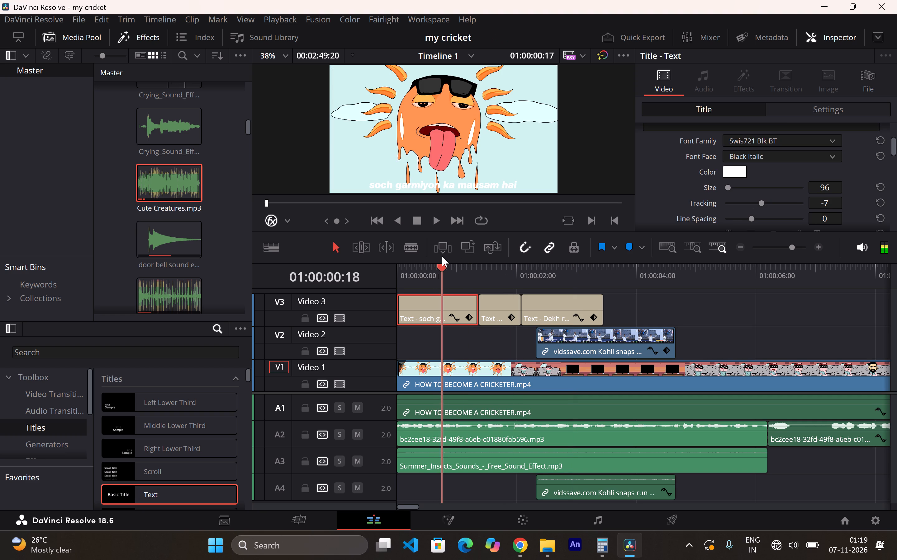
Set both the tracking and the line spacing of the "Dophar mein tu TV" title to -7.
drag(442, 256, 494, 270)
click(495, 298)
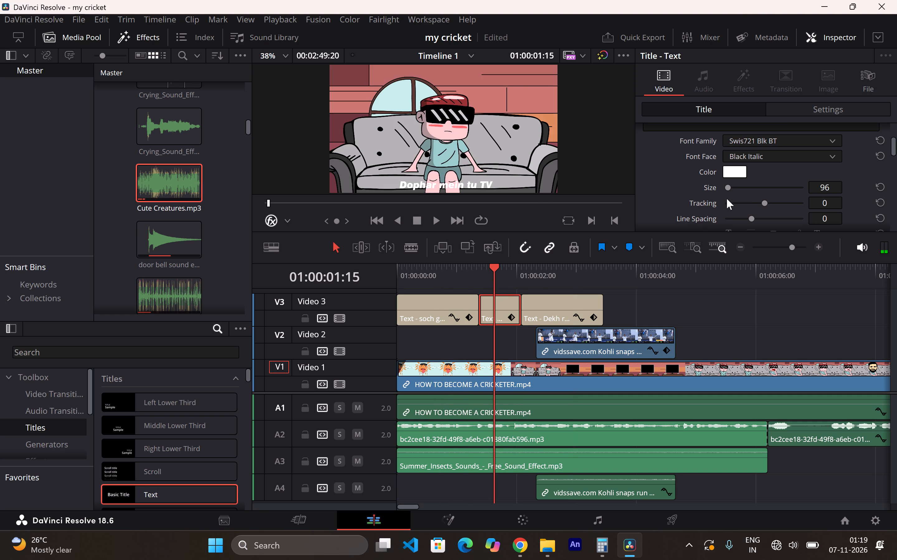
click(763, 204)
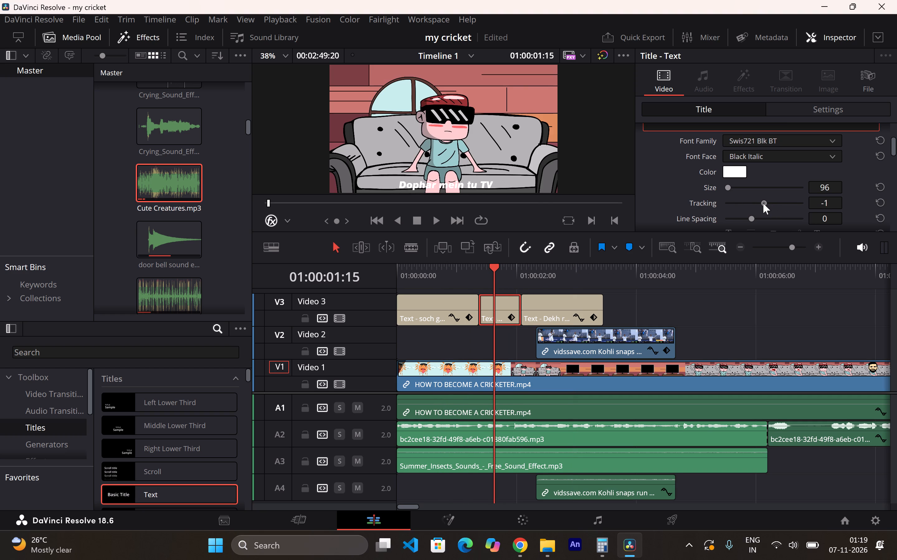
scroll(762, 202, down, 1)
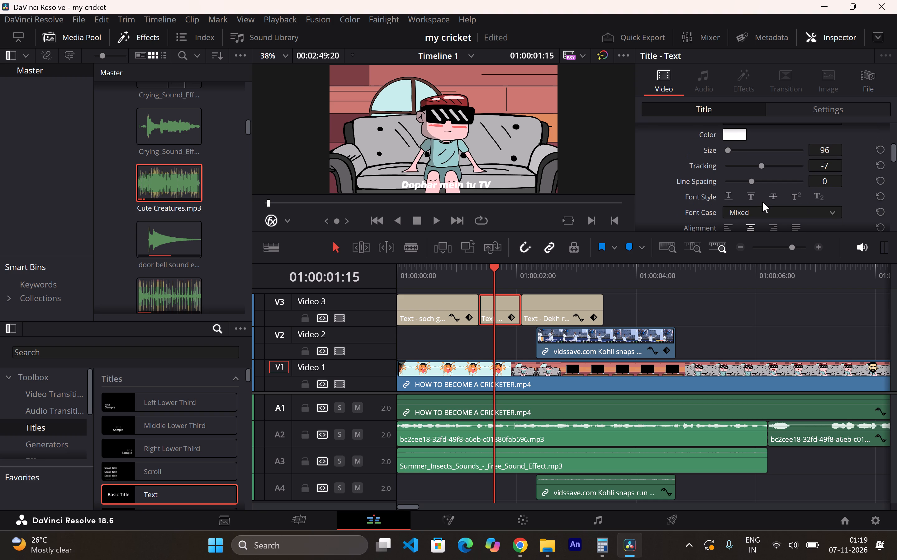
click(753, 182)
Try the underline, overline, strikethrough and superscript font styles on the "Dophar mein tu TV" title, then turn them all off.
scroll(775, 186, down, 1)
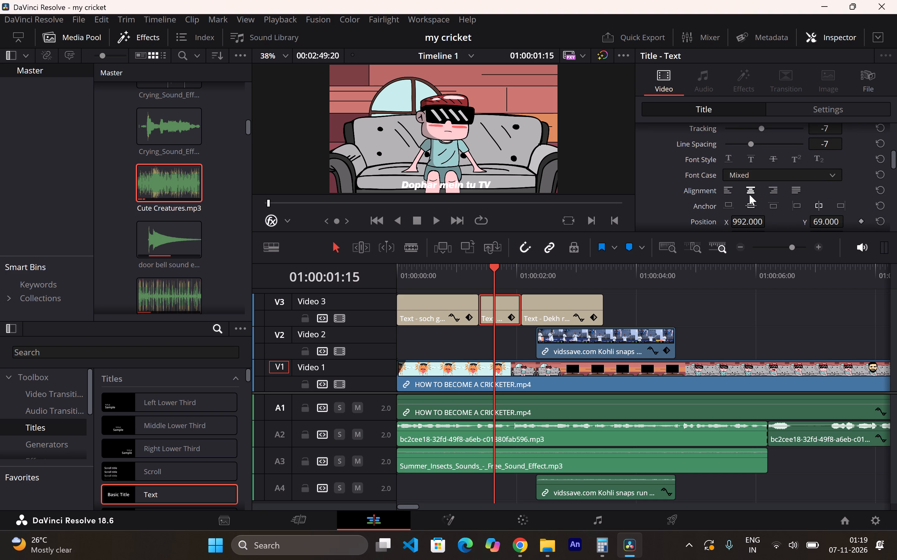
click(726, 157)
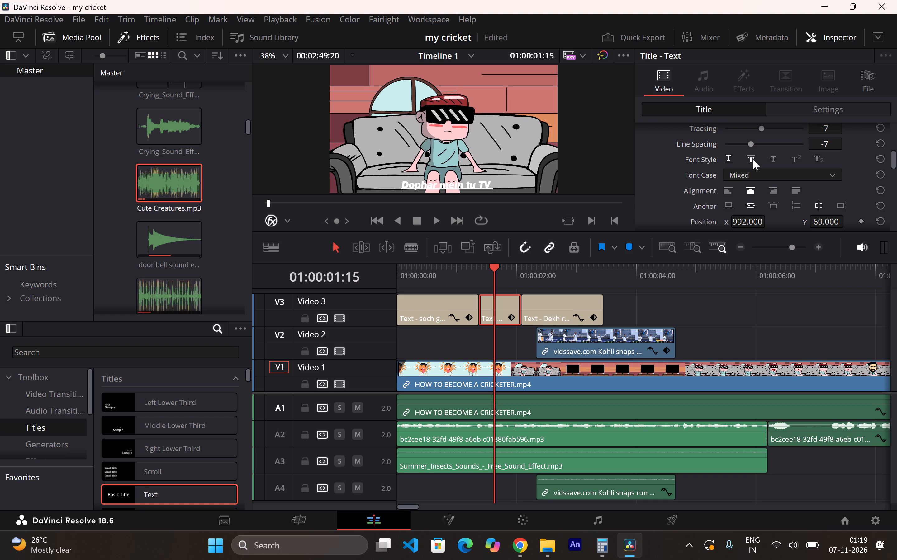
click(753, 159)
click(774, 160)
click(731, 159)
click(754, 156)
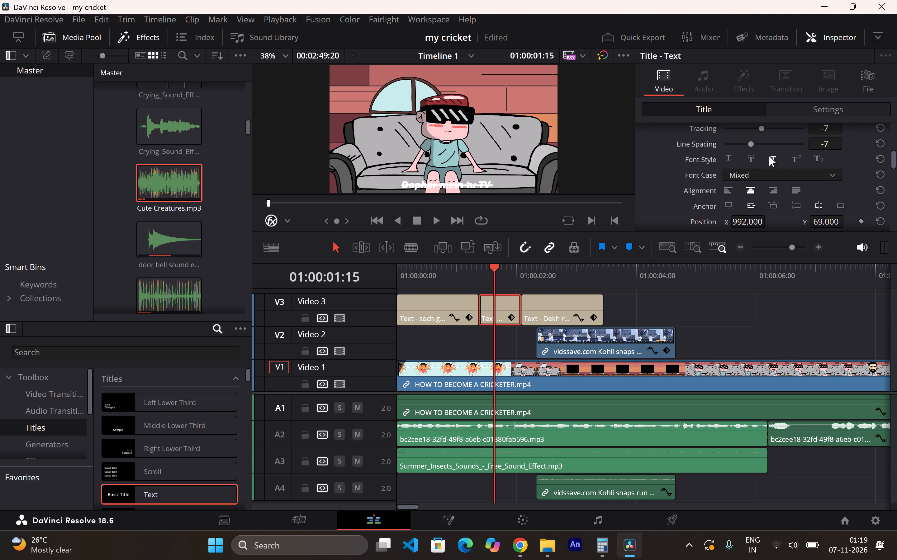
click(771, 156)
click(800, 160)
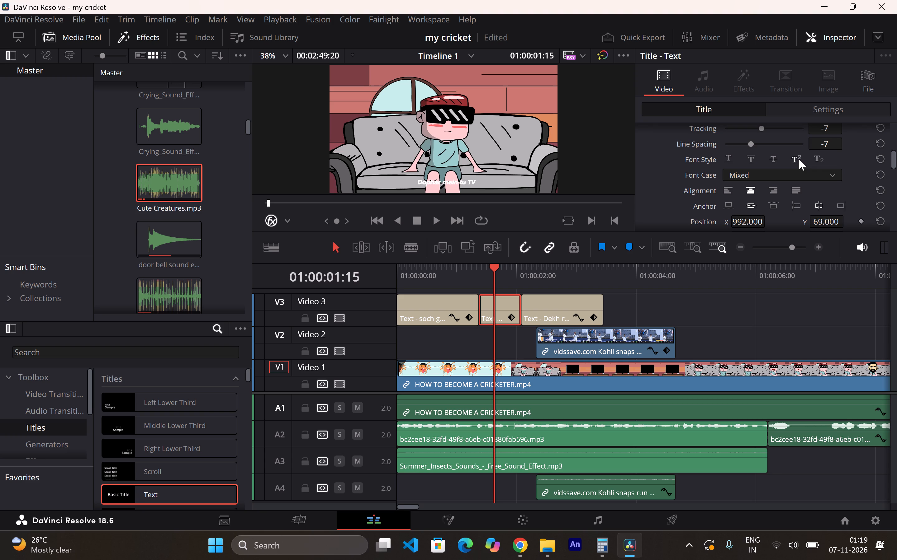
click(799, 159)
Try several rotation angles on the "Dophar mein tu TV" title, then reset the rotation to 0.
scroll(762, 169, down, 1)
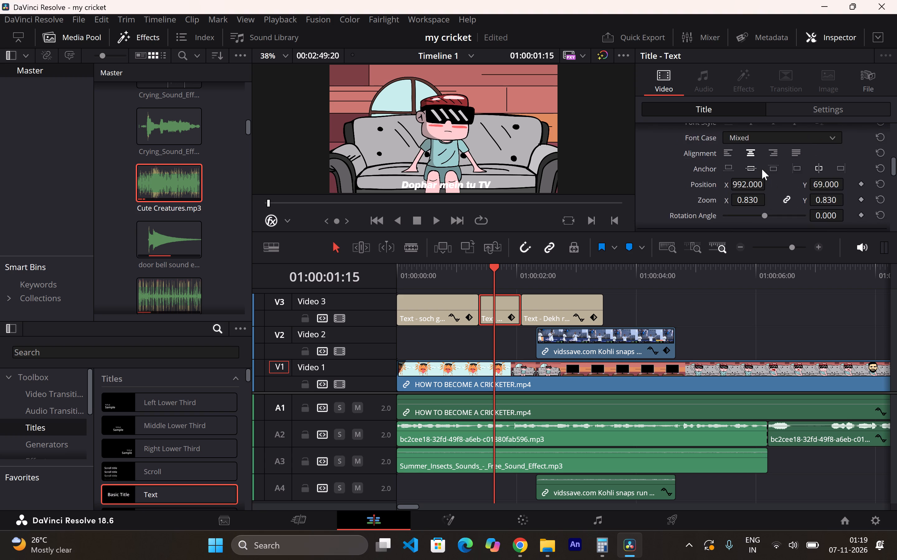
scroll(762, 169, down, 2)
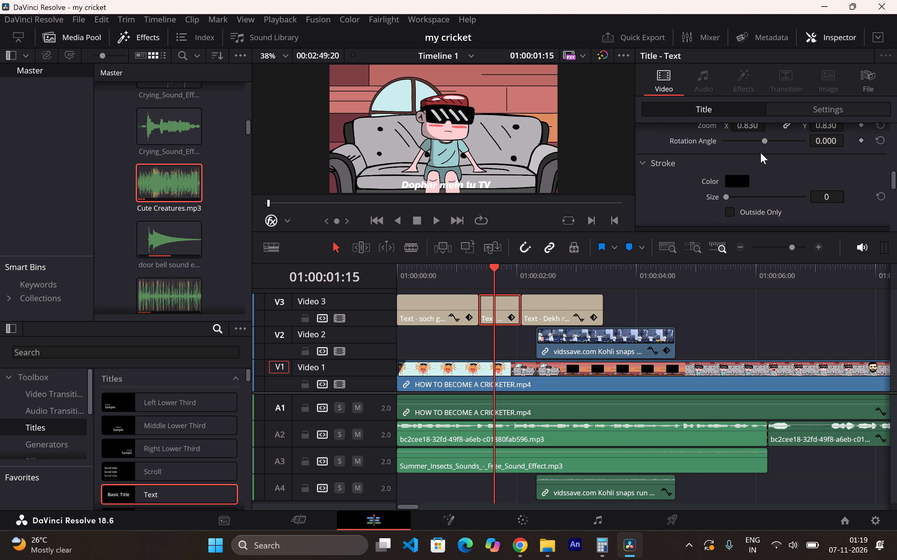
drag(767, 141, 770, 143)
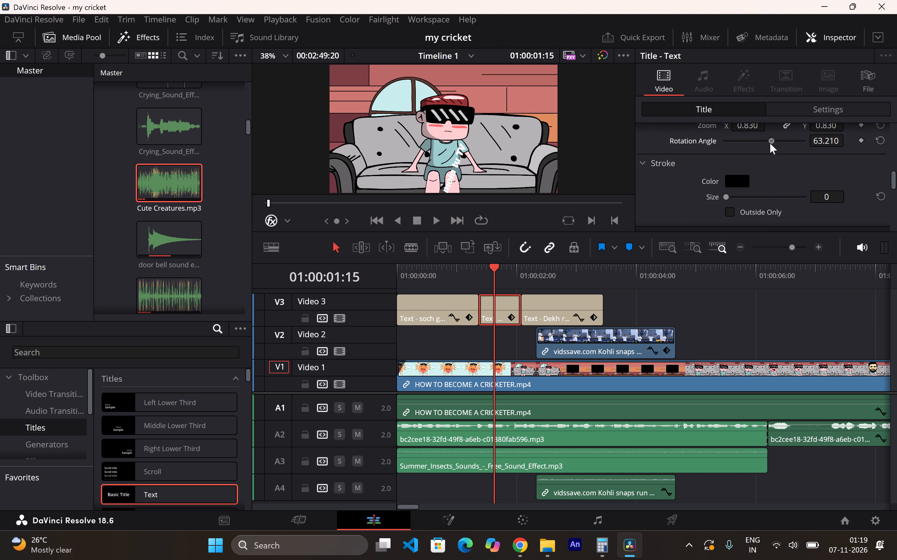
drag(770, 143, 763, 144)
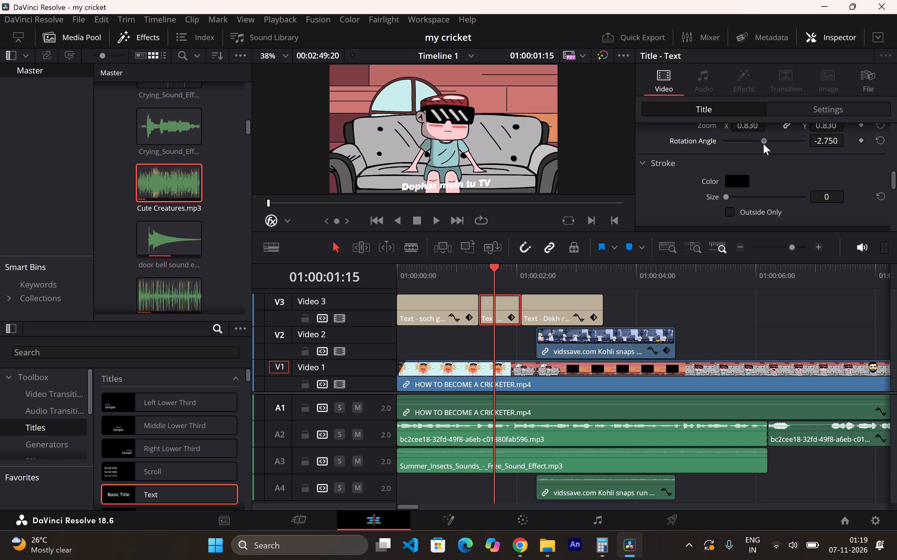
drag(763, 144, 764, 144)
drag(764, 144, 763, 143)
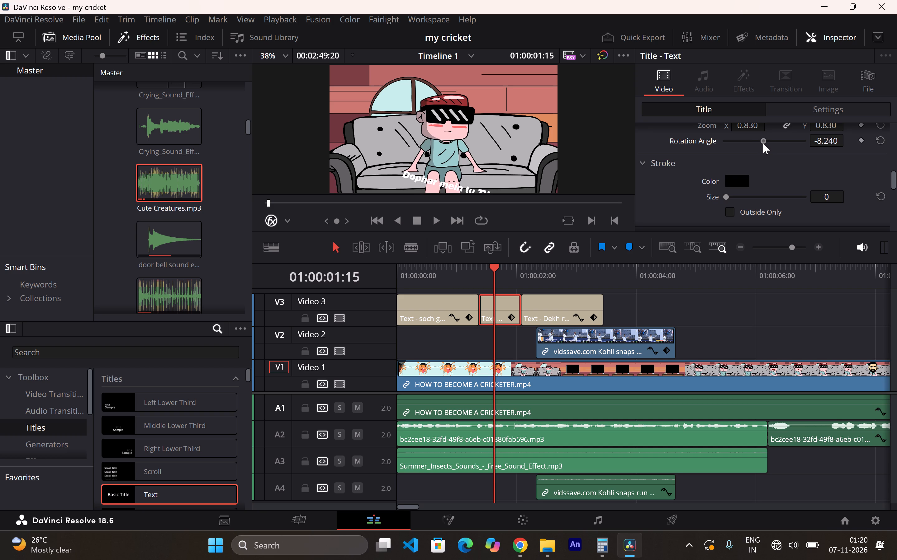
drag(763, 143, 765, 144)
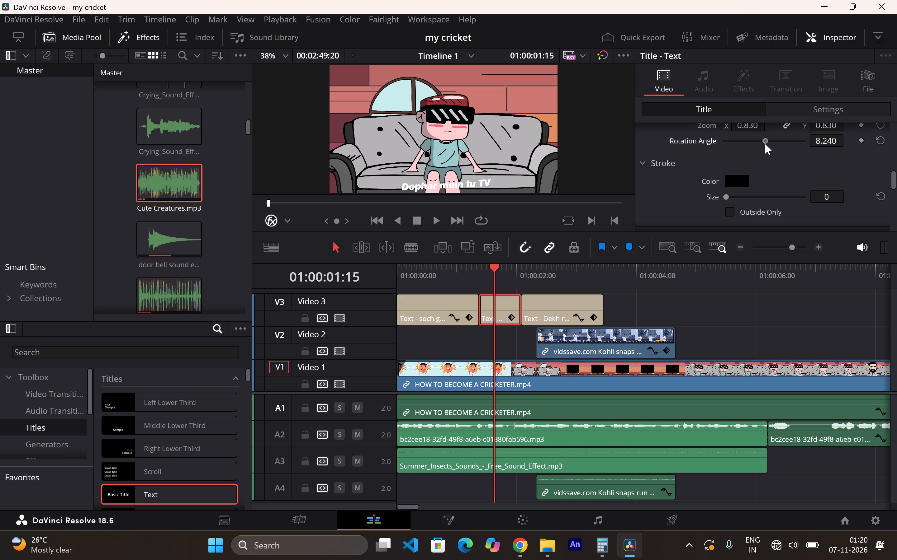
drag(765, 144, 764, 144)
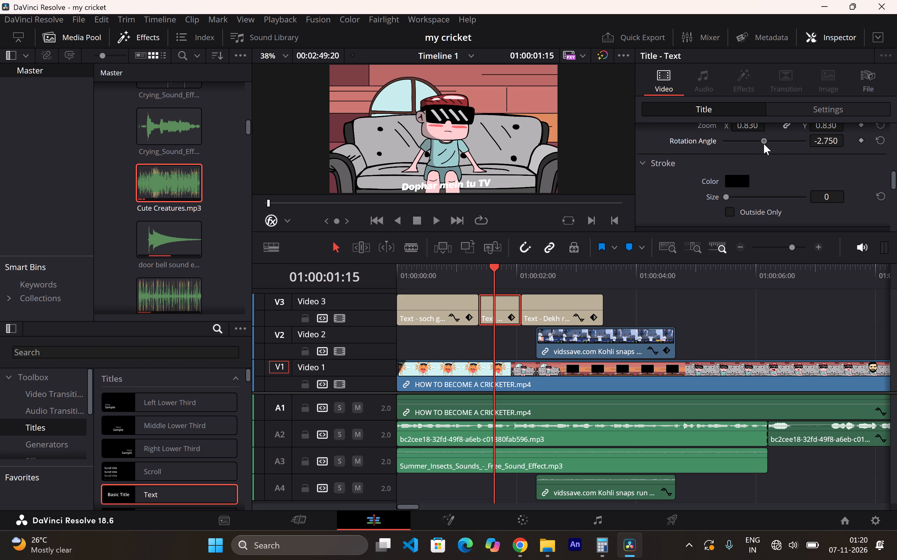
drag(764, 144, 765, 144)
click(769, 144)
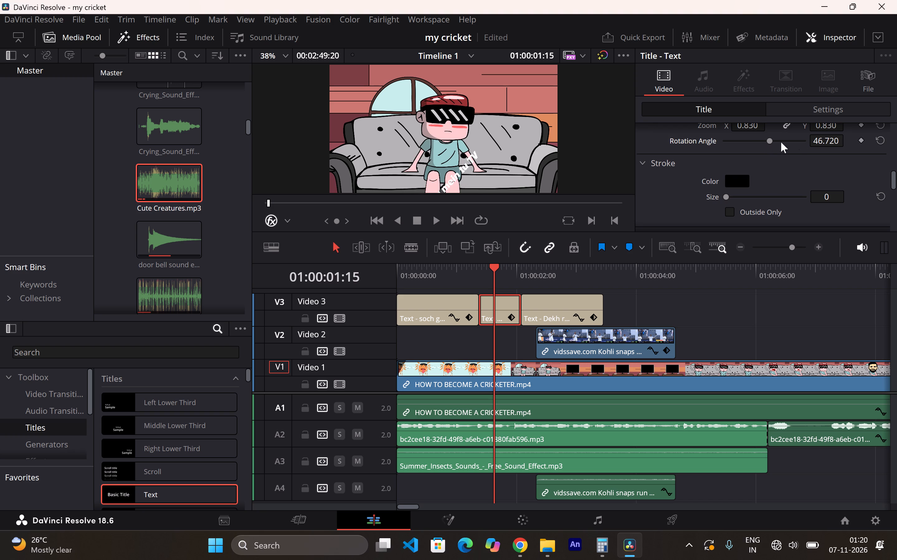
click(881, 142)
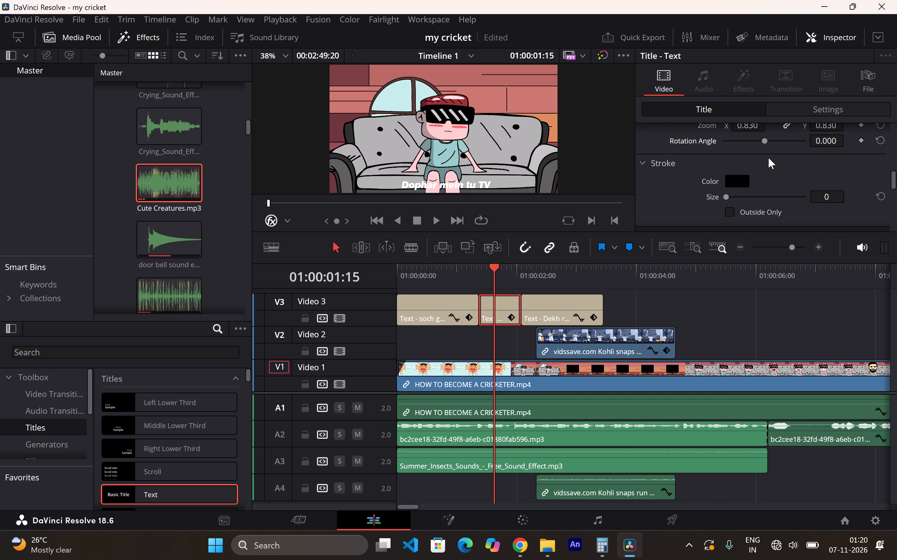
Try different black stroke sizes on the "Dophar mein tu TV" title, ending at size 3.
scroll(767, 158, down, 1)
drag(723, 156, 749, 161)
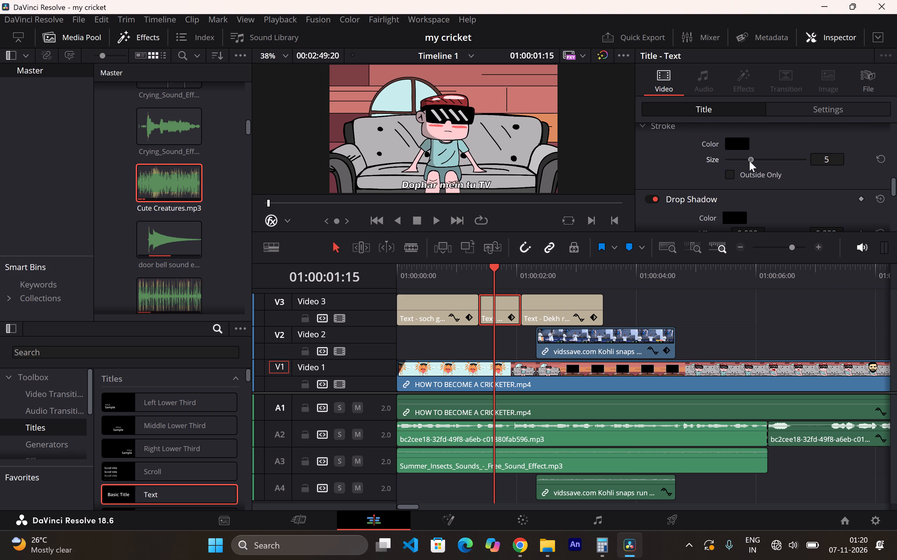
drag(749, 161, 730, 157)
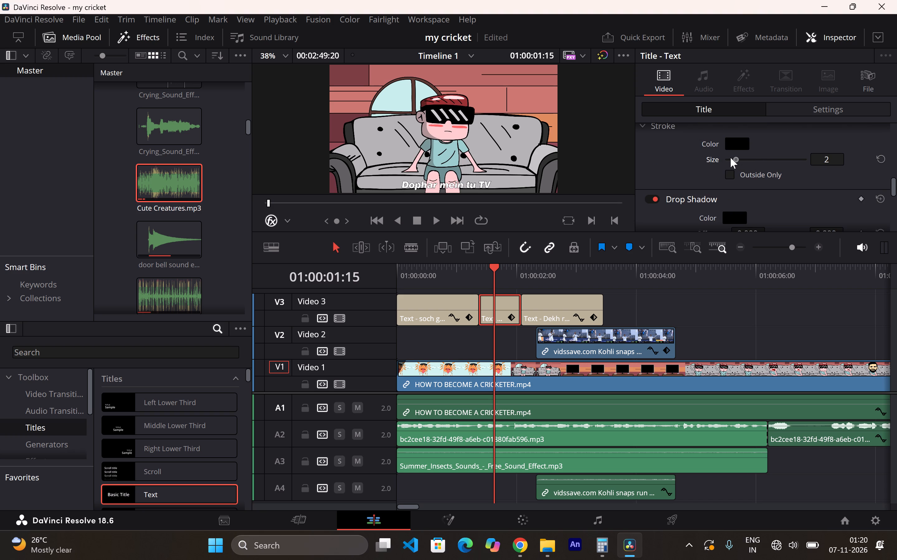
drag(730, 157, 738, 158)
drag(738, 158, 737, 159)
Set the drop shadow blur of the "Dophar mein tu TV" title to 100 and raise its opacity to the maximum.
scroll(743, 172, down, 1)
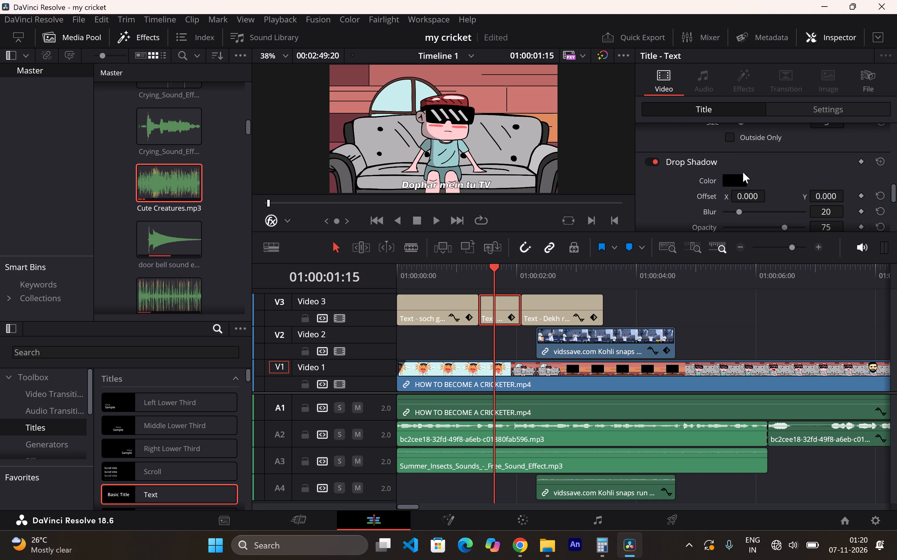
scroll(743, 172, down, 1)
drag(740, 171, 799, 178)
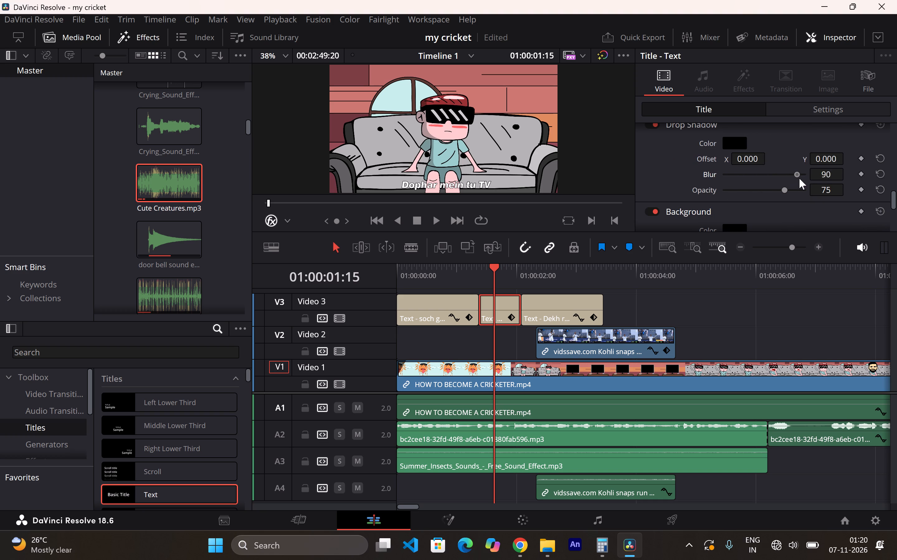
drag(799, 178, 815, 179)
drag(785, 189, 792, 189)
drag(792, 189, 826, 189)
Set the title background's width to 0.809 and centre X to 49, trying outline widths but returning the outline to 0.
scroll(717, 175, down, 2)
drag(725, 188, 750, 189)
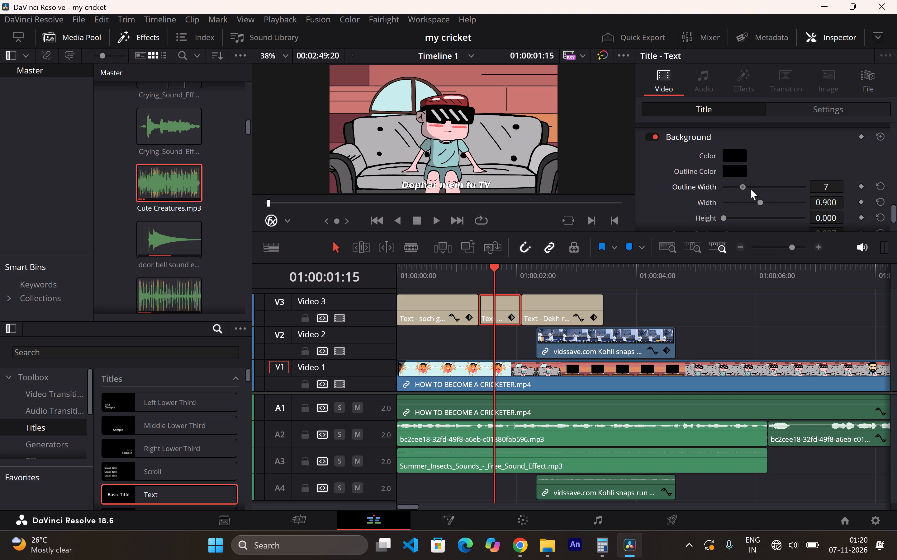
drag(750, 189, 677, 180)
scroll(739, 172, down, 1)
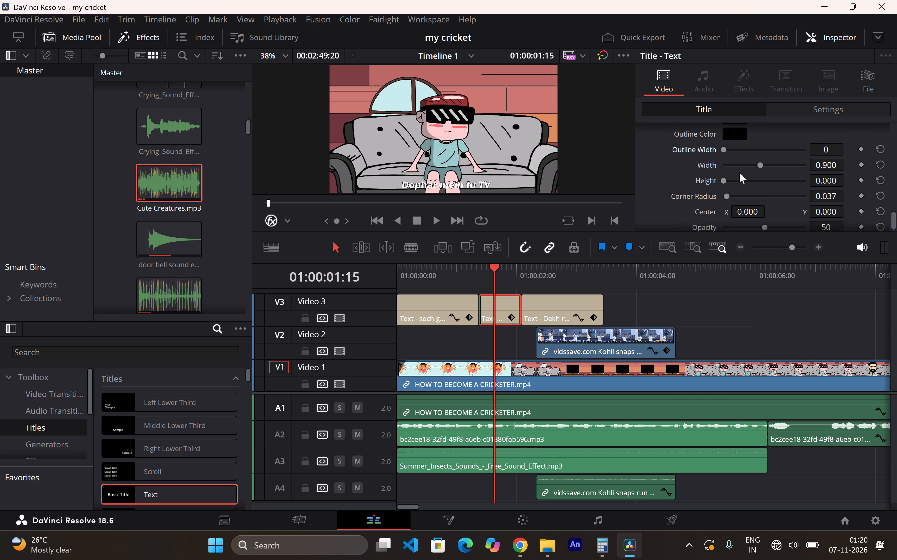
scroll(739, 172, down, 2)
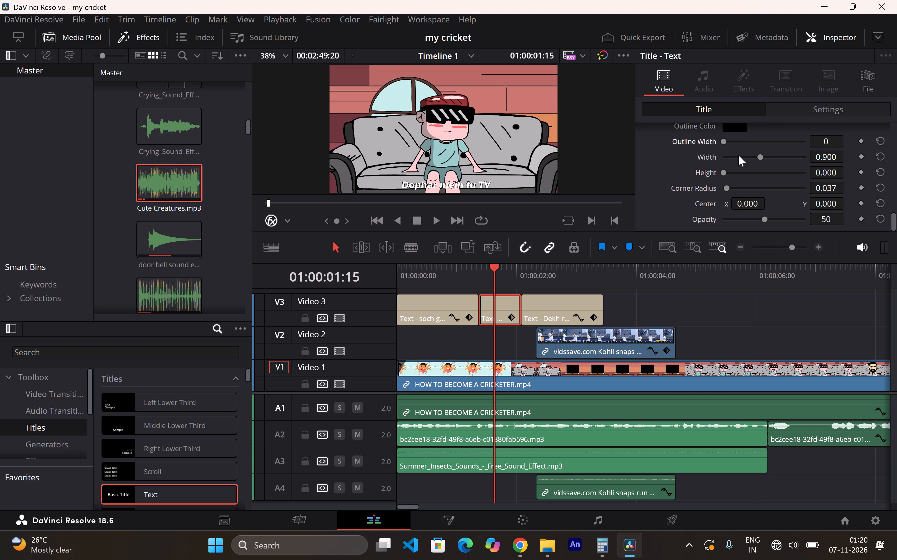
drag(763, 156, 756, 160)
drag(729, 146, 739, 154)
drag(739, 154, 717, 151)
scroll(730, 171, down, 2)
scroll(756, 186, down, 2)
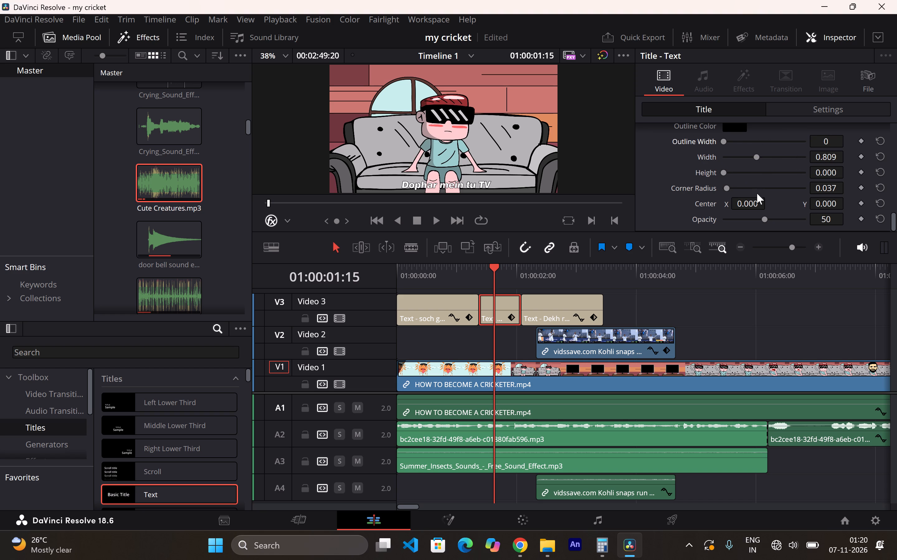
drag(749, 203, 781, 205)
drag(781, 205, 780, 205)
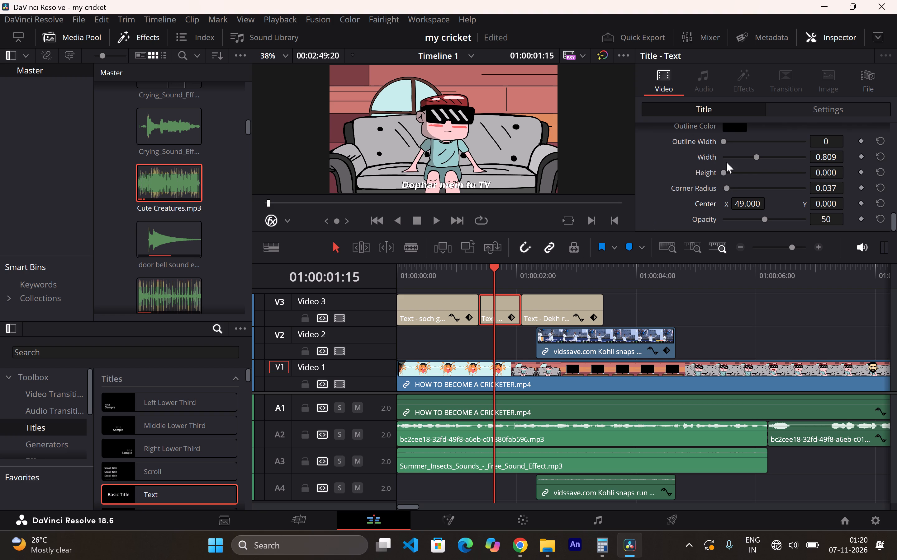
Restrict the "Dophar mein tu TV" title's stroke to outside only and set the stroke size to 12.
scroll(746, 178, up, 5)
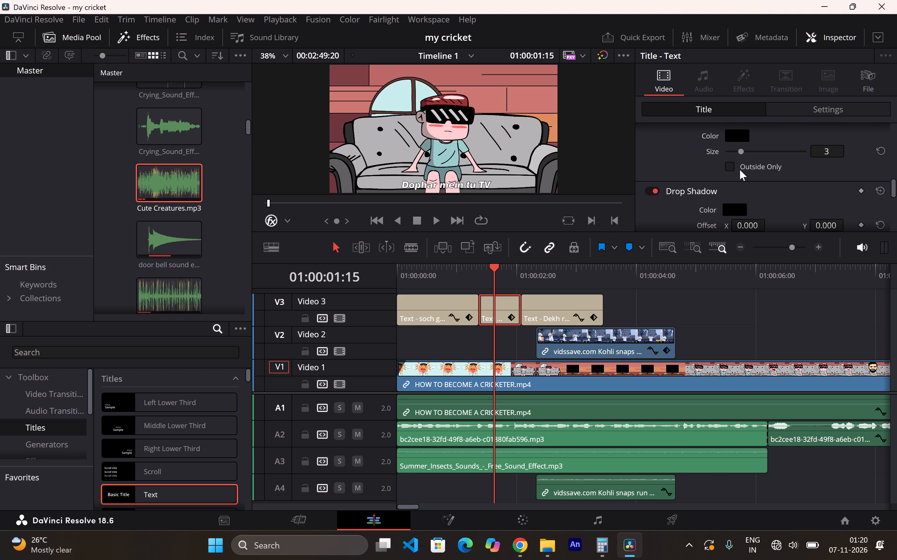
drag(742, 154, 736, 154)
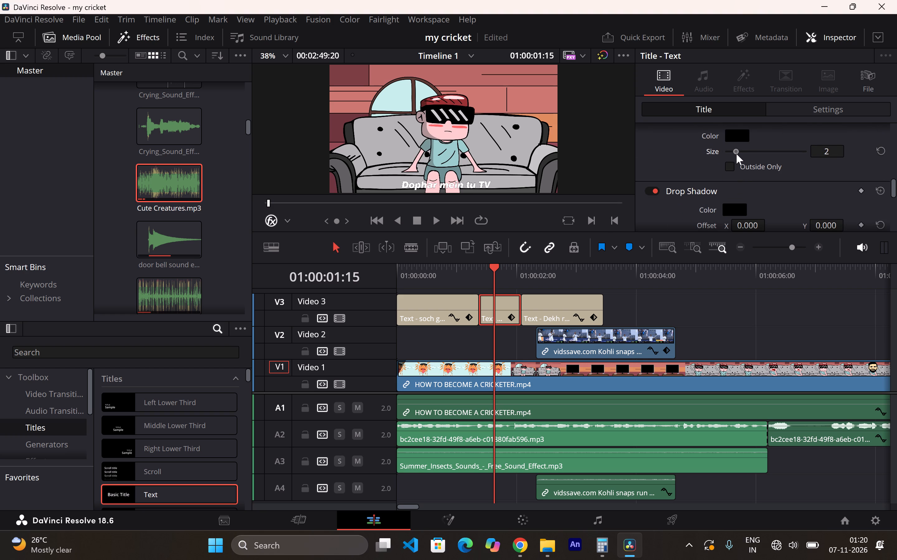
drag(736, 154, 735, 154)
drag(735, 154, 736, 155)
scroll(761, 171, up, 1)
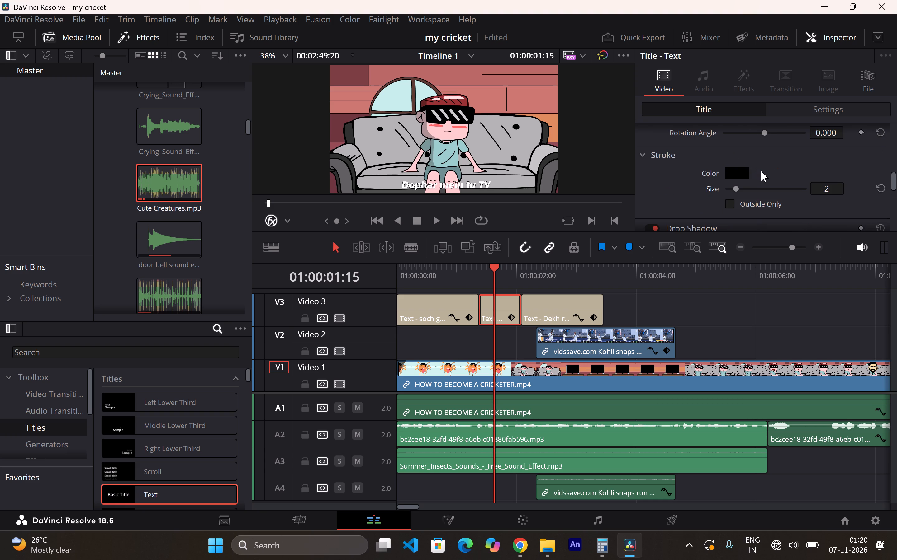
click(735, 199)
drag(740, 190, 764, 194)
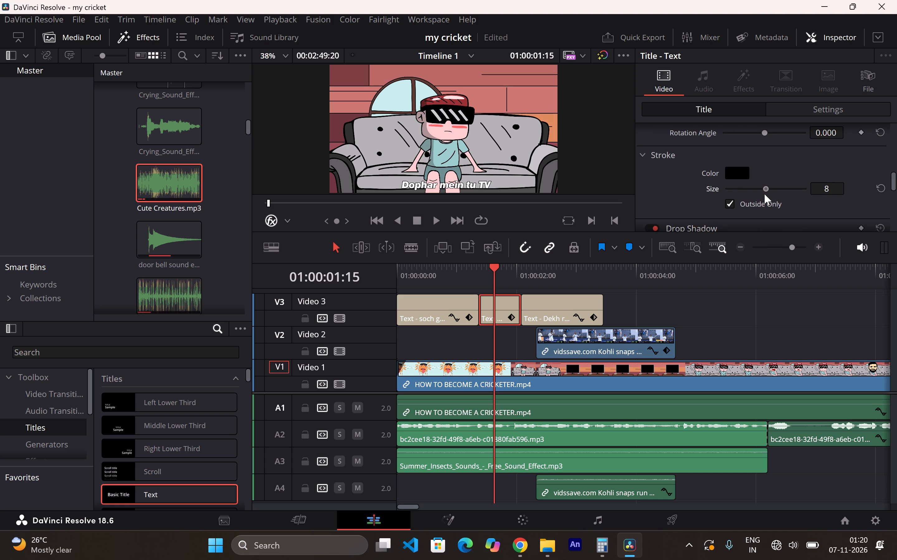
drag(764, 194, 835, 196)
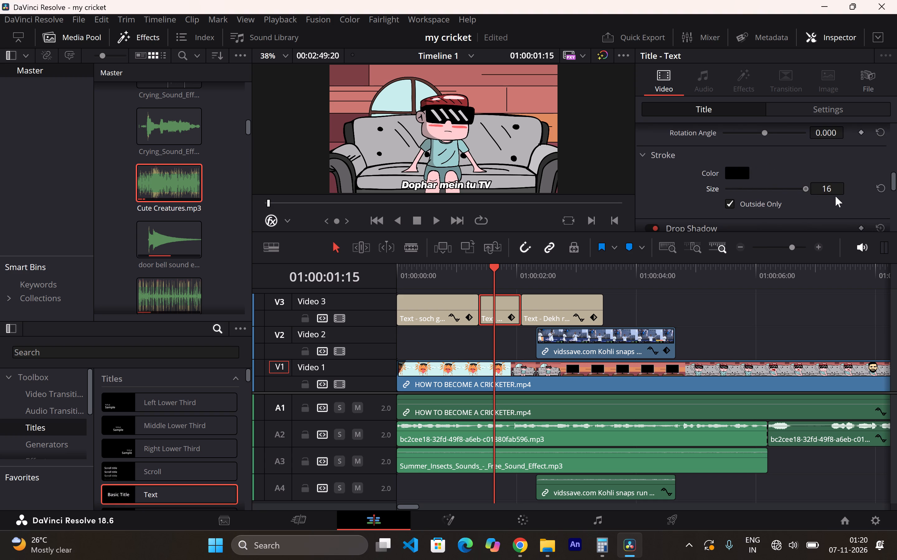
drag(835, 196, 809, 201)
drag(809, 201, 783, 201)
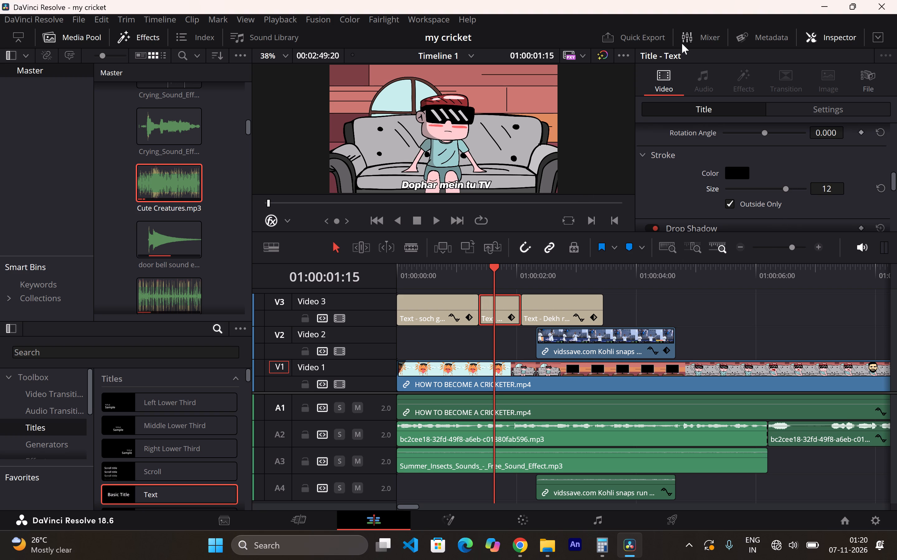
Delete the "soch garmiyon ka mausam hai" title clip from the start of the Video 3 track.
right_click(497, 306)
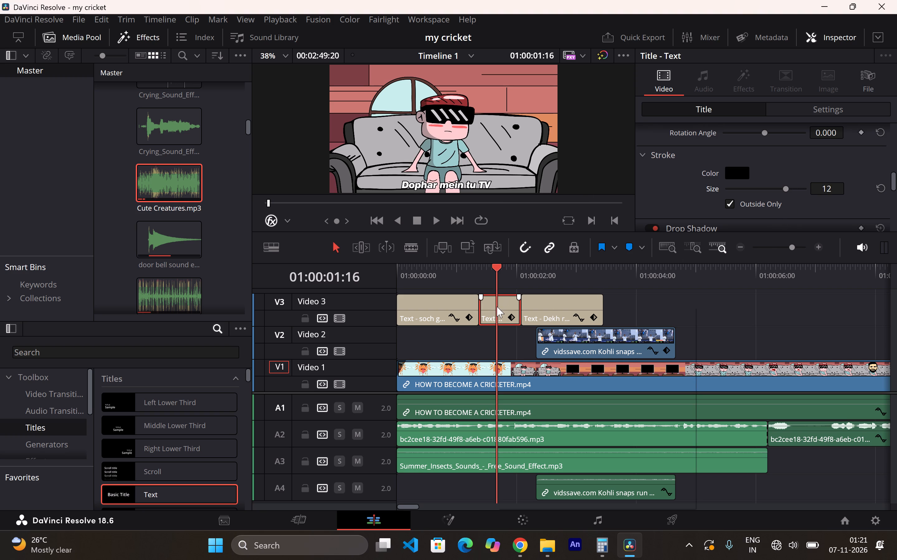
click(519, 333)
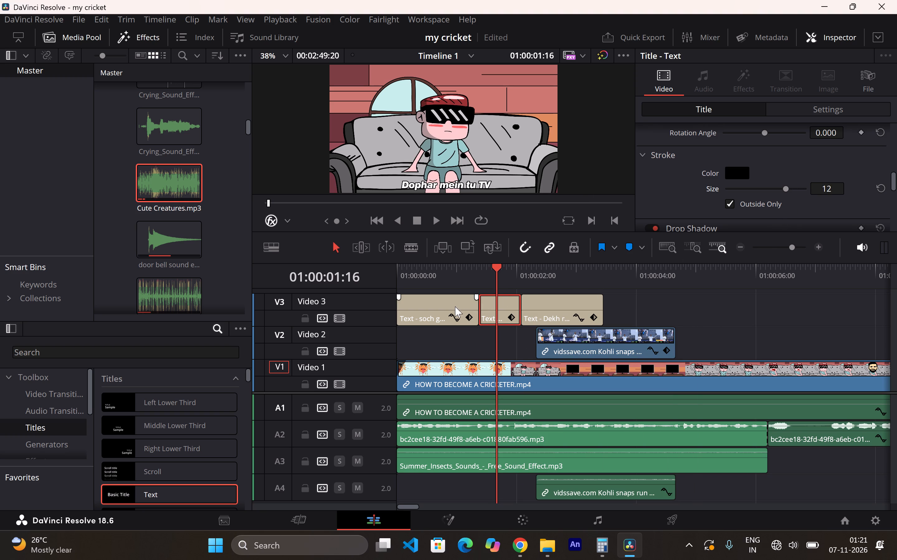
right_click(445, 302)
click(445, 301)
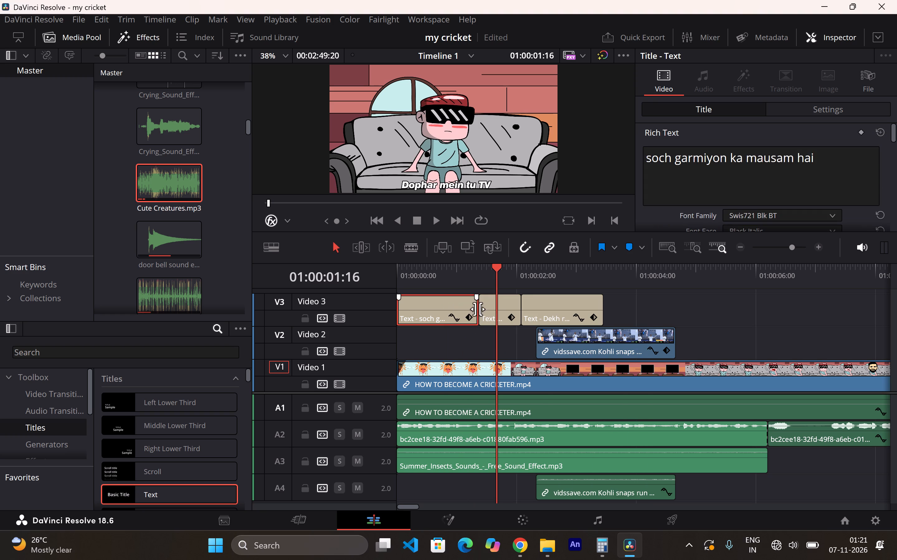
key(BackSpace)
right_click(453, 304)
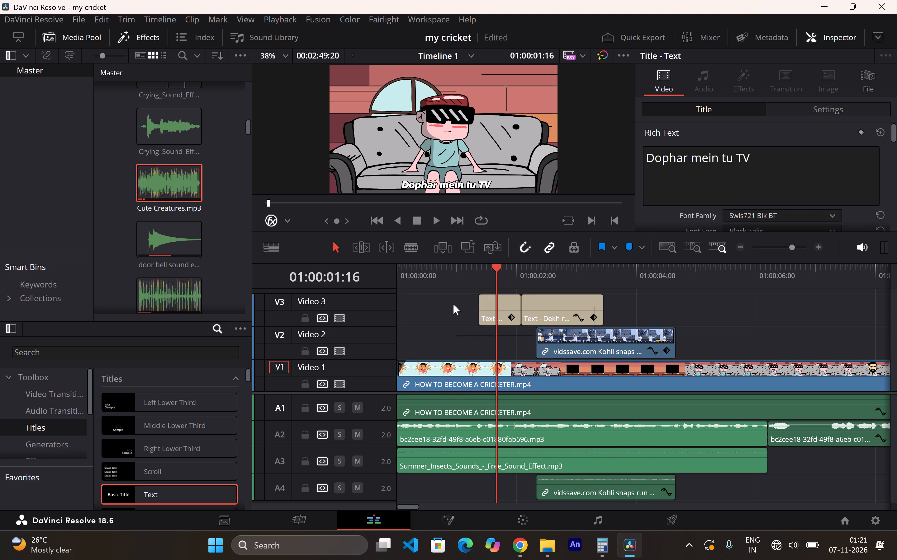
Paste a copy of the "Dophar mein tu TV" title, move it to the start of Video 3, and extend it to meet the following title.
click(464, 316)
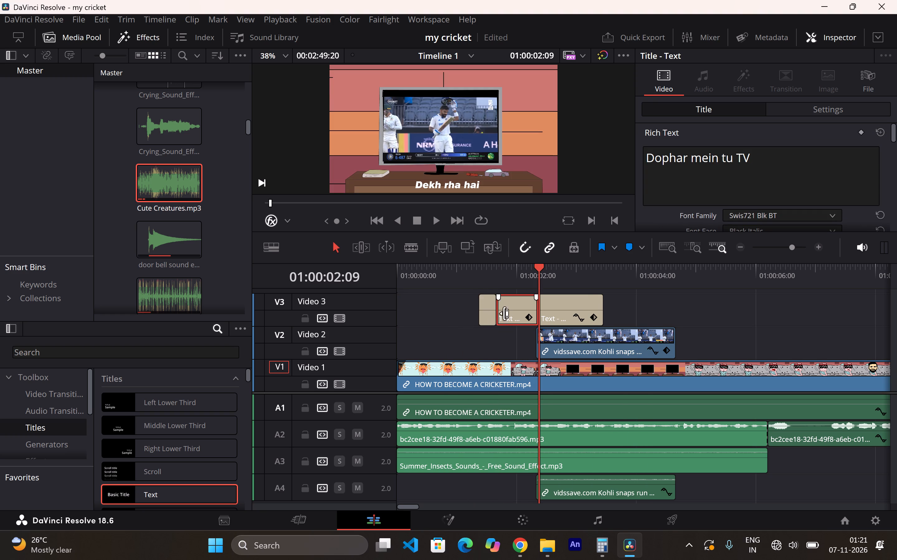
drag(509, 313, 414, 298)
drag(438, 309, 477, 312)
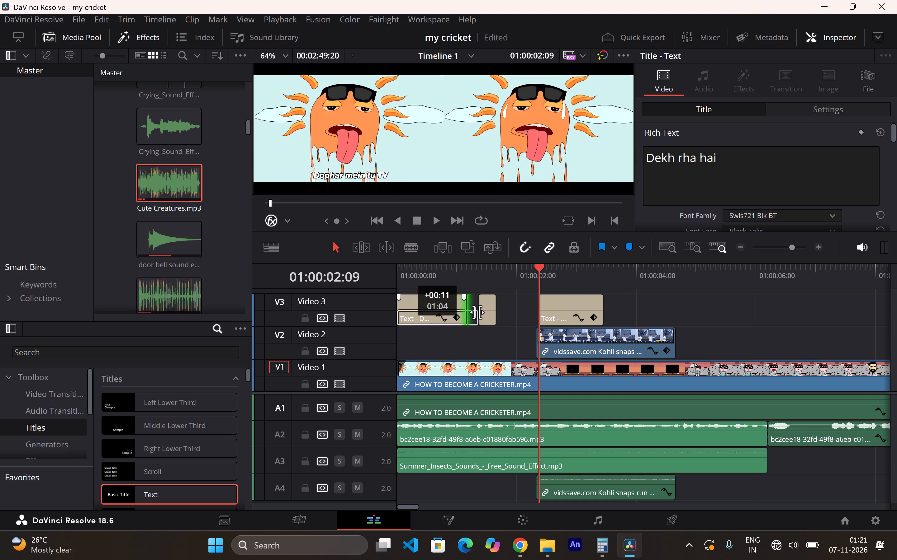
drag(477, 312, 481, 312)
Extend the second "Dophar mein tu TV" title's end to about the start of the "Dekh rha hai" title and play back the result.
drag(496, 312, 542, 312)
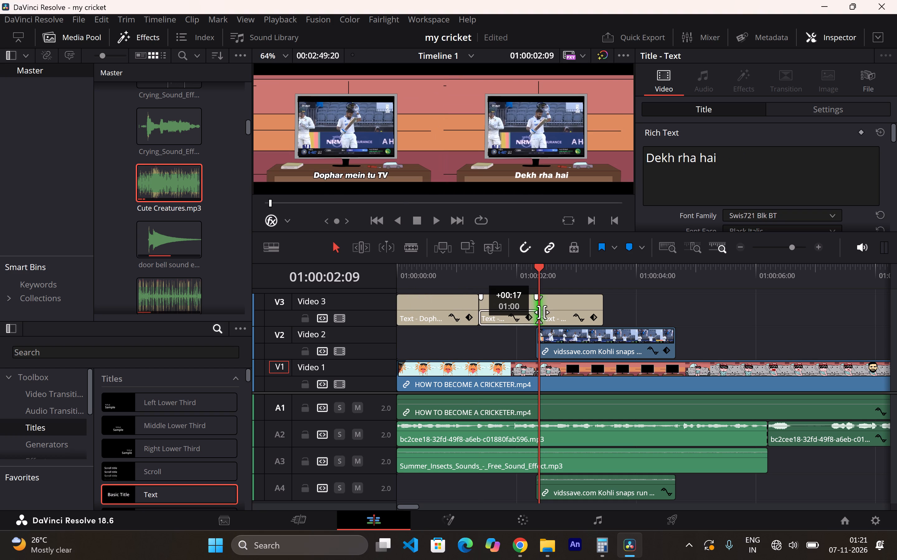
drag(542, 312, 537, 310)
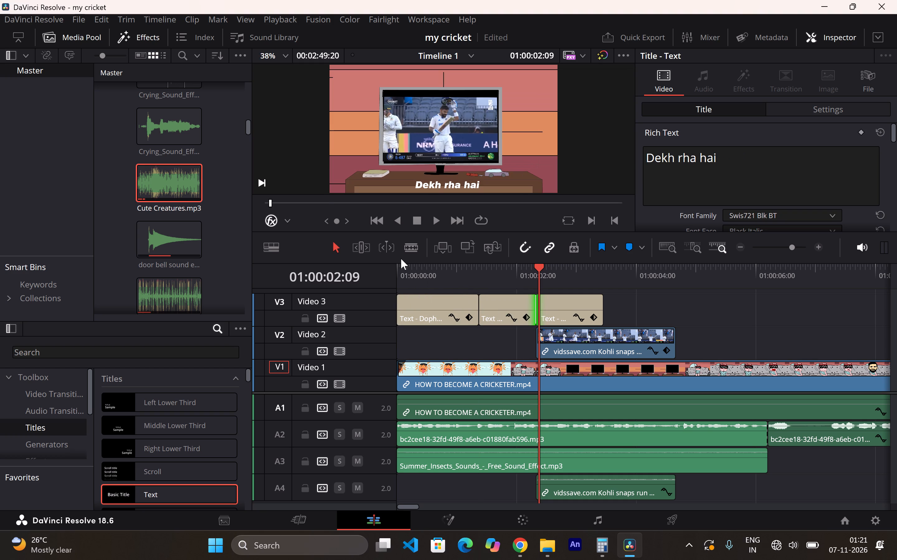
click(405, 274)
key(space)
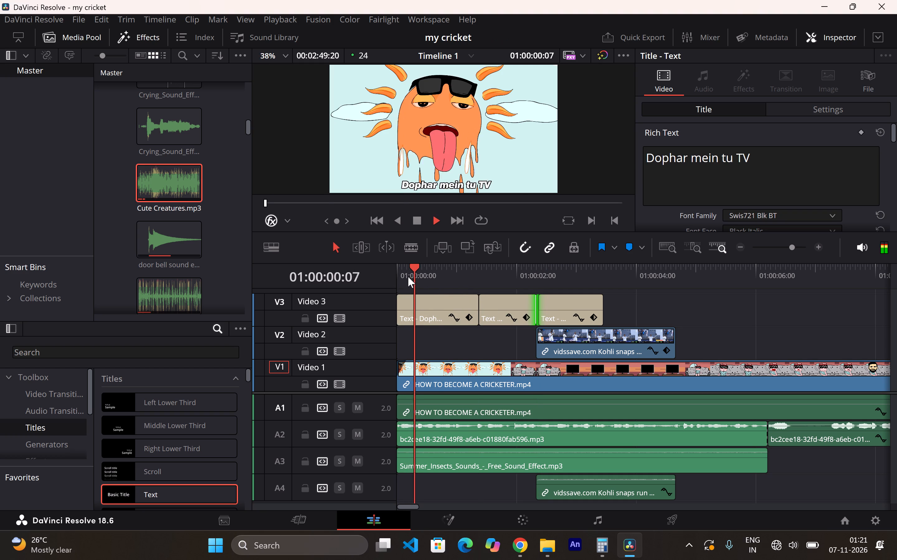
key(space)
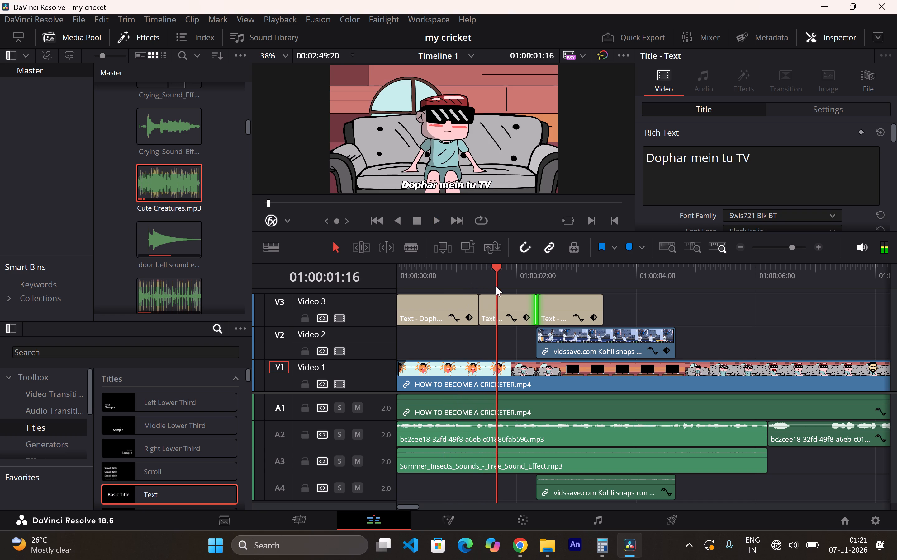
key(space)
key(space)
Replace the text of the first title on Video 3 with "Soch garmiyon ka mausam hai".
click(431, 304)
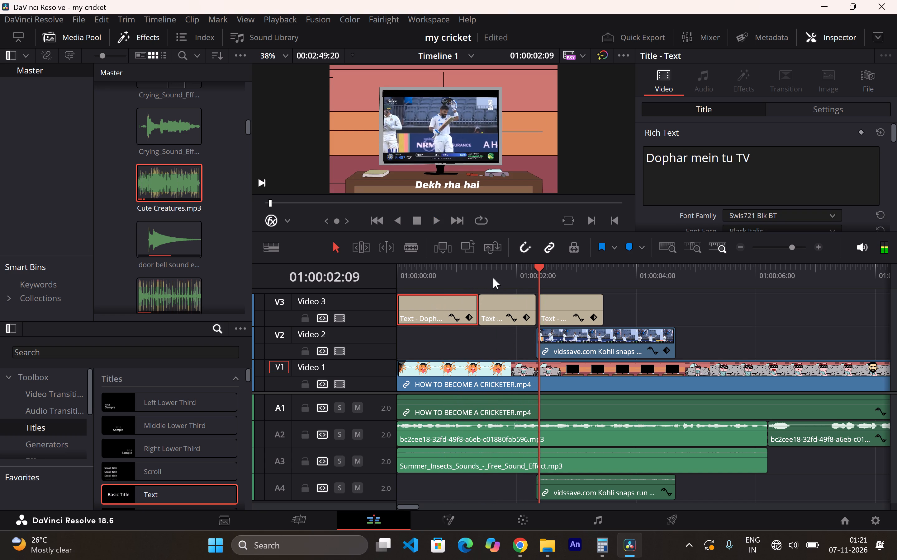
click(785, 166)
key(BackSpace)
key(BackSpace)
key(BackSpace)
key(BackSpace)
key(BackSpace)
key(BackSpace)
key(BackSpace)
key(BackSpace)
key(BackSpace)
key(BackSpace)
key(BackSpace)
key(BackSpace)
key(BackSpace)
key(BackSpace)
key(BackSpace)
key(BackSpace)
key(BackSpace)
key(BackSpace)
key(BackSpace)
key(BackSpace)
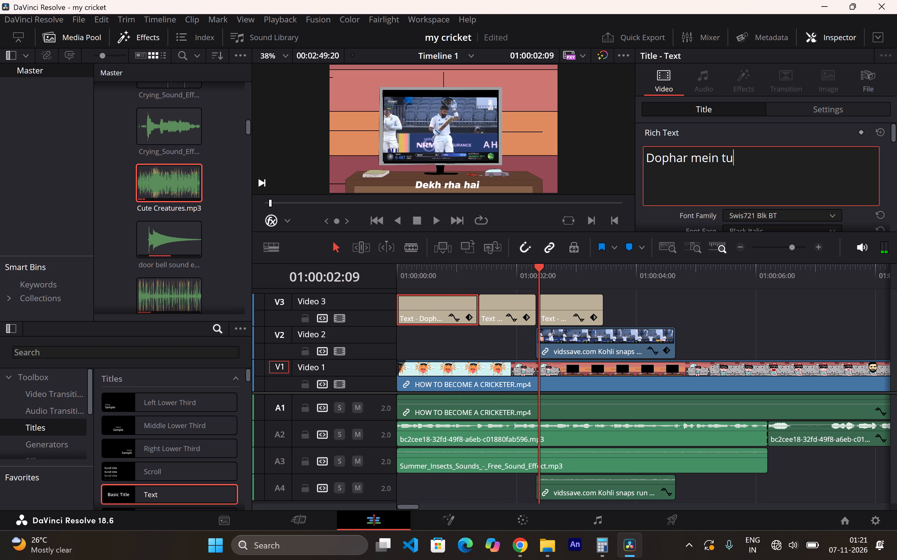
text(Soch)
key(space)
text(garmiy)
text(oi)
key(BackSpace)
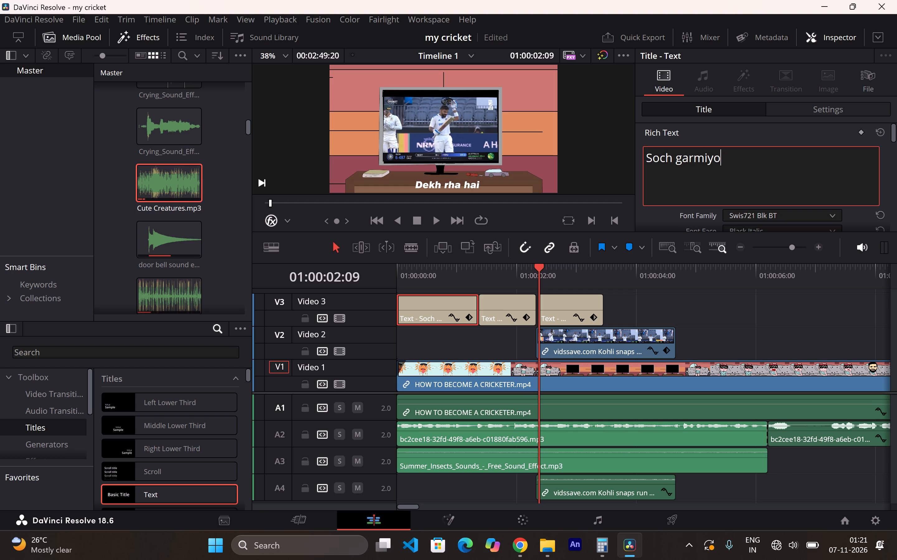
key(n)
key(space)
text(ka mausam)
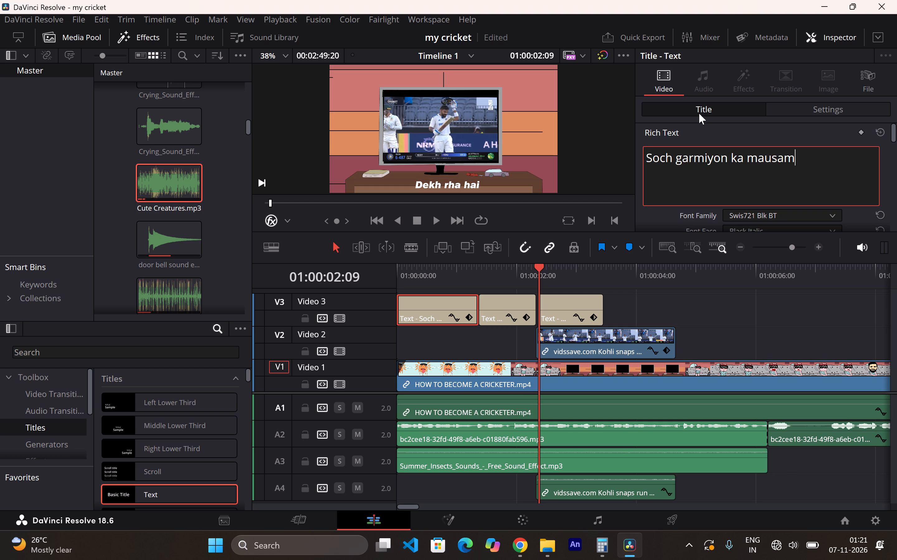
key(space)
text(hai)
key(space)
Play back the opening section and check each of the three titles' timing against the narration.
click(407, 268)
key(space)
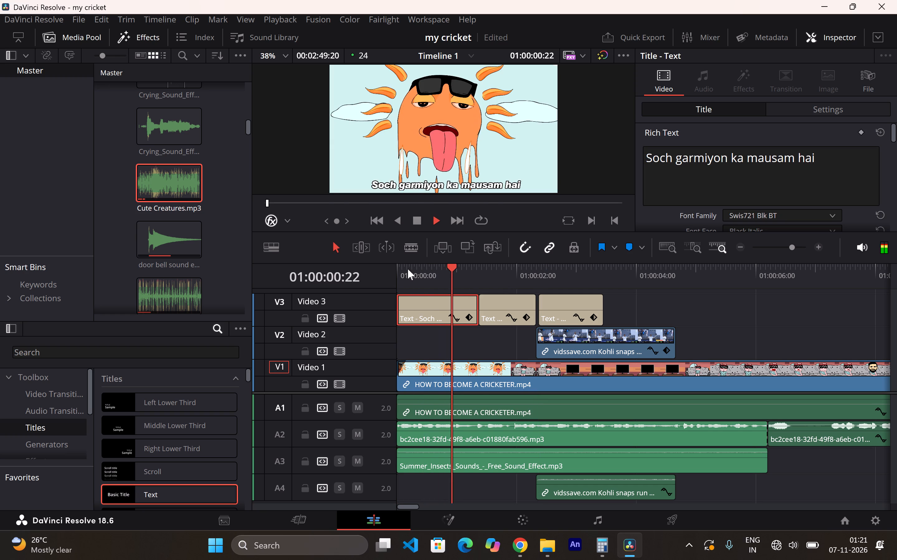
key(space)
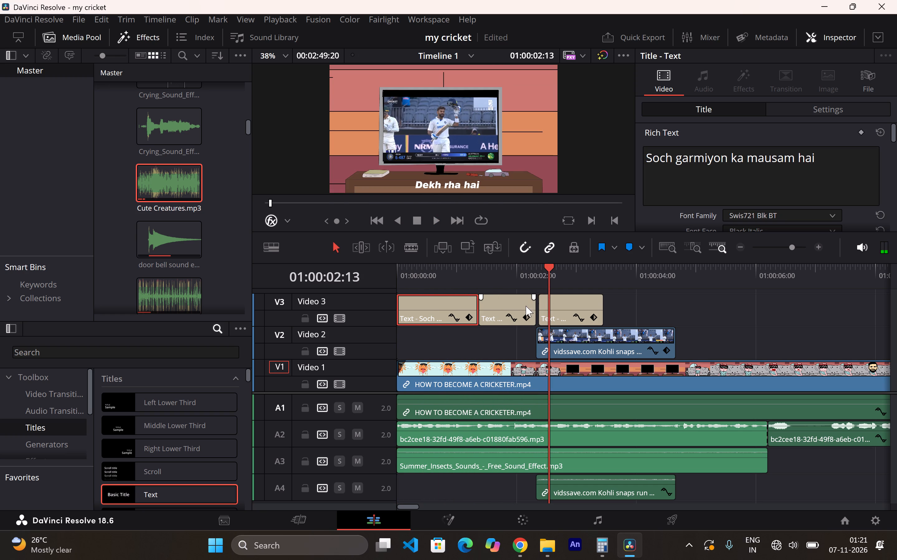
click(507, 306)
click(455, 302)
click(503, 301)
click(557, 310)
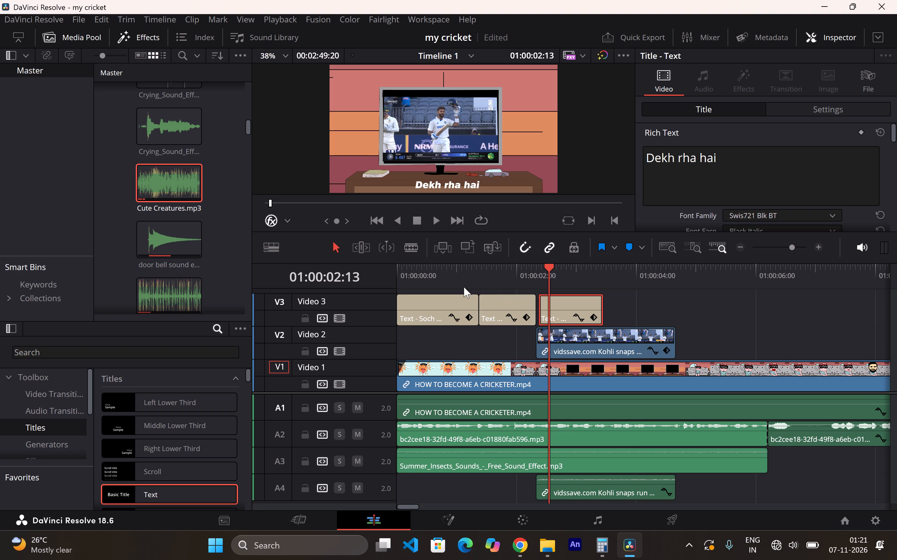
click(401, 273)
key(space)
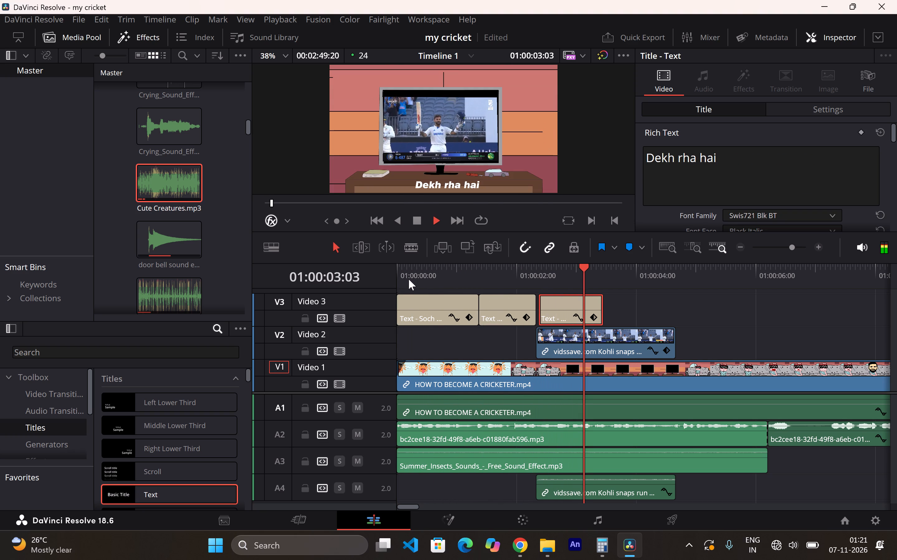
key(space)
drag(579, 272, 568, 271)
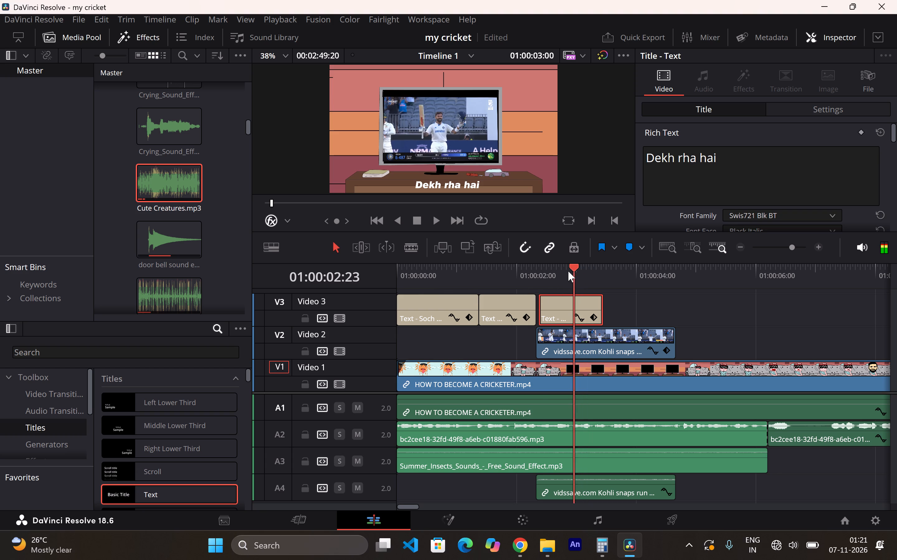
drag(568, 271, 559, 272)
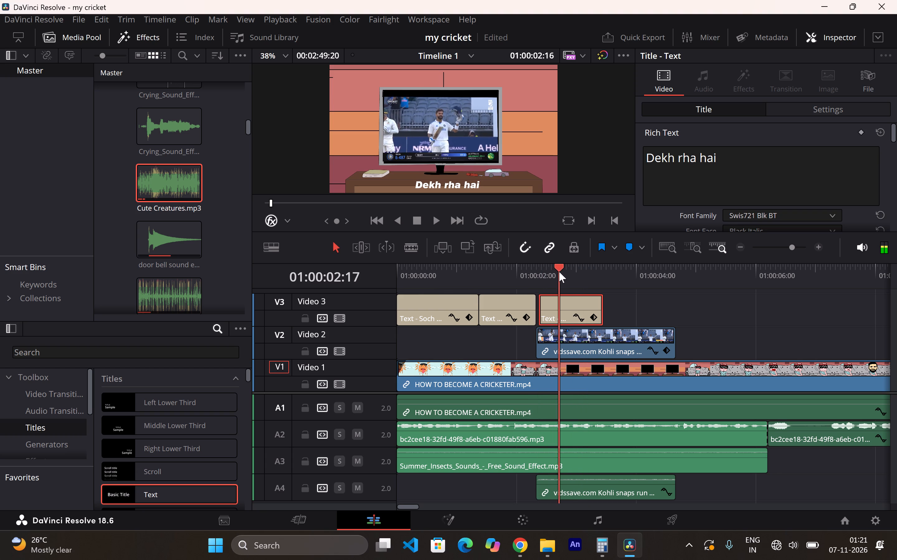
drag(559, 272, 492, 270)
key(space)
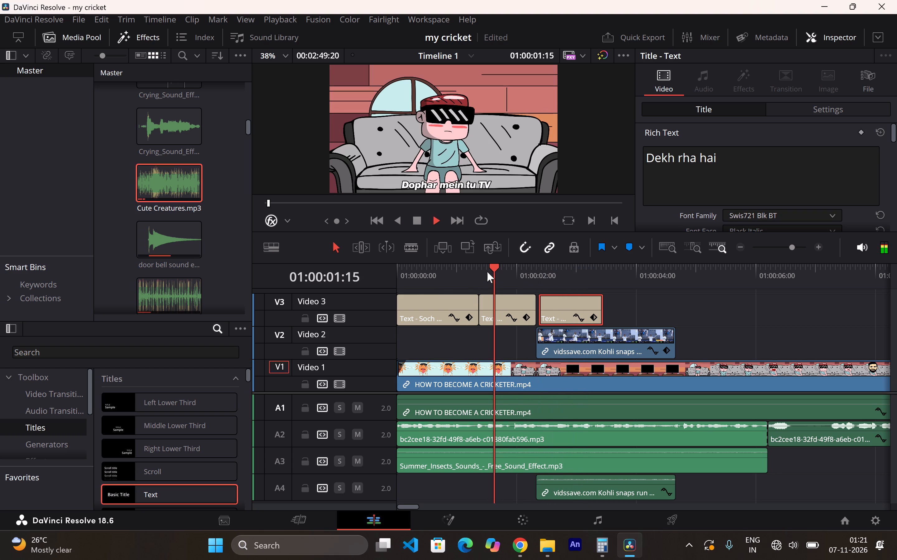
key(space)
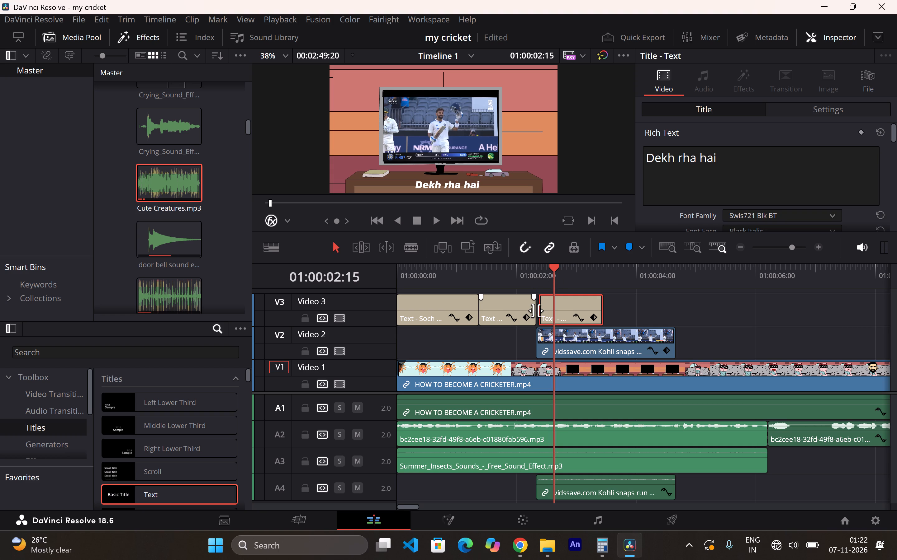
Shorten the end of the "Dophar mein tu TV" title and extend the "Dekh rha hai" title's start 6 frames earlier to meet it.
drag(536, 310, 523, 309)
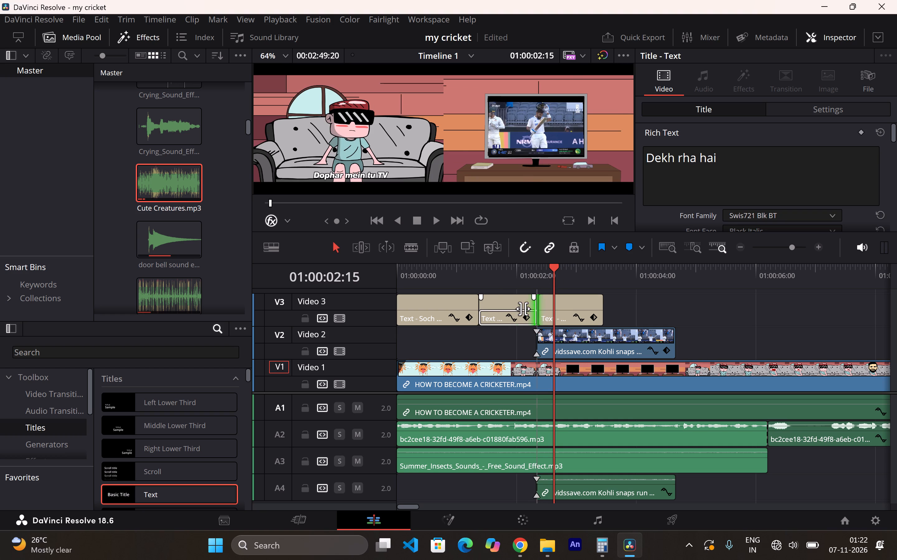
drag(523, 309, 521, 308)
drag(547, 307, 535, 307)
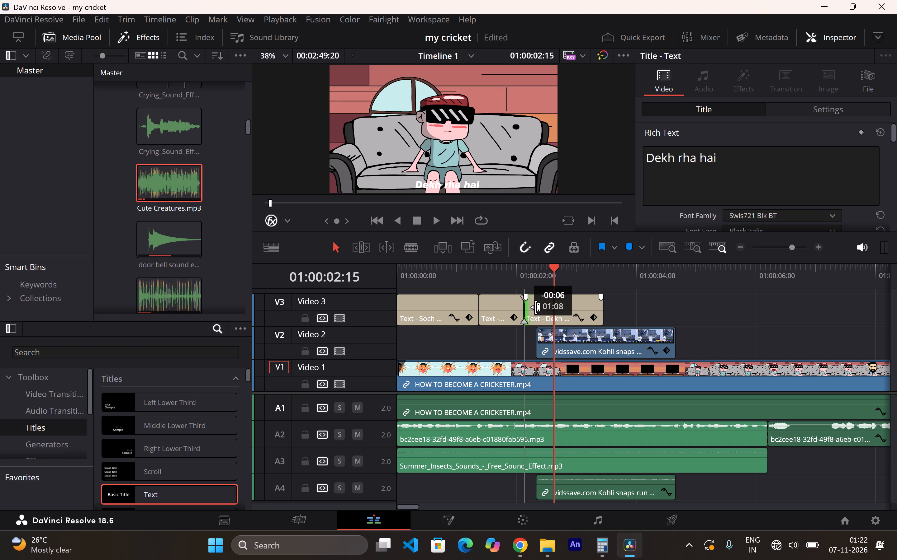
drag(535, 307, 534, 307)
Play back the opening titles and trim the end of the "Dekh rha hai" title to 01:00:02:20.
click(416, 279)
key(space)
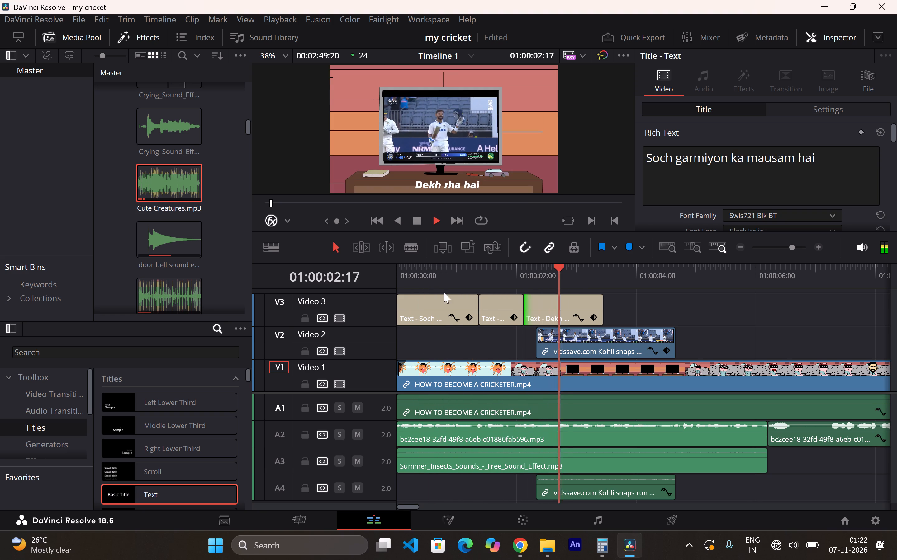
key(space)
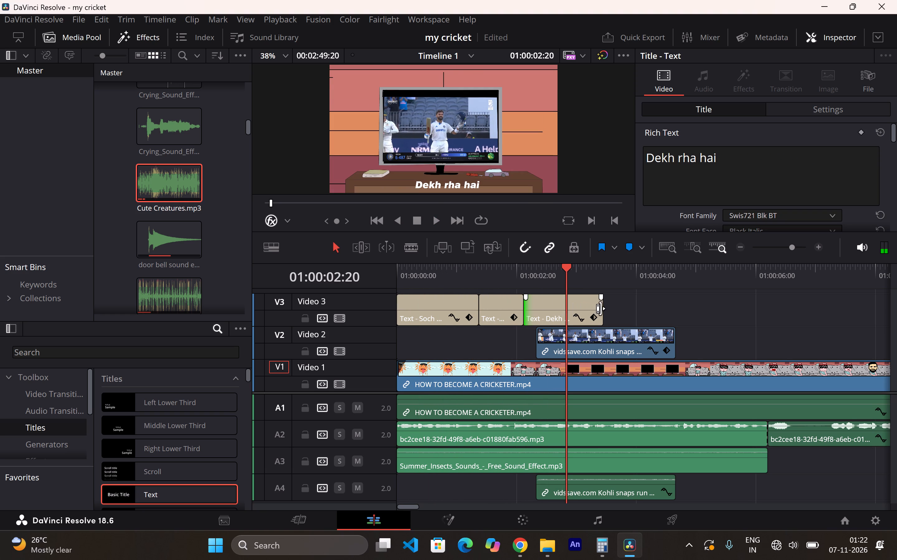
drag(604, 309, 570, 309)
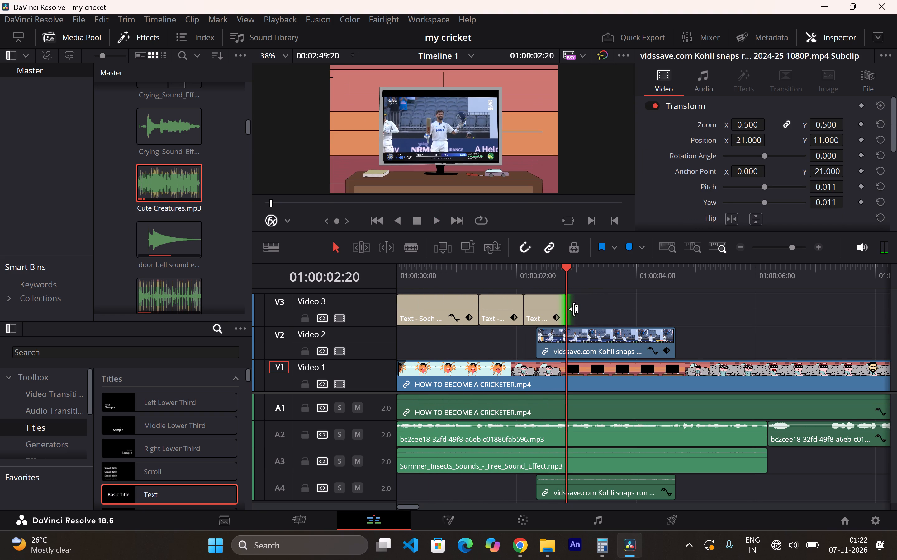
Play from the start to 01:00:03:01, and paste a copy of the "Dekh rha hai" title there on Video 3.
click(397, 268)
key(space)
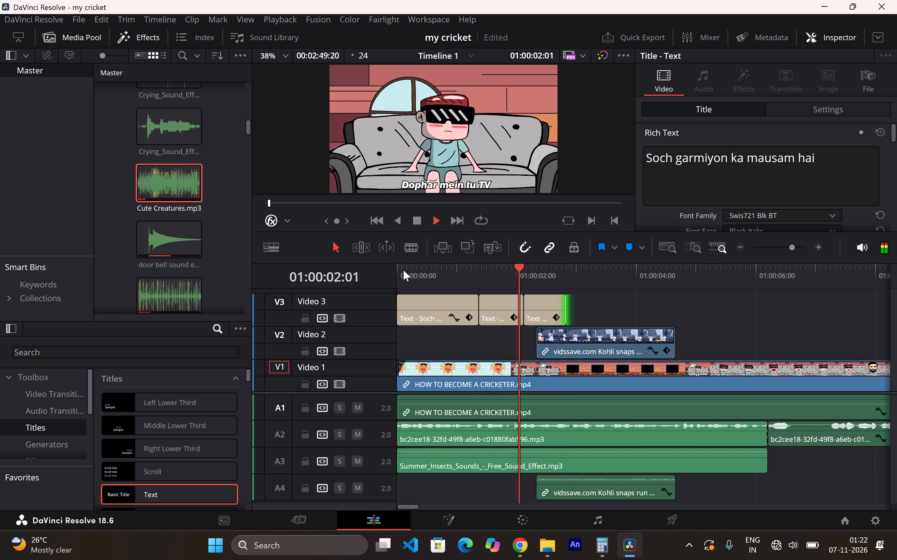
key(space)
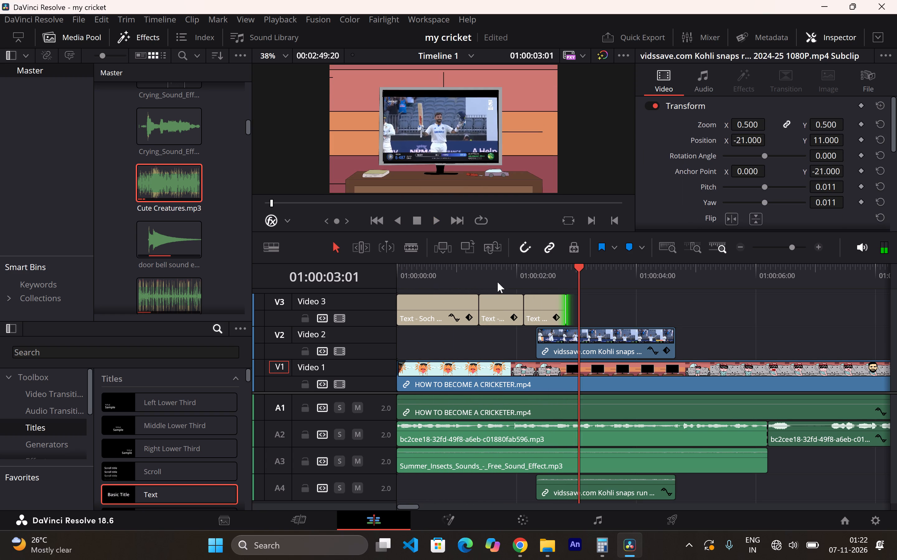
right_click(536, 308)
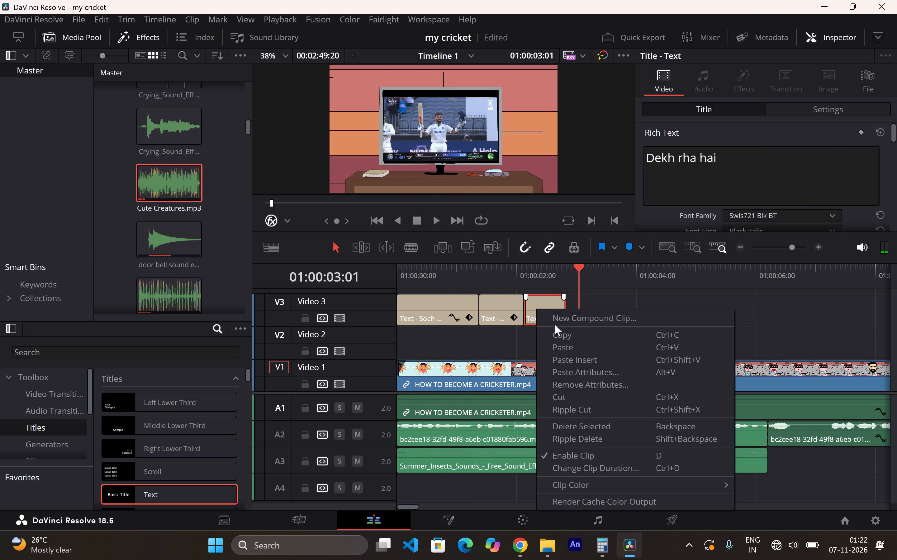
click(558, 330)
right_click(603, 306)
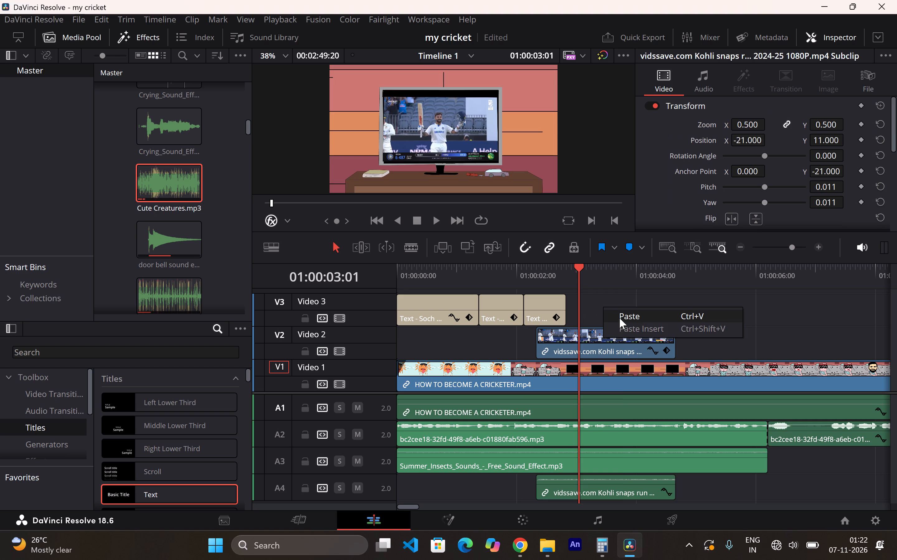
click(619, 318)
Replace the pasted title's text with "Match mein VIRAT".
click(724, 175)
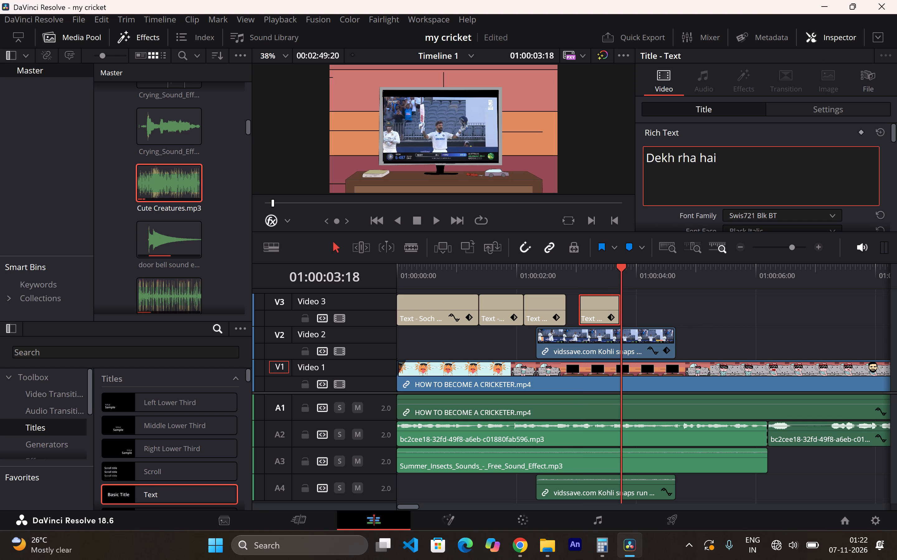
key(BackSpace)
key(BackSpace)
key(BackSpace)
key(BackSpace)
key(BackSpace)
key(BackSpace)
key(BackSpace)
key(BackSpace)
key(BackSpace)
key(BackSpace)
key(BackSpace)
key(BackSpace)
key(BackSpace)
key(BackSpace)
key(BackSpace)
key(BackSpace)
key(BackSpace)
key(shift+m)
text(atch mein)
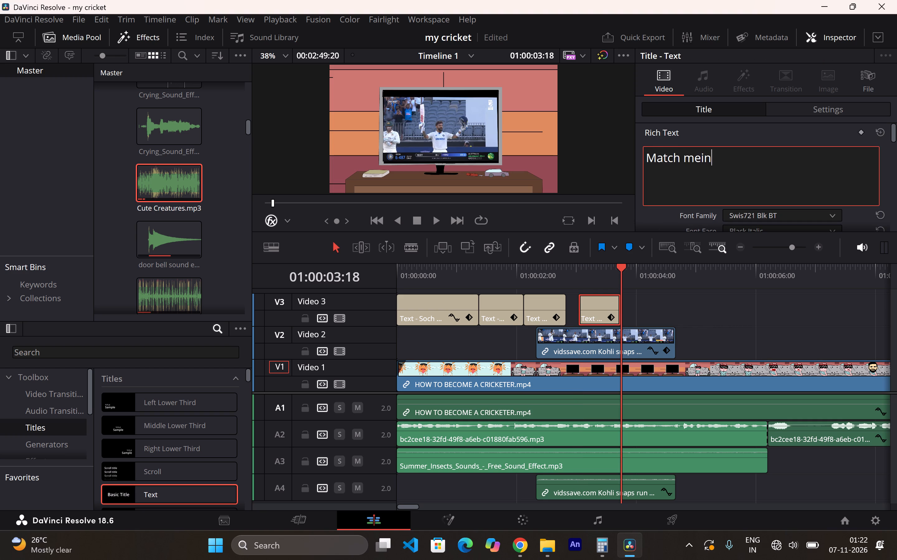
key(space)
text(vi)
key(BackSpace)
key(BackSpace)
text(Virat)
key(space)
key(BackSpace)
key(BackSpace)
key(BackSpace)
key(BackSpace)
key(BackSpace)
key(shift+i)
text(RAT)
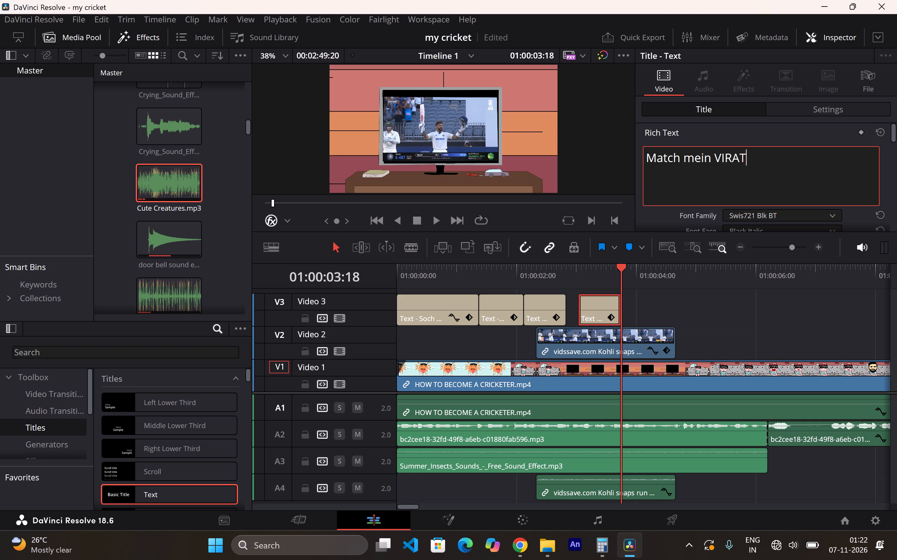
Move the "Match mein VIRAT" title earlier on Video 3 to meet the end of the "Dekh rha hai" title, and play it back.
drag(595, 303, 581, 304)
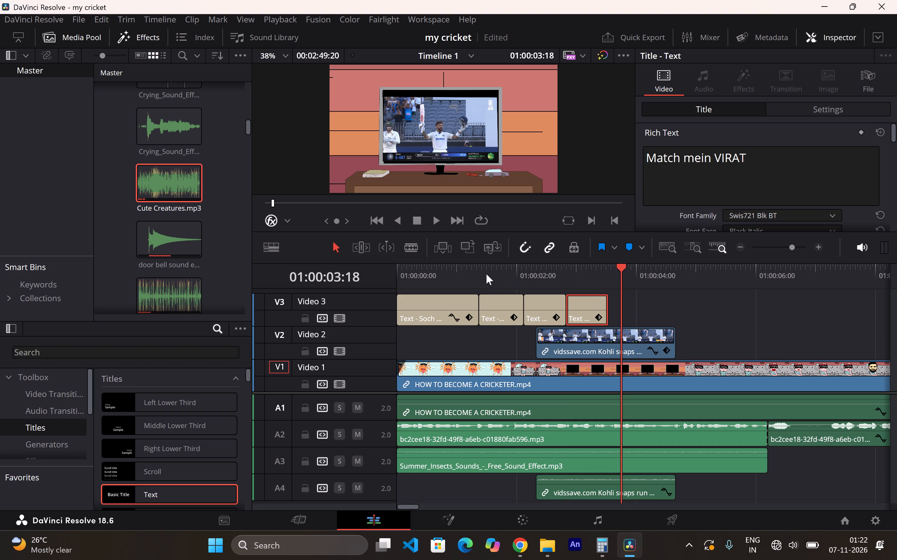
click(486, 274)
key(space)
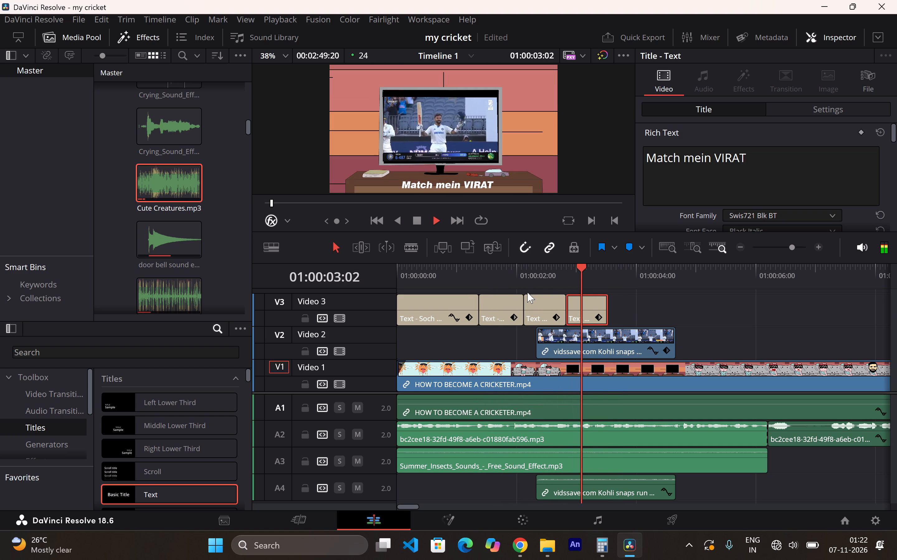
key(space)
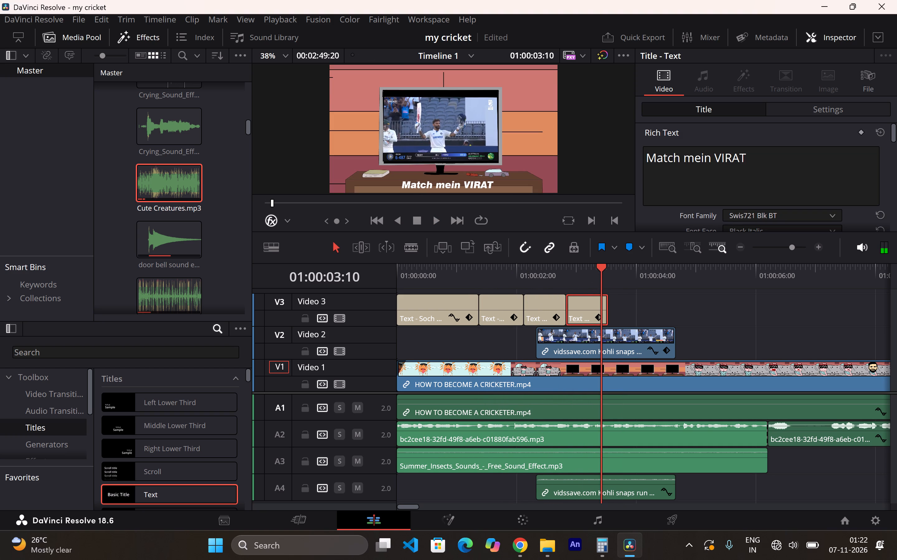
Extend the "Match mein VIRAT" title's text to "Match mein VIRAT KOHLI fir".
click(775, 165)
key(space)
key(shift+k)
key(shift+o)
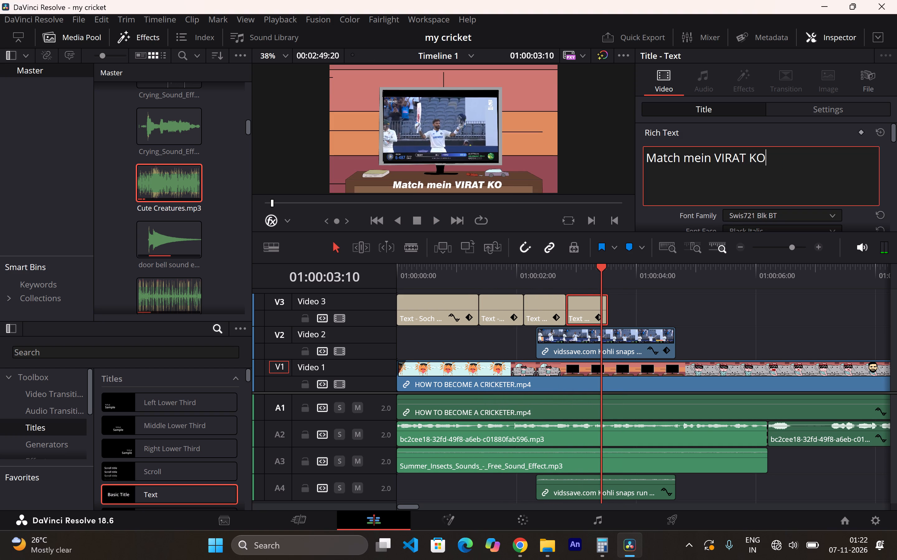
key(h)
key(BackSpace)
text(HLI)
key(space)
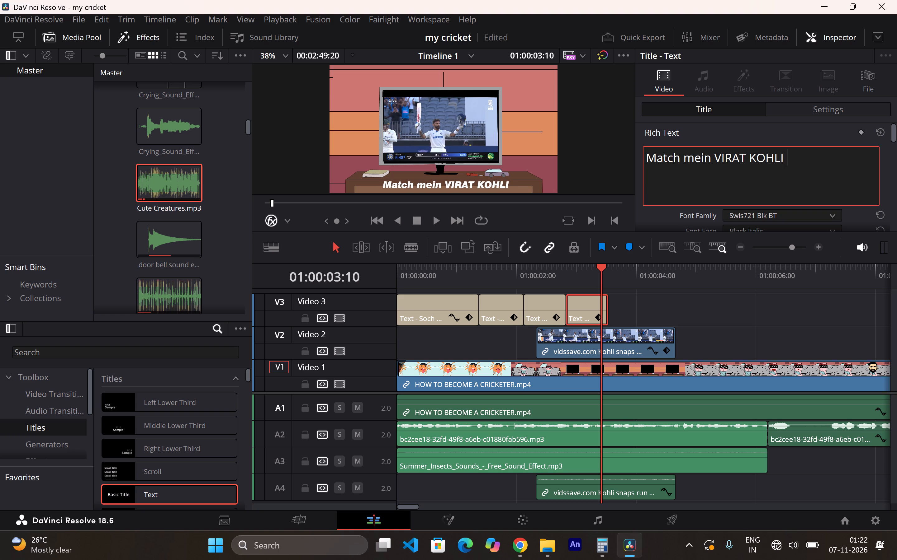
key(f)
text(ir)
key(space)
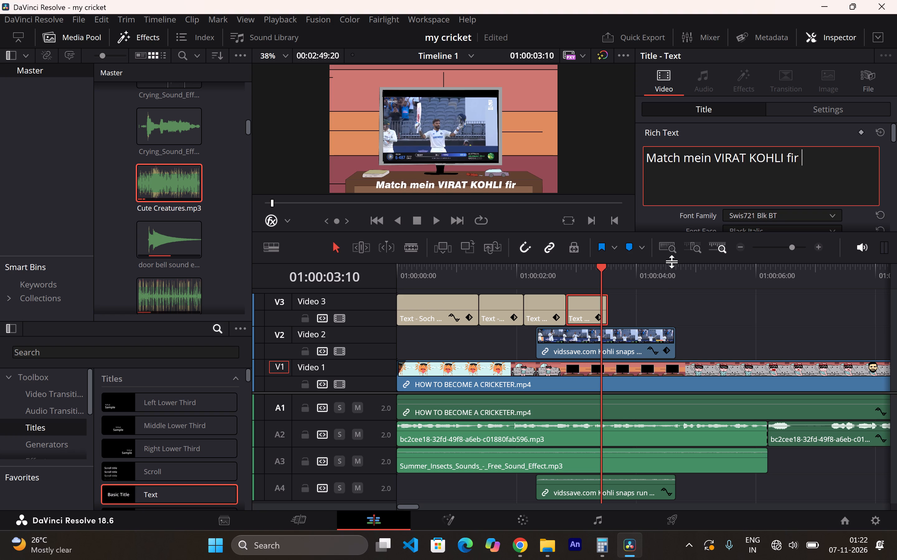
Paste a copy of the "Dekh rha hai" title on Video 3 at 01:00:03:13, directly after the "Match mein VIRAT KOHLI fir" title.
click(628, 306)
drag(602, 268, 608, 269)
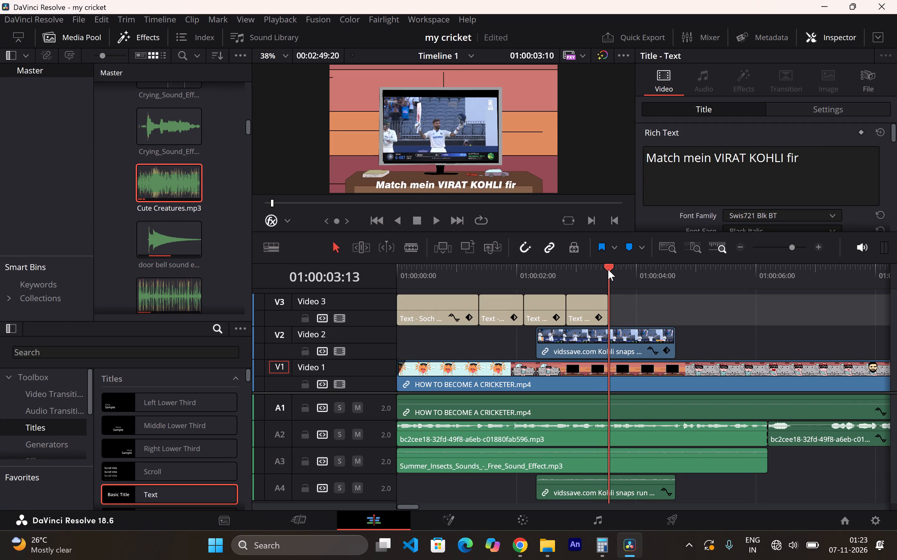
drag(608, 269, 608, 270)
right_click(631, 309)
click(646, 321)
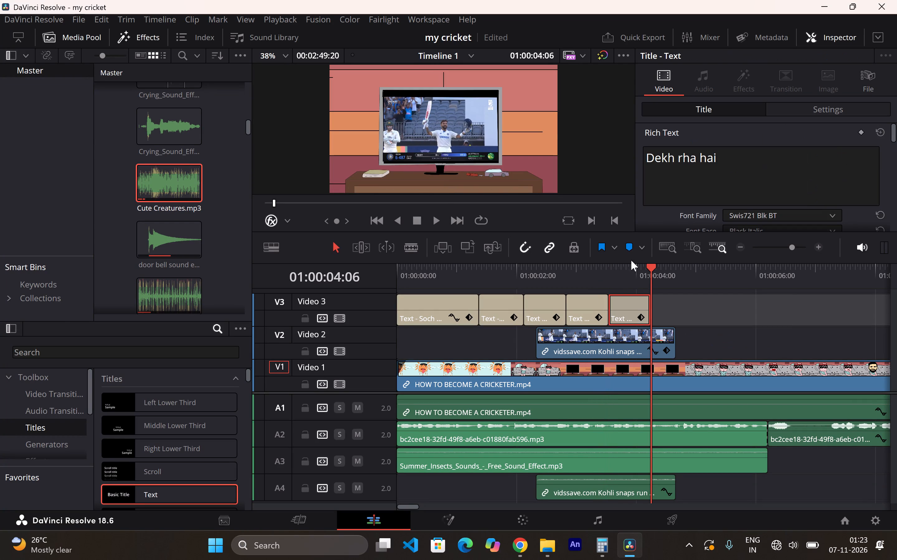
Replace the pasted title's text with "Century maar rha hai".
click(726, 160)
key(BackSpace)
key(BackSpace)
key(BackSpace)
key(BackSpace)
key(BackSpace)
key(BackSpace)
key(BackSpace)
key(BackSpace)
key(BackSpace)
key(BackSpace)
key(BackSpace)
key(BackSpace)
key(BackSpace)
key(BackSpace)
key(BackSpace)
key(BackSpace)
key(BackSpace)
key(BackSpace)
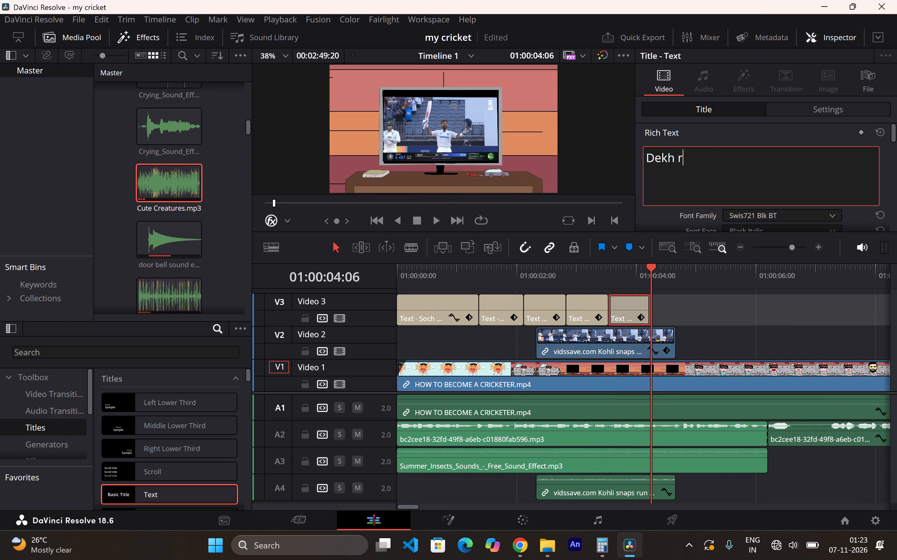
text(Centur)
key(a)
key(BackSpace)
key(BackSpace)
key(a)
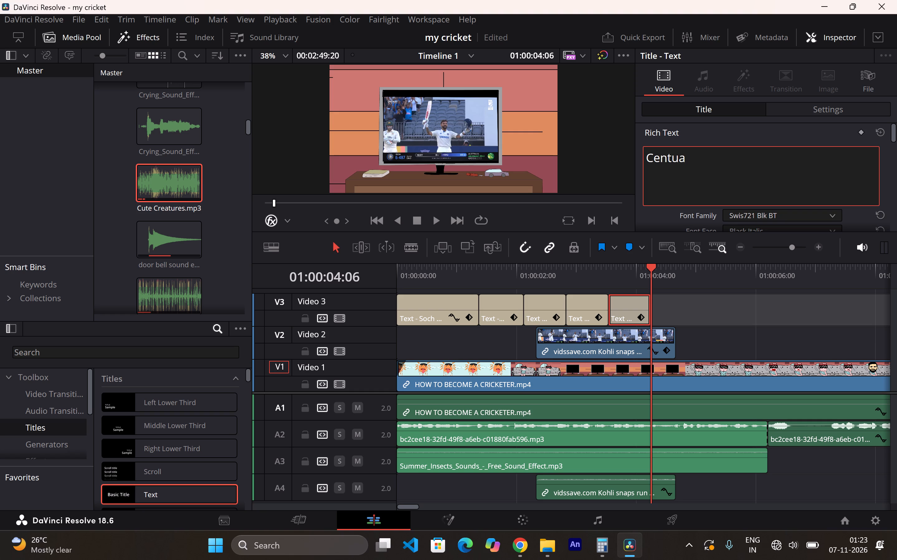
key(r)
key(y)
key(BackSpace)
key(BackSpace)
key(BackSpace)
text(ry)
key(space)
key(BackSpace)
key(BackSpace)
key(BackSpace)
key(a)
key(y)
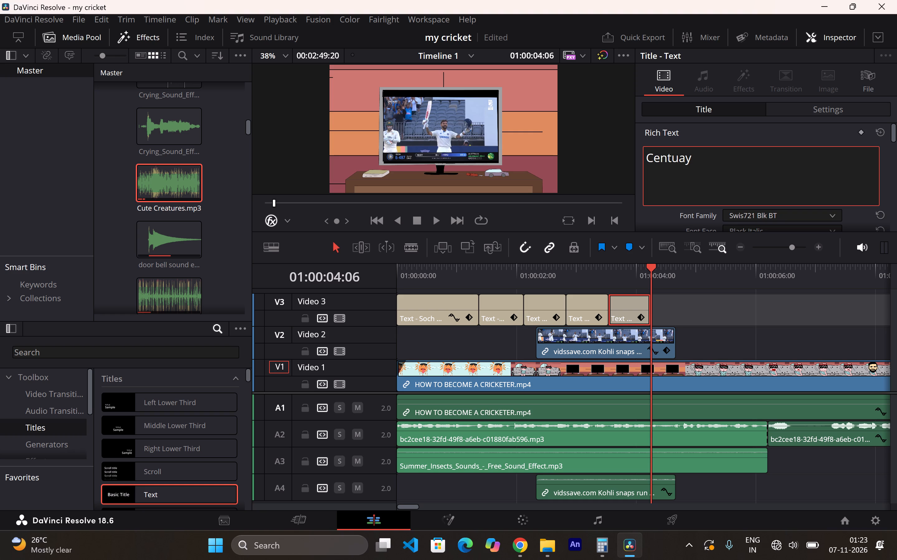
key(BackSpace)
text(ry)
key(Left)
key(Left)
key(BackSpace)
click(738, 155)
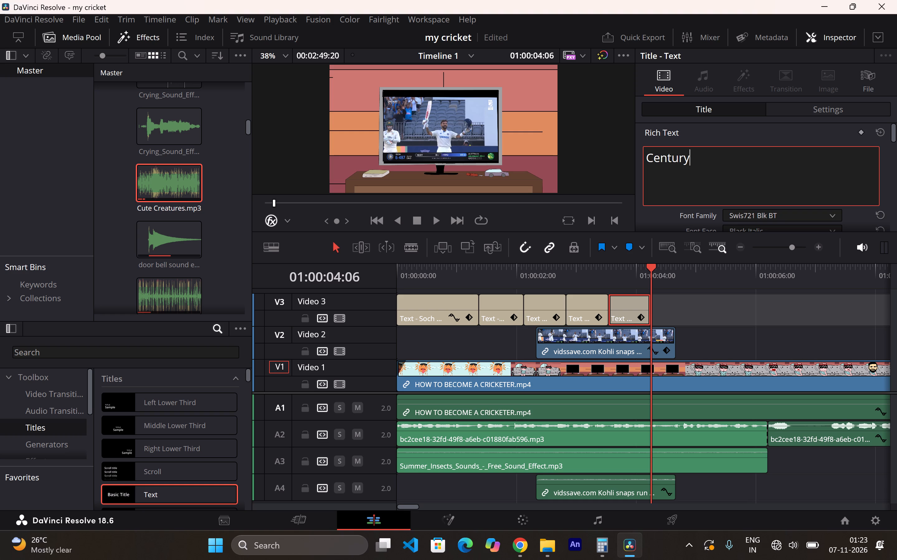
click(738, 155)
key(space)
text(maar)
key(space)
key(r)
text(ha)
key(space)
text(hai)
key(space)
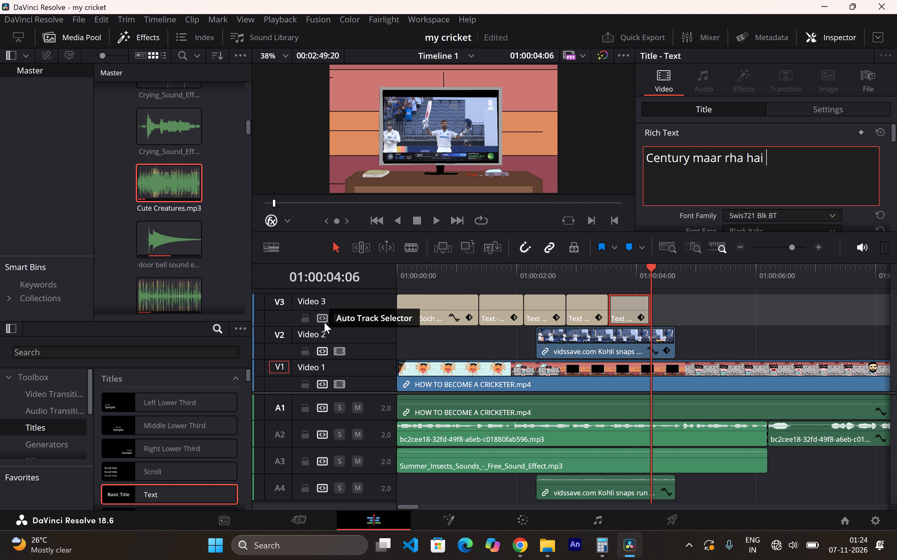
Play back the titles, paste another "Dekh rha hai" copy on Video 3, and move it 9 frames earlier to meet the "Century maar rha hai" title.
click(603, 272)
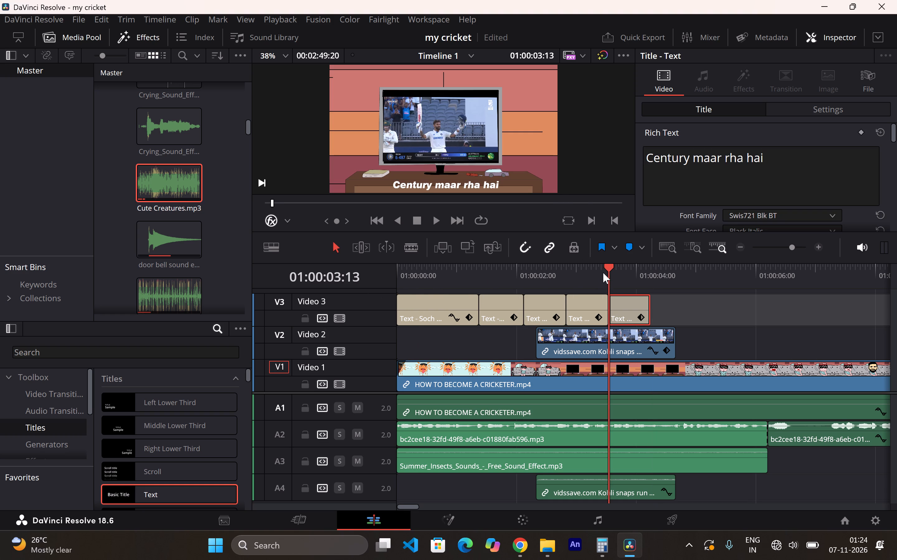
key(space)
key(space)
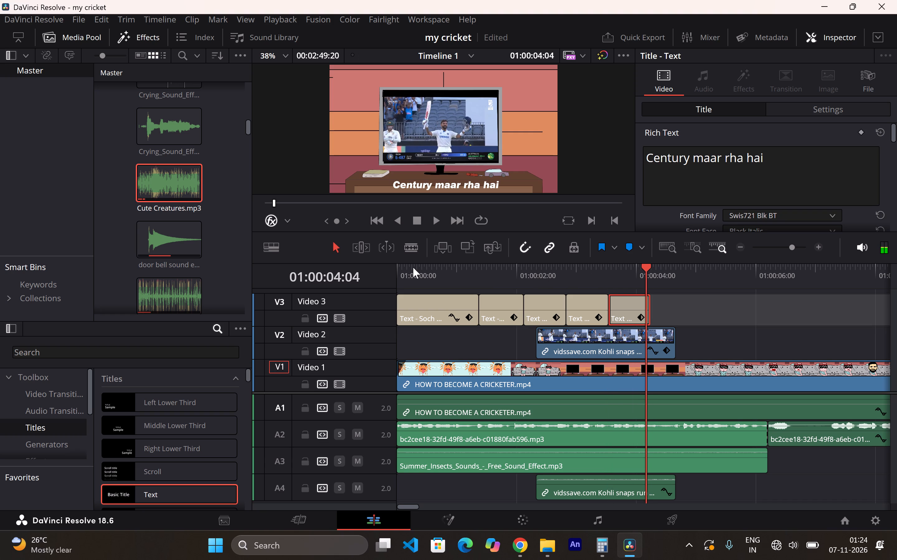
click(406, 271)
key(space)
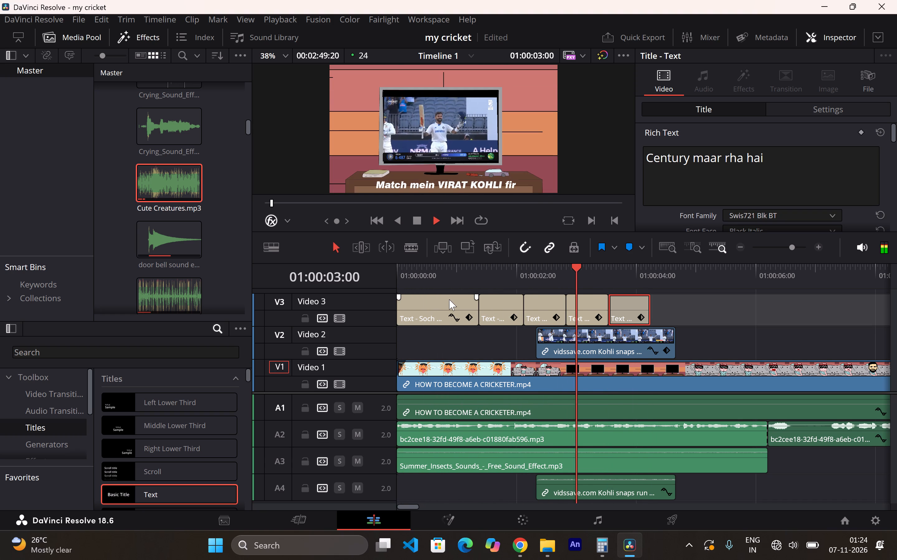
key(space)
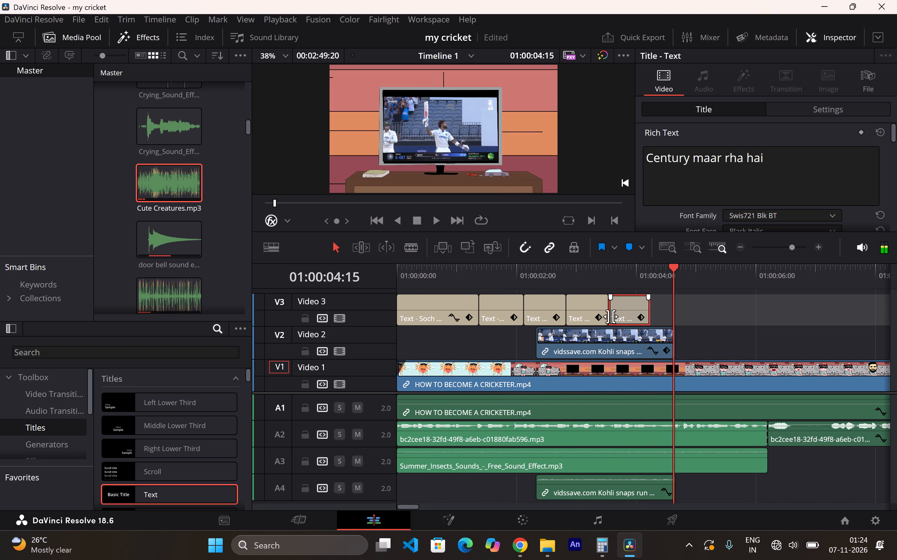
right_click(662, 306)
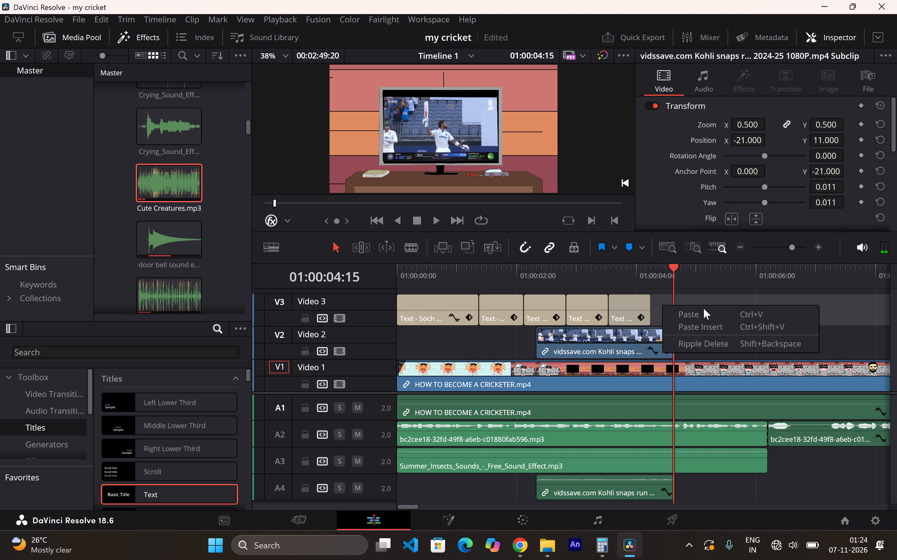
click(705, 312)
drag(691, 307, 670, 305)
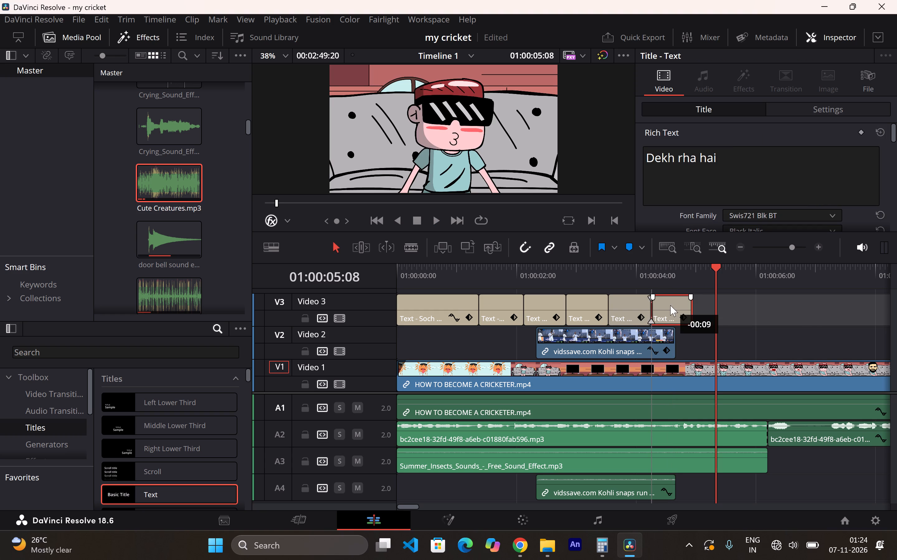
drag(670, 305, 670, 305)
Replace the newly pasted title's text with "Aur tabhi tere dimag mein aata hai".
click(762, 157)
key(BackSpace)
key(BackSpace)
key(BackSpace)
key(BackSpace)
key(BackSpace)
key(BackSpace)
key(BackSpace)
key(BackSpace)
key(BackSpace)
key(BackSpace)
key(BackSpace)
key(BackSpace)
key(BackSpace)
key(BackSpace)
key(BackSpace)
key(BackSpace)
key(BackSpace)
key(BackSpace)
key(BackSpace)
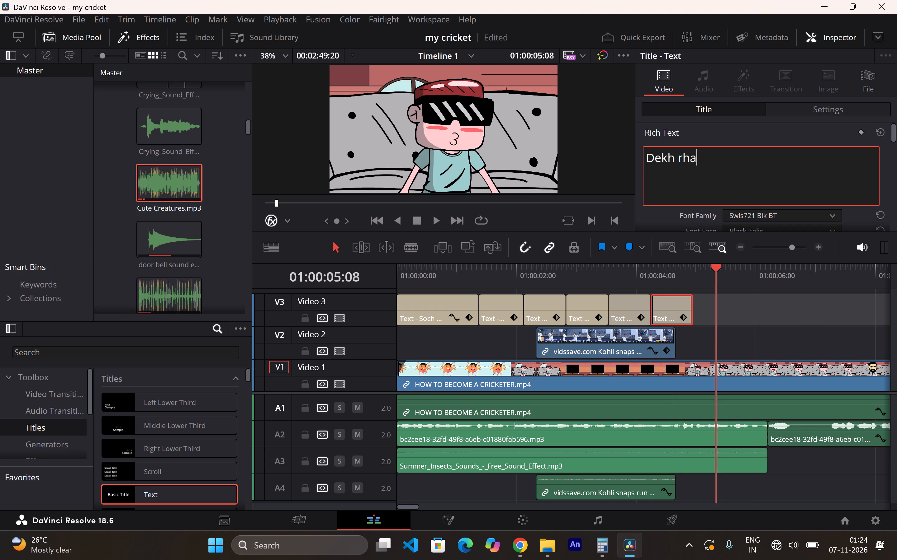
text(Au)
text(r)
key(space)
text(tab)
text(hi)
key(space)
text(te)
text(re)
key(space)
text(di)
key(m)
text(ag)
key(space)
key(m)
text(ei)
key(n)
key(space)
text(aa)
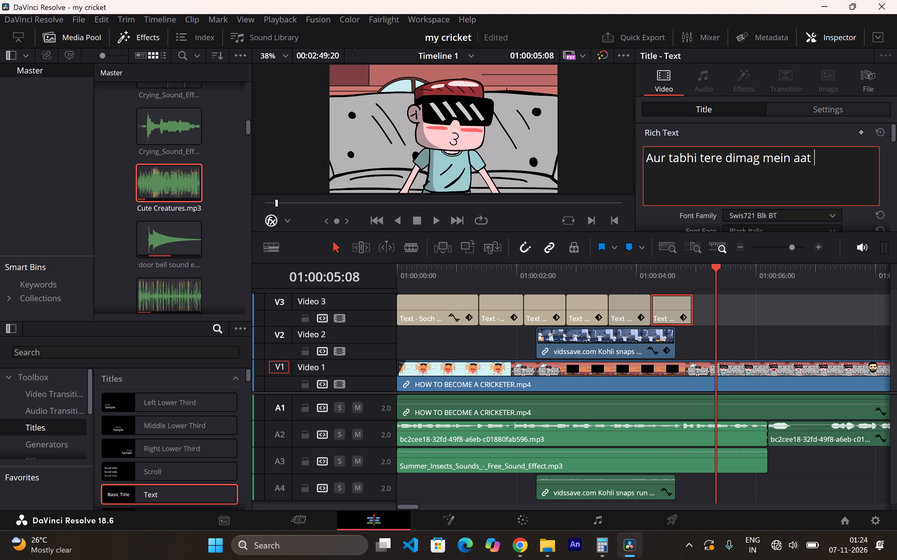
key(BackSpace)
key(a)
key(space)
key(a)
key(BackSpace)
key(h)
text(ai)
key(space)
Play back the "Aur tabhi tere dimag mein aata hai" title, extend its end to just before 01:00:06:00, and replay the passage leading into it.
click(630, 269)
key(space)
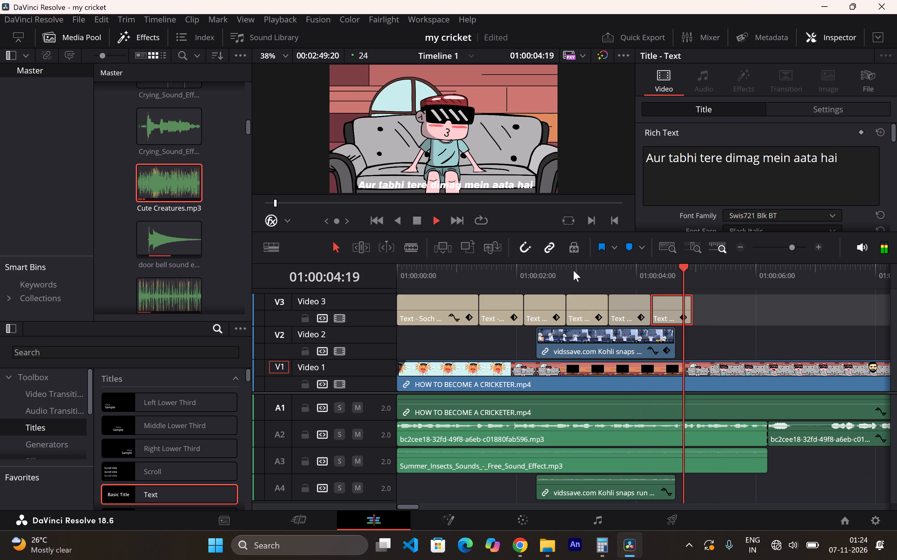
key(space)
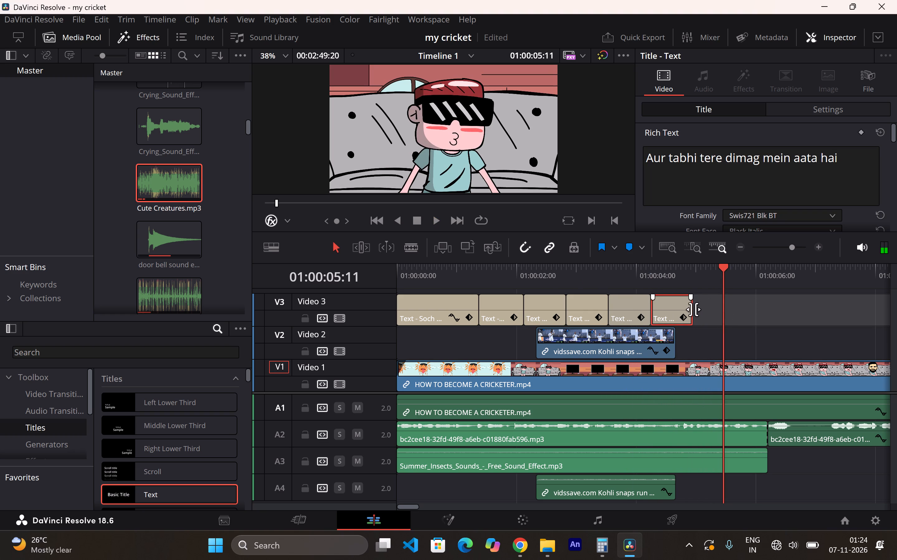
drag(693, 311, 747, 314)
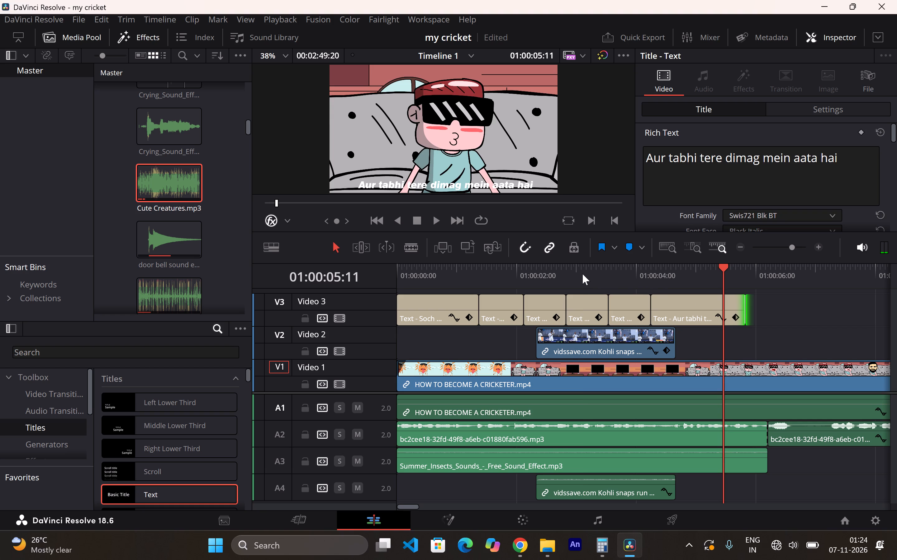
click(582, 274)
key(space)
key(space)
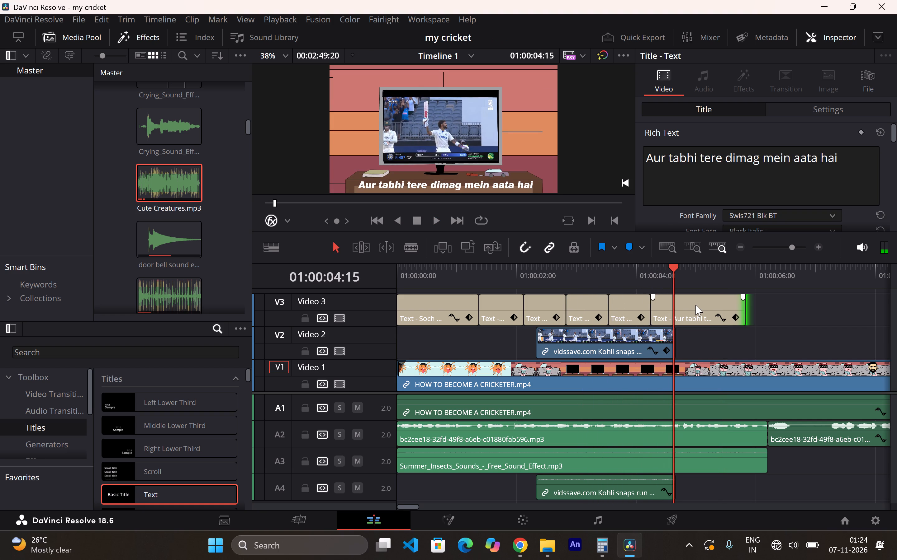
Move the "Aur tabhi tere dimag mein aata hai" title to start at 01:00:04:15 and extend the "Century maar rha hai" title's end to meet it.
drag(695, 305, 712, 306)
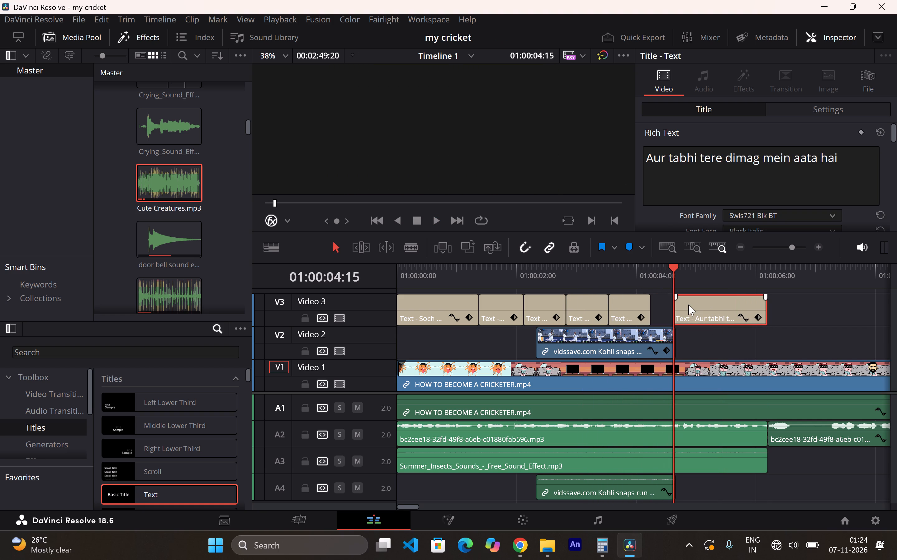
drag(650, 308, 667, 311)
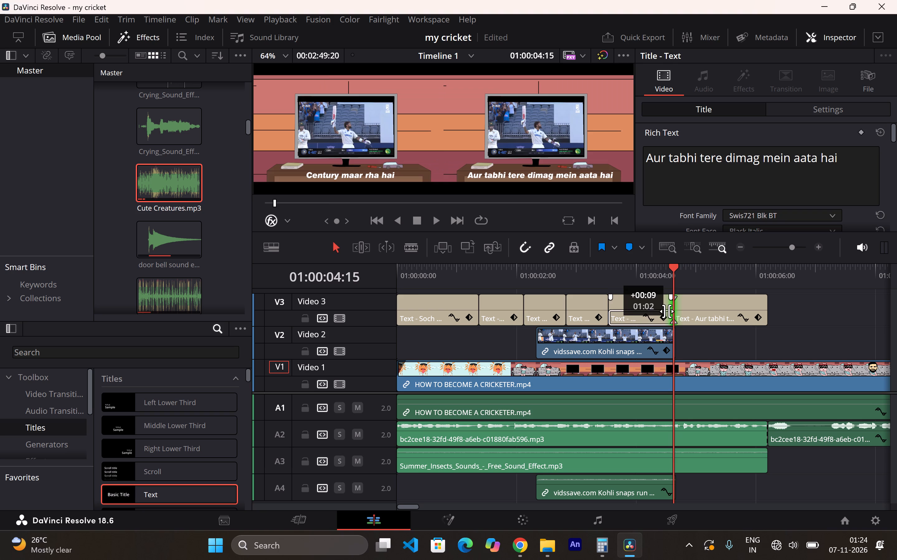
drag(667, 311, 668, 311)
Play back the opening passage repeatedly to check the titles' timing against the narration, continuing past the last title.
click(420, 272)
key(space)
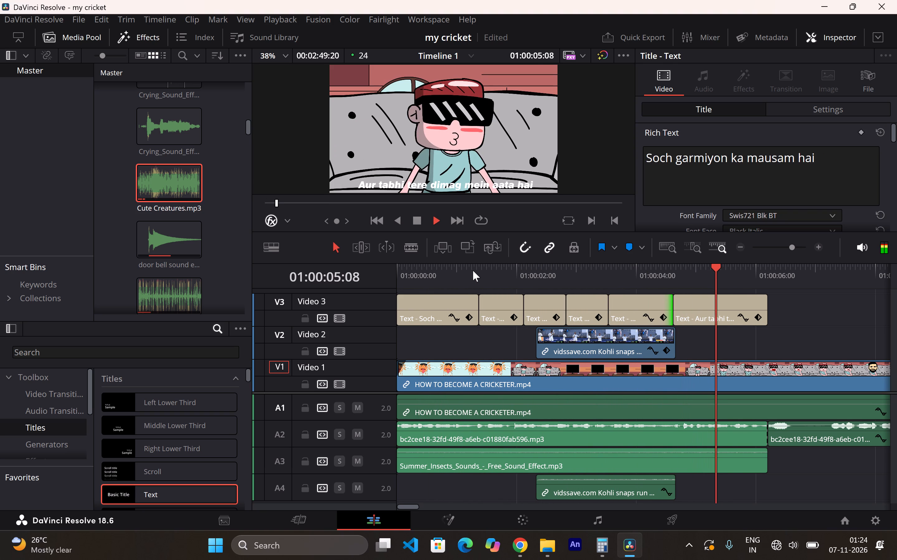
key(space)
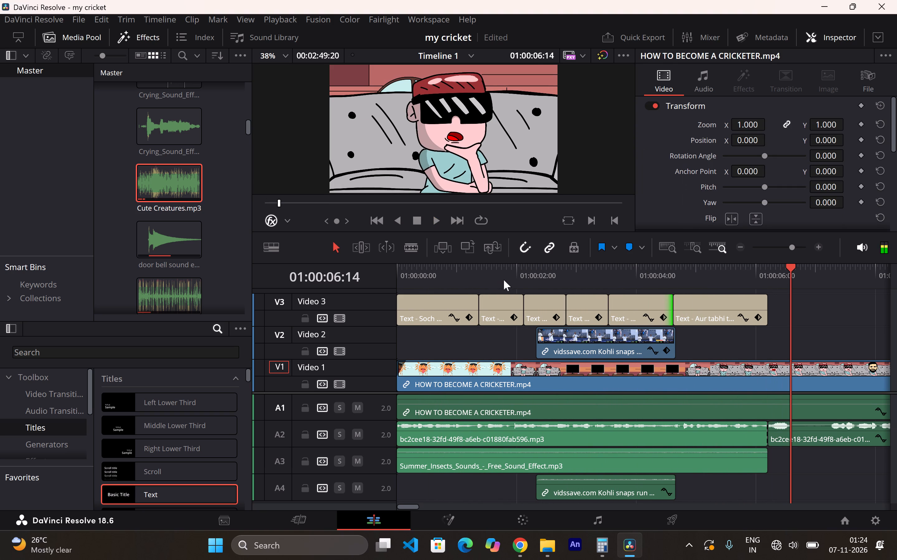
click(400, 271)
key(space)
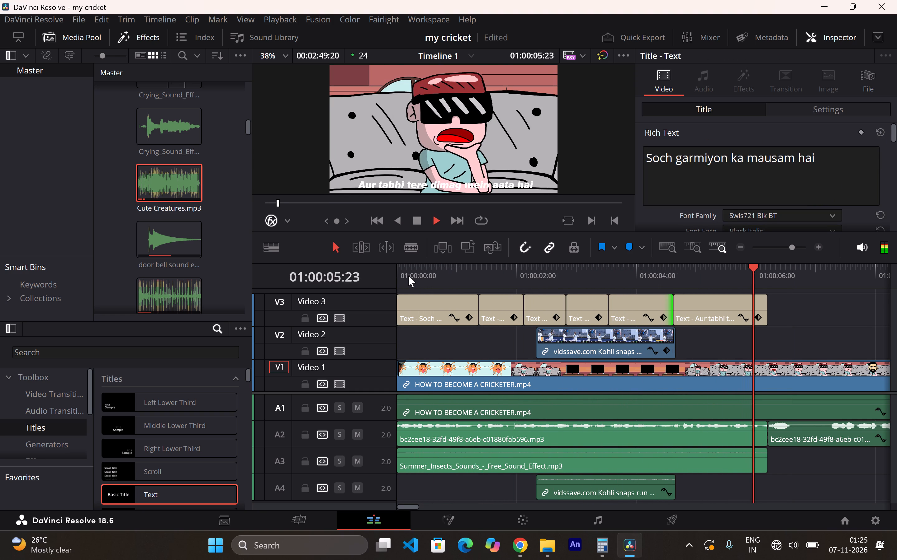
key(space)
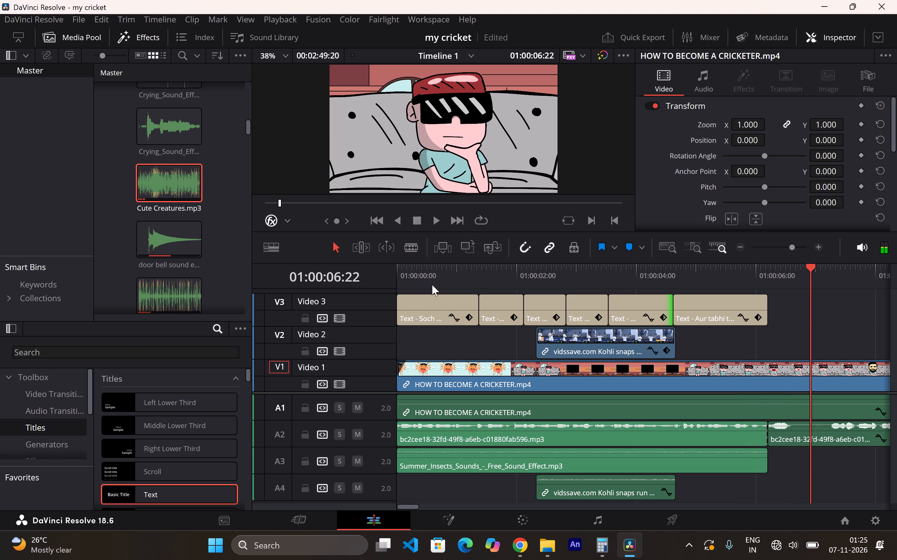
click(409, 270)
key(space)
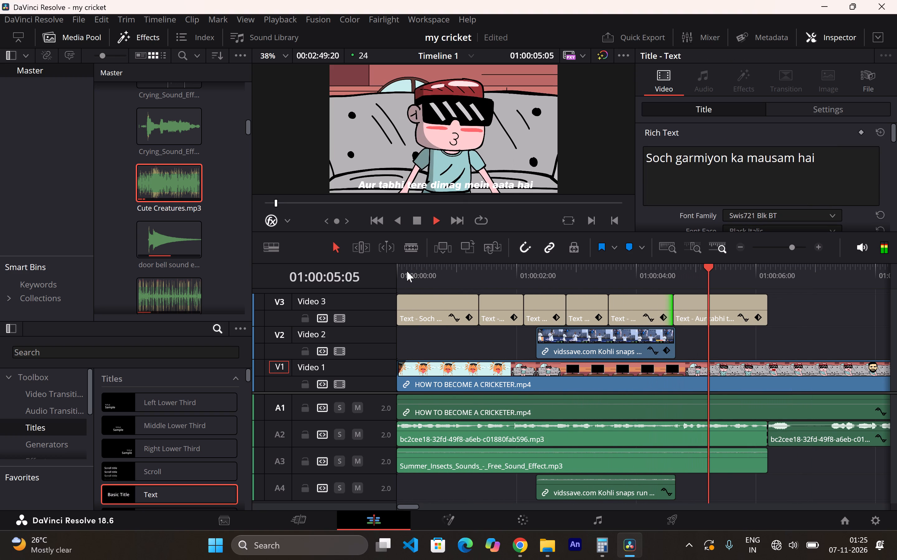
key(space)
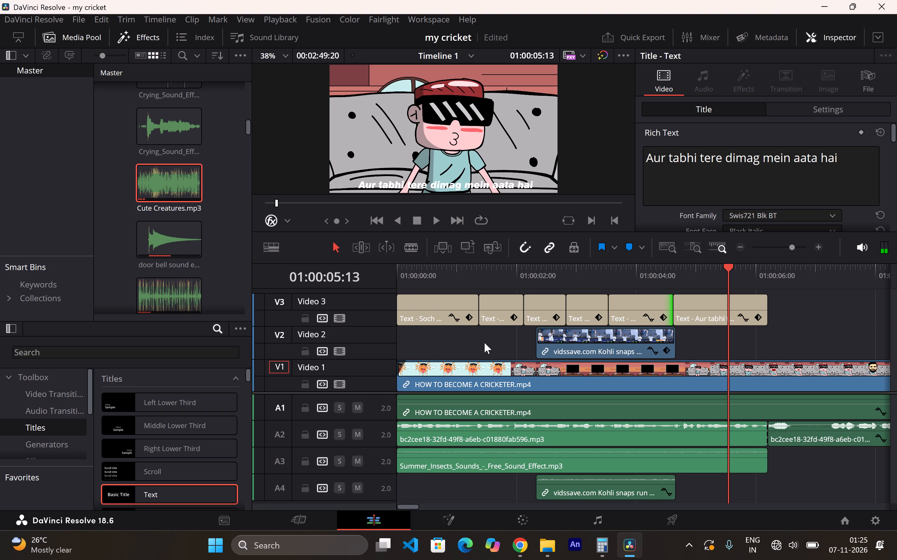
key(space)
key(space)
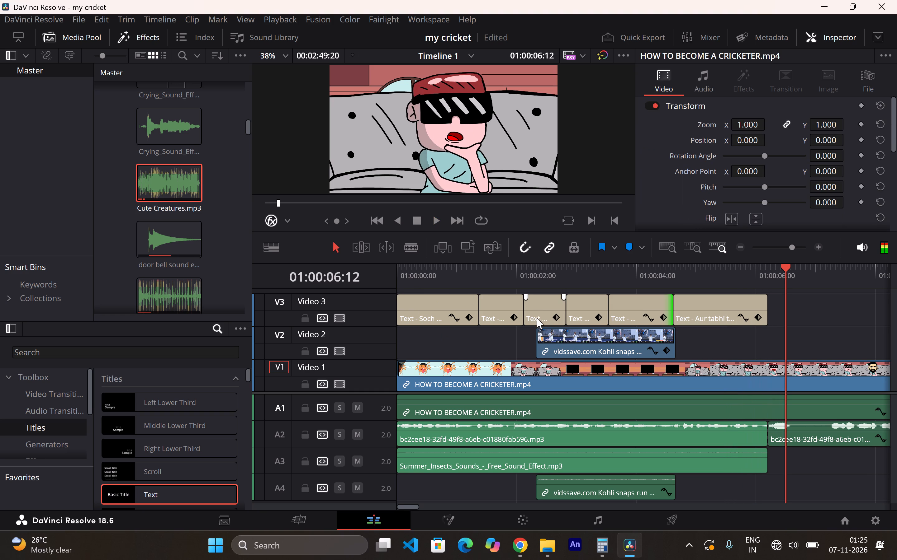
Paste another "Dekh rha hai" title at 01:00:06:11 on Video 3 and move it earlier to meet the "Aur tabhi tere dimag mein aata hai" title.
right_click(784, 304)
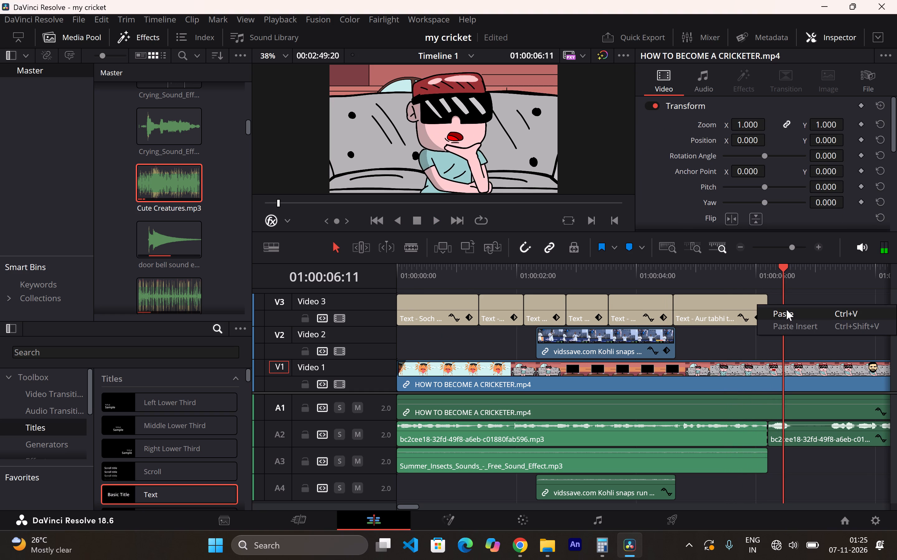
click(787, 312)
drag(800, 312, 786, 312)
Replace the pasted title's text with "mein virat kohli jesa kyun ni ban sakta".
click(746, 170)
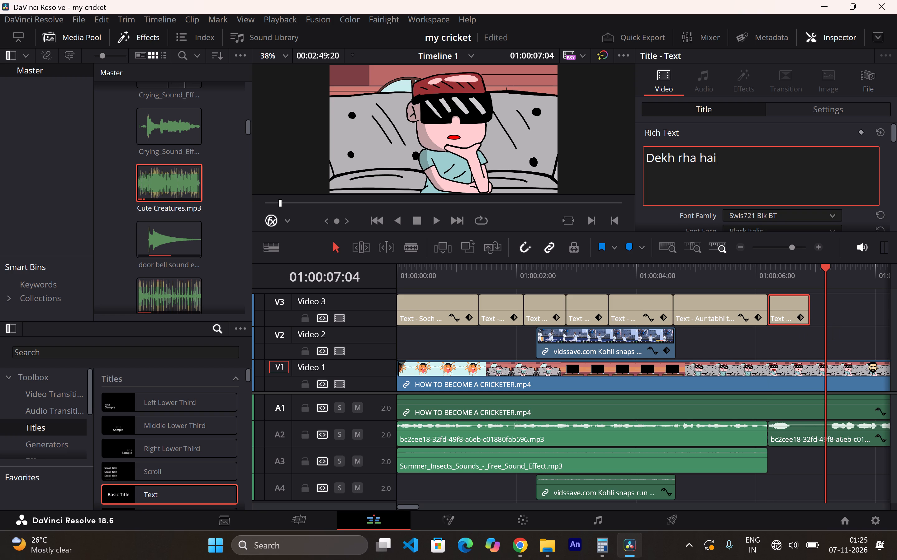
key(BackSpace)
key(BackSpace)
key(BackSpace)
key(BackSpace)
key(BackSpace)
key(BackSpace)
key(BackSpace)
key(BackSpace)
key(BackSpace)
key(BackSpace)
key(BackSpace)
key(BackSpace)
key(BackSpace)
key(BackSpace)
key(BackSpace)
key(BackSpace)
key(BackSpace)
key(m)
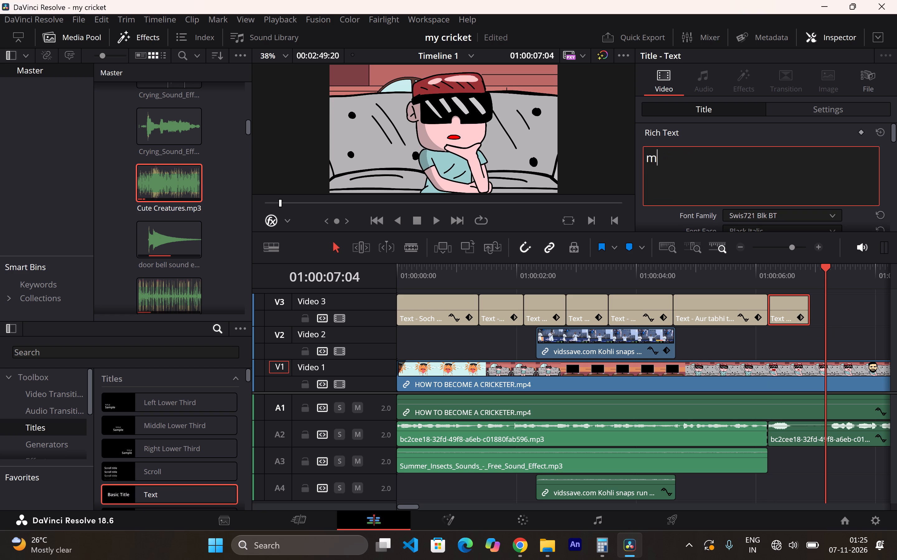
text(ei)
text(n virat)
key(space)
text(kohli)
key(space)
key(j)
text(esa ky)
text(un ni)
key(space)
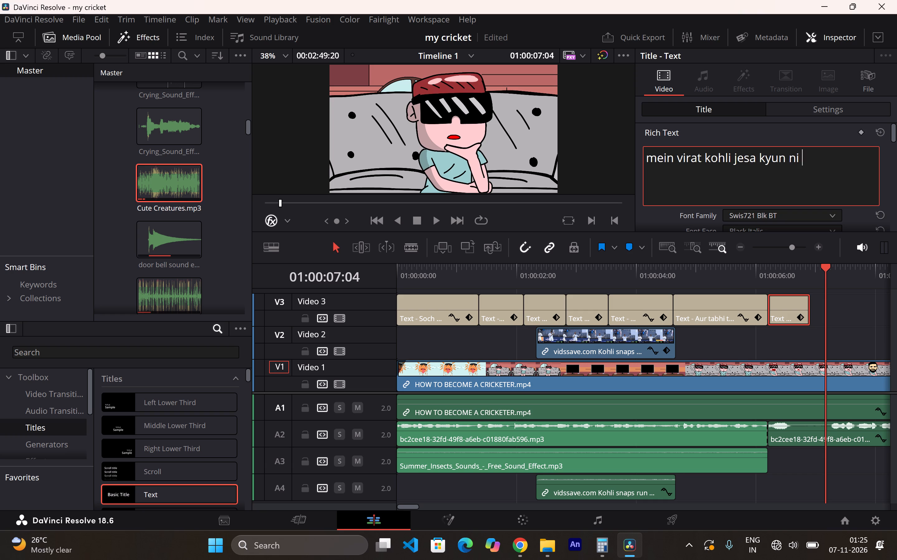
text(ban)
key(space)
text(sakta)
Play back the new title, move it about 1 second 2 frames later, and paste another "Dekh rha hai" copy at 01:00:06:12 before it.
click(700, 266)
key(space)
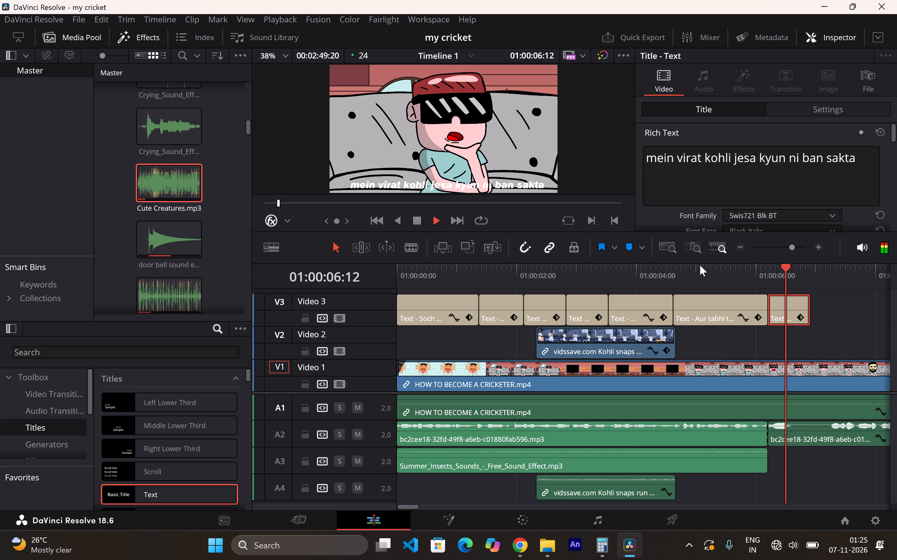
key(space)
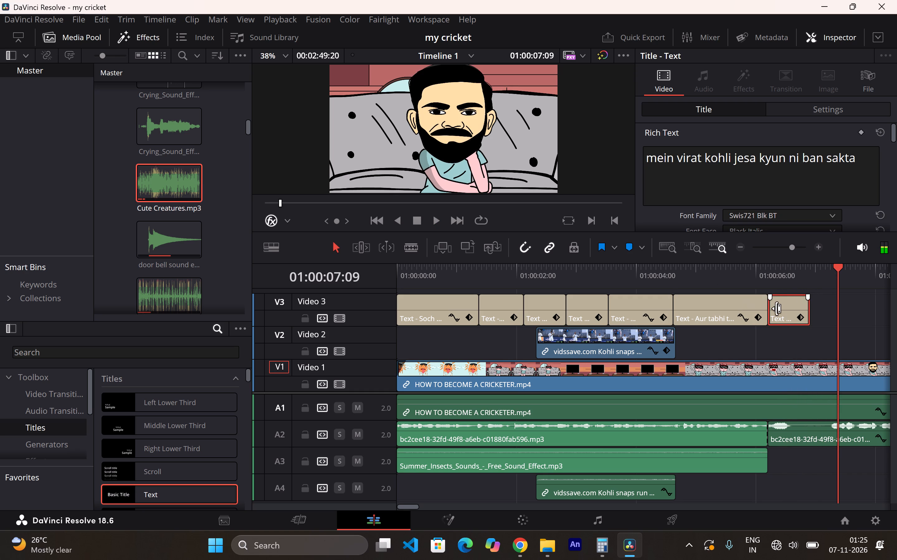
click(743, 277)
key(space)
key(space)
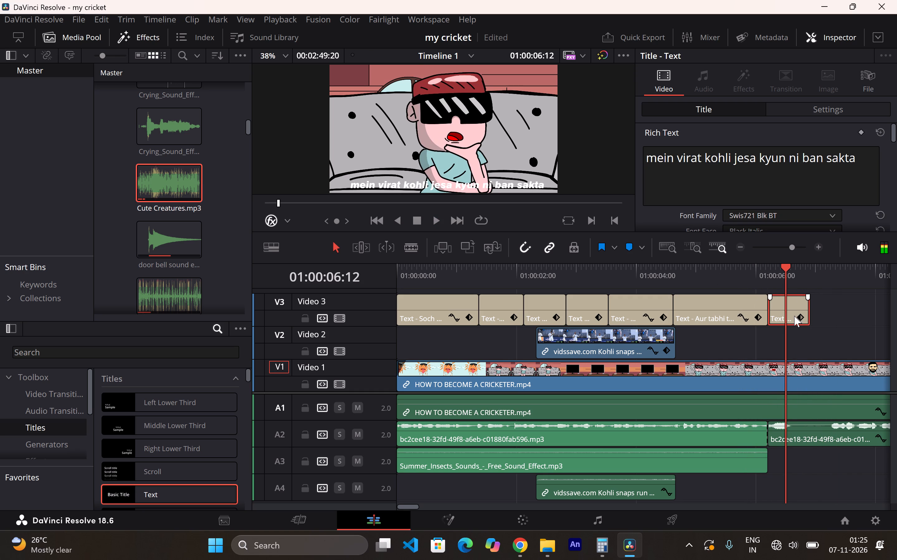
drag(794, 307, 859, 309)
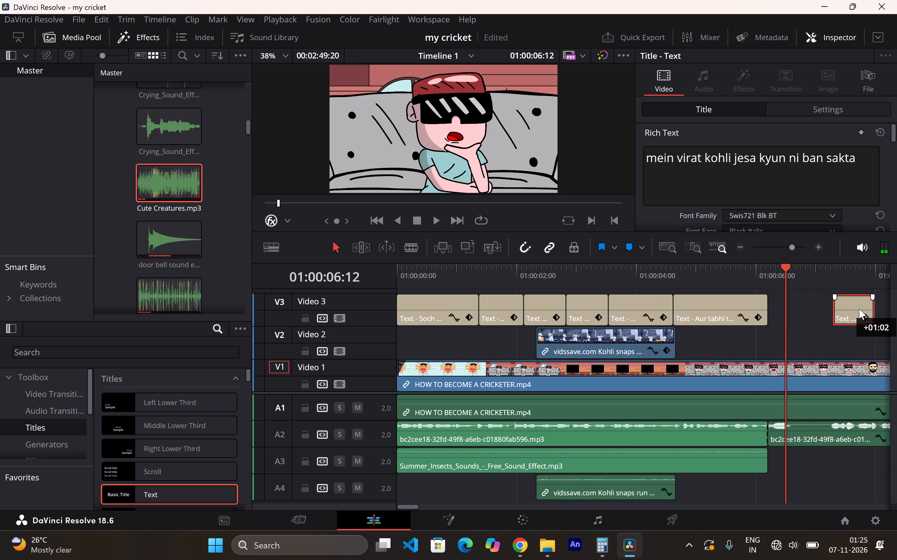
drag(859, 309, 860, 309)
right_click(798, 305)
click(810, 312)
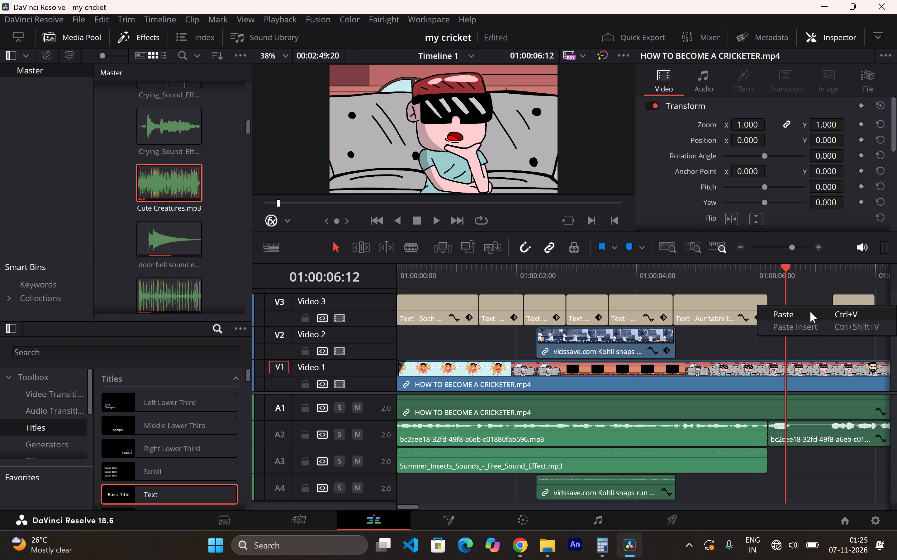
Replace the newly pasted title's text with "Ki YAAAAAAR!!!!!".
click(782, 162)
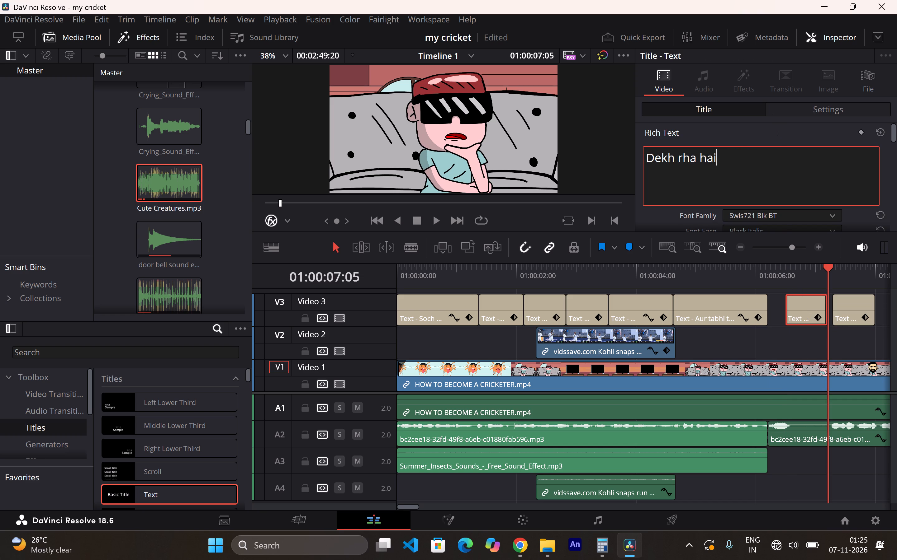
key(BackSpace)
key(BackSpace)
key(BackSpace)
key(BackSpace)
key(BackSpace)
key(BackSpace)
key(BackSpace)
key(BackSpace)
key(BackSpace)
key(BackSpace)
key(BackSpace)
key(BackSpace)
key(BackSpace)
key(BackSpace)
key(BackSpace)
key(BackSpace)
key(BackSpace)
key(BackSpace)
key(BackSpace)
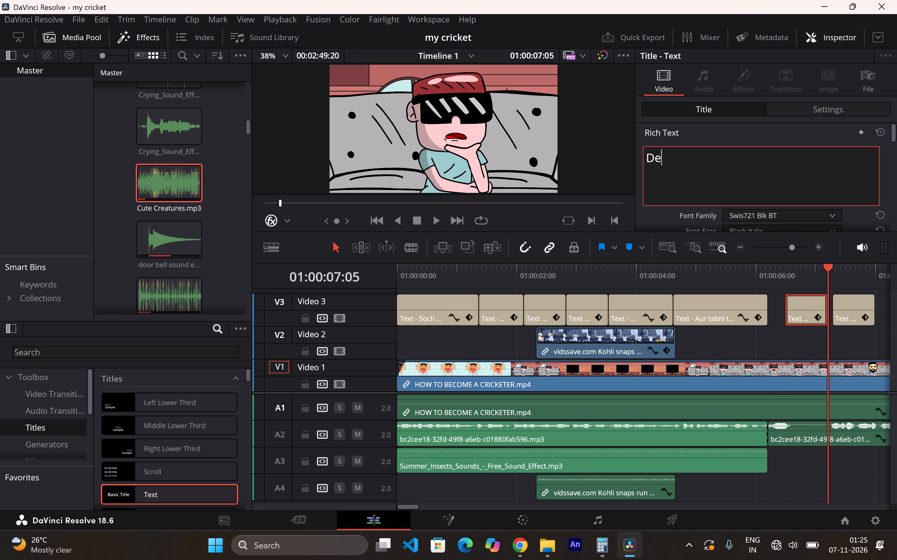
click(729, 274)
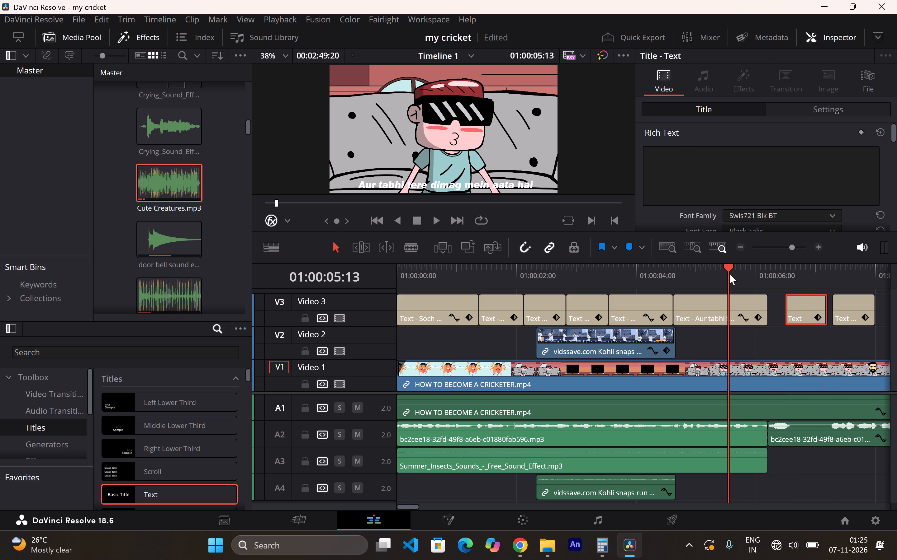
click(745, 163)
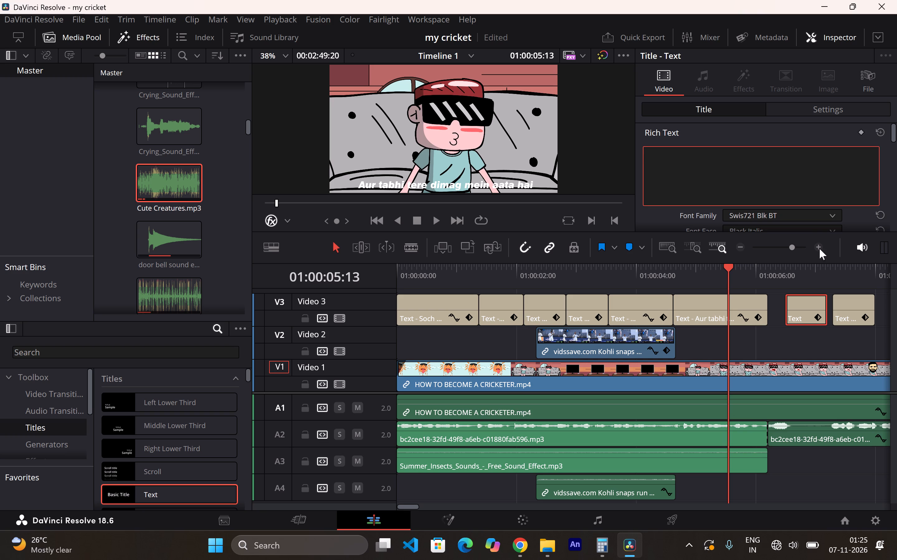
key(shift+k)
key(i)
key(space)
text(YAAAAAAR!!!!!)
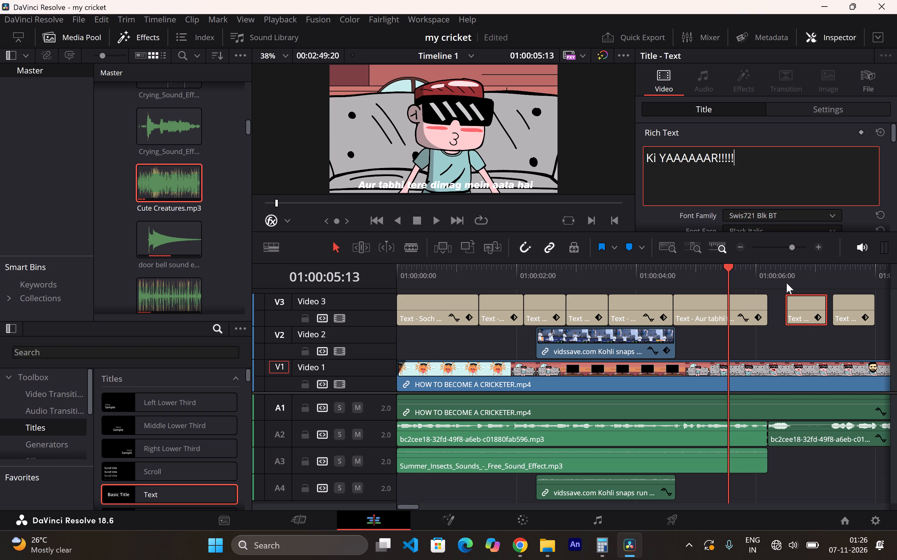
Close the gaps on Video 3 by moving the "Ki YAAAAAAR!!!!!" and "mein virat kohli jesa kyun ni ban sakta" titles earlier to meet their preceding titles.
drag(800, 315, 785, 310)
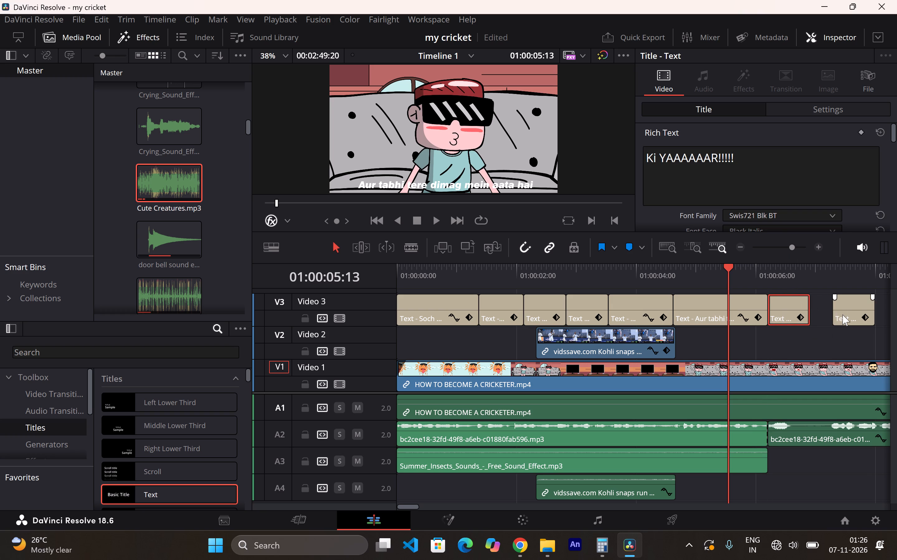
drag(842, 315, 824, 315)
Play back the titles, extend the "mein virat kohli jesa kyun ni ban sakta" title's end to about 01:00:08:20, and replay the passage.
click(626, 273)
key(space)
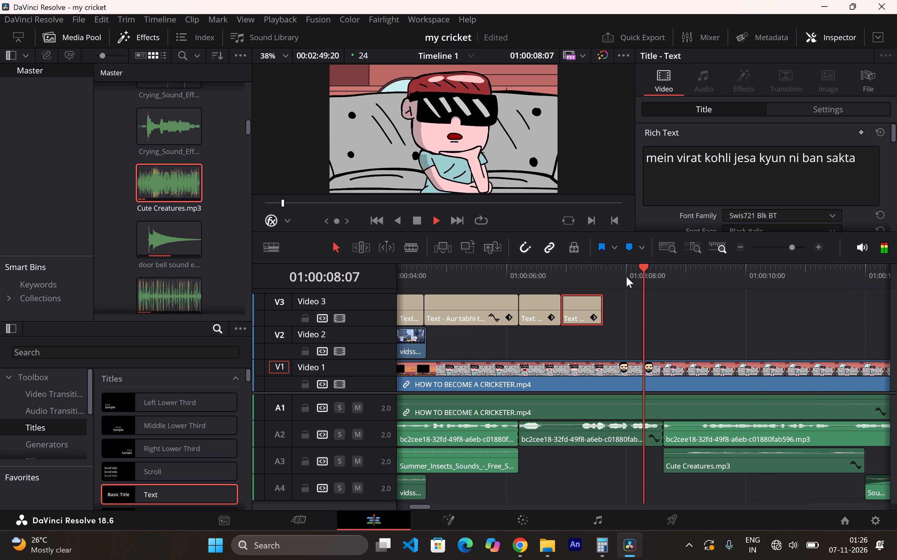
key(space)
key(space)
key(space)
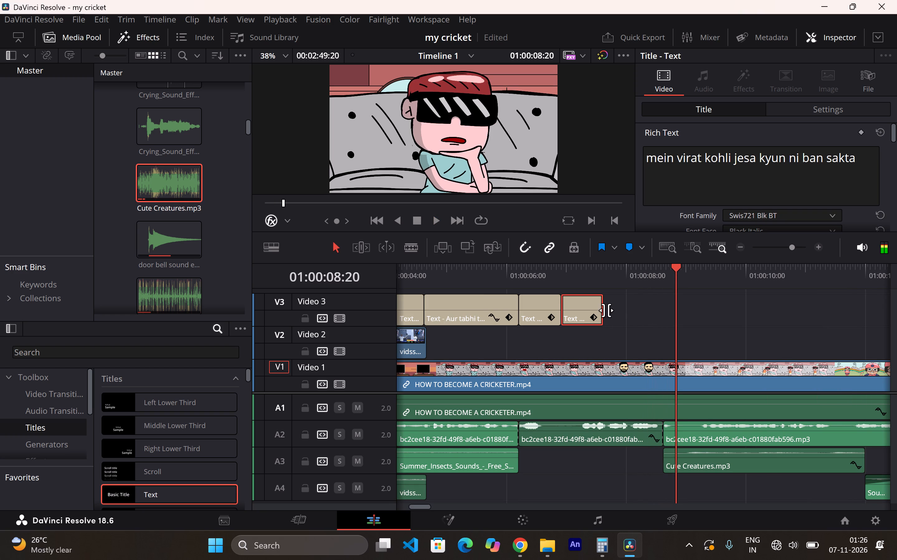
drag(602, 309, 672, 318)
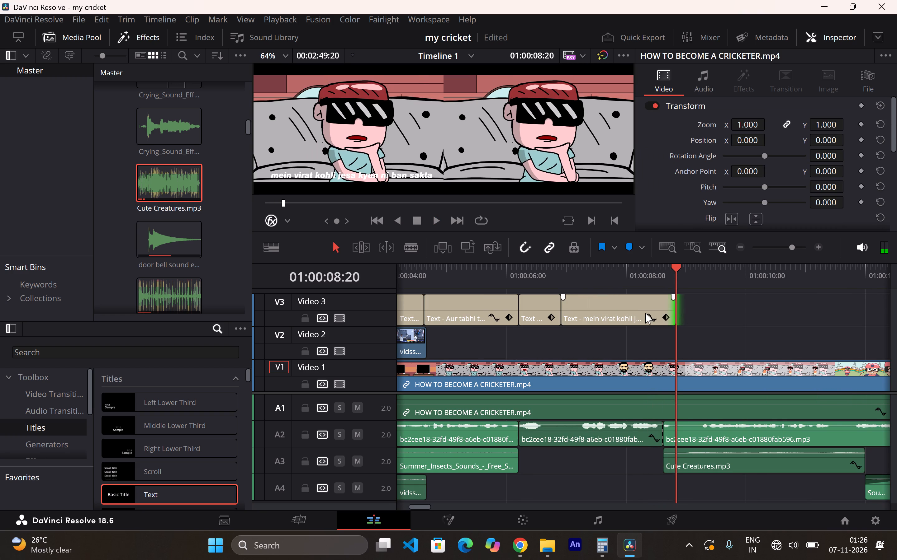
click(439, 264)
key(space)
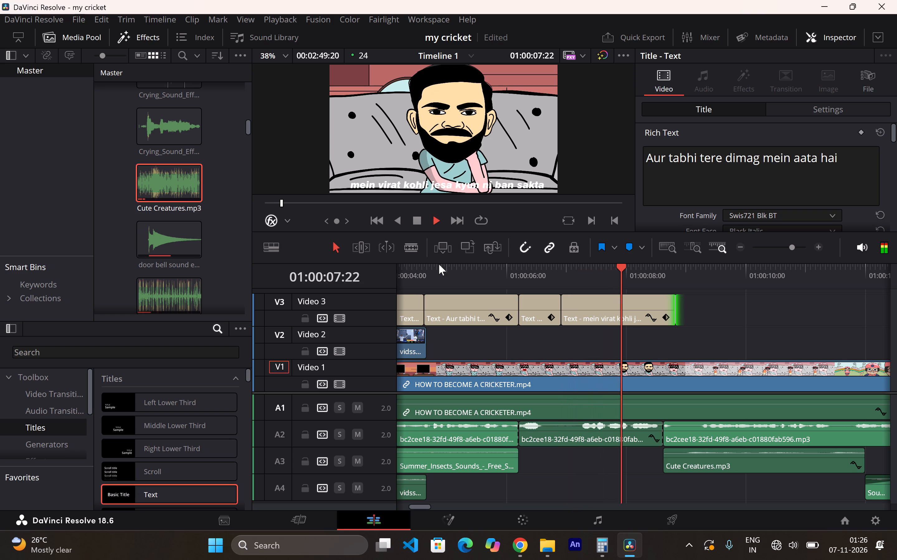
key(space)
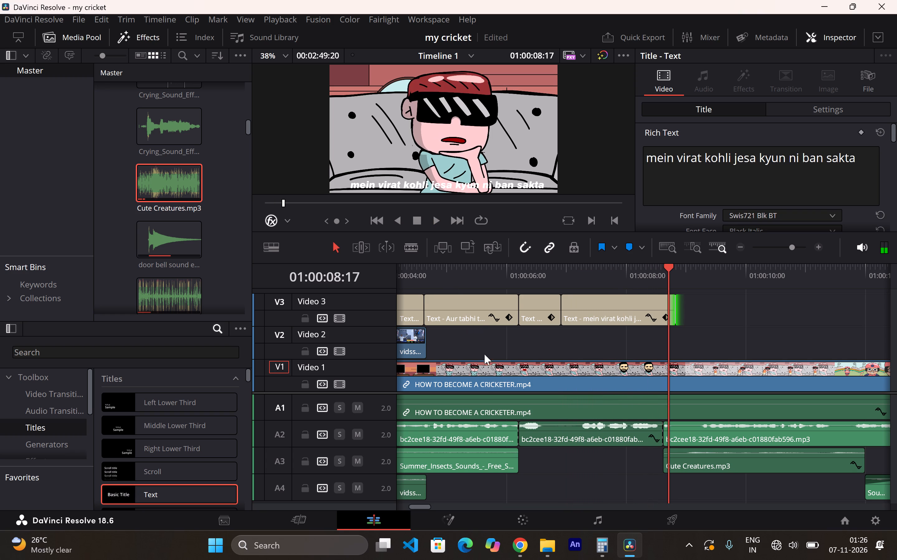
Switch to Google Chrome and search in a new tab for "ai subtitle generator".
click(526, 546)
drag(496, 507, 486, 504)
click(686, 16)
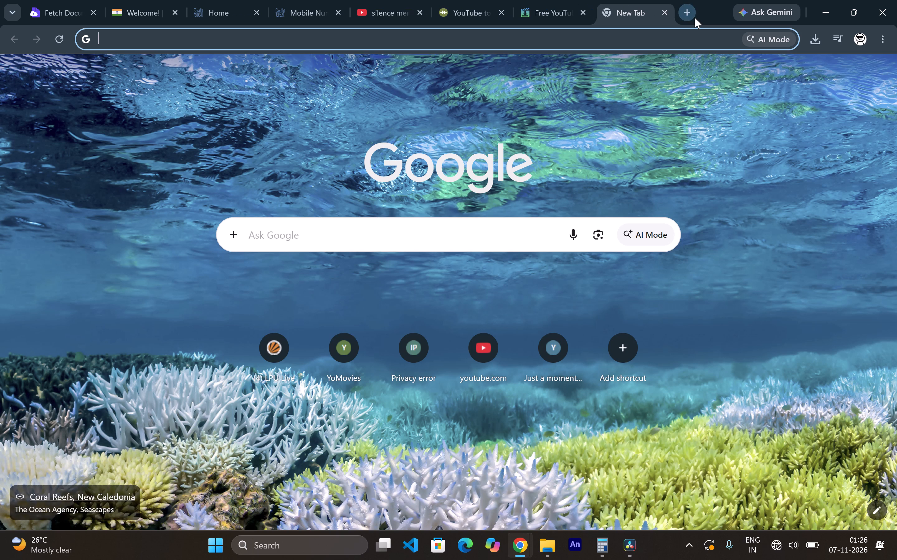
text(add)
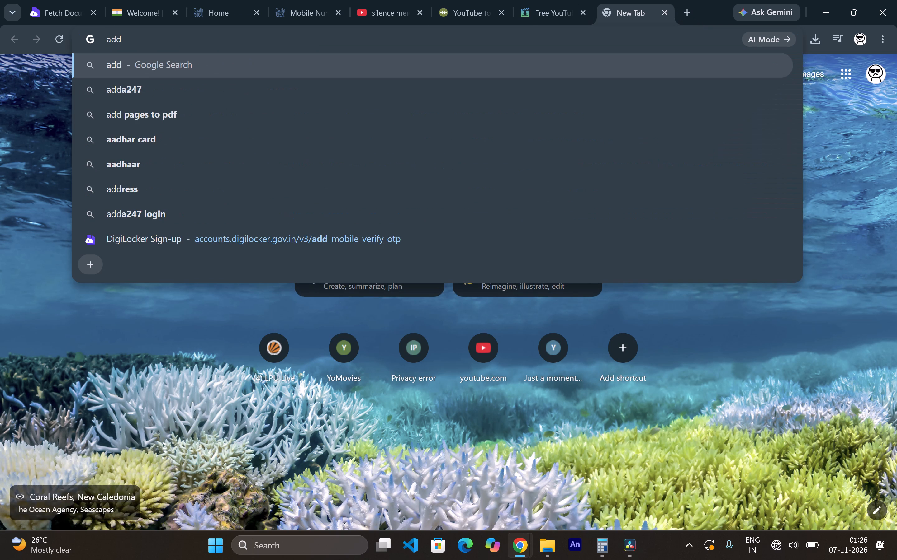
key(BackSpace)
key(BackSpace)
text(i sub)
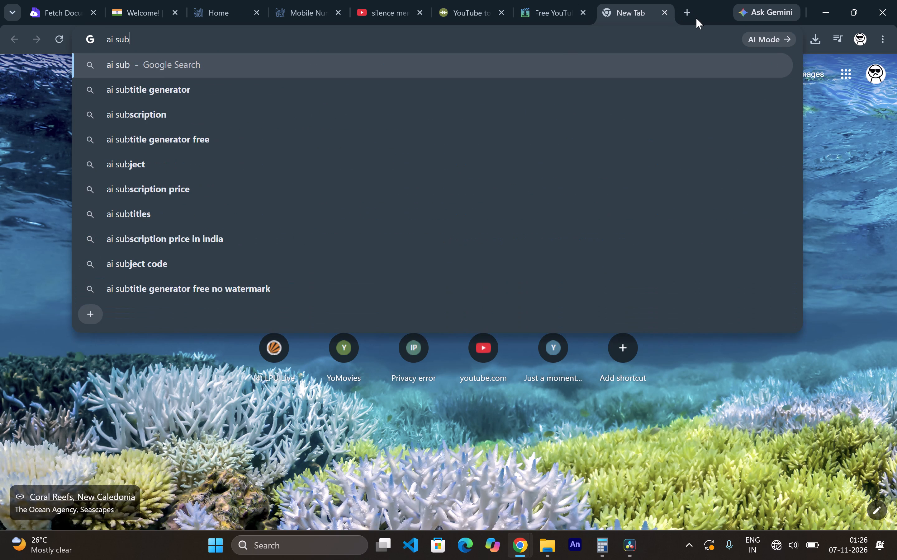
click(455, 93)
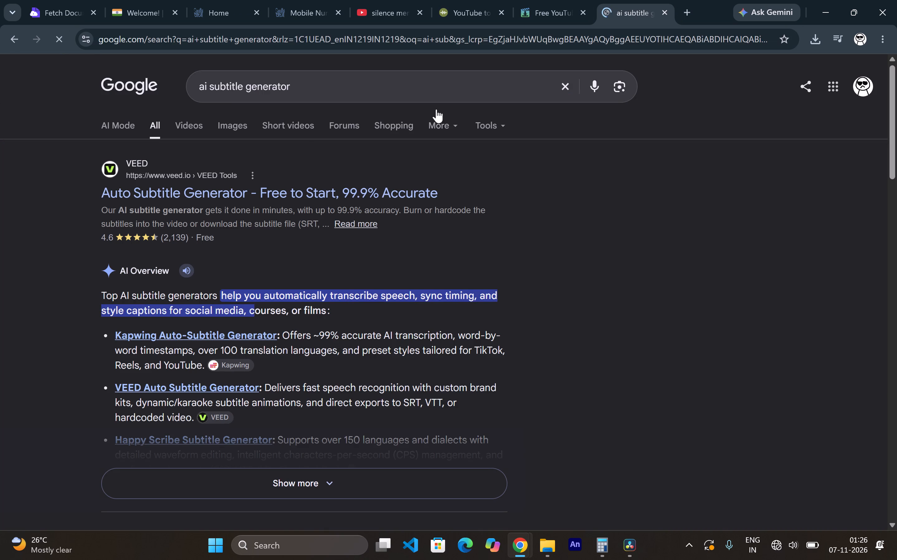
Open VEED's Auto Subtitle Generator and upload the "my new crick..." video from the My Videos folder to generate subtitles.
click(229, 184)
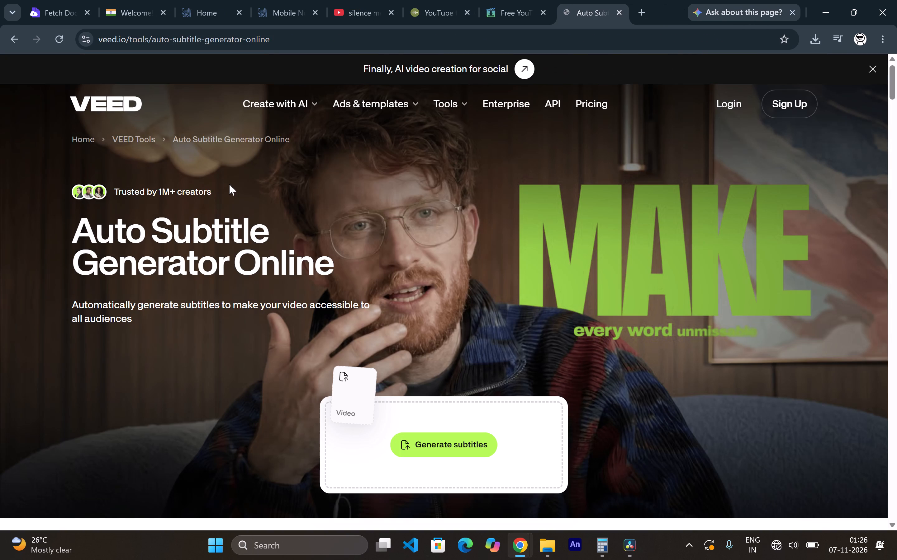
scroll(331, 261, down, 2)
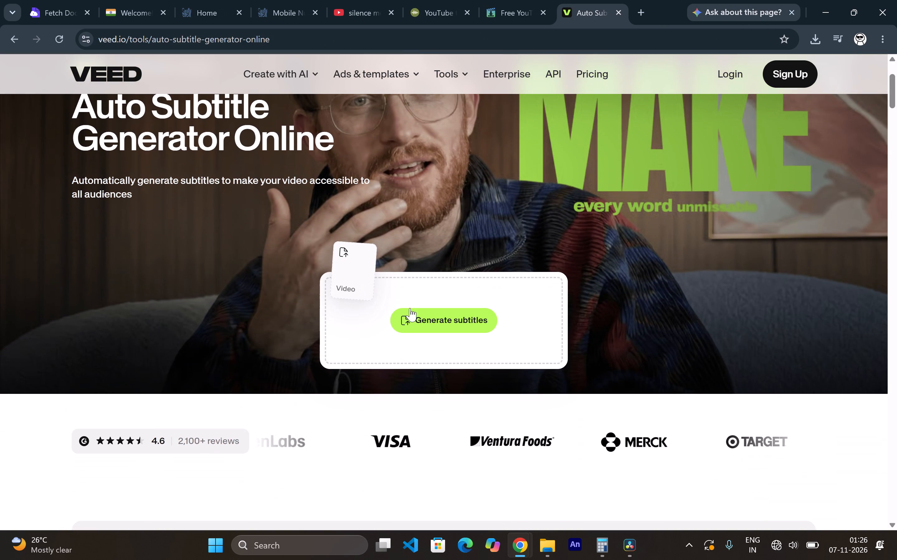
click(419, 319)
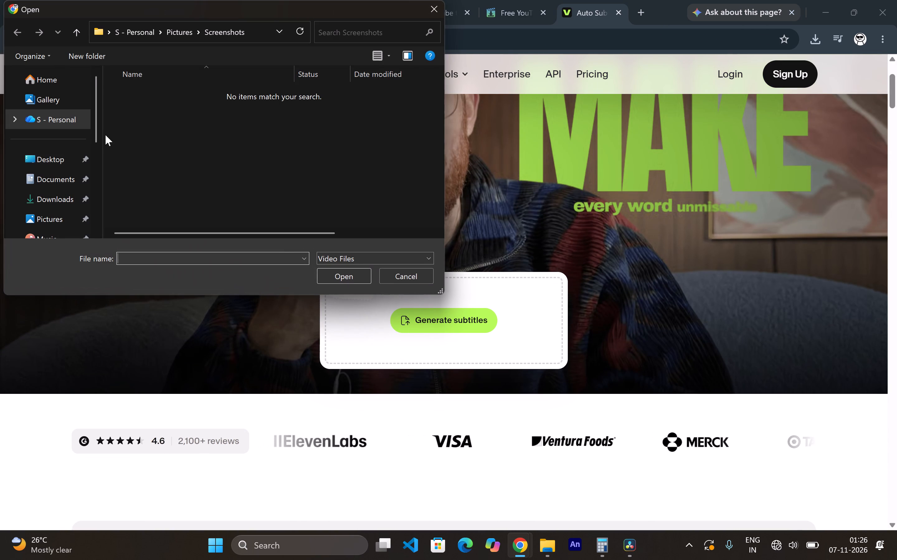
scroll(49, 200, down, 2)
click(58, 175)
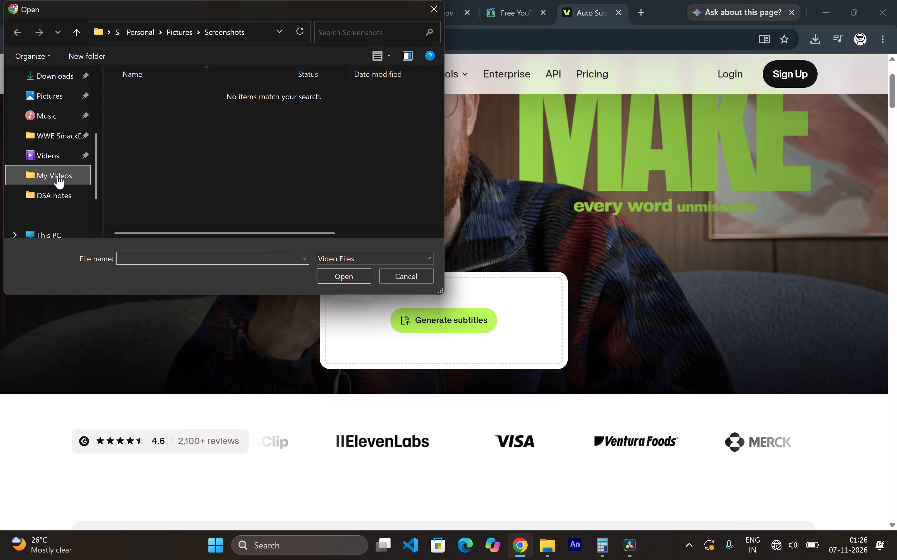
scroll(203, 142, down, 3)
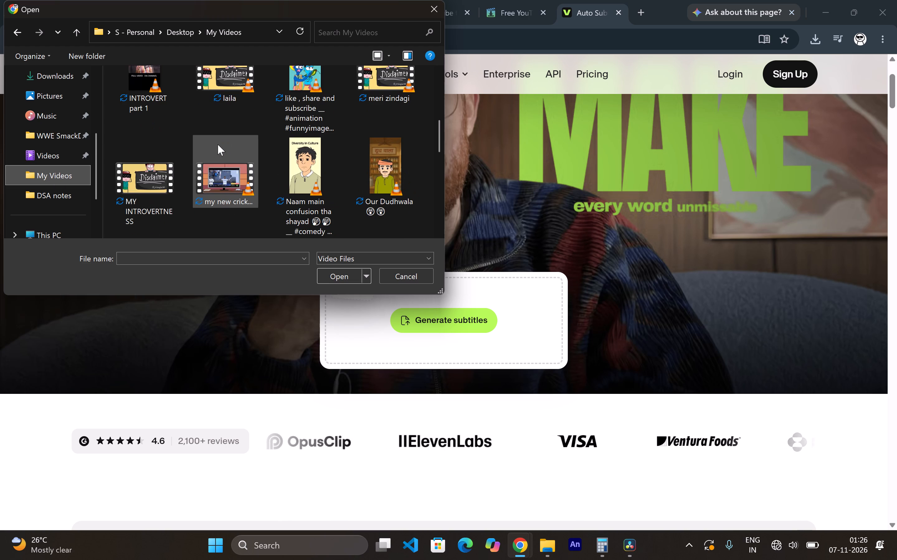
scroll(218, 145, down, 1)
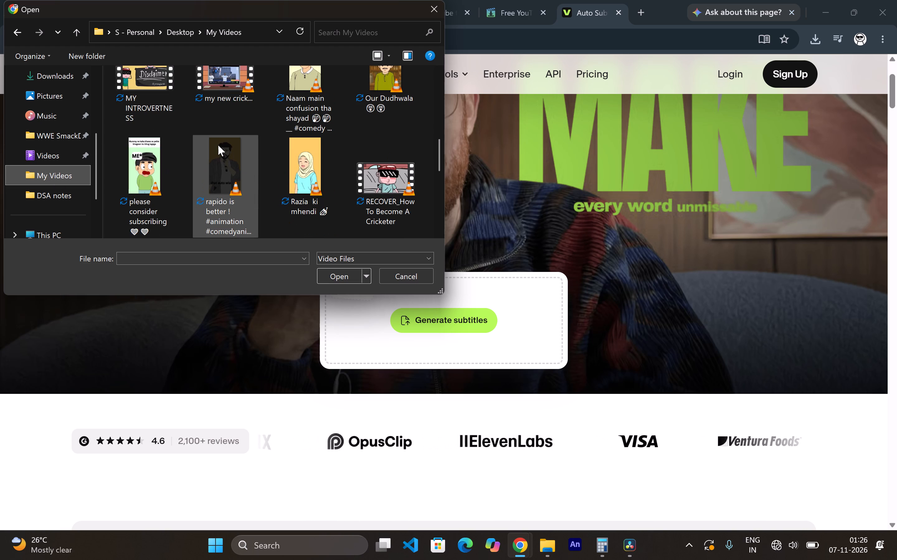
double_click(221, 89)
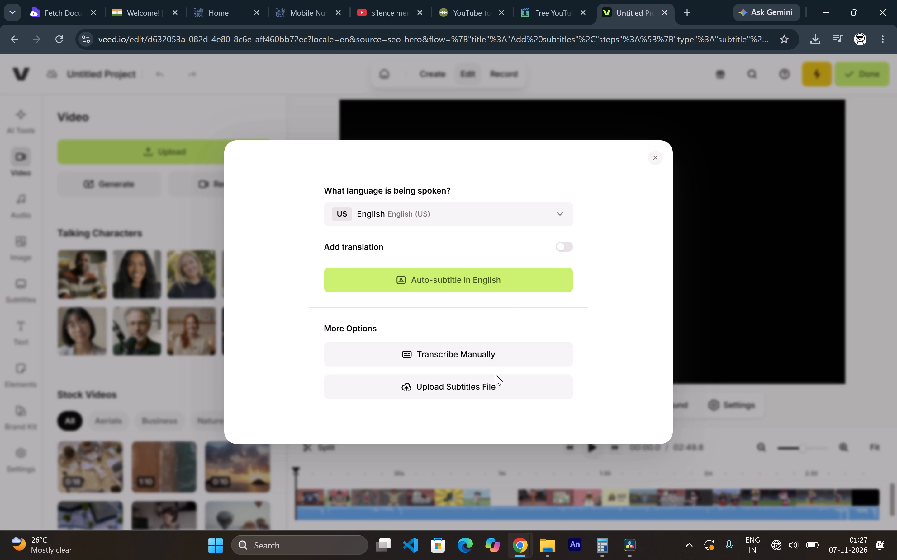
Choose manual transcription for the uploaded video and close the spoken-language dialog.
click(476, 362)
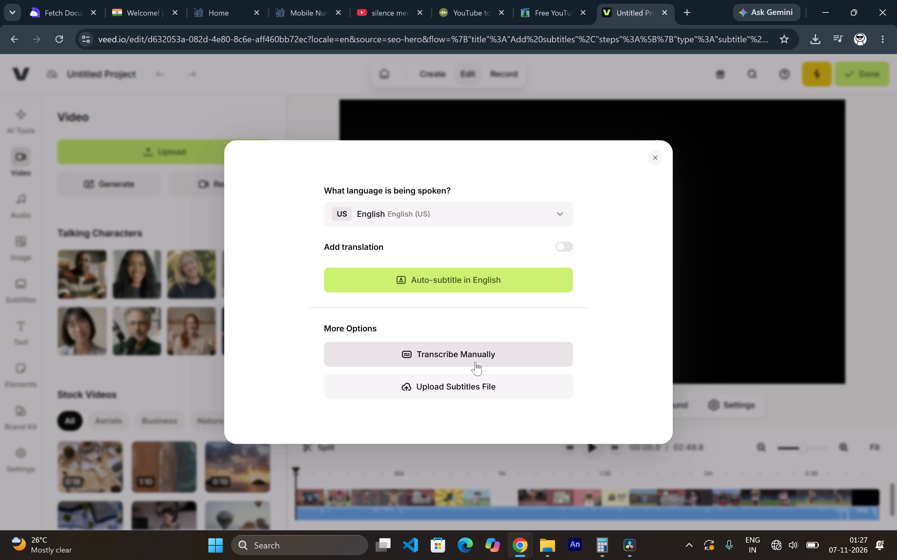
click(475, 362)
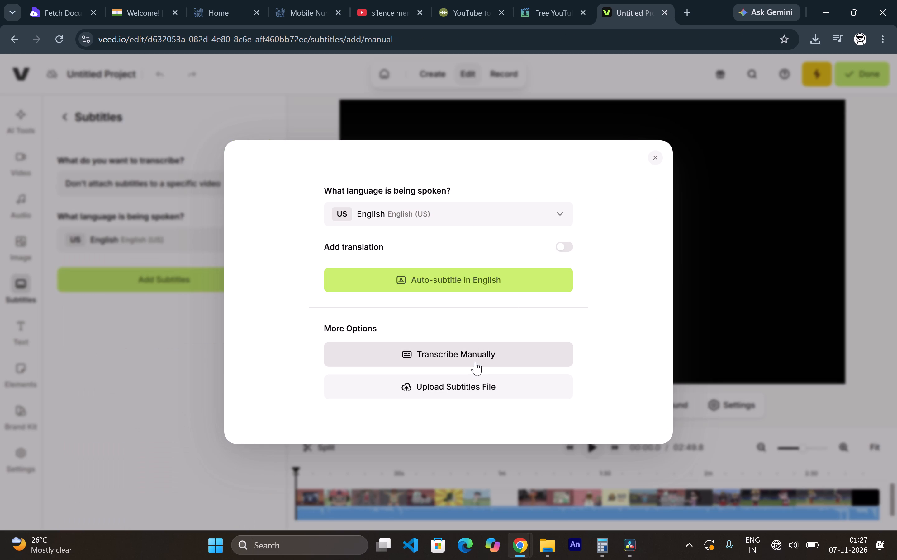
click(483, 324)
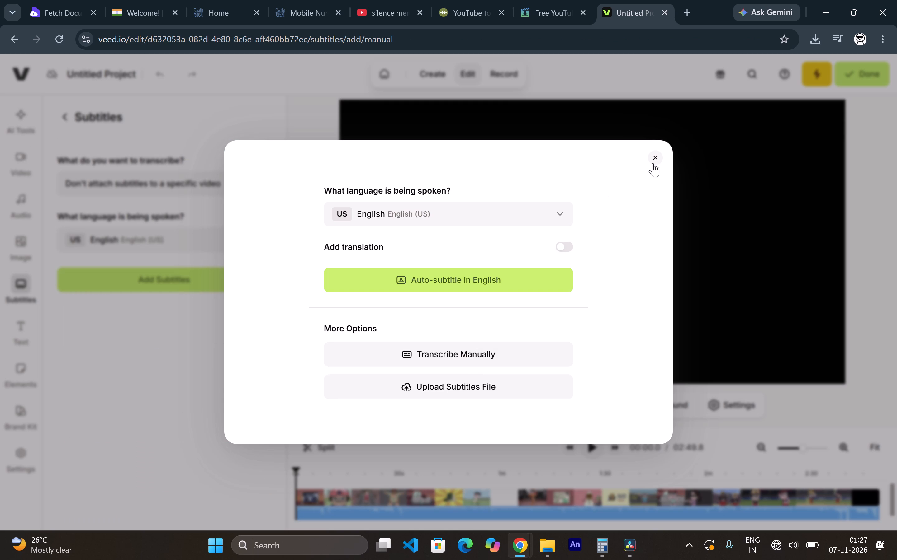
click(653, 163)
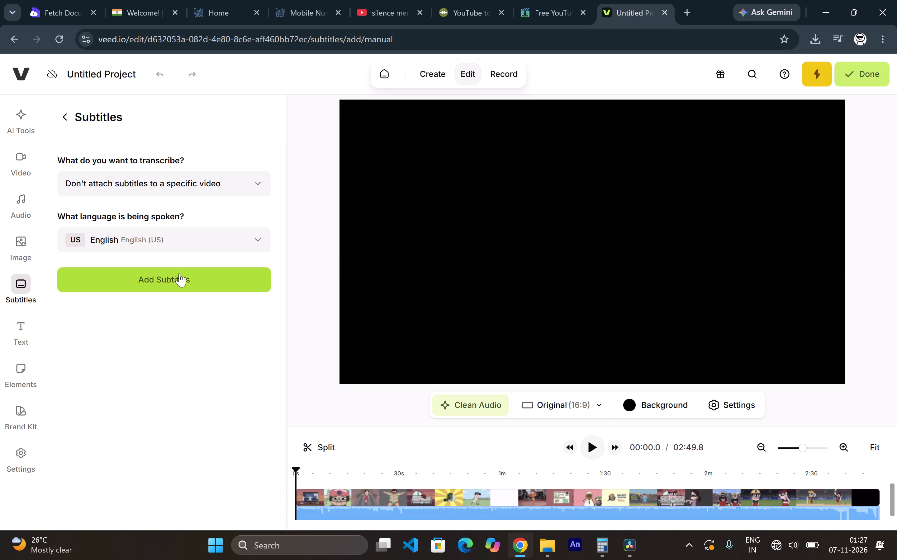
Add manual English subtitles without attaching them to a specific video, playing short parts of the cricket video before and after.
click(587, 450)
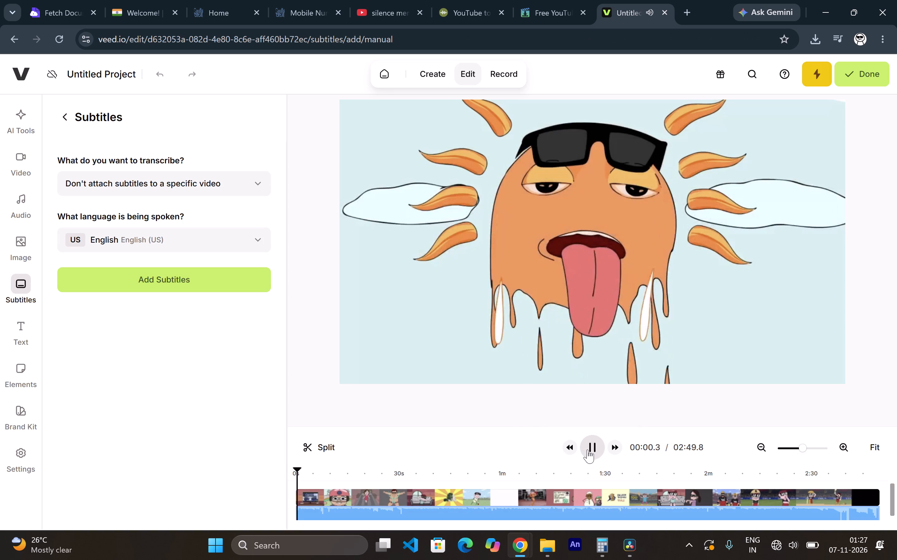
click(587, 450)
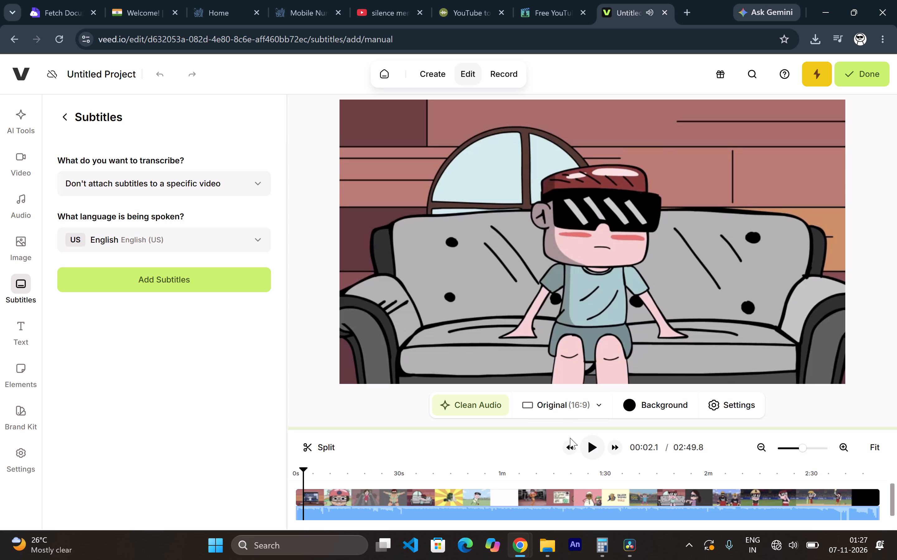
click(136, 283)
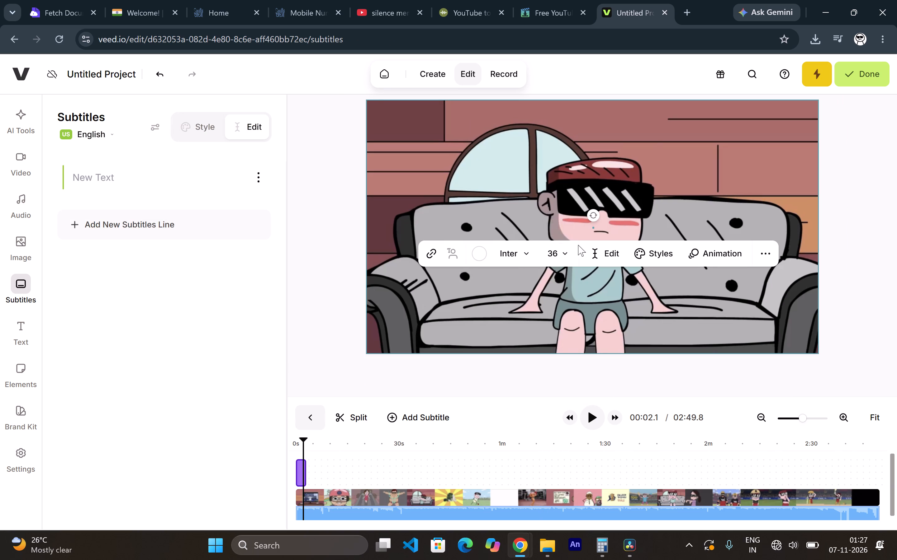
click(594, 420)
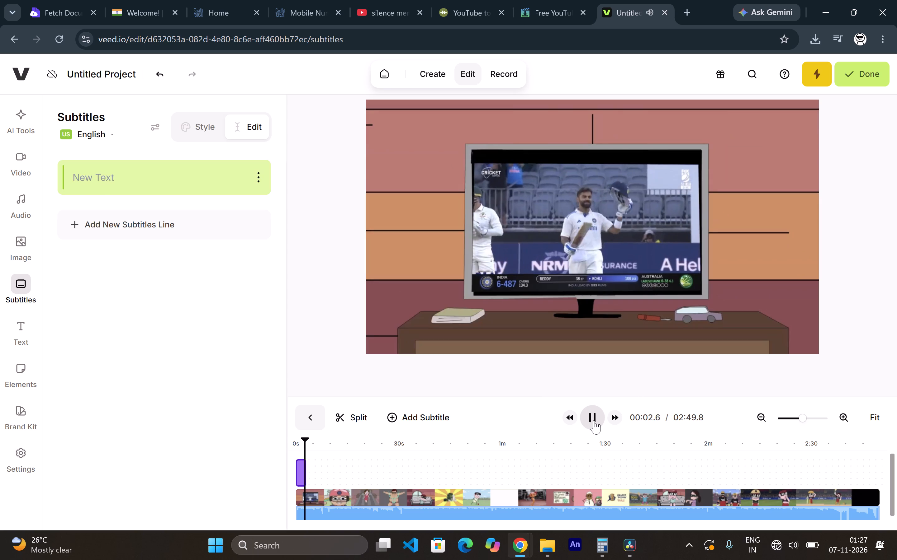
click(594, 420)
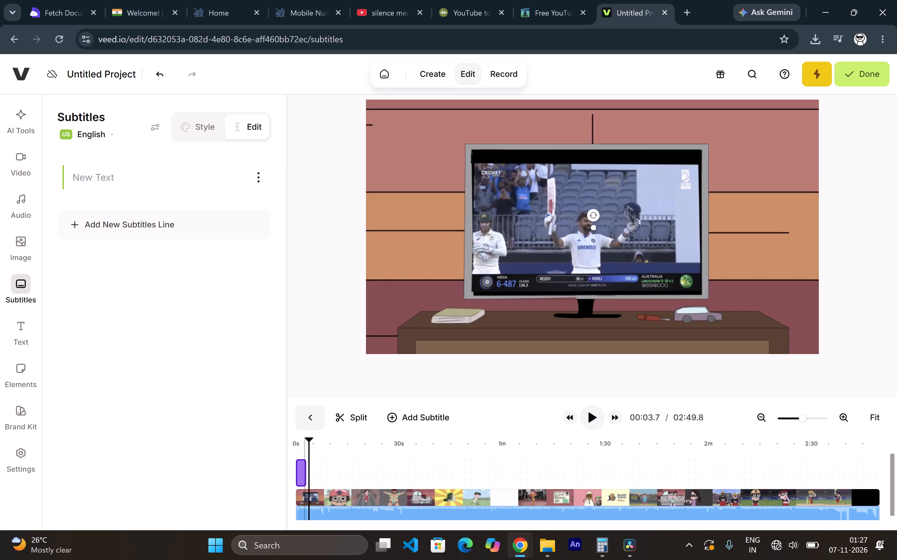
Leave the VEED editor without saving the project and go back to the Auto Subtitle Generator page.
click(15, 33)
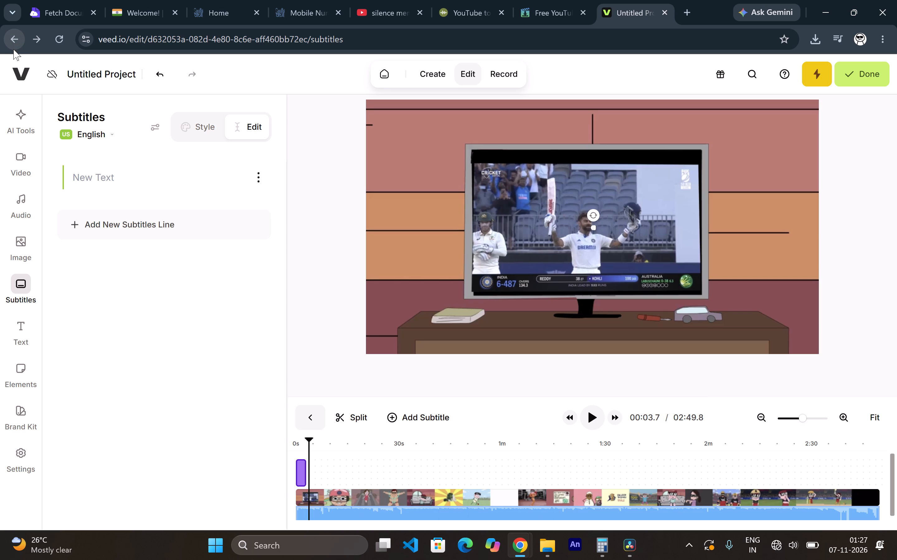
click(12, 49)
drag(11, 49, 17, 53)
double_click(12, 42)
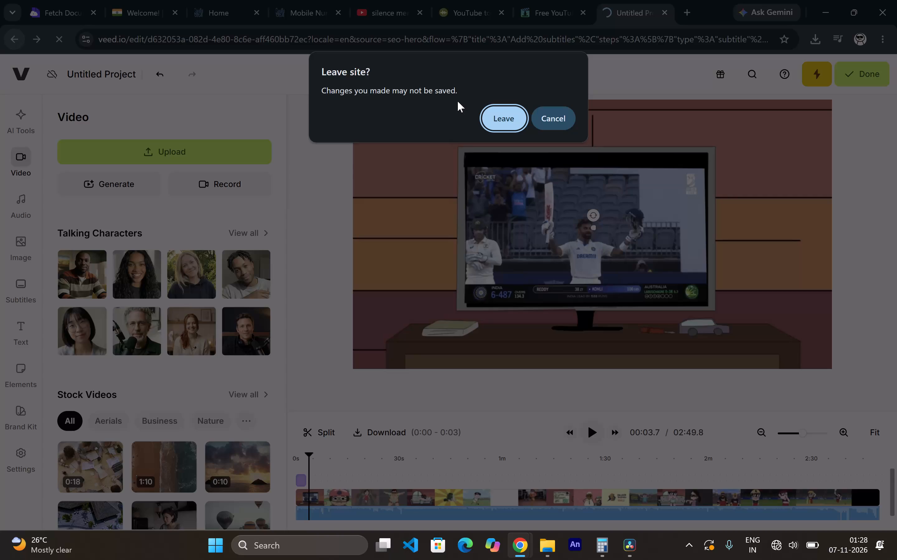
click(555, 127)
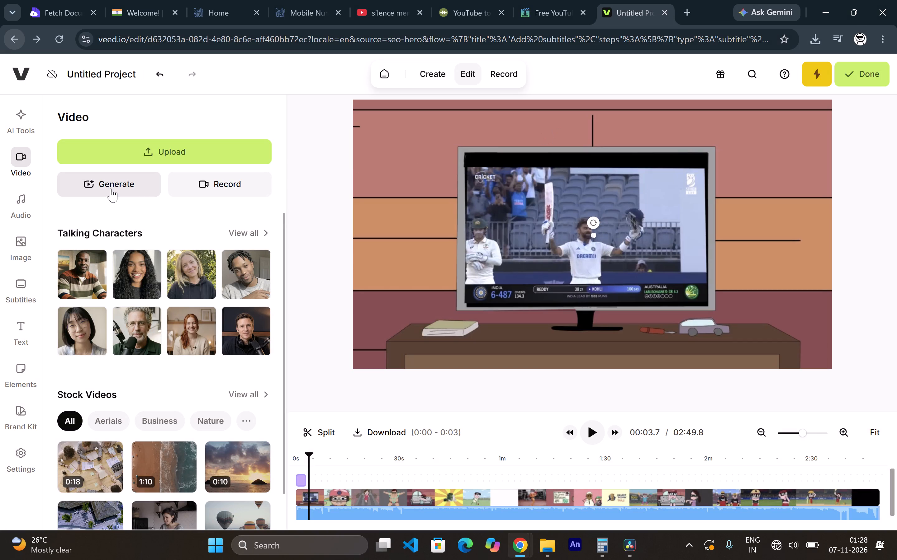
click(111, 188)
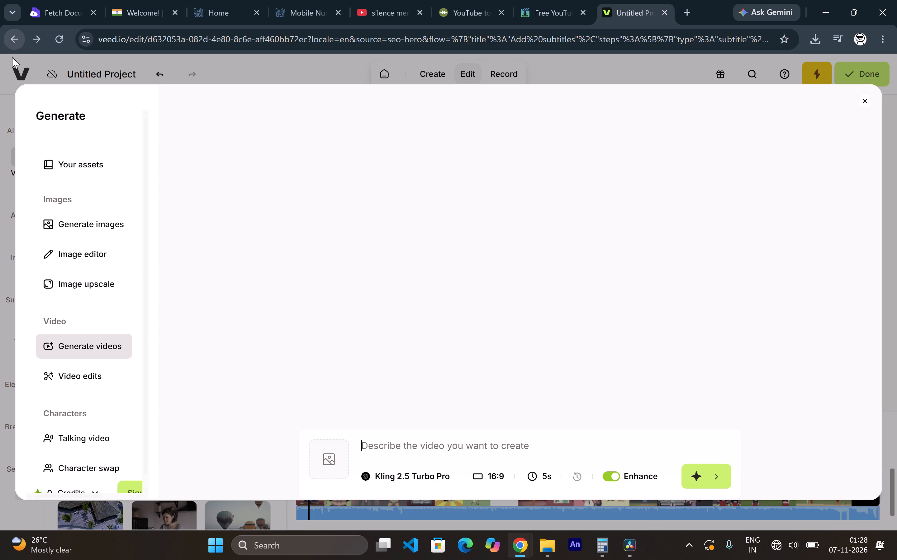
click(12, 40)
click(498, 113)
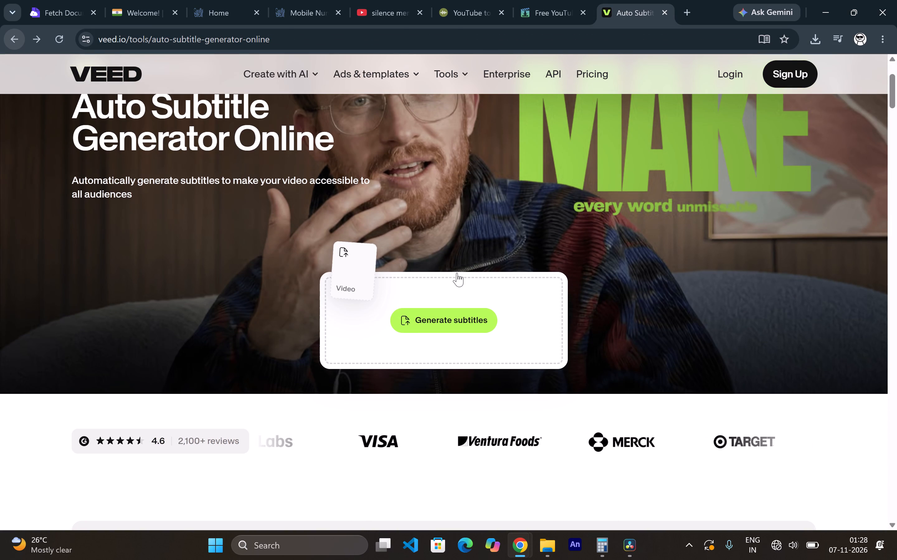
Look over VEED's Create with AI tools and go back to the Google search results.
scroll(438, 306, up, 1)
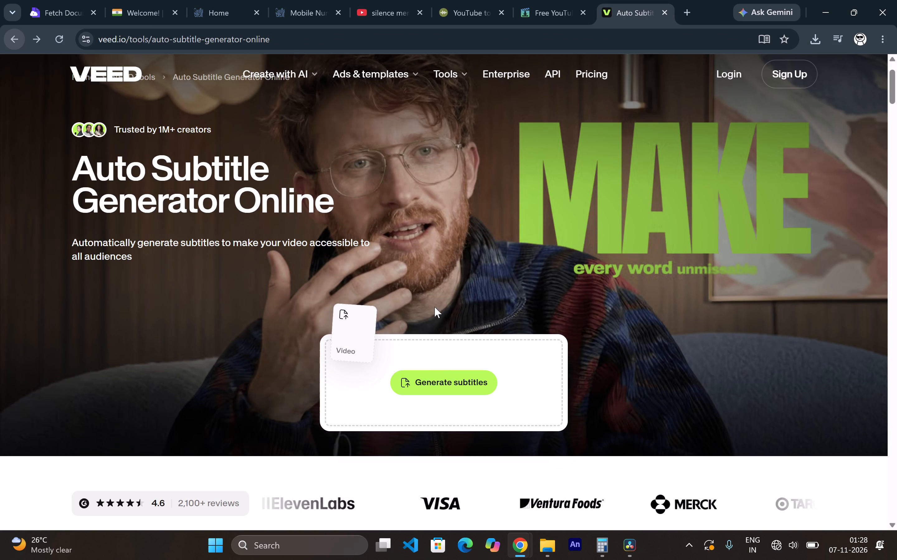
click(282, 82)
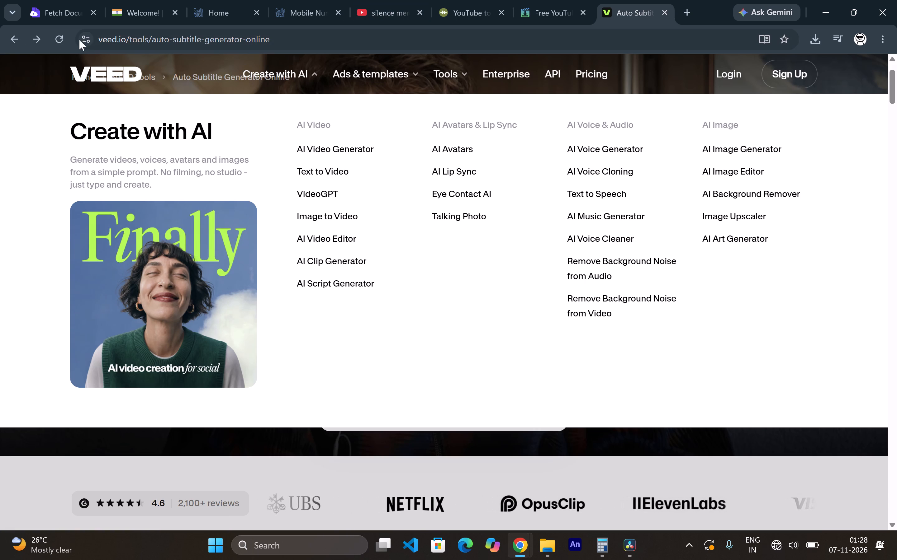
click(17, 42)
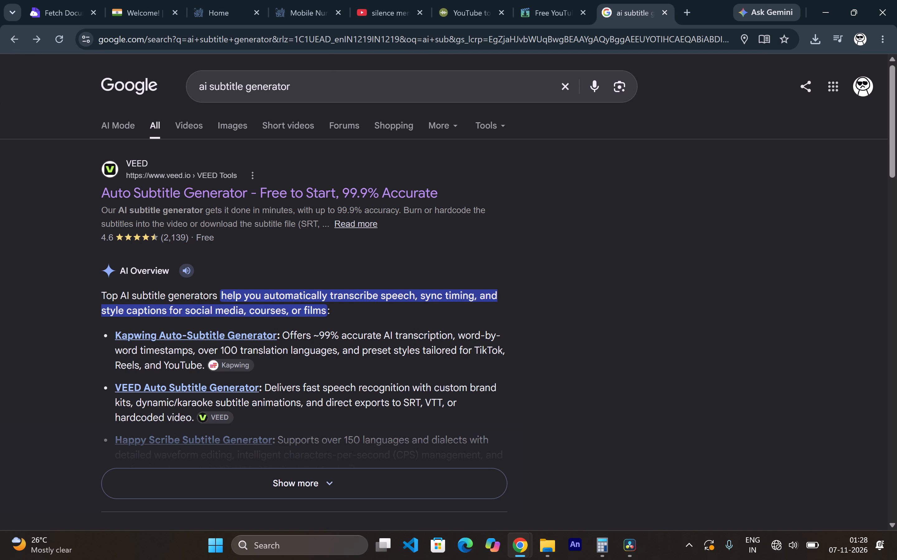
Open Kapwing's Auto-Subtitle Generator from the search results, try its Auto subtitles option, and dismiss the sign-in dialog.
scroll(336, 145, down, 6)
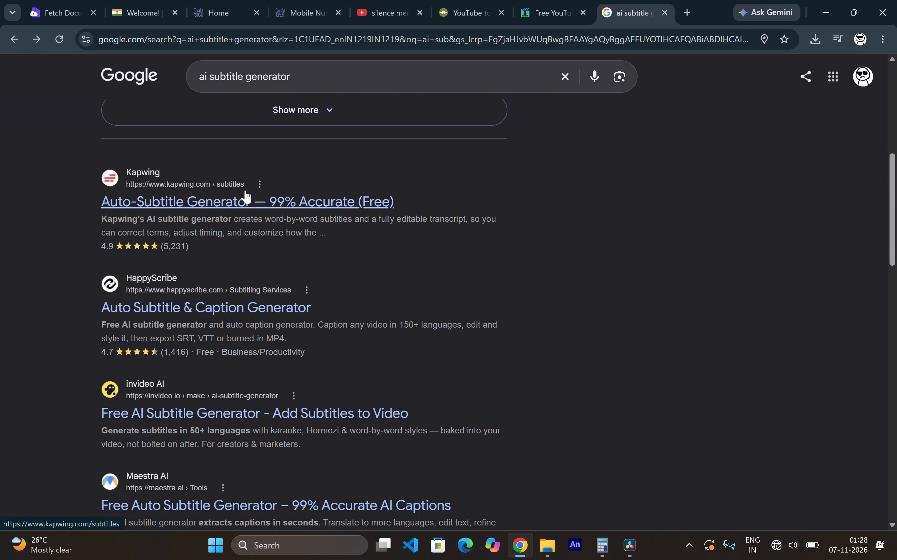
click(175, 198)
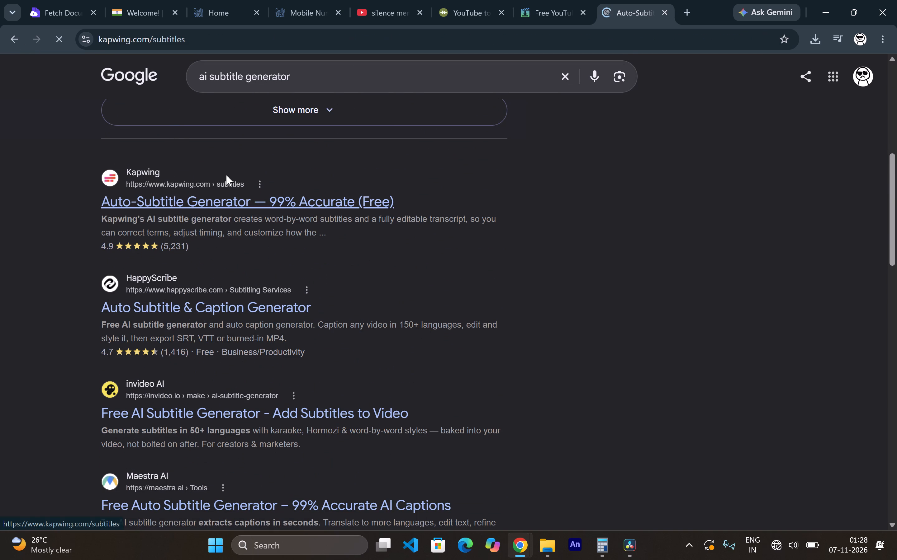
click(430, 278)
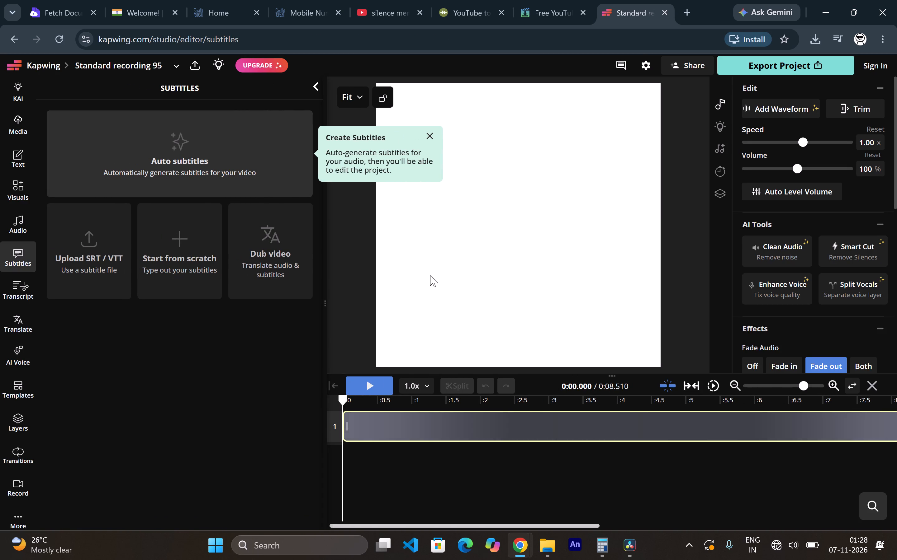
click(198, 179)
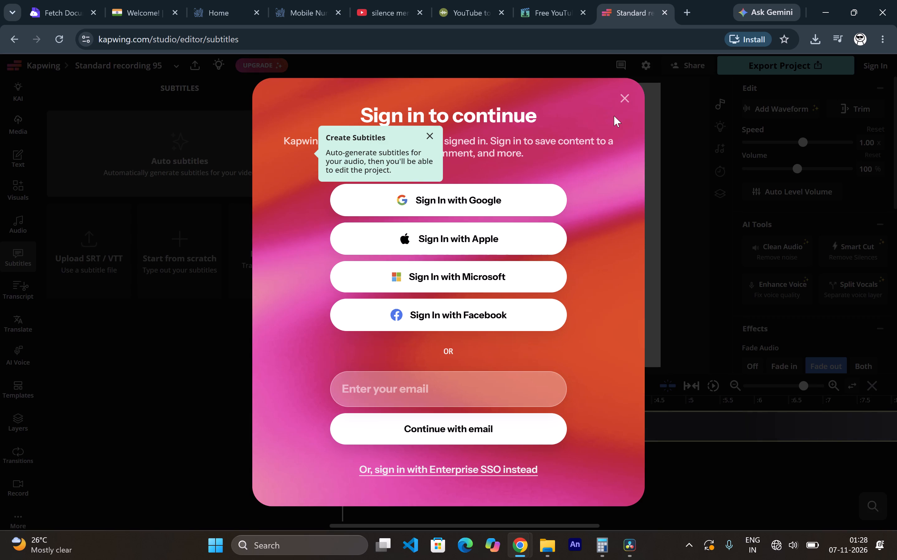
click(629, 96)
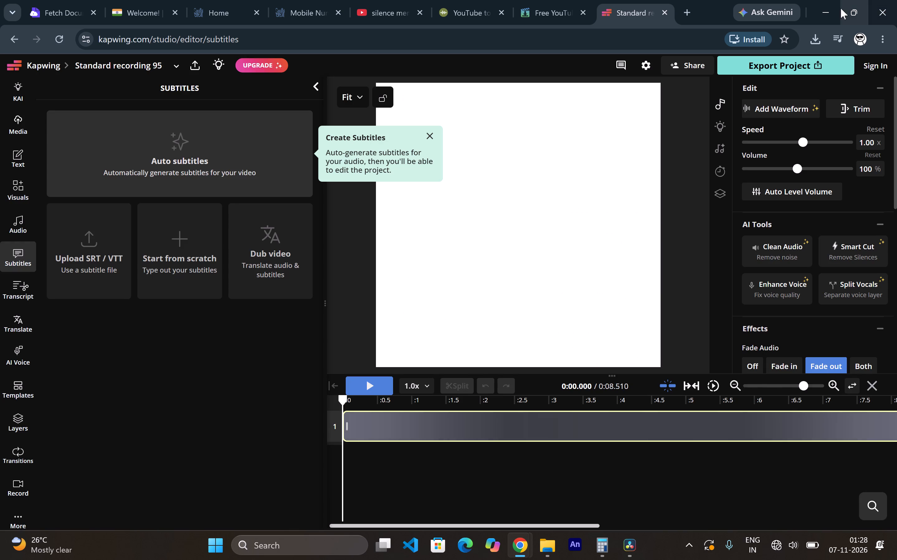
Switch to the other Google Chrome window and search in its new tab for "ai subtitle generator".
click(821, 10)
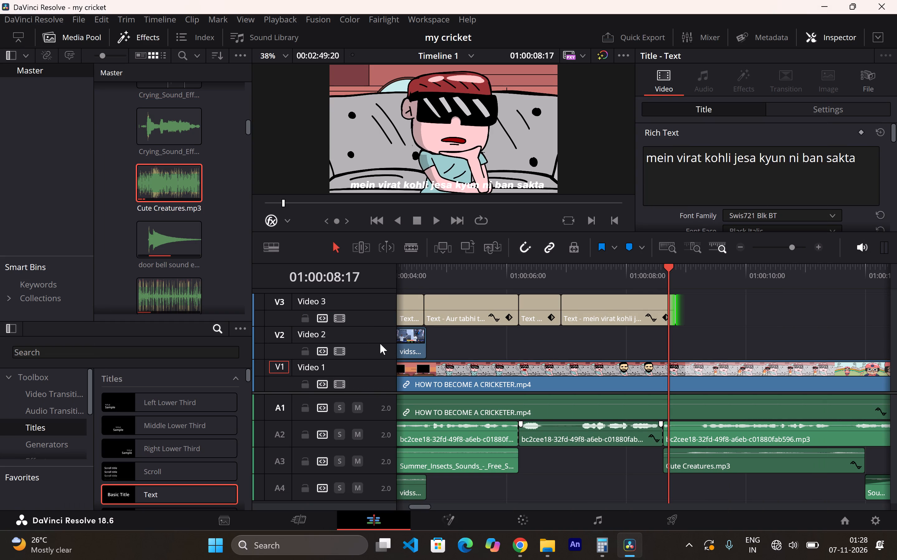
click(519, 540)
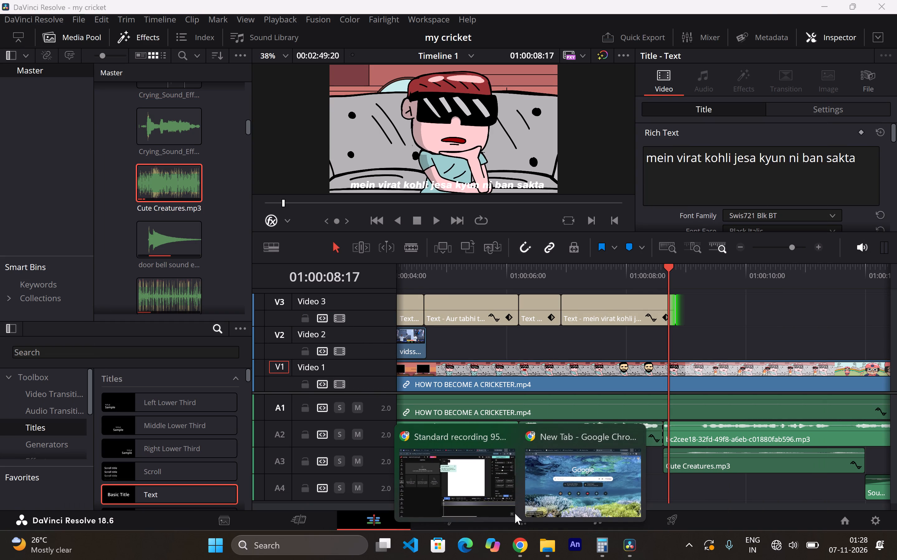
click(529, 476)
click(505, 0)
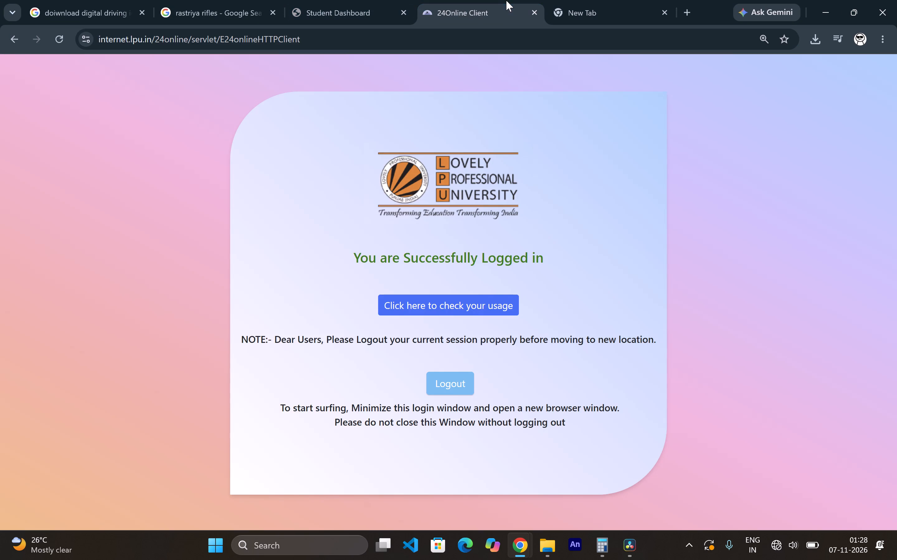
click(615, 3)
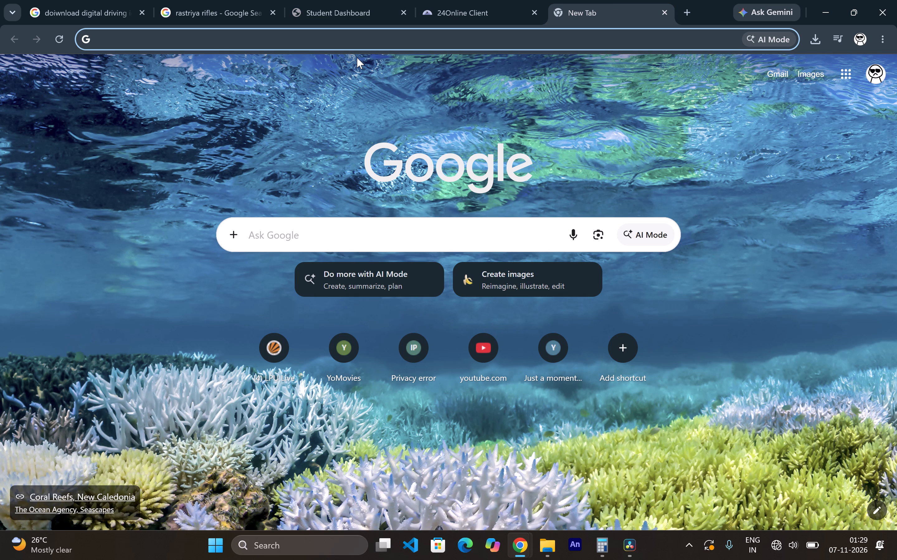
key(a)
text(i)
key(space)
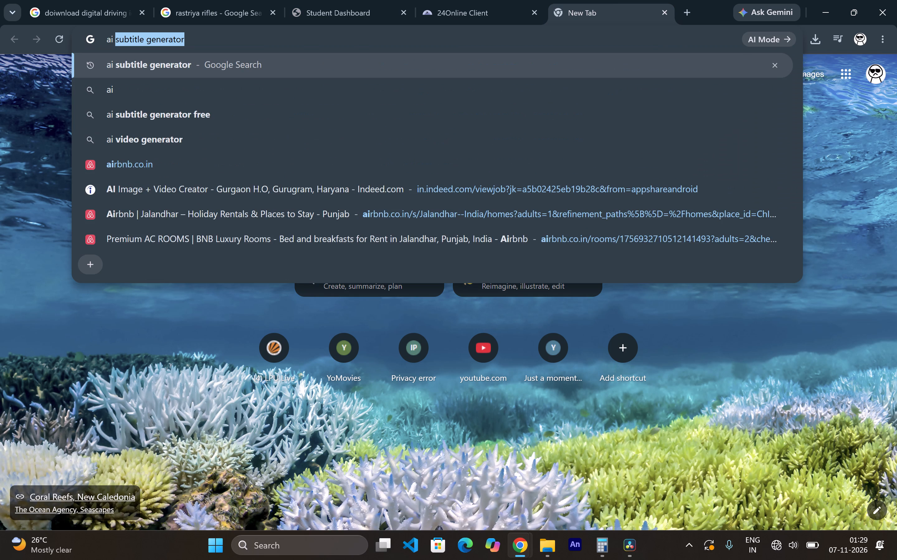
key(Return)
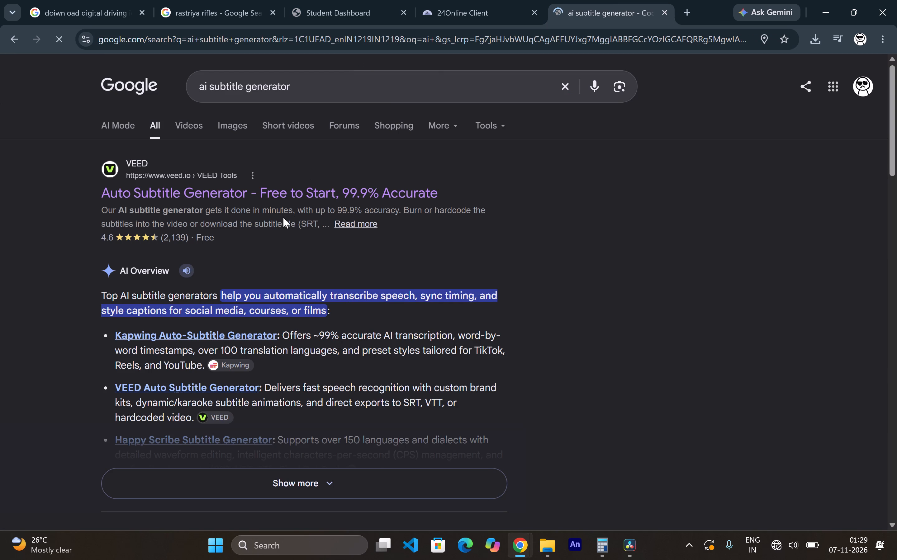
Open Kapwing's Auto-Subtitle Generator from the AI Overview, start Auto subtitles, and dismiss the Create Subtitles tip over the sign-in dialog.
scroll(250, 293, down, 1)
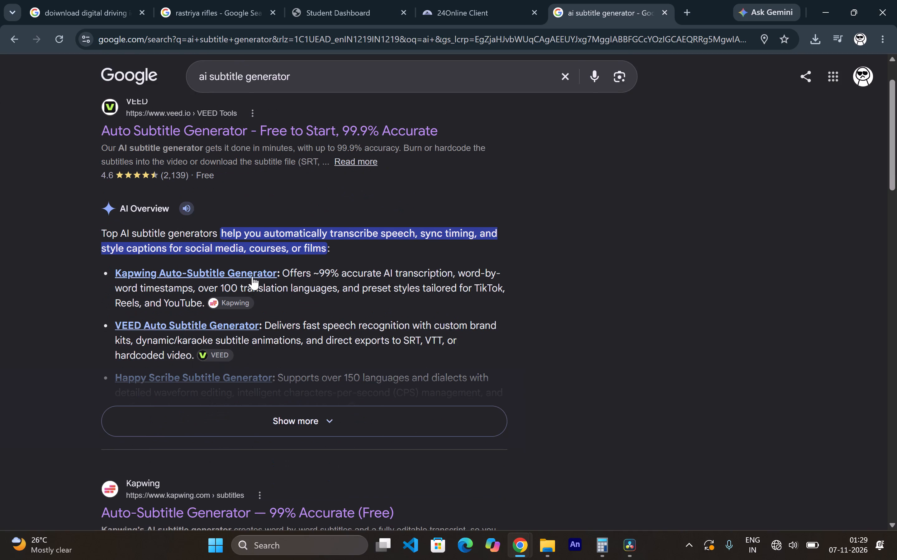
click(225, 274)
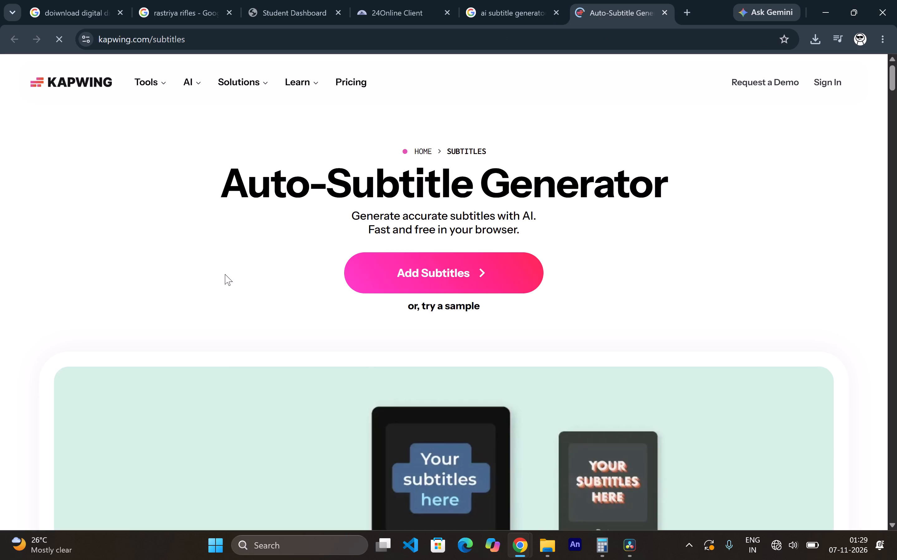
click(400, 287)
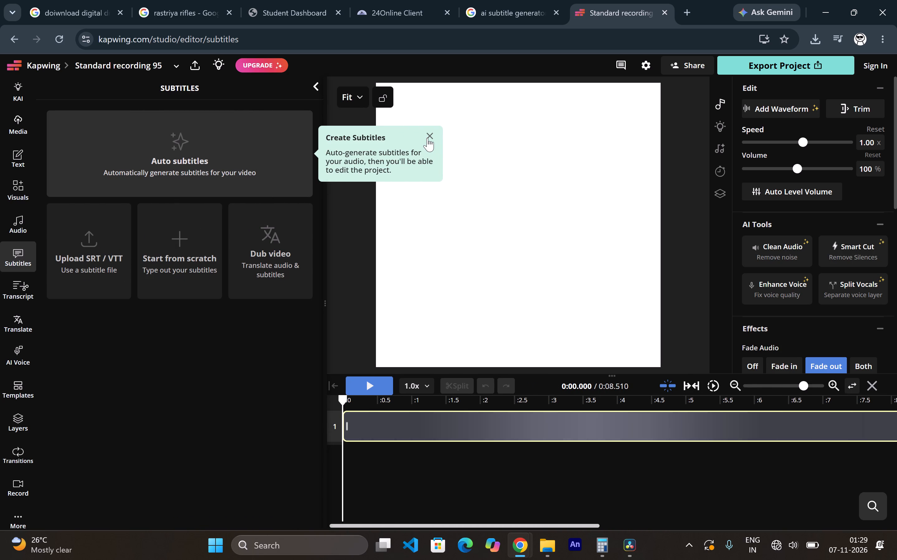
click(145, 134)
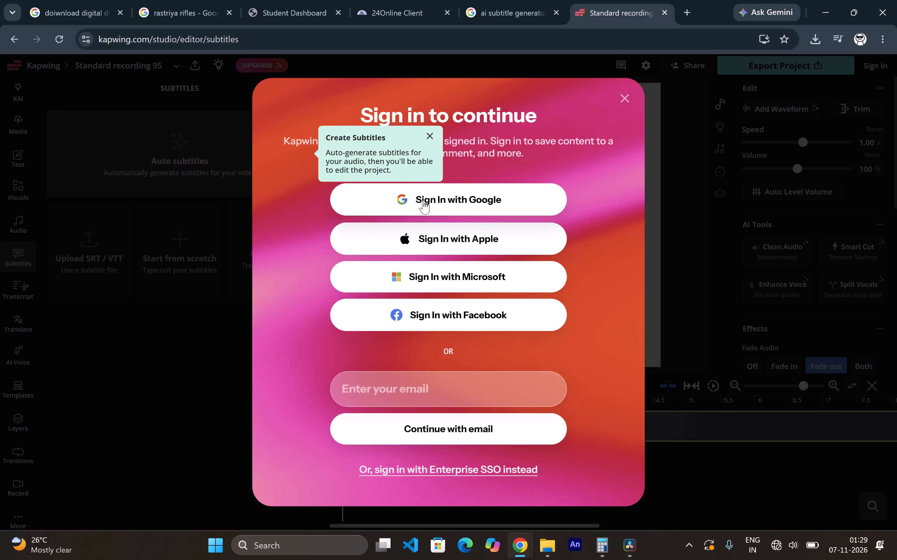
click(433, 135)
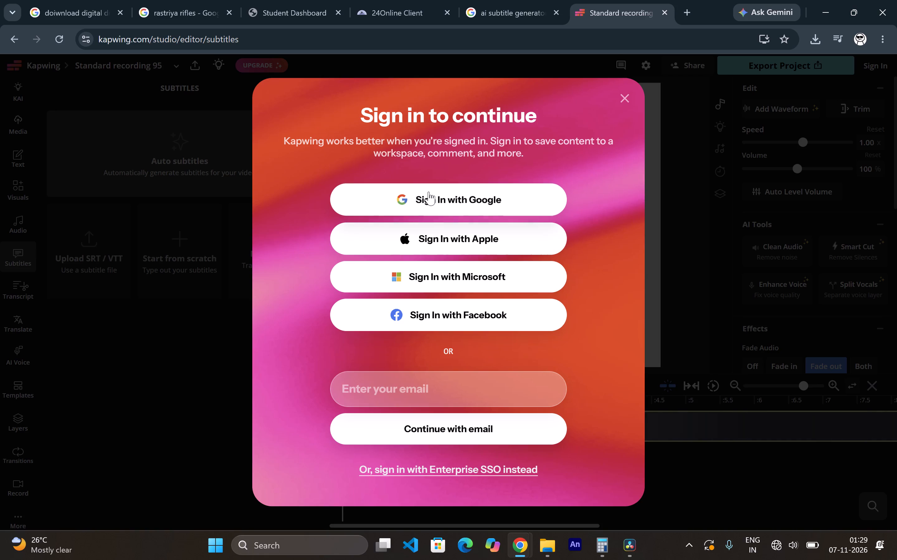
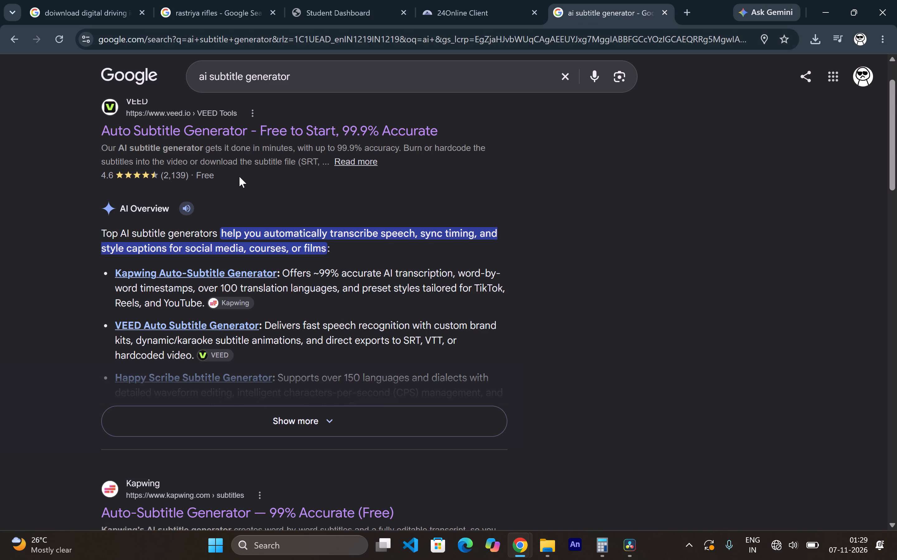
Search Google for "ai subtitle generator free" and look over AKOOL's Free AI Video Subtitle Generator page.
click(335, 74)
key(space)
text(free)
key(Return)
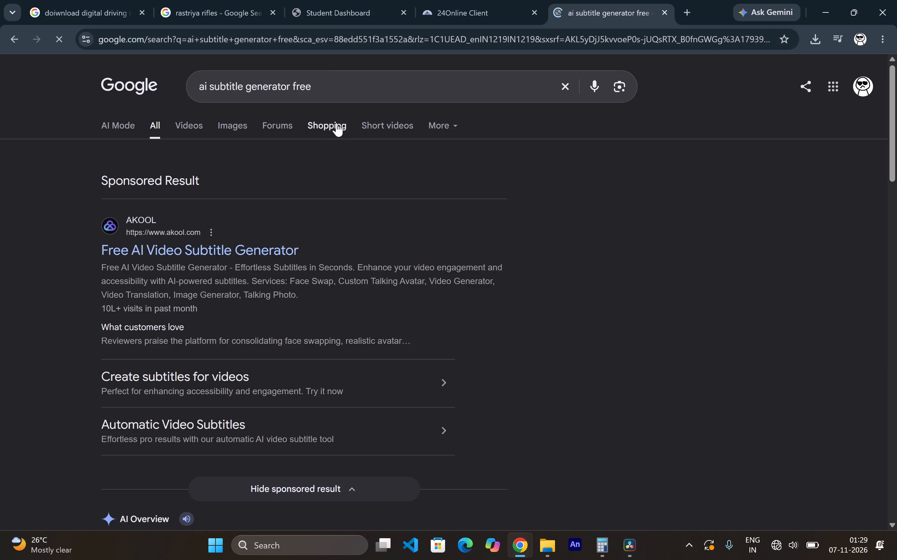
click(197, 257)
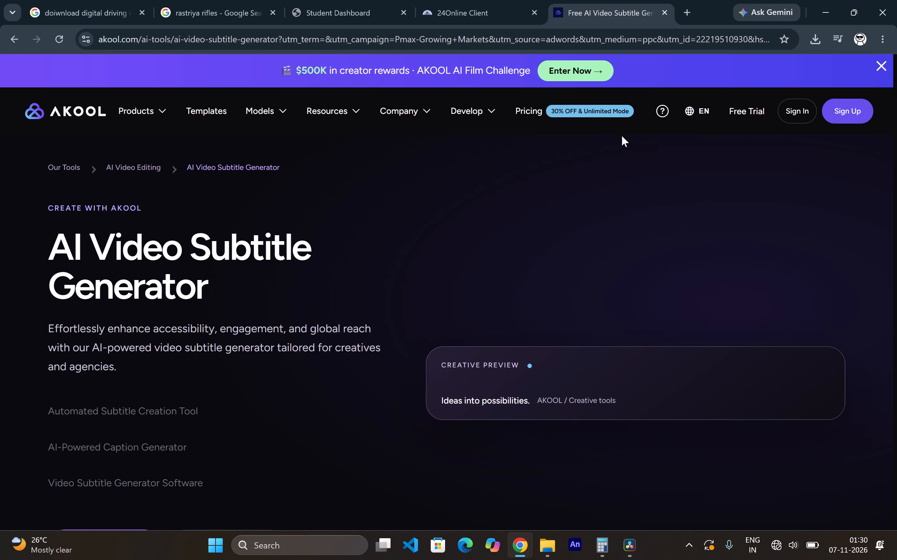
scroll(170, 297, down, 5)
scroll(169, 292, up, 2)
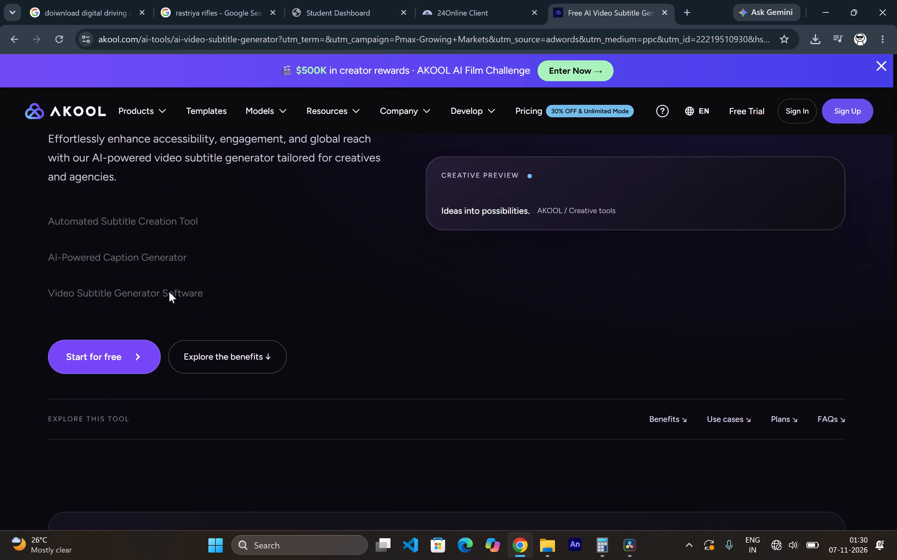
Close the Google Chrome window, DaVinci Resolve and the Calculator to clear the desktop.
click(883, 1)
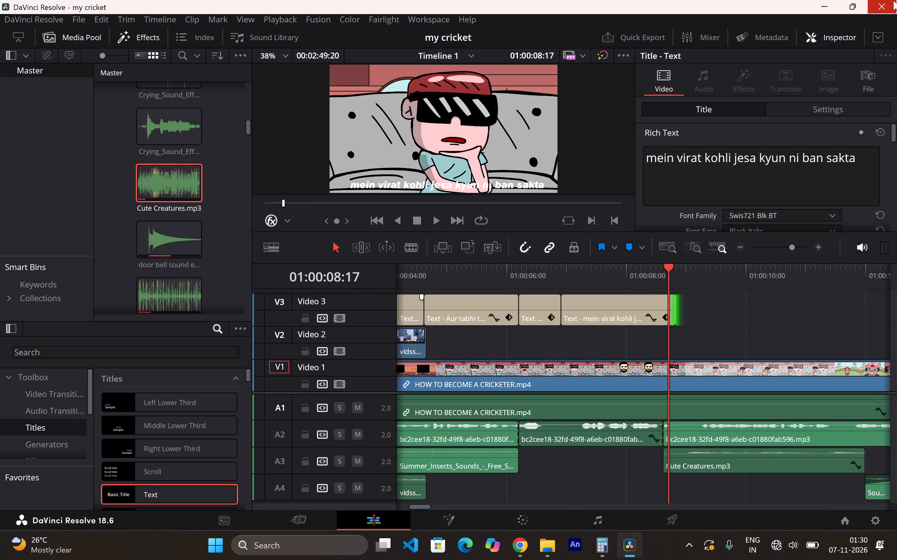
drag(893, 0, 888, 3)
drag(888, 3, 885, 3)
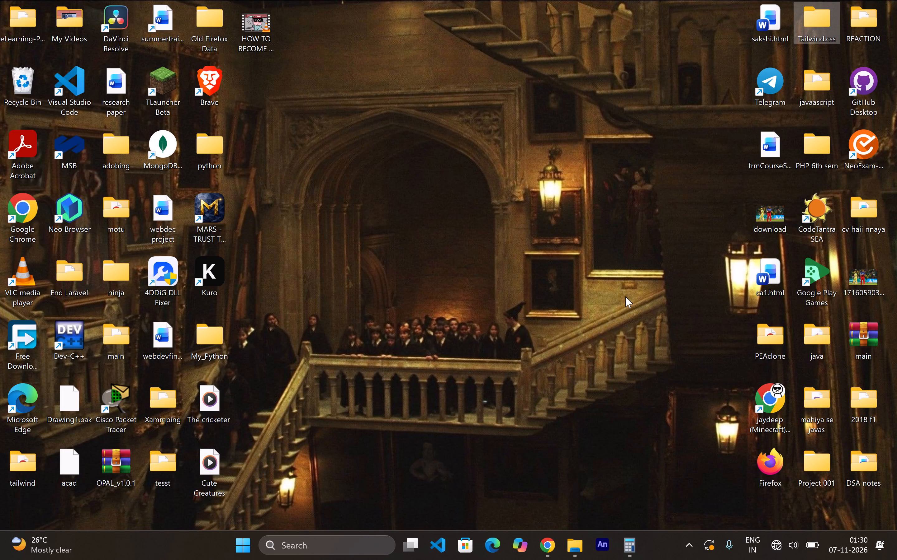
click(623, 551)
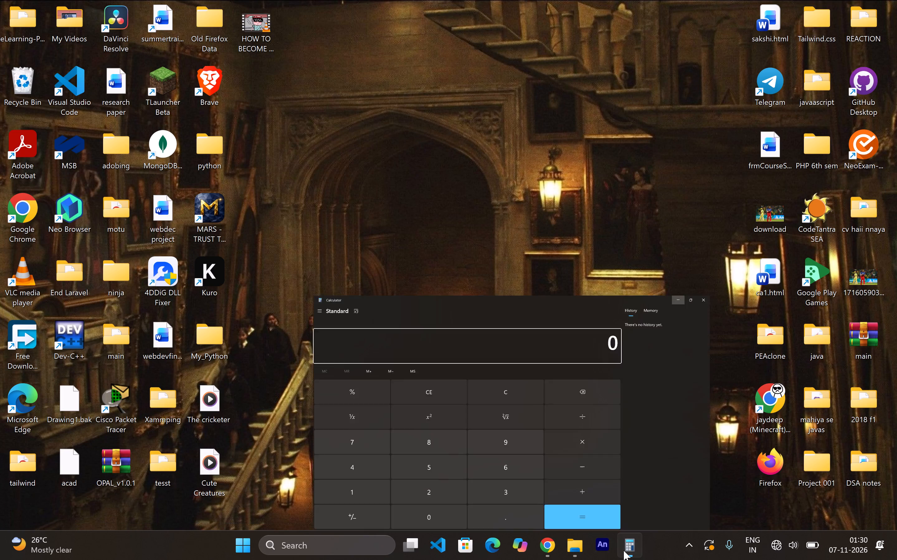
click(892, 0)
click(348, 89)
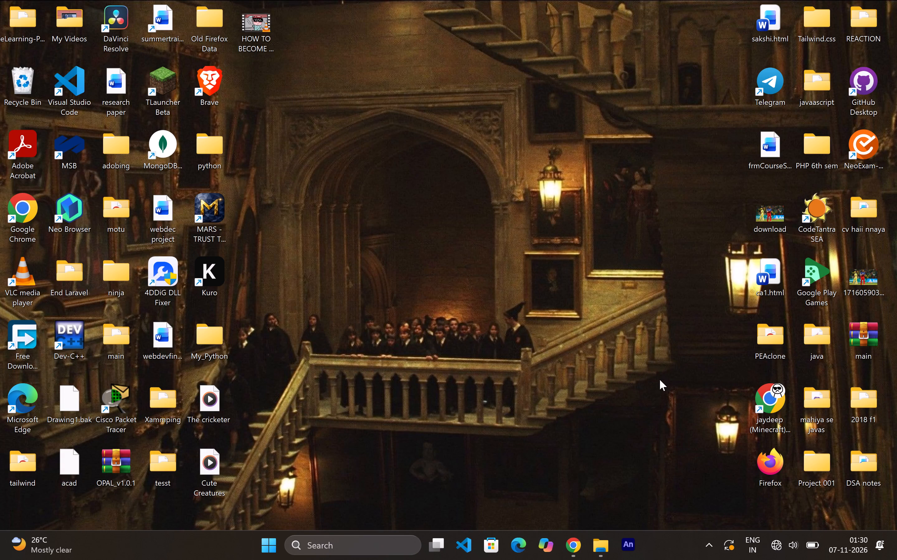
Copy the "my new cricket" video from the My Videos folder and paste it onto the desktop.
click(605, 547)
right_click(413, 315)
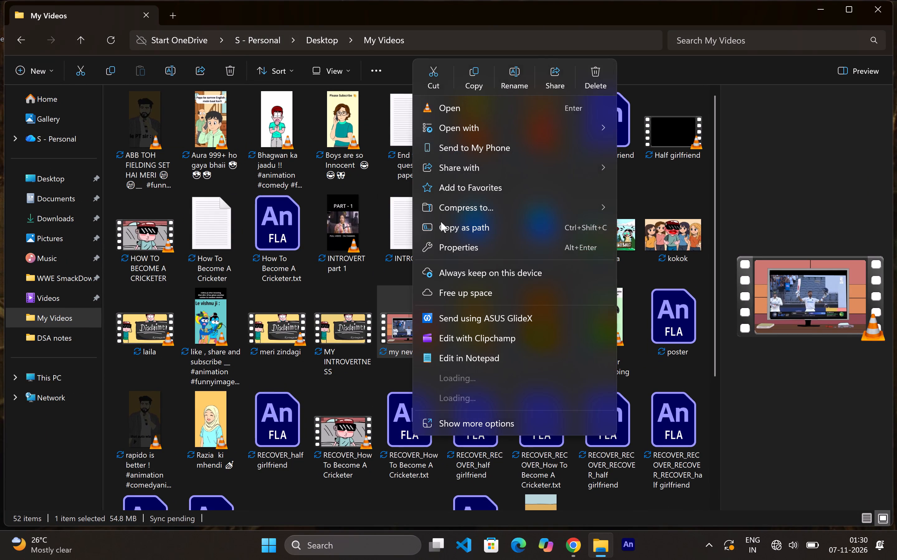
click(471, 91)
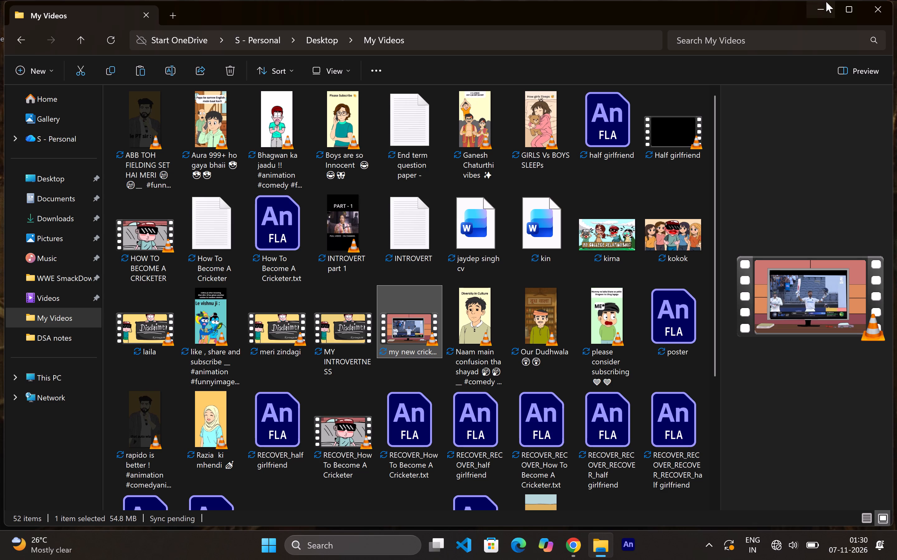
click(826, 1)
right_click(365, 198)
click(381, 206)
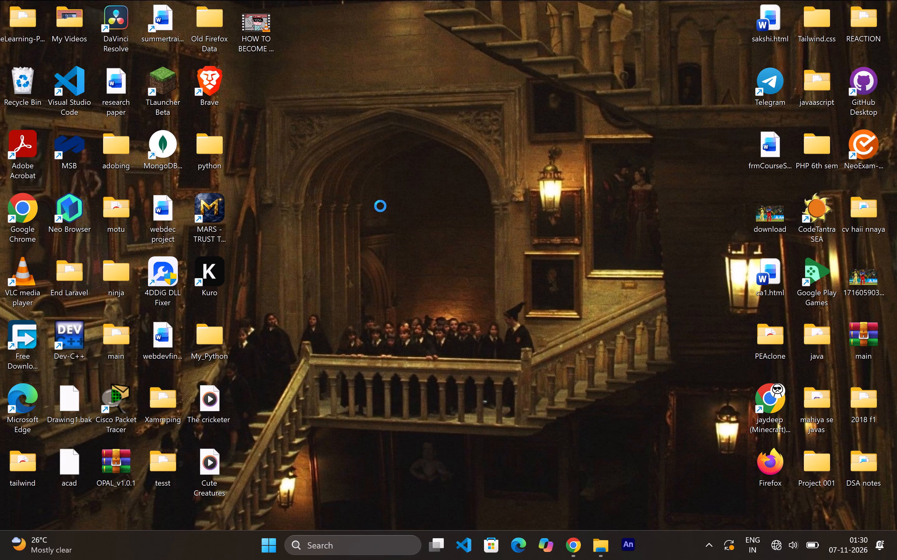
click(318, 99)
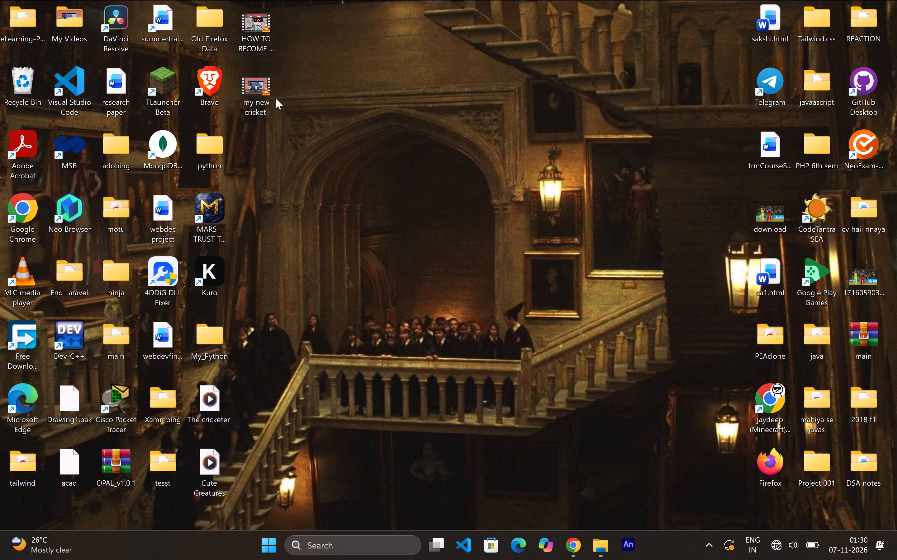
Play the opening of the desktop's "my new cricket" video in VLC from the start, and close the player.
double_click(266, 91)
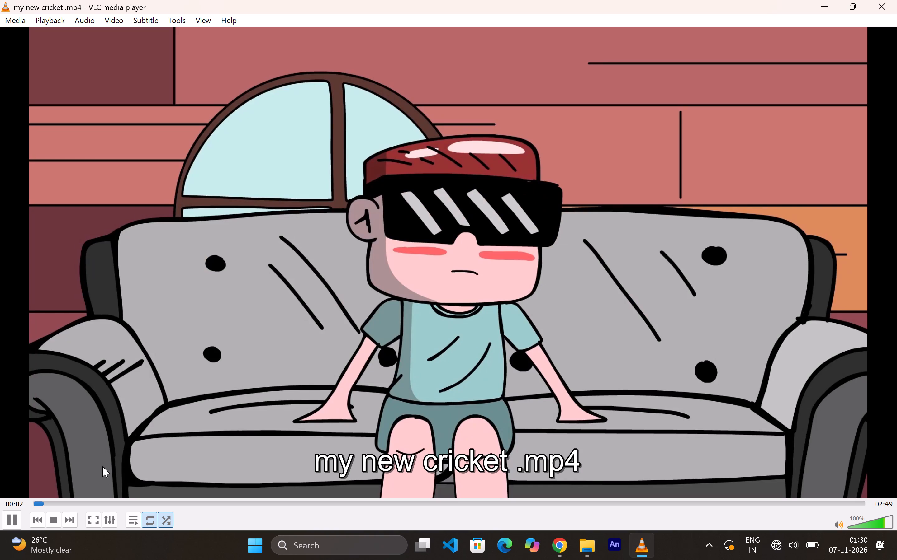
drag(42, 500, 22, 507)
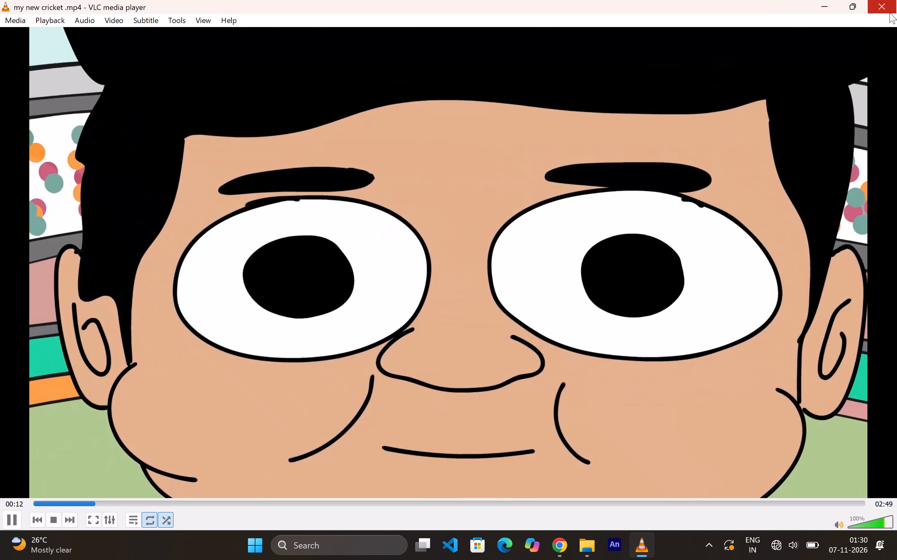
click(890, 12)
click(431, 181)
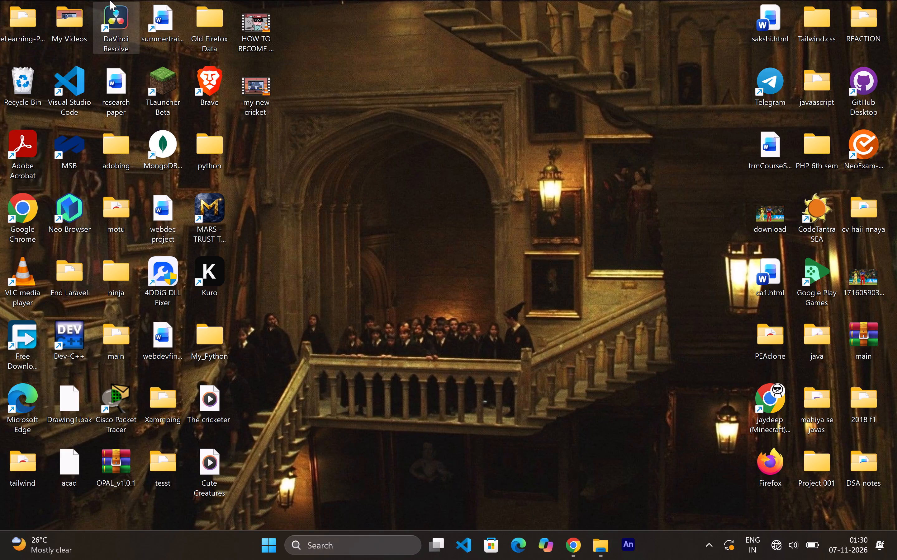
Start DaVinci Resolve and open the "my cricket" project.
double_click(120, 19)
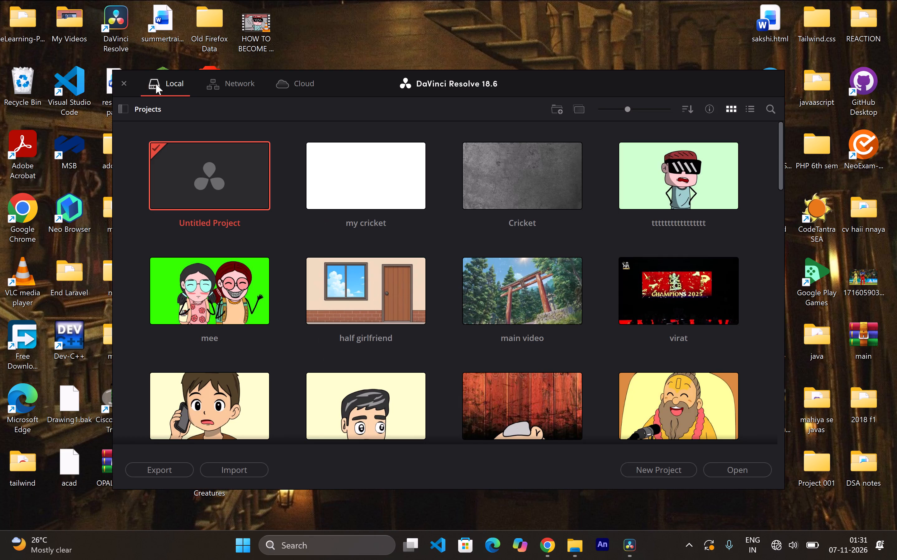
double_click(340, 165)
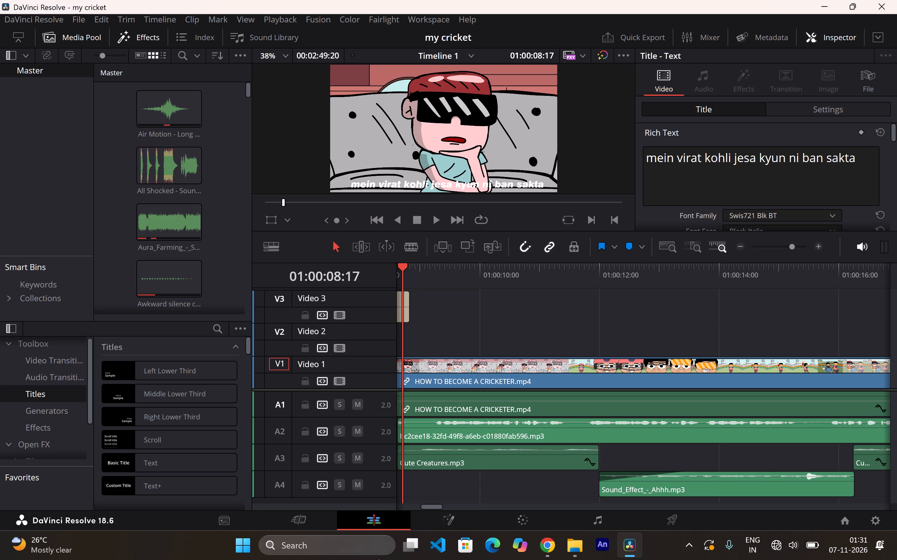
Delete all eight text titles on Video 3, from "Soch garmiyon ka mausam hai" through "mein virat kohli jesa kyun ni ban sakta".
drag(428, 504, 392, 500)
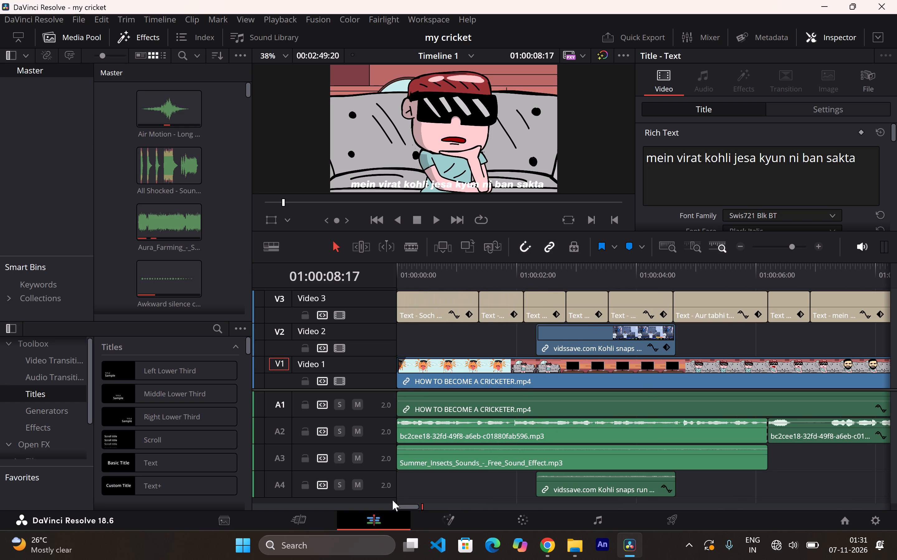
drag(392, 500, 379, 498)
click(445, 301)
key(BackSpace)
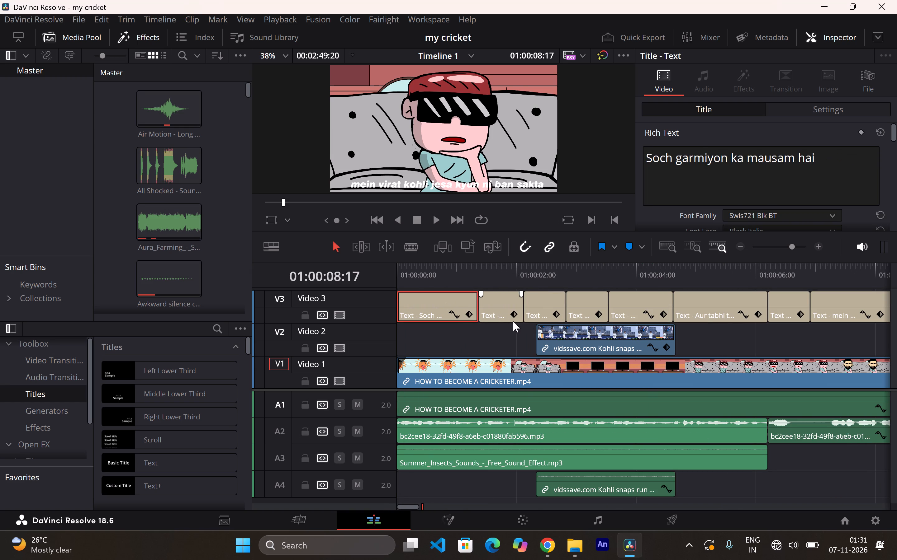
click(510, 311)
click(500, 298)
key(BackSpace)
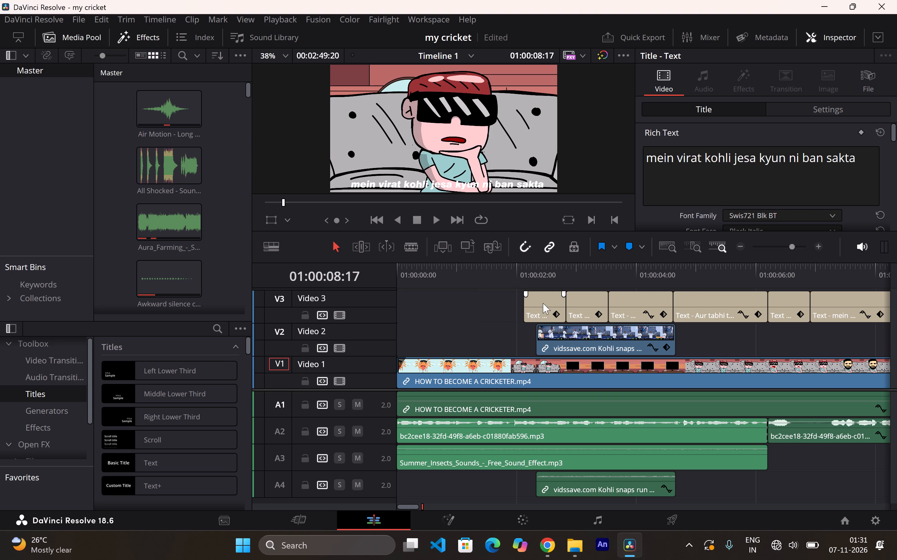
click(547, 304)
key(BackSpace)
click(576, 304)
key(BackSpace)
click(626, 303)
key(BackSpace)
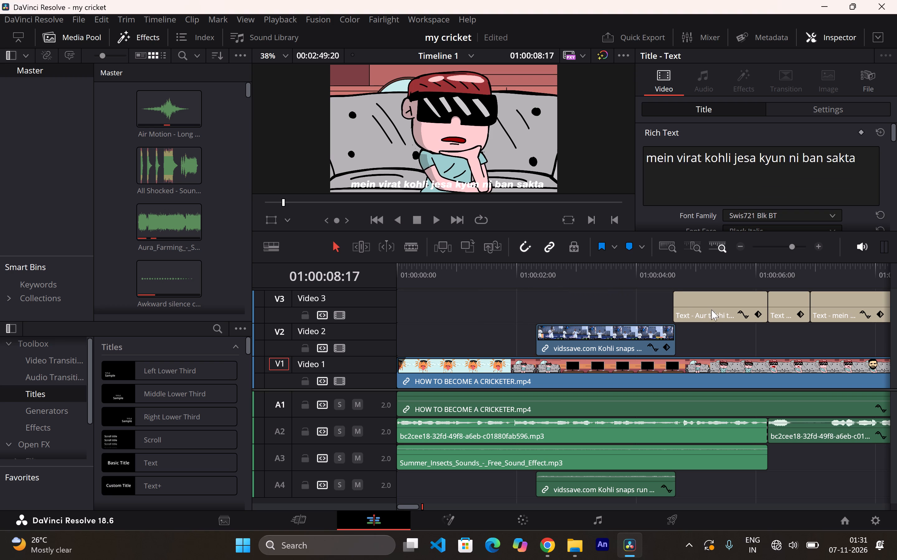
click(714, 307)
key(BackSpace)
click(777, 303)
key(BackSpace)
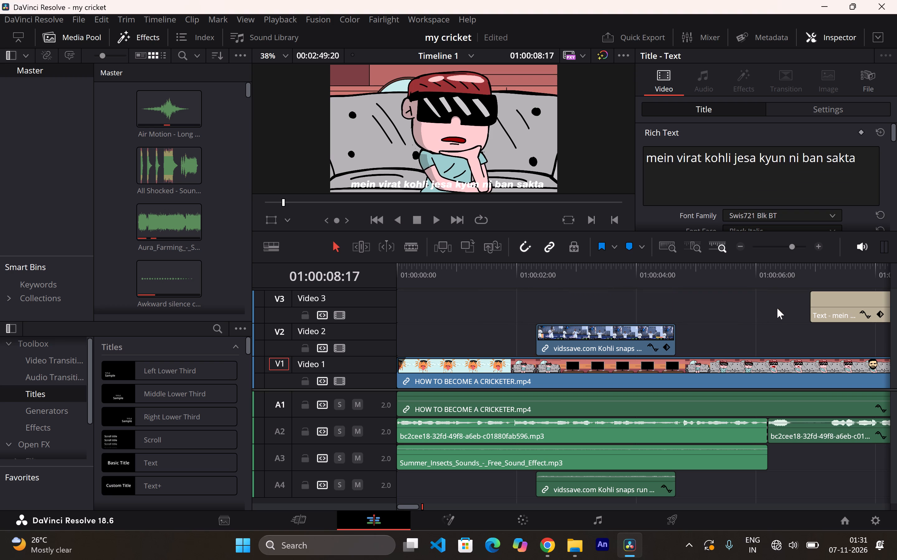
click(817, 305)
click(825, 304)
key(BackSpace)
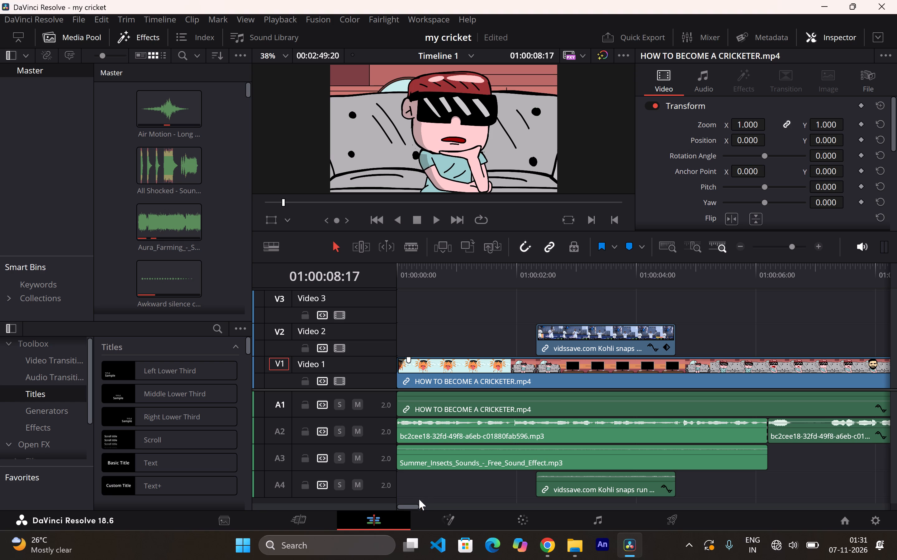
Play the timeline from its beginning to about 01:00:06:19 and stop.
drag(409, 508, 417, 509)
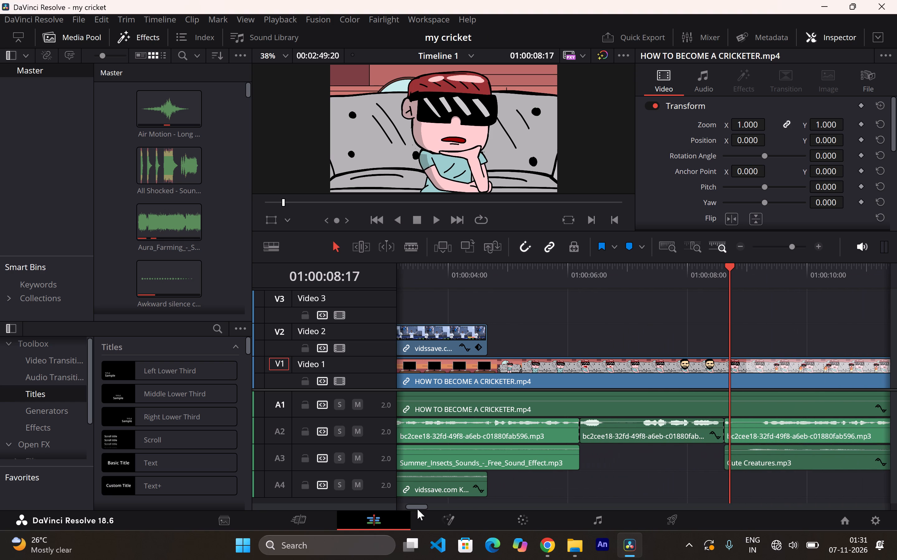
drag(417, 509, 388, 517)
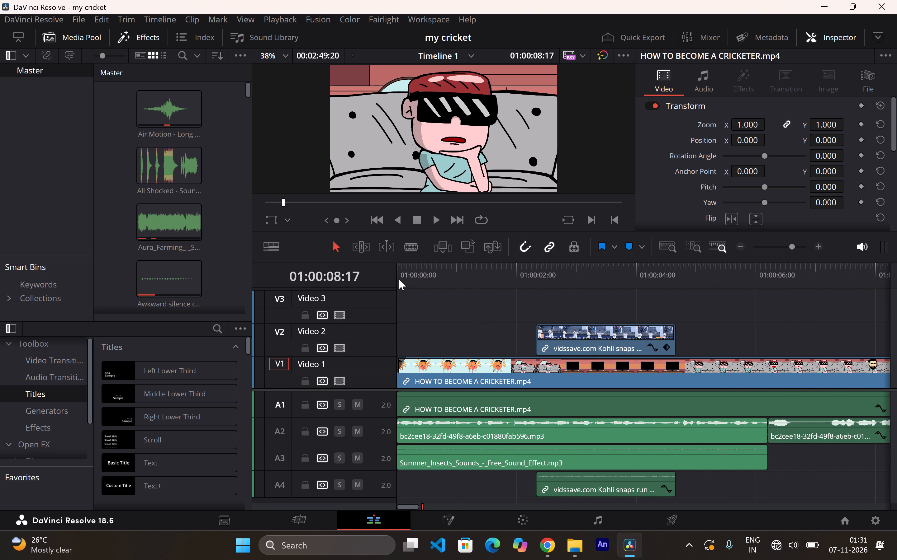
click(399, 279)
click(427, 222)
click(435, 222)
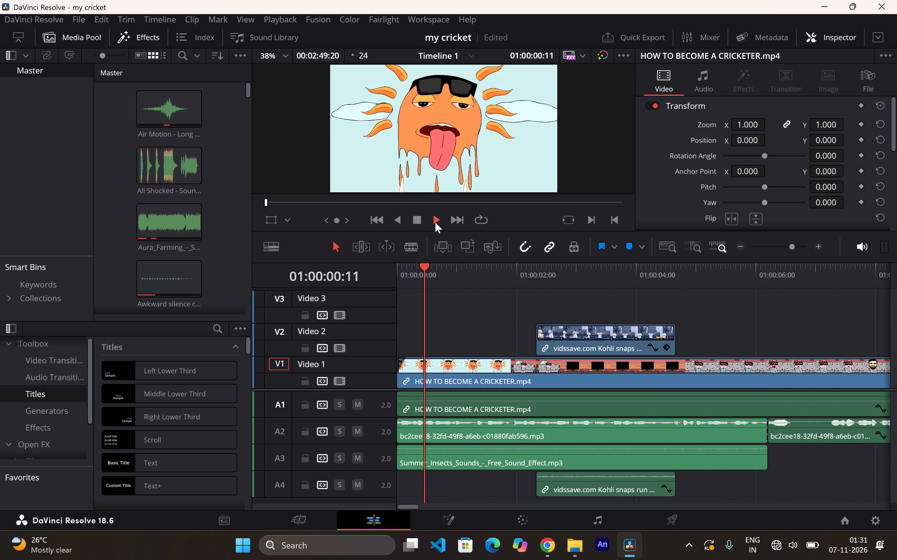
click(417, 222)
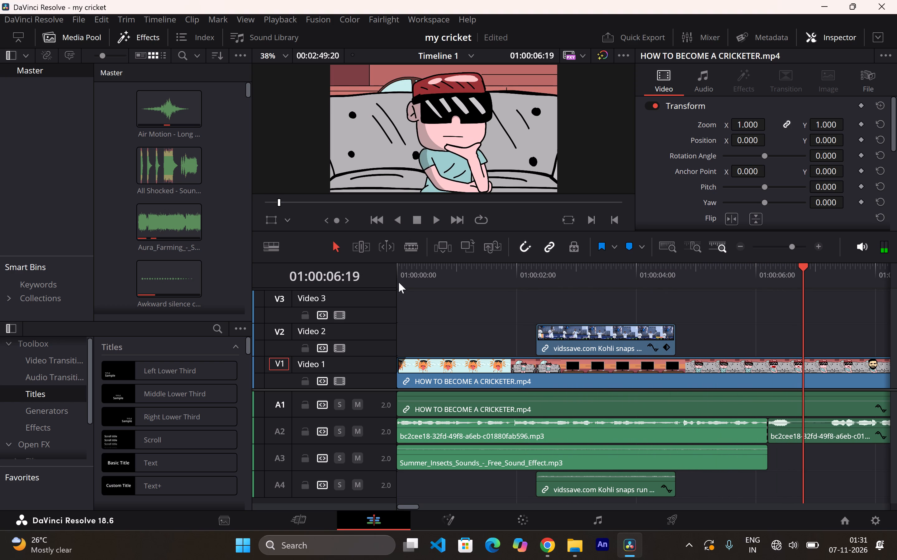
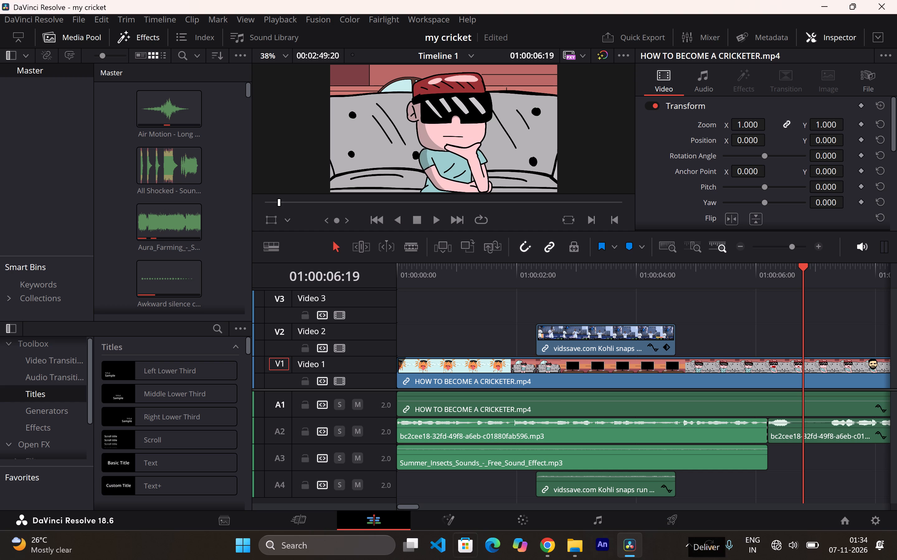
Switch to the Deliver page to set up the timeline's export.
click(686, 519)
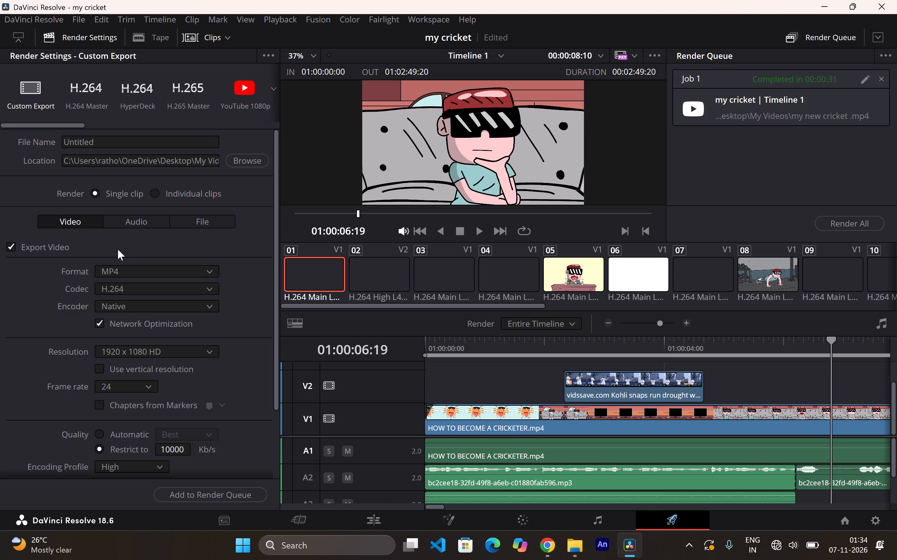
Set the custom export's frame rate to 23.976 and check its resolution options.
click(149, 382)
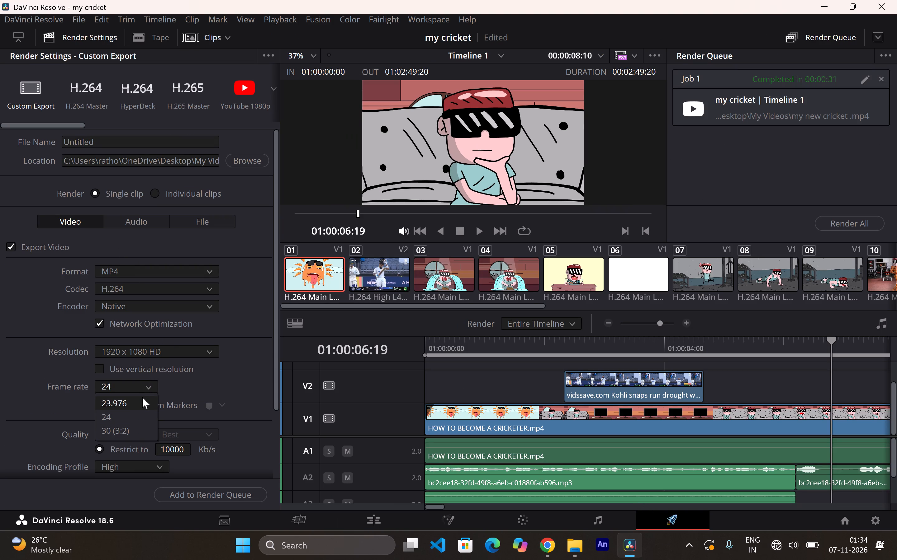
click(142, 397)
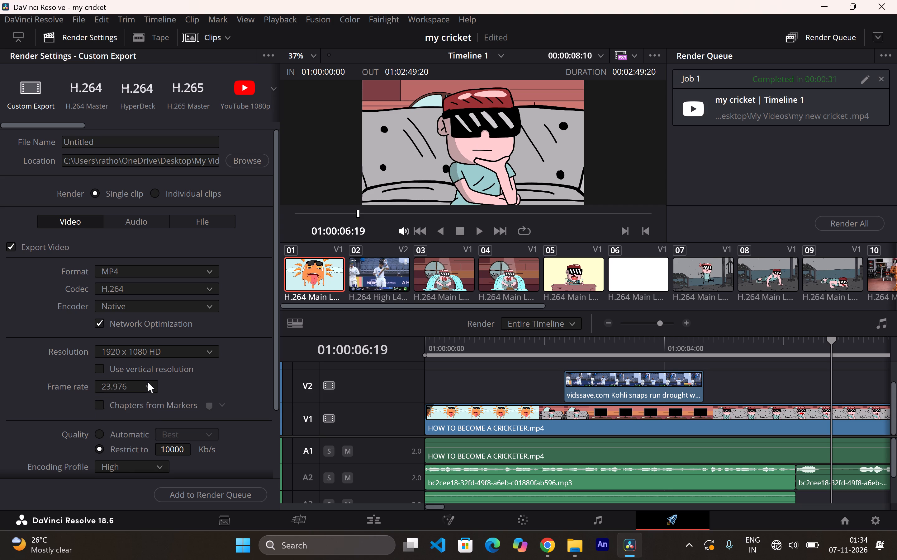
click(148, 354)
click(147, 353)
Choose the YouTube export preset at 2160p and set its frame rate to 24.
click(233, 102)
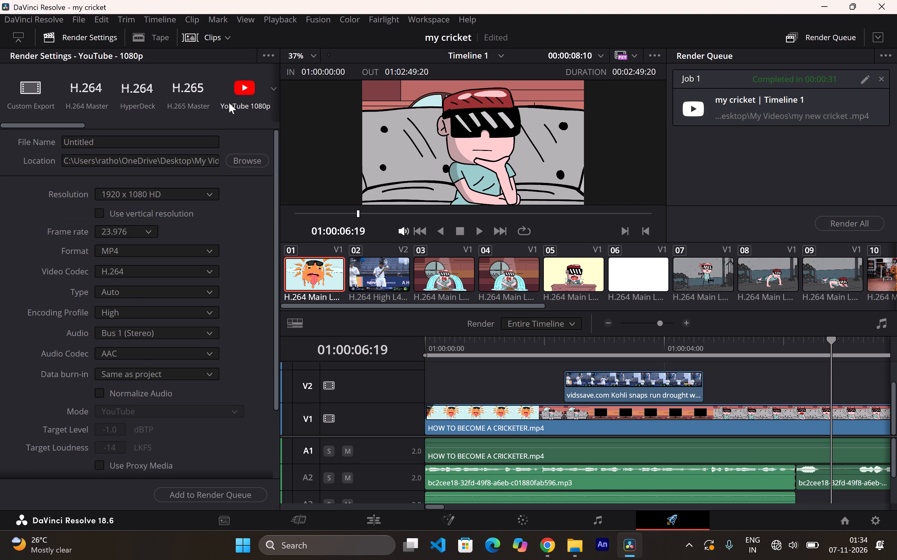
click(277, 92)
click(274, 91)
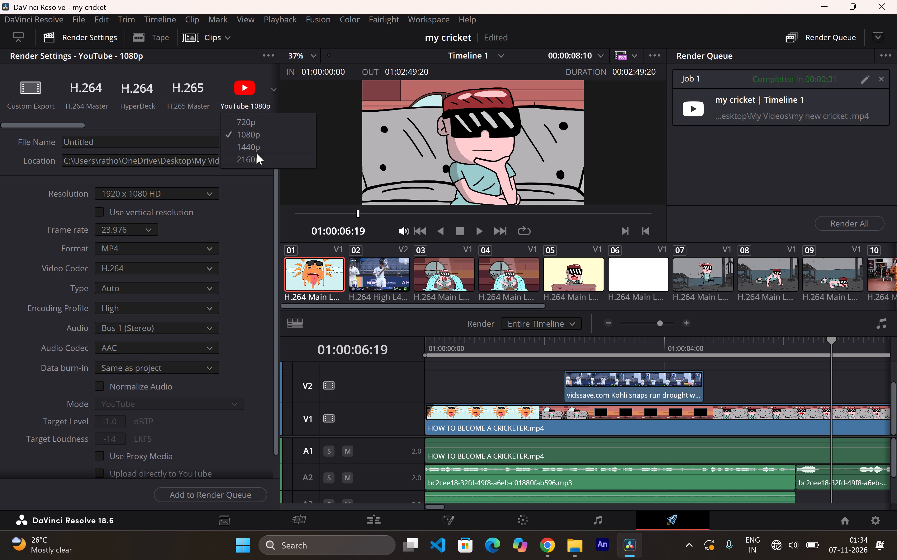
click(256, 159)
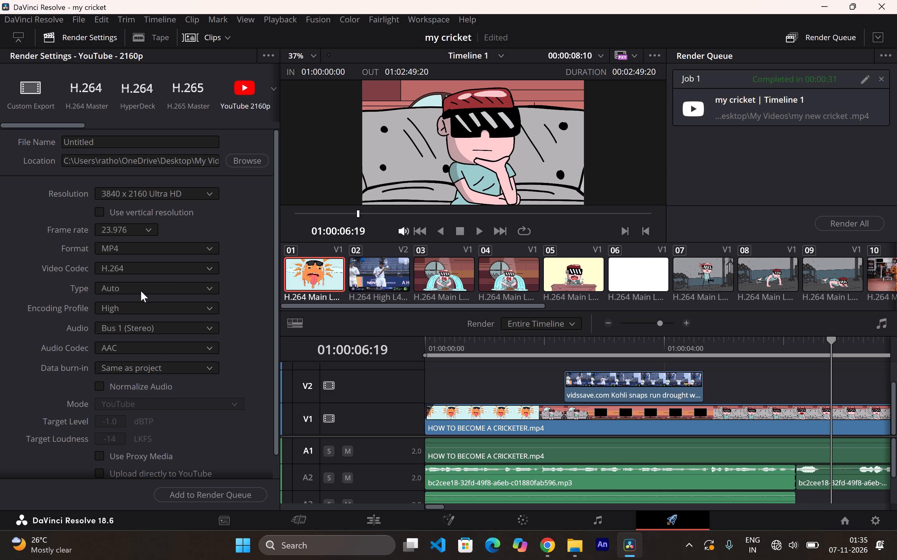
click(116, 233)
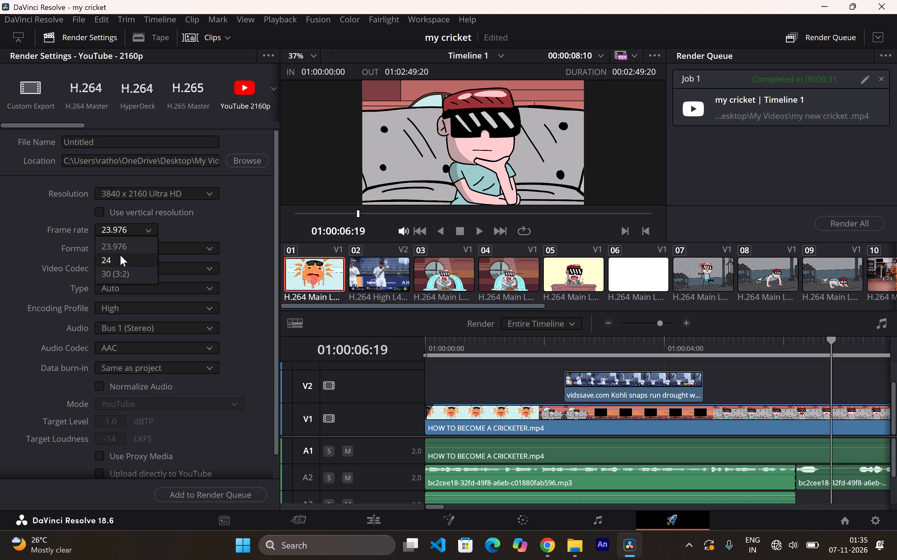
click(120, 255)
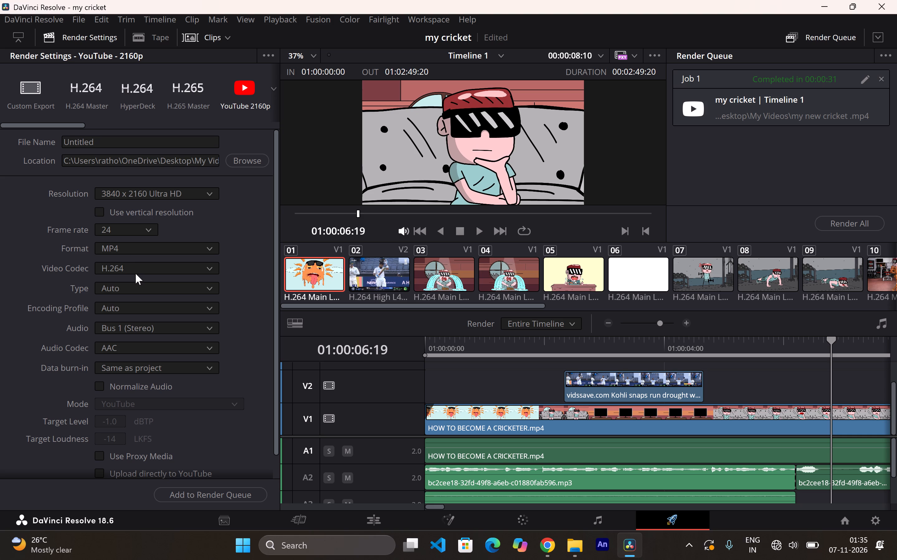
Review the export settings, add the timeline to the render queue with the higher resolution accepted, and start rendering the new job.
scroll(109, 286, down, 3)
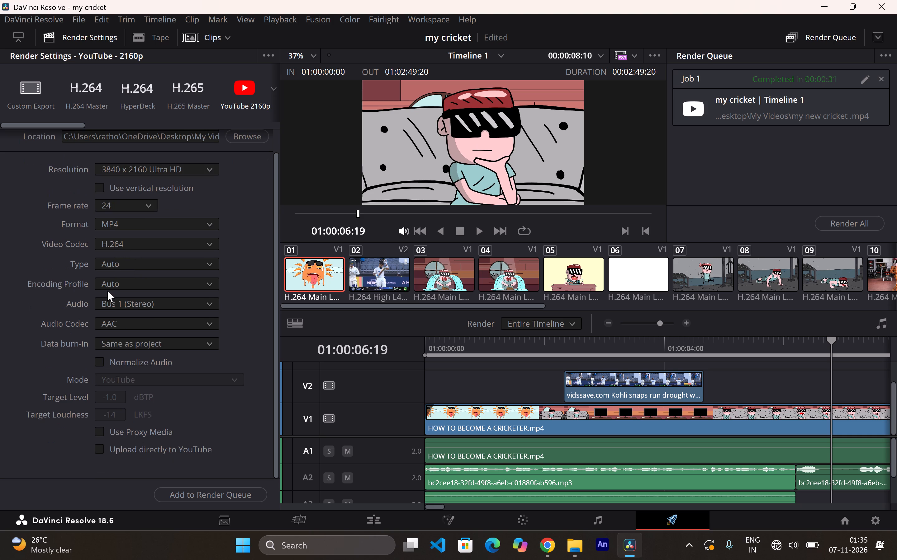
scroll(133, 318, up, 2)
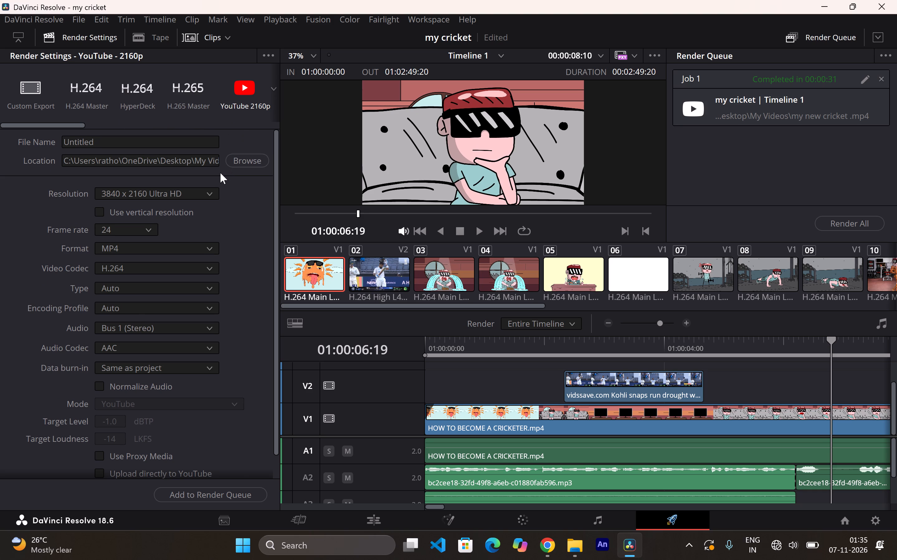
scroll(127, 191, up, 3)
scroll(165, 281, down, 3)
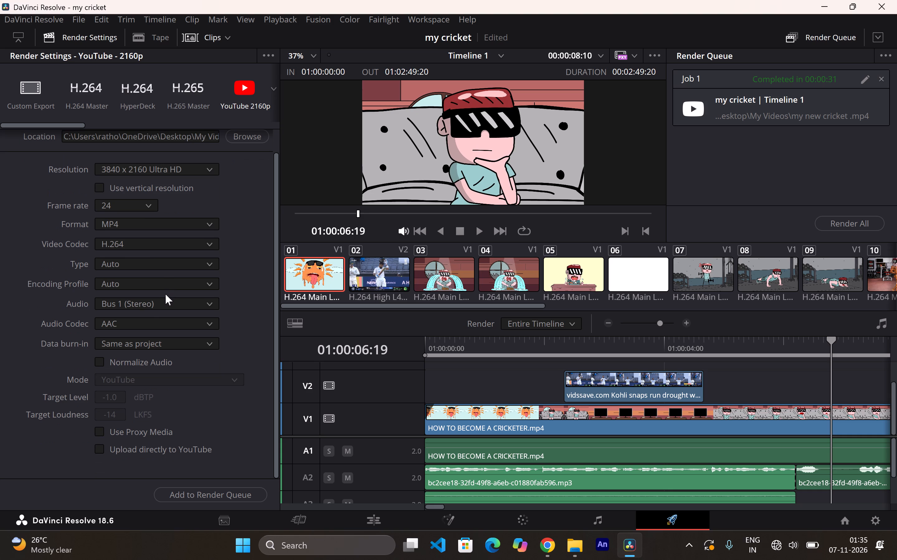
scroll(164, 298, up, 4)
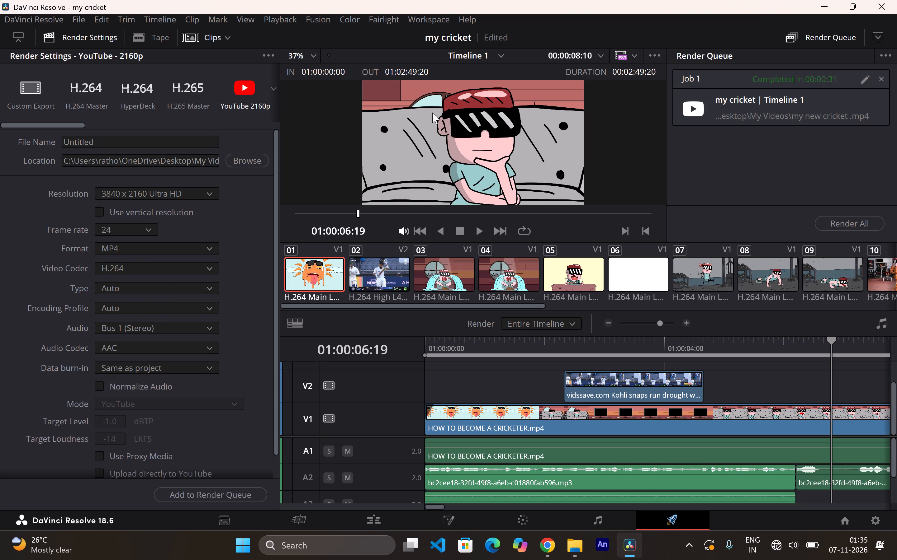
click(221, 494)
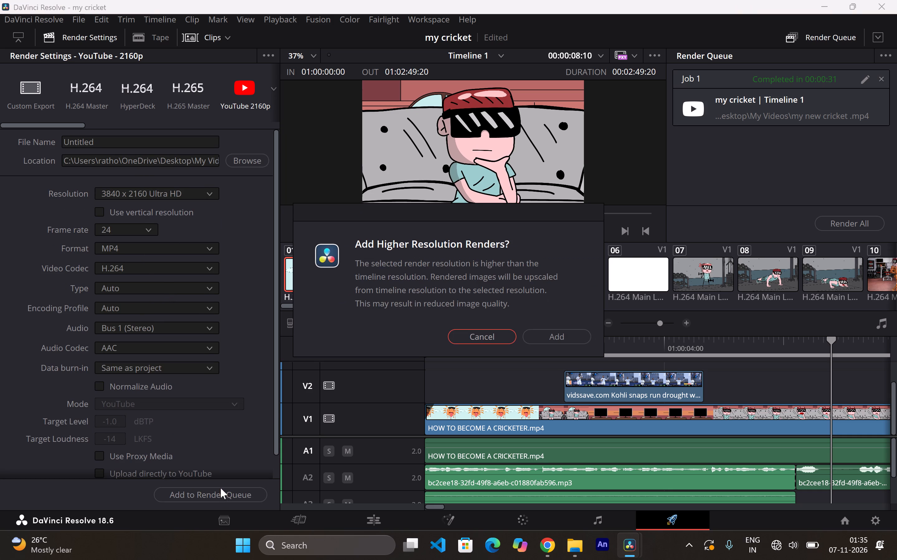
click(561, 330)
click(833, 224)
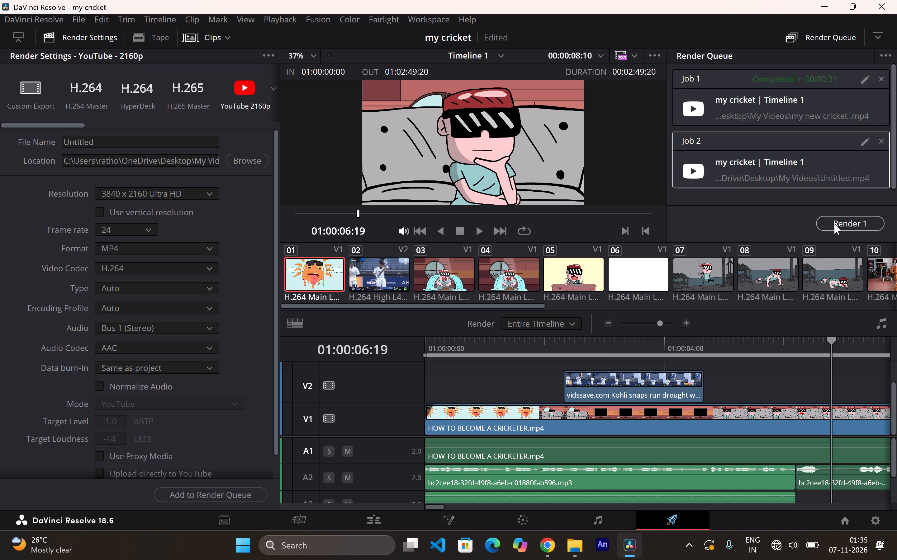
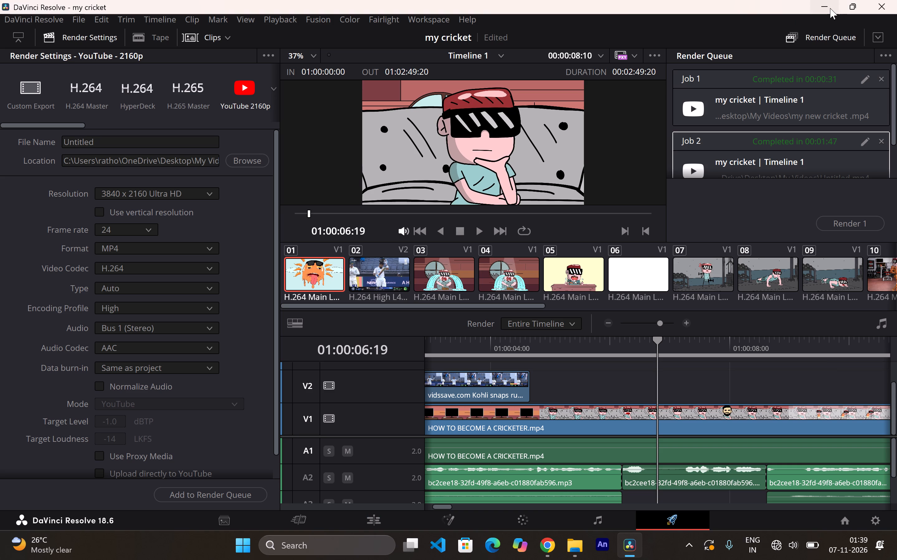
Open the exported Untitled video from the My Videos folder in VLC, watch part of it full screen, and close the player.
scroll(161, 247, up, 2)
click(825, 10)
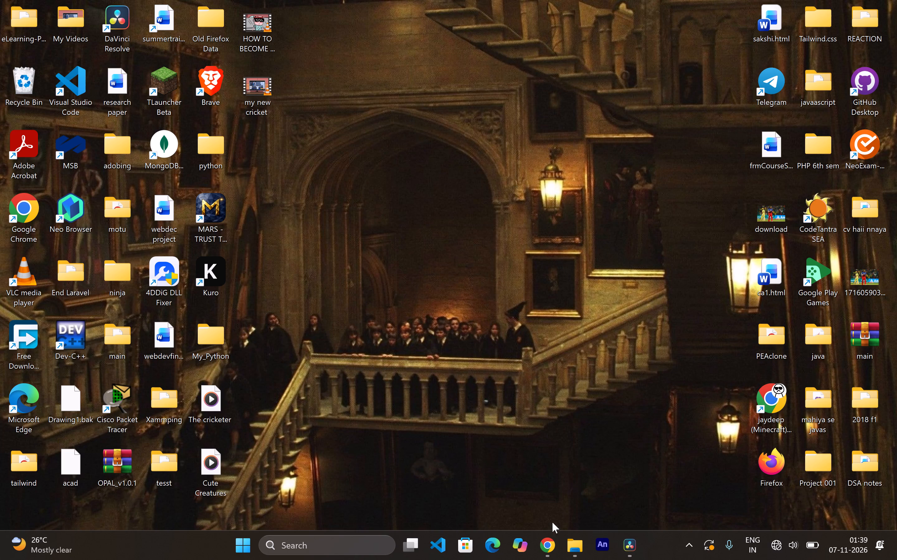
click(569, 550)
scroll(347, 253, up, 1)
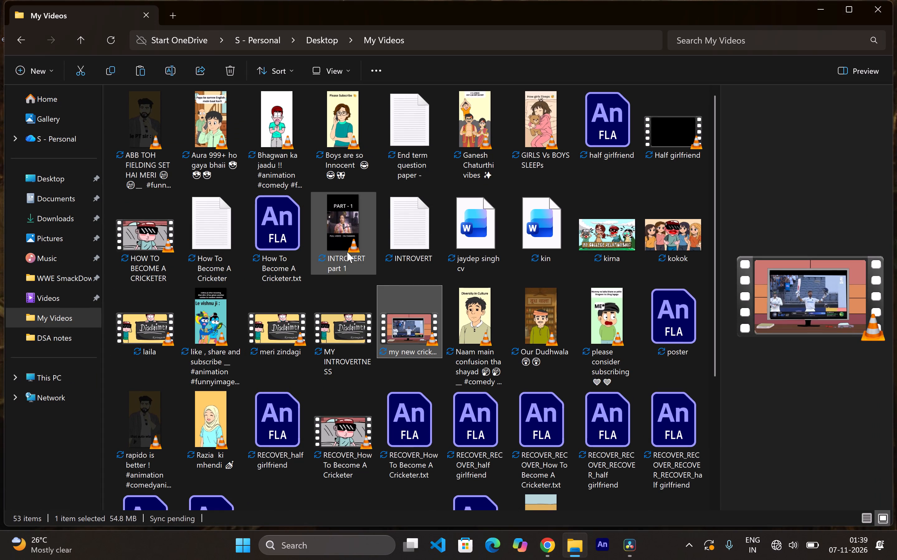
scroll(347, 252, up, 1)
click(747, 178)
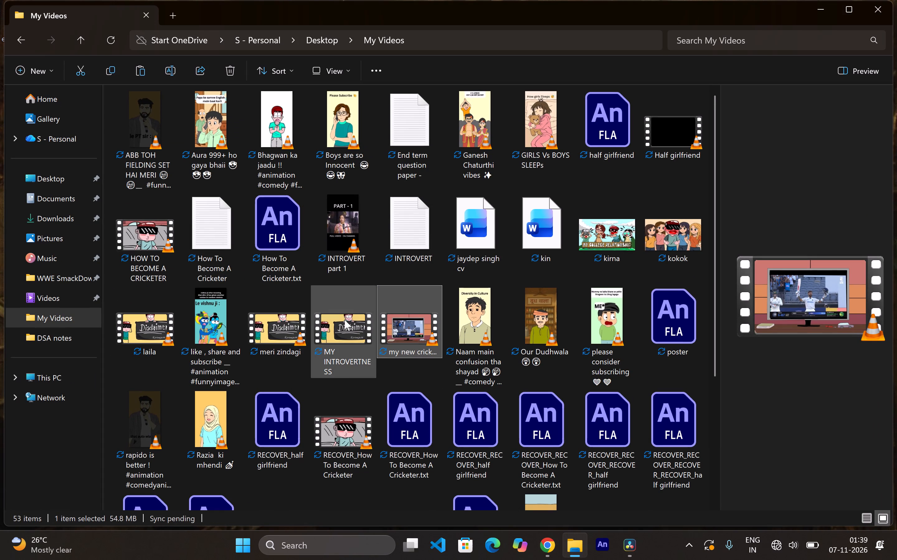
scroll(416, 312, down, 2)
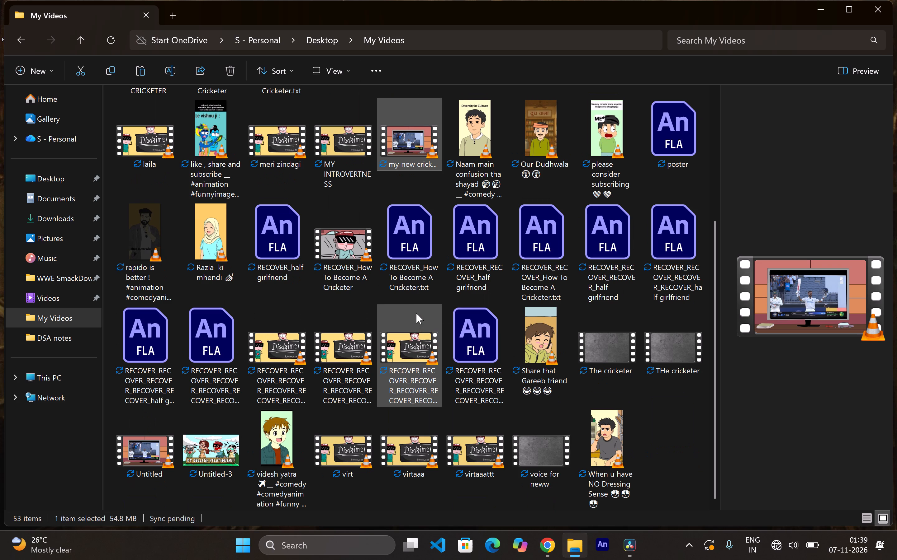
double_click(149, 450)
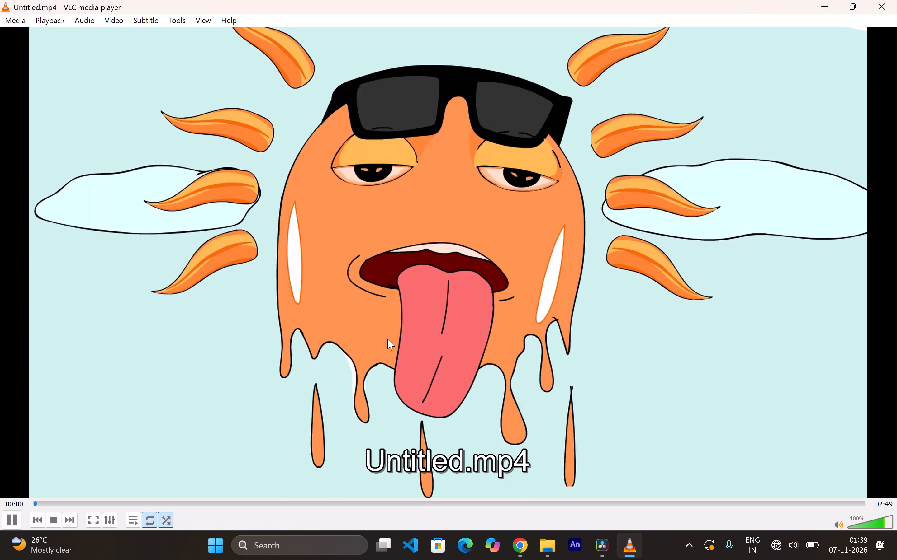
double_click(662, 156)
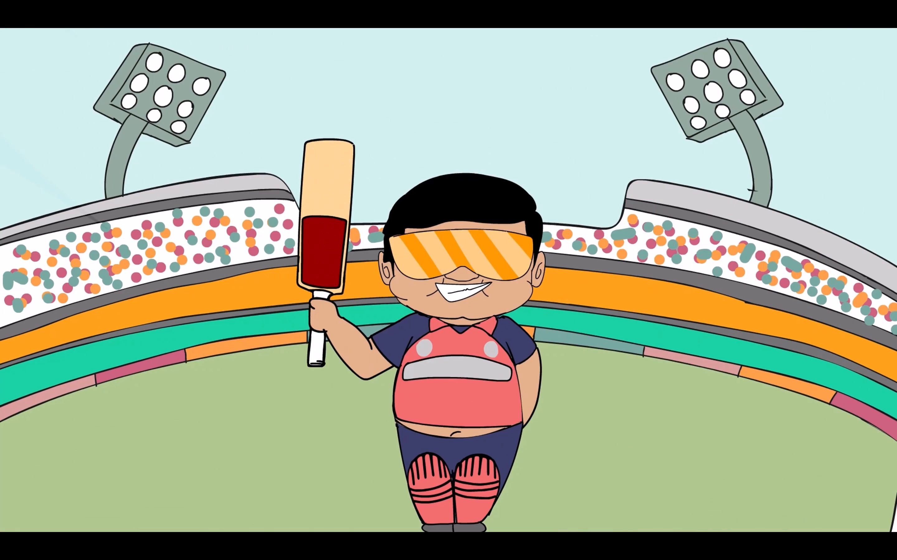
double_click(658, 144)
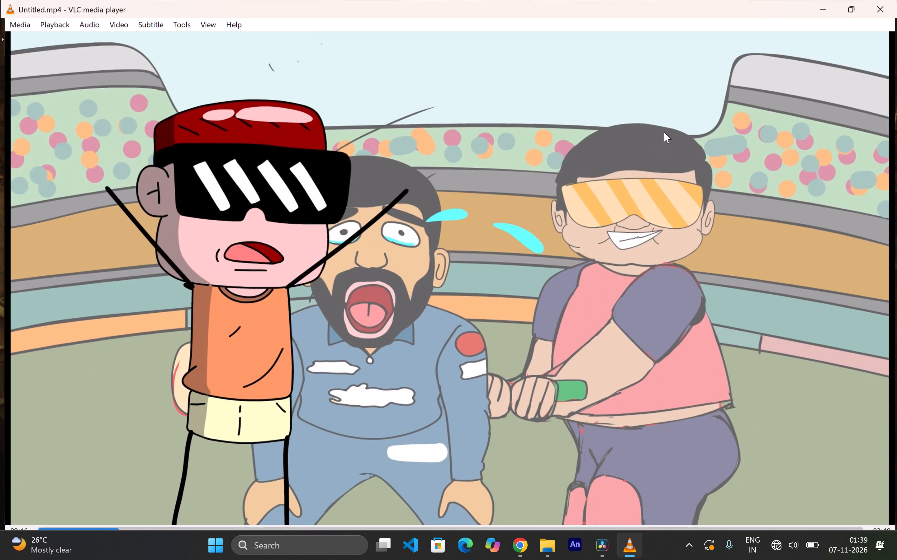
click(889, 0)
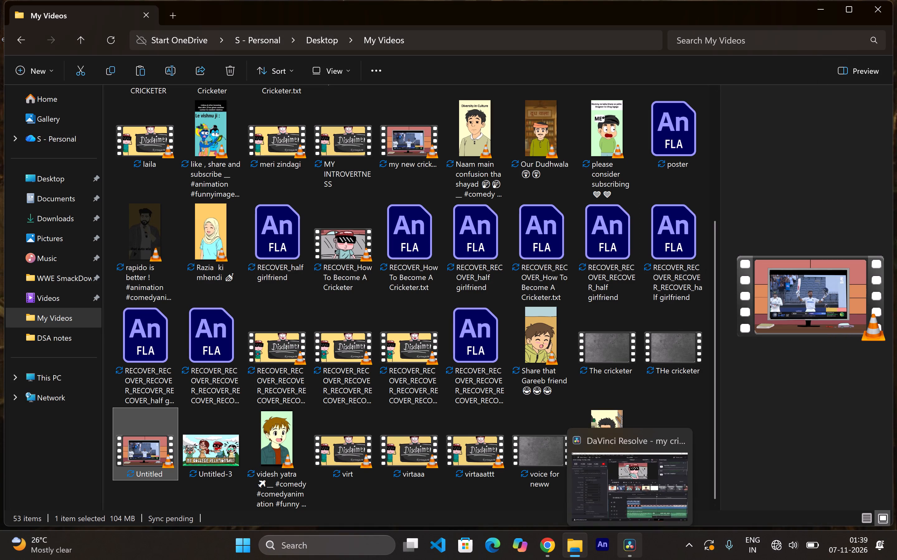
Return to DaVinci Resolve, browse the export resolution options, and choose the YouTube 720p preset.
click(633, 559)
click(630, 555)
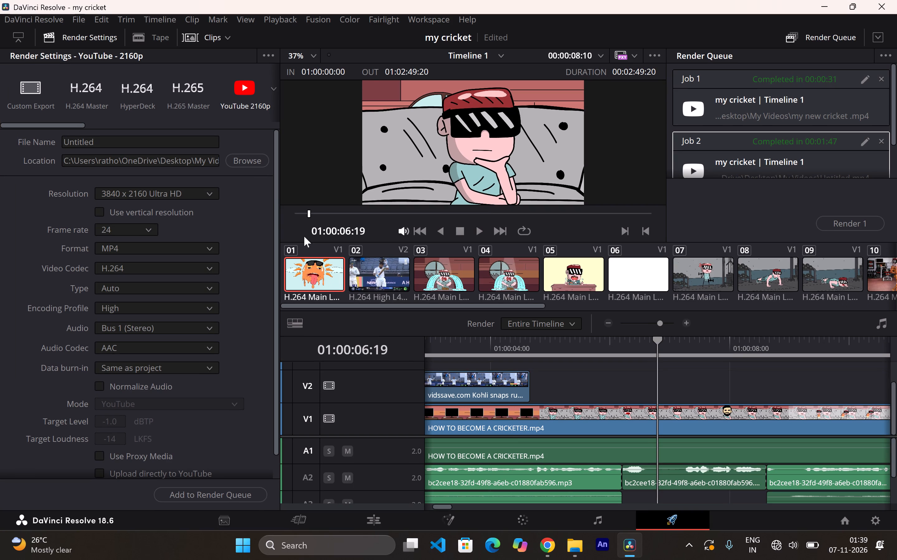
click(164, 193)
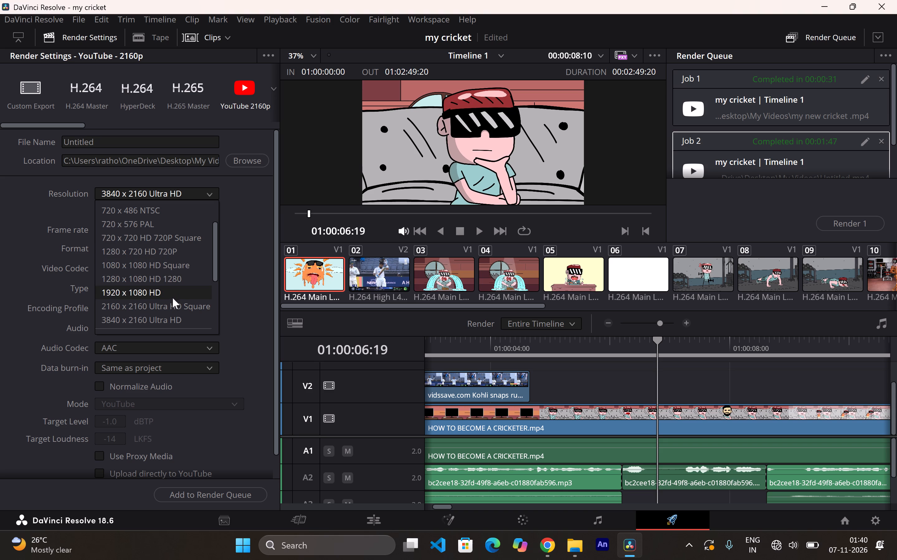
scroll(164, 300, down, 1)
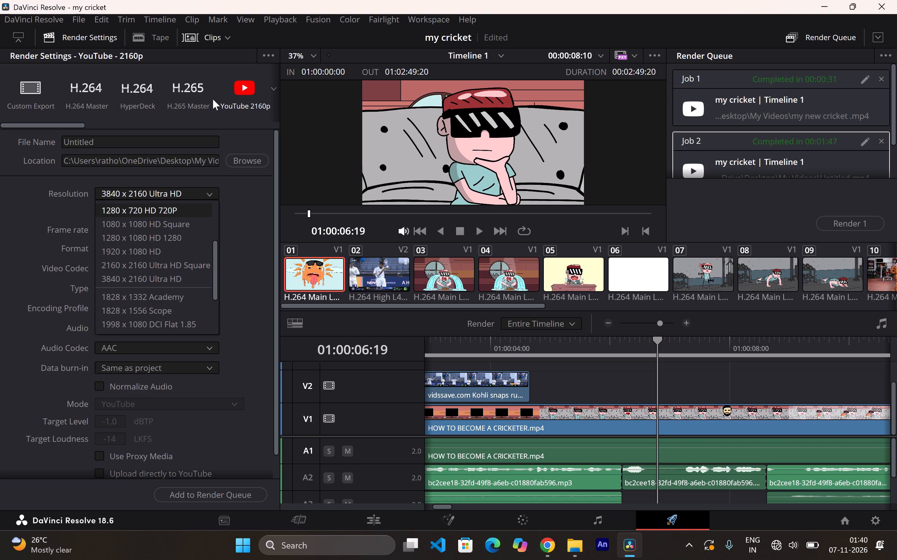
click(267, 96)
click(268, 92)
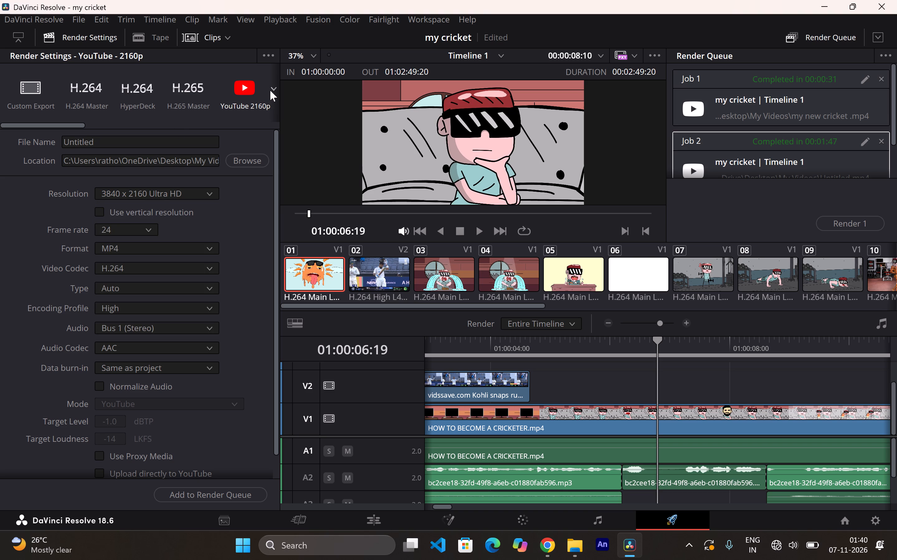
click(270, 90)
click(242, 119)
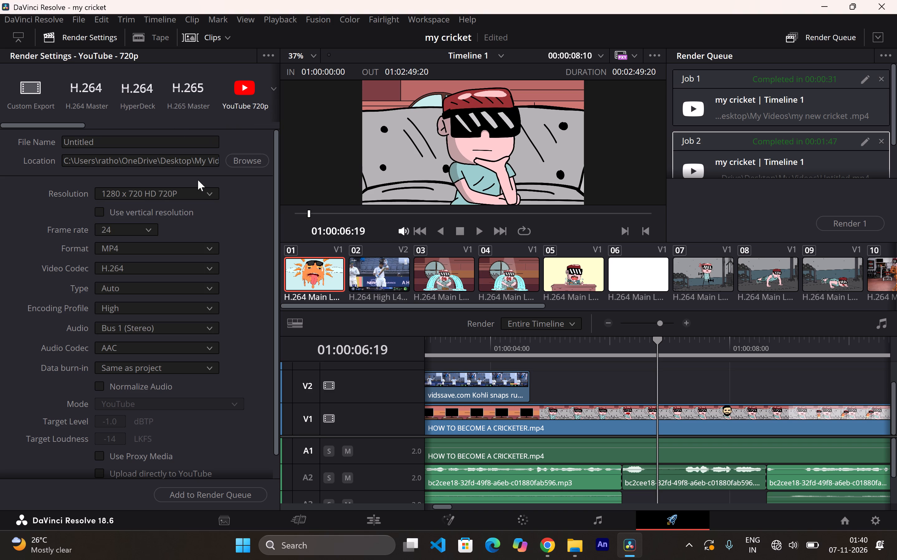
Try to queue the 720p export, choose renaming over replacing the existing file, and set the file name to "Try me".
click(173, 499)
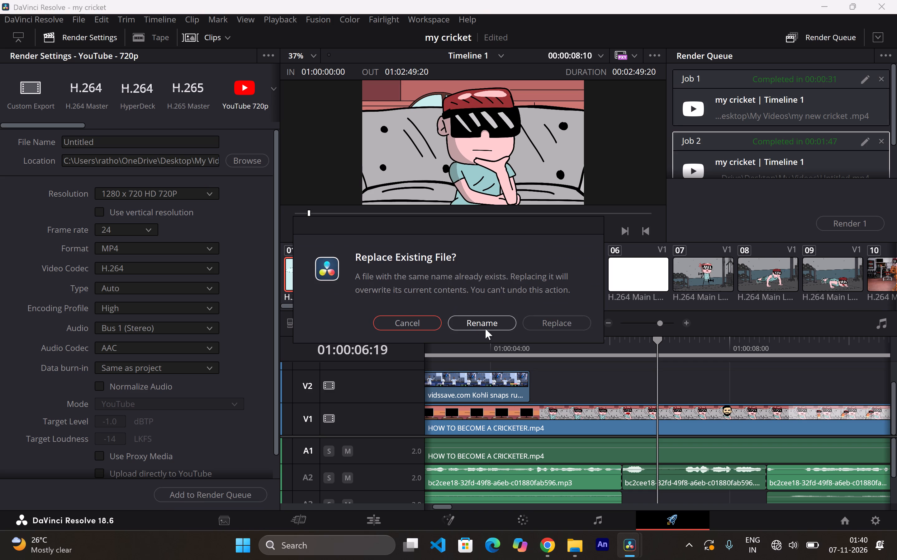
click(486, 323)
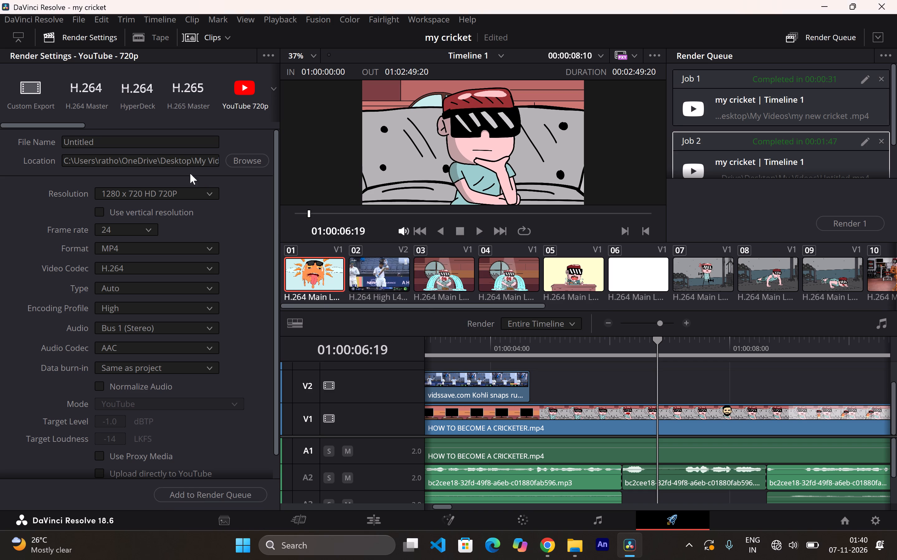
click(435, 30)
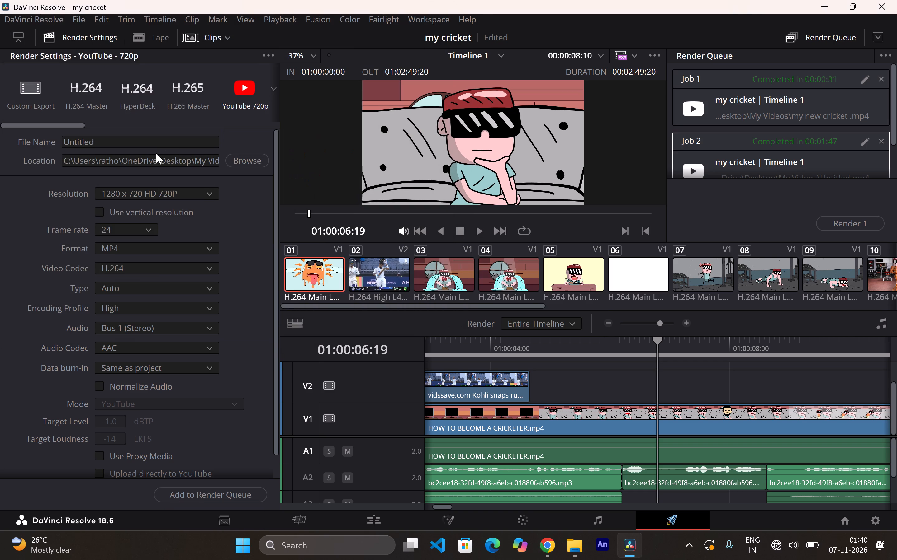
click(156, 142)
key(BackSpace)
key(BackSpace)
key(BackSpace)
key(BackSpace)
key(BackSpace)
key(BackSpace)
key(BackSpace)
key(BackSpace)
key(BackSpace)
key(BackSpace)
key(BackSpace)
key(BackSpace)
key(BackSpace)
key(BackSpace)
key(BackSpace)
key(BackSpace)
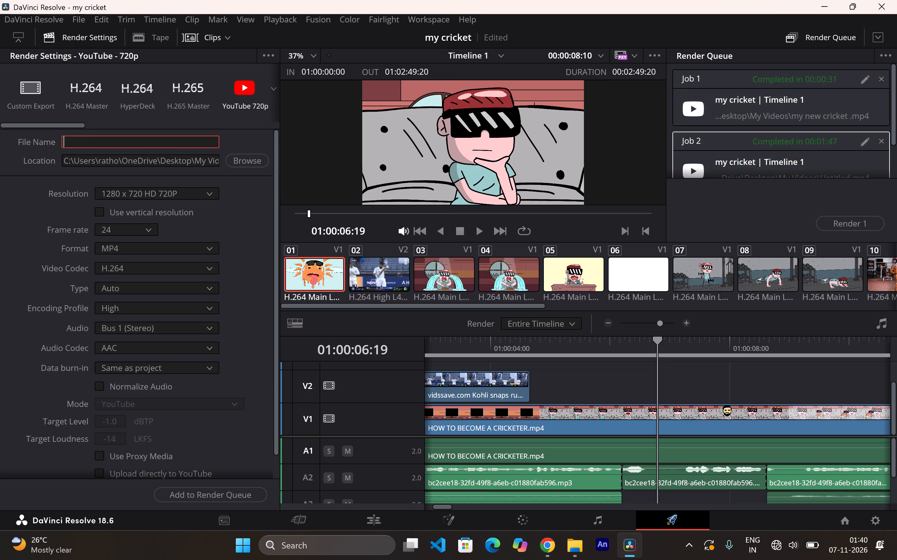
text(Try me)
Add the "Try me" 720p export to the render queue and start rendering it.
click(191, 491)
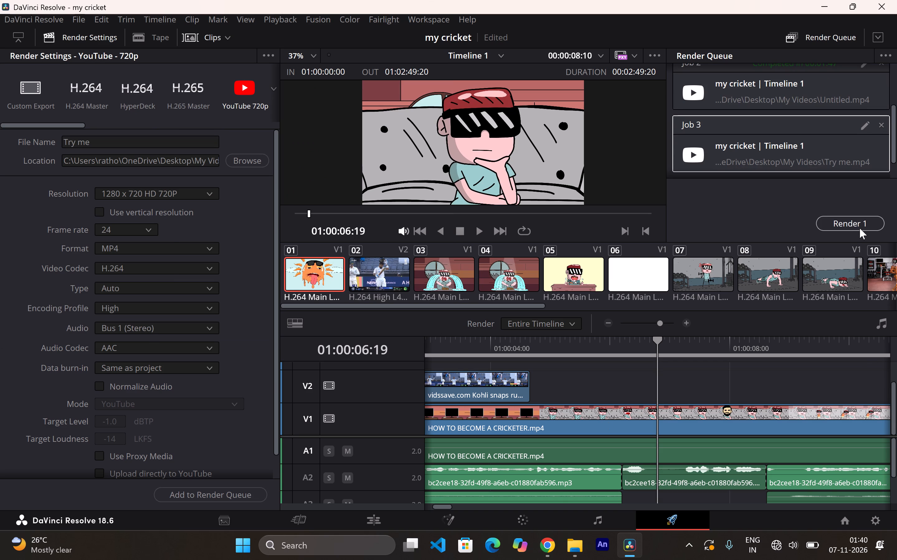
click(860, 227)
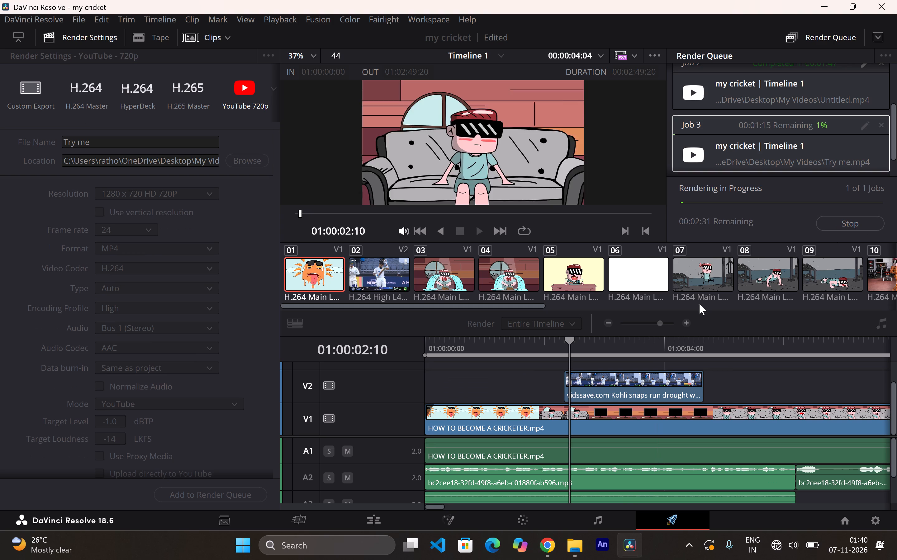
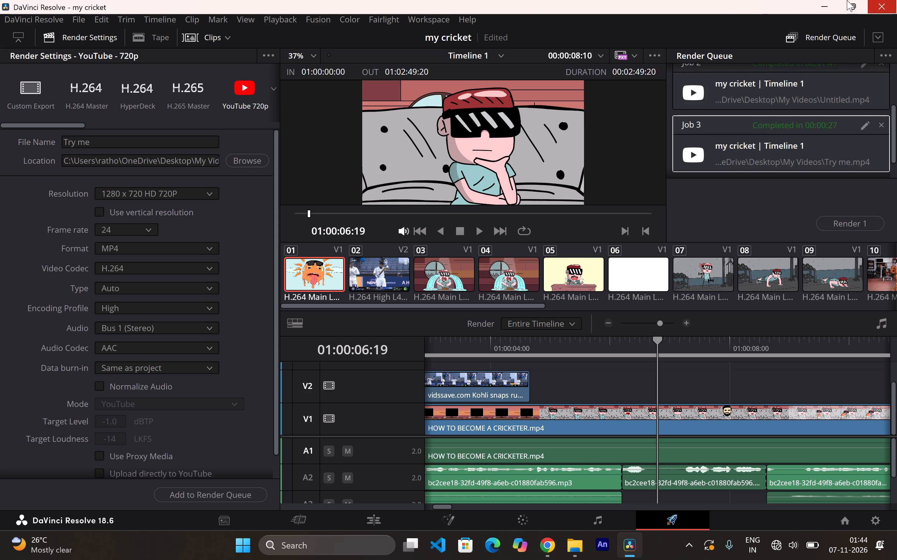
Open the exported "Try me" video from the My Videos folder in VLC and play it full screen.
click(834, 4)
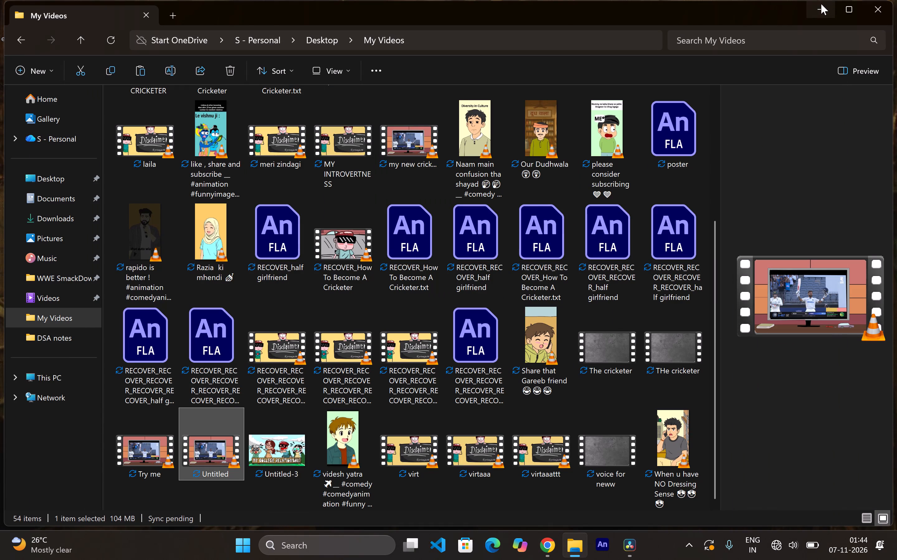
scroll(469, 229, down, 1)
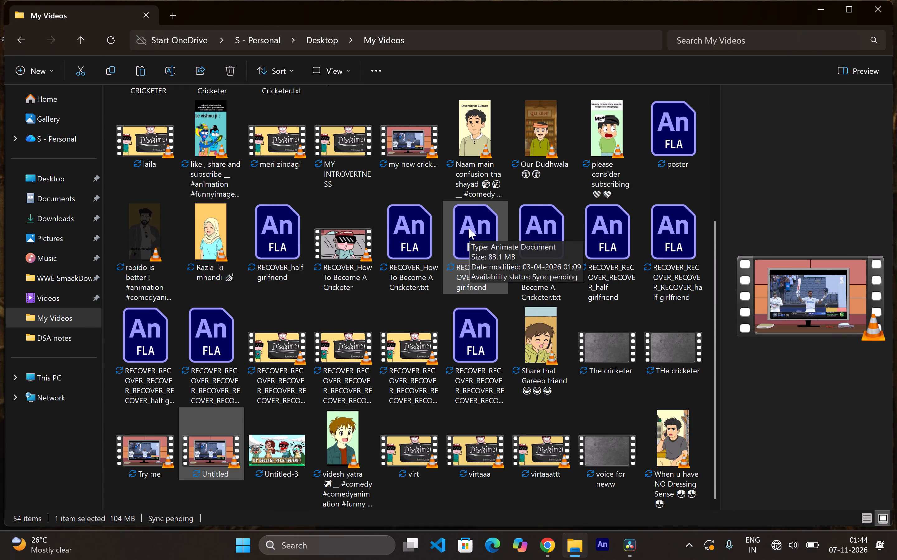
double_click(155, 435)
double_click(448, 197)
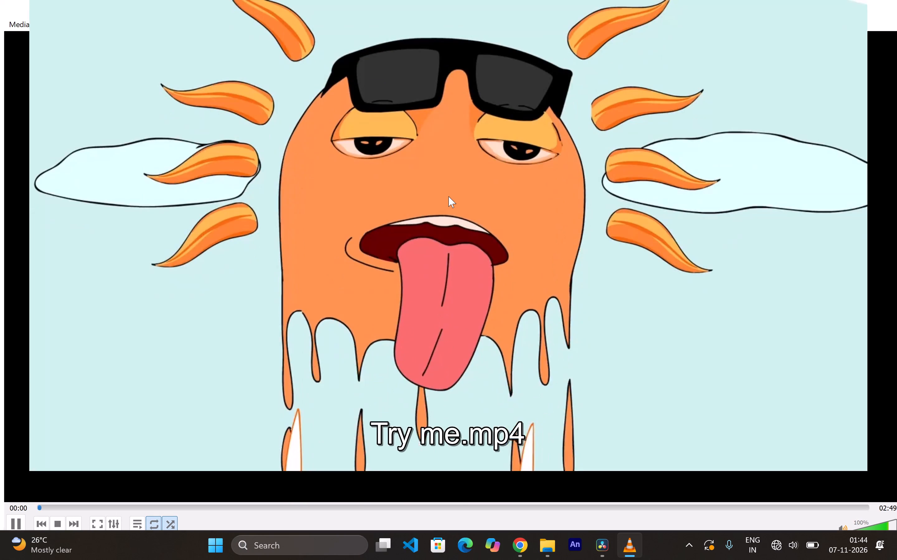
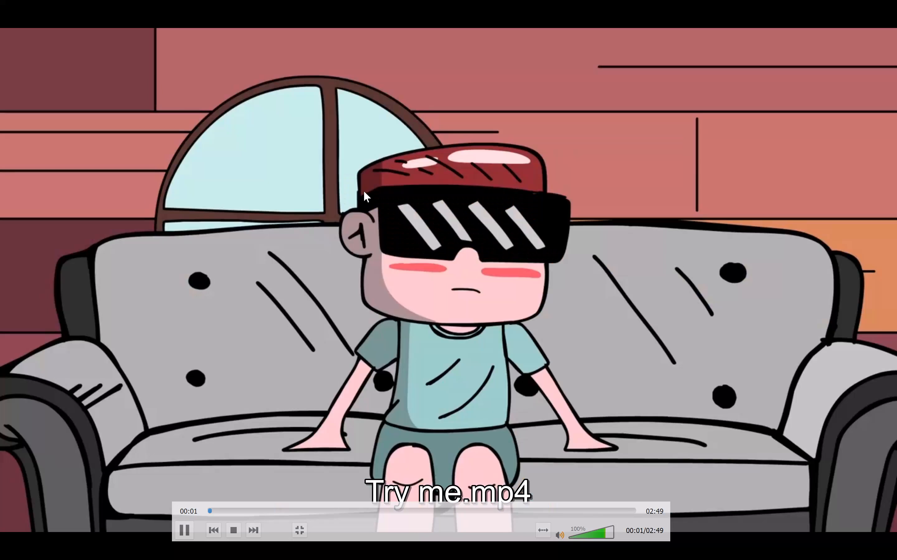
Leave full-screen playback, close the "Try me" video in VLC, and close the My Videos folder window.
double_click(749, 145)
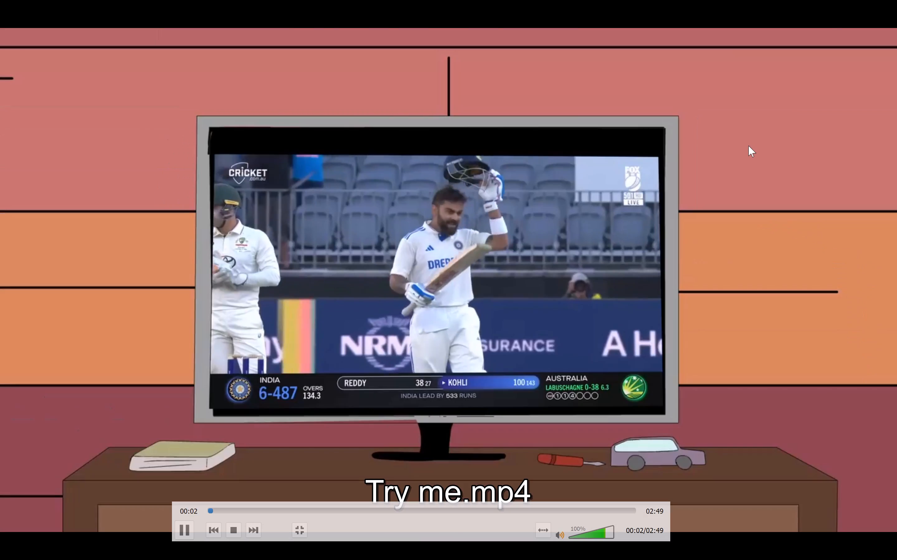
drag(258, 261, 268, 252)
drag(517, 8, 514, 11)
double_click(514, 12)
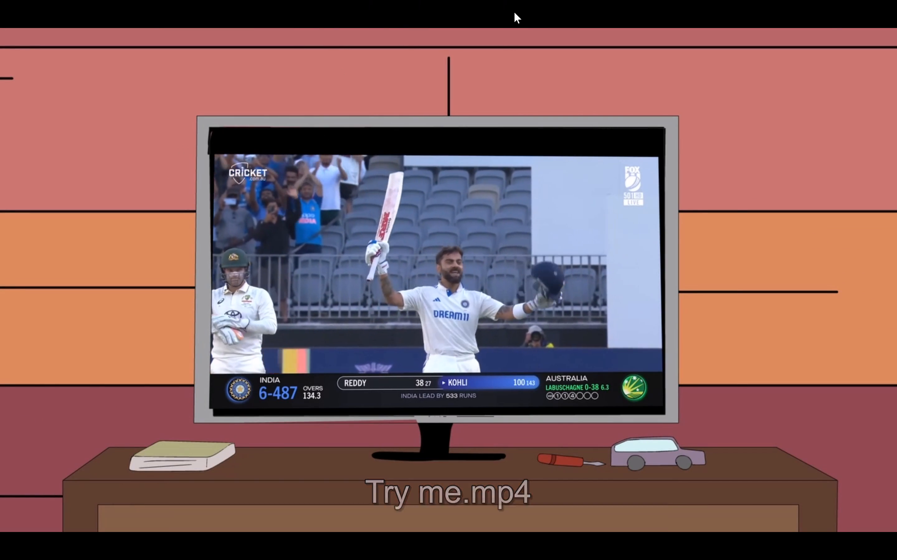
click(882, 0)
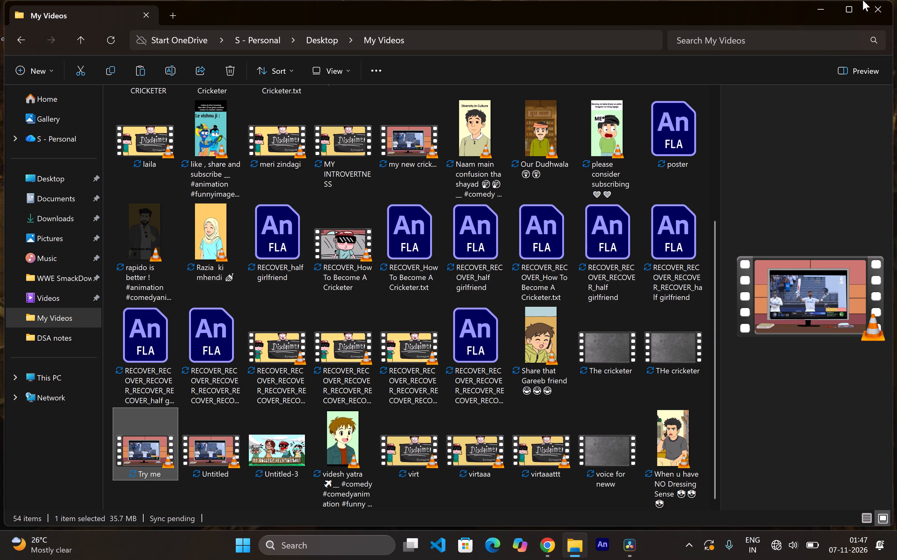
click(879, 16)
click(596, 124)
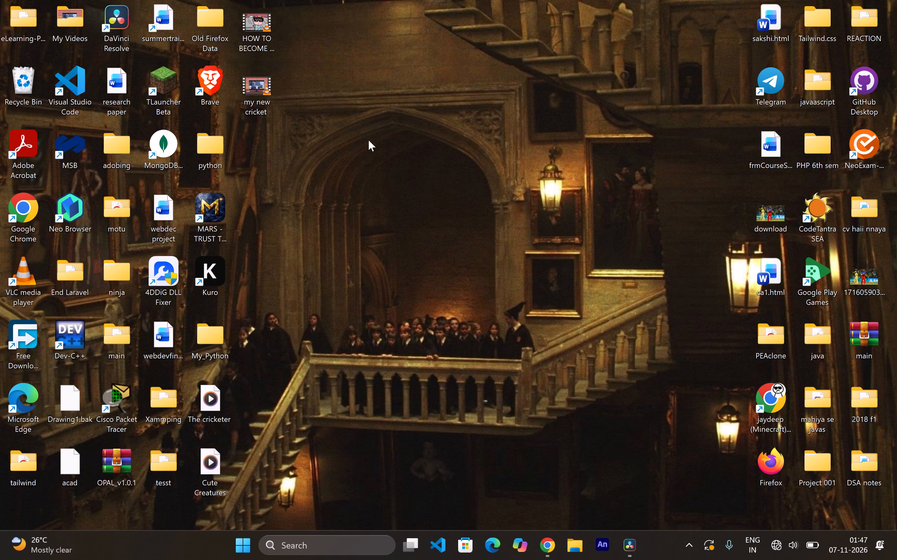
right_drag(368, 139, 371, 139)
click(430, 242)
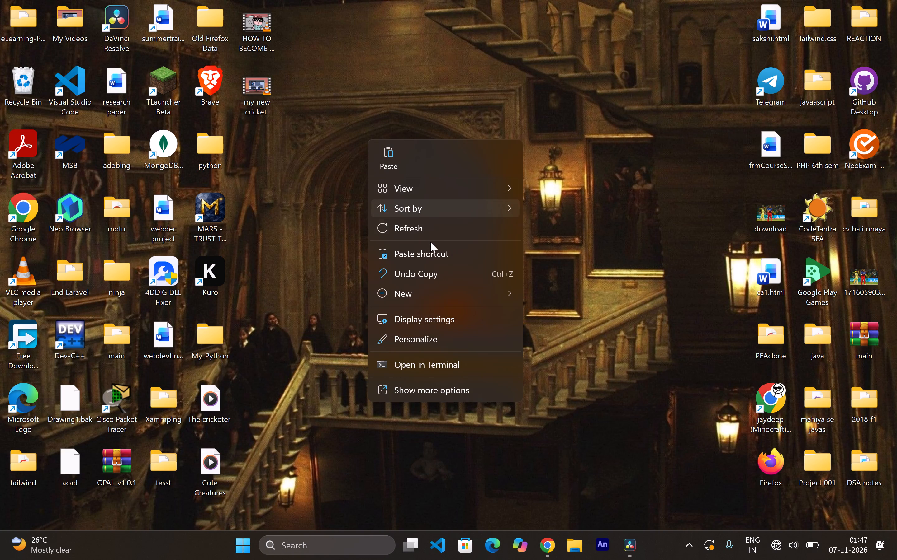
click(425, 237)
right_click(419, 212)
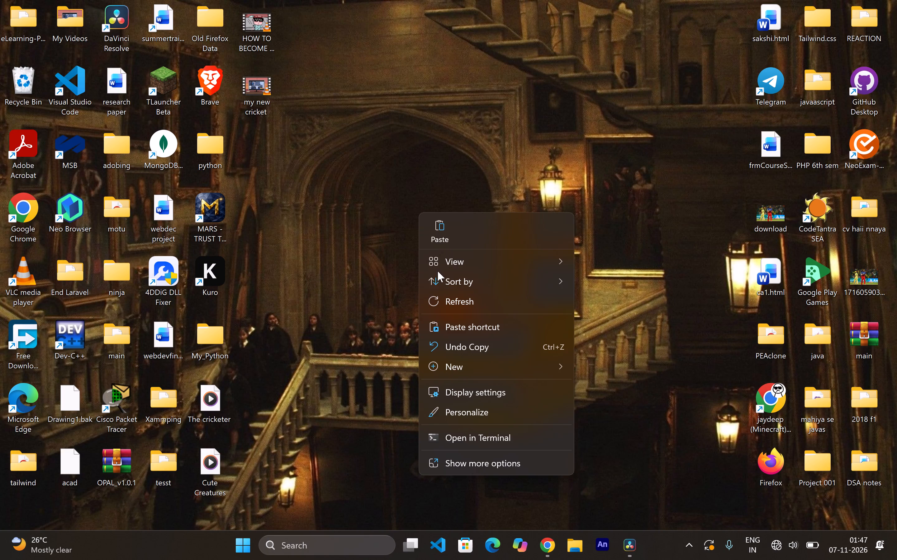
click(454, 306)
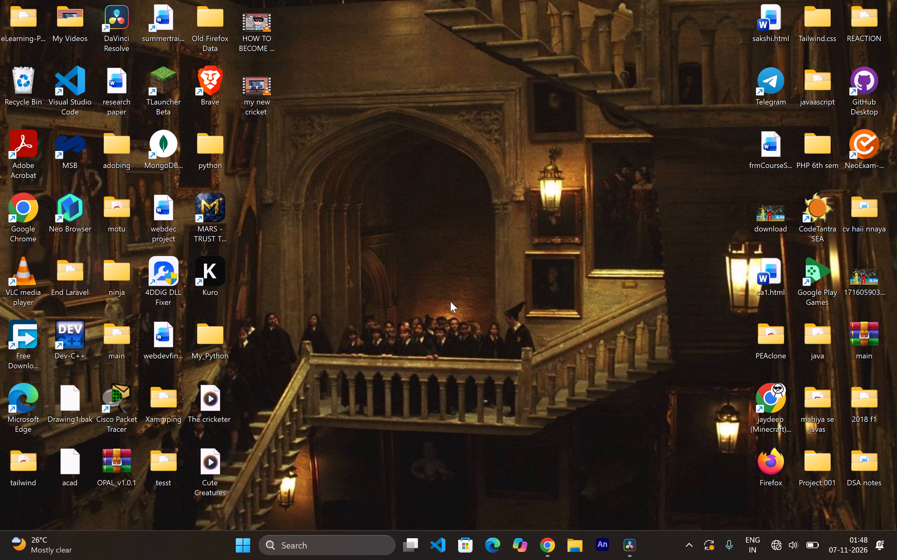